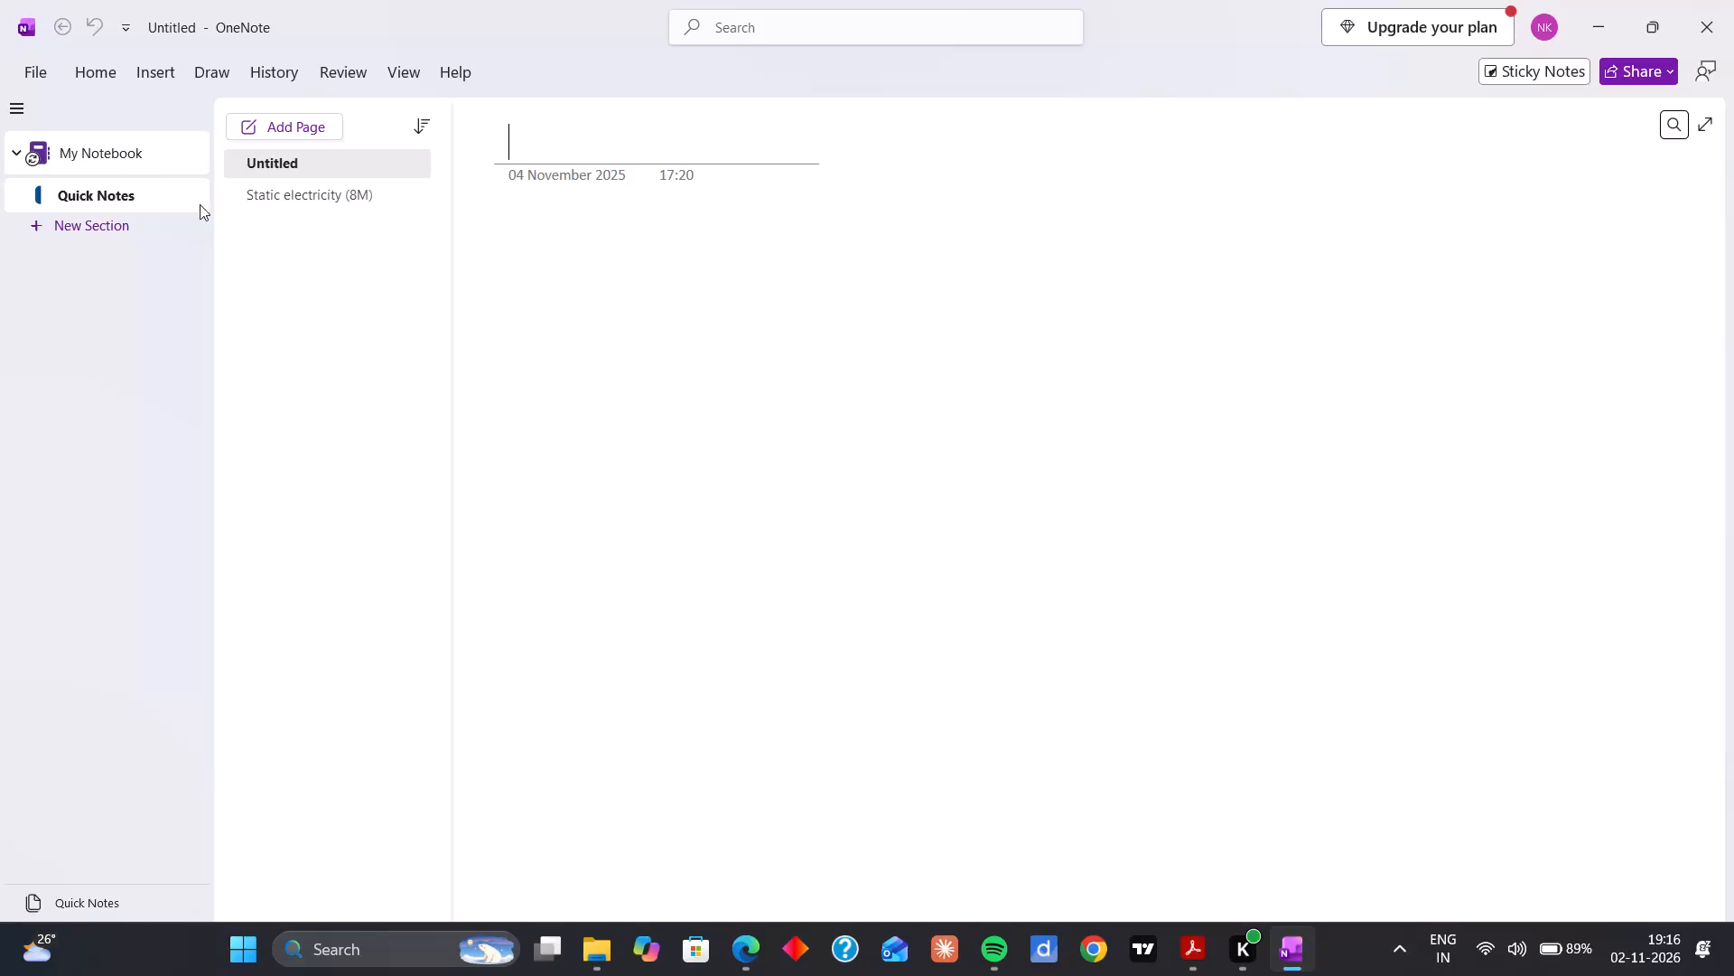
# Select the Quick Notes section in My Notebook and dismiss the tip about syncing notes on mobile devices.
pyautogui.click(130, 145)
pyautogui.click(114, 189)
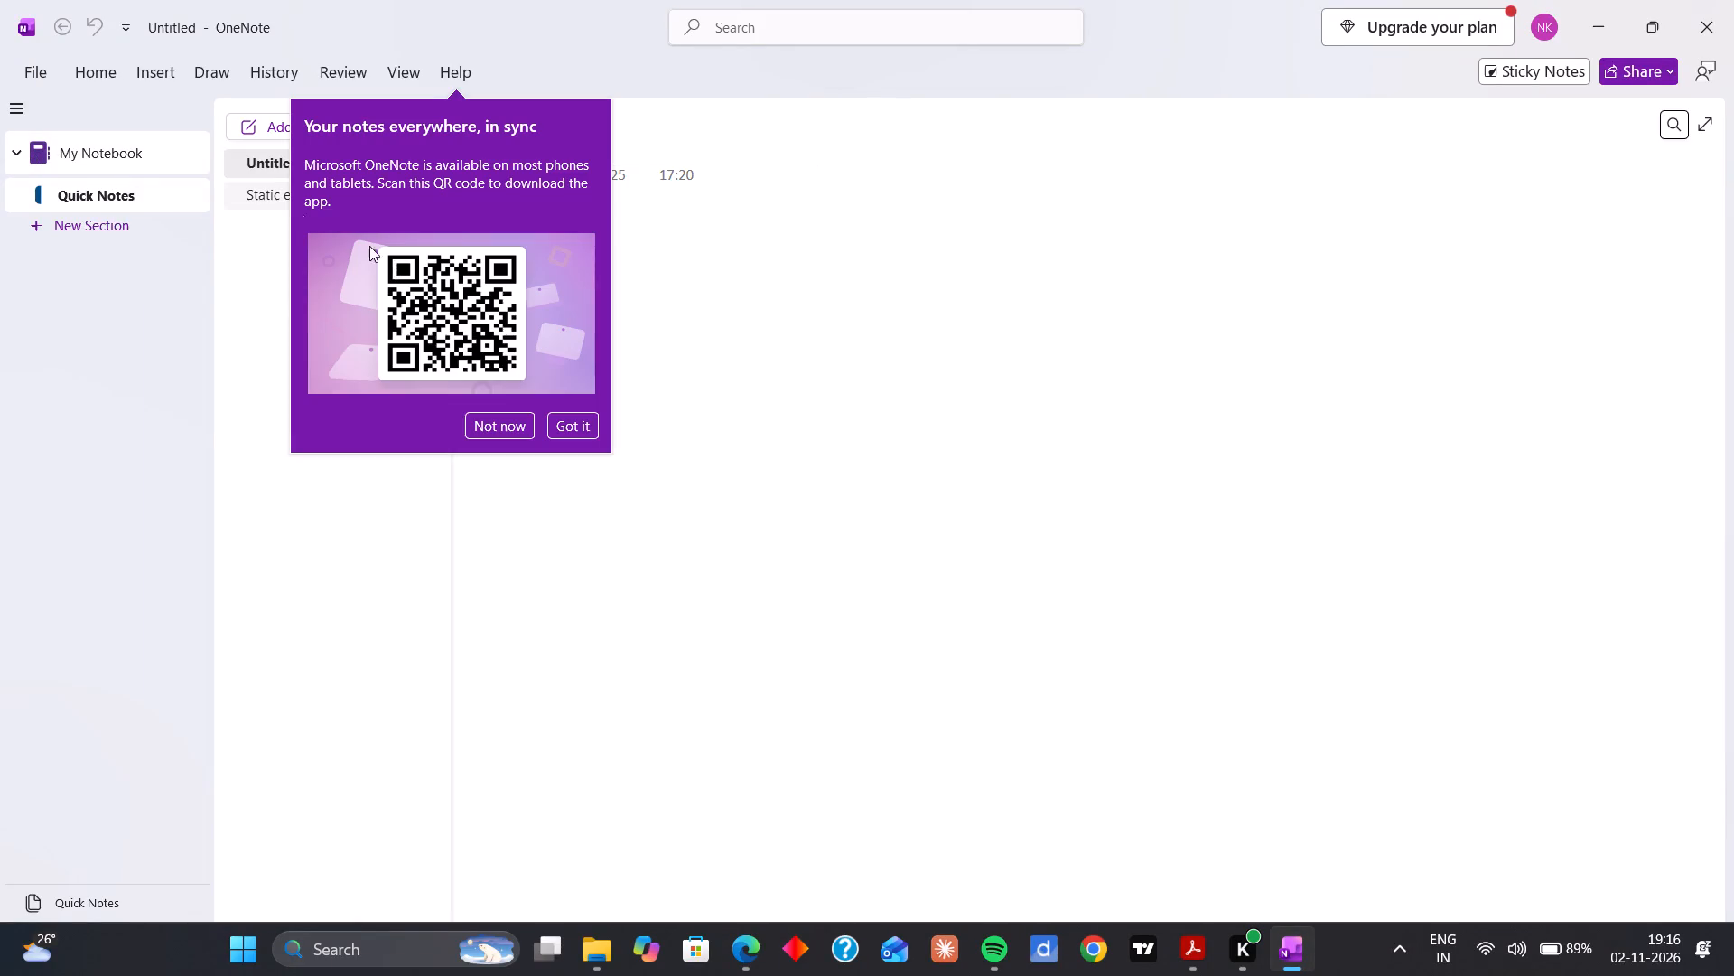
pyautogui.click(549, 427)
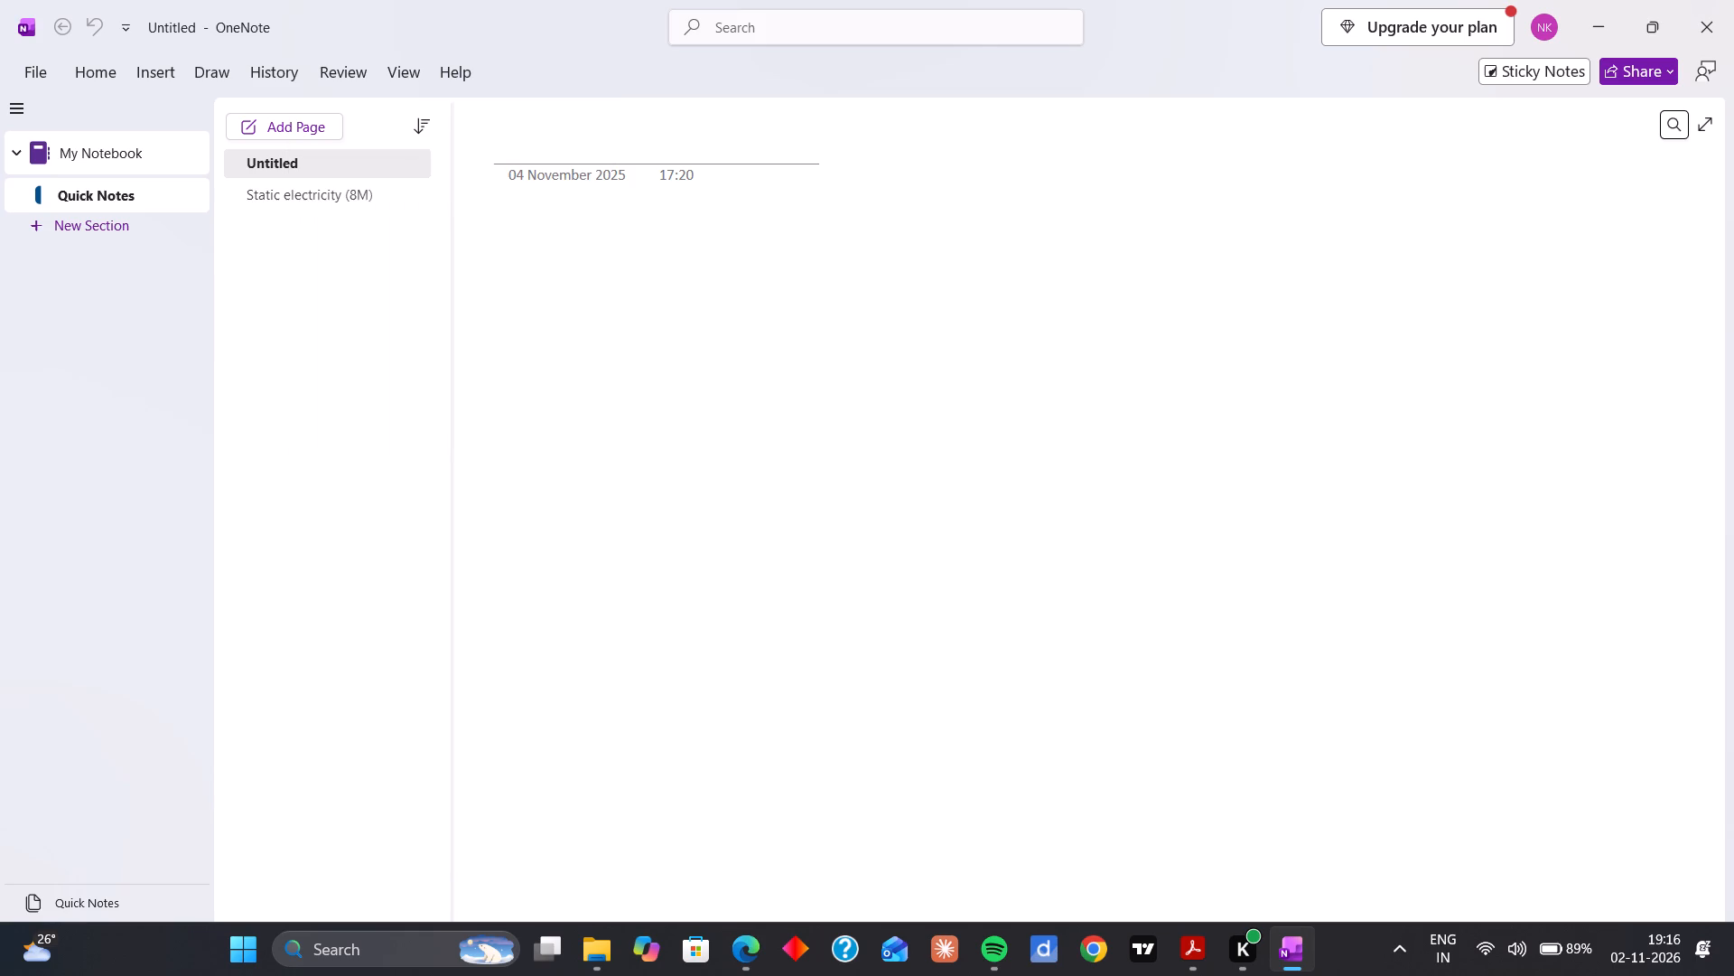
# Open the Notebook Information page for My Notebook.
pyautogui.click(27, 75)
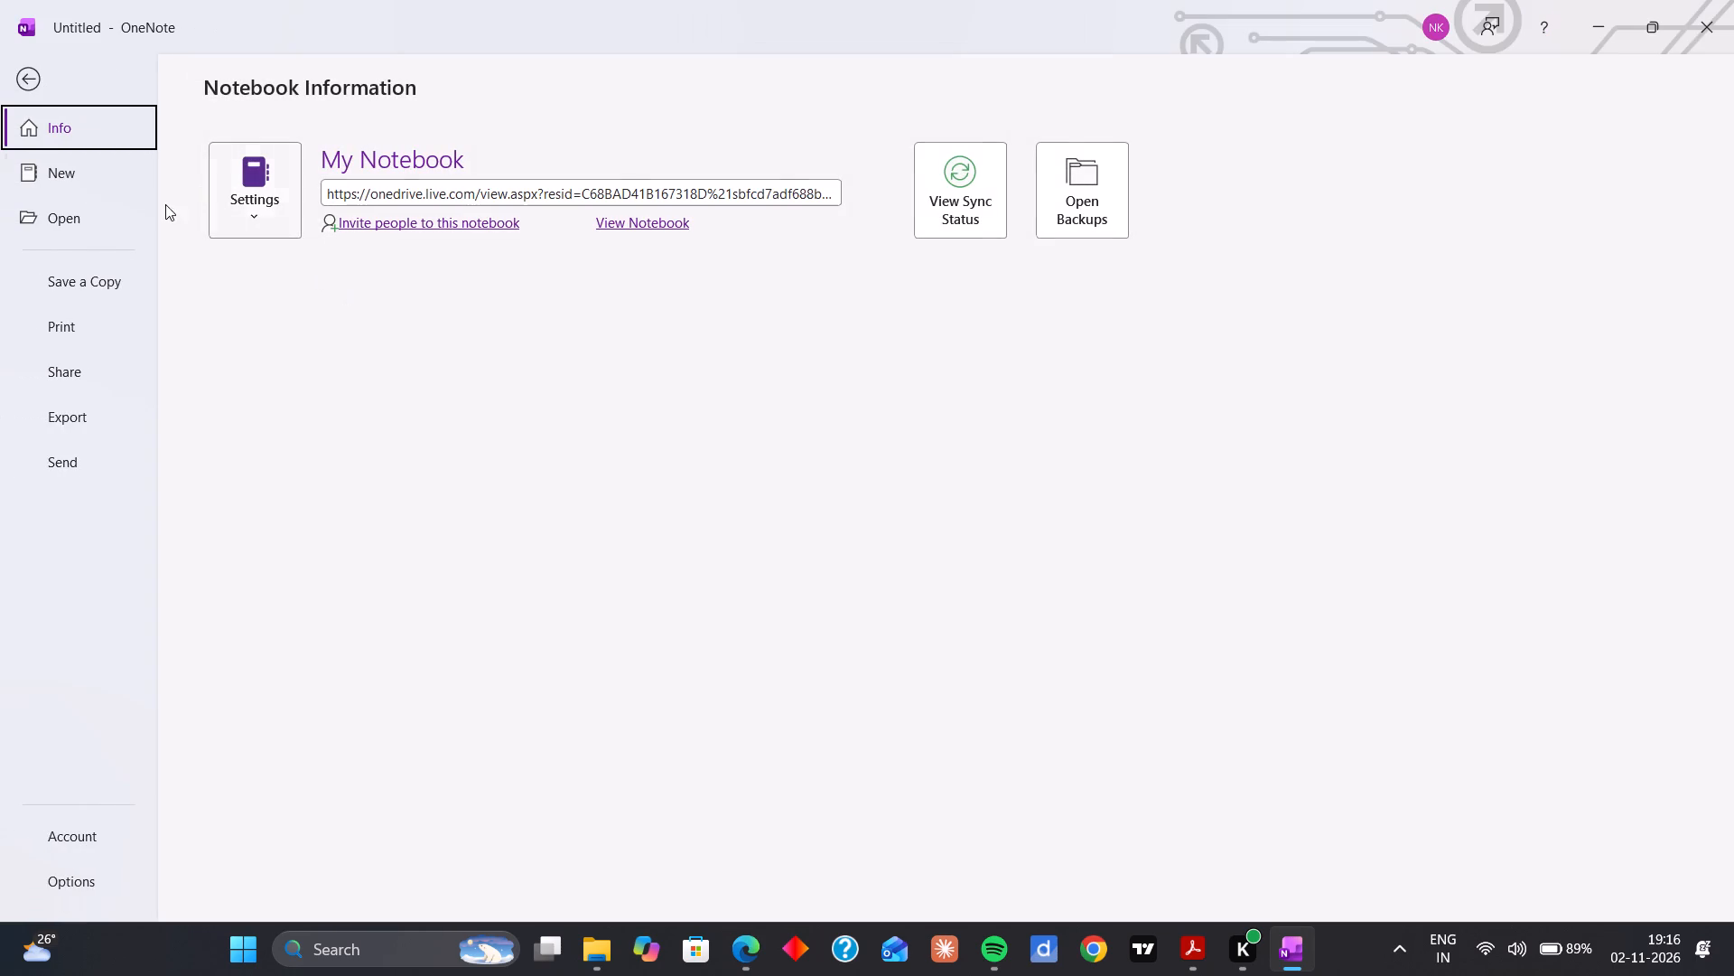
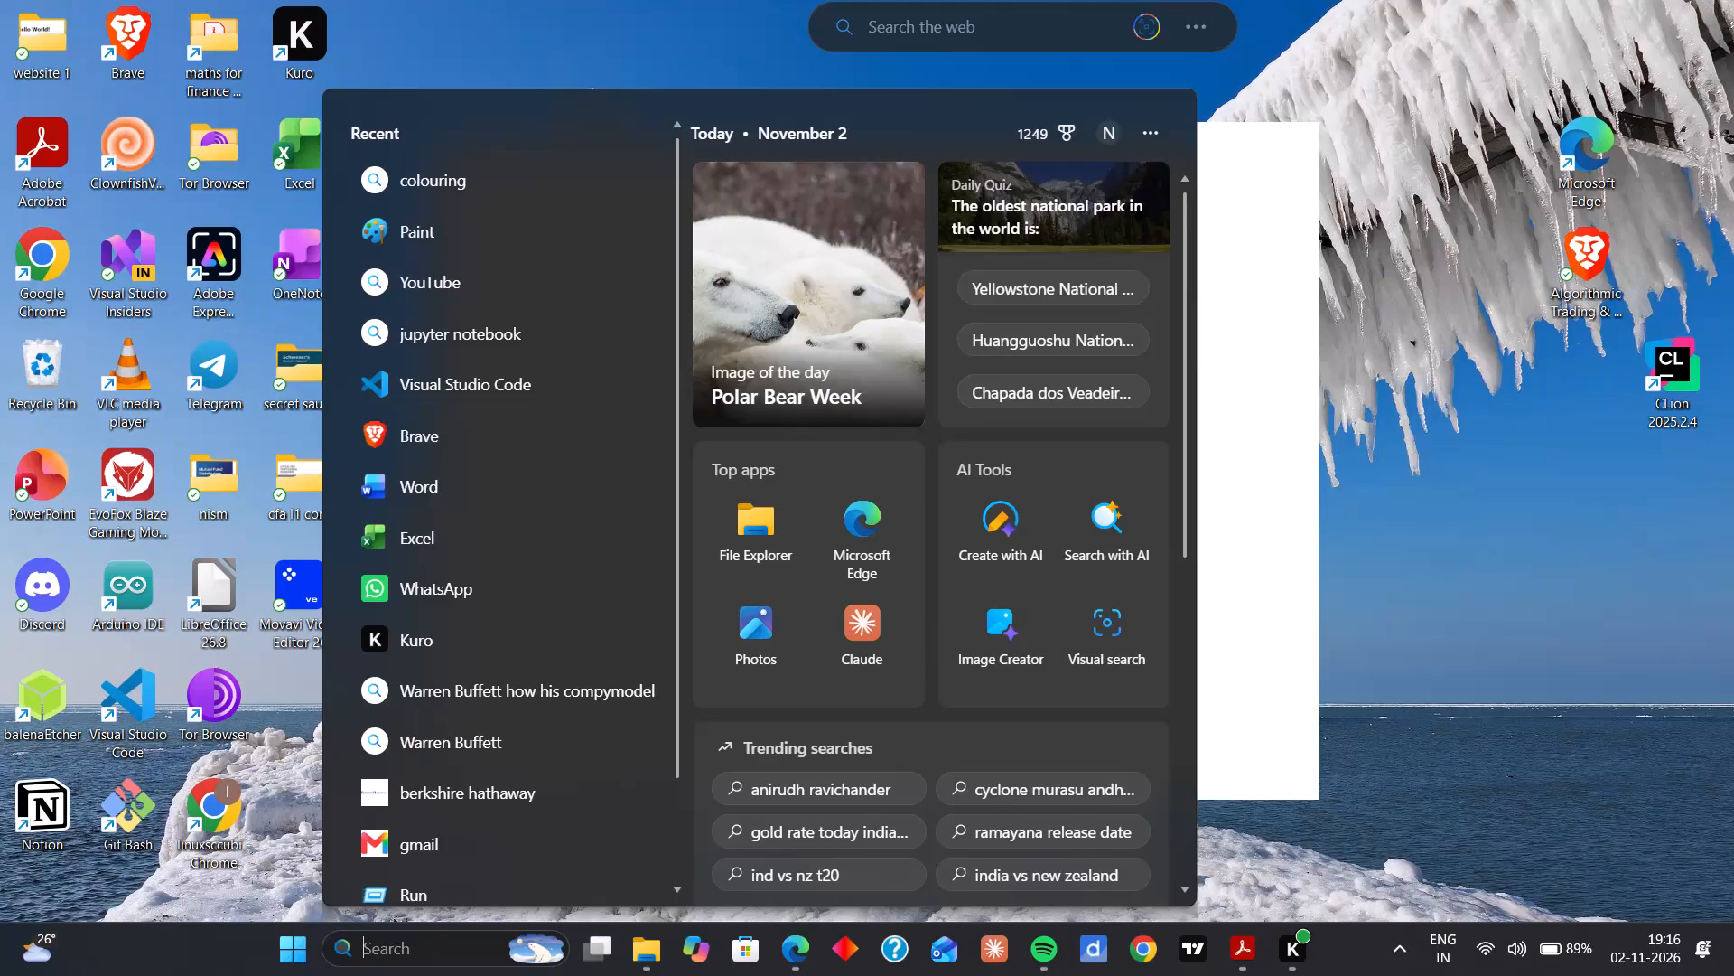
# Find the Word app by searching the computer for "ms" and launch it.
pyautogui.write('ms')
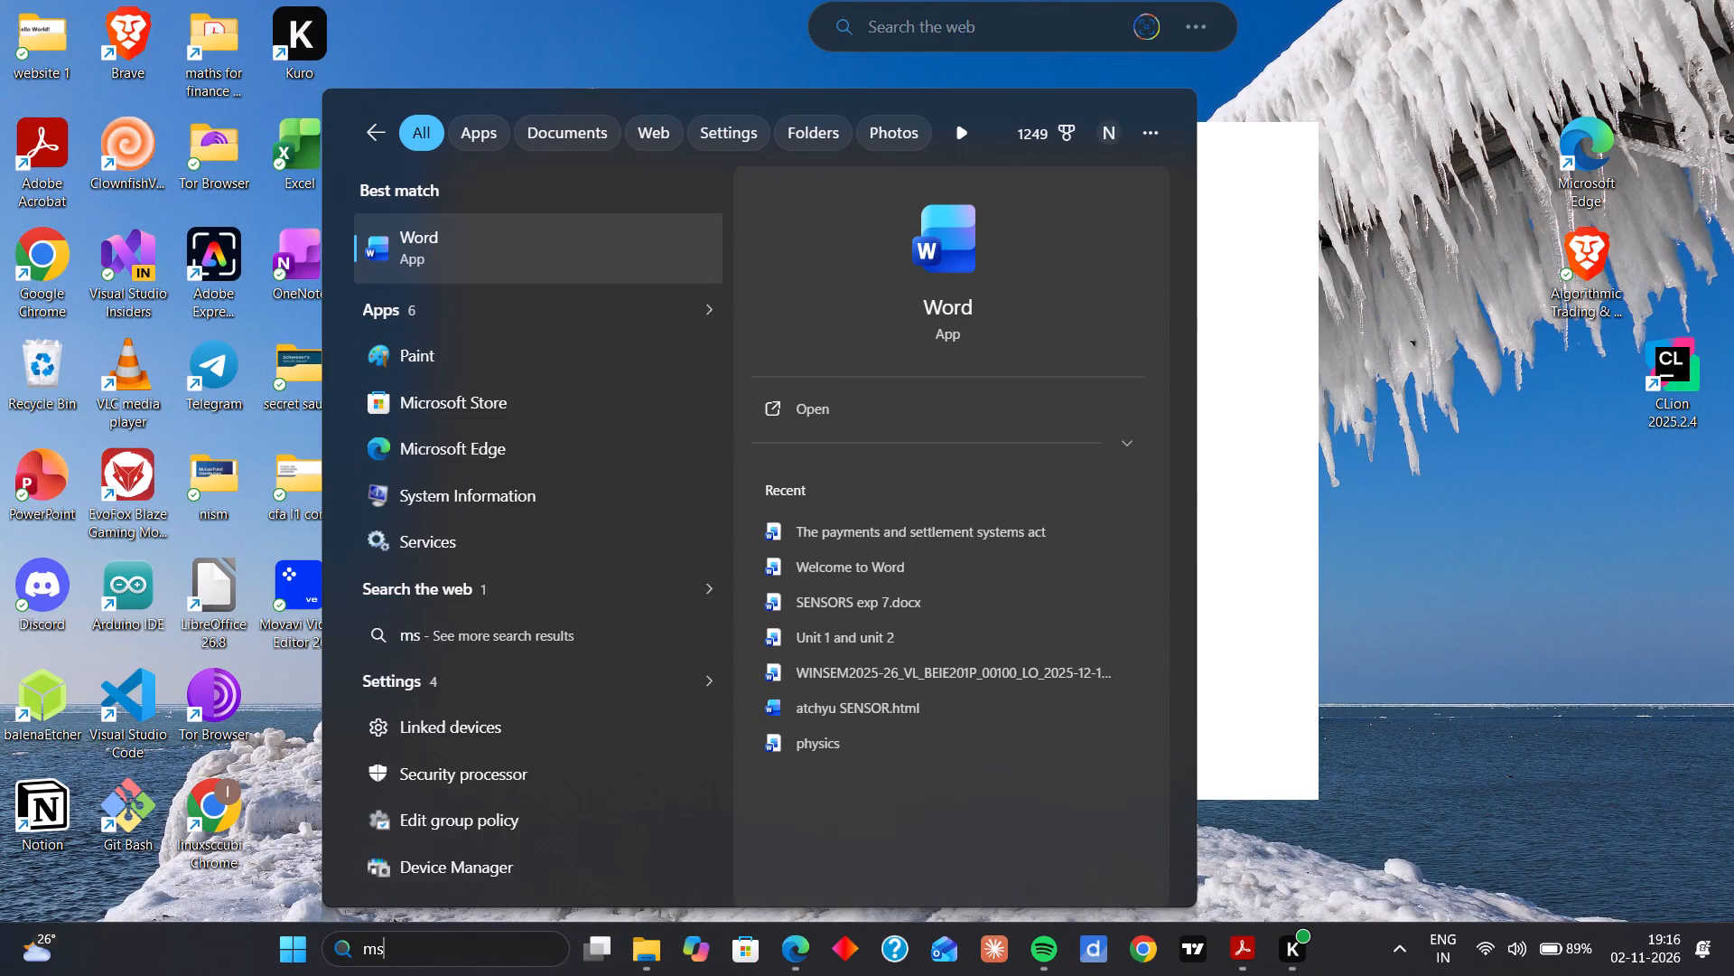
pyautogui.click(778, 408)
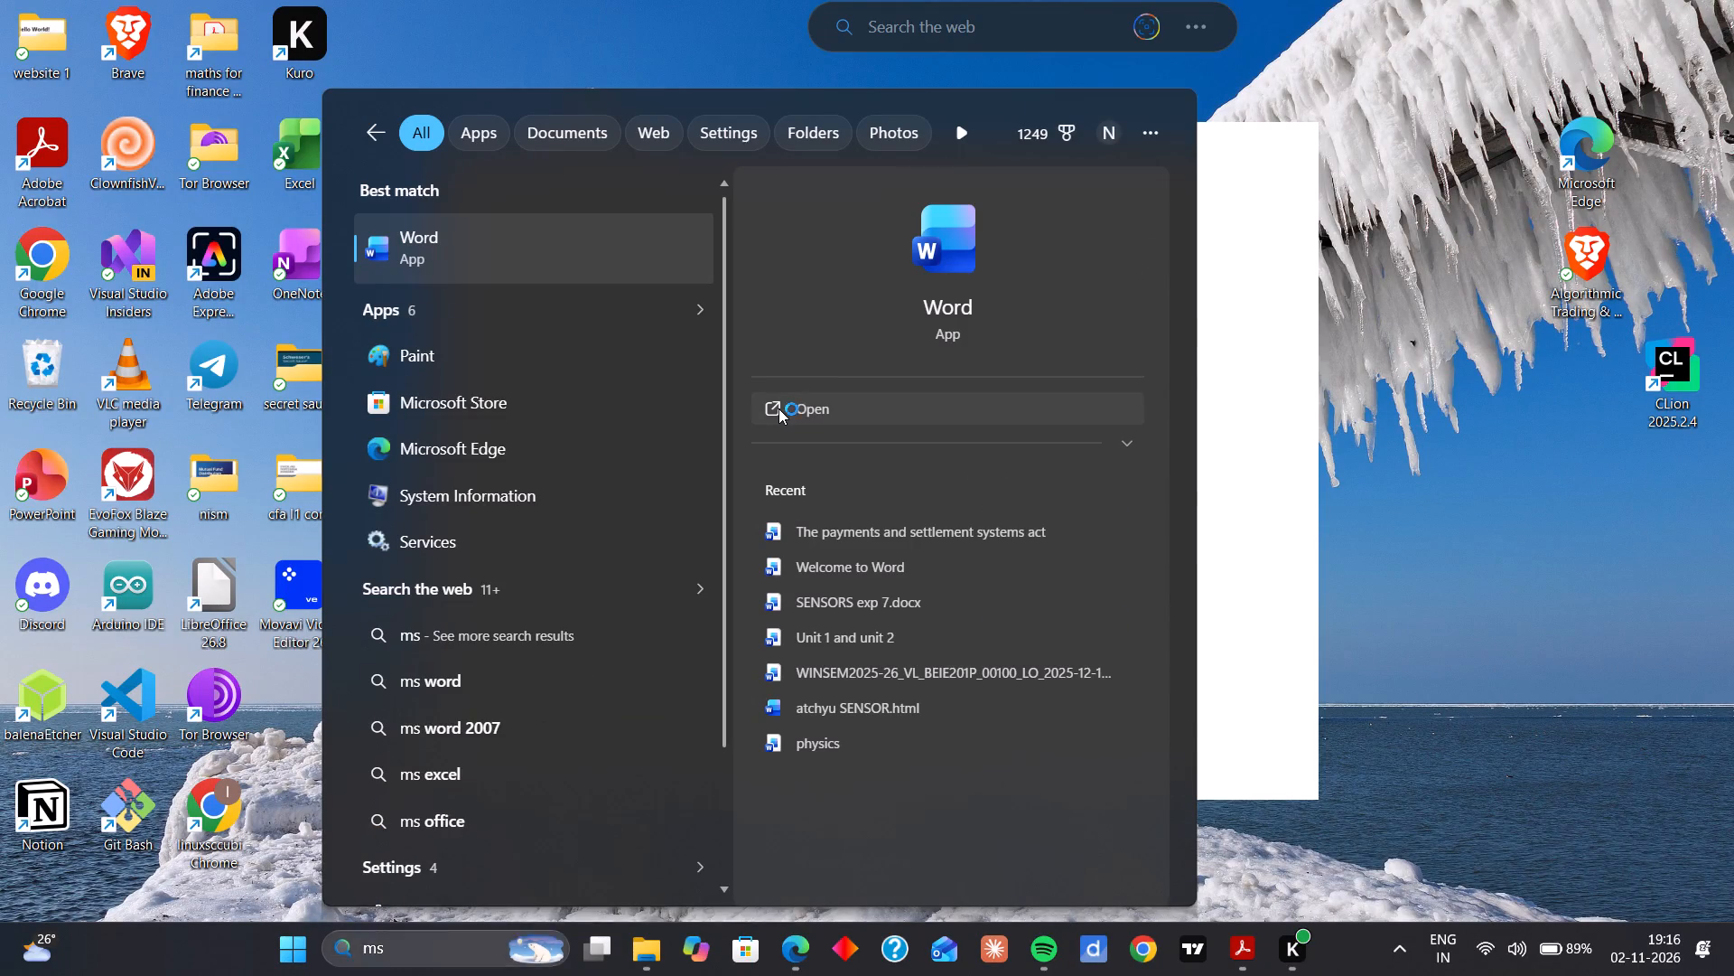
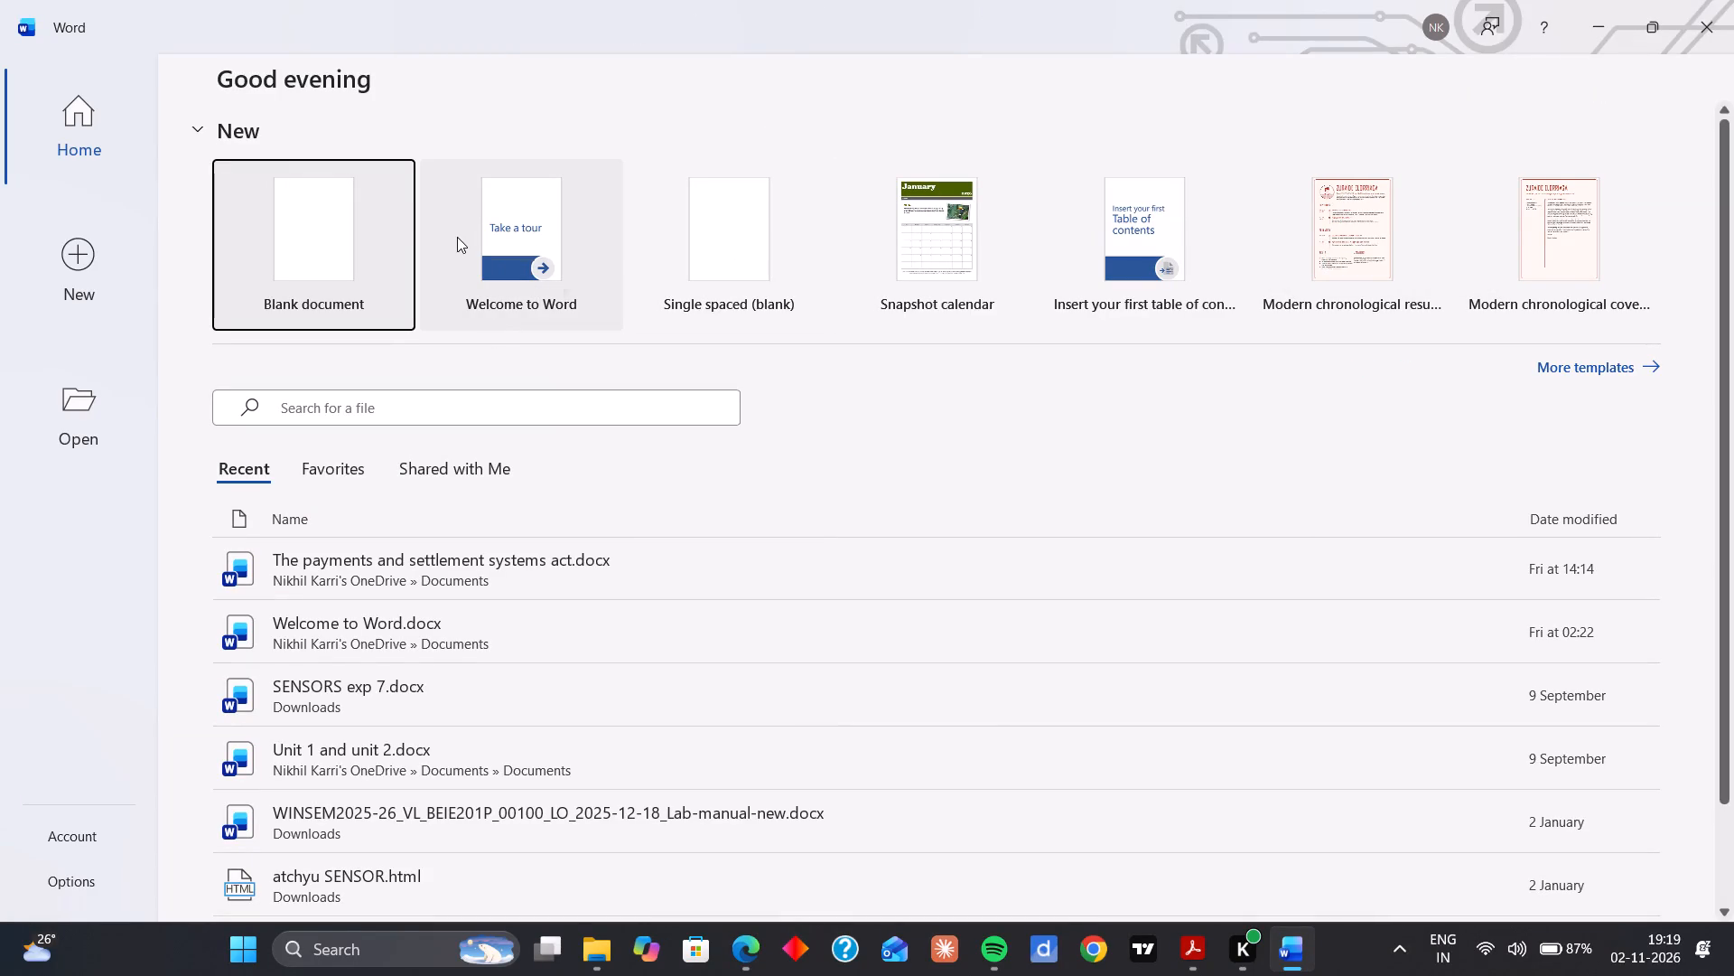
# Create a new blank document.
pyautogui.doubleClick(300, 224)
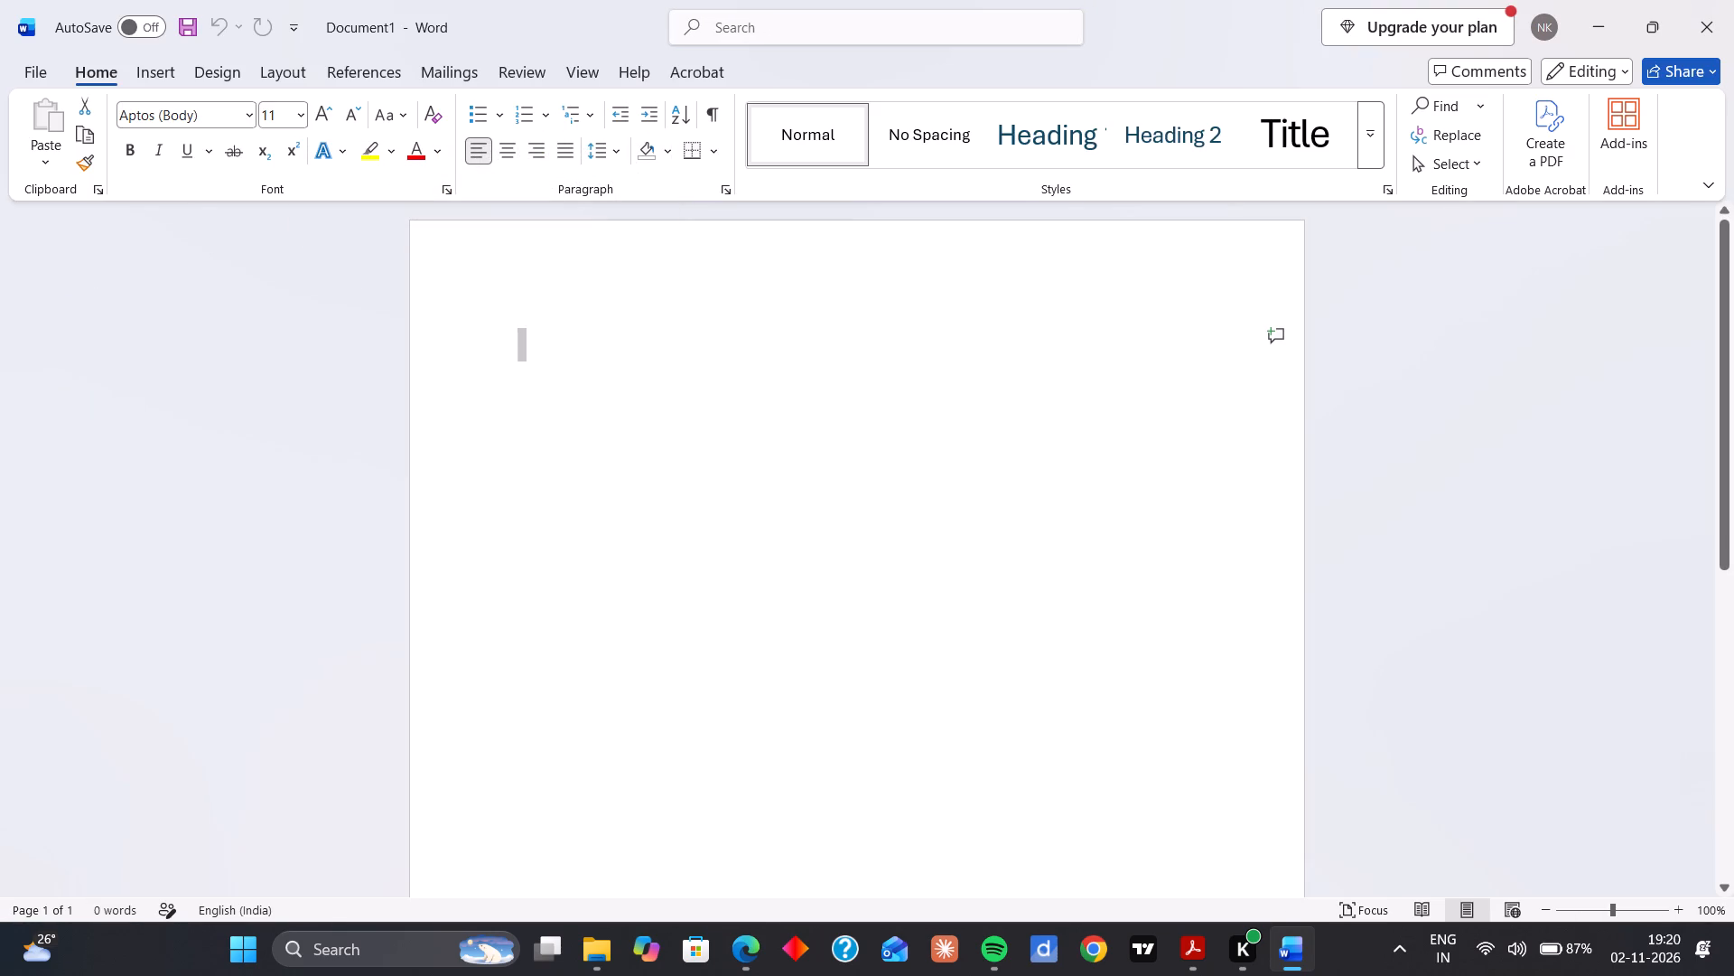
# Apply the Title style to the first line and write "PESTEL ANALYSIS" there, preceded by six spaces.
pyautogui.click(791, 296)
pyautogui.click(1021, 145)
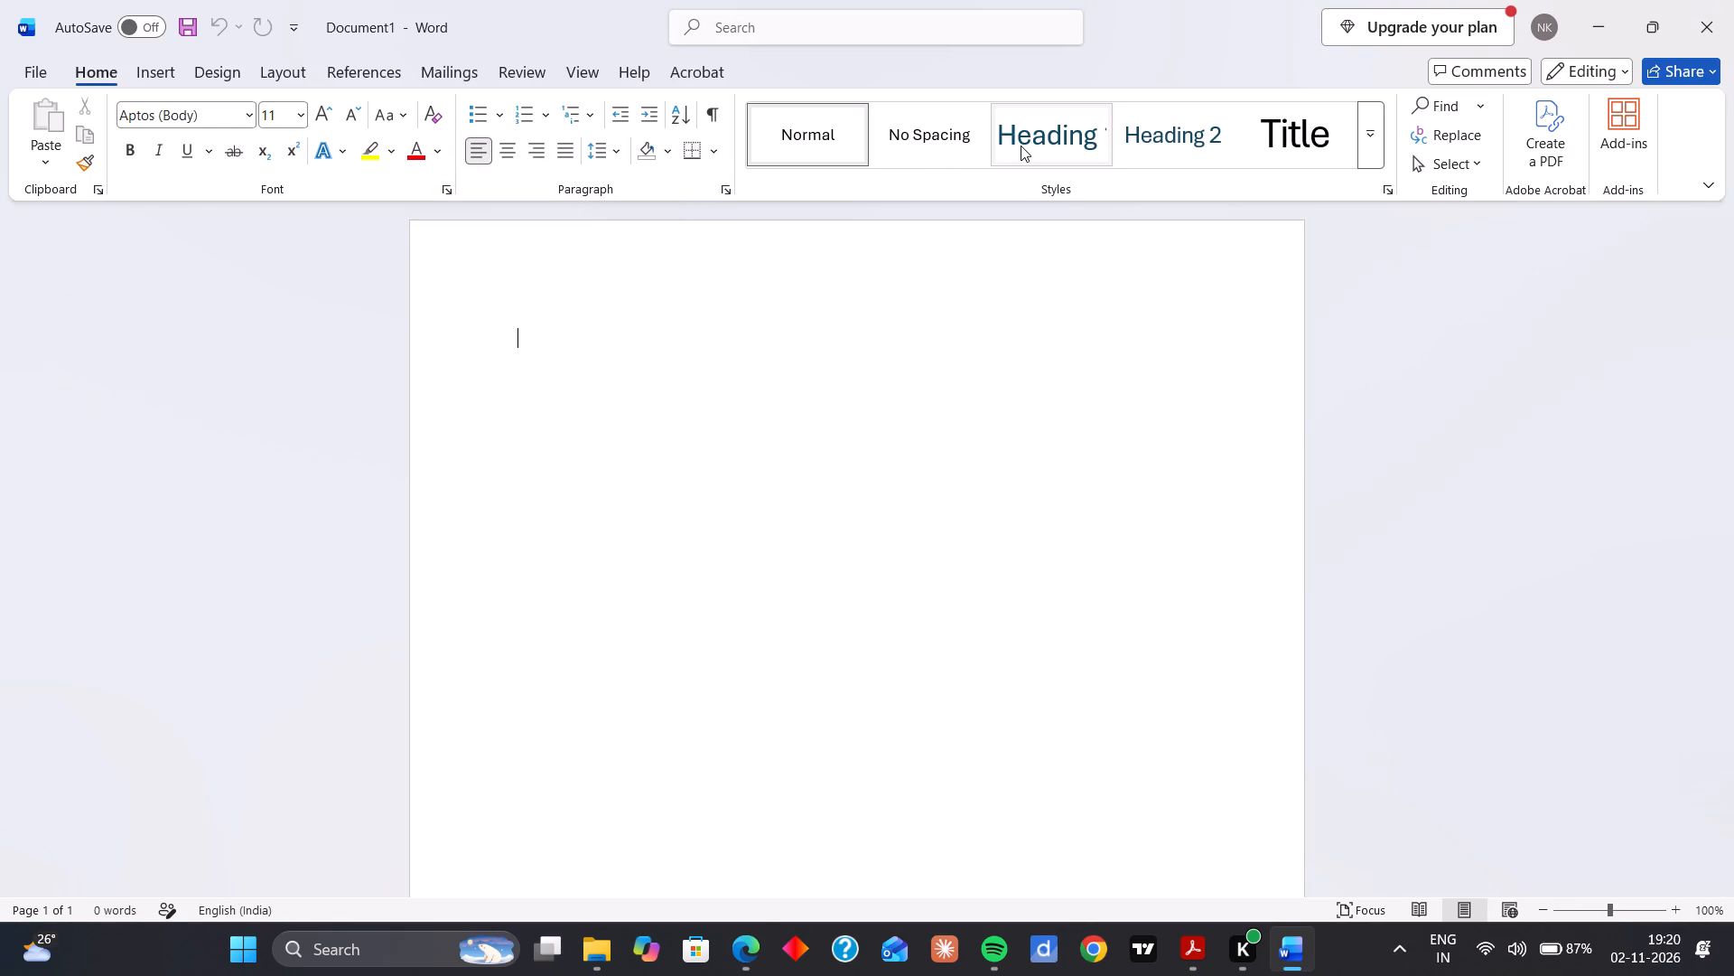
pyautogui.click(1258, 132)
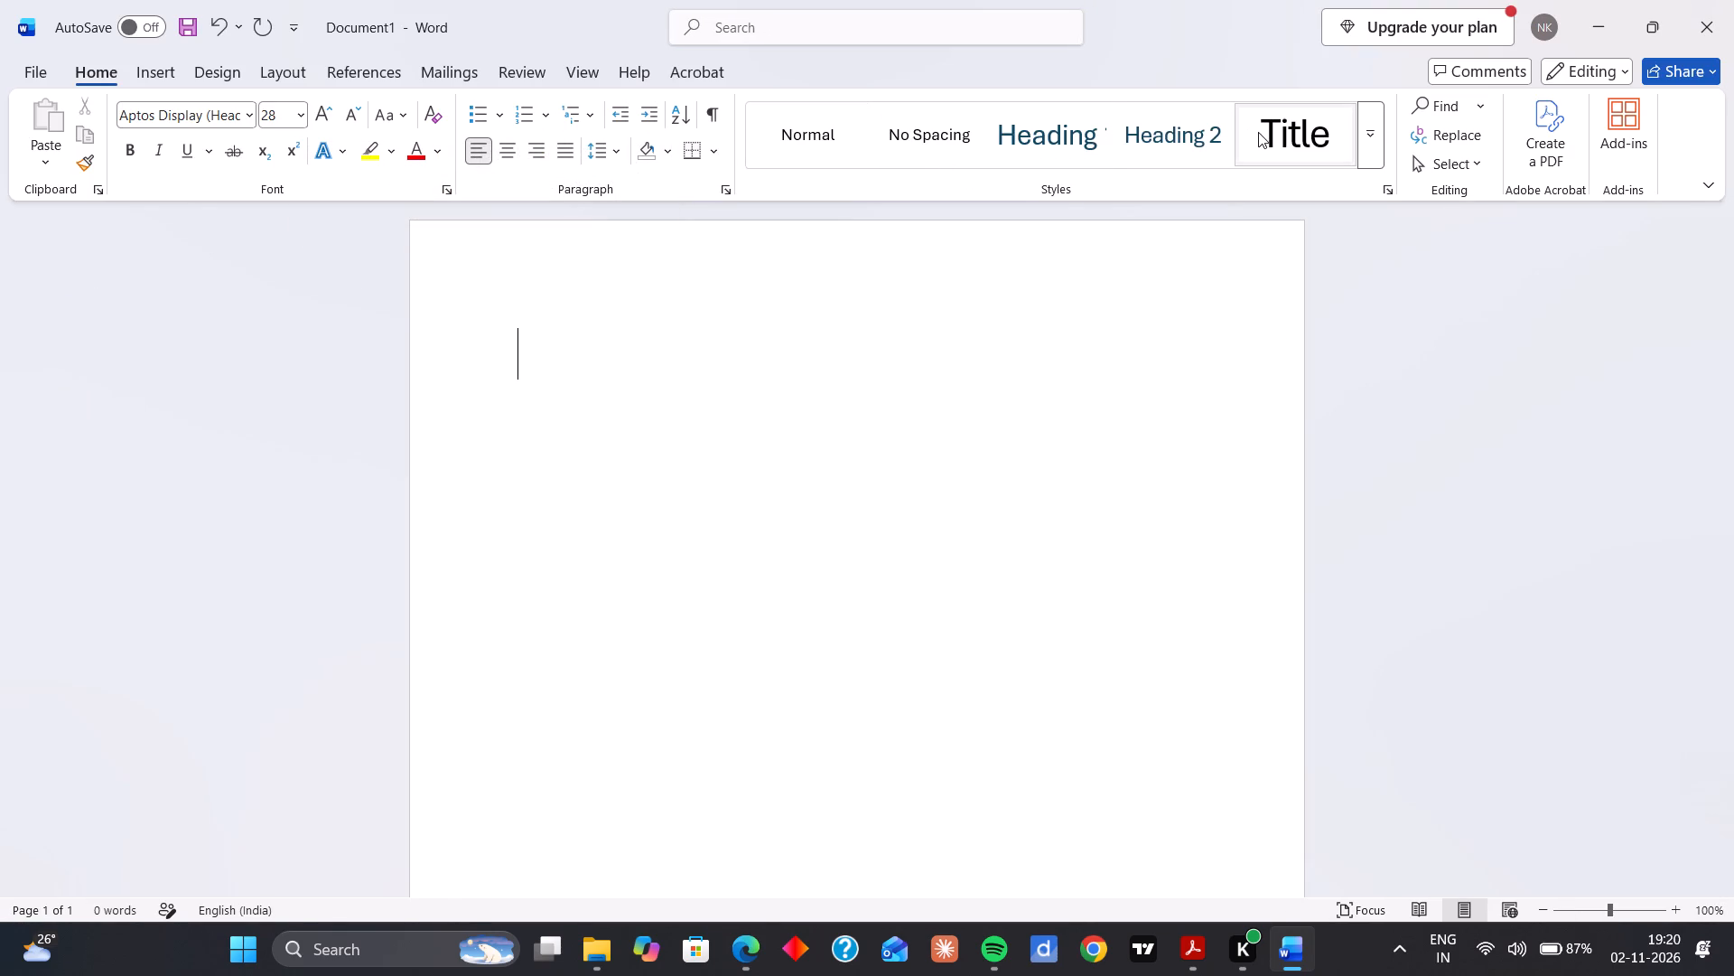
pyautogui.press('Up')
pyautogui.press('Right')
pyautogui.press('Right')
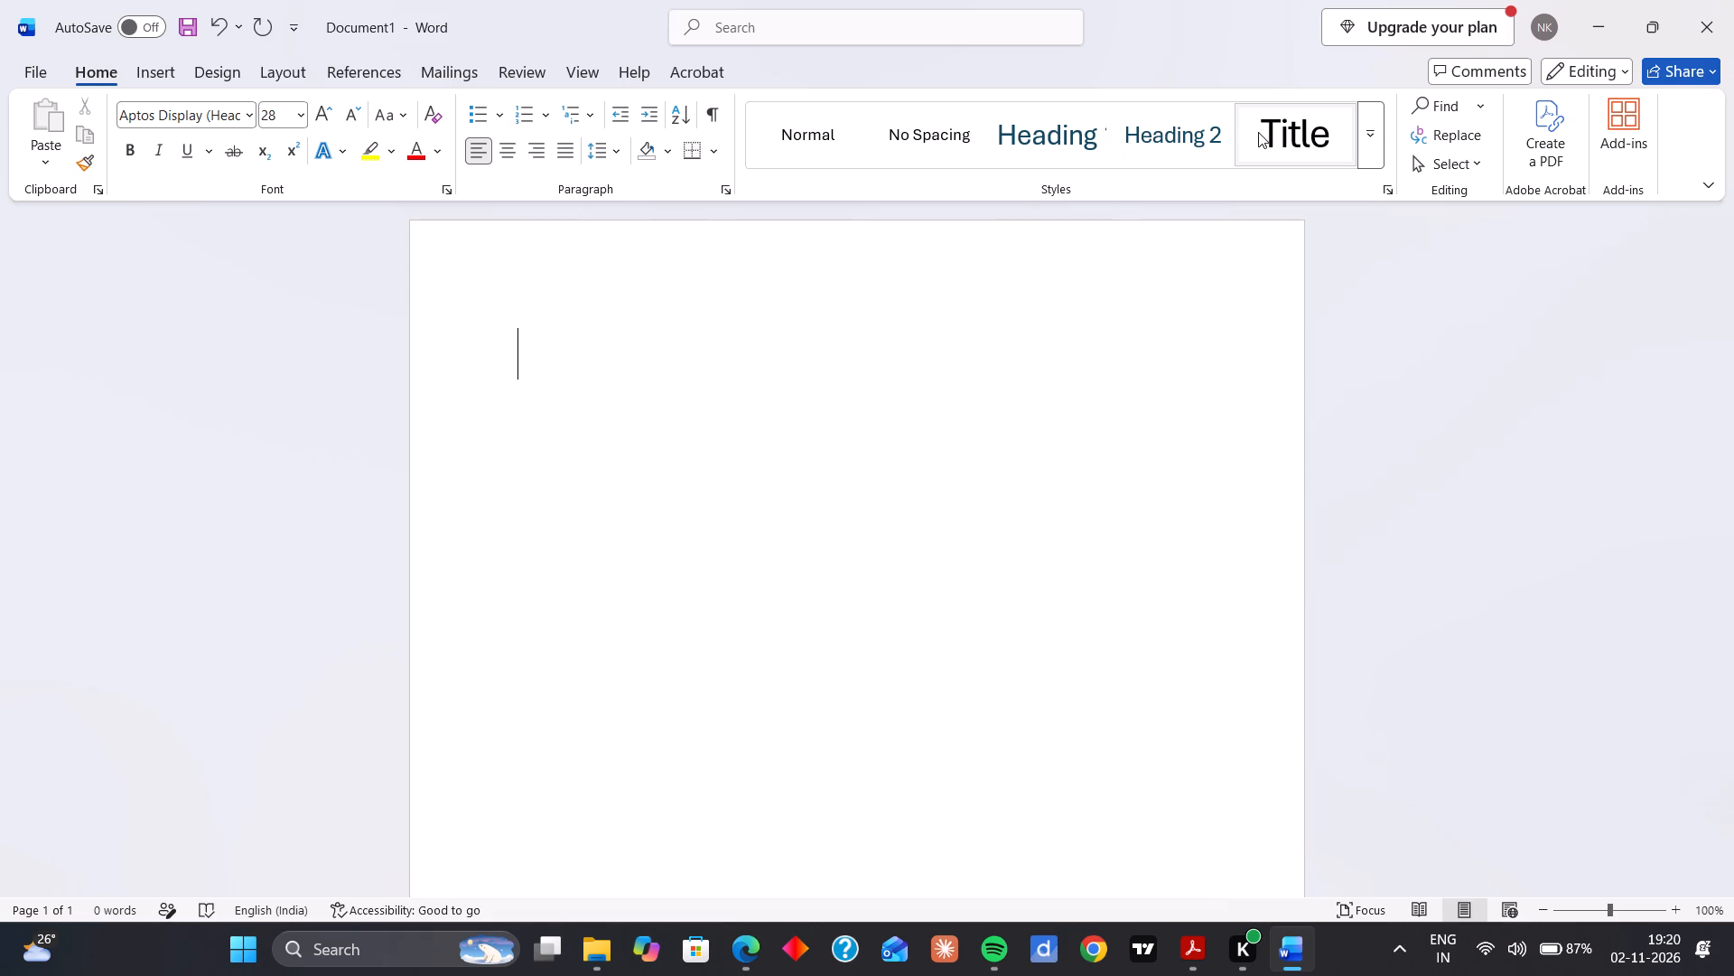
pyautogui.press('Right')
pyautogui.press('Right')
pyautogui.press('space')
pyautogui.press('space')
pyautogui.press('space')
pyautogui.press('space')
pyautogui.press('space')
pyautogui.press('space')
pyautogui.write('PESTEL')
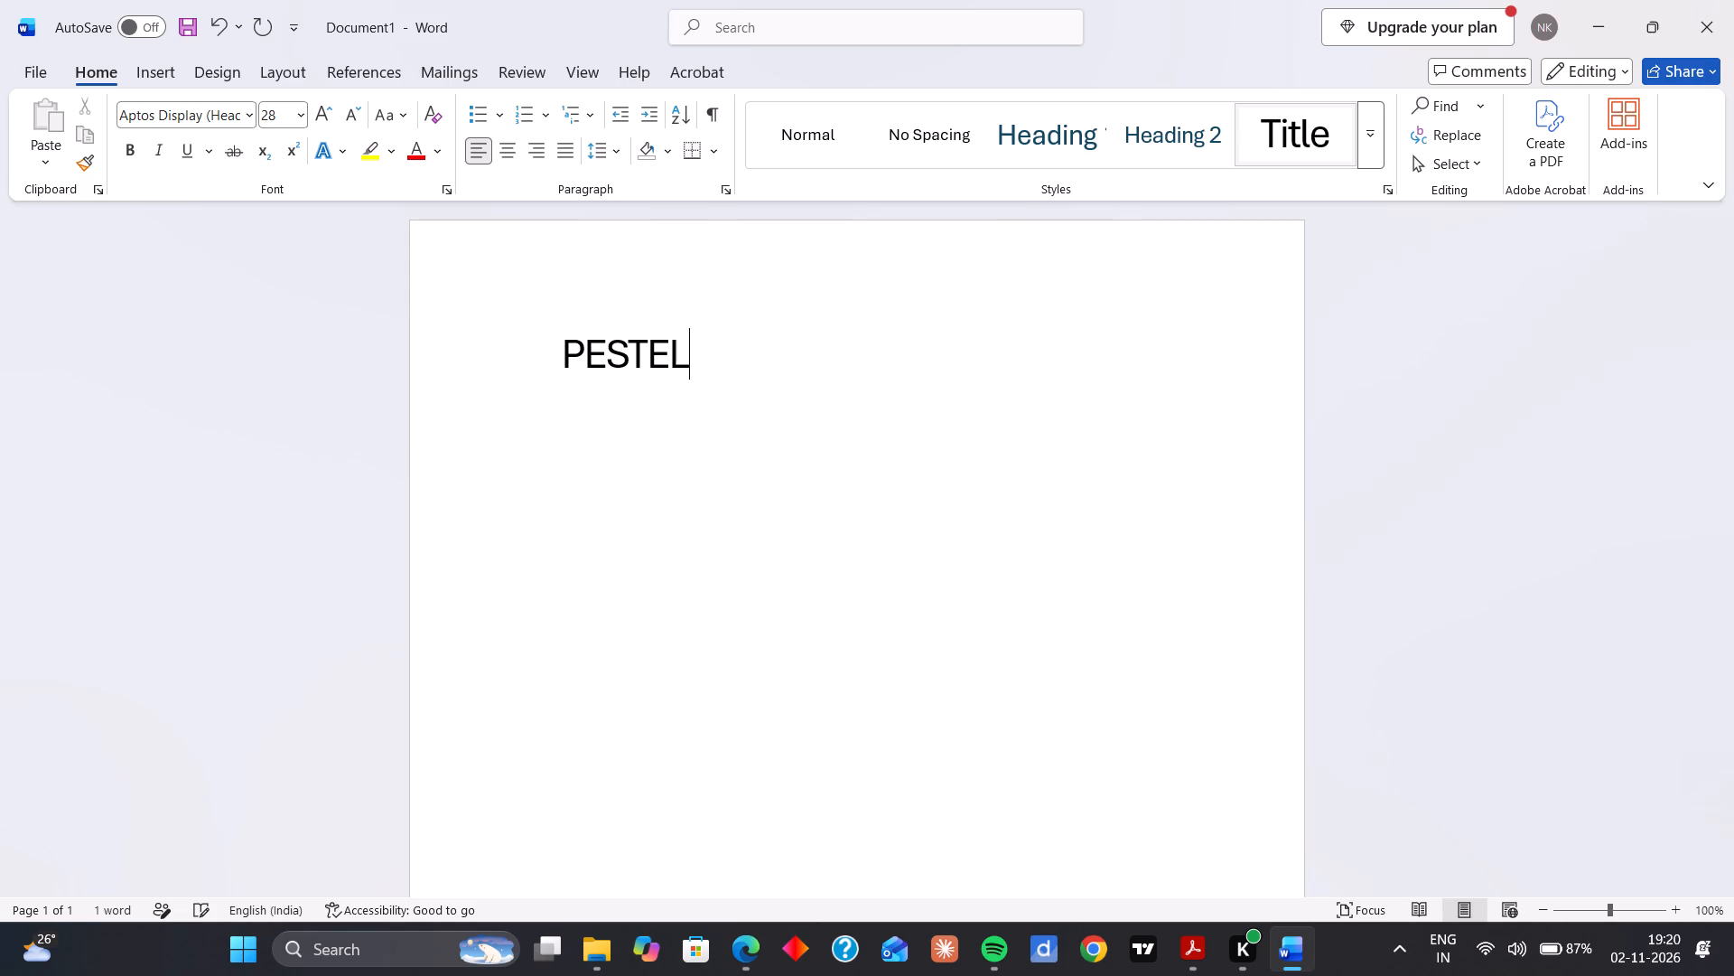
pyautogui.press('space')
pyautogui.write('ANA')
pyautogui.write('LYSIS')
# Shift the title towards the middle of the page by adding fourteen more spaces in front of "PESTEL".
pyautogui.press('Left')
pyautogui.press('Left')
pyautogui.press('Left')
pyautogui.press('Left')
pyautogui.press('Left')
pyautogui.press('Left')
pyautogui.press('Left')
pyautogui.press('Left')
pyautogui.press('Left')
pyautogui.press('Left')
pyautogui.press('Left')
pyautogui.press('Left')
pyautogui.press('Left')
pyautogui.press('Left')
pyautogui.press('Left')
pyautogui.press('Left')
pyautogui.press('Left')
pyautogui.press('Left')
pyautogui.press('Left')
pyautogui.press('Left')
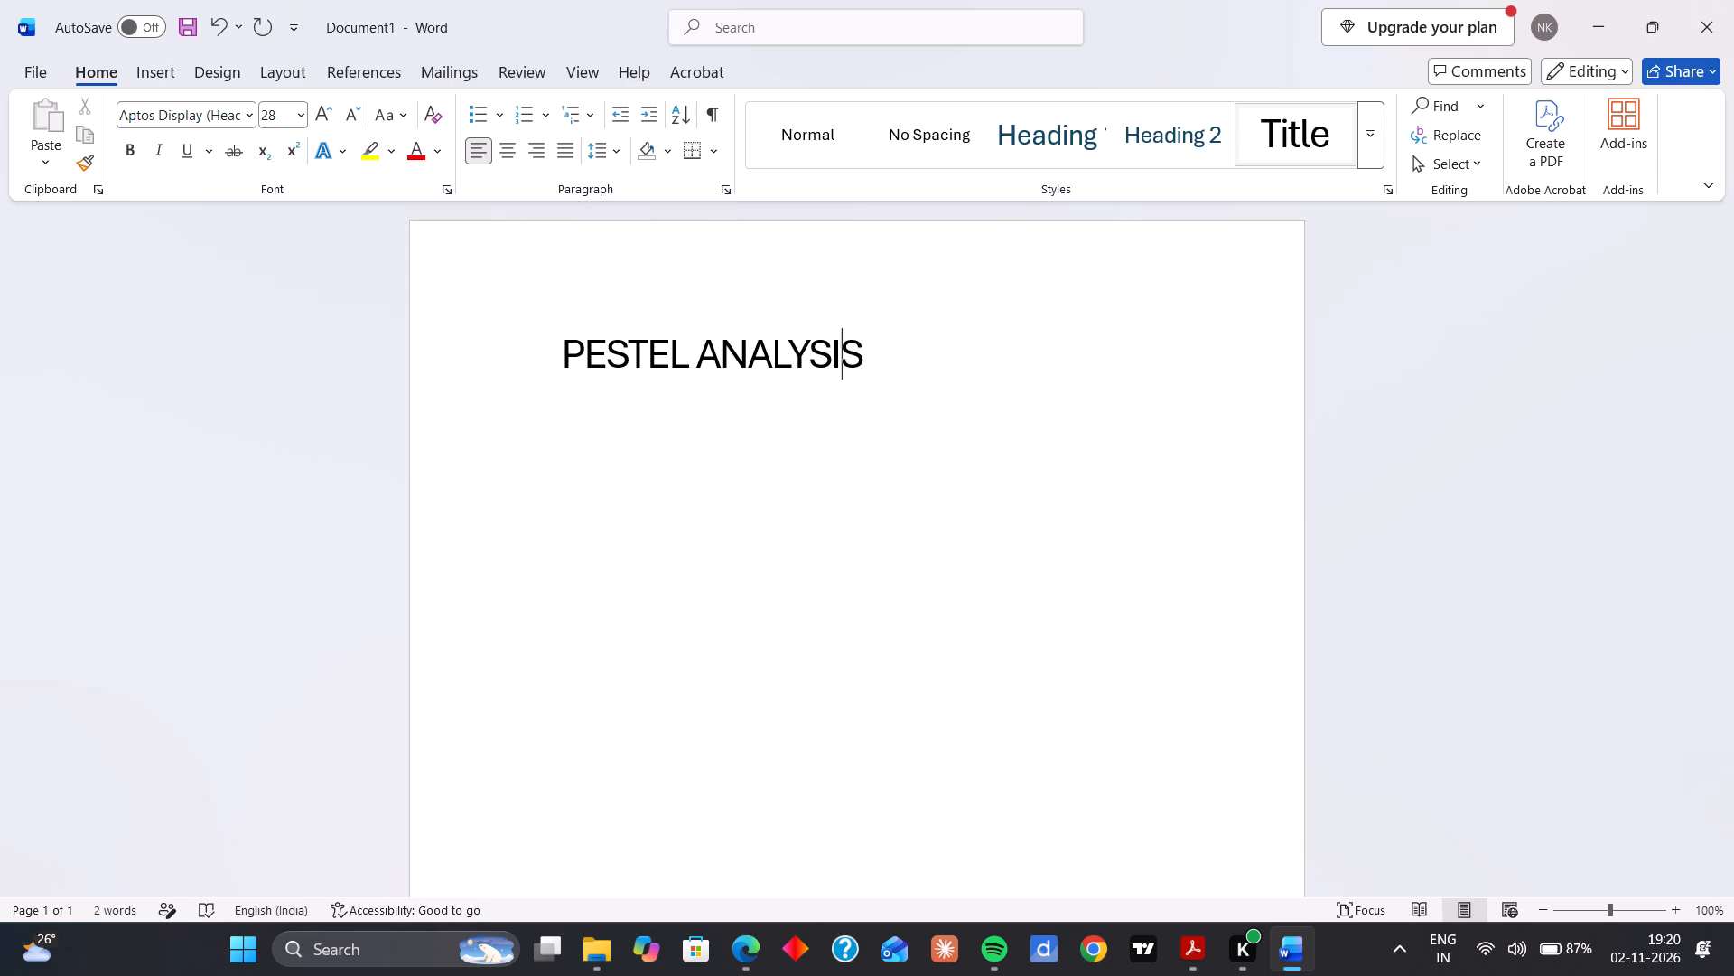
pyautogui.press('space')
pyautogui.press('space')
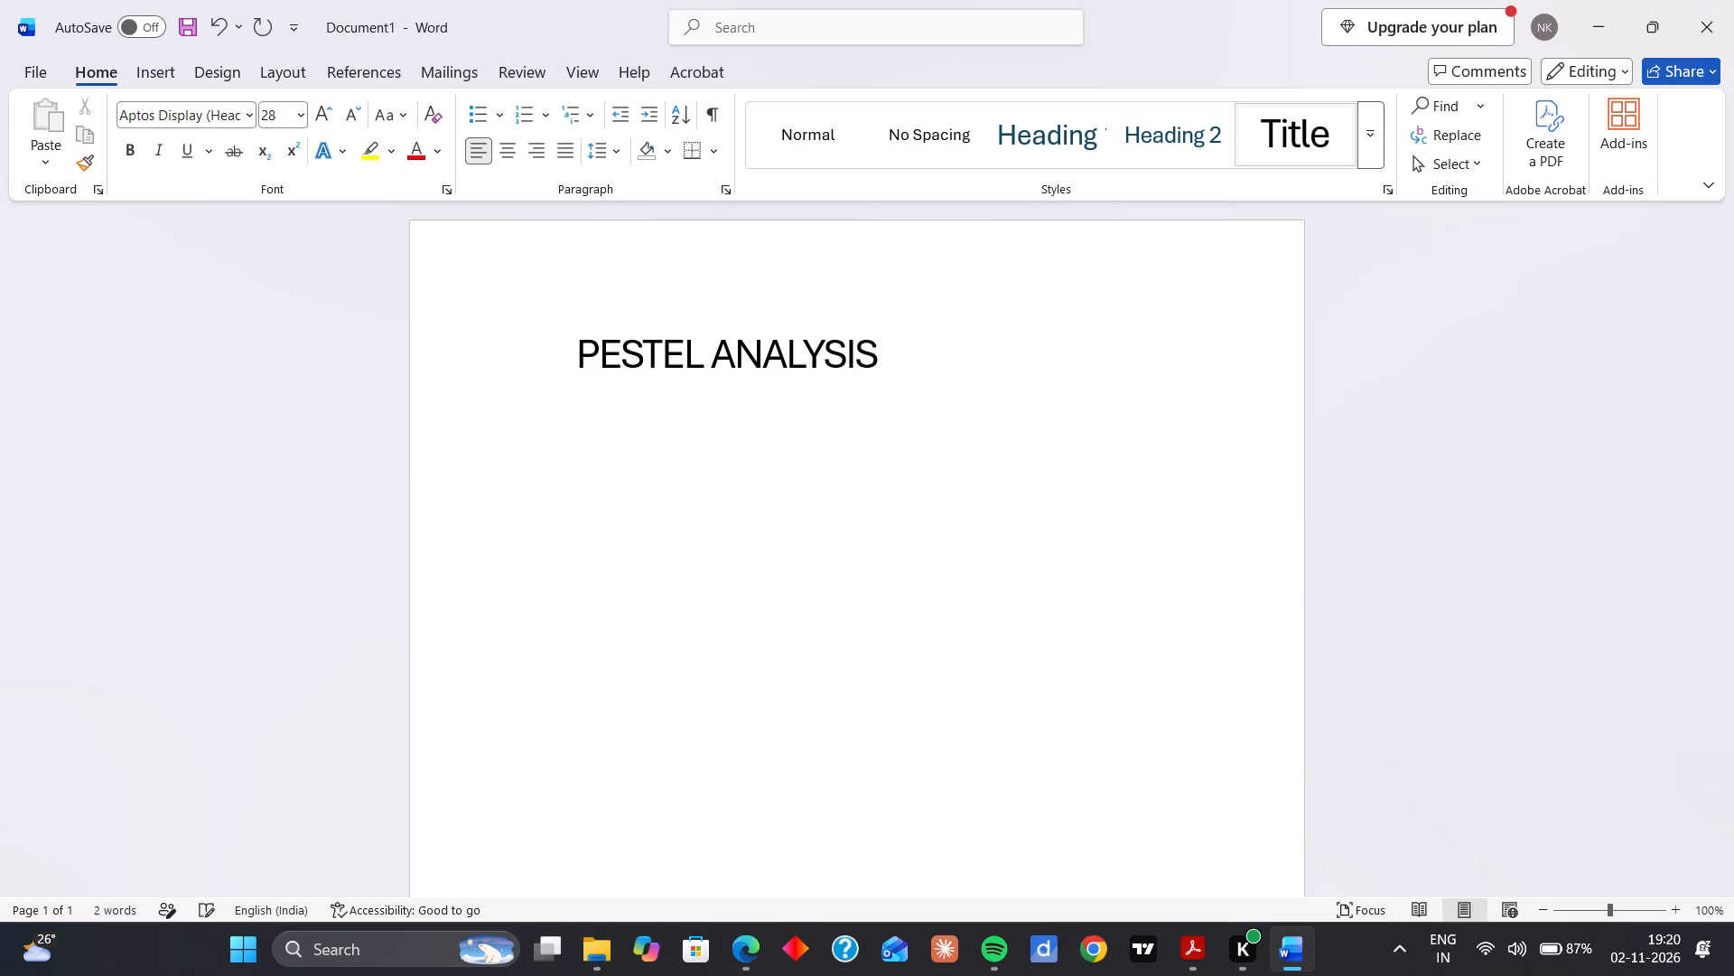
pyautogui.press('space')
pyautogui.press('space')
pyautogui.press('space')
pyautogui.press('space')
pyautogui.press('space')
pyautogui.press('space')
pyautogui.press('space')
pyautogui.press('space')
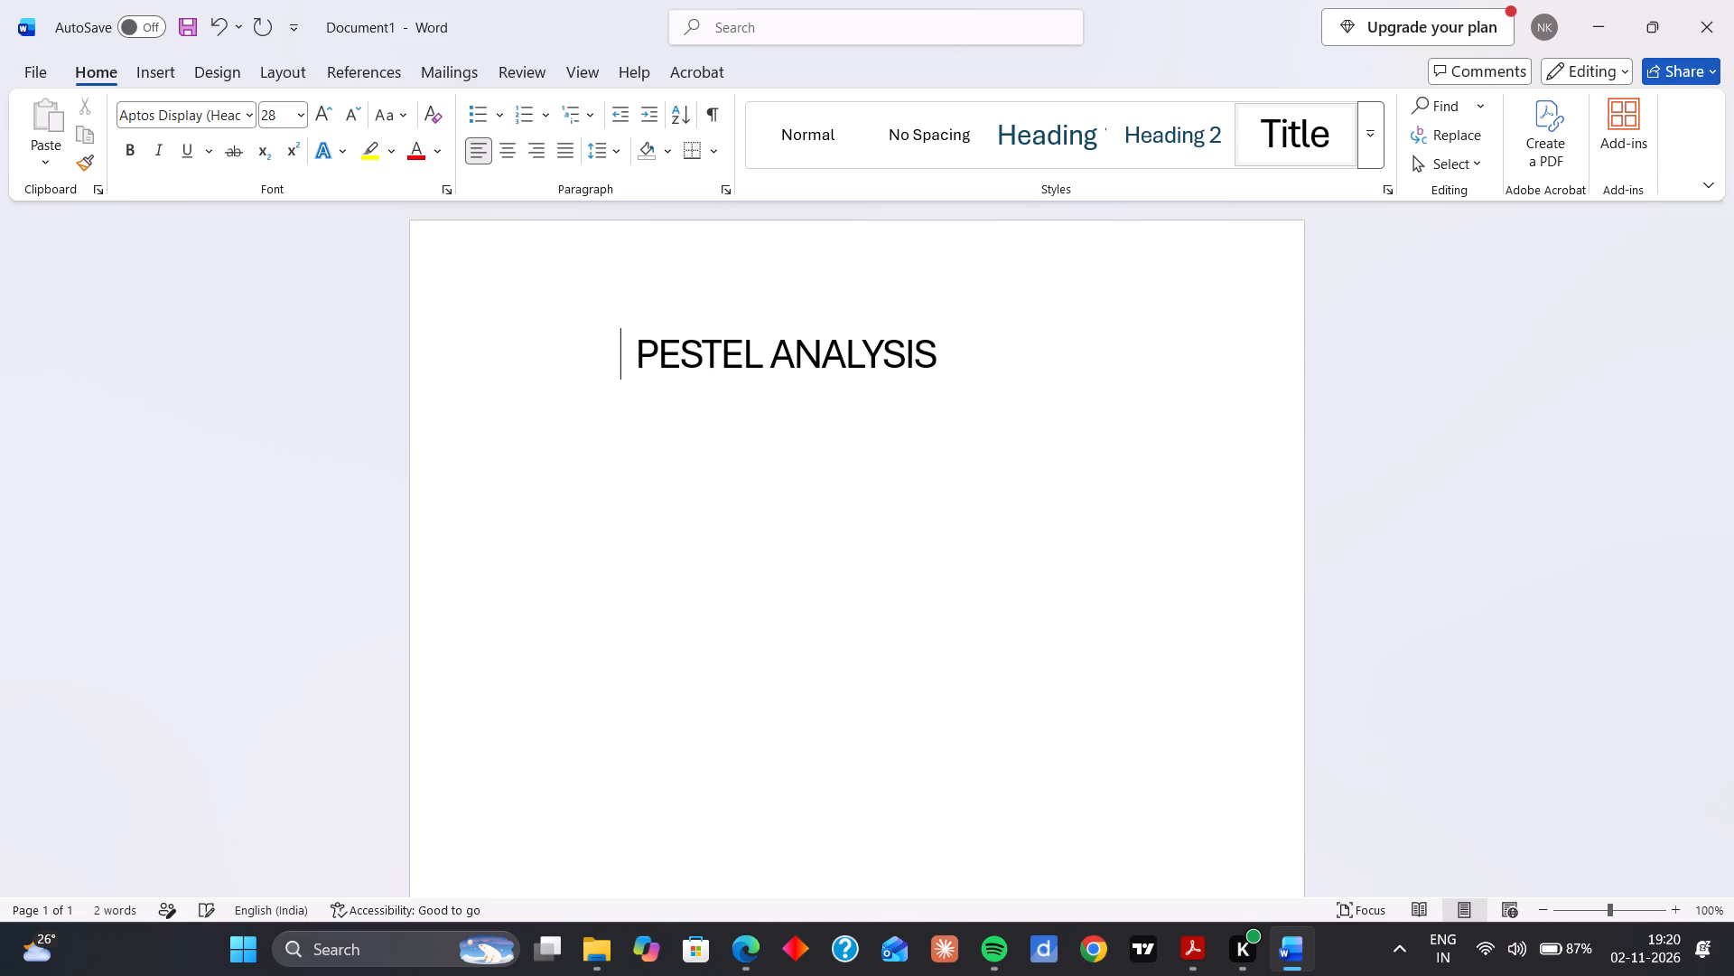
pyautogui.press('space')
pyautogui.press('space')
pyautogui.press('space')
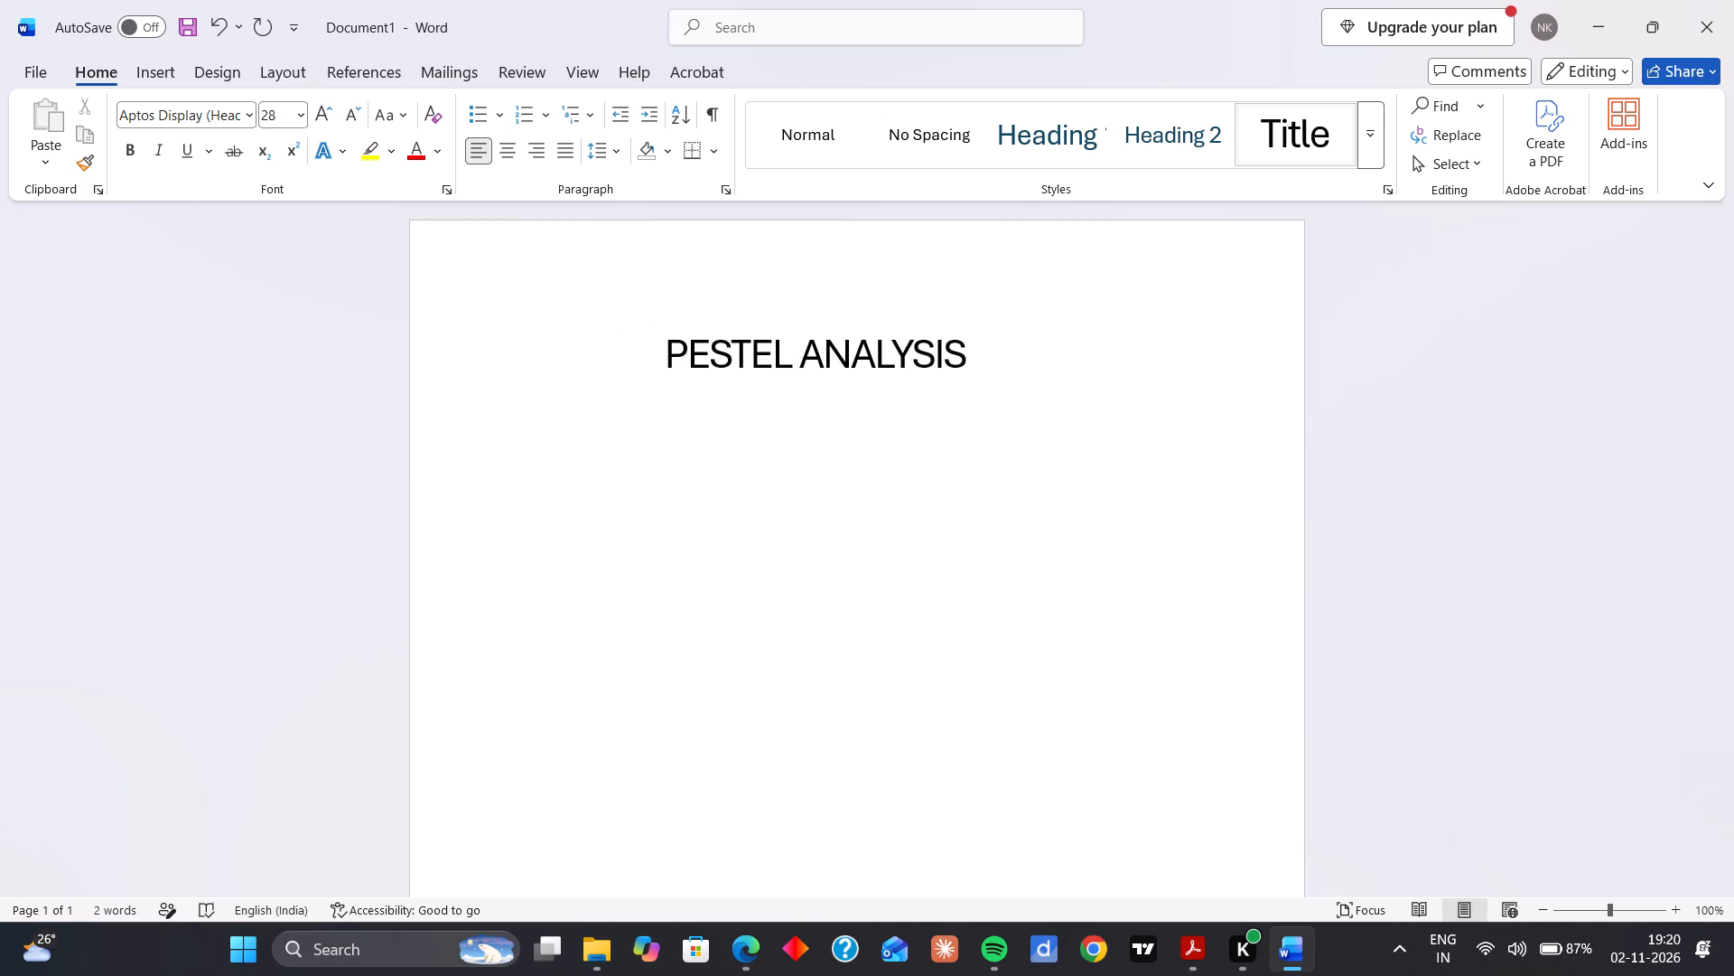
pyautogui.press('space')
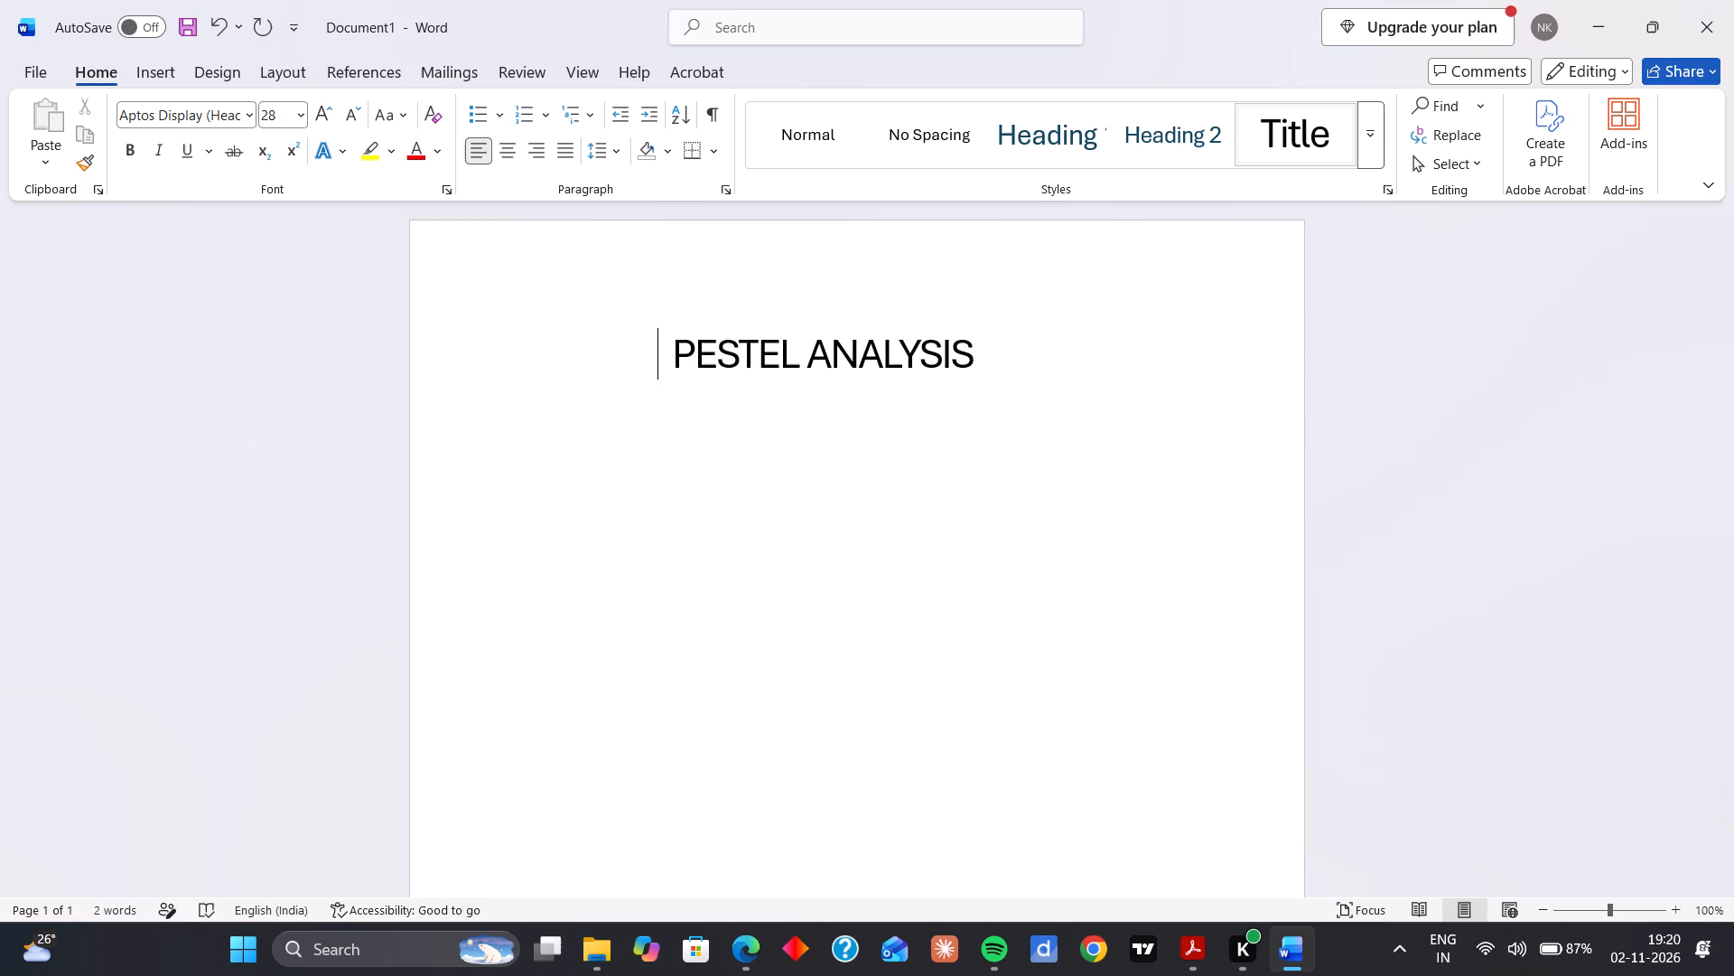
# Widen the gap between "PESTEL" and "ANALYSIS" in the title by one extra space.
pyautogui.press('Right')
pyautogui.press('Right')
pyautogui.press('Right')
pyautogui.press('Right')
pyautogui.press('Right')
pyautogui.press('Right')
pyautogui.press('Right')
pyautogui.press('Right')
pyautogui.press('Right')
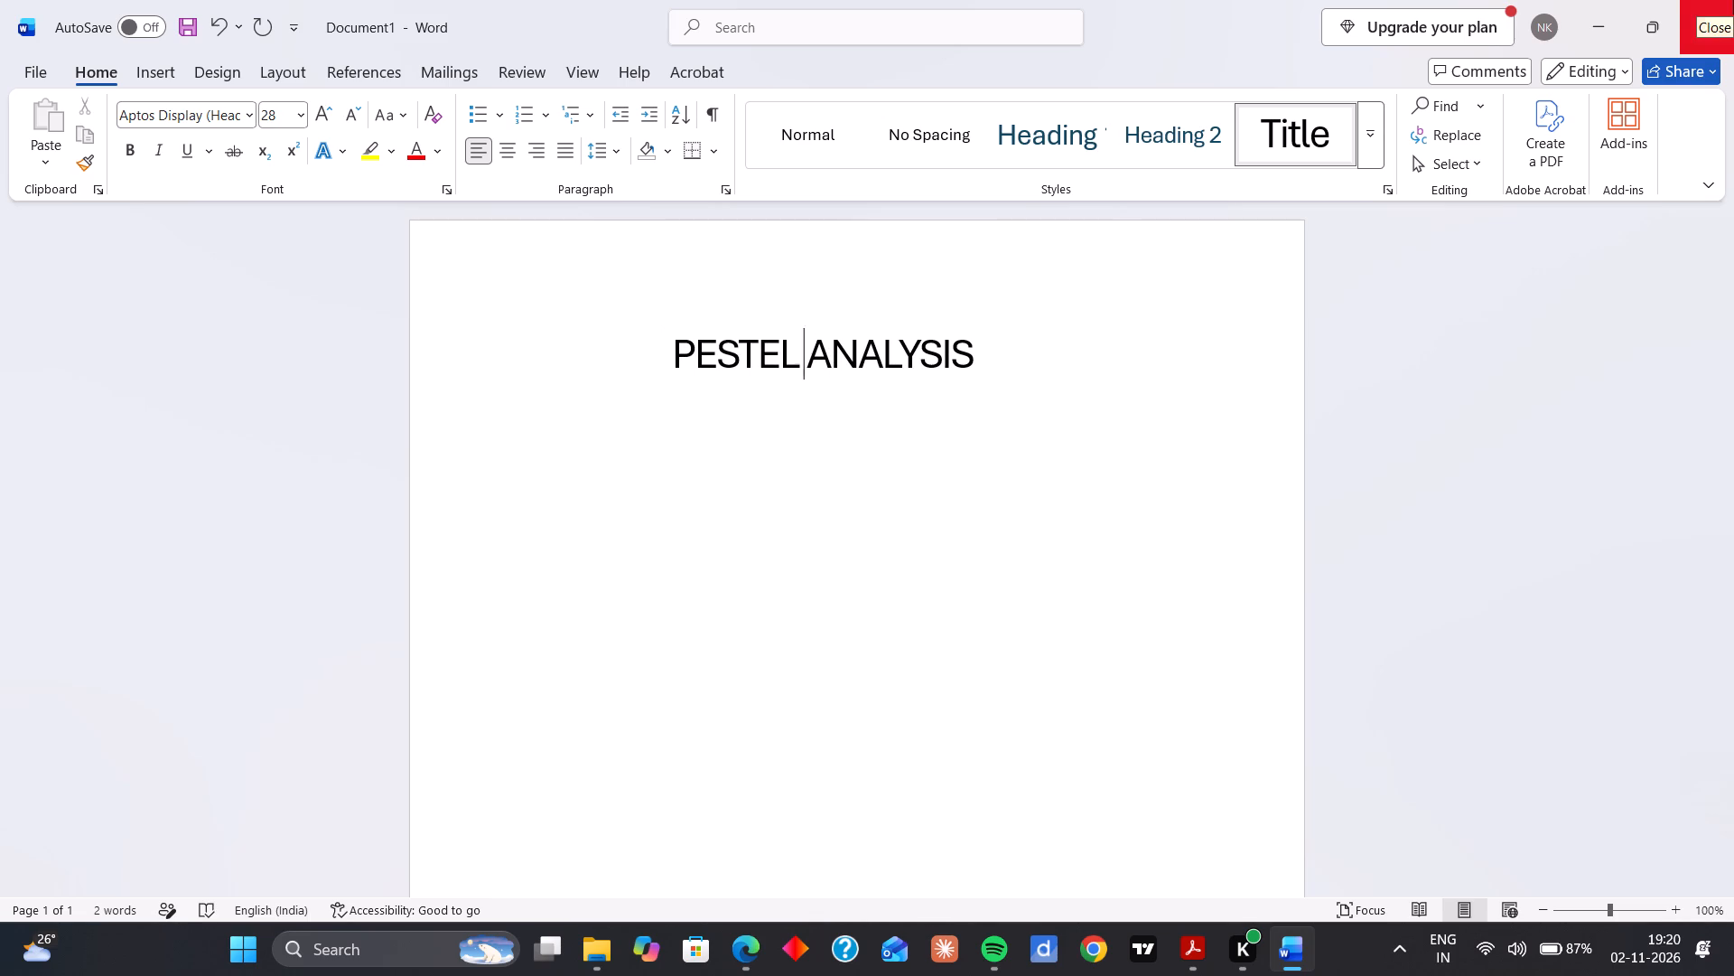
pyautogui.press('space')
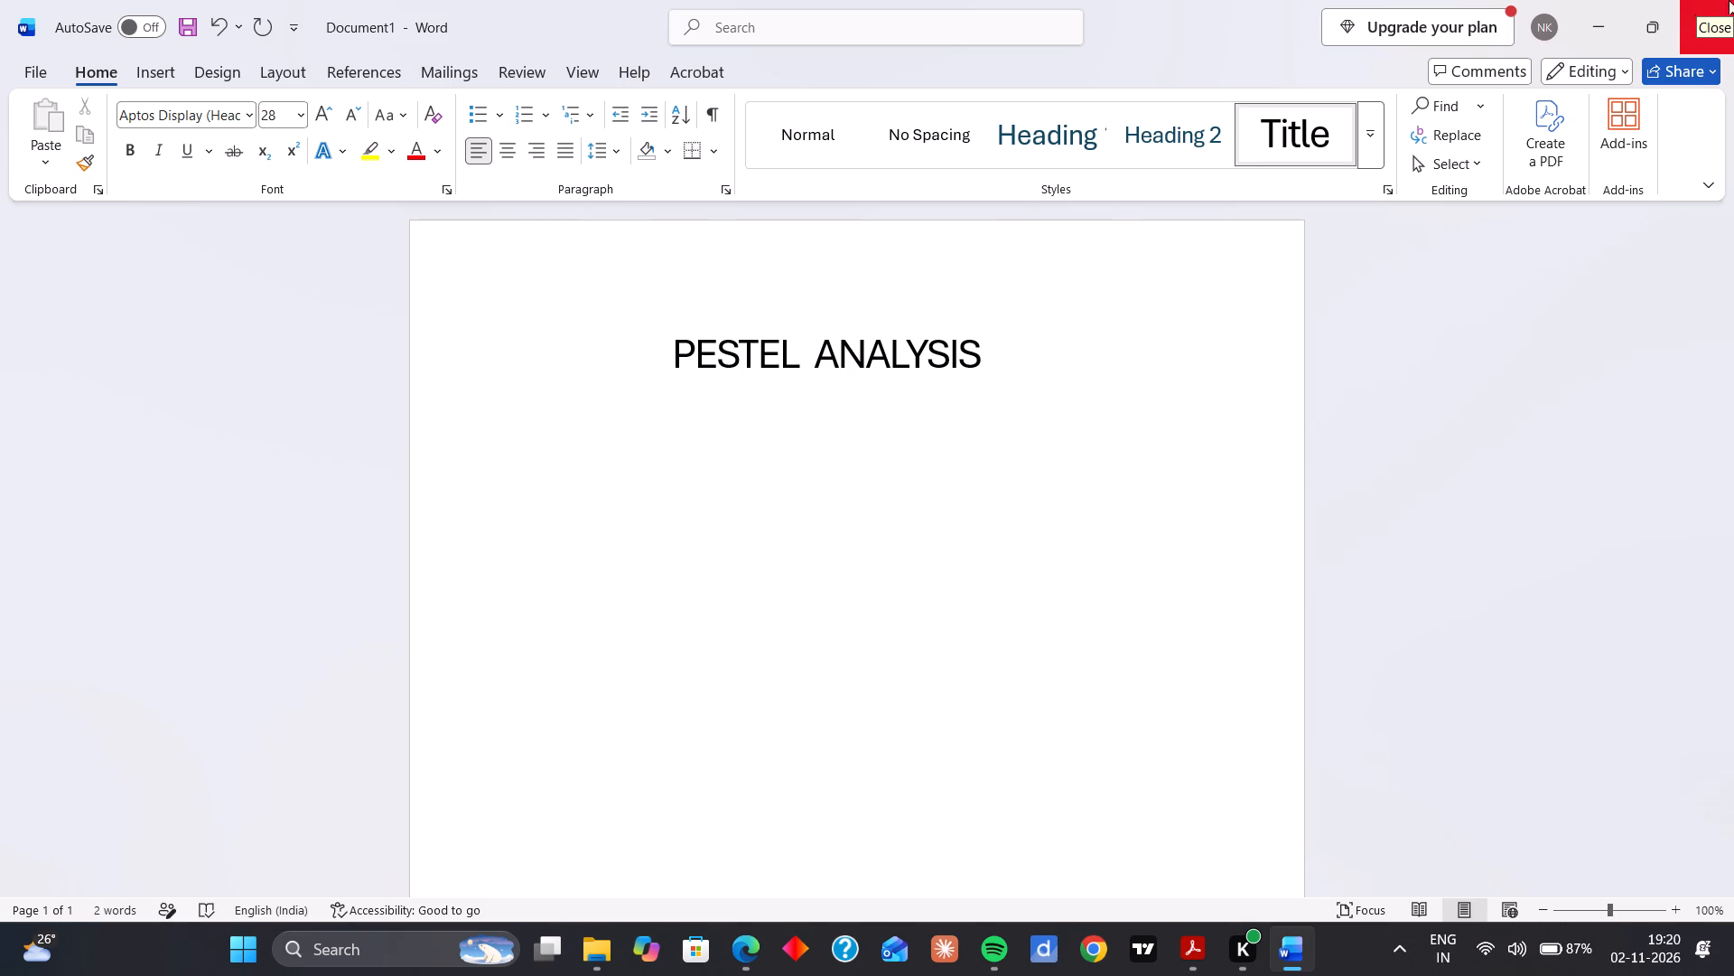
# Start a new paragraph below the "PESTEL ANALYSIS" title.
pyautogui.click(1135, 352)
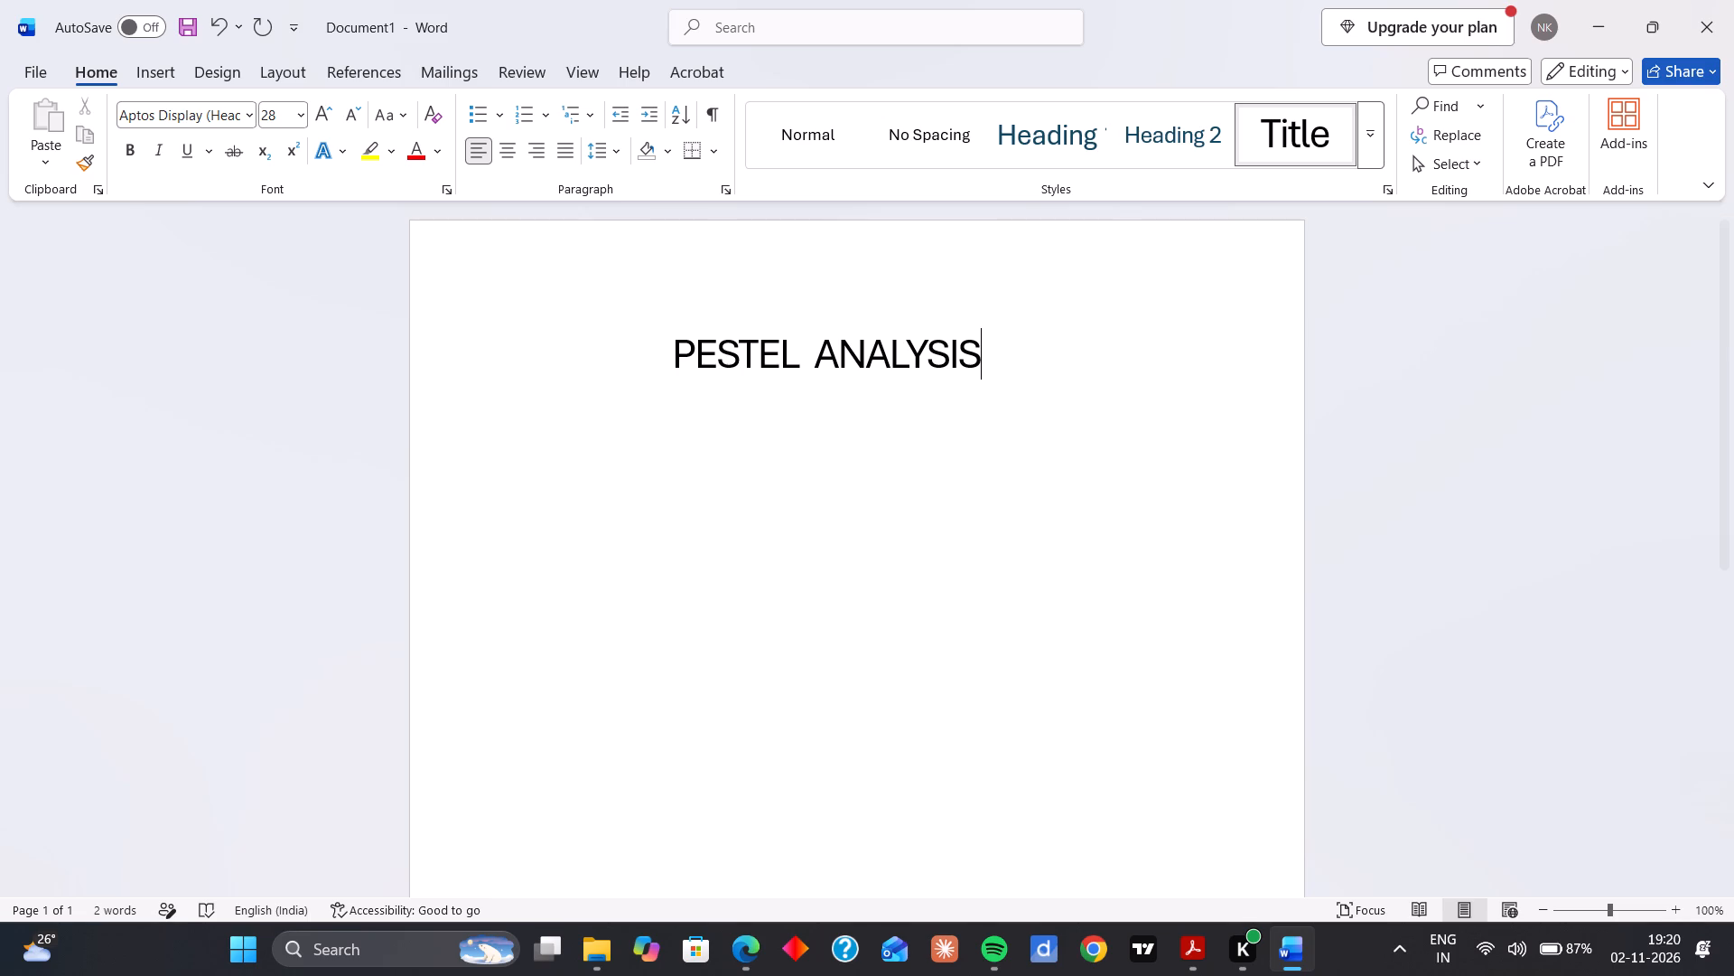
pyautogui.click(1114, 361)
pyautogui.press('Return')
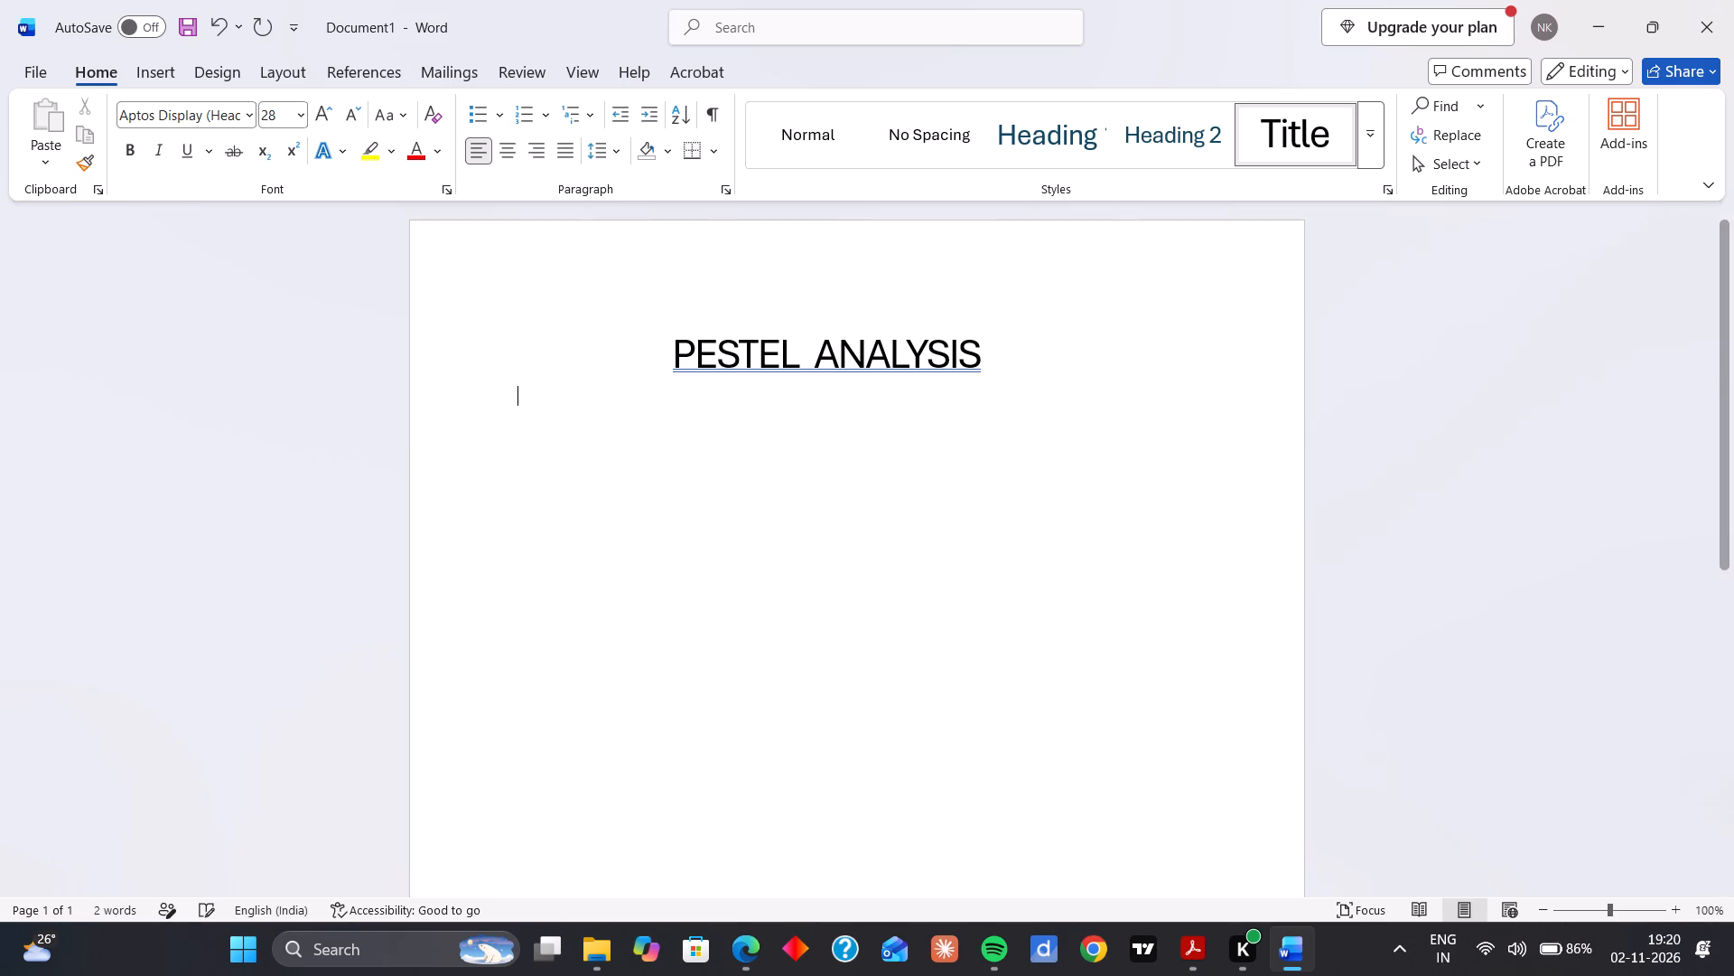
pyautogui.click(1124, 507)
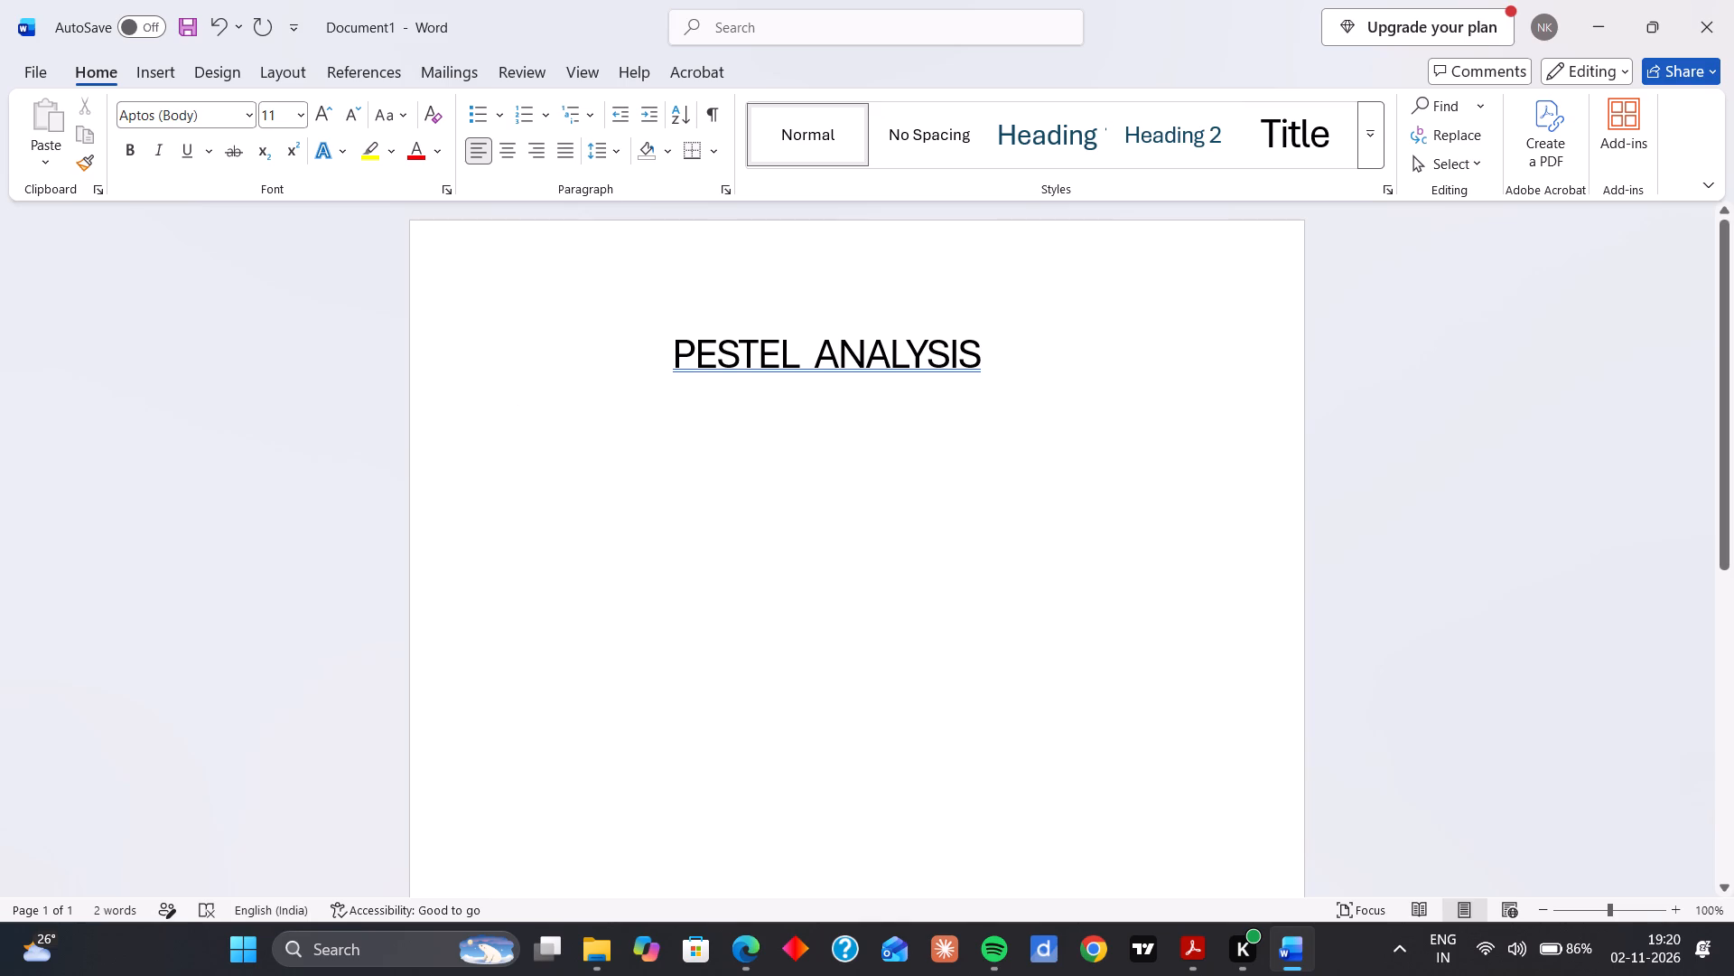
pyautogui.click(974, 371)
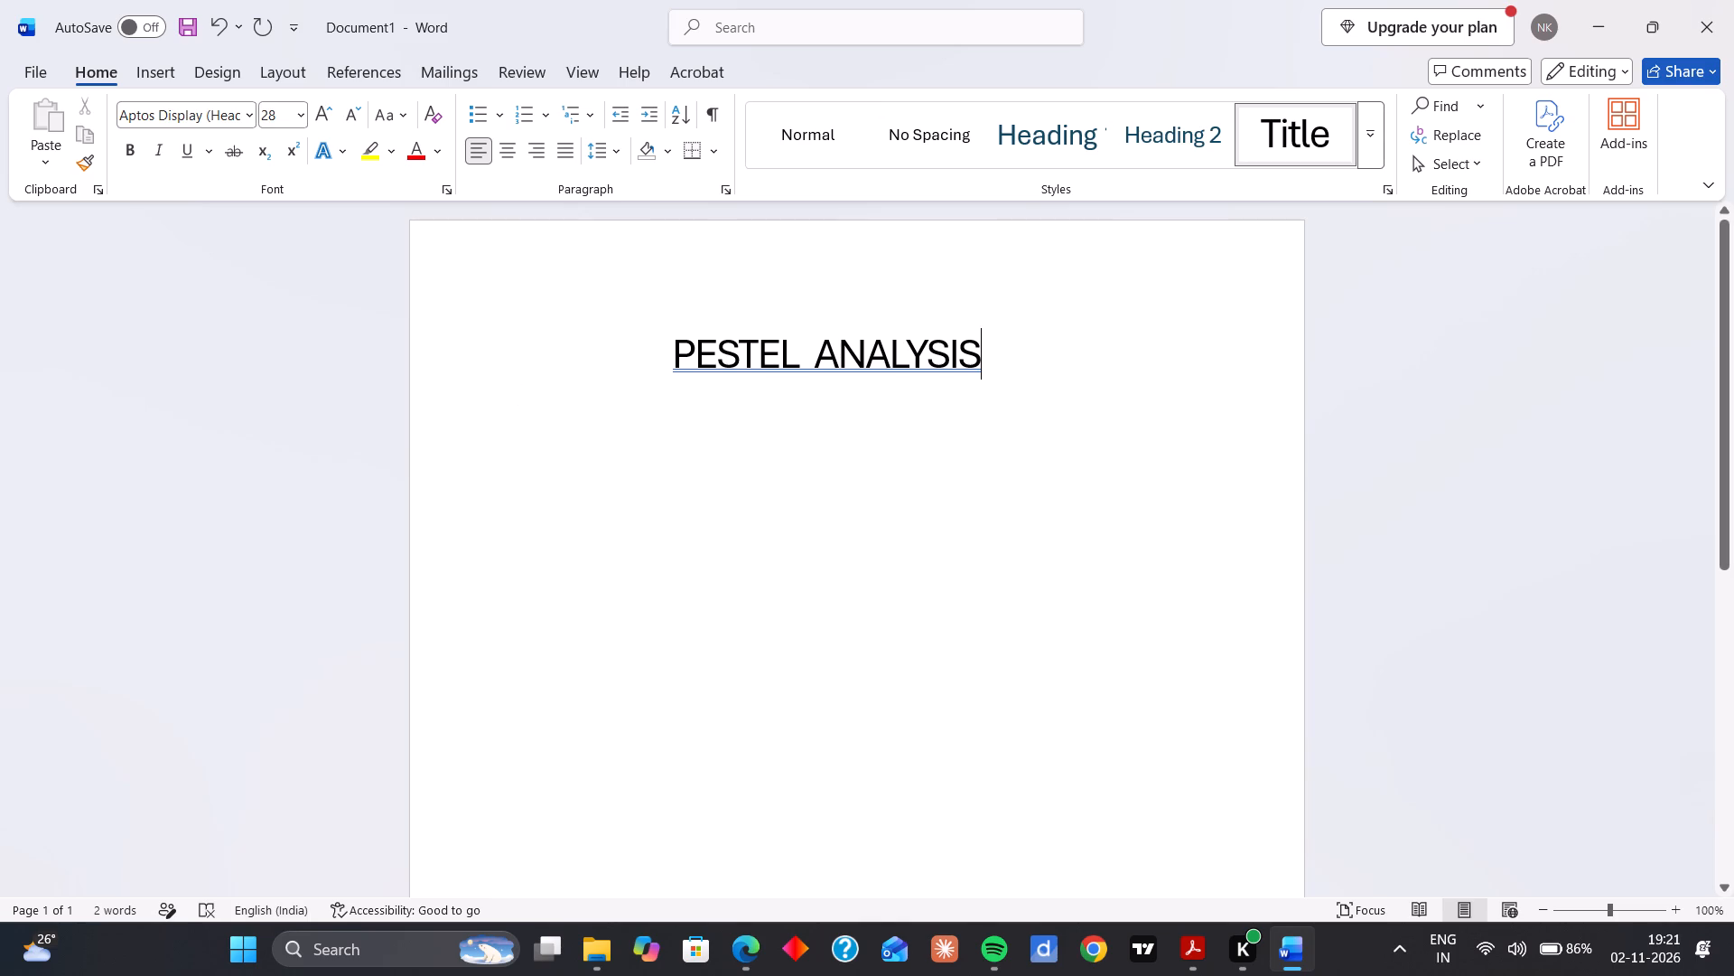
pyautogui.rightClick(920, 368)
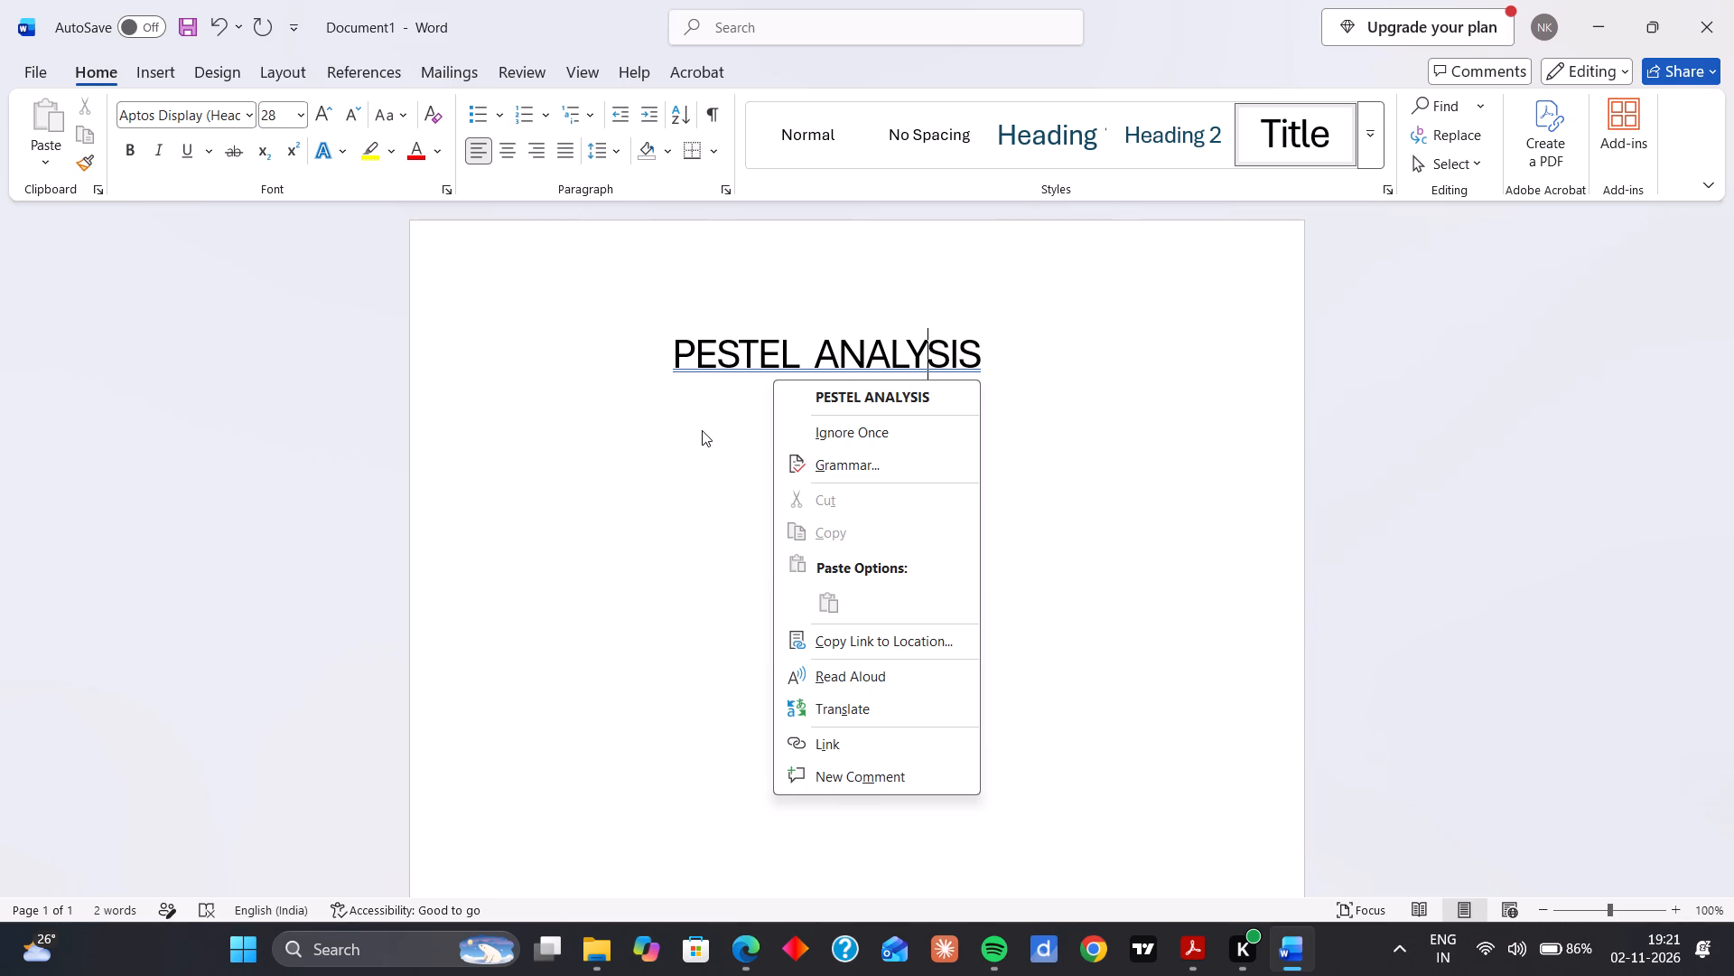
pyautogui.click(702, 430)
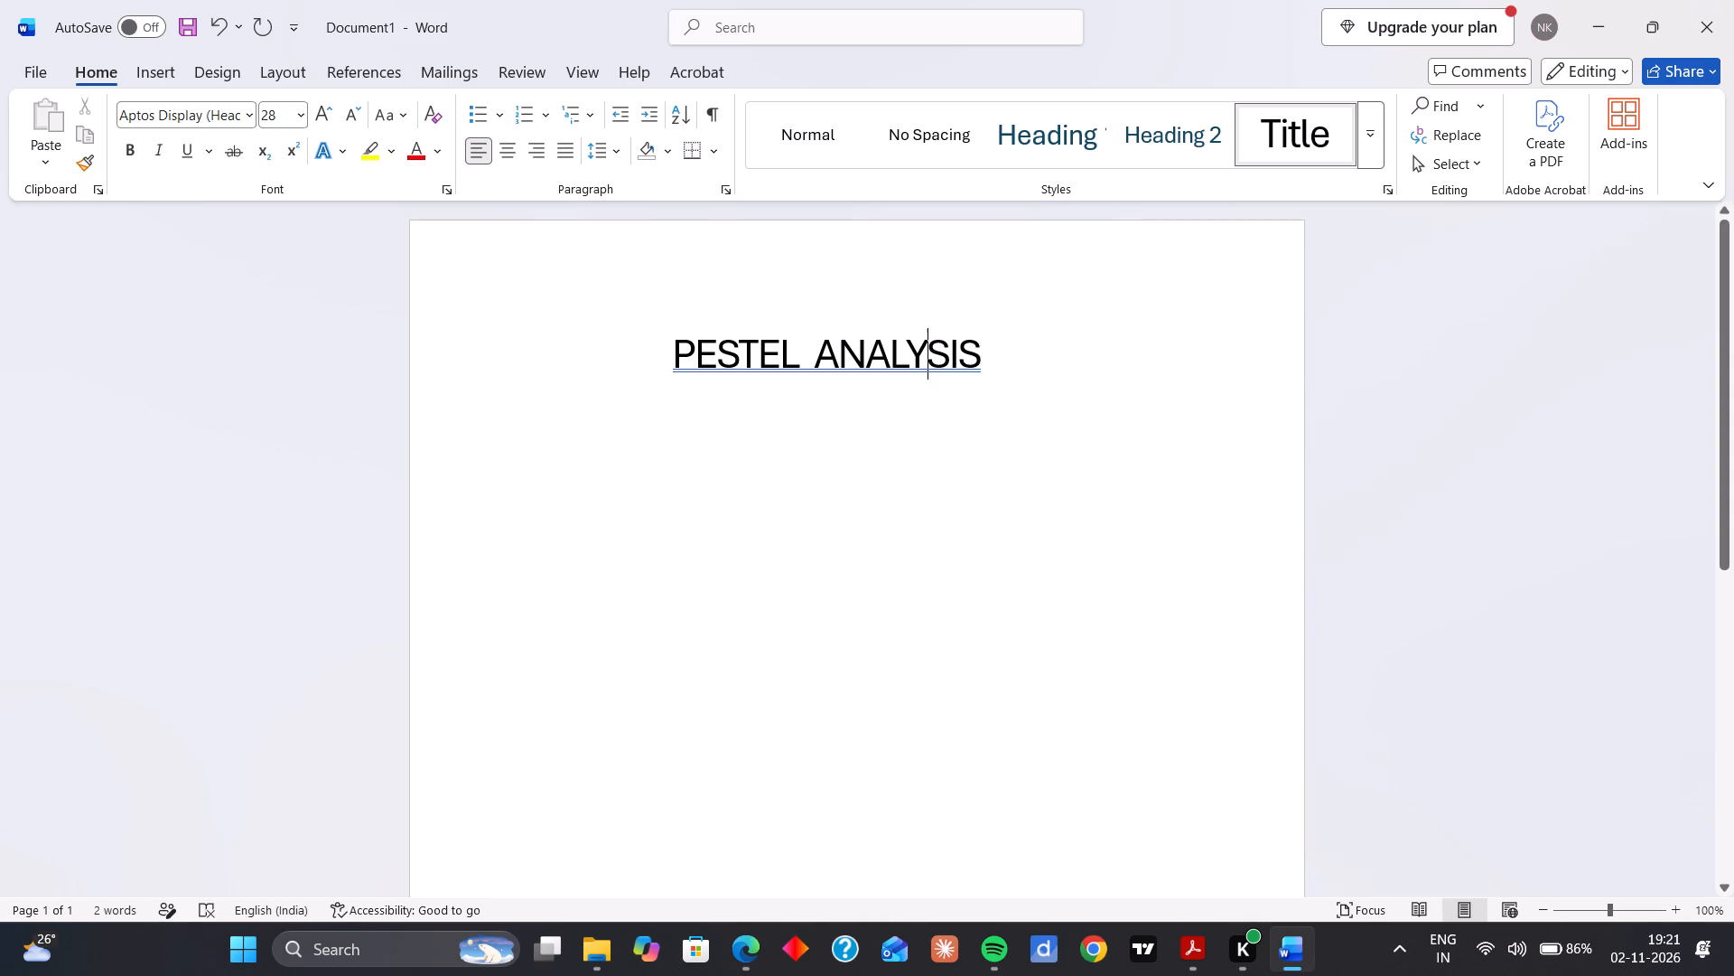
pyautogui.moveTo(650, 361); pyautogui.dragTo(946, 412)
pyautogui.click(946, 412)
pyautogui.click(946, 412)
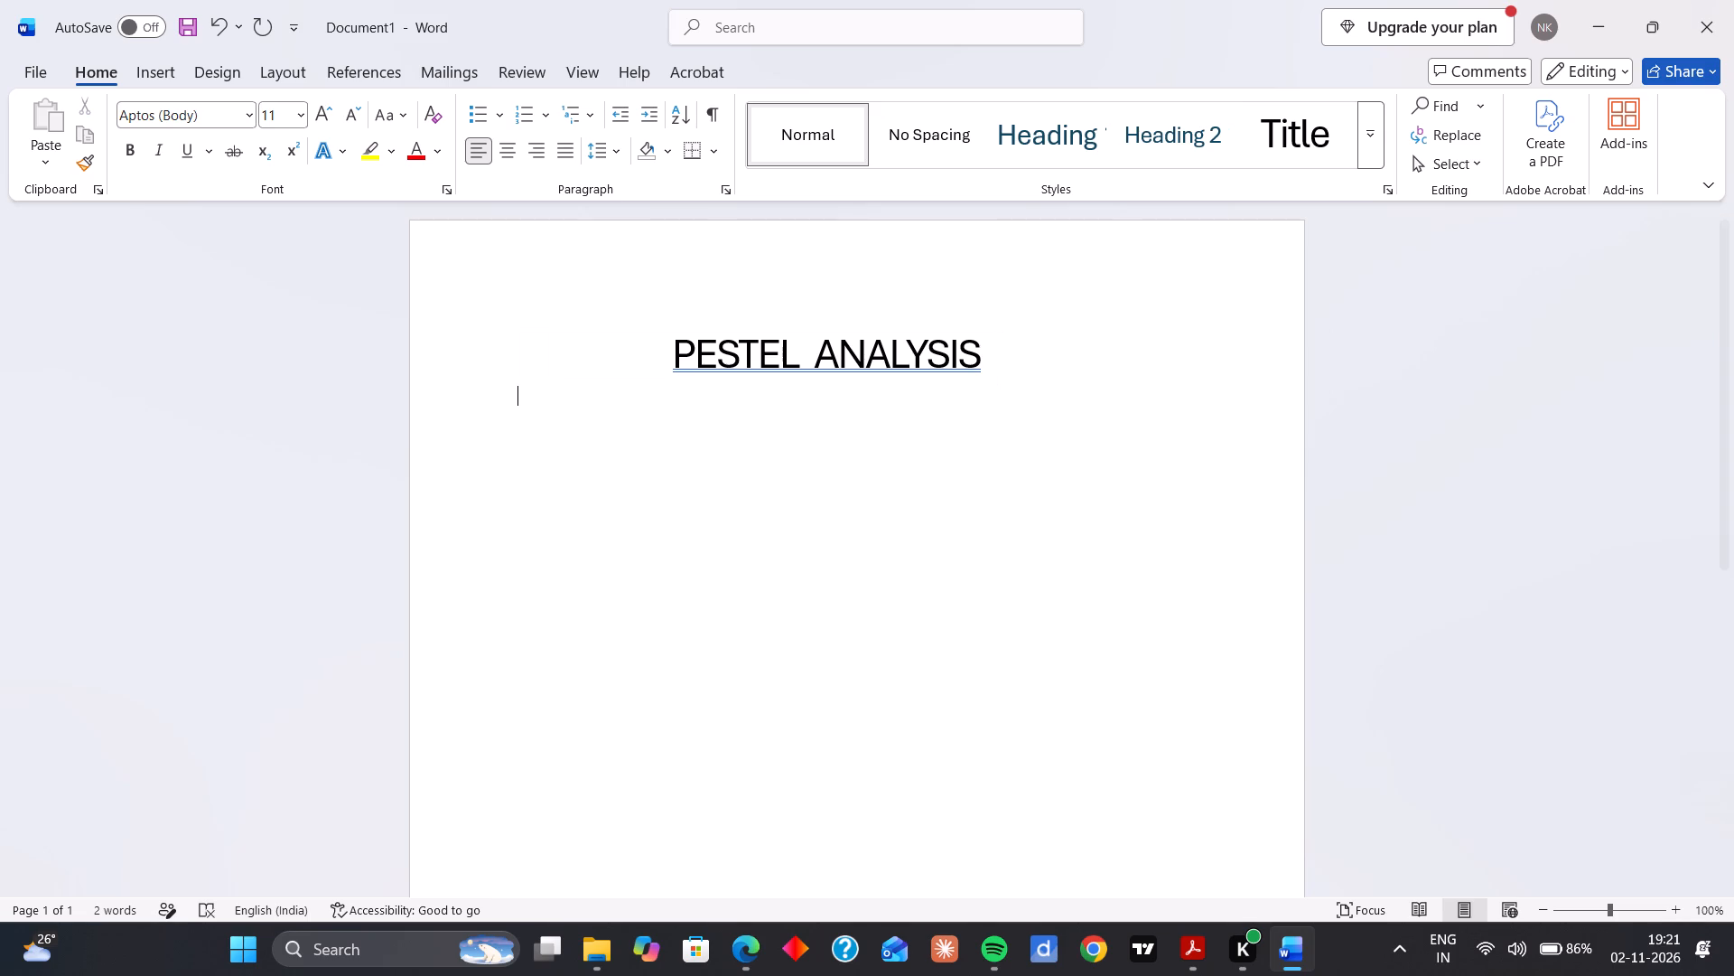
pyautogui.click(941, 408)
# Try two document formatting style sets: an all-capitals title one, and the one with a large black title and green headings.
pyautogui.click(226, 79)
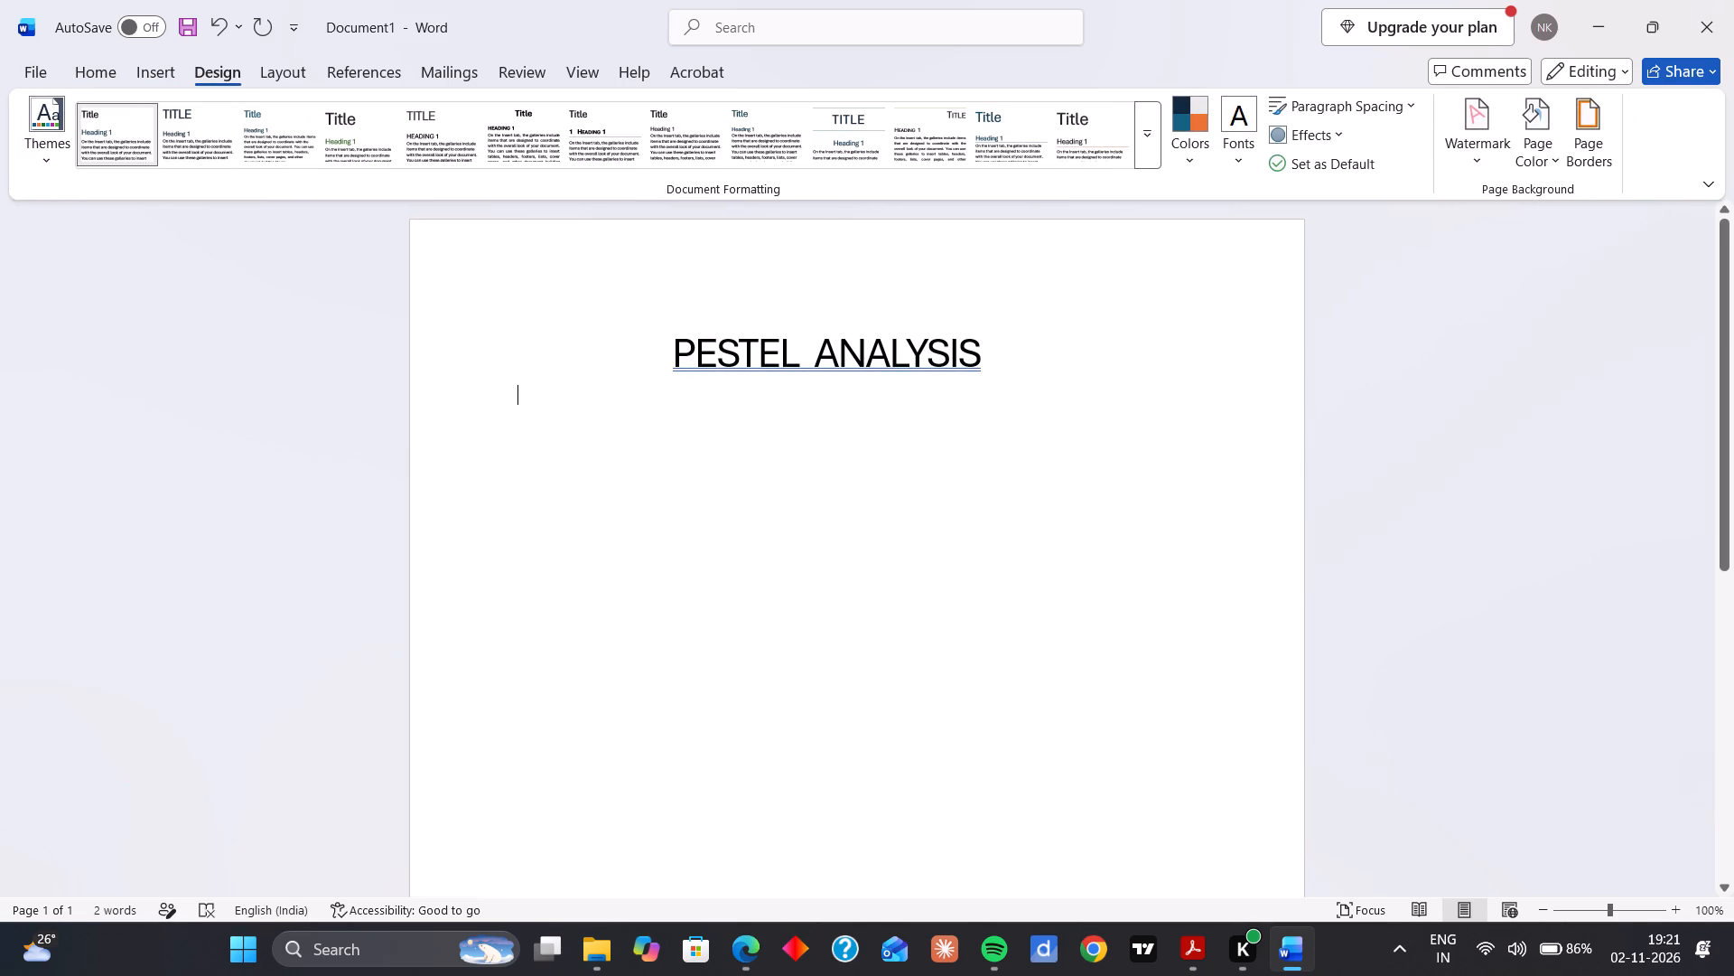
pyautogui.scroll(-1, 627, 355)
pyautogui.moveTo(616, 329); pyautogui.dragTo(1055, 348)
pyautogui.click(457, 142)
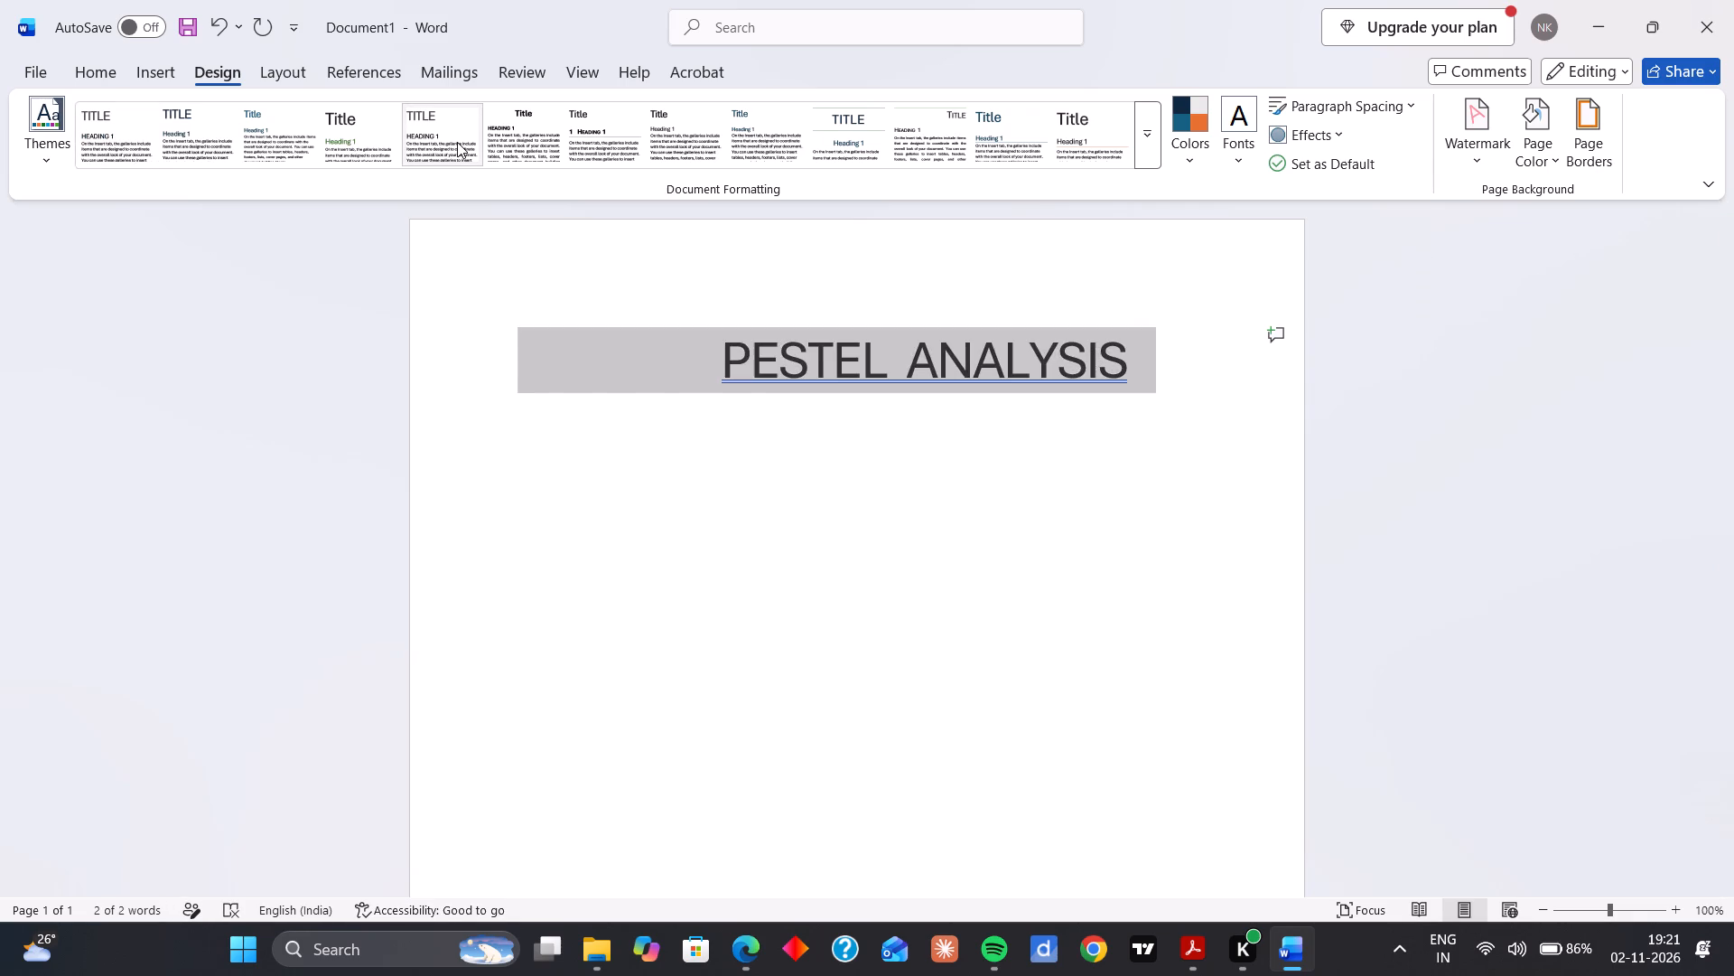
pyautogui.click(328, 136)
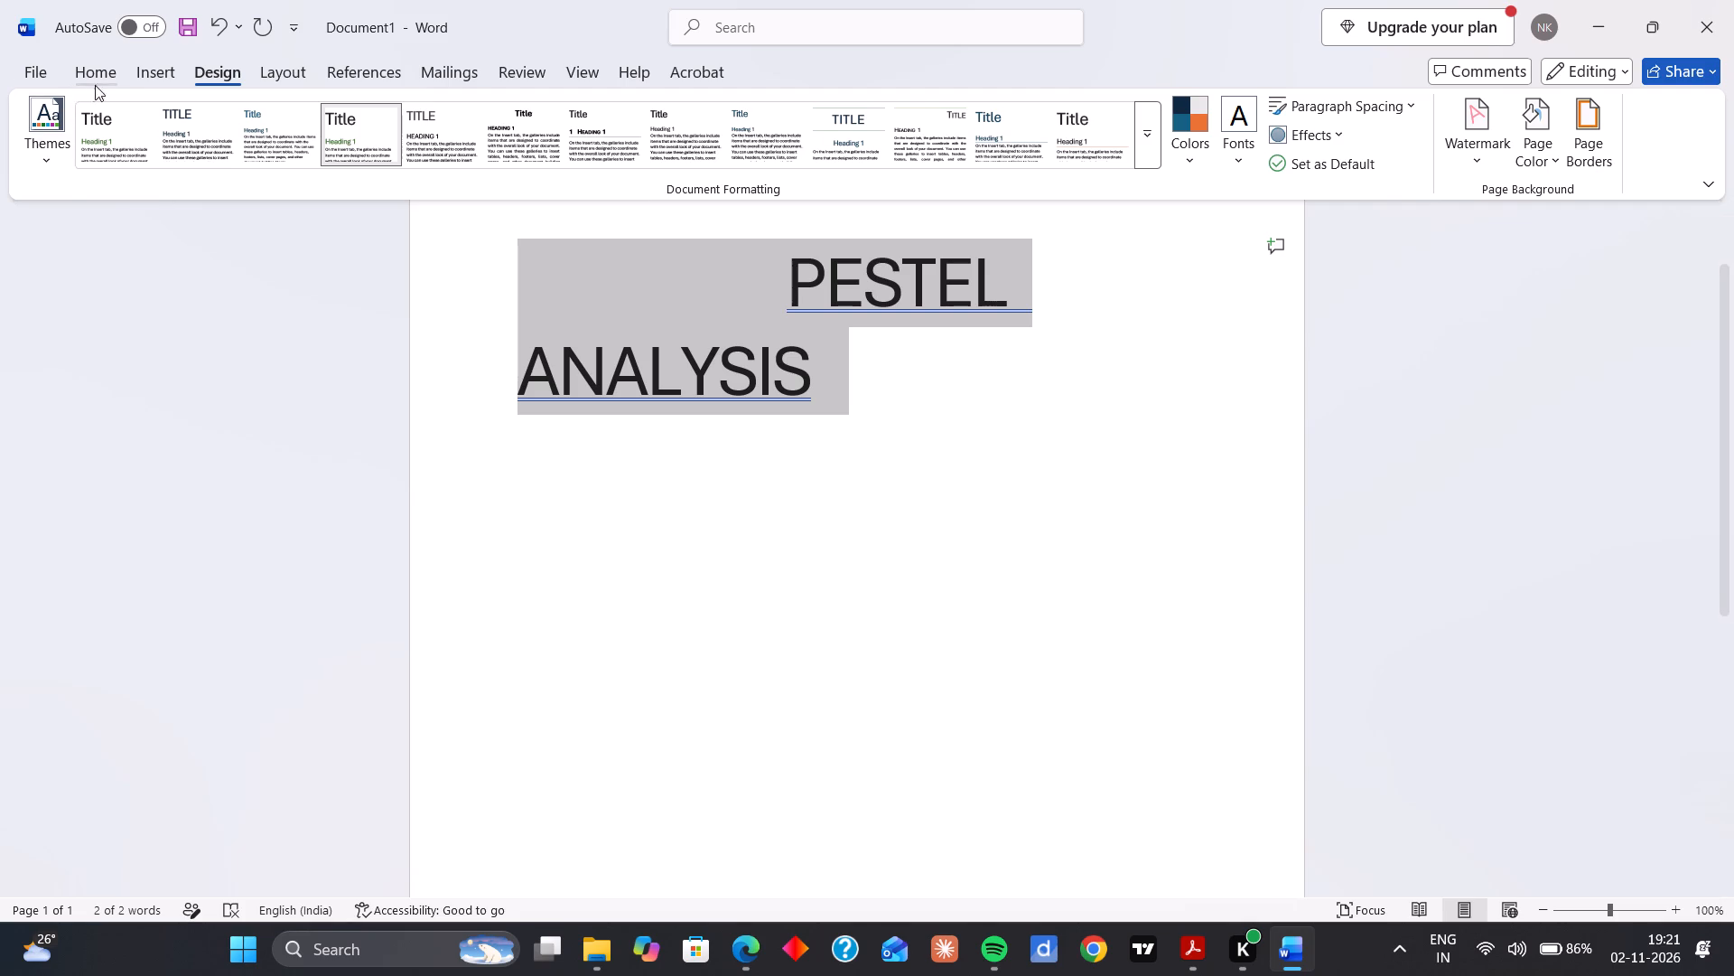
# Delete eight of the spaces in front of "PESTEL" in the title.
pyautogui.click(121, 84)
pyautogui.click(444, 248)
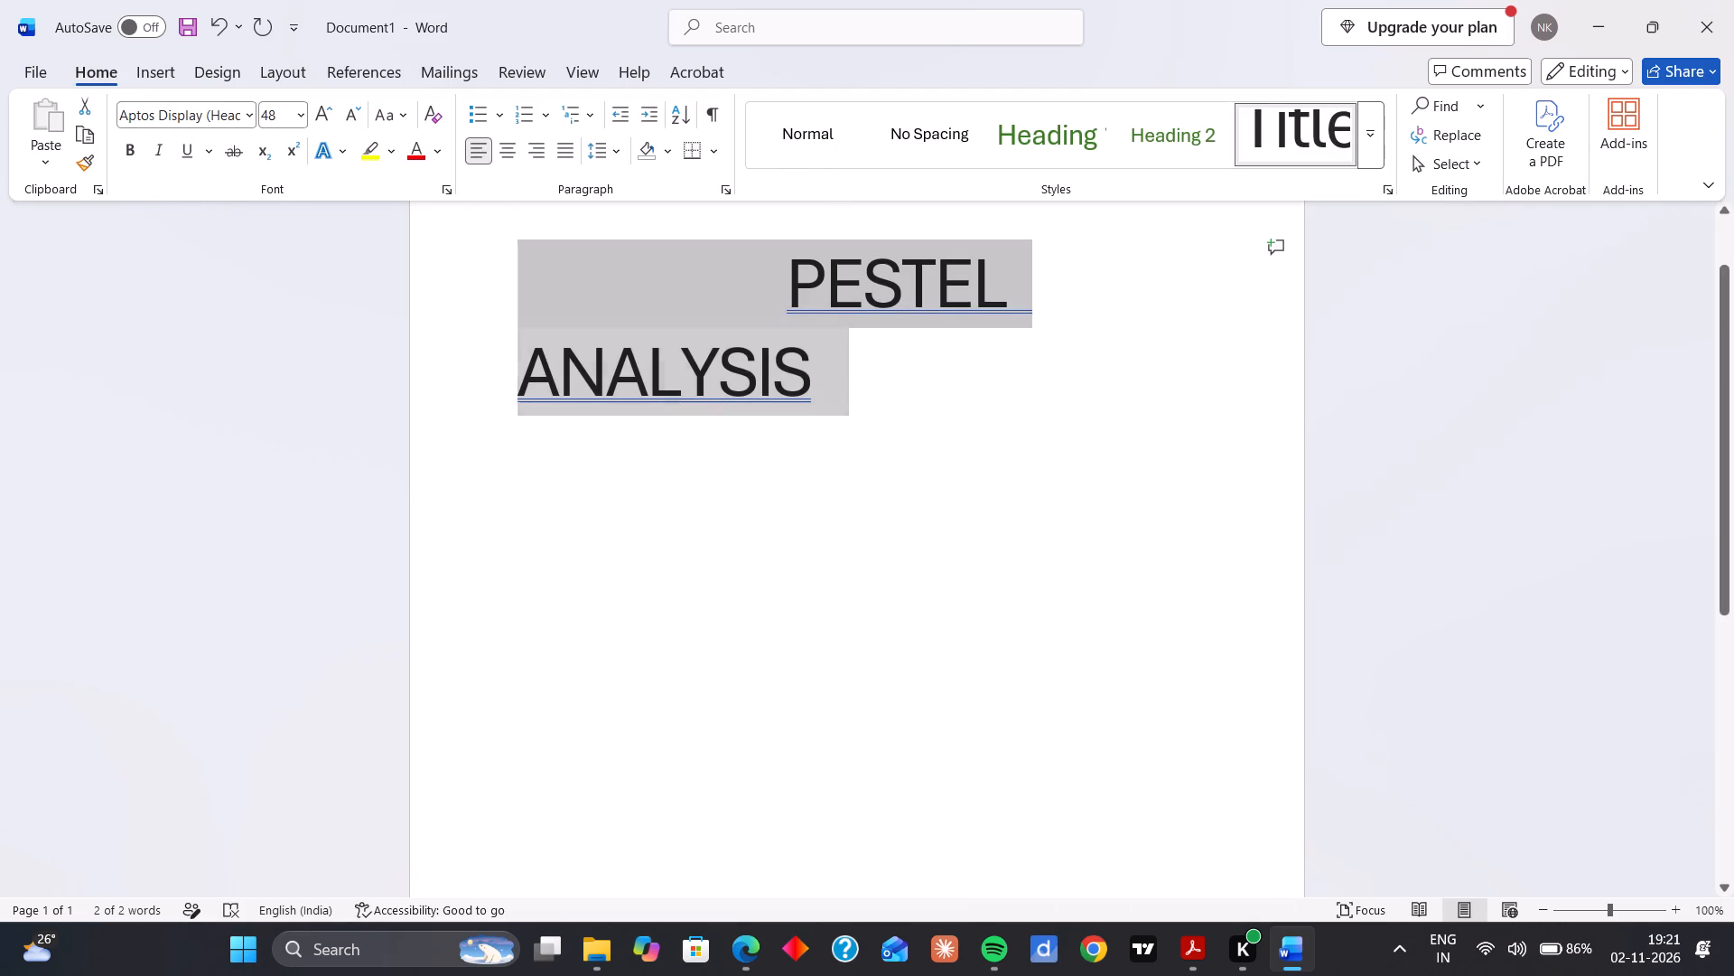
pyautogui.click(731, 303)
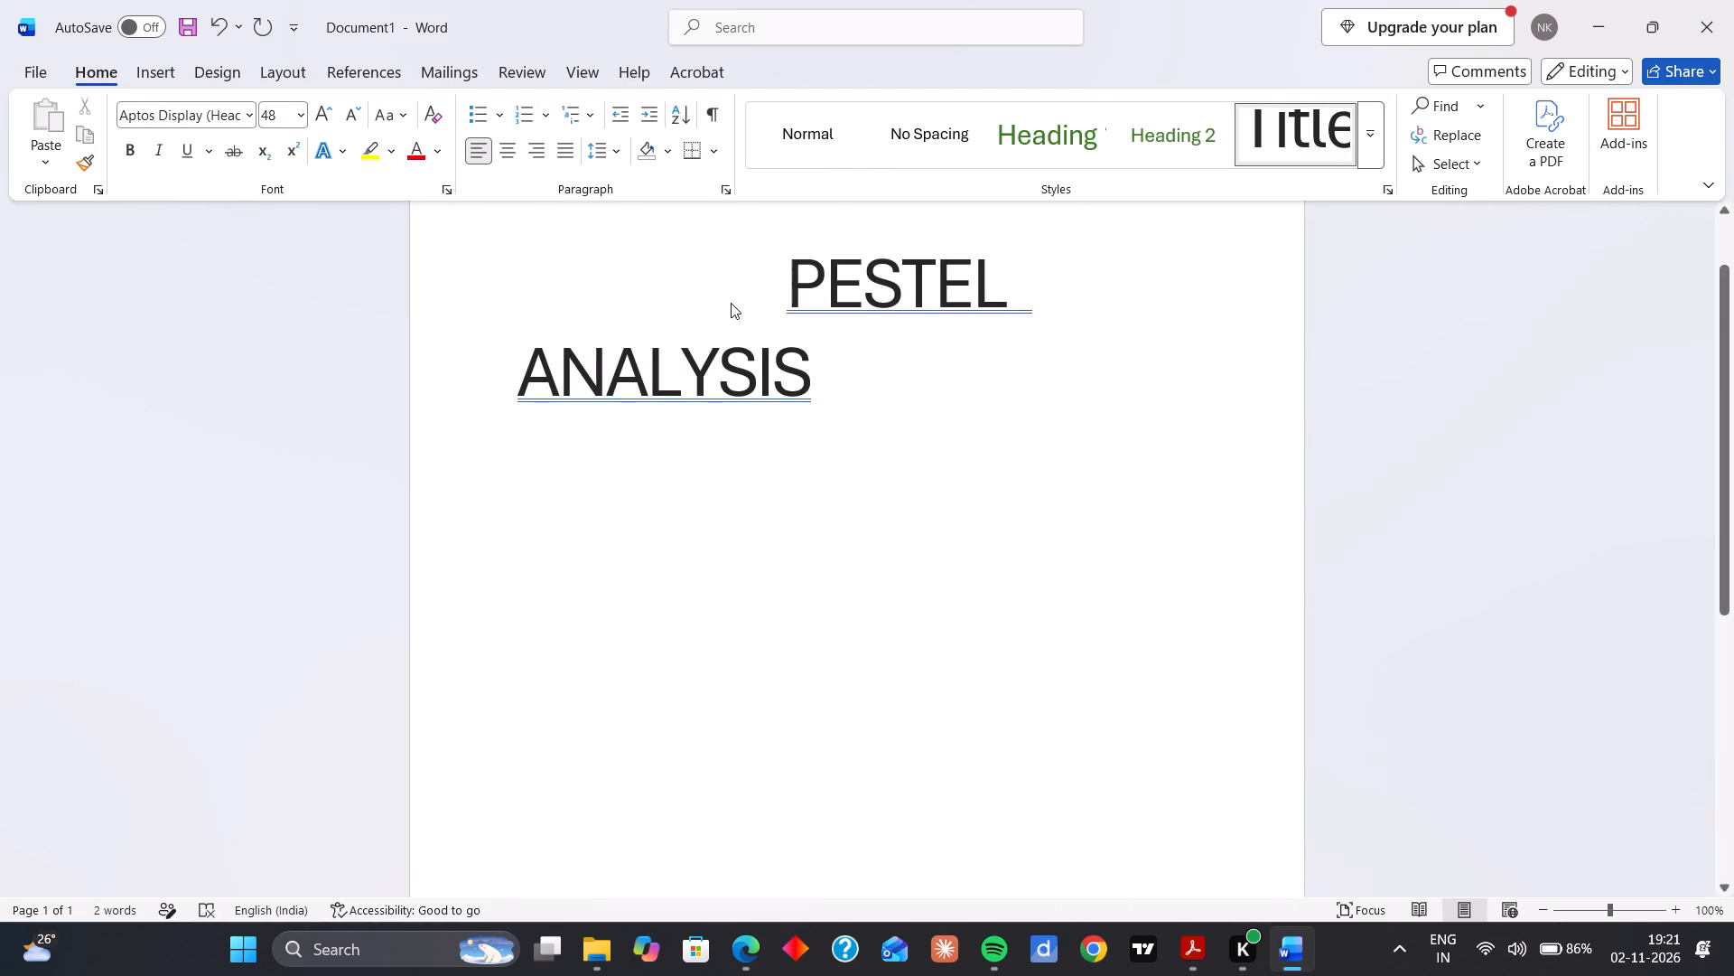
pyautogui.press('BackSpace')
pyautogui.press('BackSpace')
pyautogui.press('BackSpace')
pyautogui.press('BackSpace')
pyautogui.press('BackSpace')
pyautogui.press('BackSpace')
pyautogui.press('BackSpace')
pyautogui.press('BackSpace')
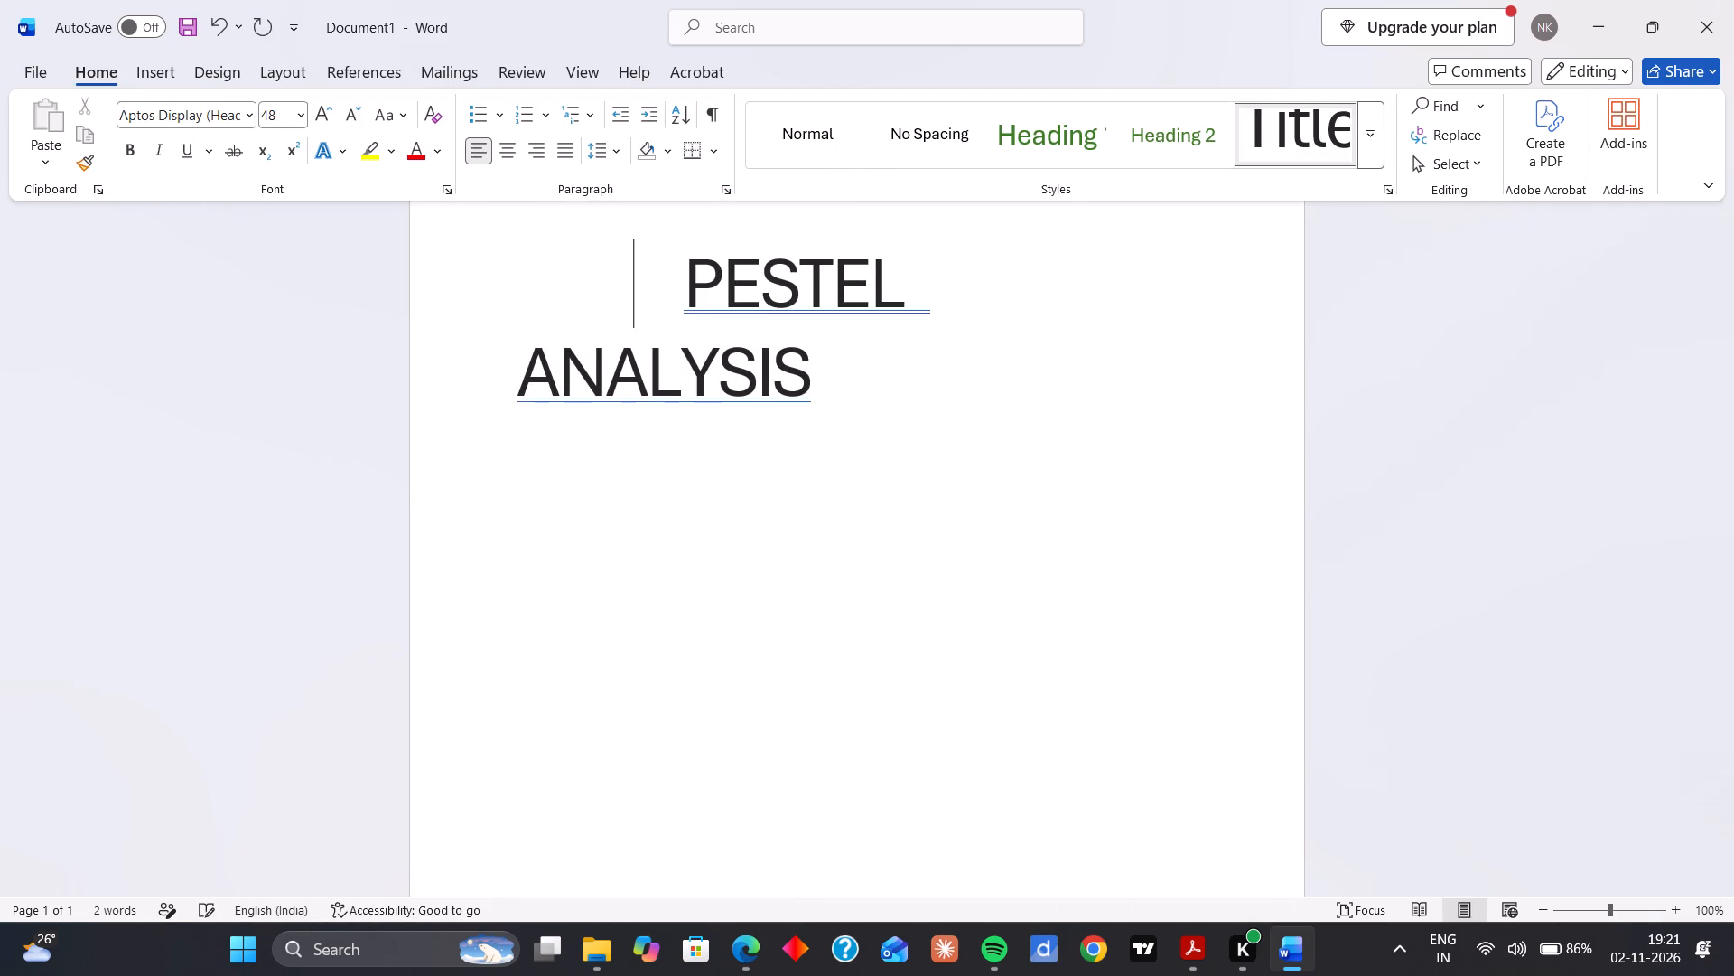
# Try other document formatting style sets and apply the one with a centred capitals title between two horizontal lines.
pyautogui.click(228, 68)
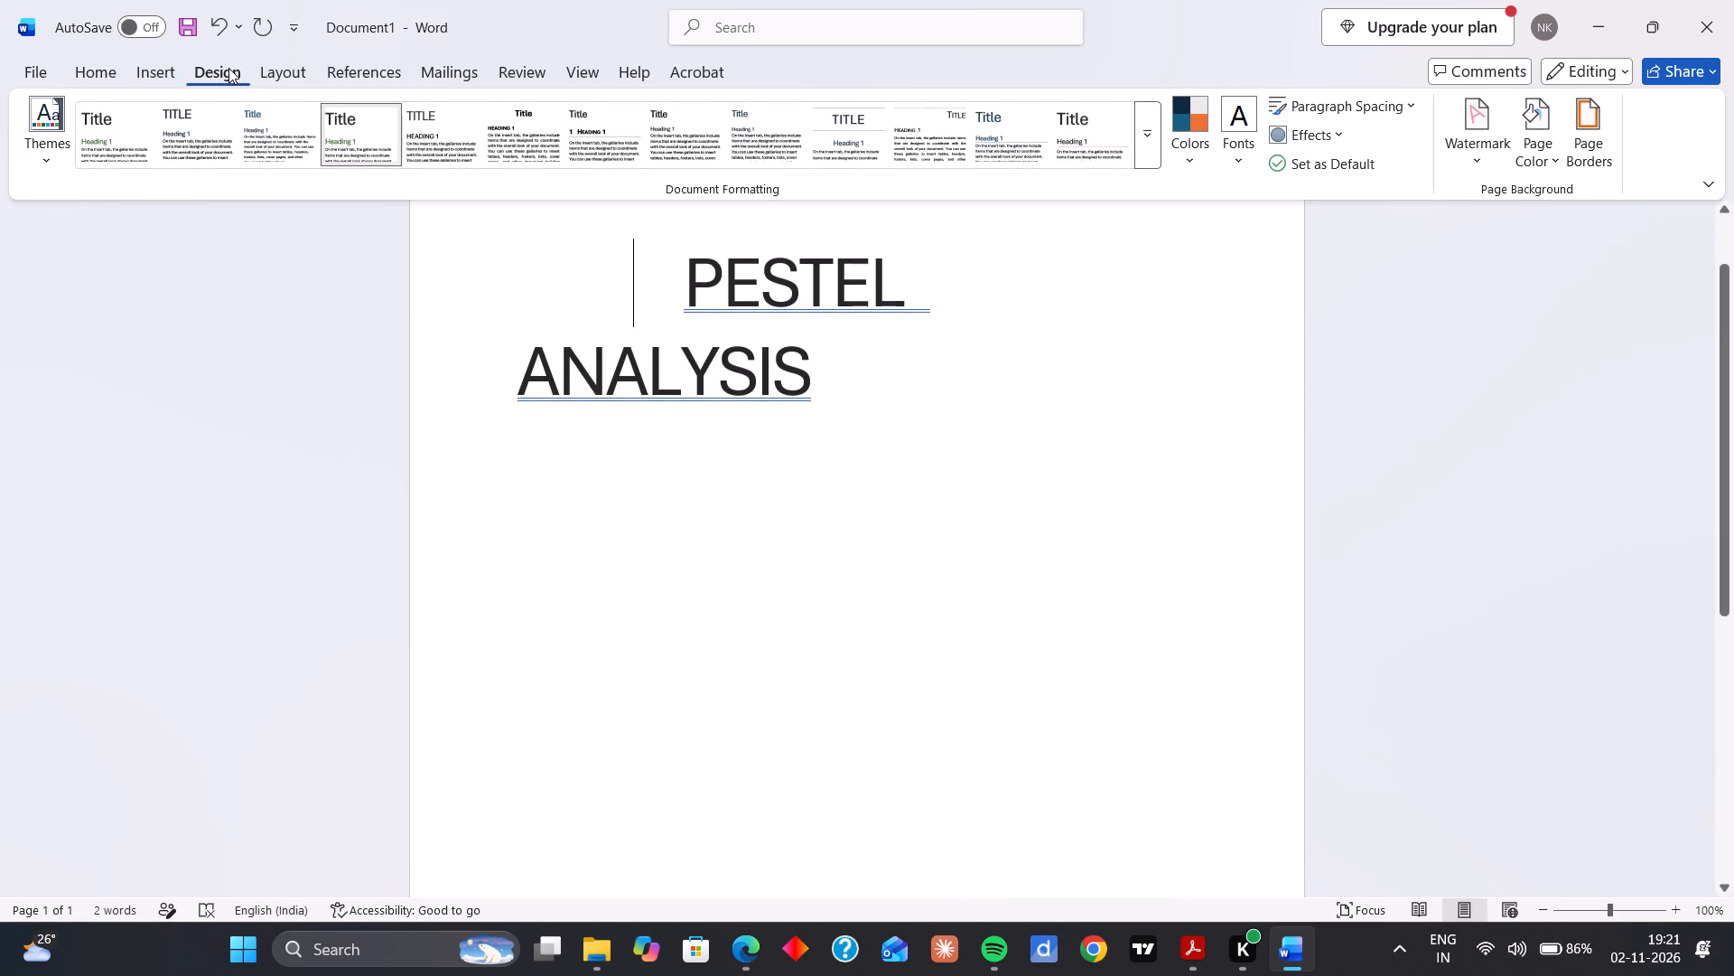
pyautogui.click(599, 143)
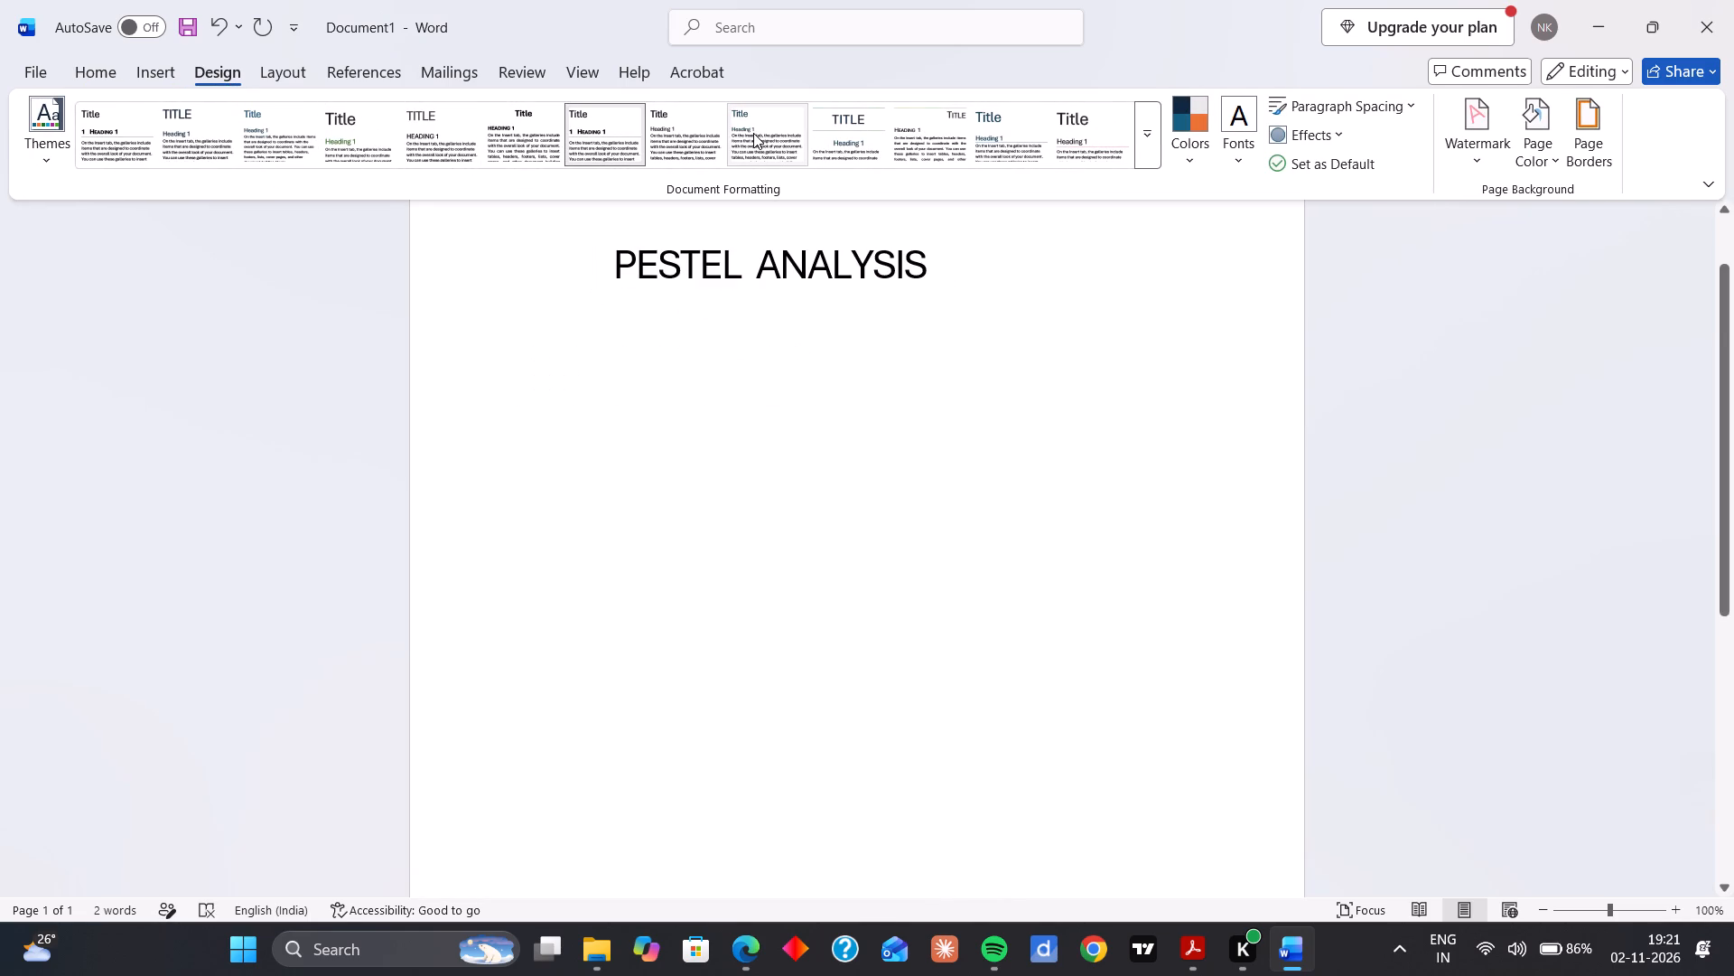
pyautogui.click(753, 133)
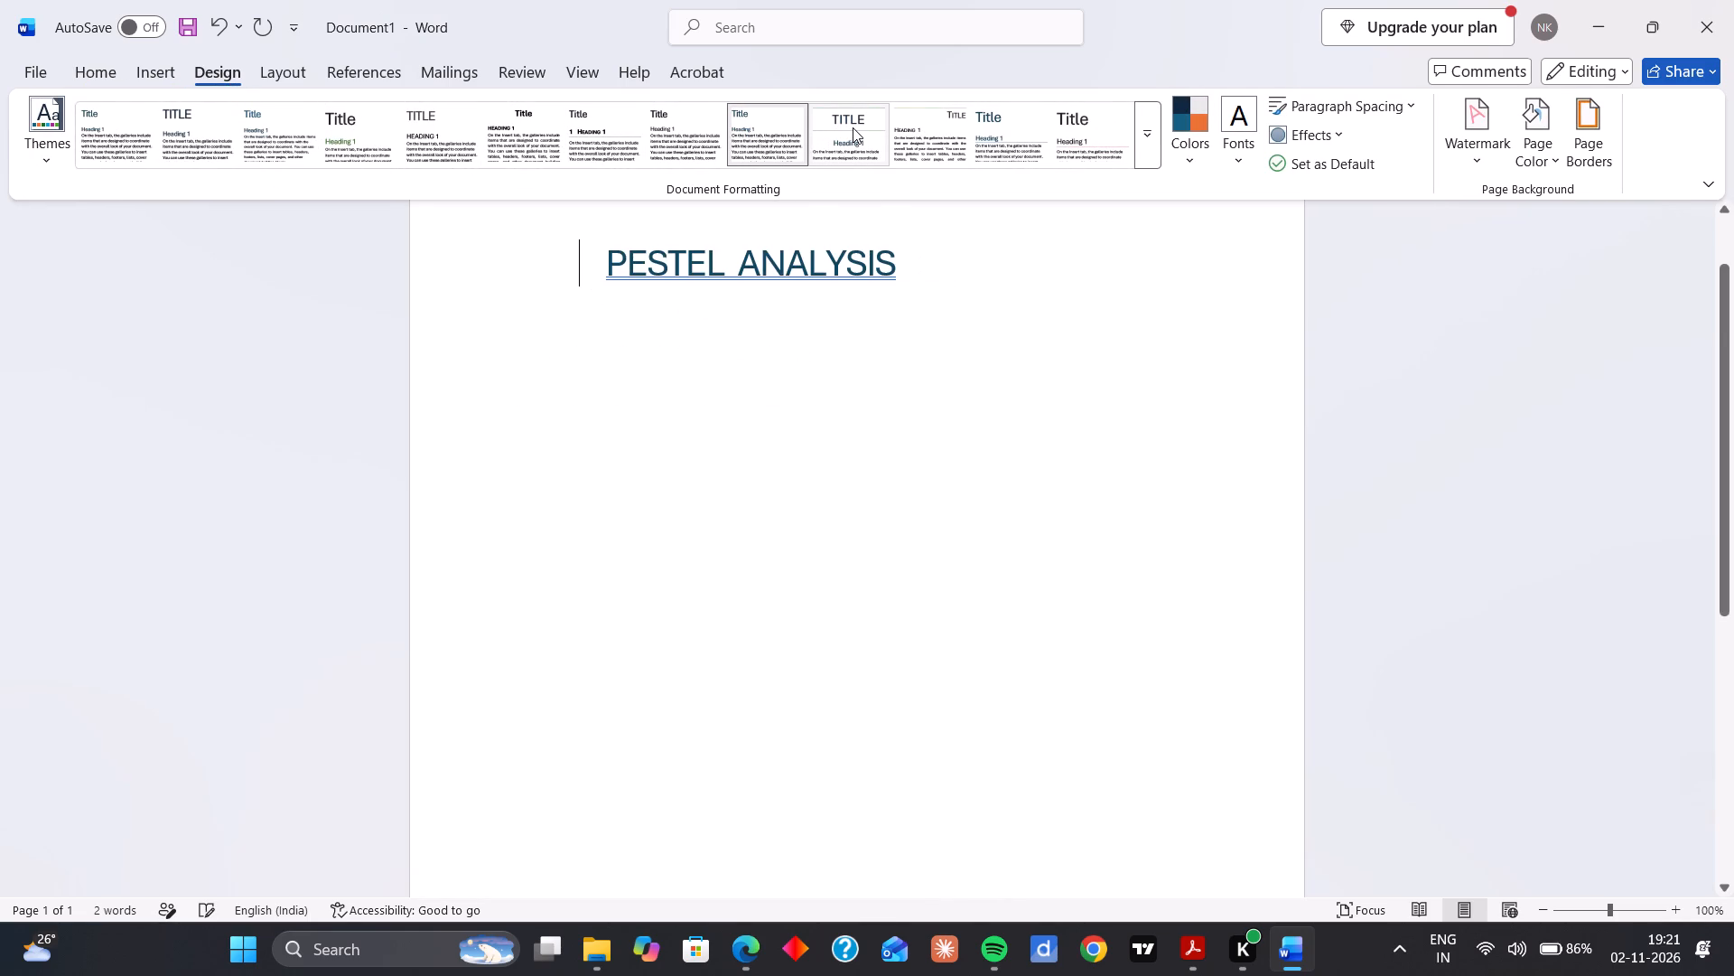
pyautogui.click(853, 127)
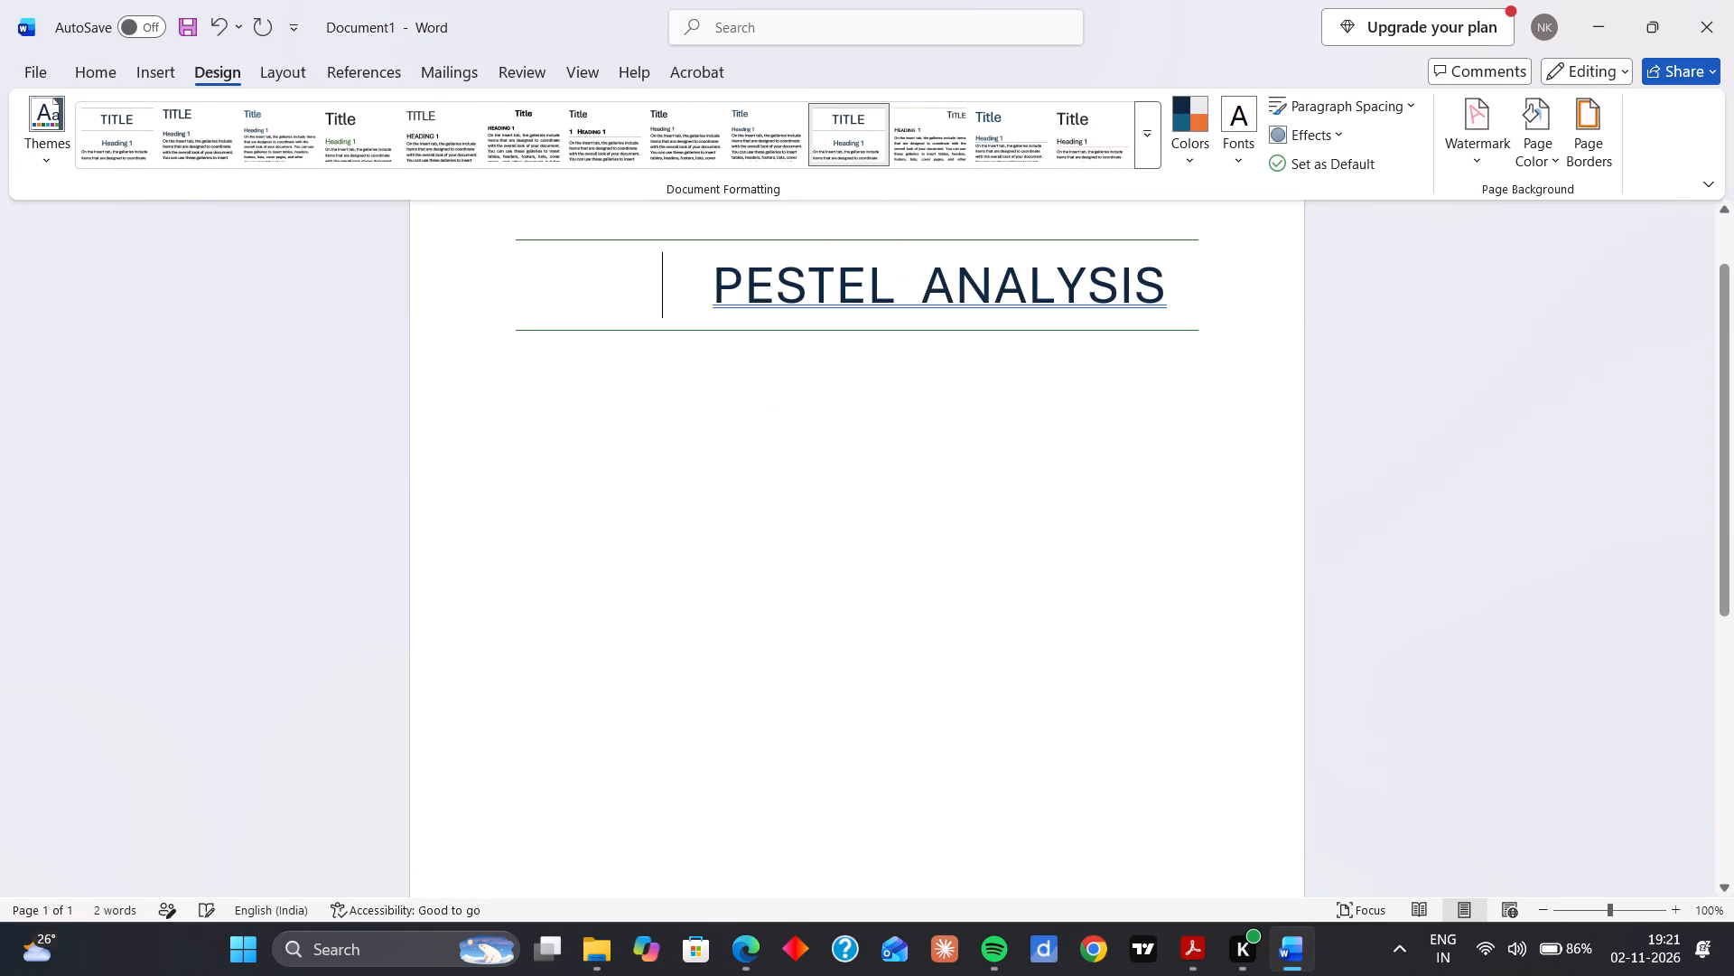
# Recentre the "PESTEL ANALYSIS" title by deleting eleven of the spaces in front of it and adding four back.
pyautogui.press('BackSpace')
pyautogui.press('BackSpace')
pyautogui.press('BackSpace')
pyautogui.press('BackSpace')
pyautogui.press('BackSpace')
pyautogui.press('BackSpace')
pyautogui.press('BackSpace')
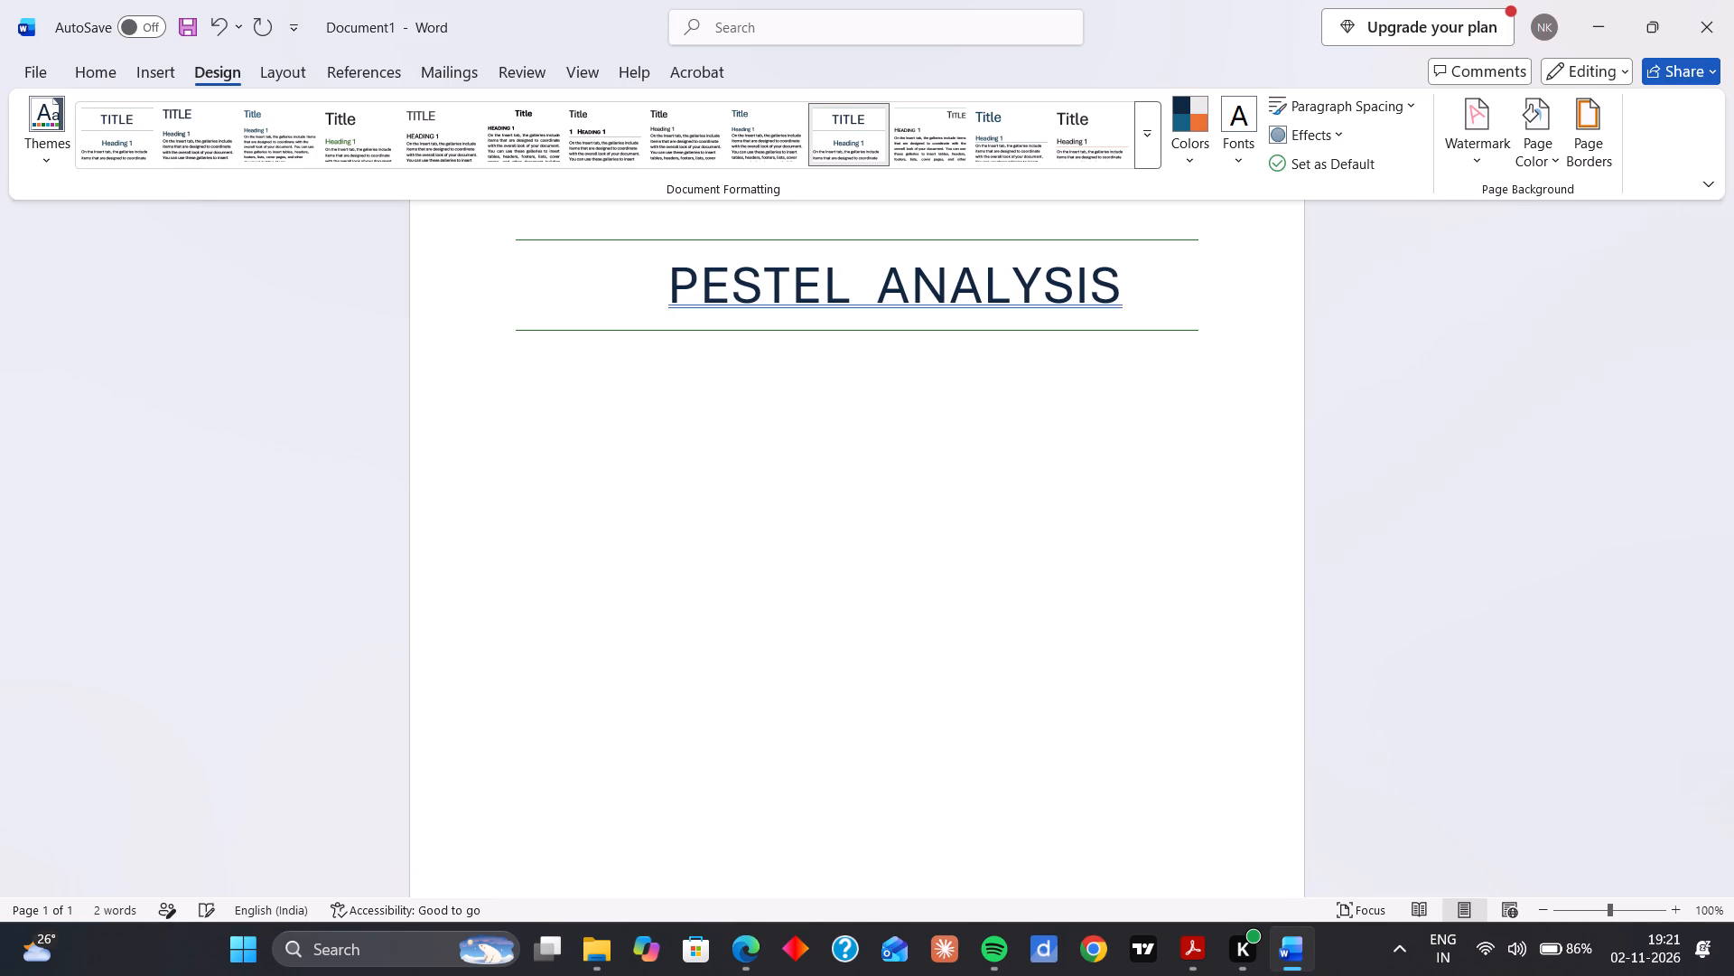
pyautogui.press('BackSpace')
pyautogui.press('BackSpace')
pyautogui.press('BackSpace')
pyautogui.press('BackSpace')
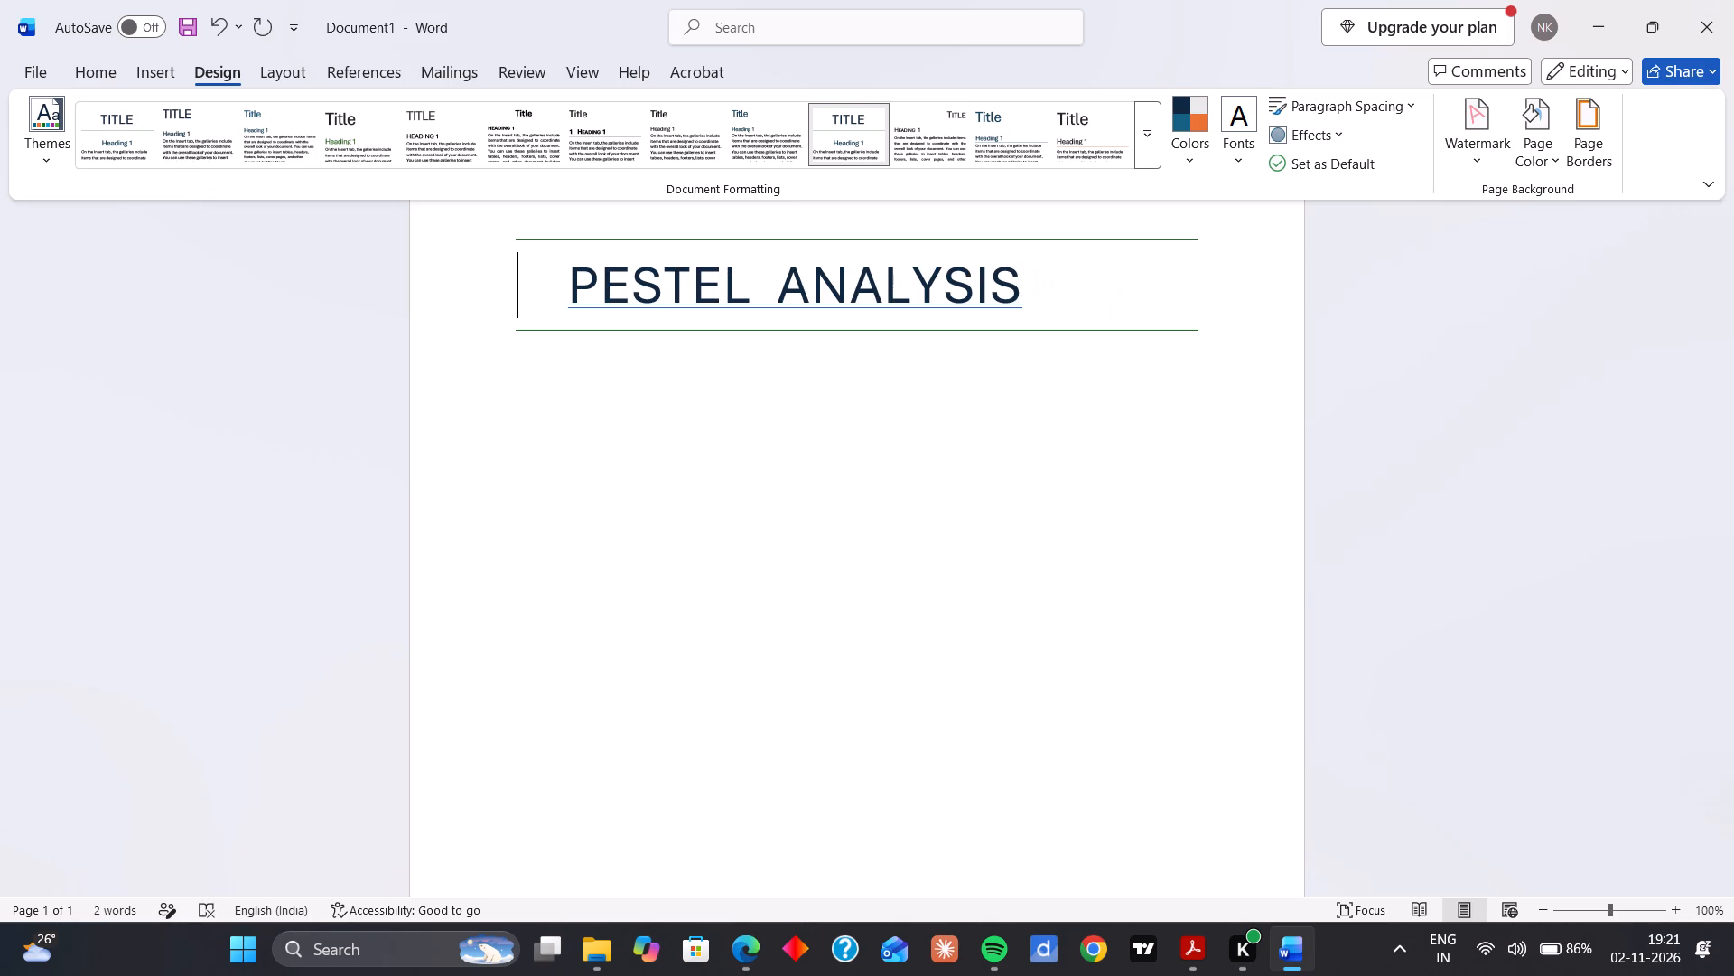
pyautogui.press('space')
pyautogui.press('space')
pyautogui.press('space')
pyautogui.press('space')
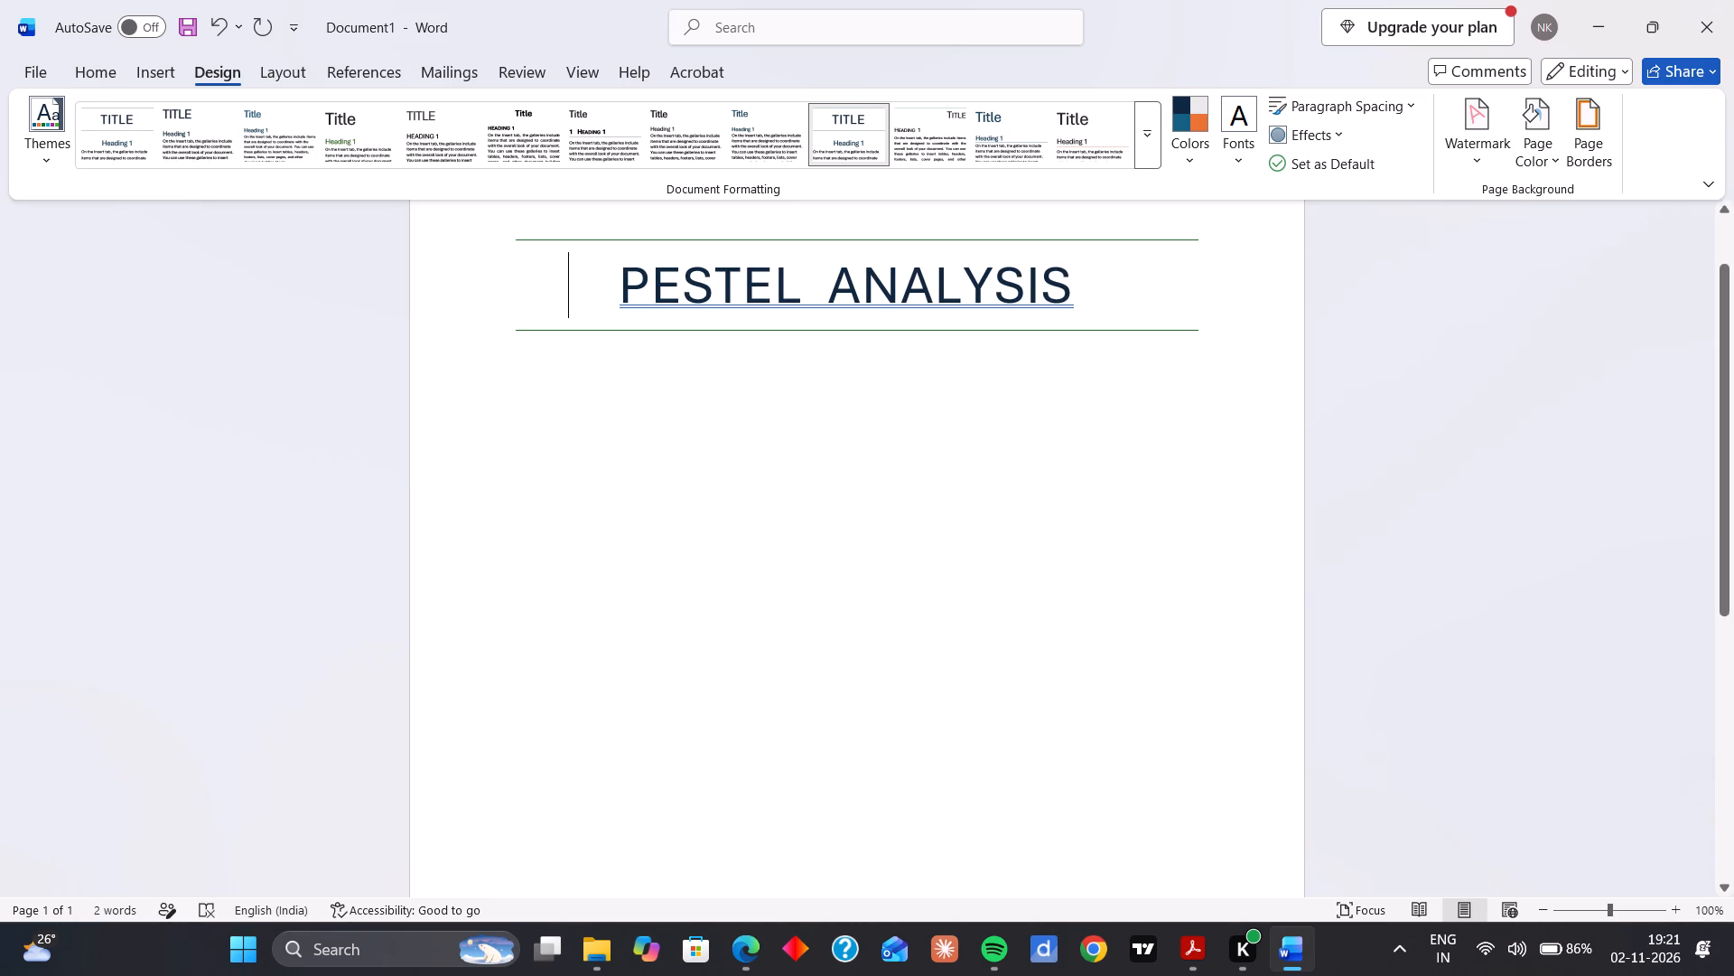
pyautogui.click(714, 358)
pyautogui.click(664, 408)
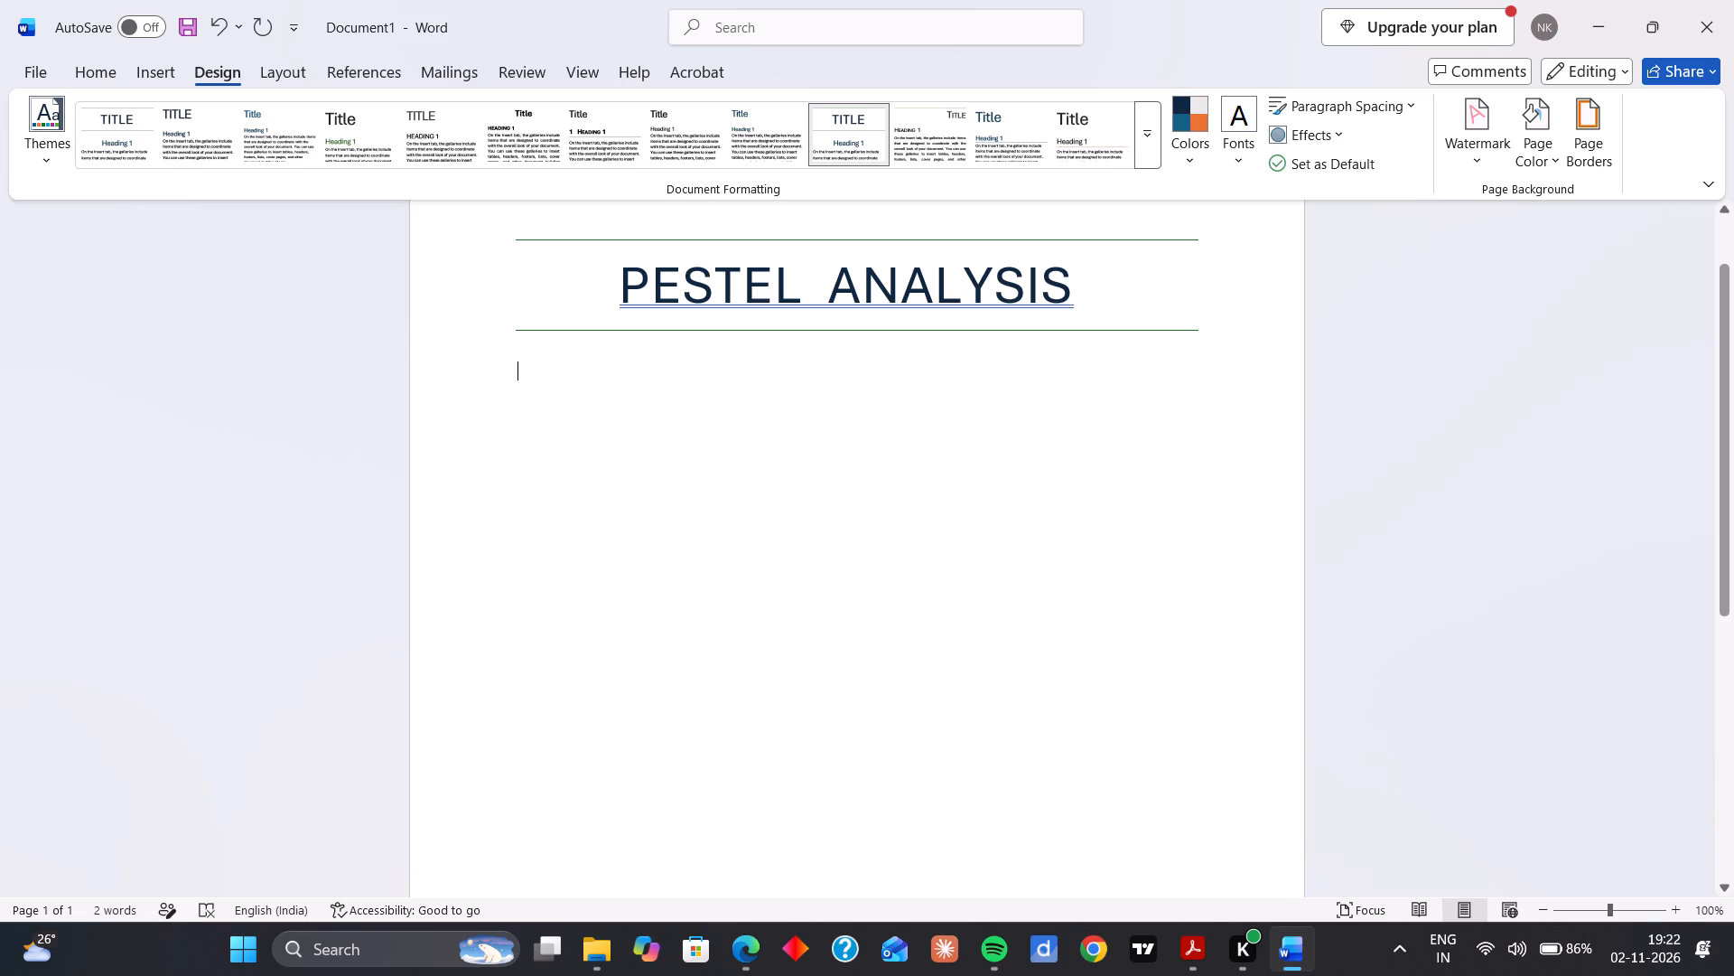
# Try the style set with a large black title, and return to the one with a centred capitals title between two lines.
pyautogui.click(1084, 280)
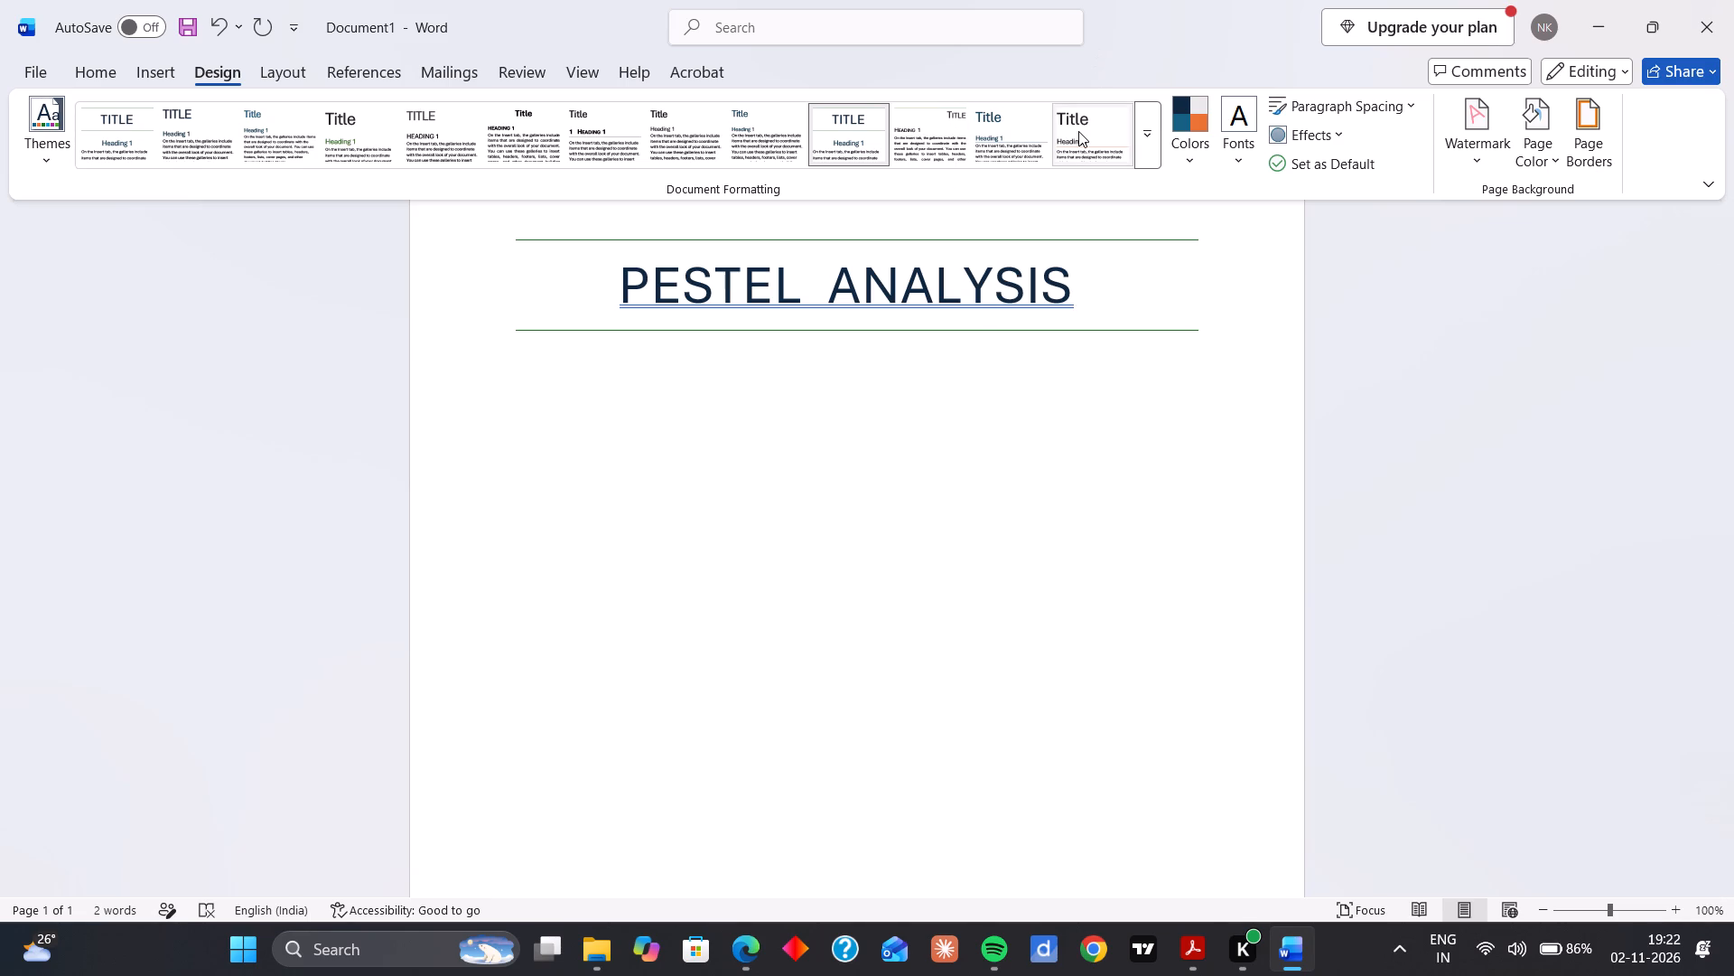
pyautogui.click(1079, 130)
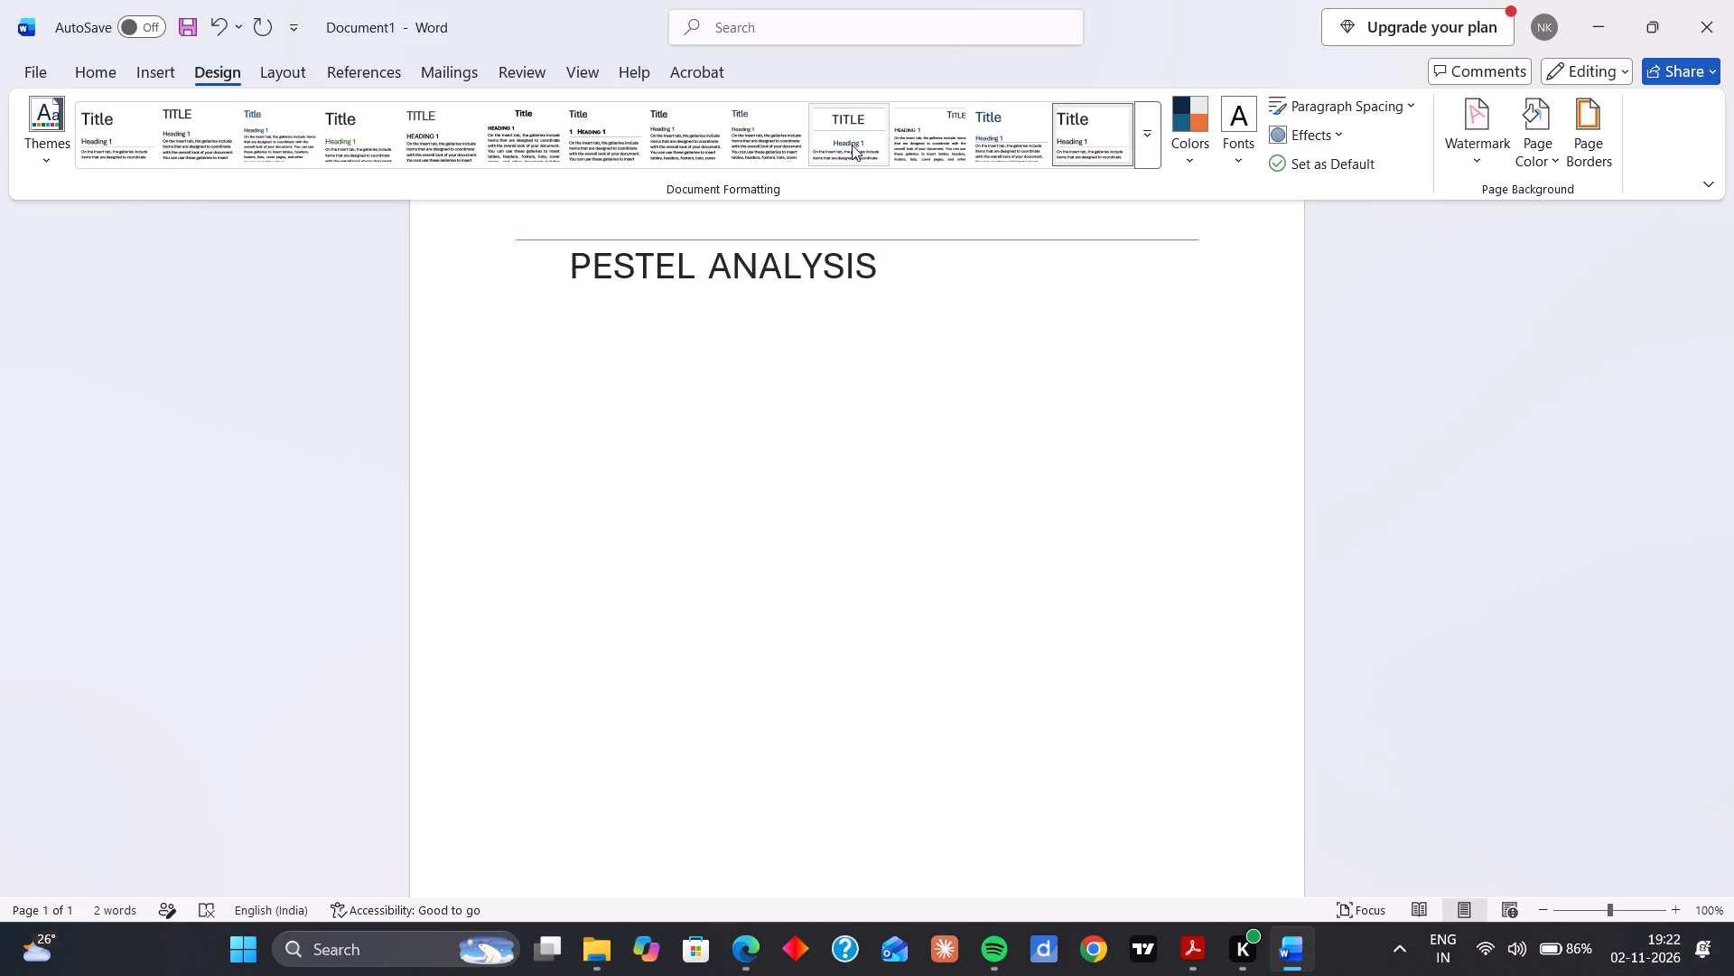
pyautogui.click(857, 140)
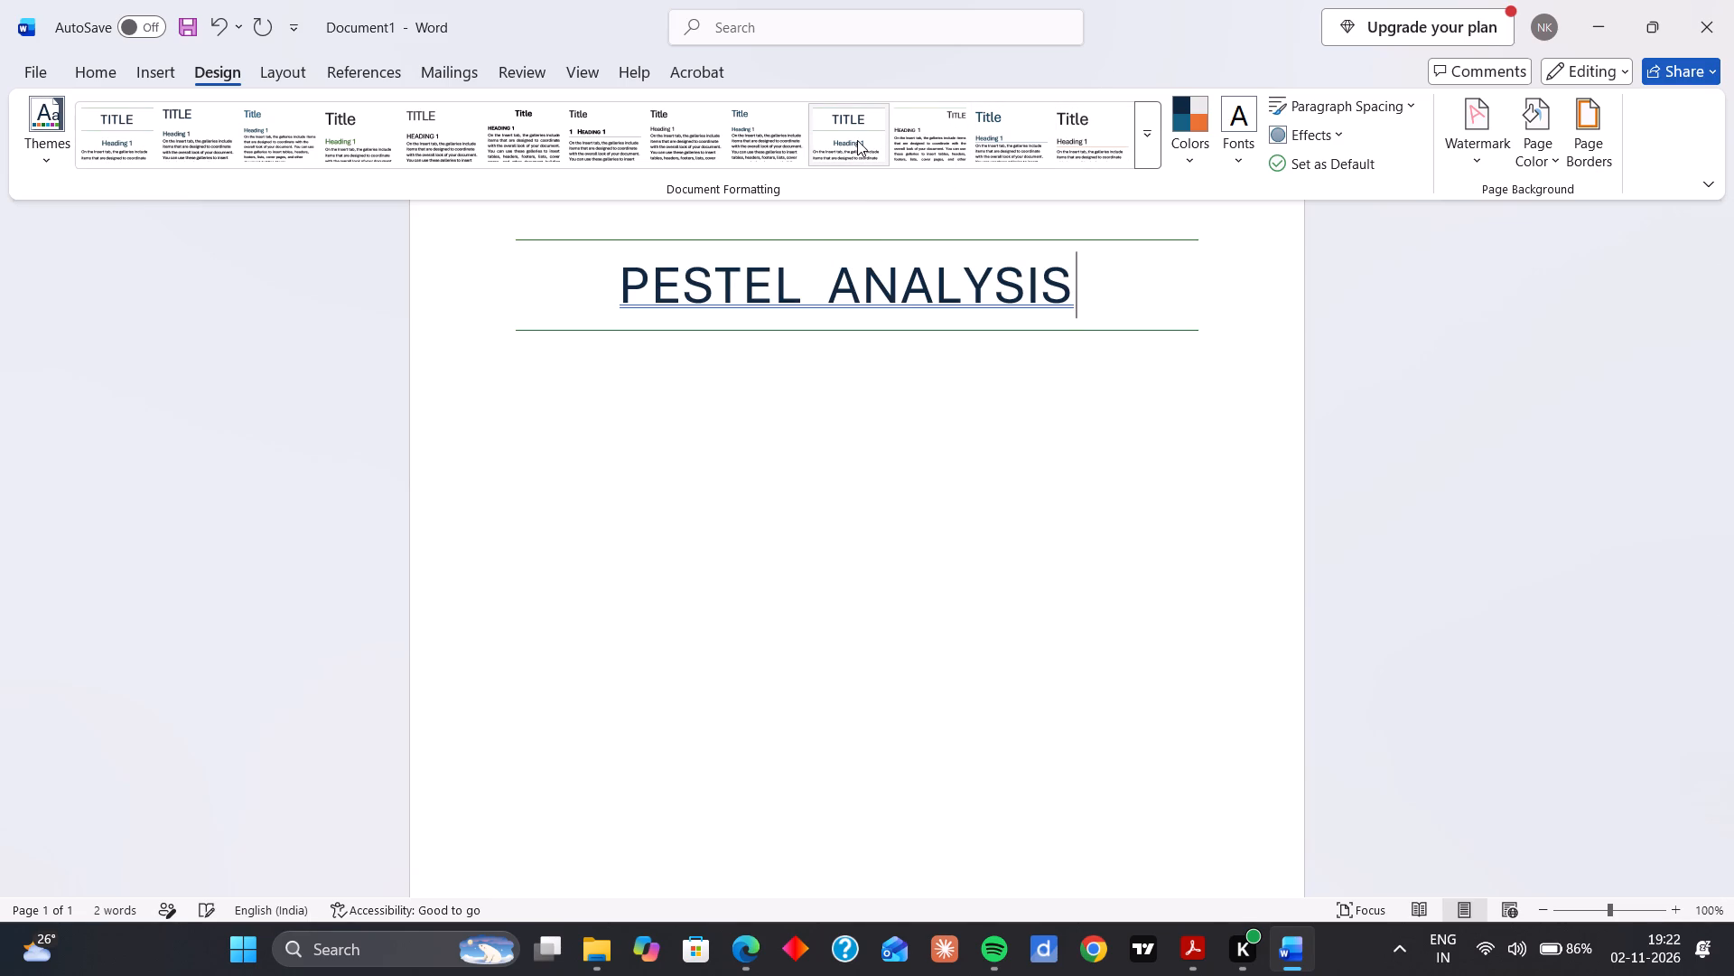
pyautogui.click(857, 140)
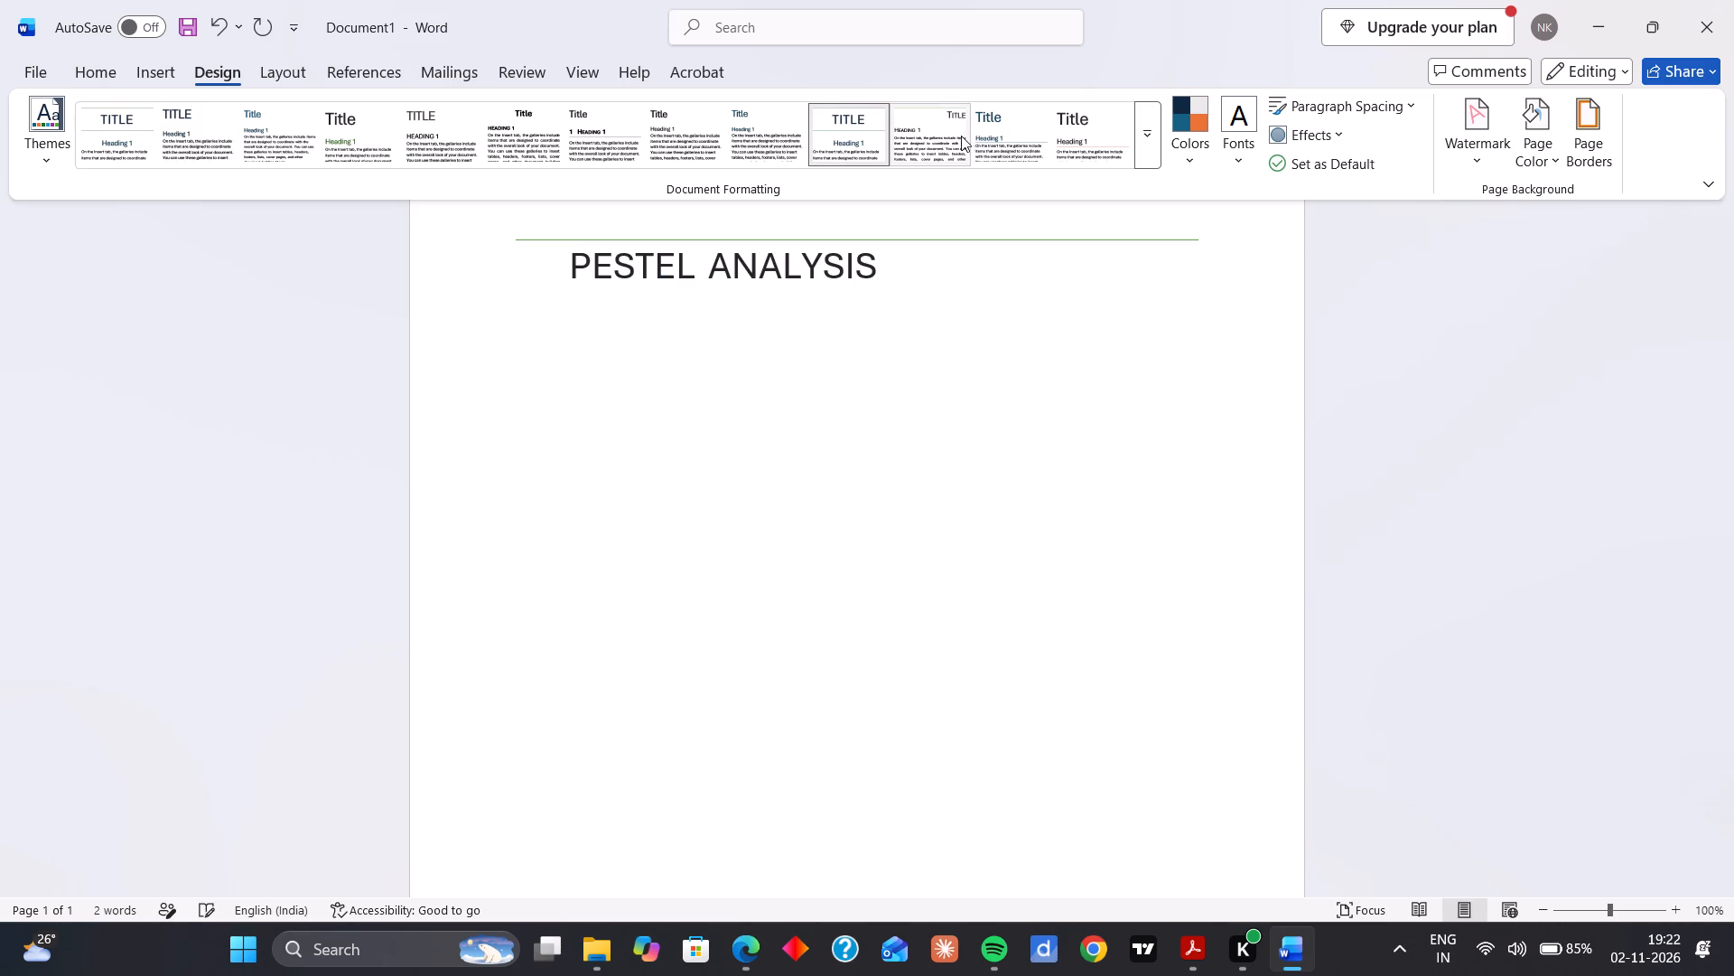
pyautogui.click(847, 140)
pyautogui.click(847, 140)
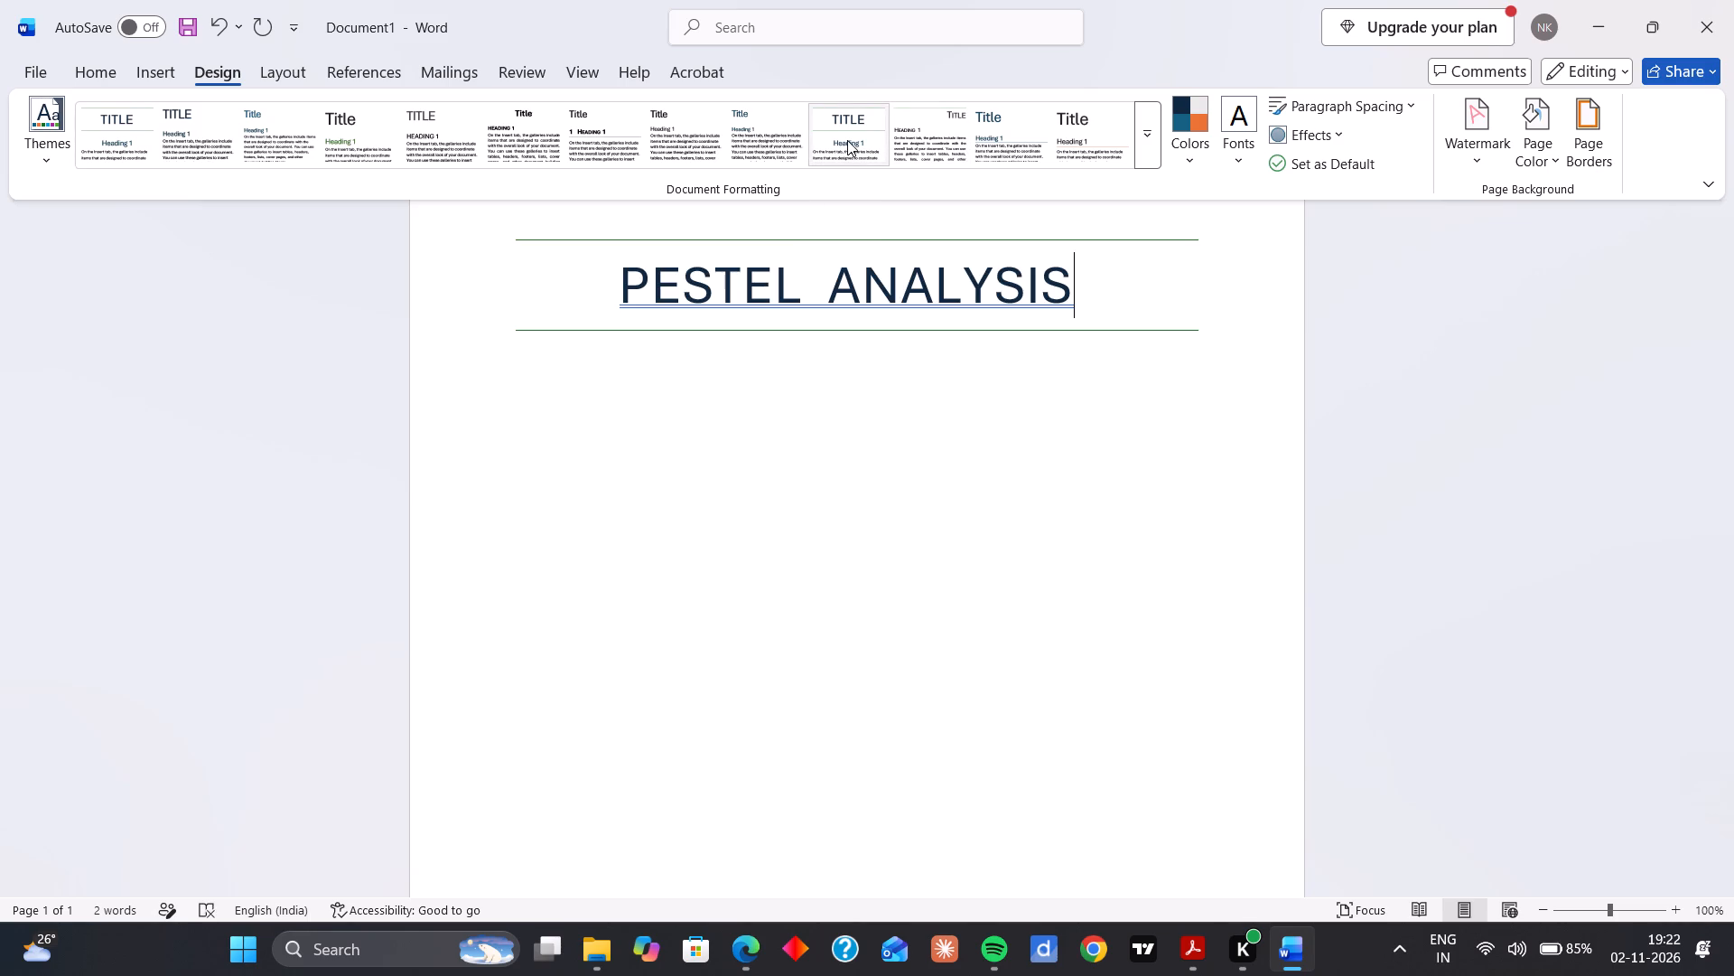
# Delete the "PESTEL ANALYSIS" title text, keeping the spaces in front of it.
pyautogui.click(782, 418)
pyautogui.write(',JBVKU')
pyautogui.press('BackSpace')
pyautogui.press('BackSpace')
pyautogui.press('BackSpace')
pyautogui.press('BackSpace')
pyautogui.press('BackSpace')
pyautogui.press('BackSpace')
pyautogui.press('BackSpace')
pyautogui.press('BackSpace')
pyautogui.press('BackSpace')
pyautogui.press('BackSpace')
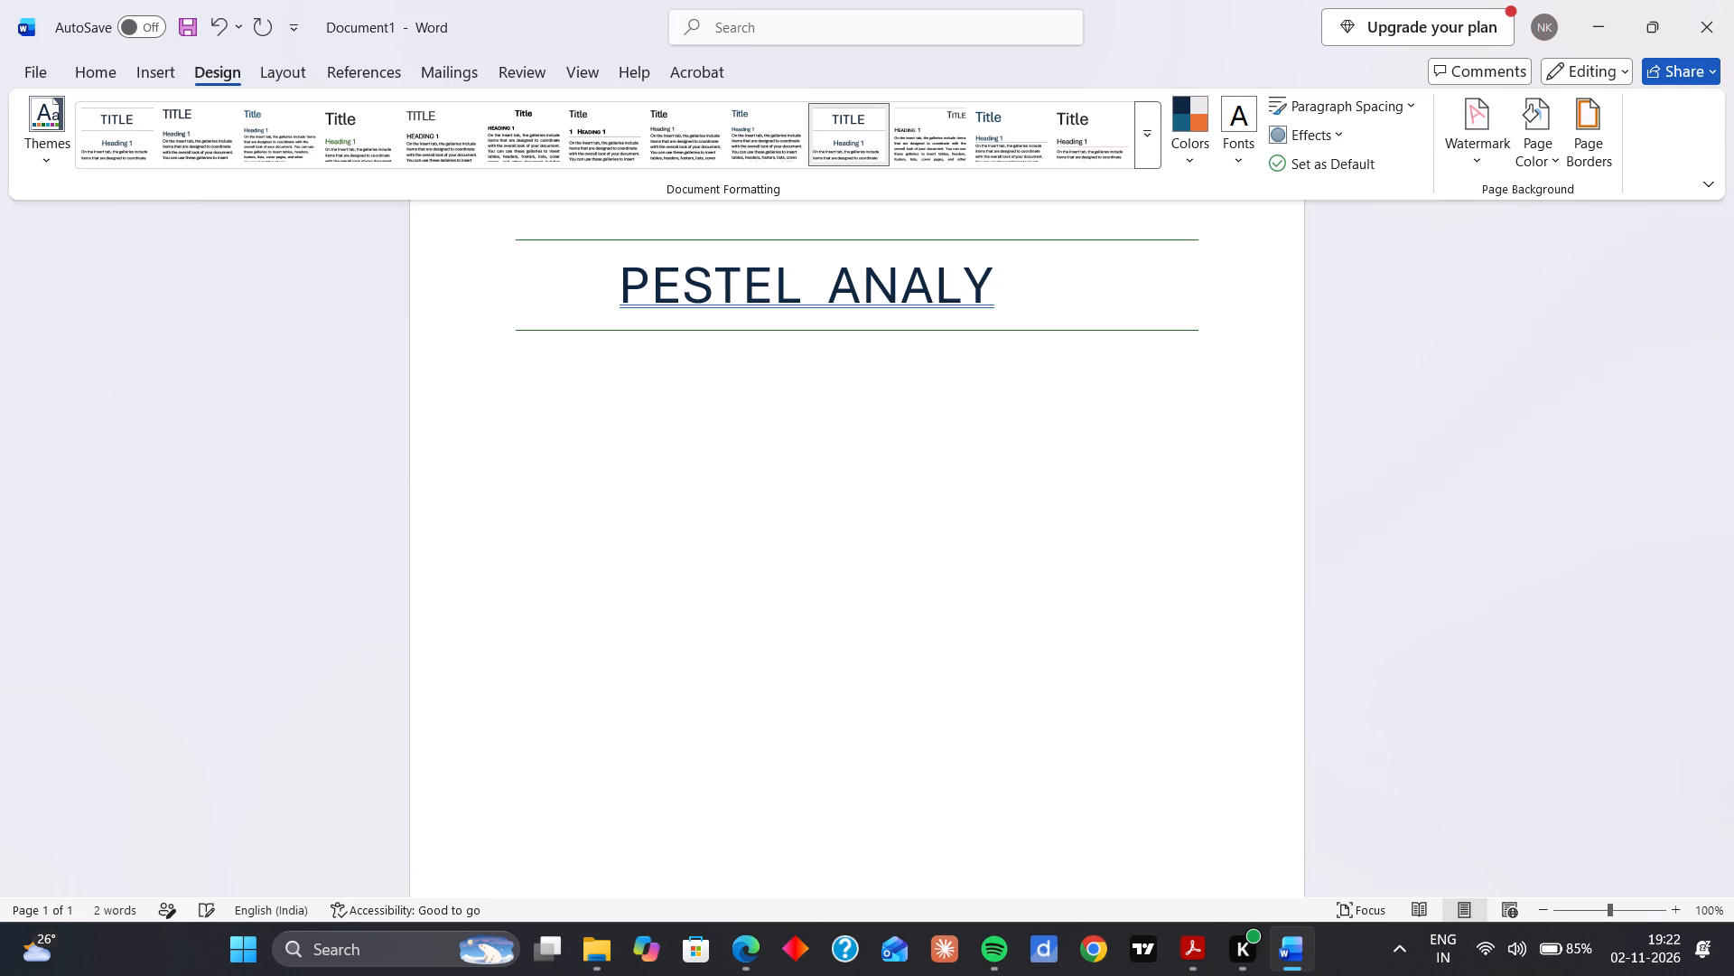
pyautogui.press('BackSpace')
pyautogui.press('BackSpace')
pyautogui.press('BackSpace')
pyautogui.press('BackSpace')
pyautogui.press('BackSpace')
pyautogui.press('BackSpace')
pyautogui.press('BackSpace')
pyautogui.press('BackSpace')
pyautogui.press('BackSpace')
pyautogui.press('BackSpace')
pyautogui.press('BackSpace')
pyautogui.press('BackSpace')
pyautogui.press('BackSpace')
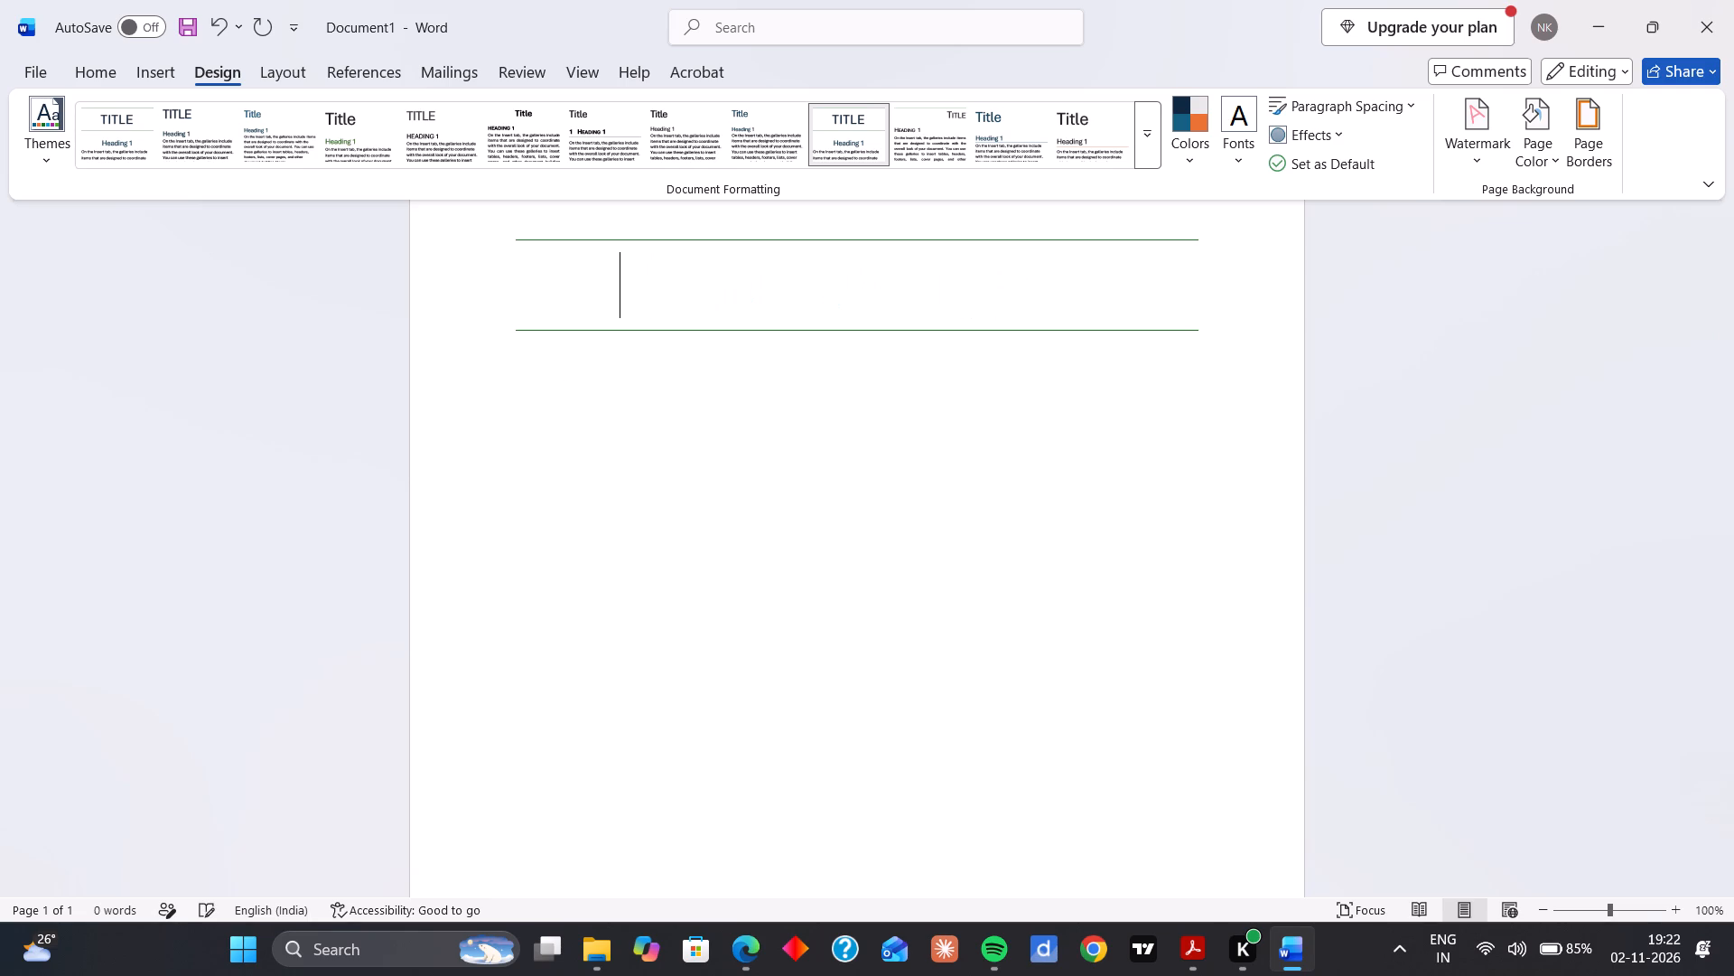
# Retype the title as "PESTEL ANALYSIS" with a single space between the two words.
pyautogui.press('p')
pyautogui.write('ESTE')
pyautogui.write('L')
pyautogui.press('space')
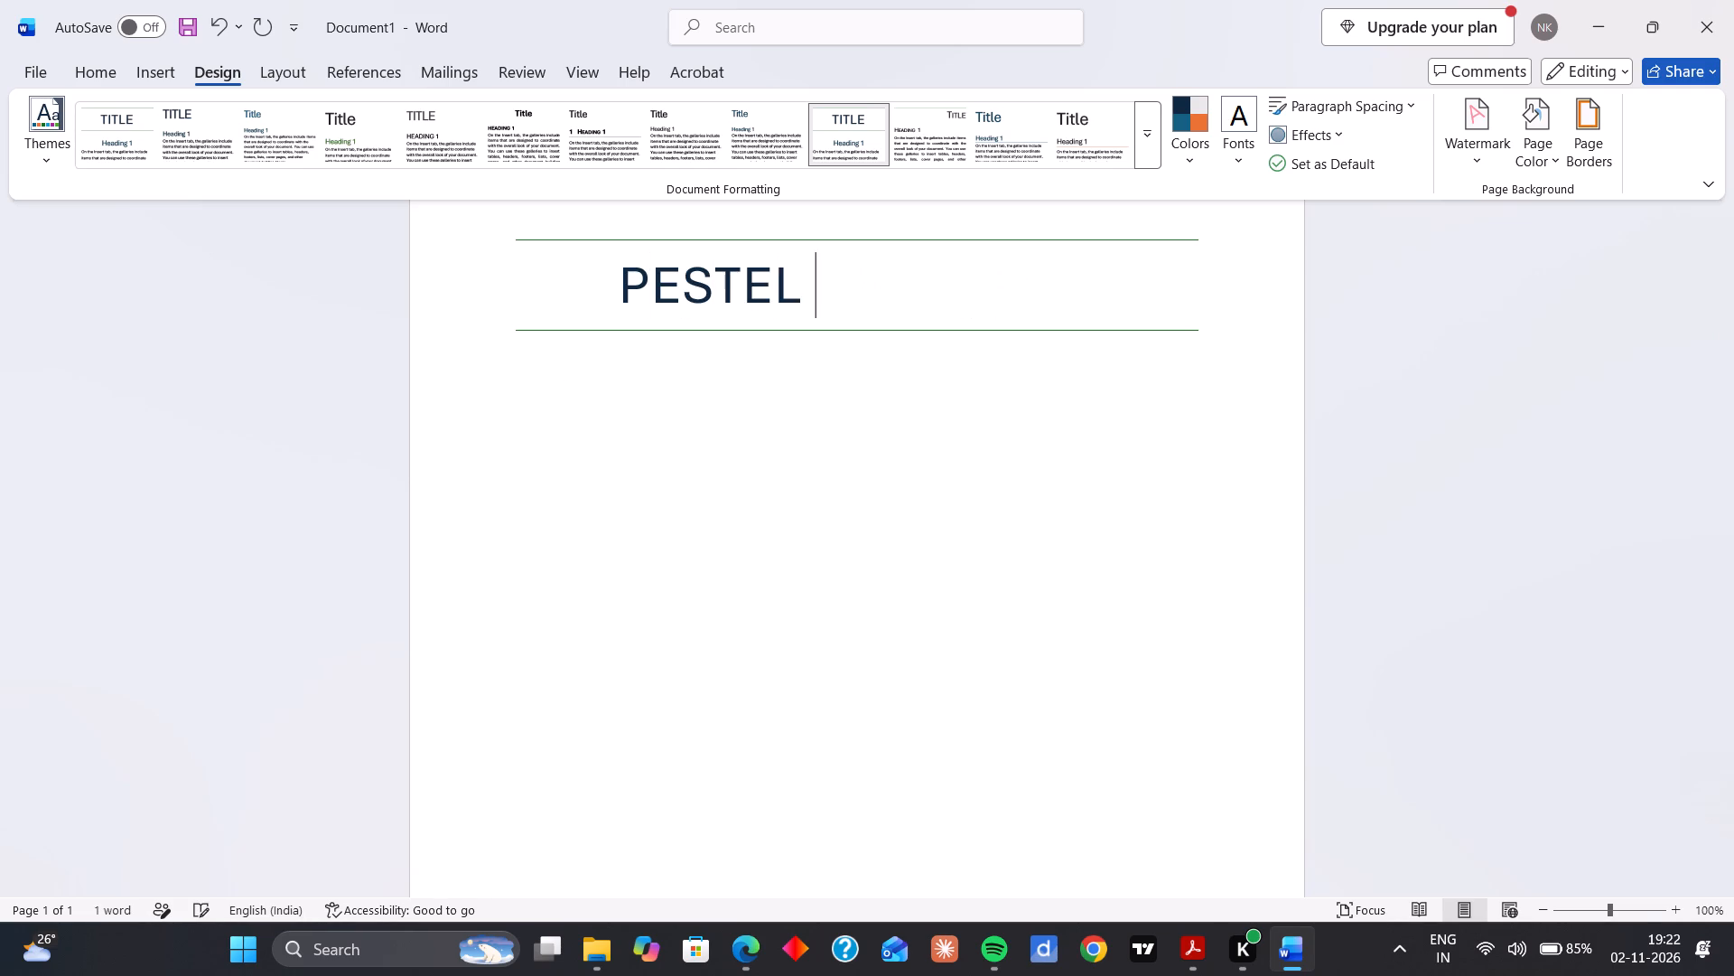
pyautogui.write('ANA')
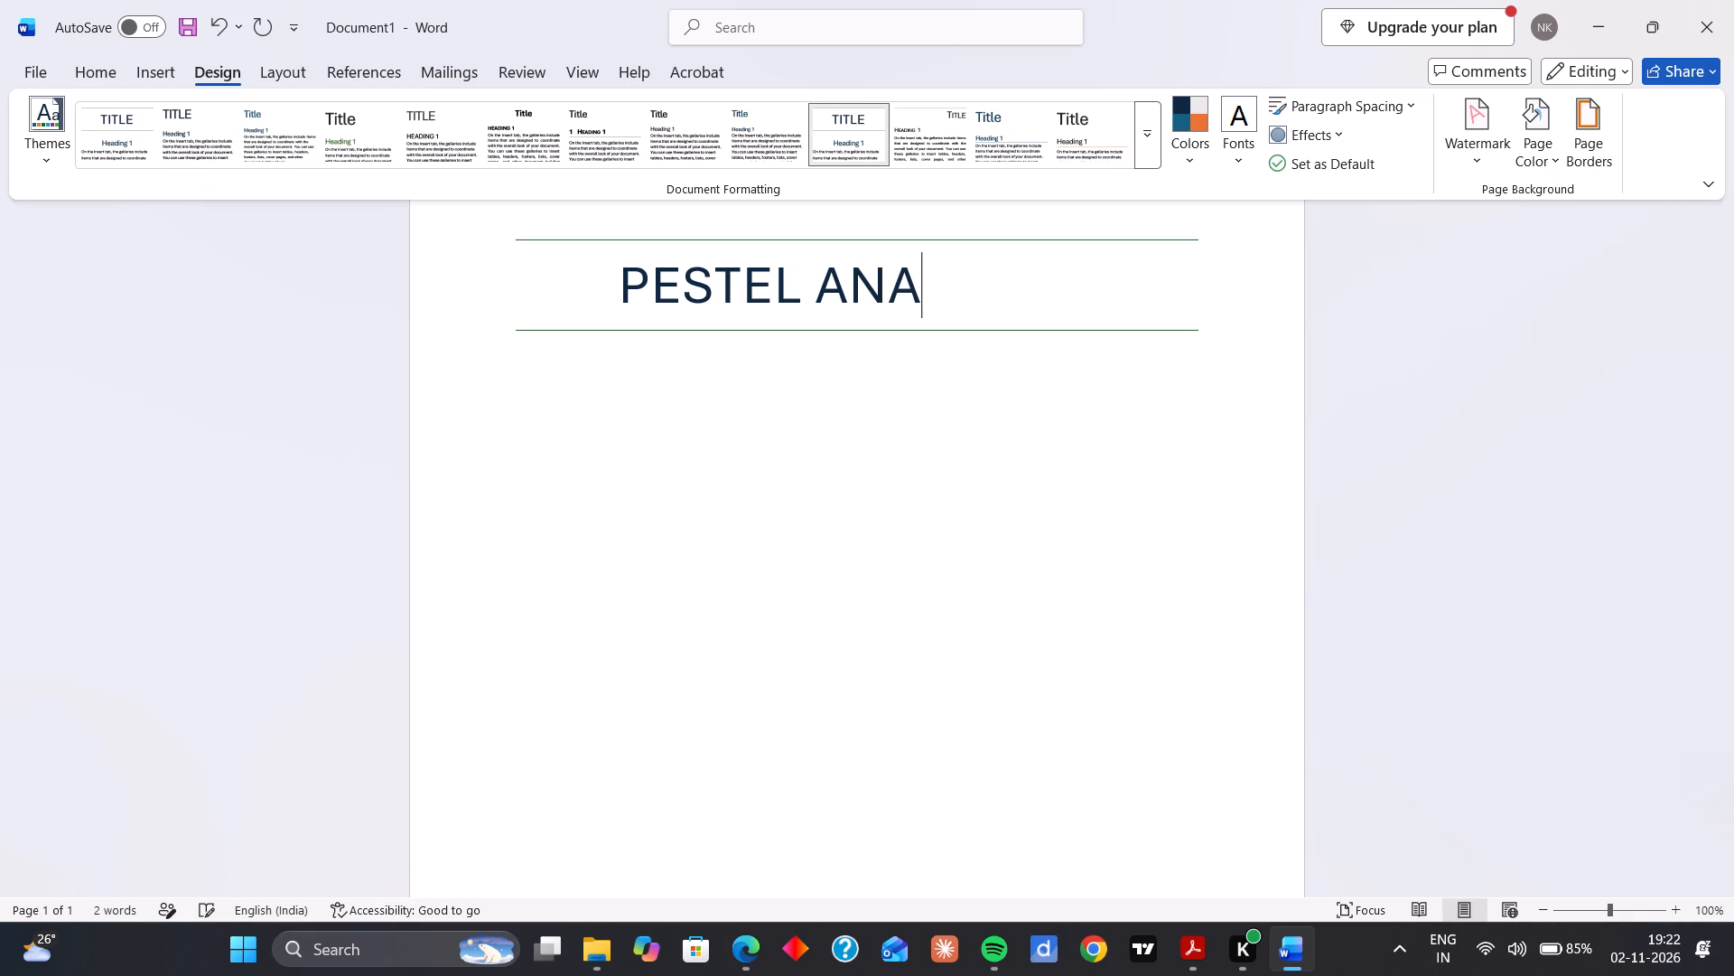
pyautogui.write('LYSIS')
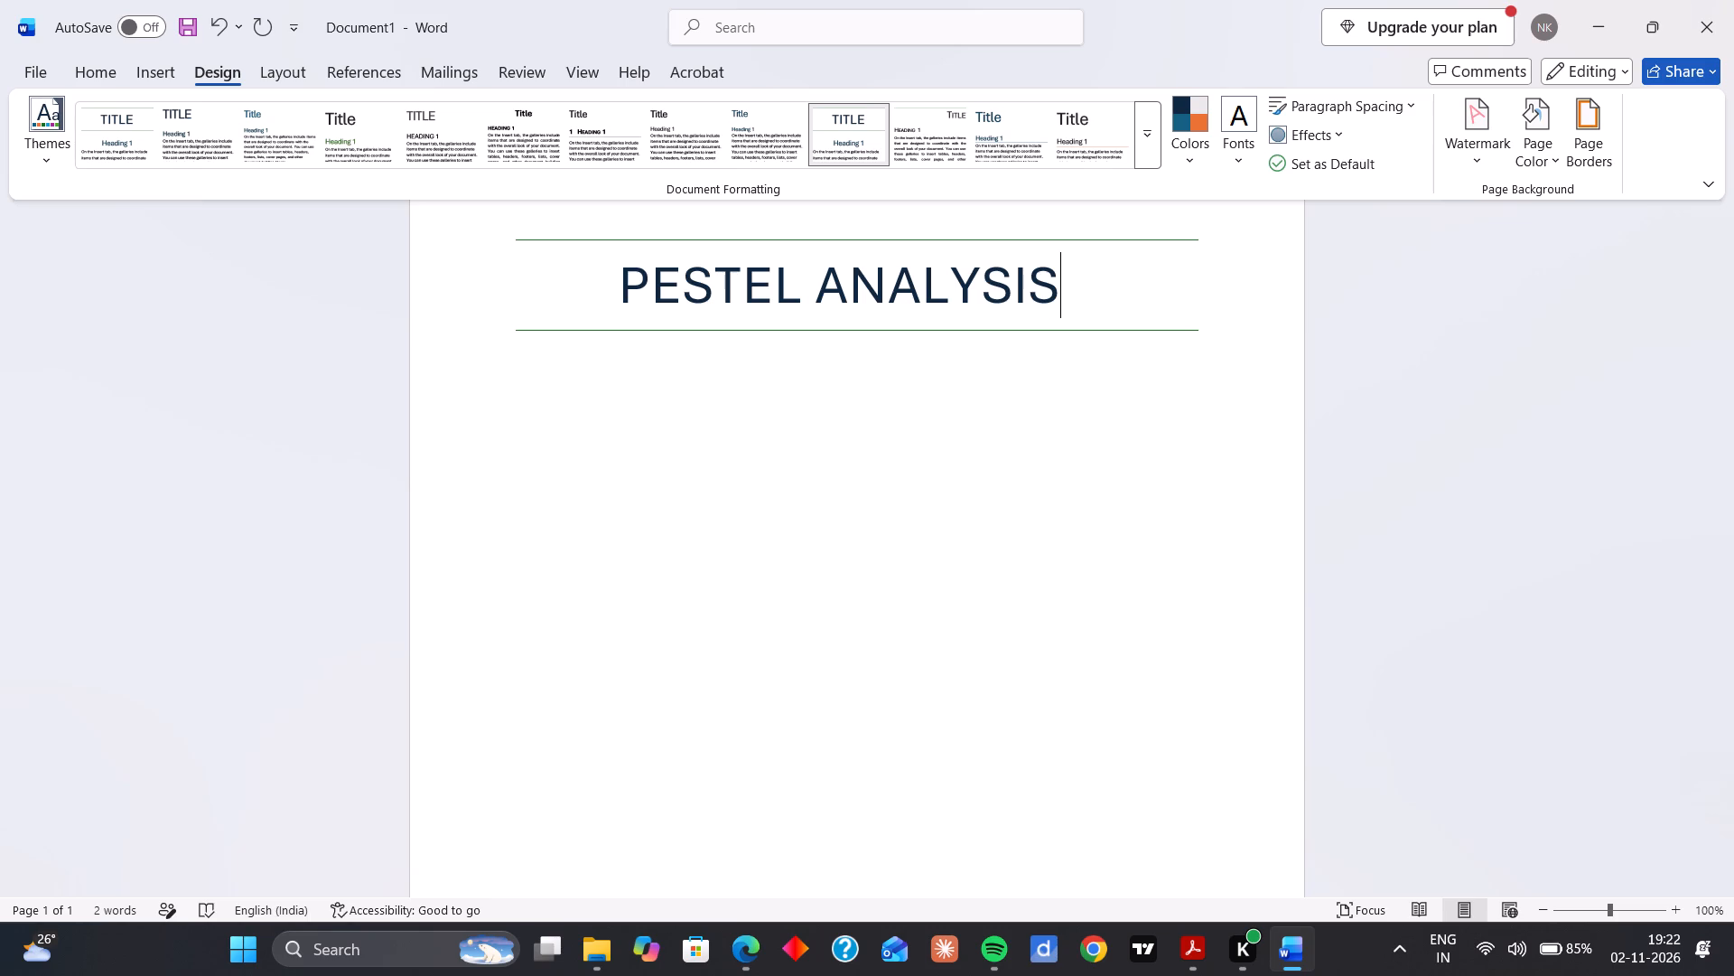
# Insert one more space in front of "PESTEL" in the title.
pyautogui.press('Left')
pyautogui.press('Left')
pyautogui.press('Left')
pyautogui.press('Left')
pyautogui.press('Left')
pyautogui.press('Left')
pyautogui.press('Left')
pyautogui.press('Left')
pyautogui.press('Left')
pyautogui.press('Left')
pyautogui.press('Left')
pyautogui.press('Left')
pyautogui.press('Left')
pyautogui.press('Left')
pyautogui.press('Left')
pyautogui.press('Left')
pyautogui.press('space')
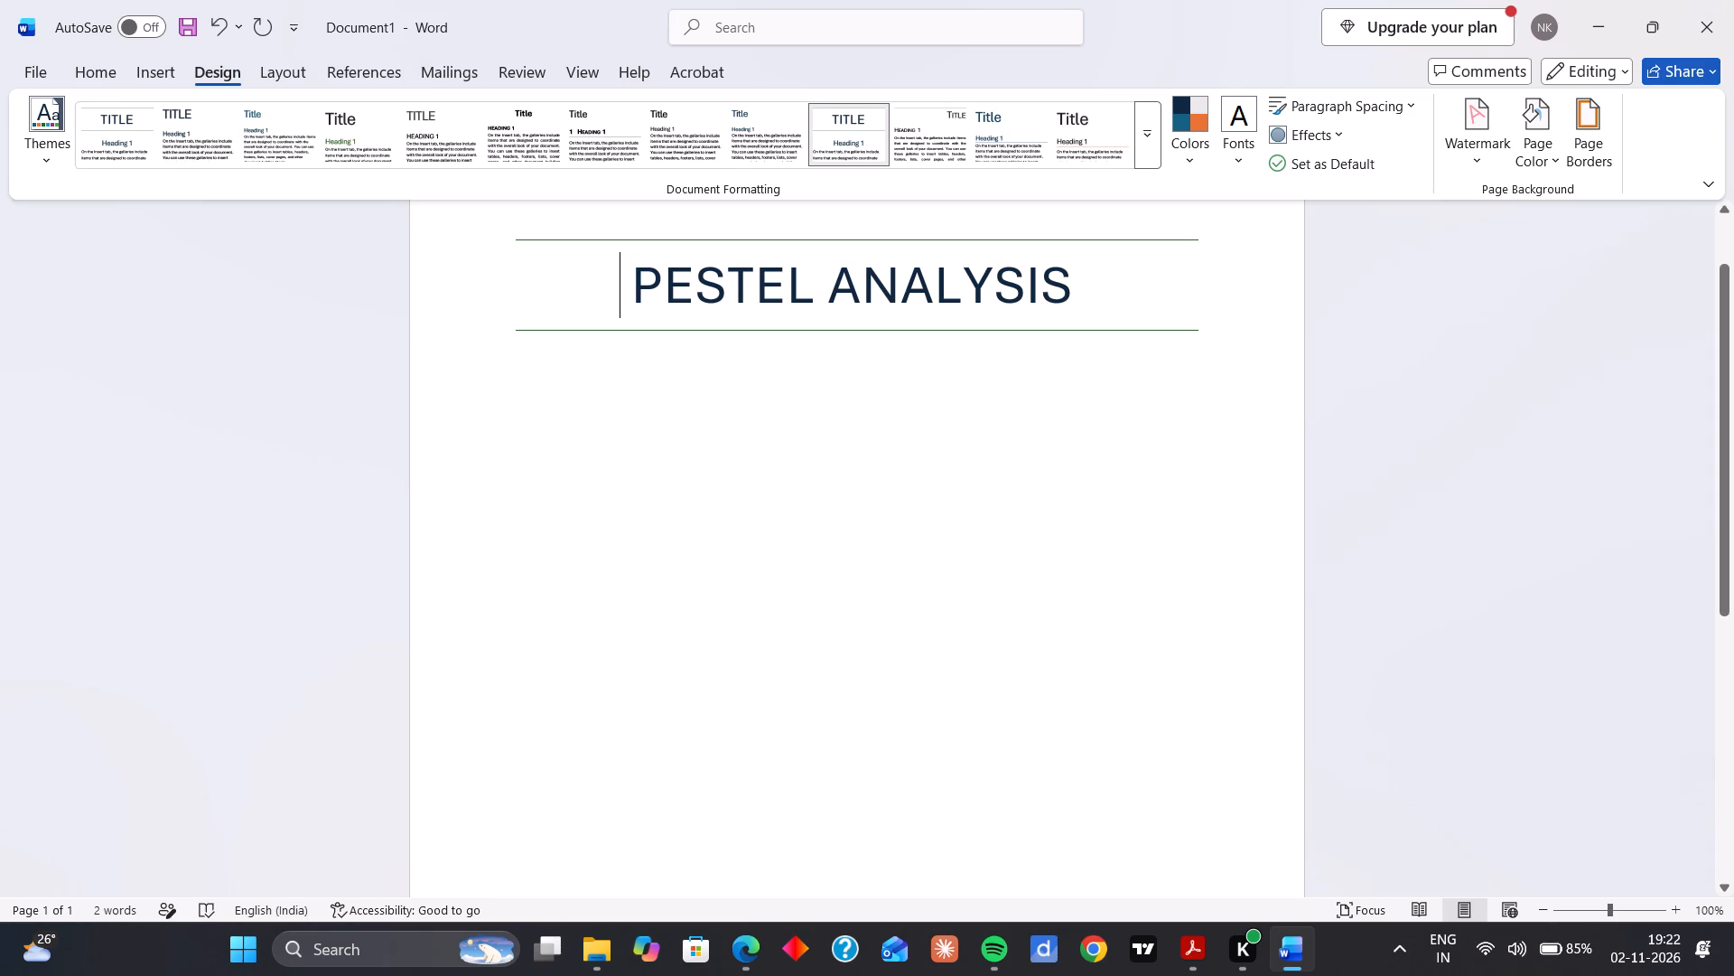
# Start a new paragraph a short distance below the title.
pyautogui.click(526, 436)
pyautogui.click(526, 436)
pyautogui.click(654, 411)
pyautogui.click(598, 445)
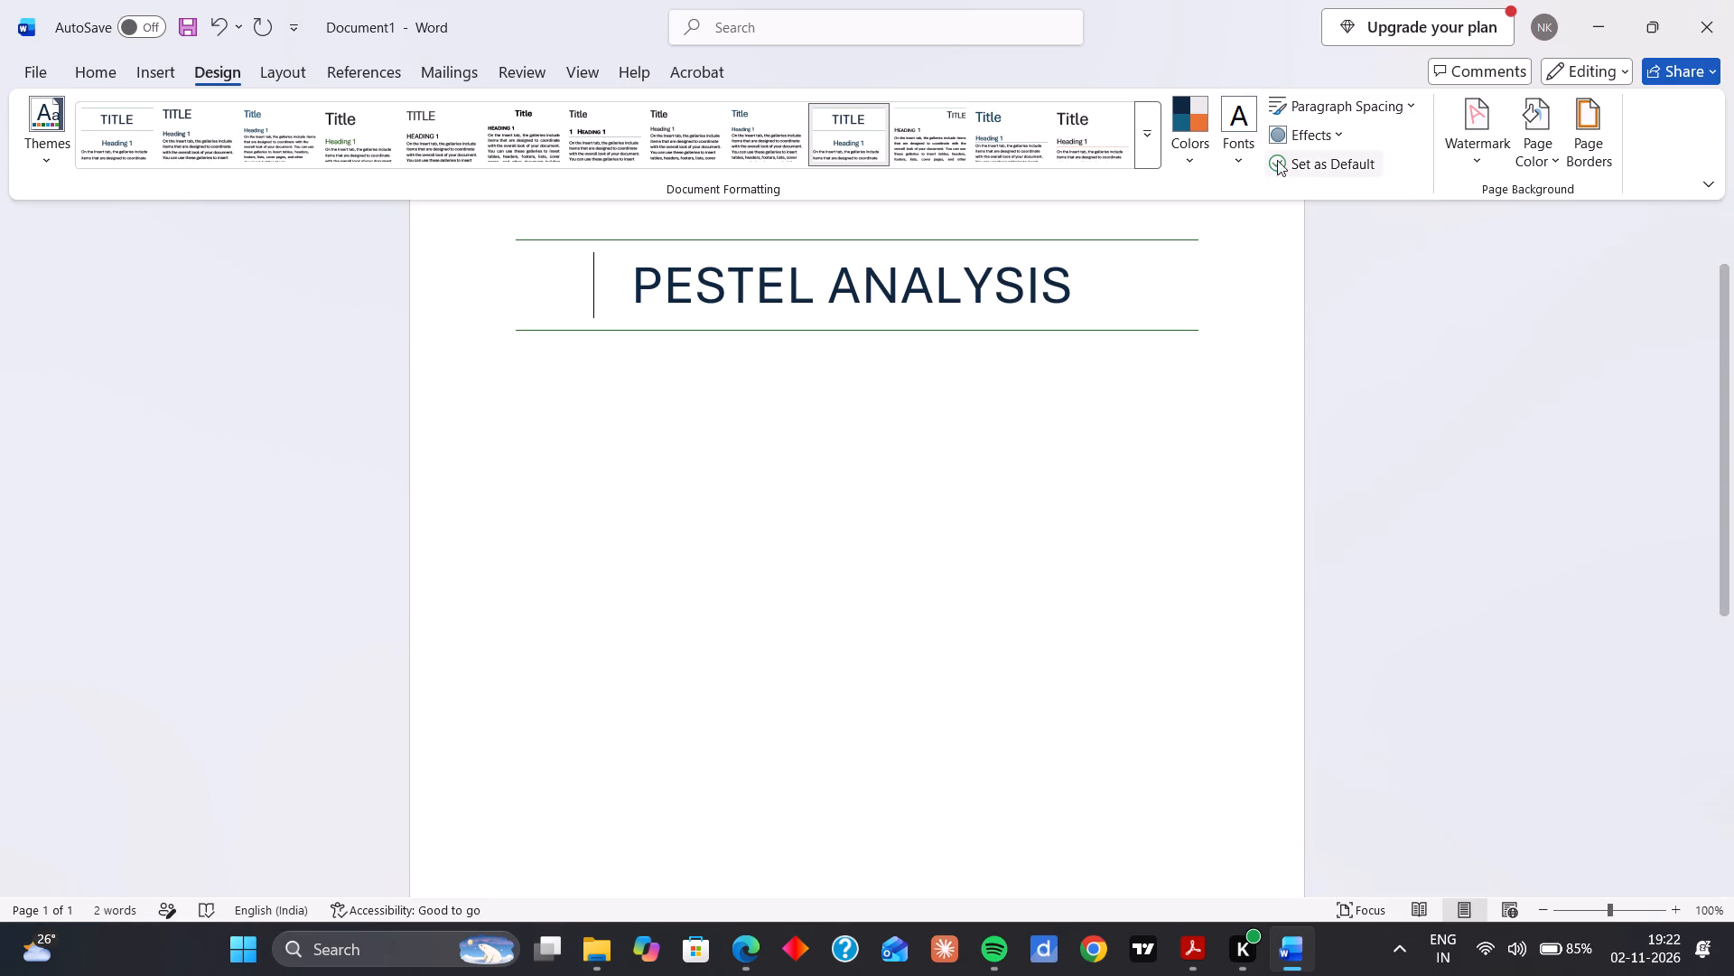
pyautogui.click(1157, 304)
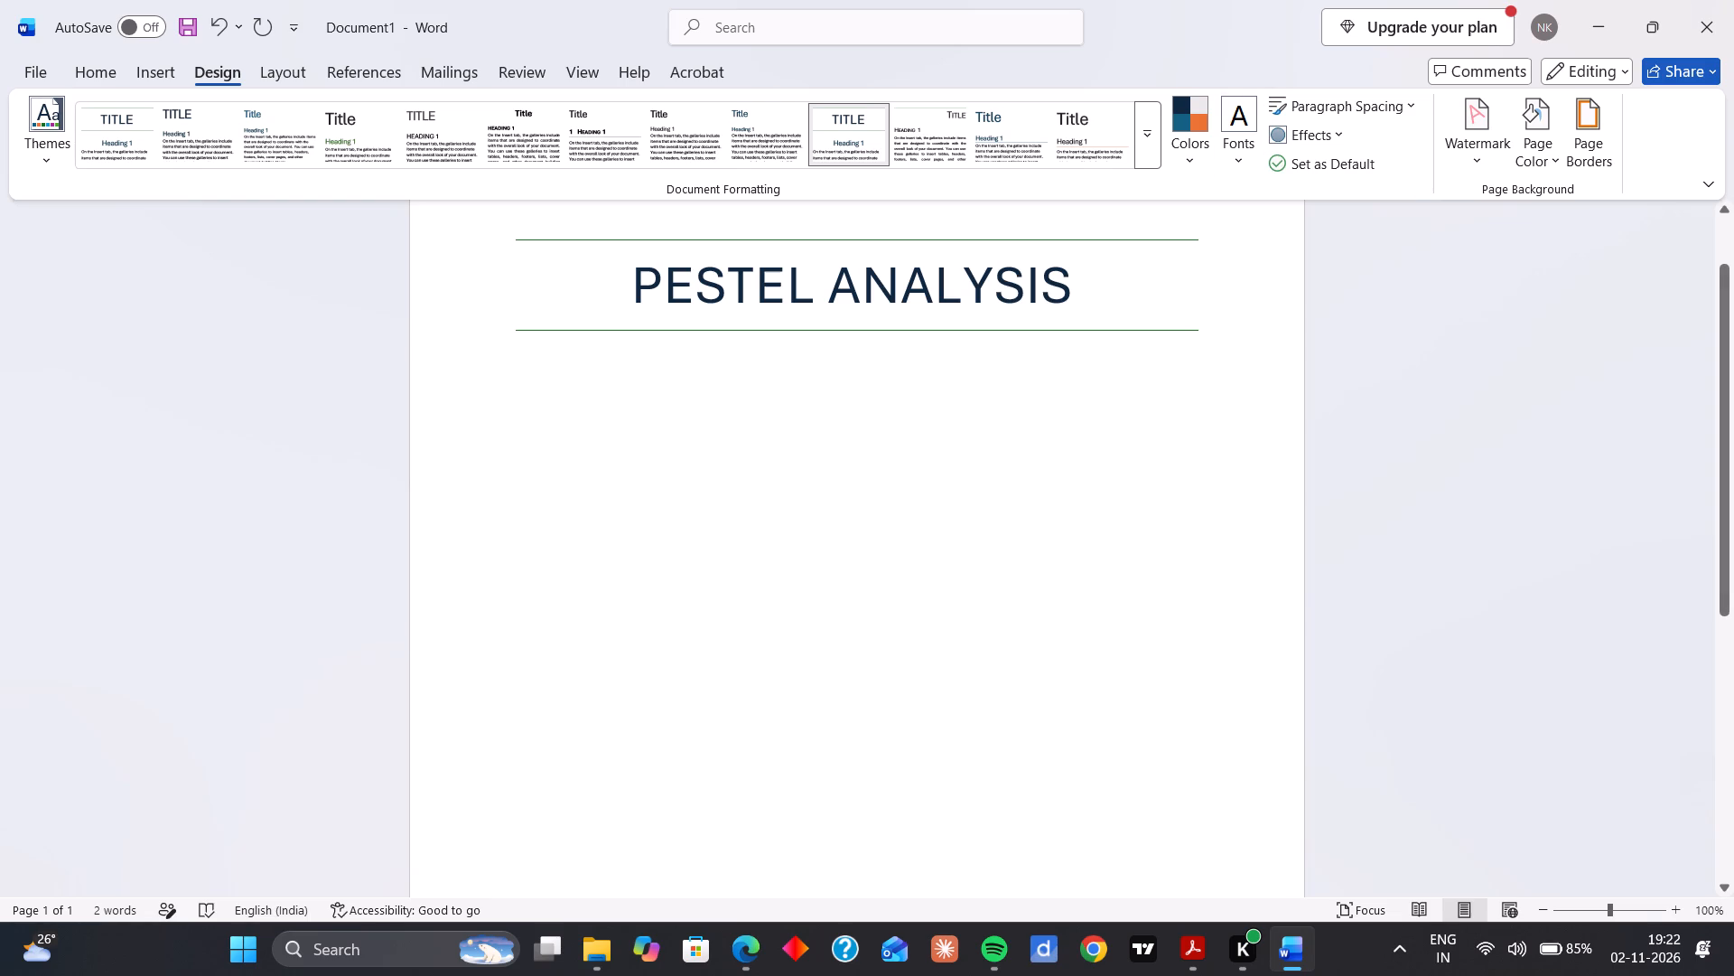
pyautogui.doubleClick(519, 502)
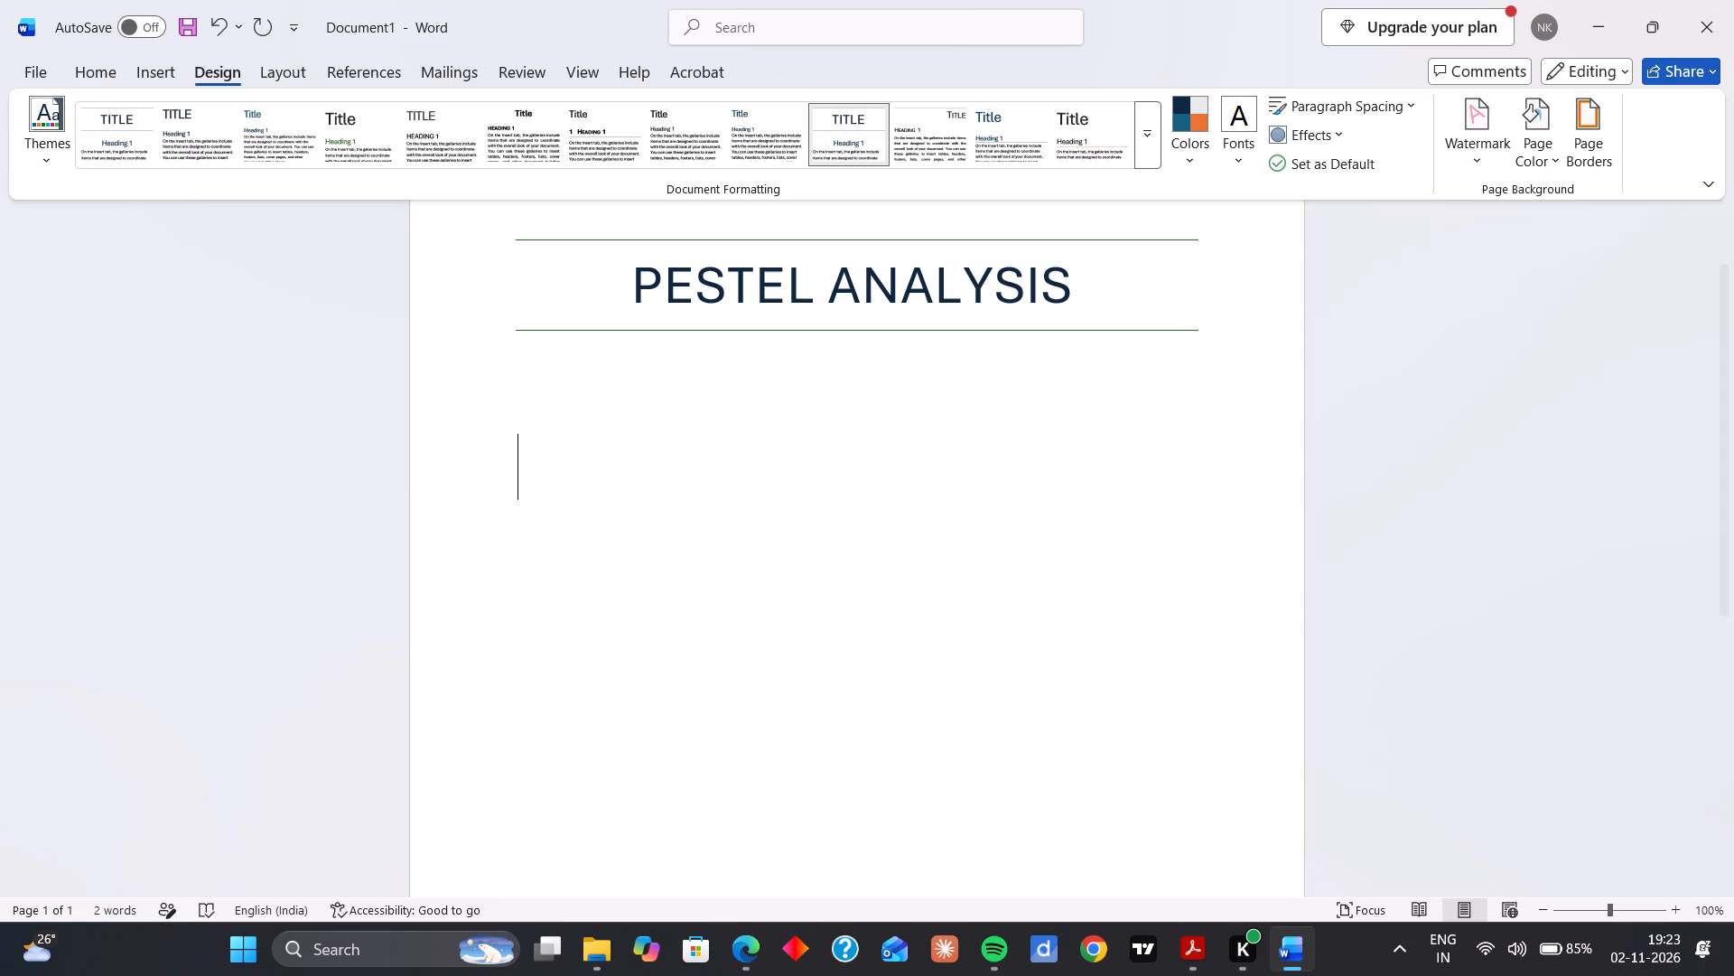
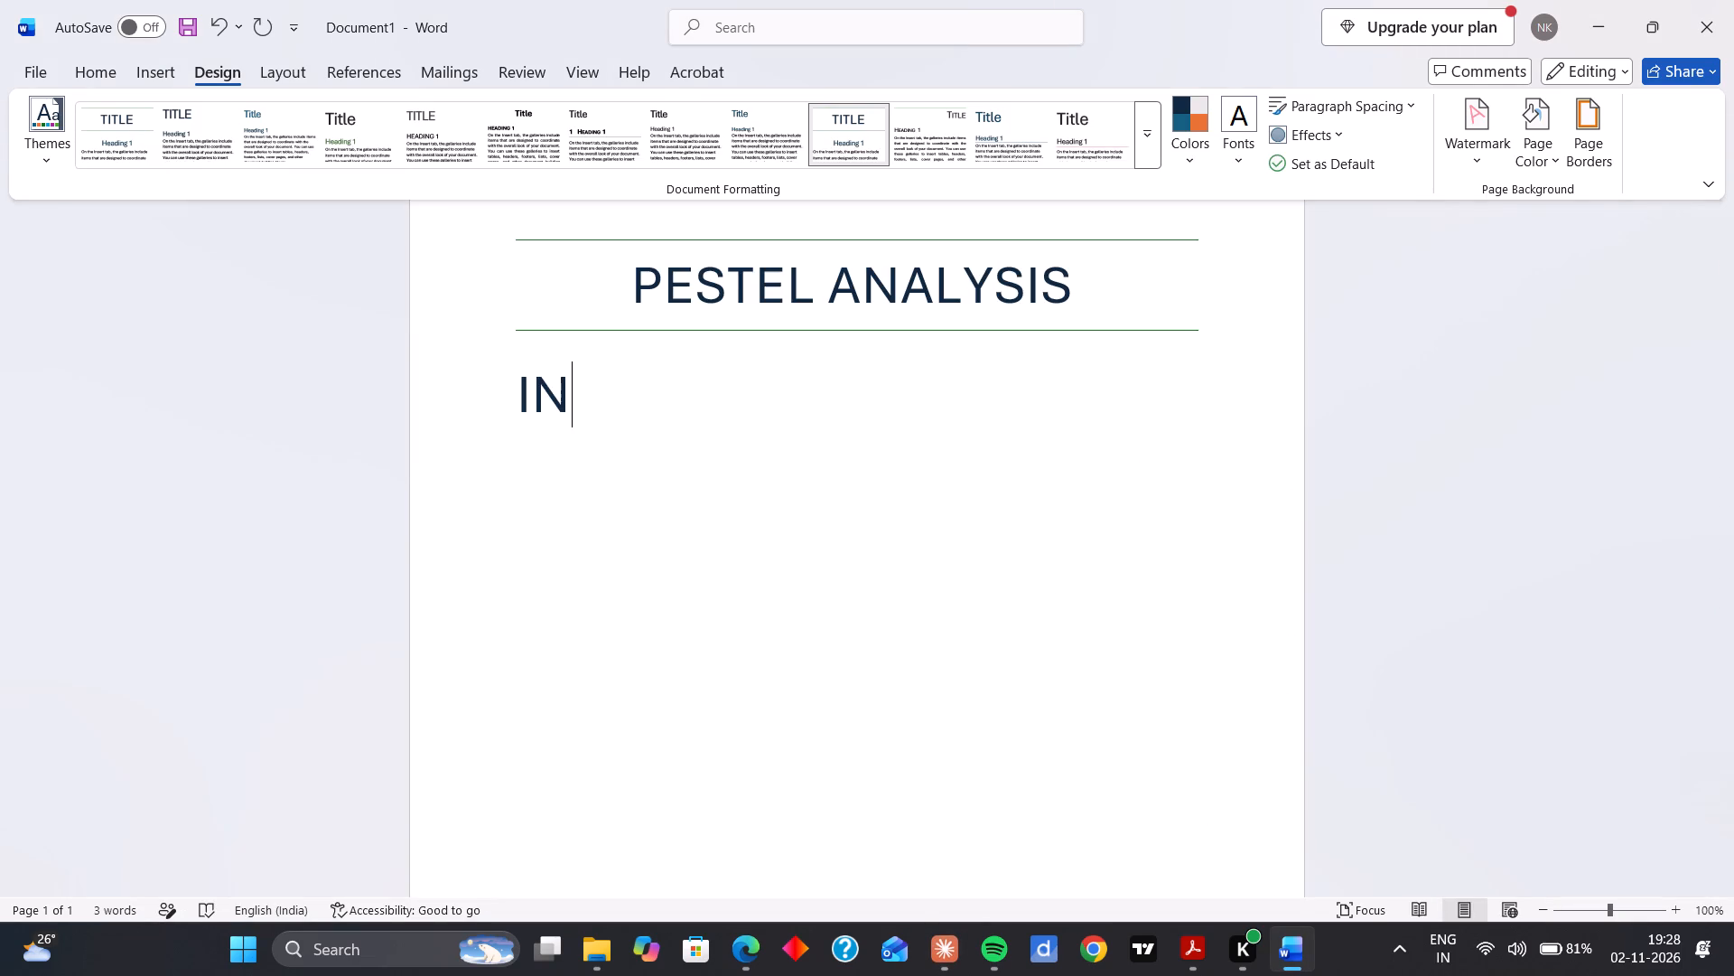
pyautogui.write('tro')
pyautogui.write('duction')
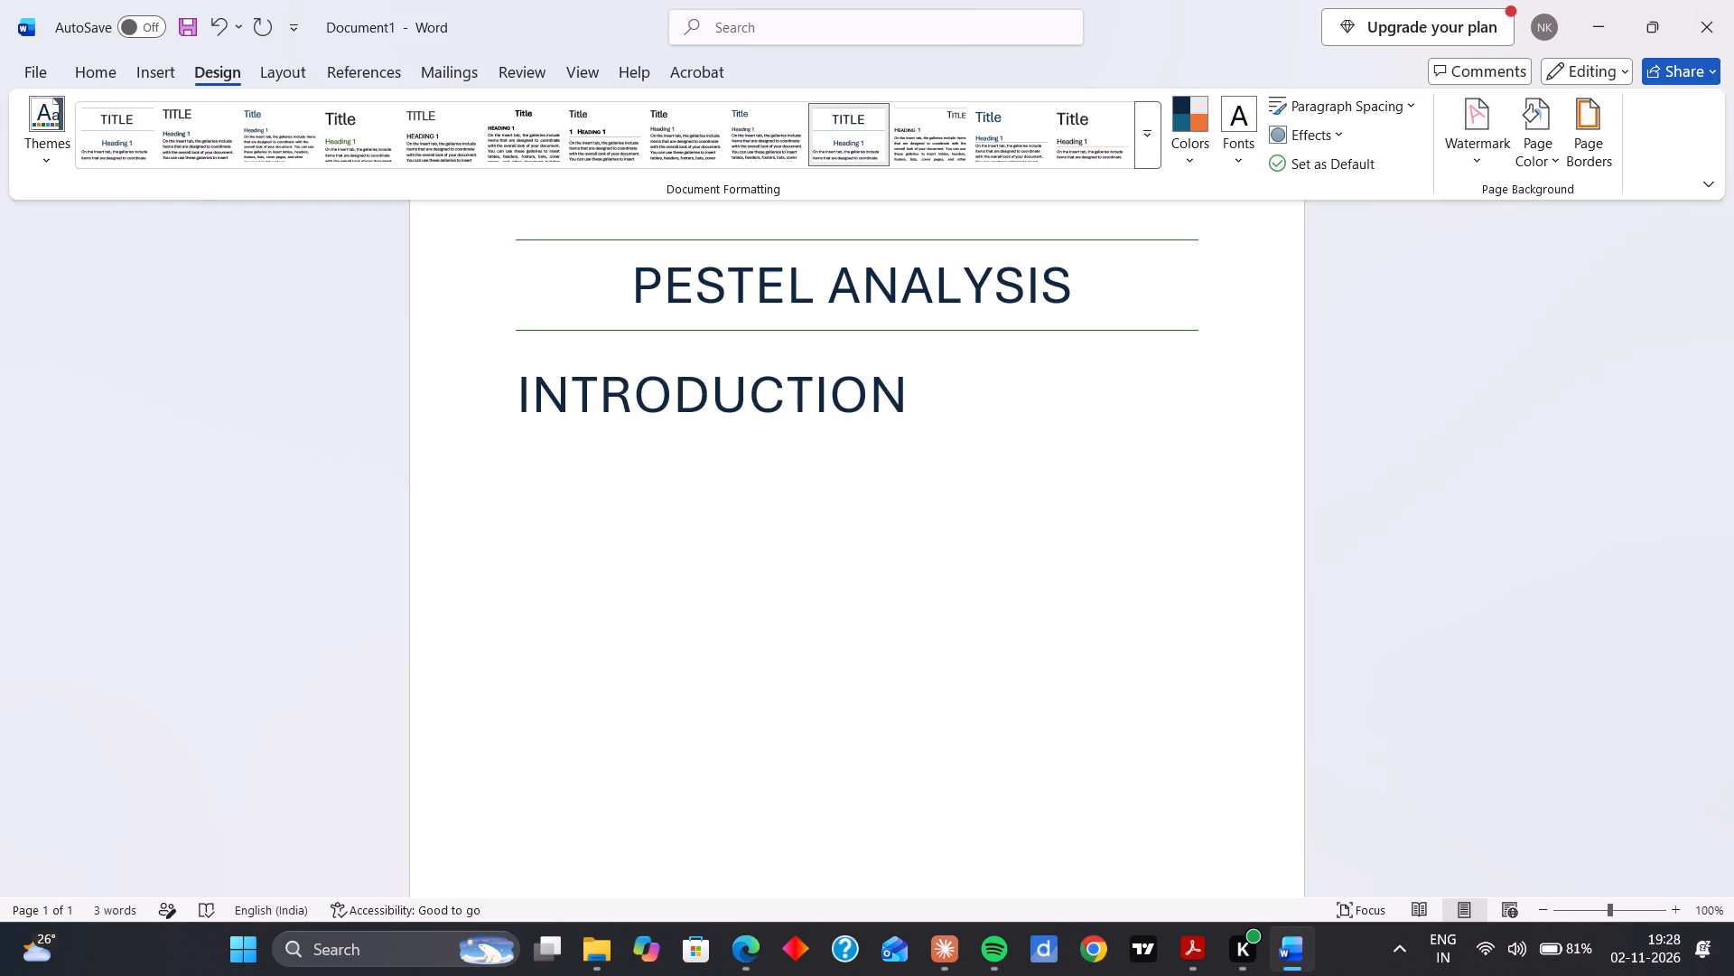
# Centre the INTRODUCTION heading beneath the title by inserting spaces before the word.
pyautogui.press('Left')
pyautogui.press('Left')
pyautogui.press('Left')
pyautogui.press('Left')
pyautogui.press('Left')
pyautogui.press('Left')
pyautogui.press('Left')
pyautogui.press('Left')
pyautogui.press('Left')
pyautogui.press('Left')
pyautogui.press('Left')
pyautogui.press('Left')
pyautogui.press('space')
pyautogui.press('space')
pyautogui.press('space')
pyautogui.press('space')
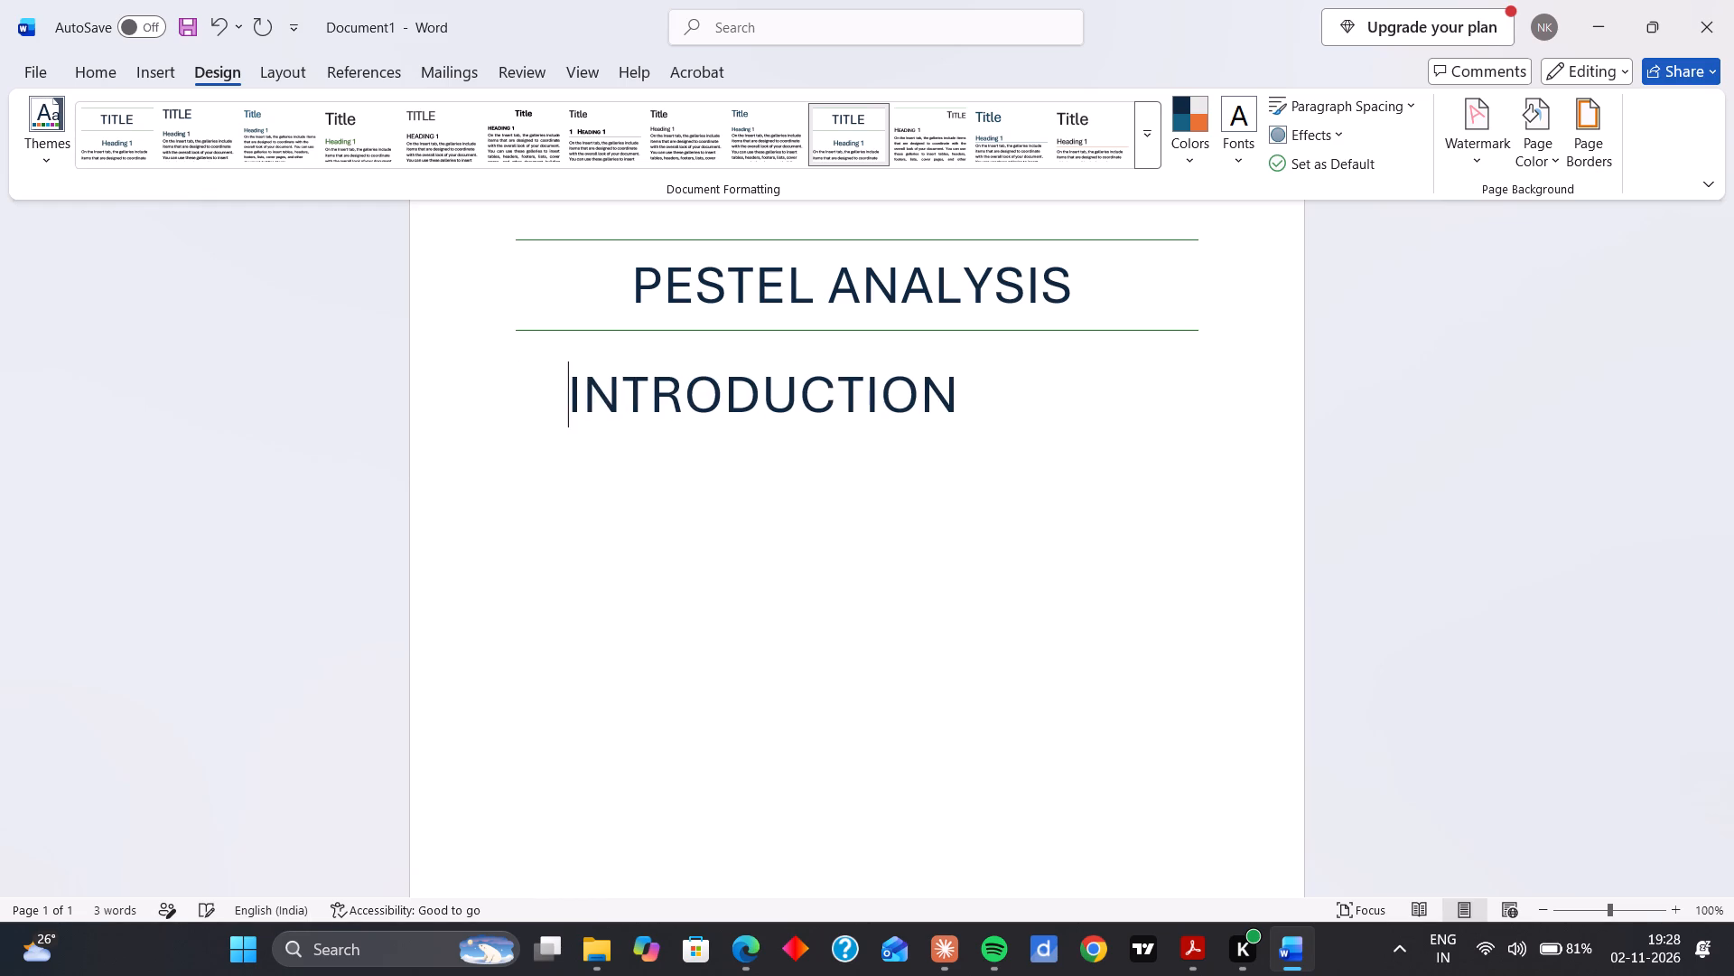
pyautogui.press('space')
pyautogui.press('space')
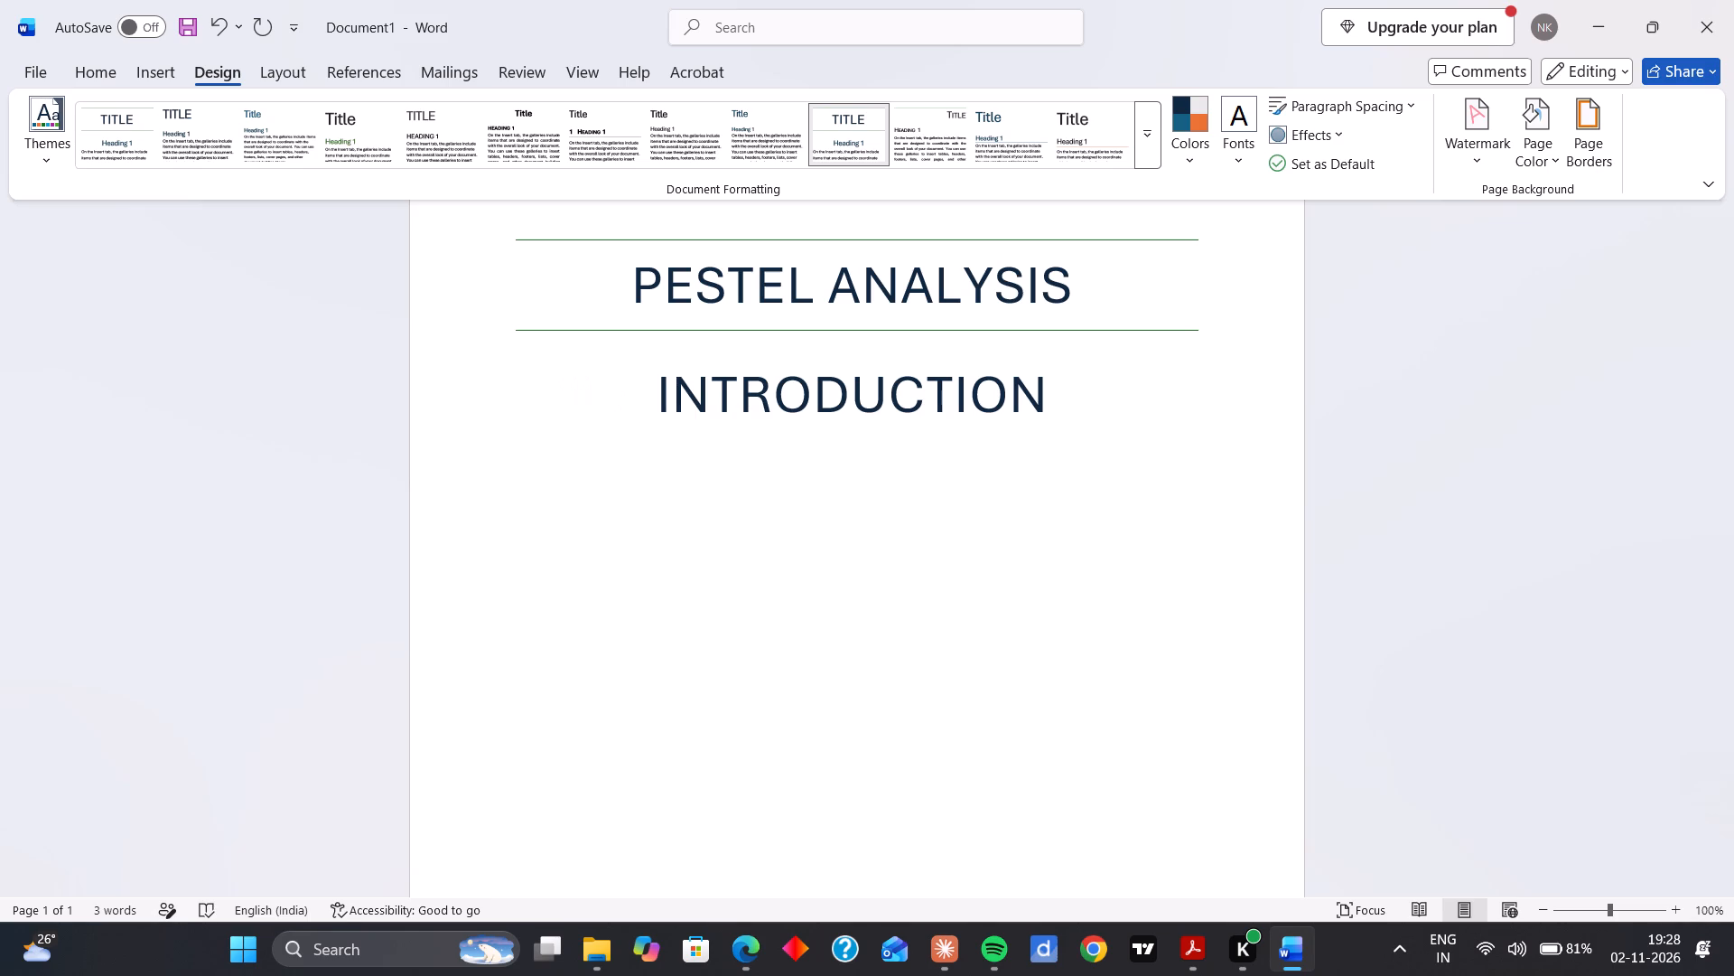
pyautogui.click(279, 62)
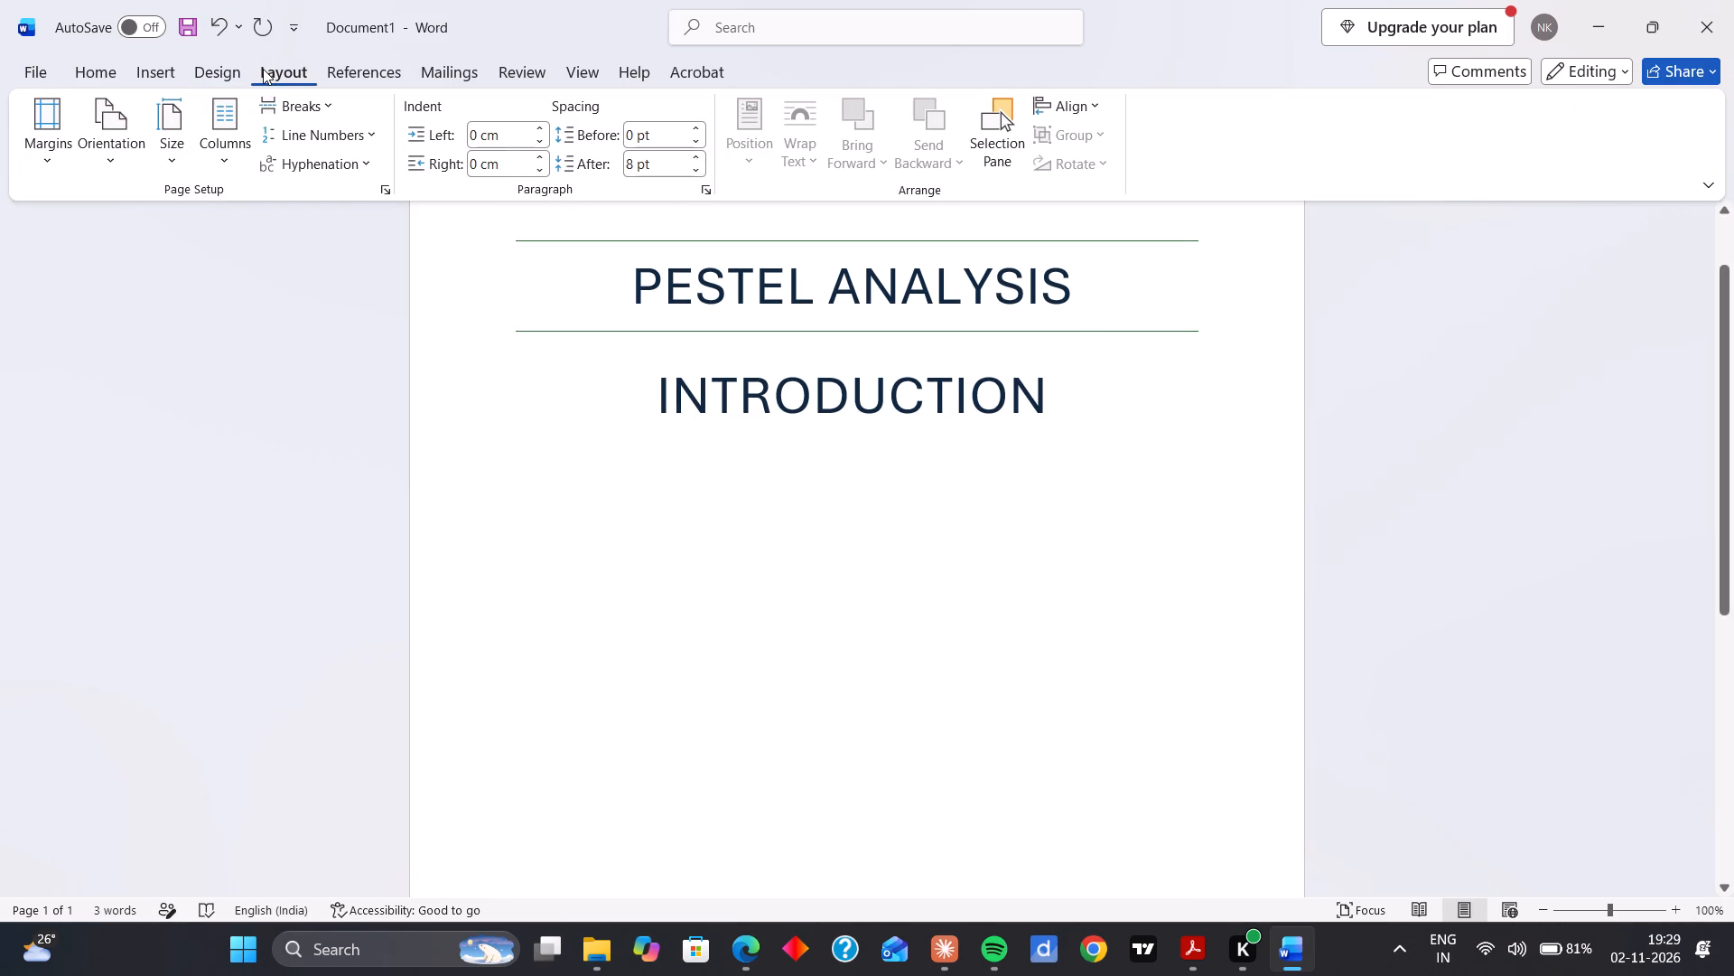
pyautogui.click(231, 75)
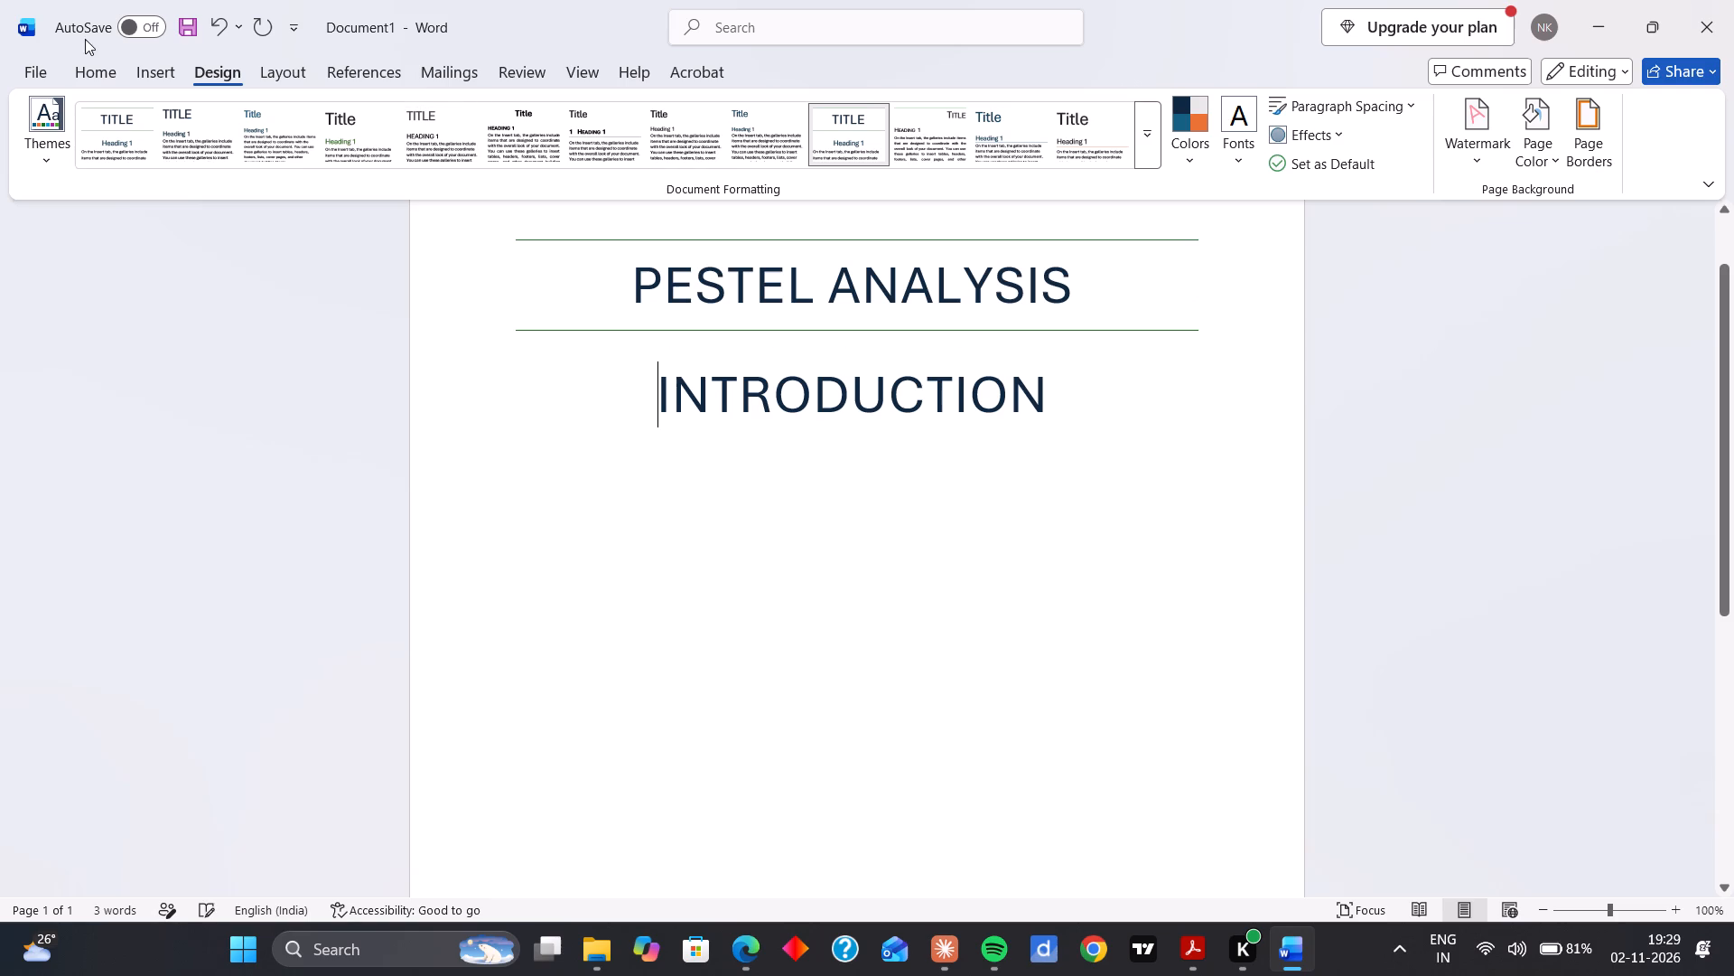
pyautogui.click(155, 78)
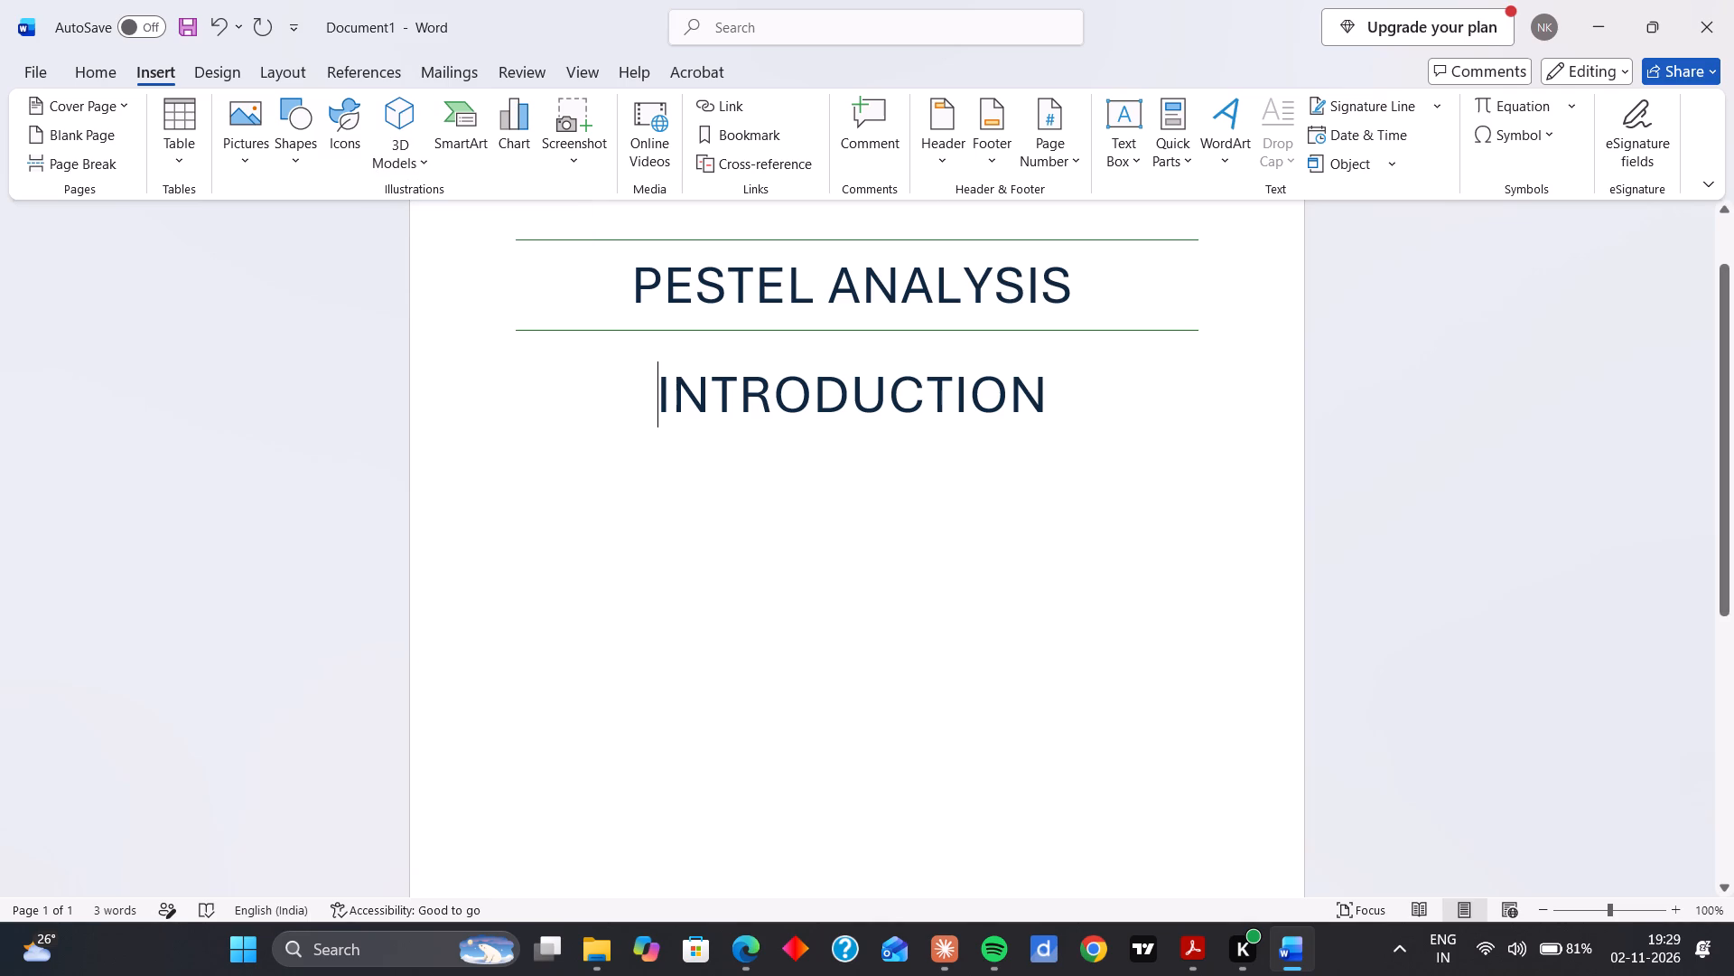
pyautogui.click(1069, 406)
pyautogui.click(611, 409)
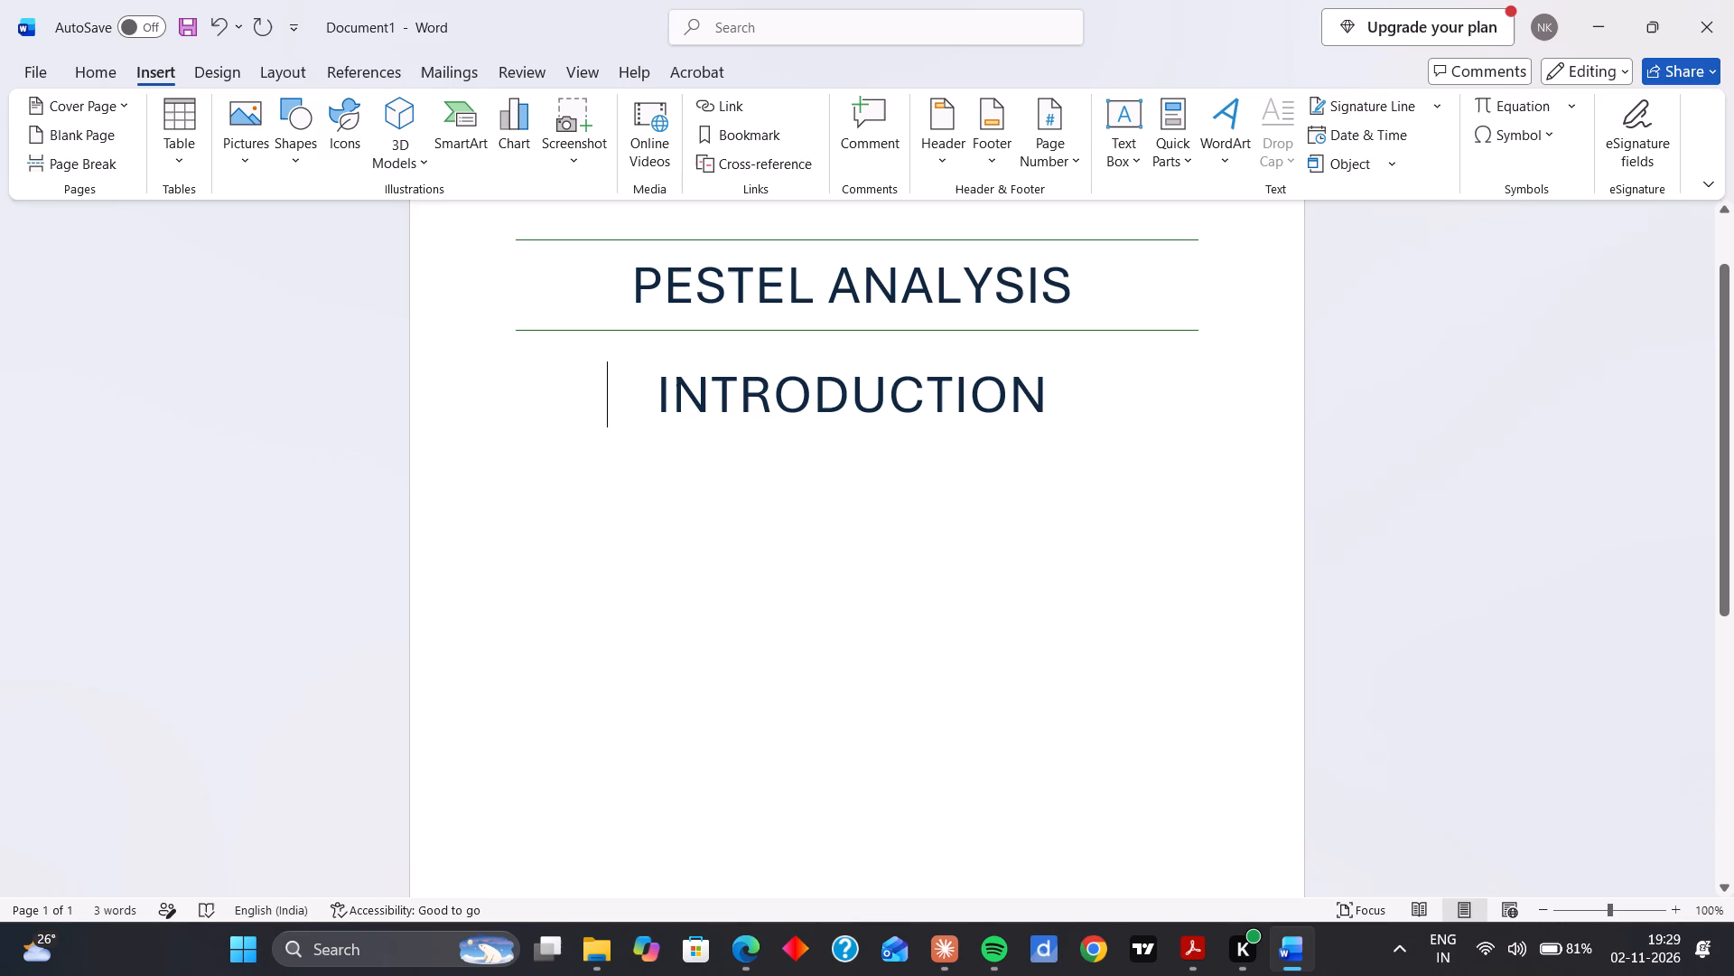
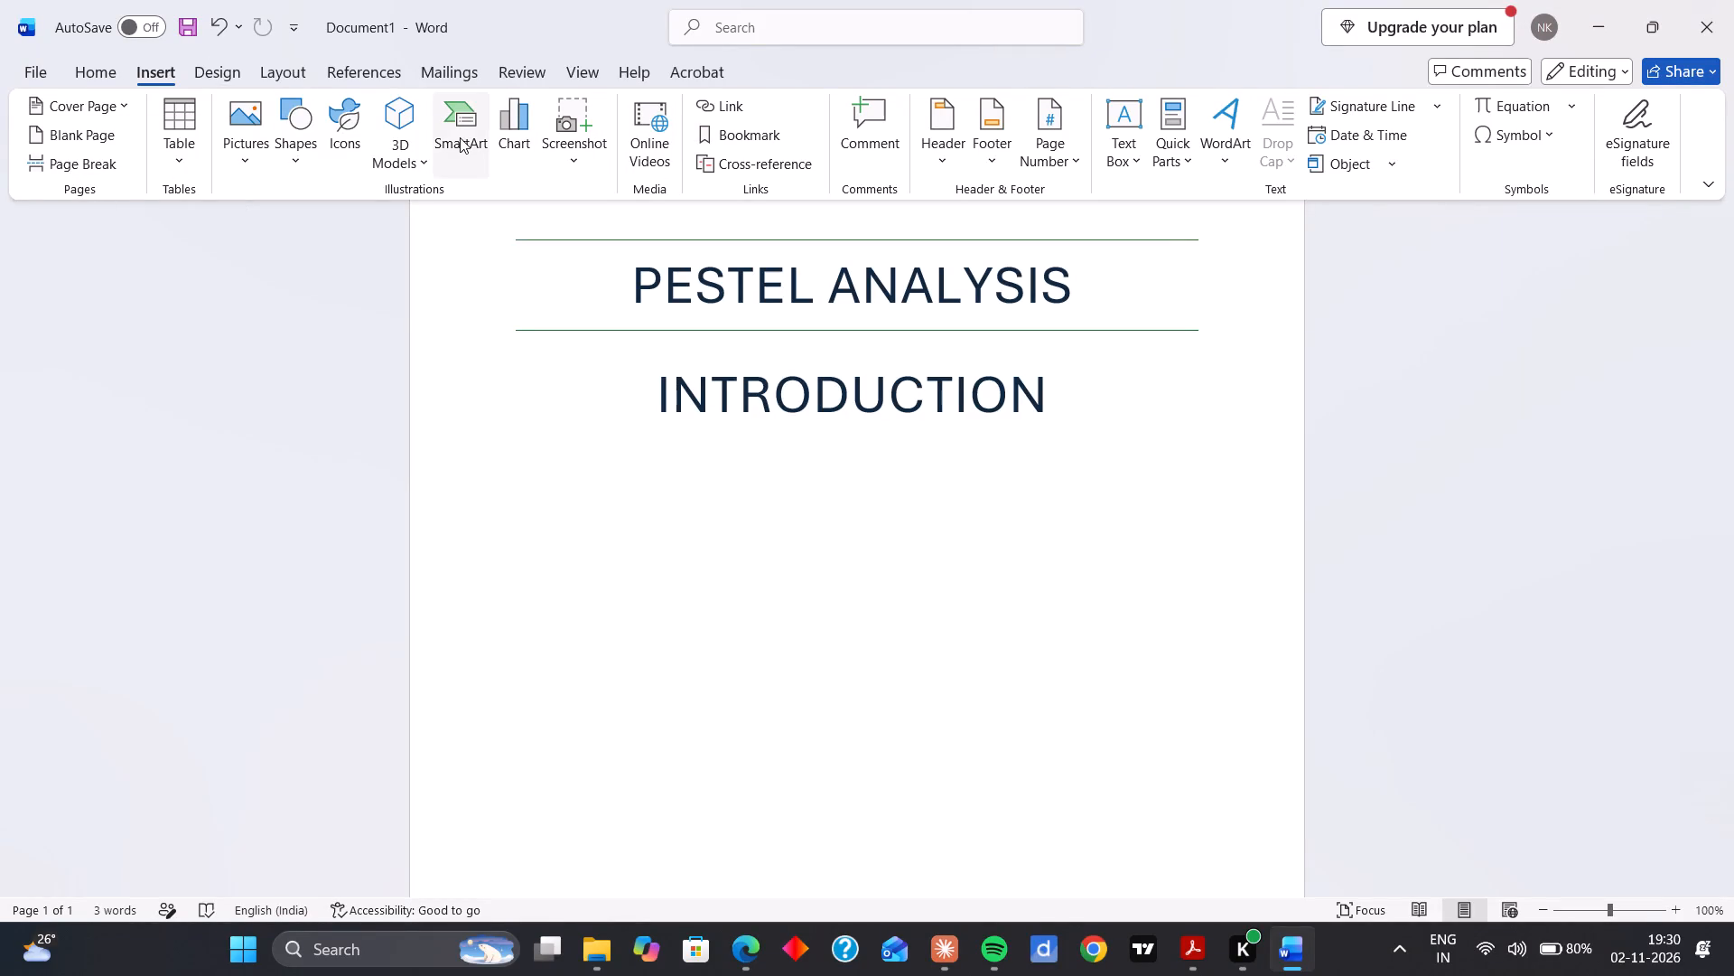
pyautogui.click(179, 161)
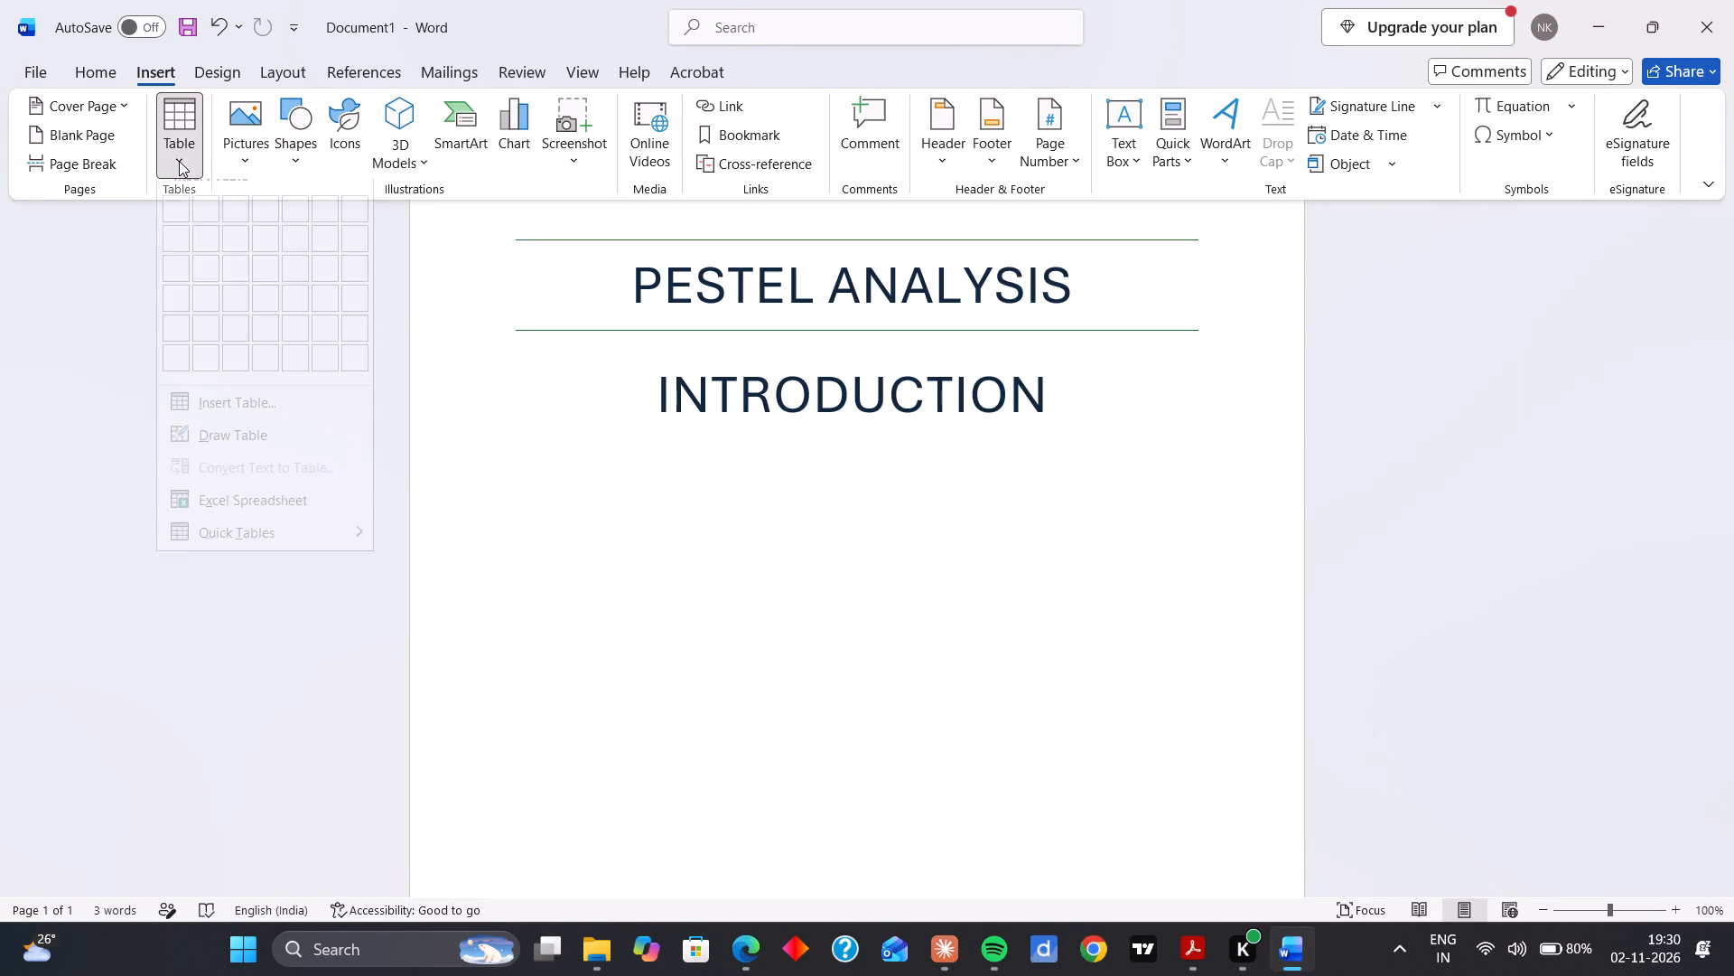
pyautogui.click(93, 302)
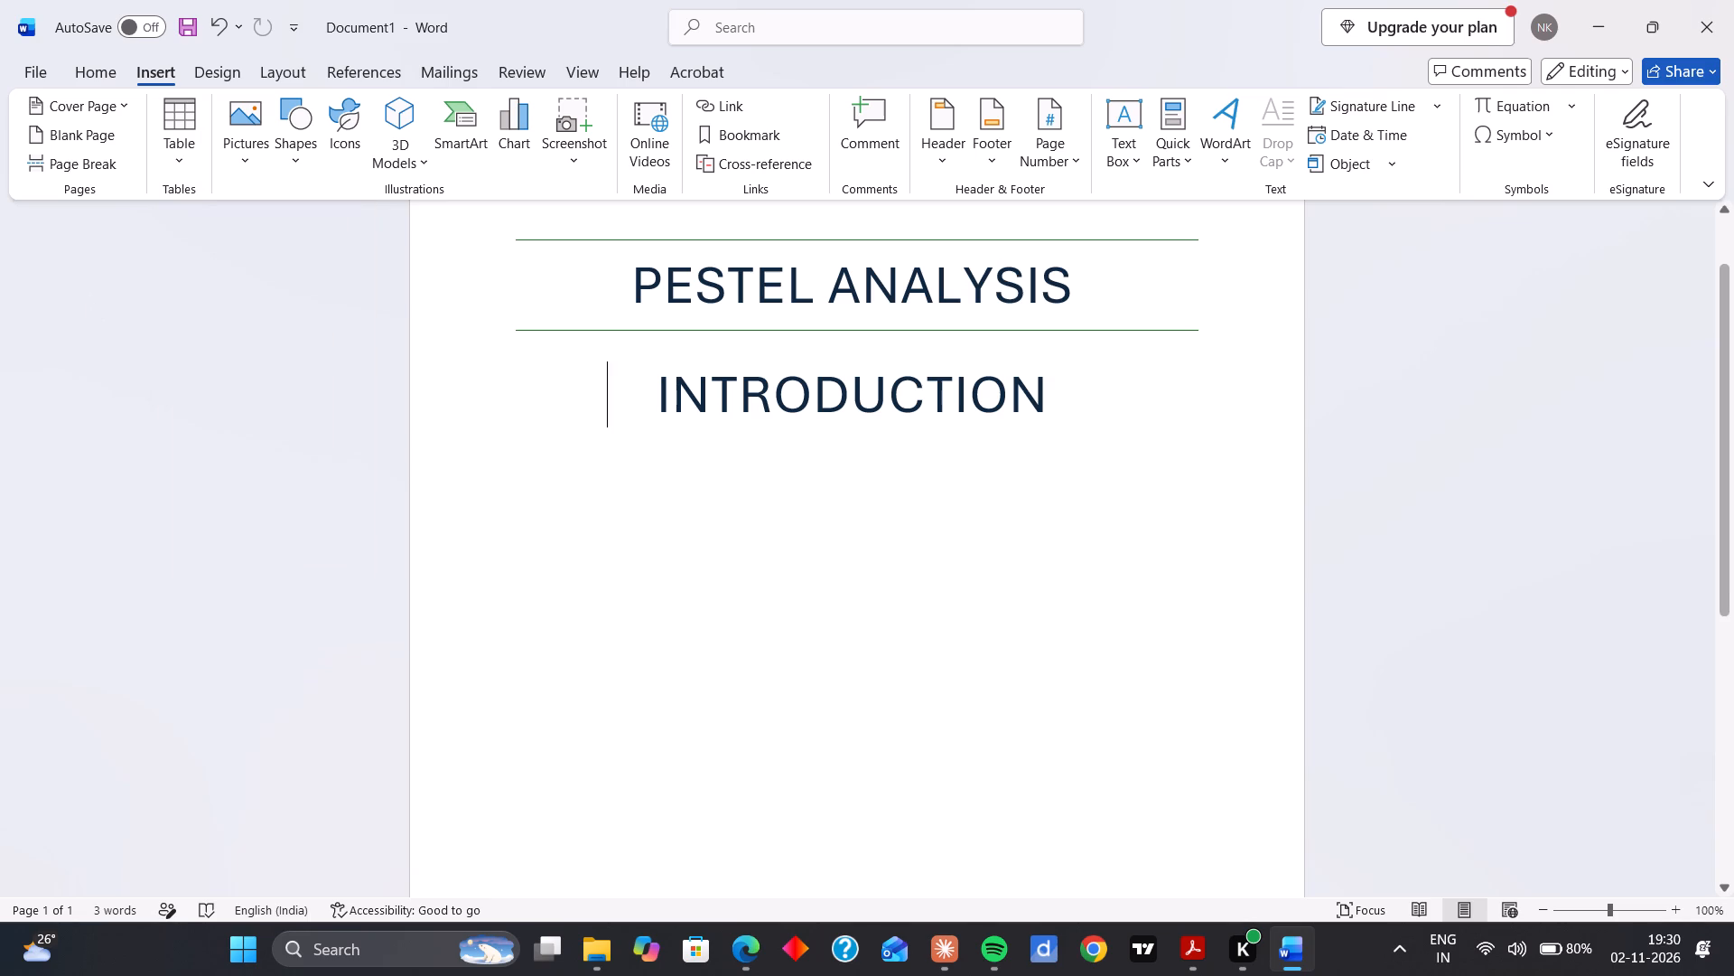
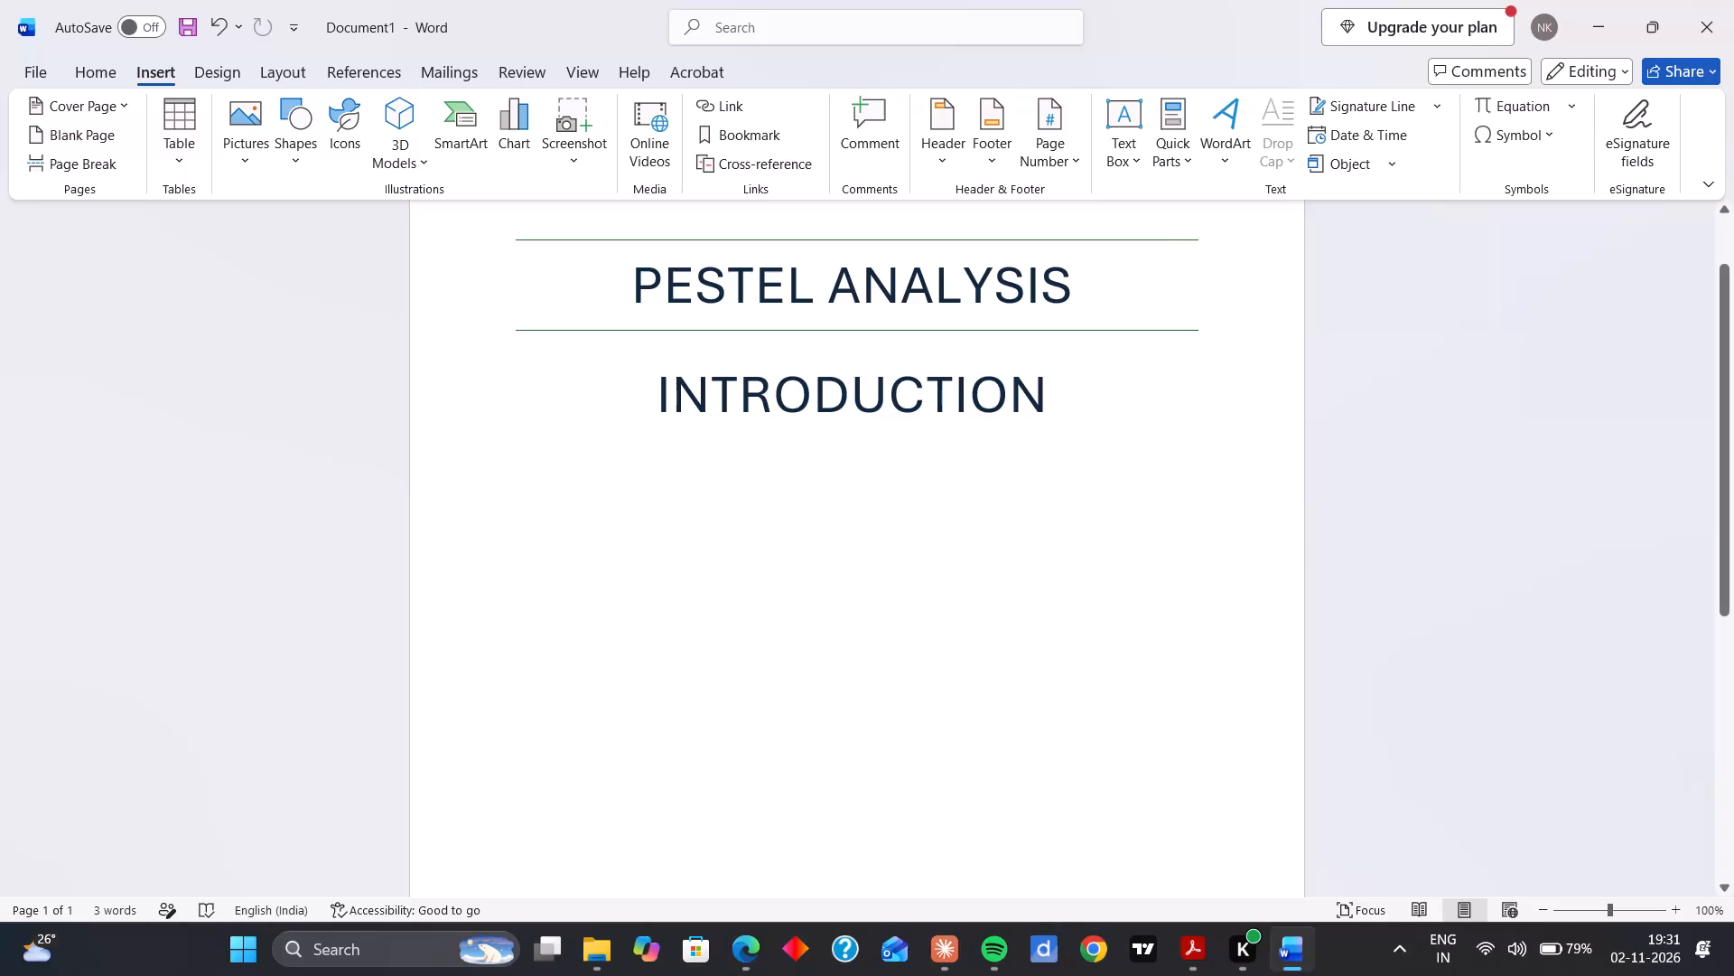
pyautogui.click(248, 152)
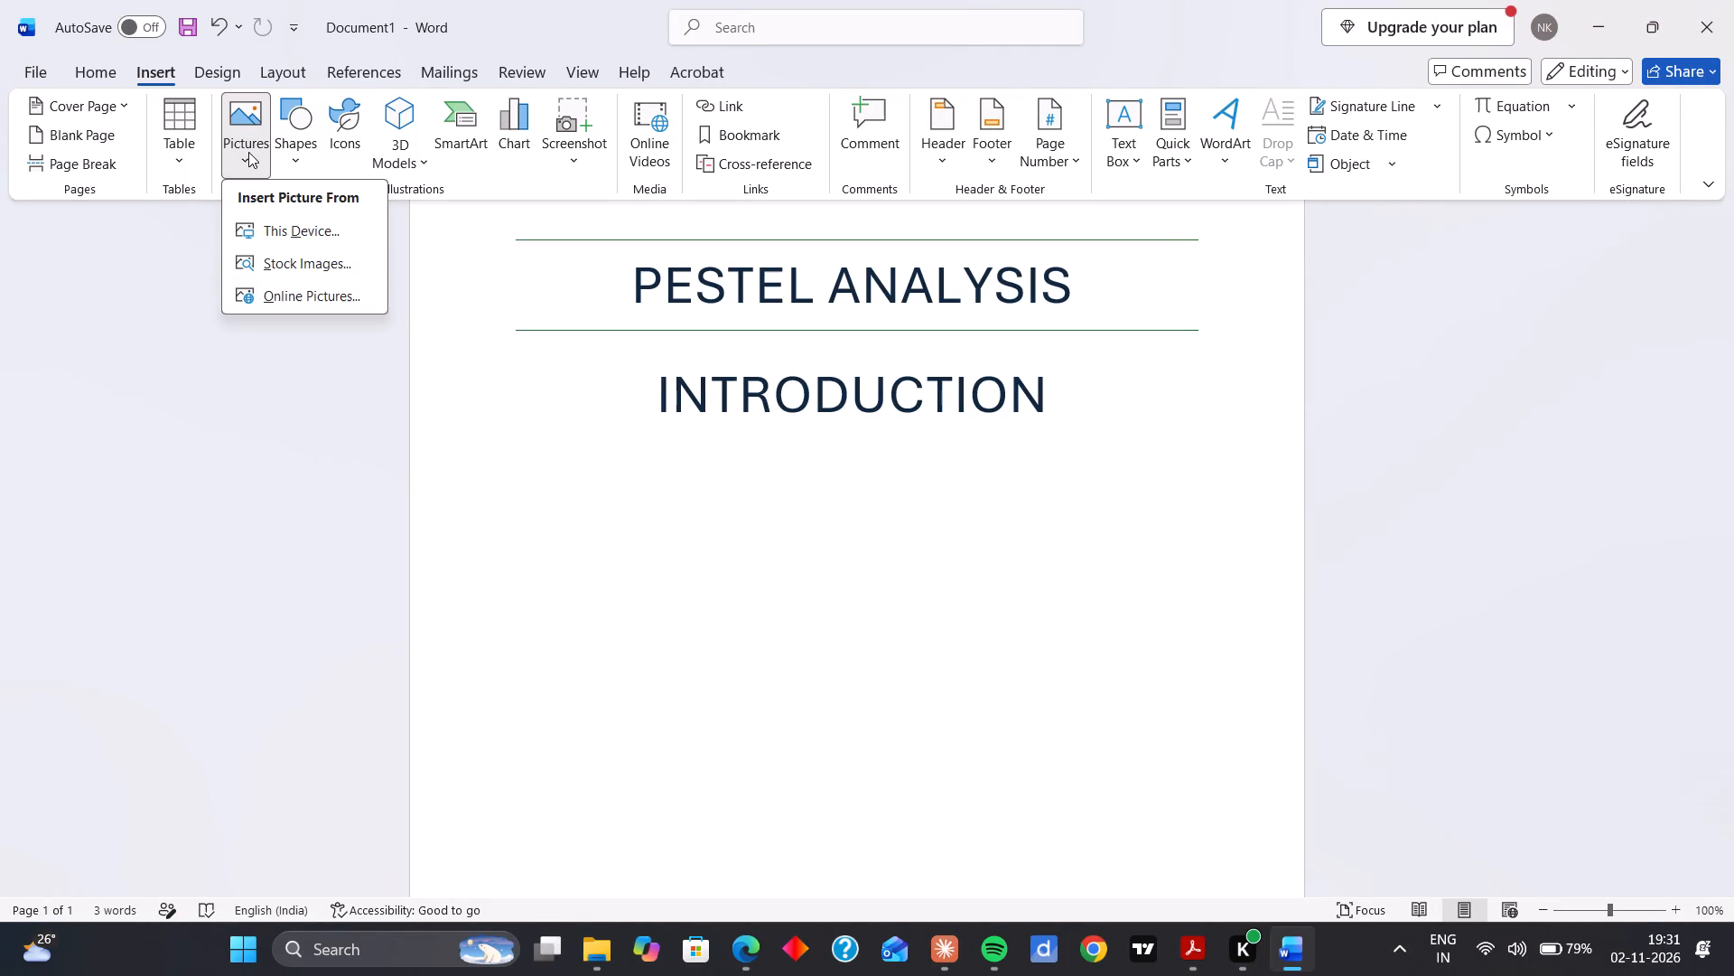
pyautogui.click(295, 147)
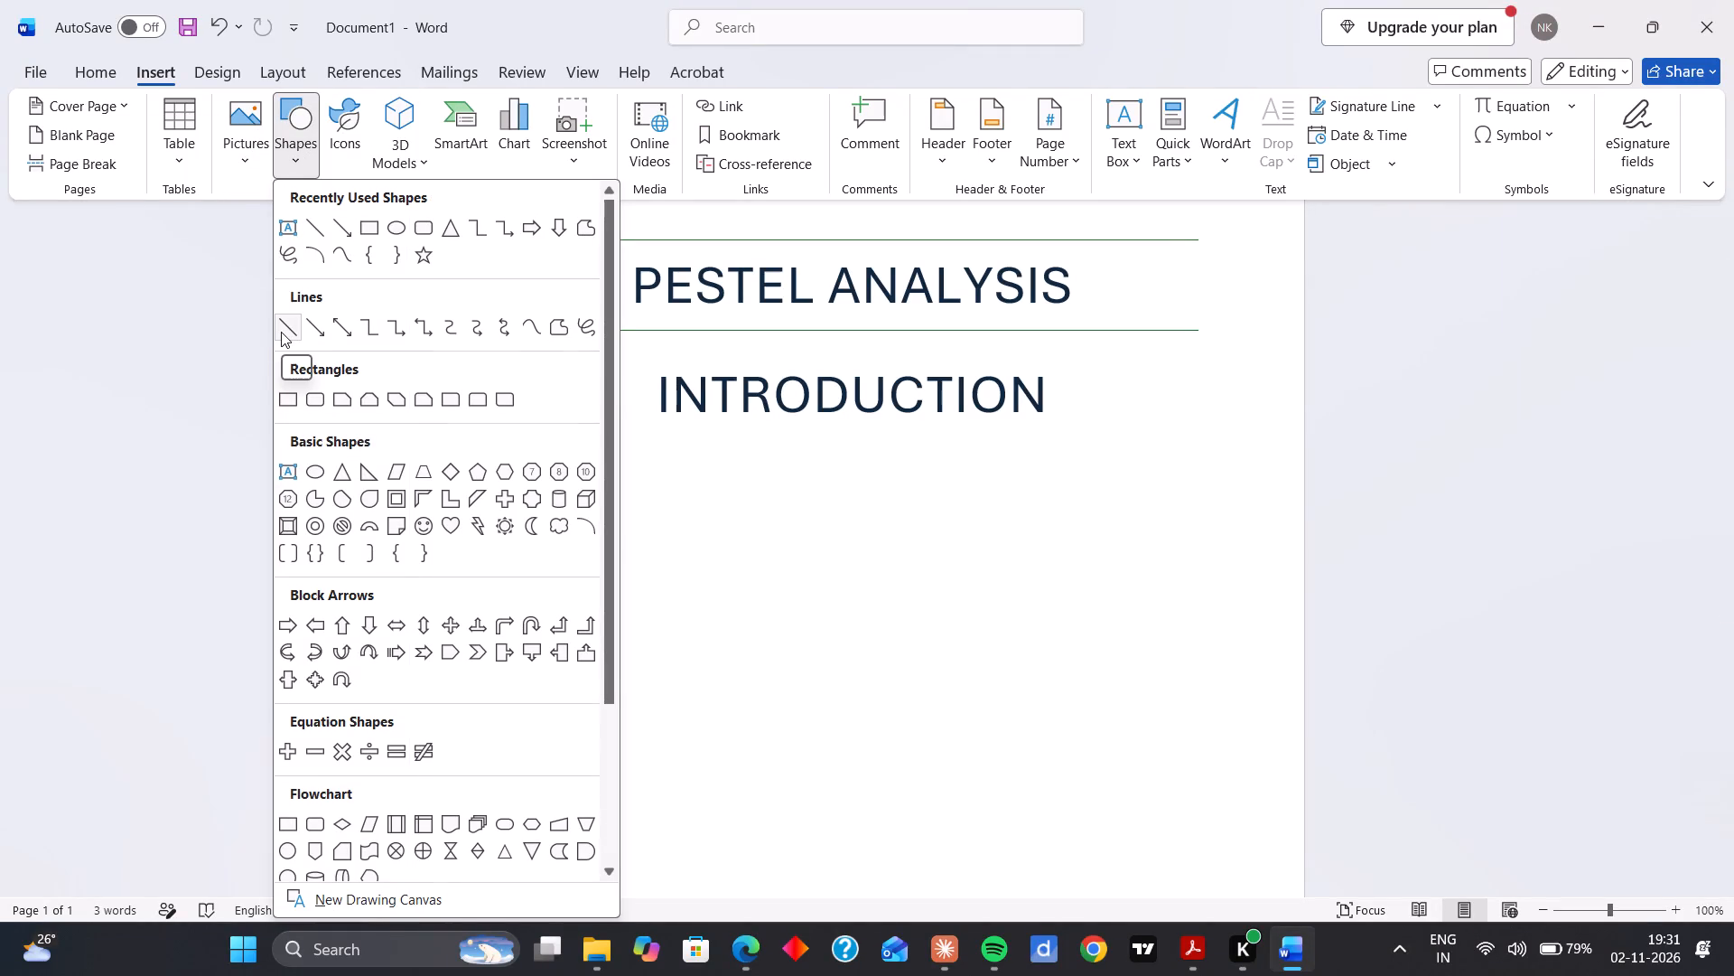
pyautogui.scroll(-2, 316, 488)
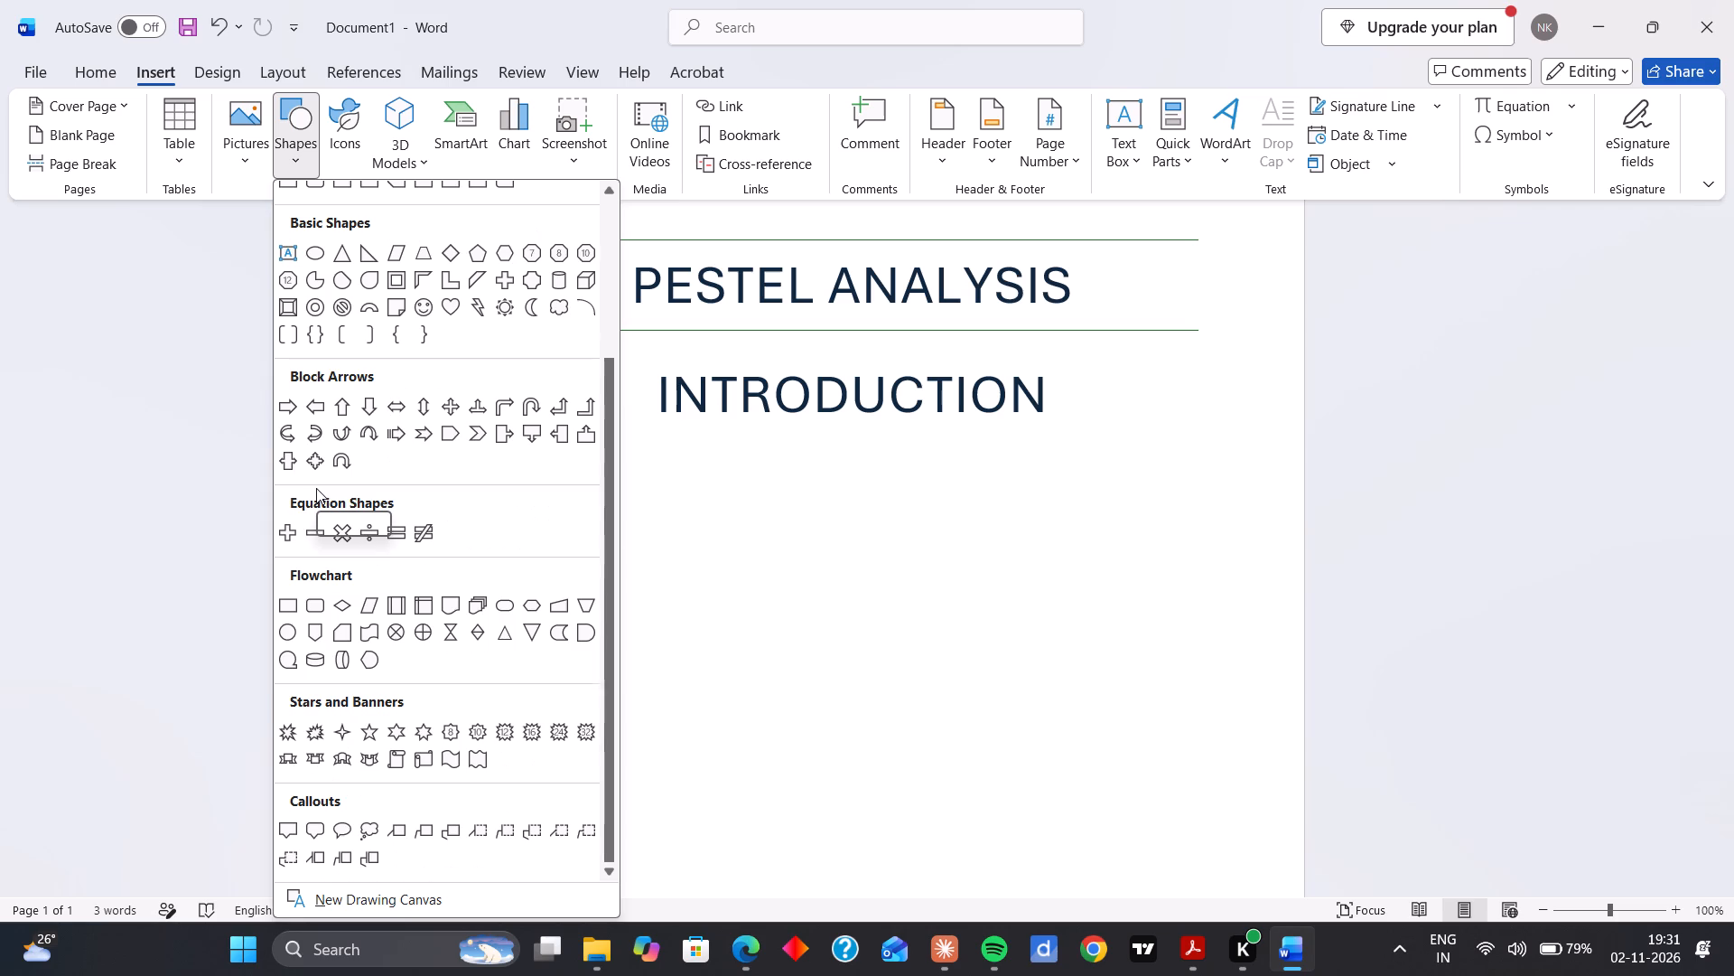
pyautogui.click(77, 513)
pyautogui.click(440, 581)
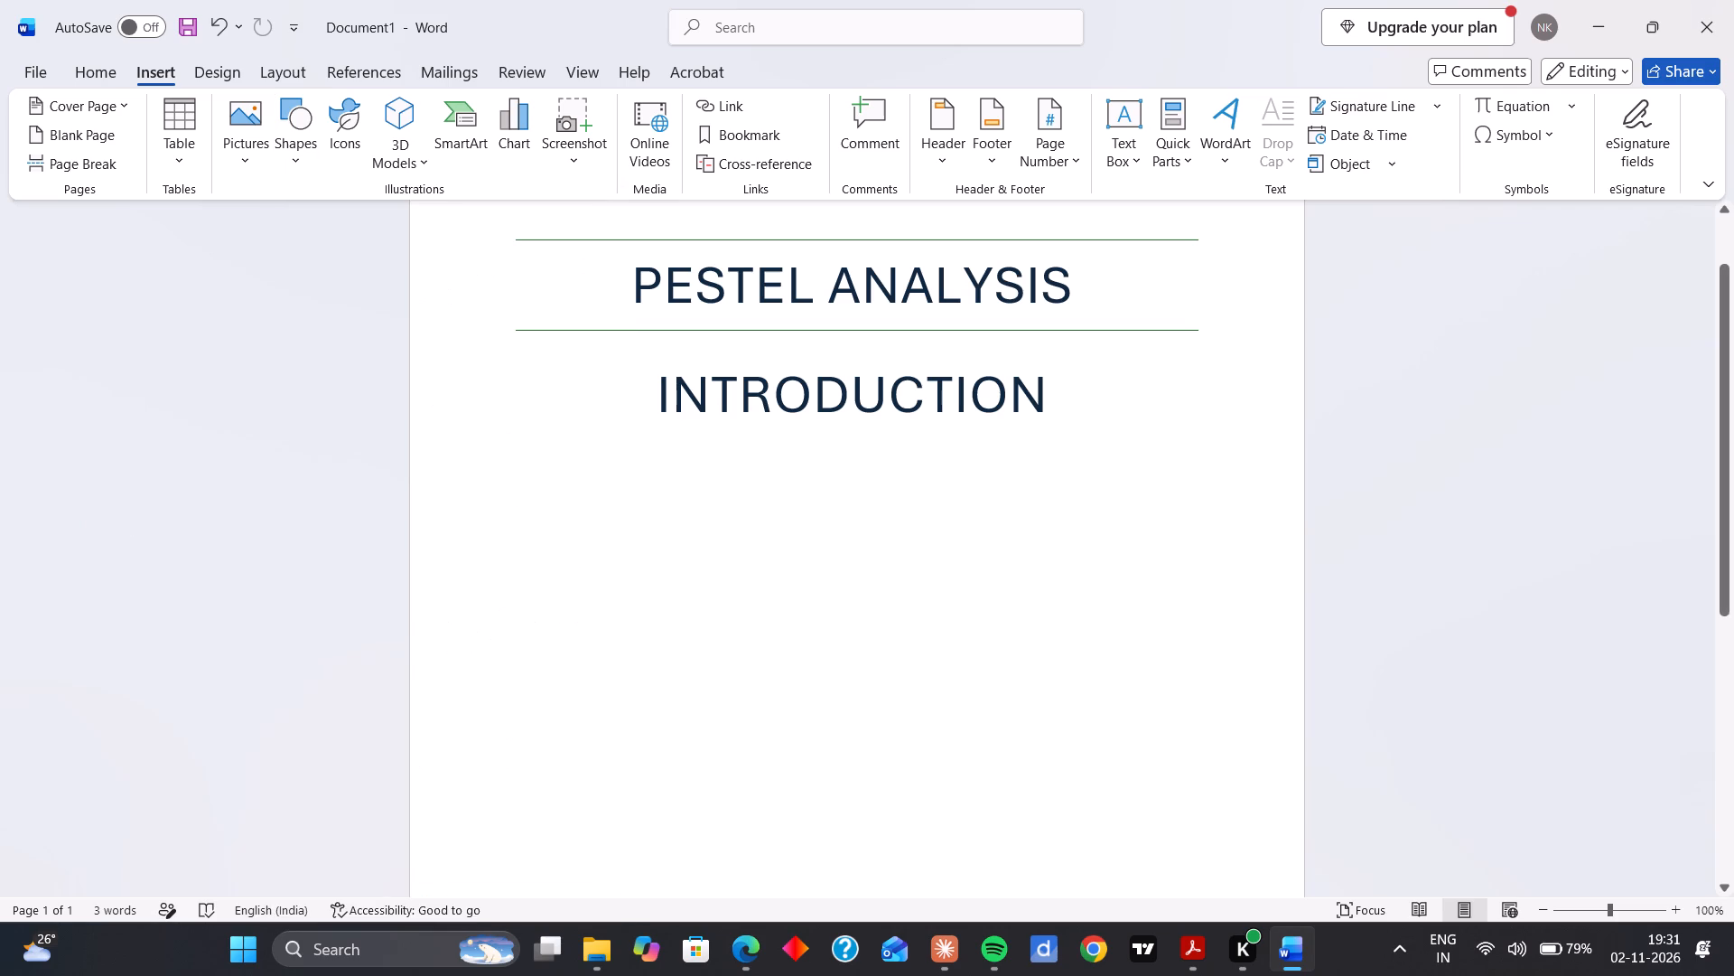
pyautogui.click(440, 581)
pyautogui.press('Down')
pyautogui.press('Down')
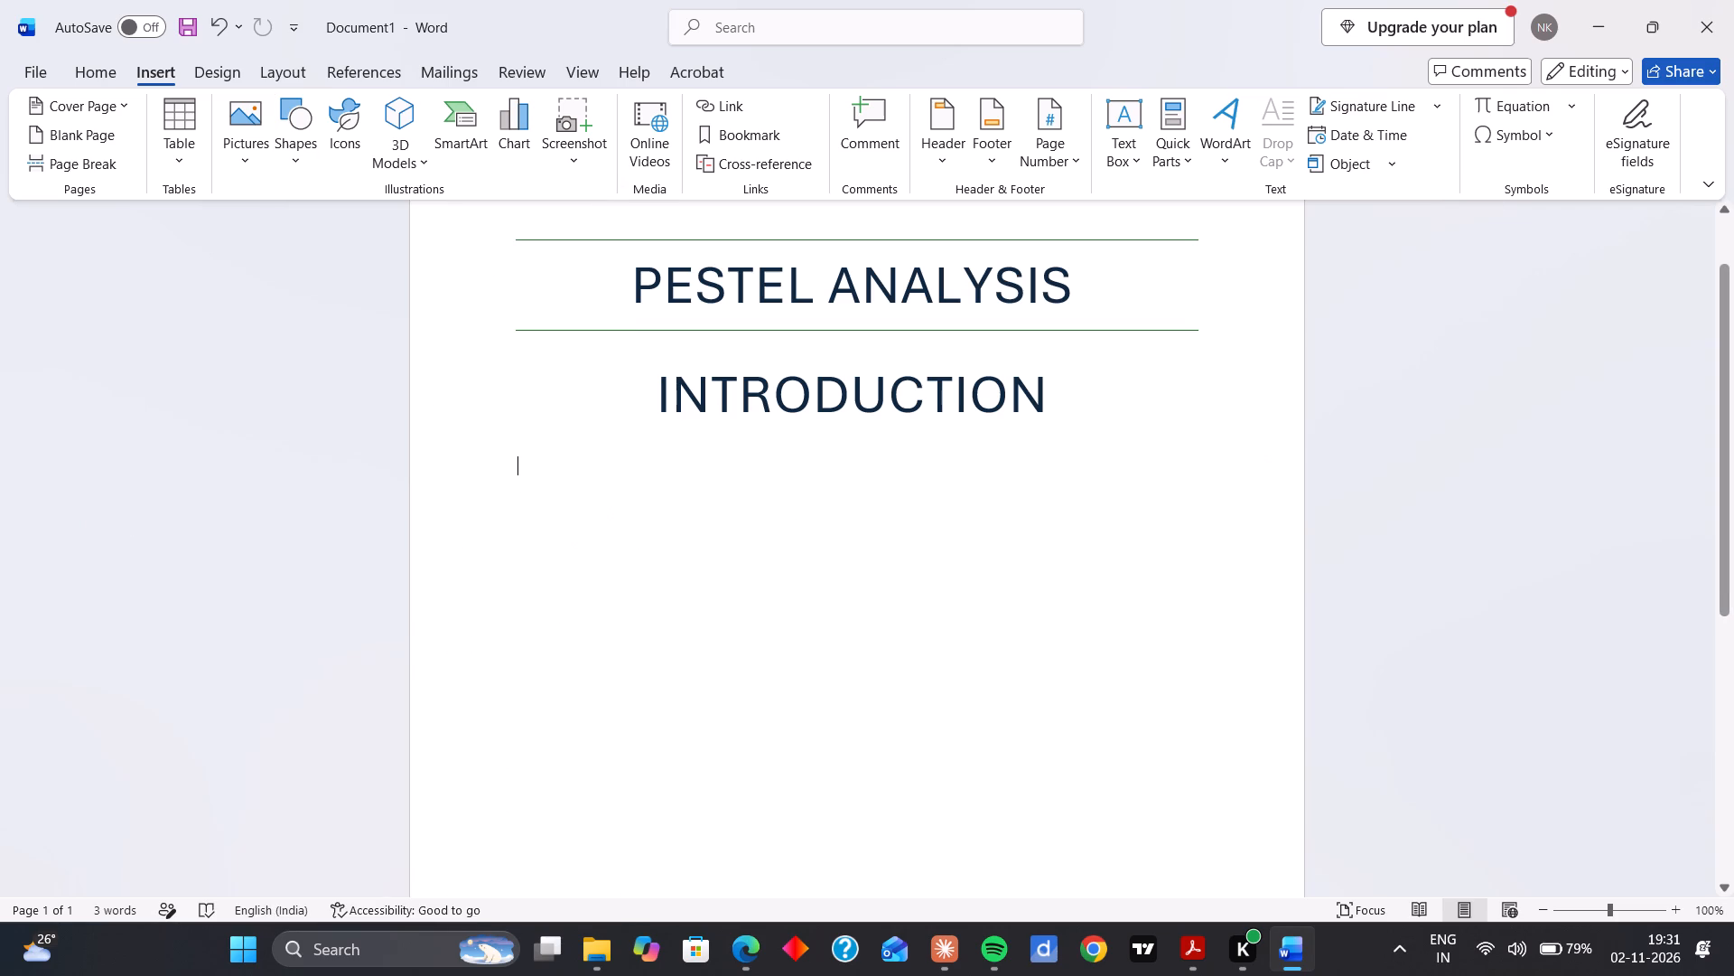
# Insert a blank page after the INTRODUCTION heading.
pyautogui.click(1510, 299)
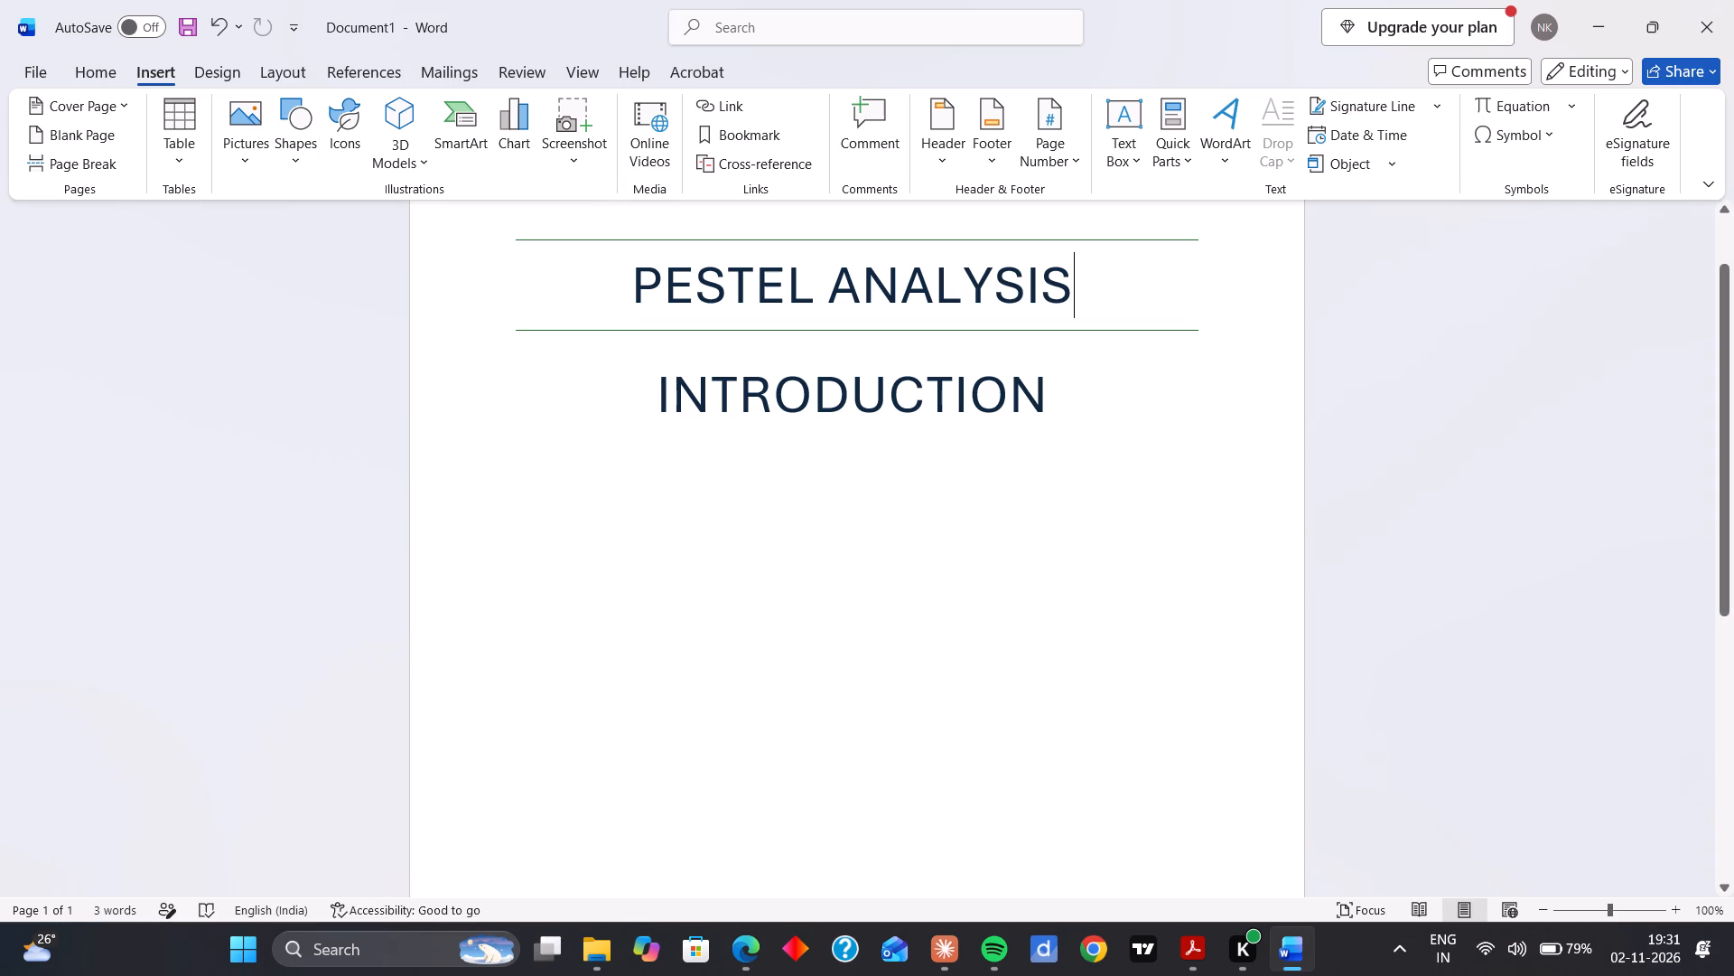
pyautogui.press('Down')
pyautogui.scroll(-5, 1226, 529)
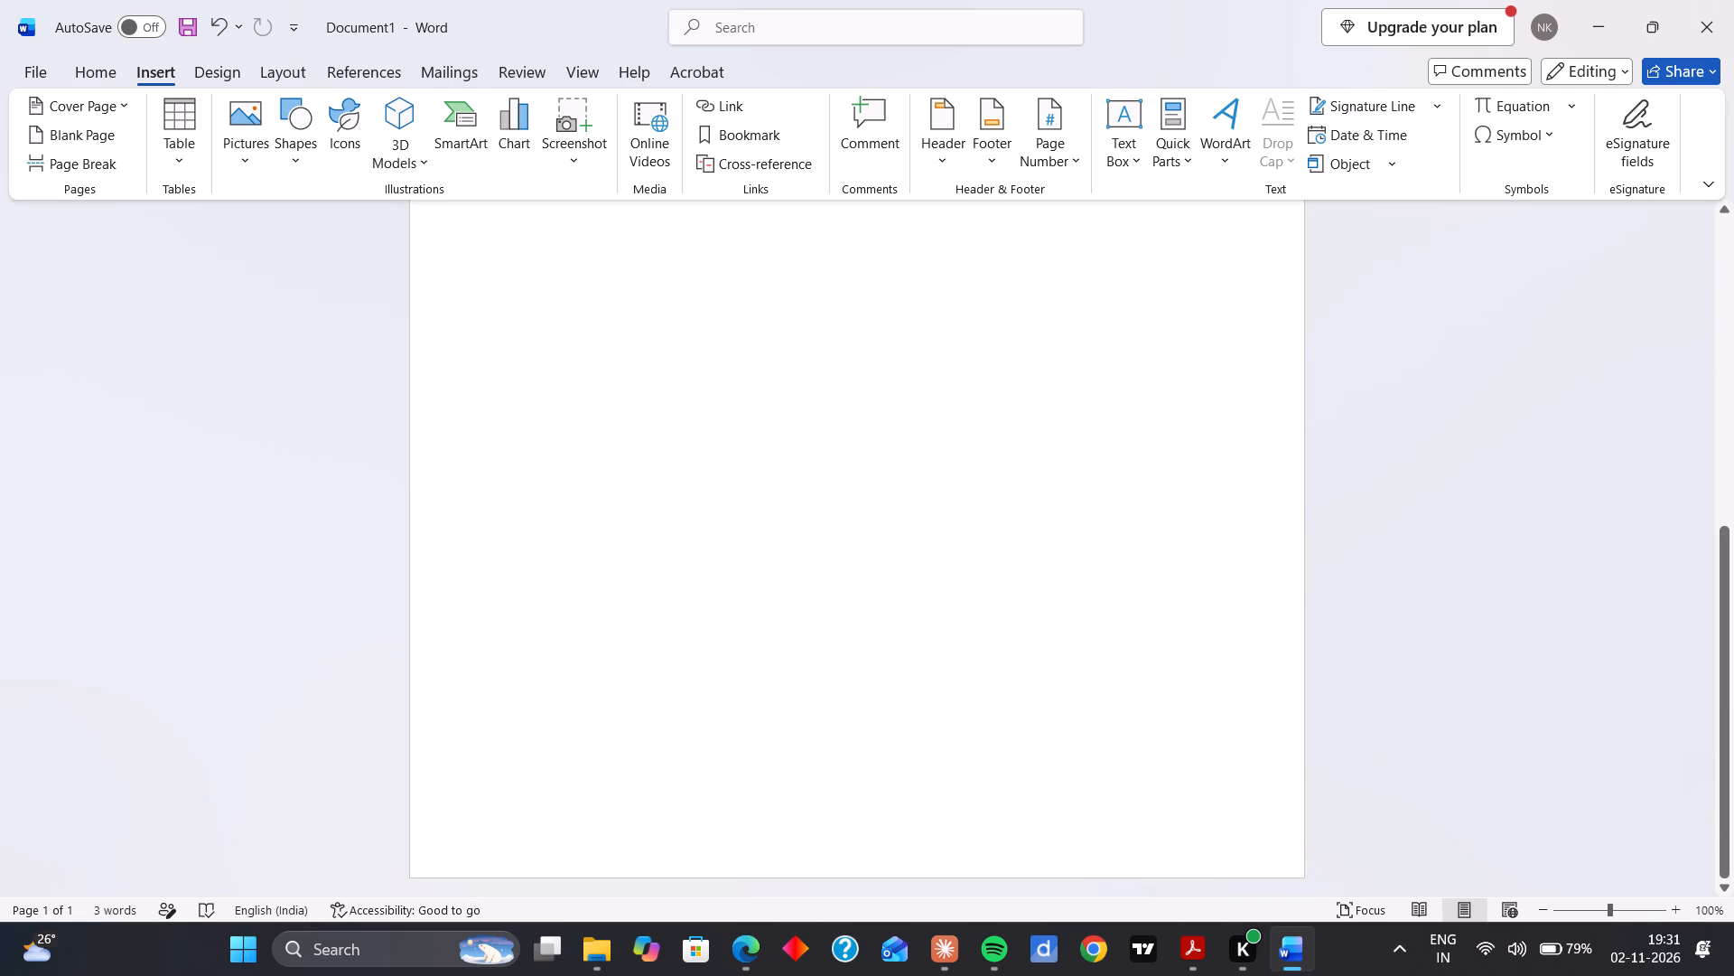
pyautogui.scroll(-2, 1226, 529)
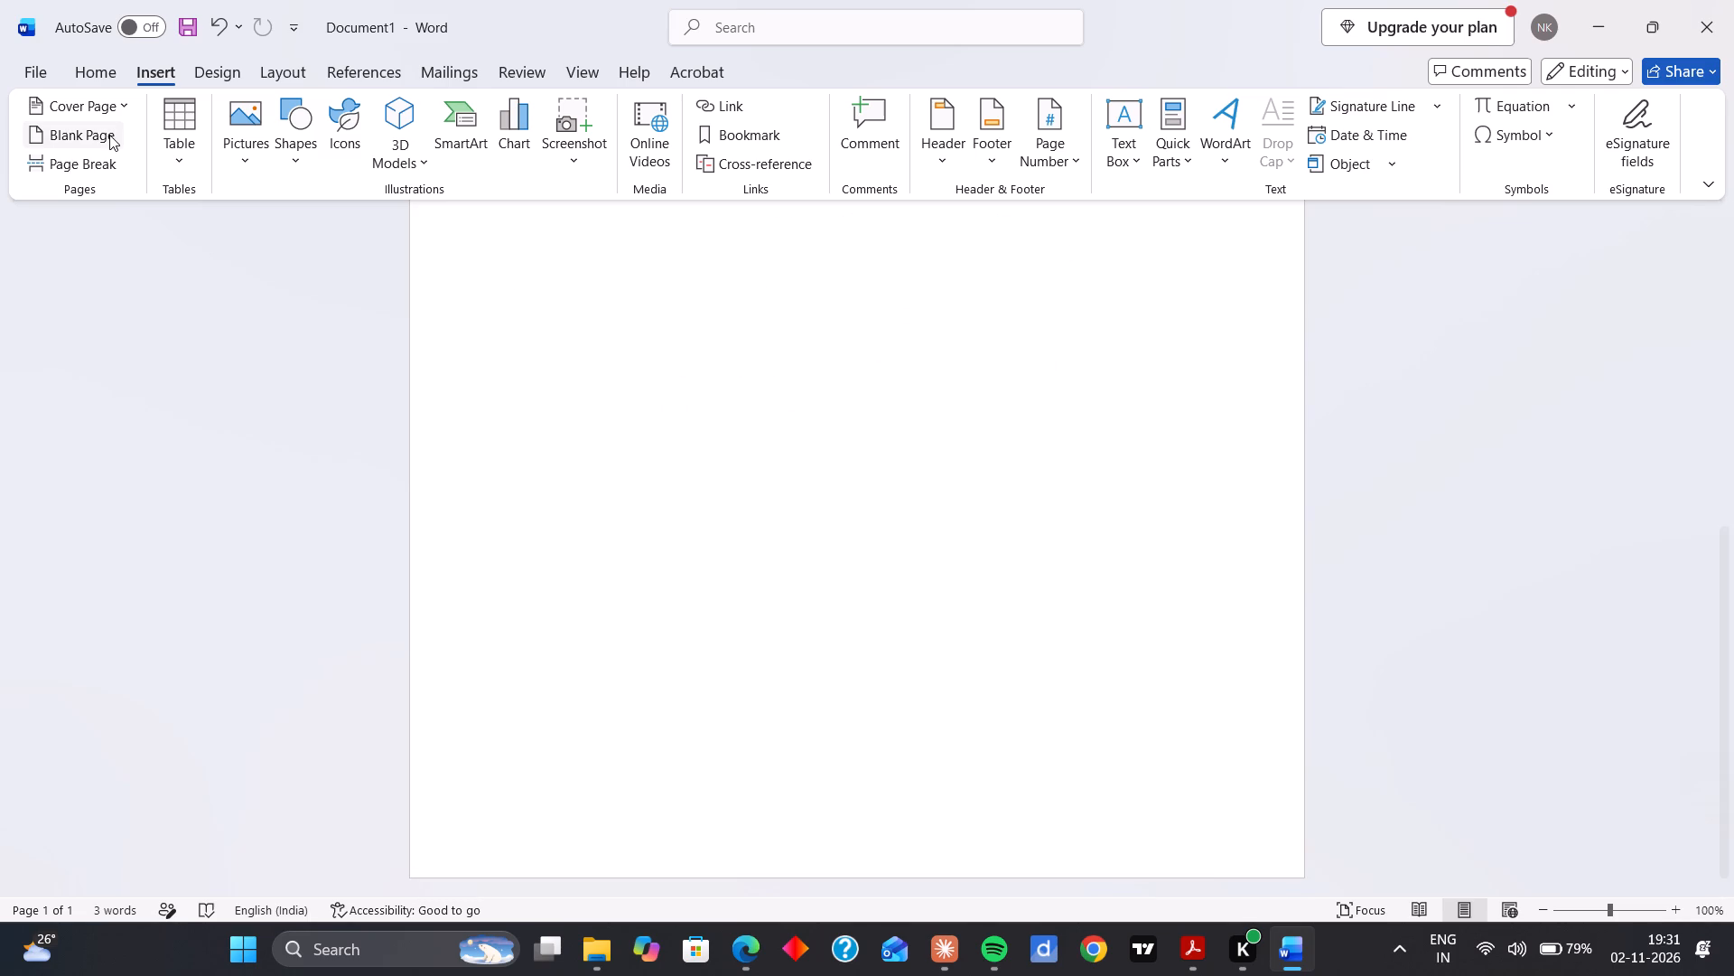
pyautogui.click(109, 135)
# Review the title page and the added blank page to check how the document is laid out.
pyautogui.scroll(1, 540, 436)
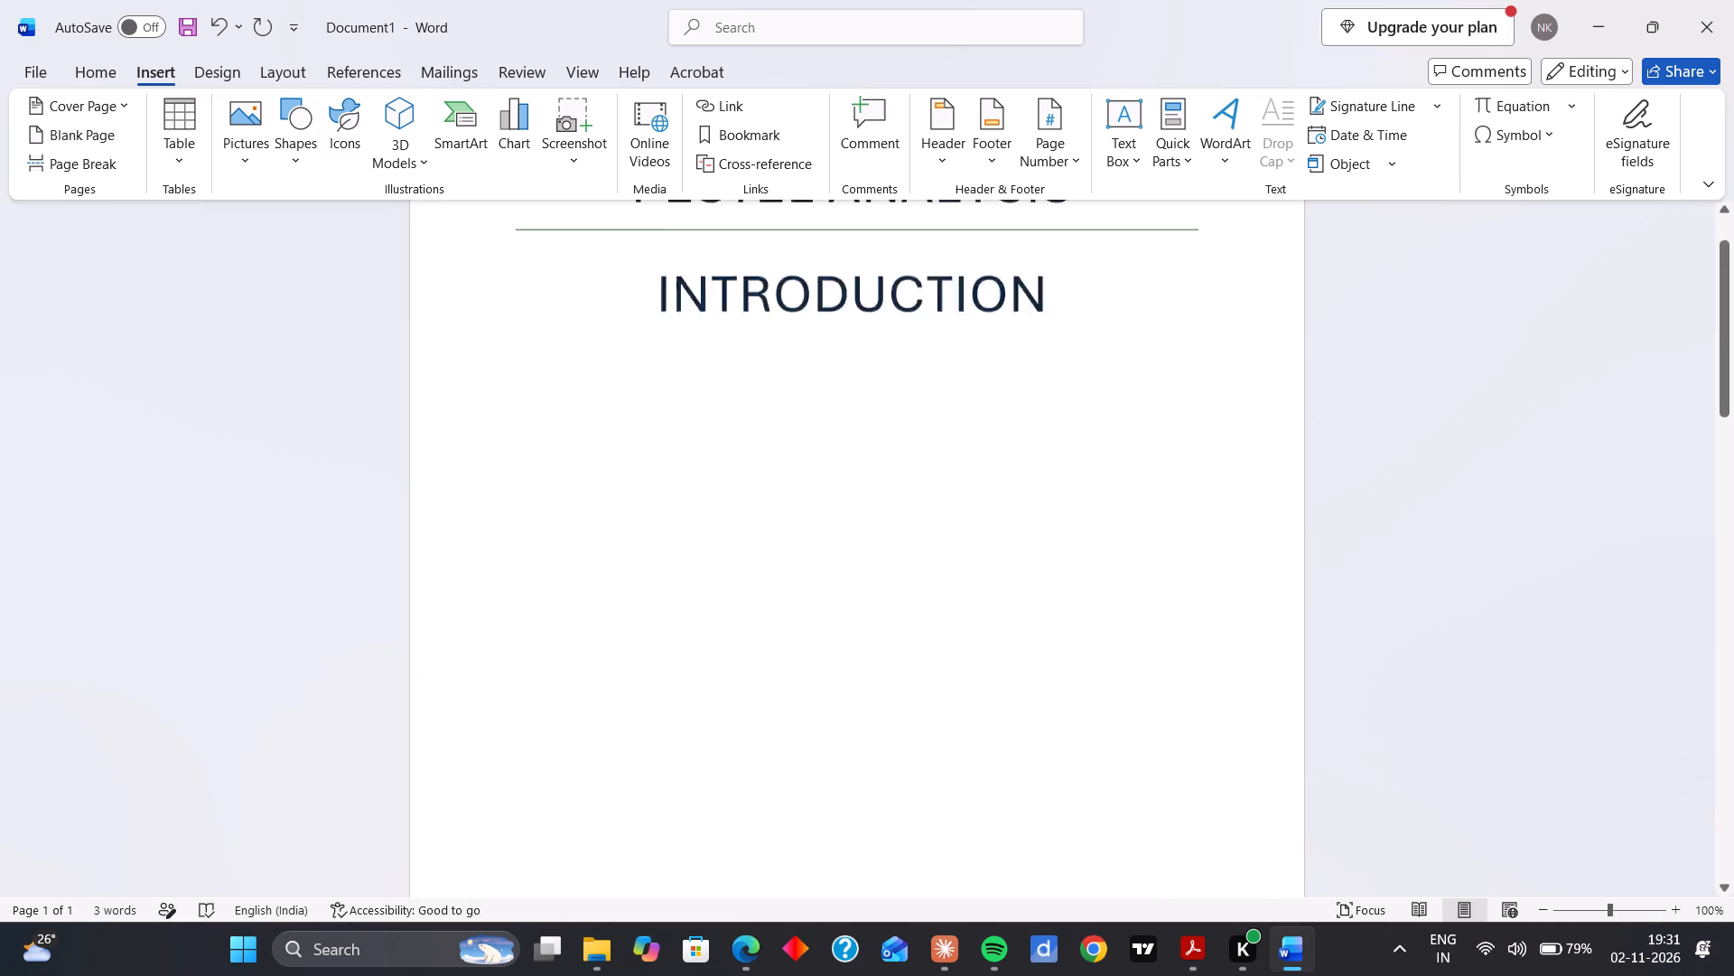
pyautogui.scroll(1, 540, 436)
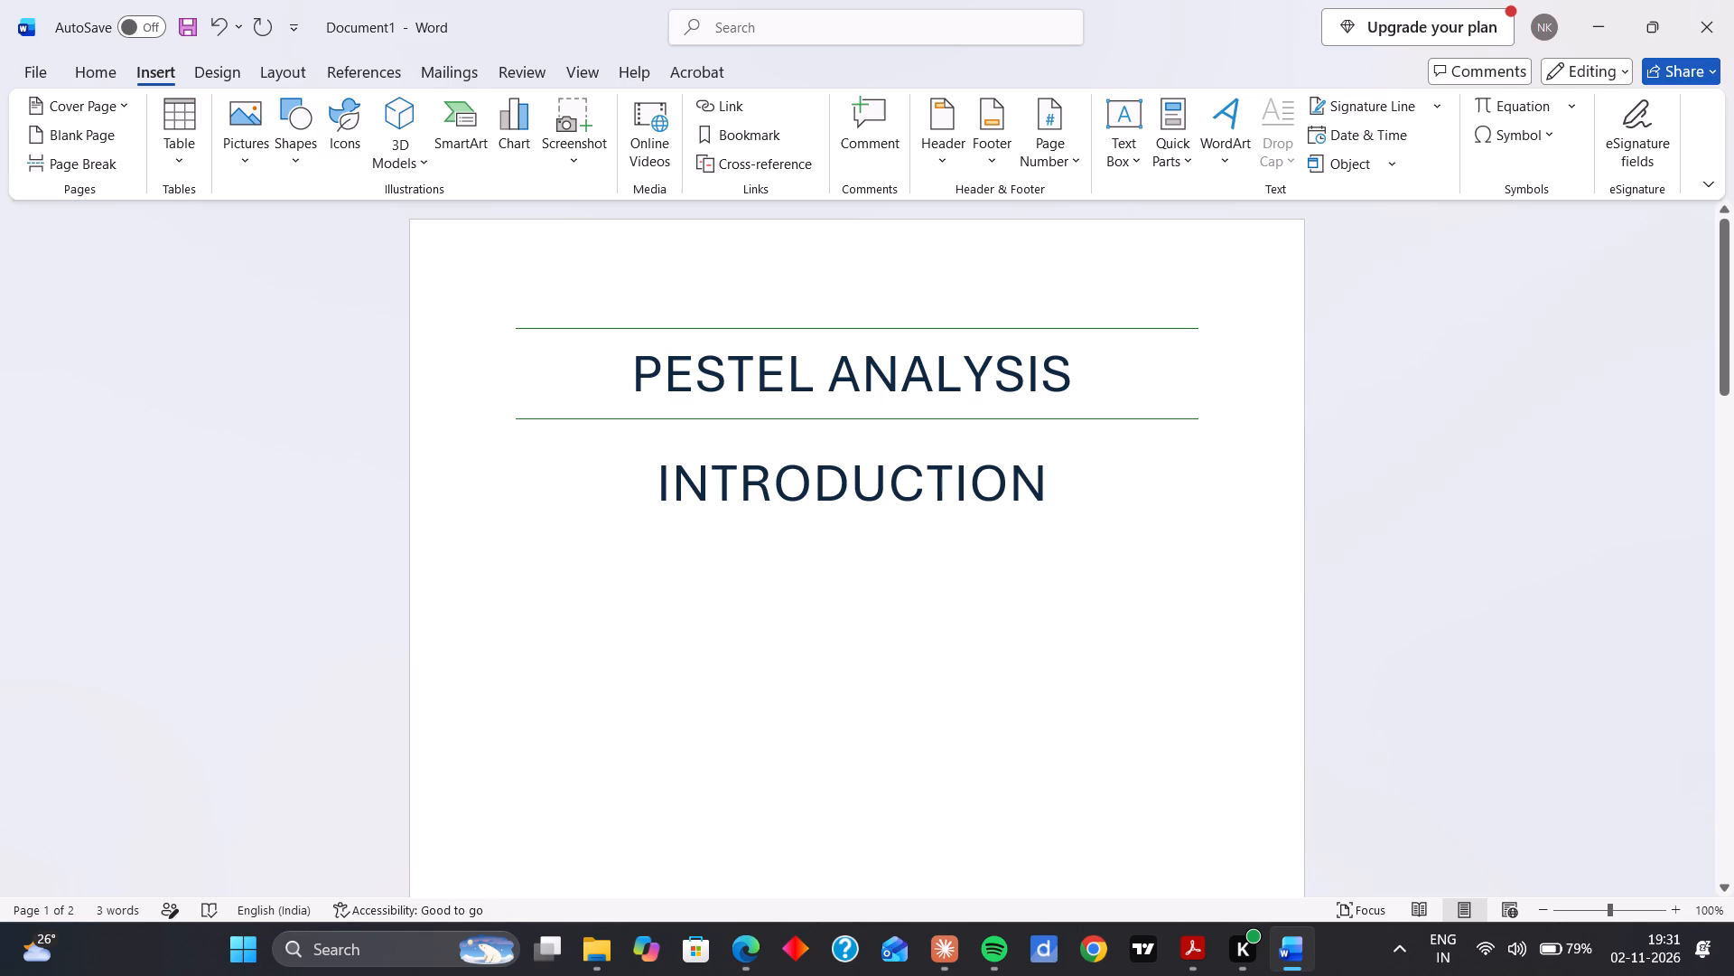
pyautogui.hscroll(1, 540, 436)
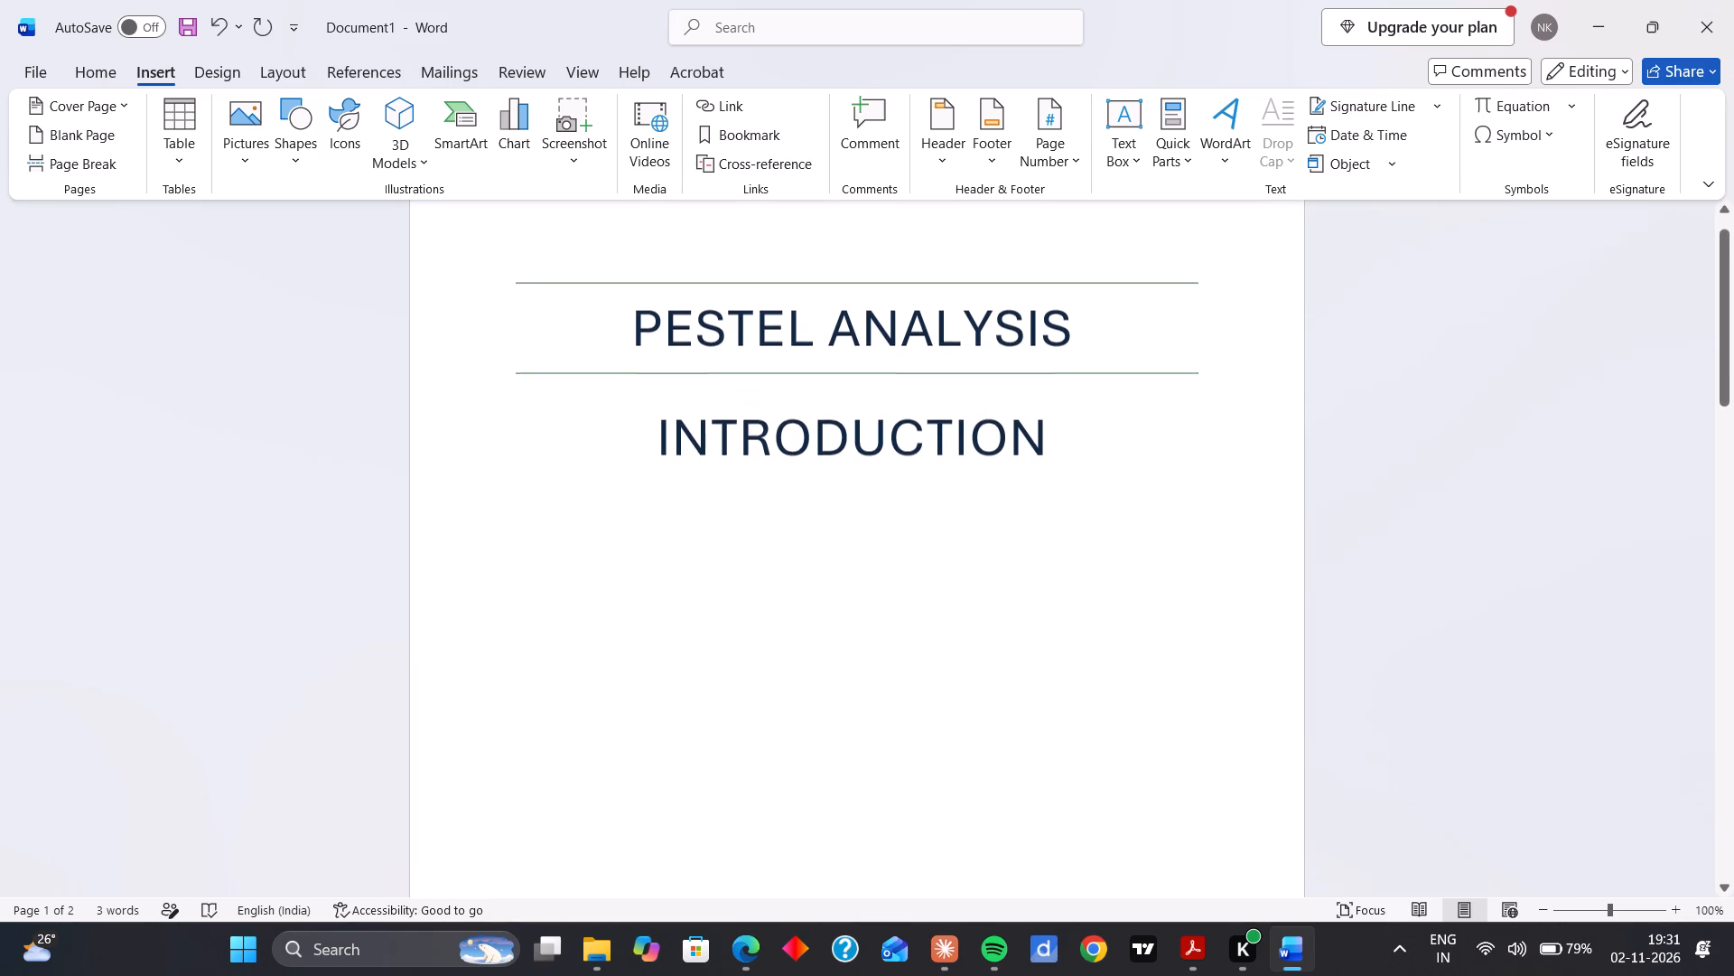
pyautogui.hscroll(1, 540, 436)
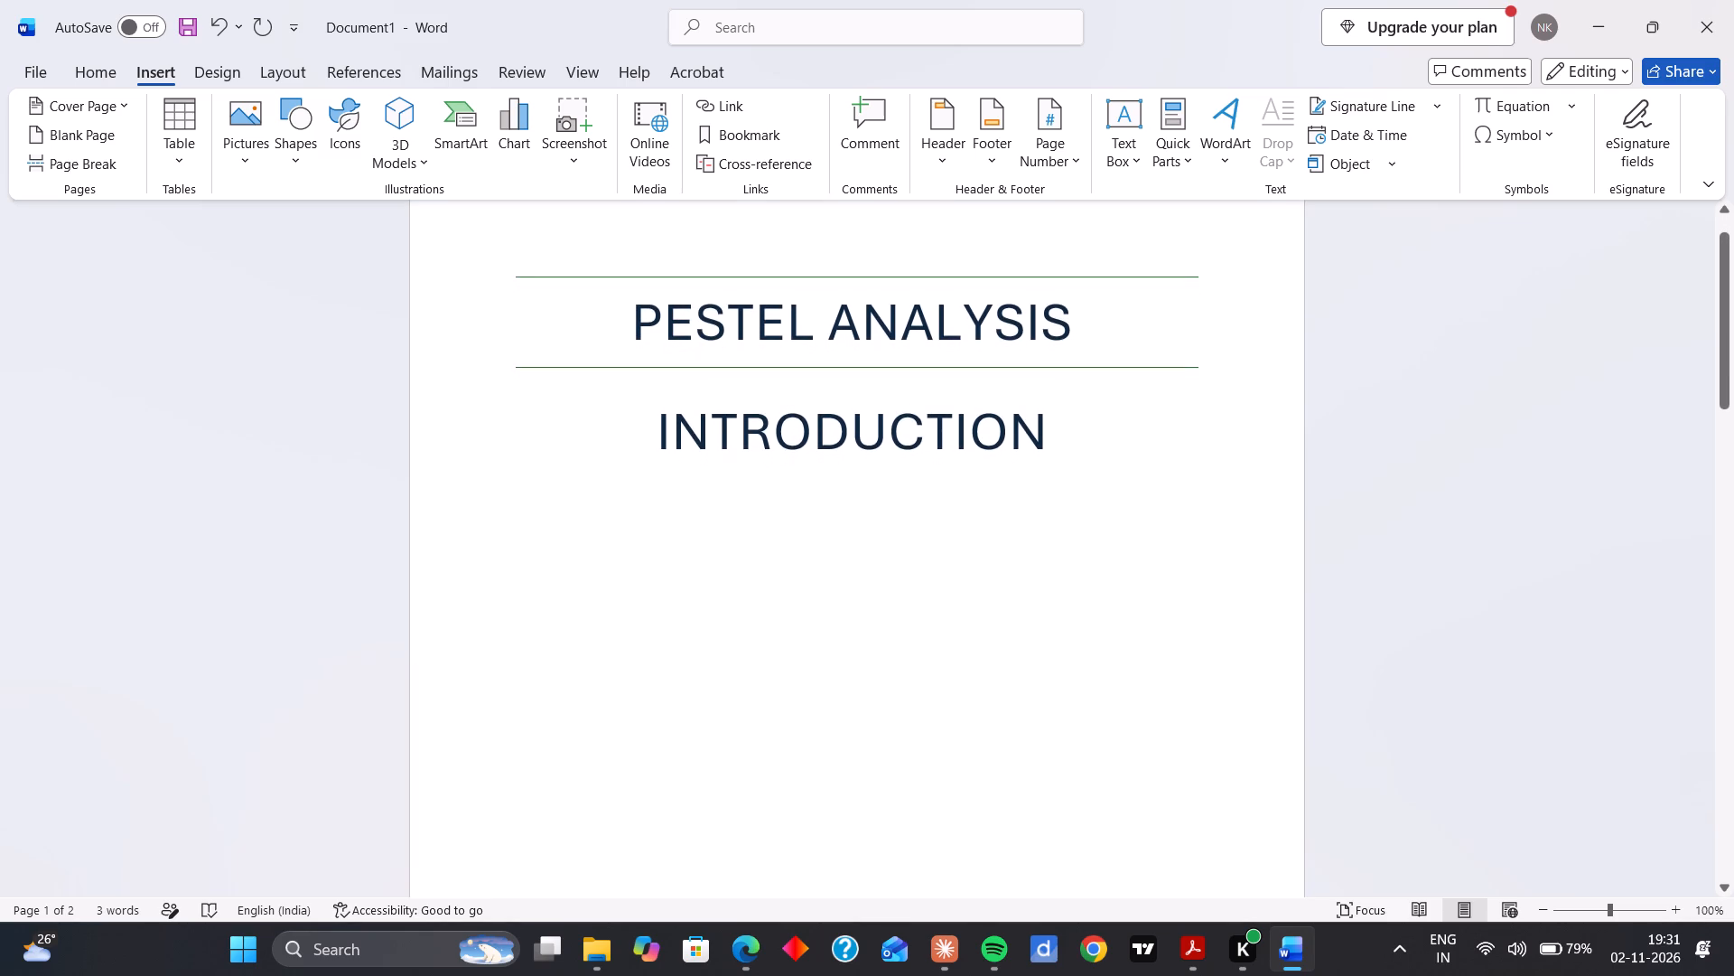
pyautogui.scroll(-5, 540, 436)
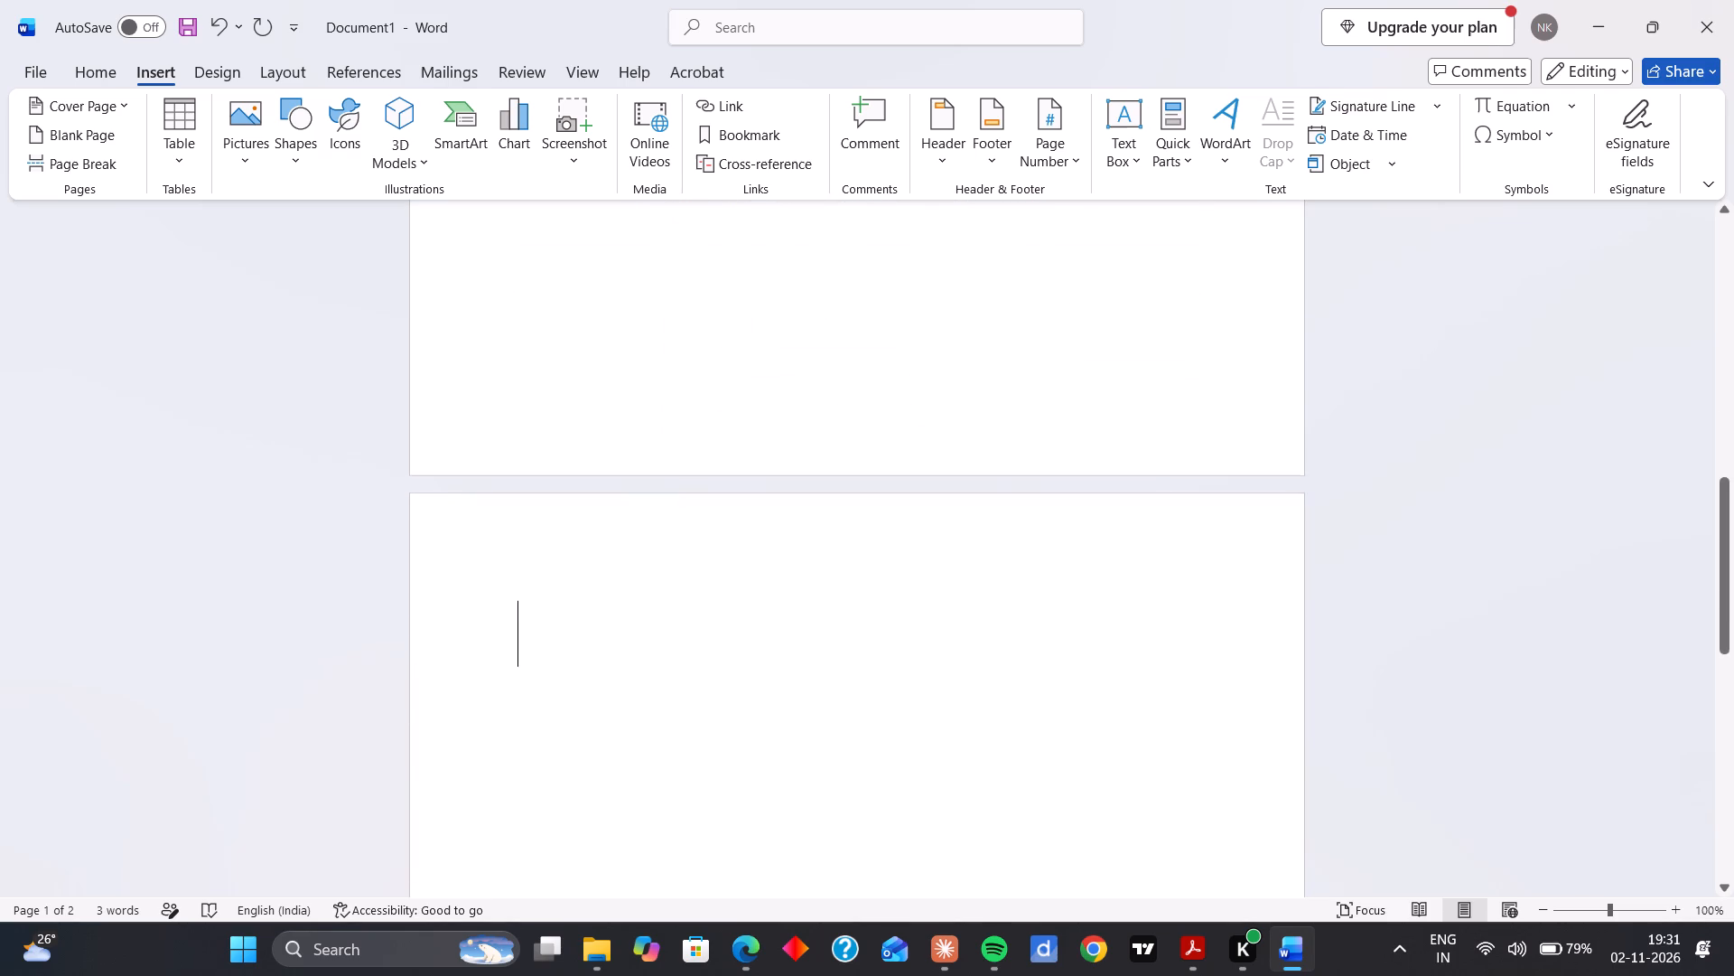
pyautogui.scroll(5, 540, 436)
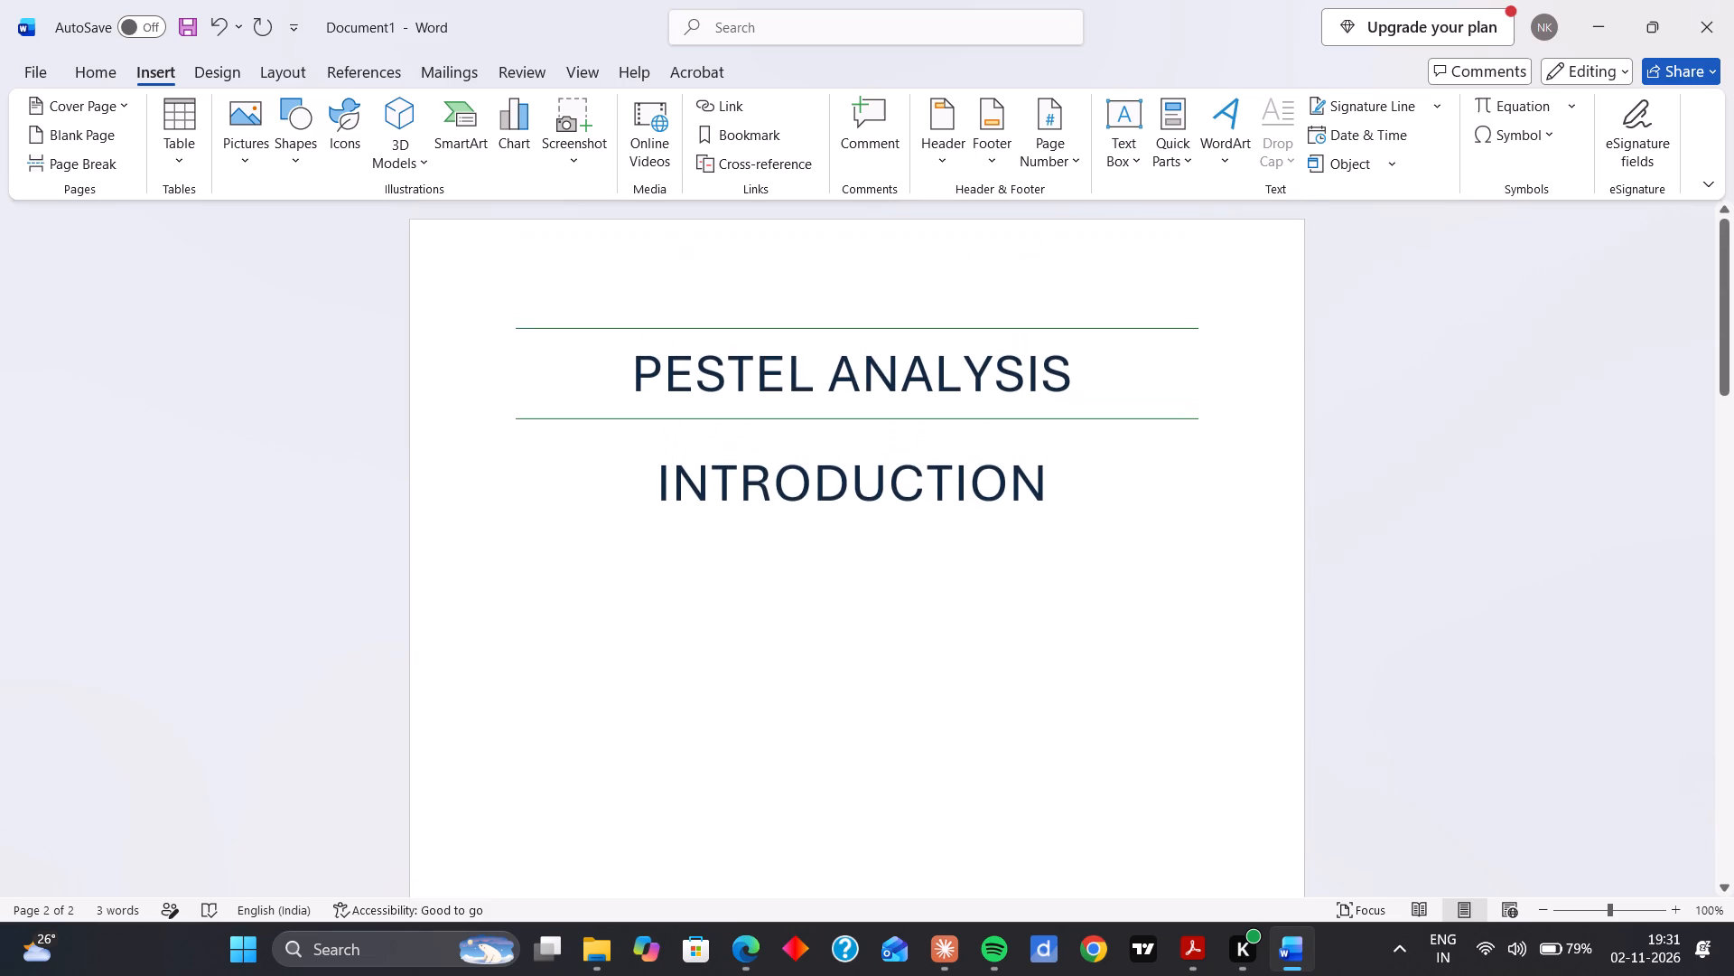
pyautogui.scroll(1, 540, 436)
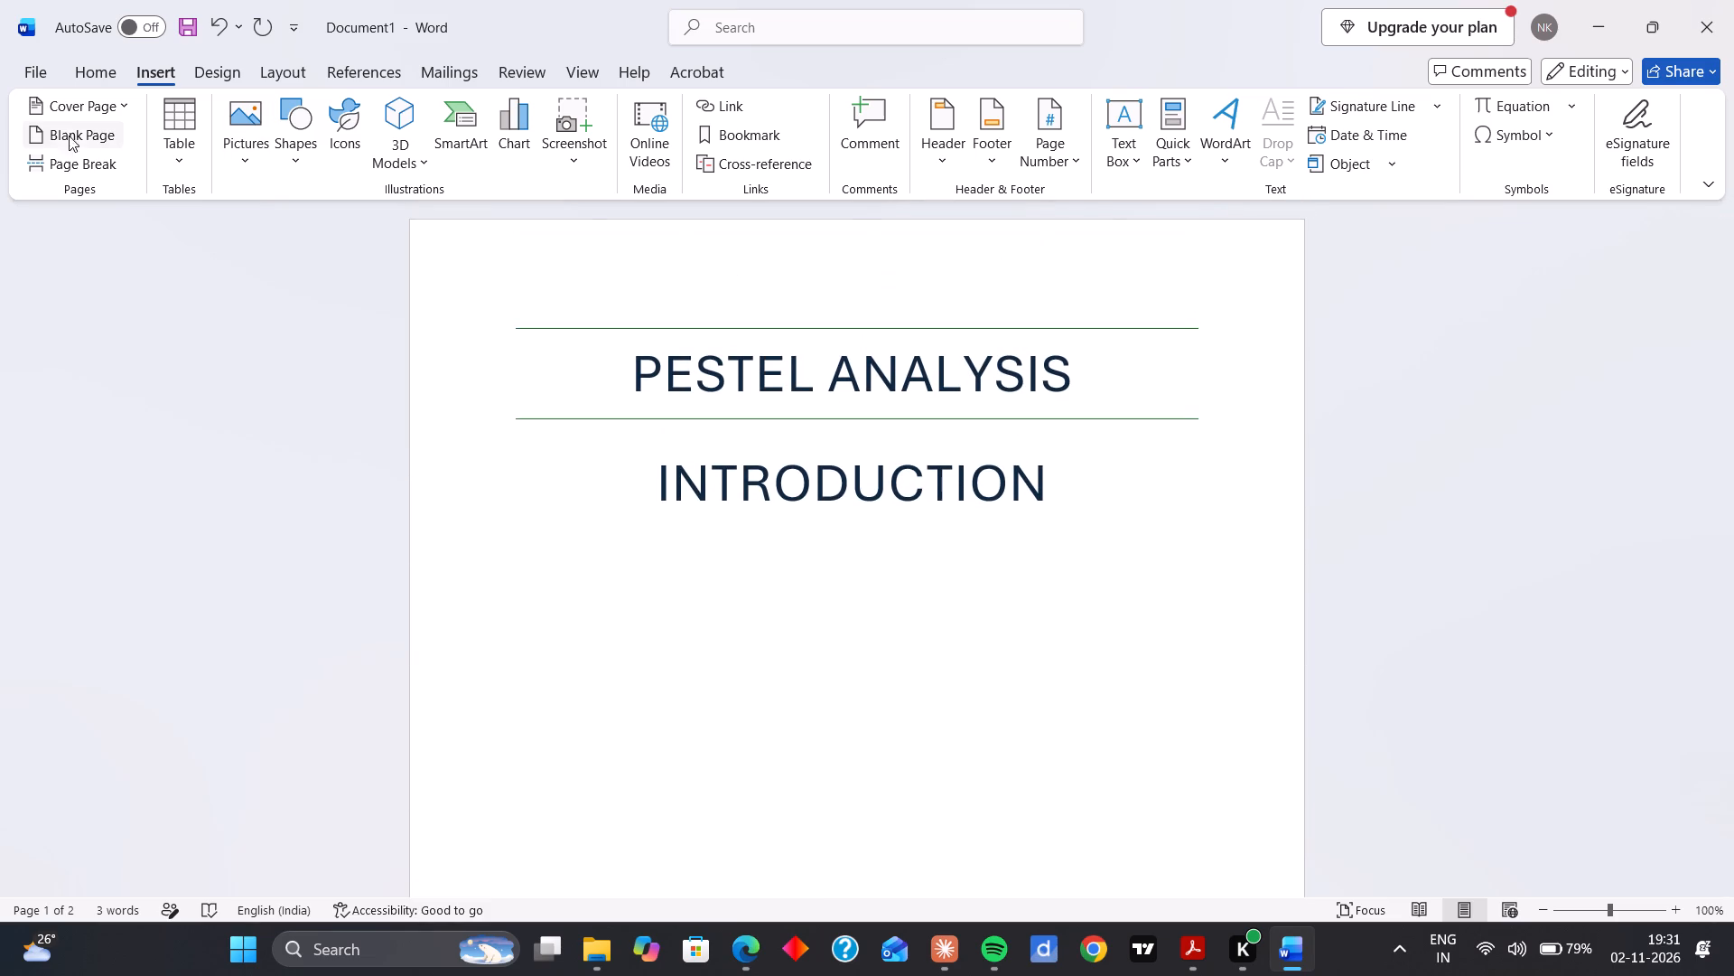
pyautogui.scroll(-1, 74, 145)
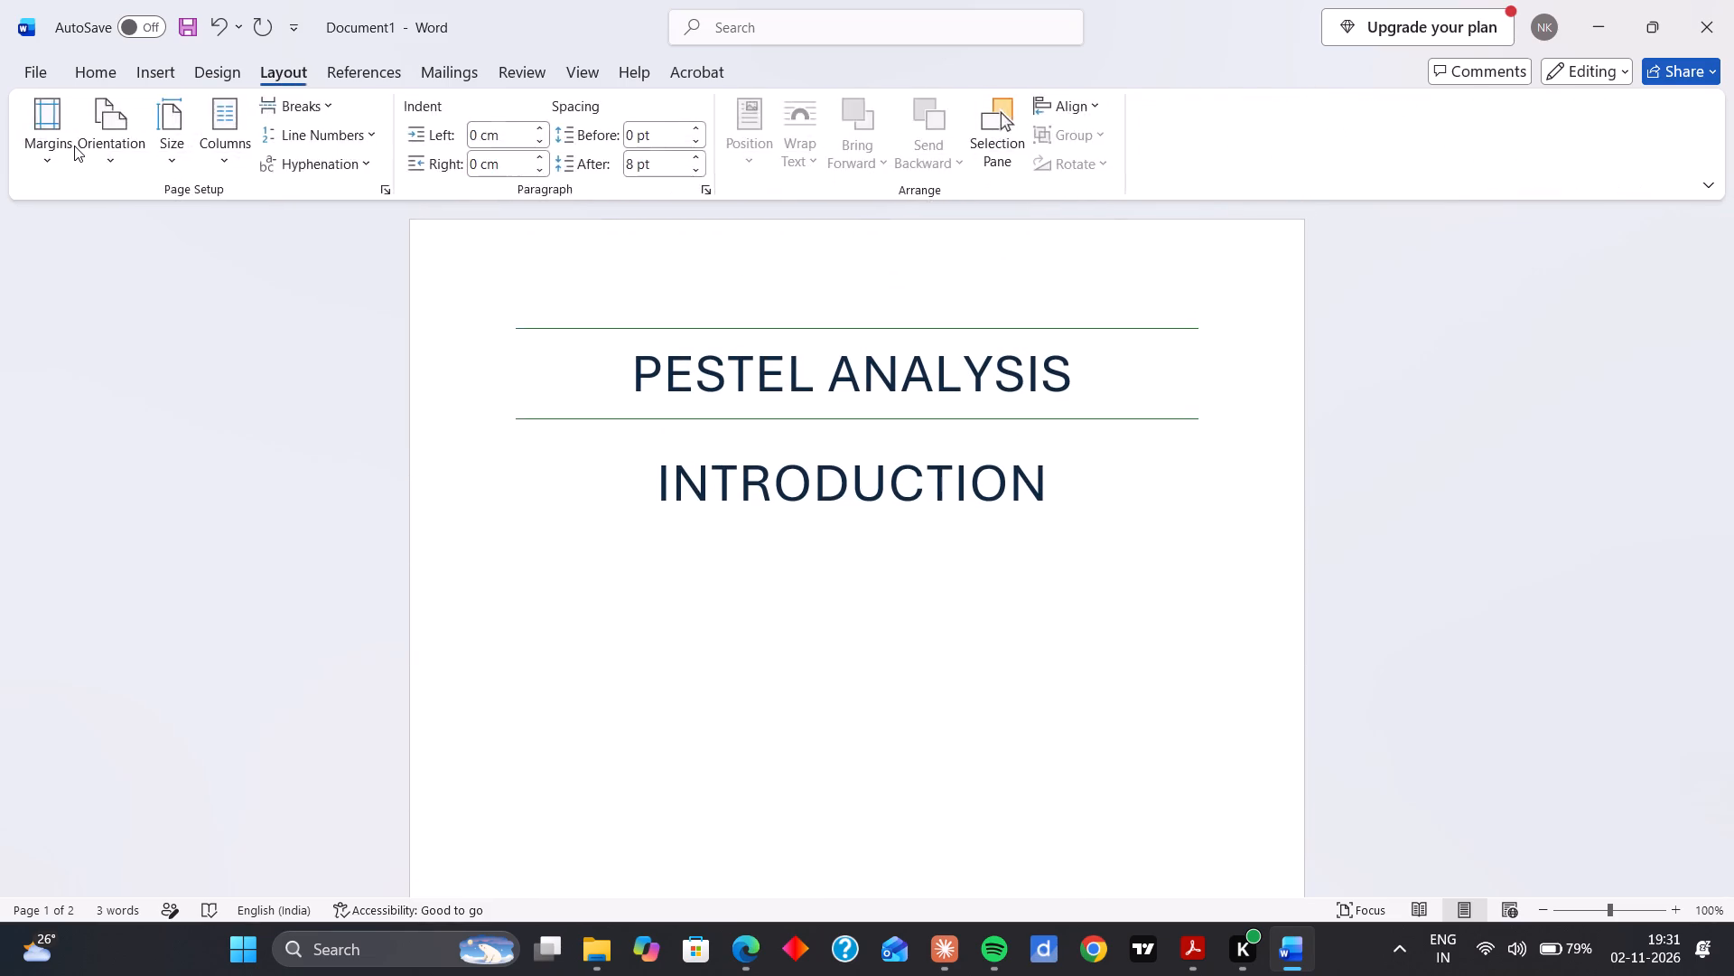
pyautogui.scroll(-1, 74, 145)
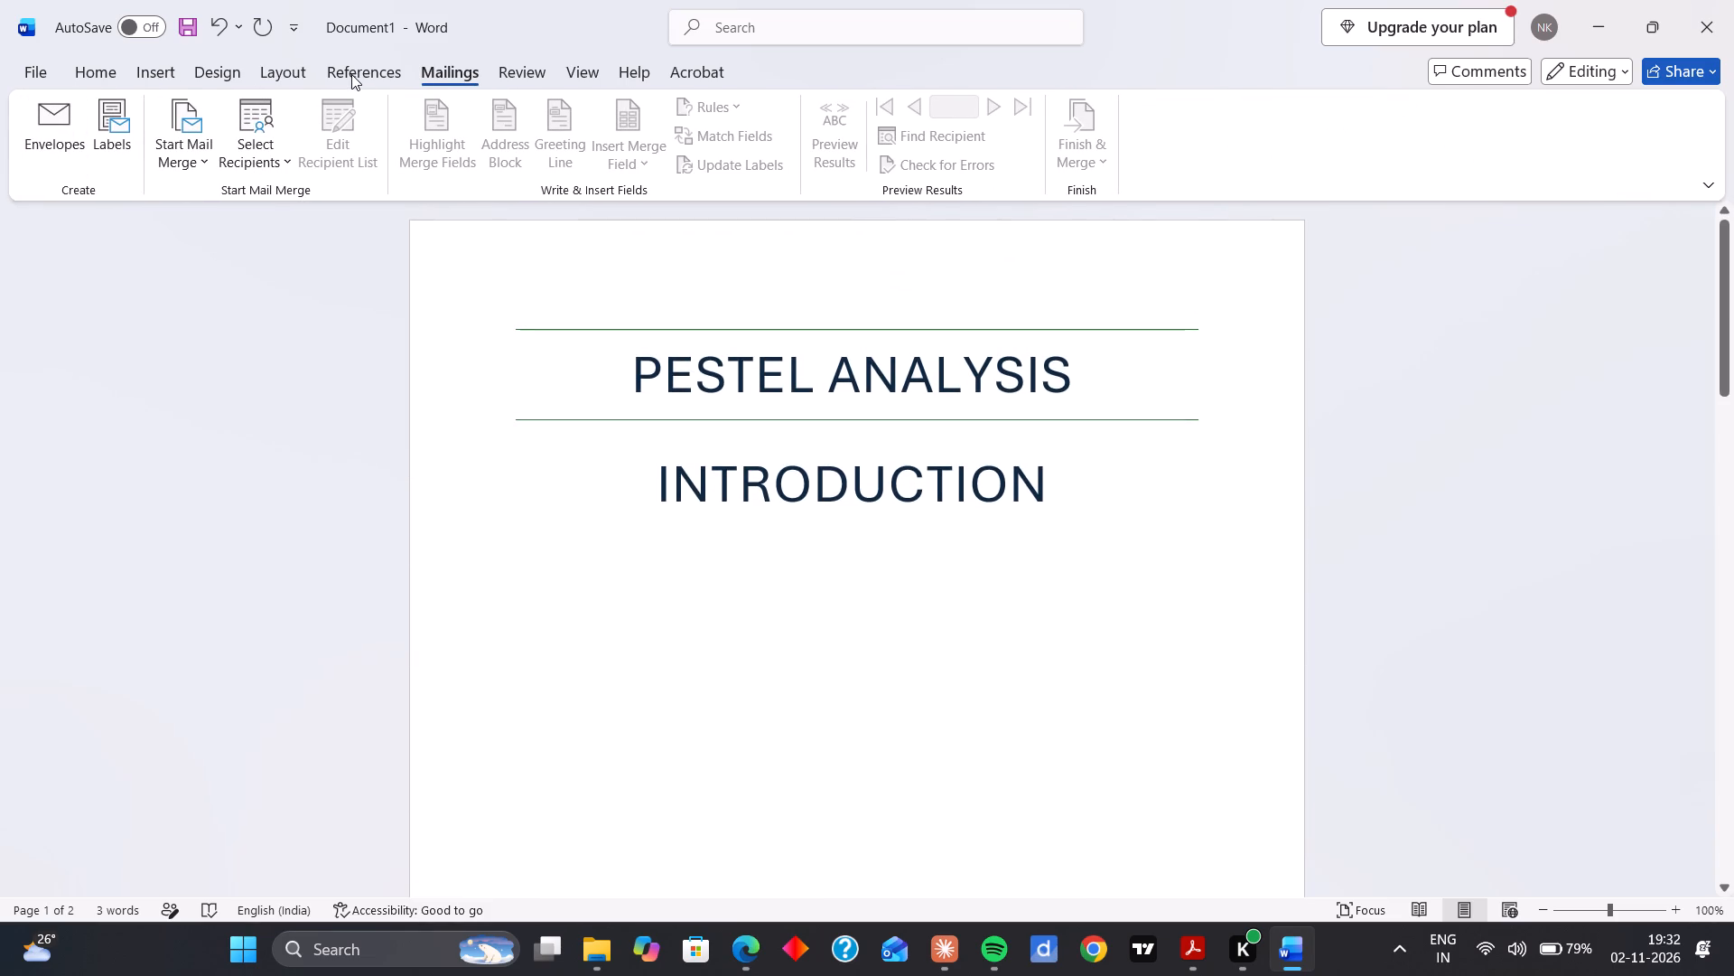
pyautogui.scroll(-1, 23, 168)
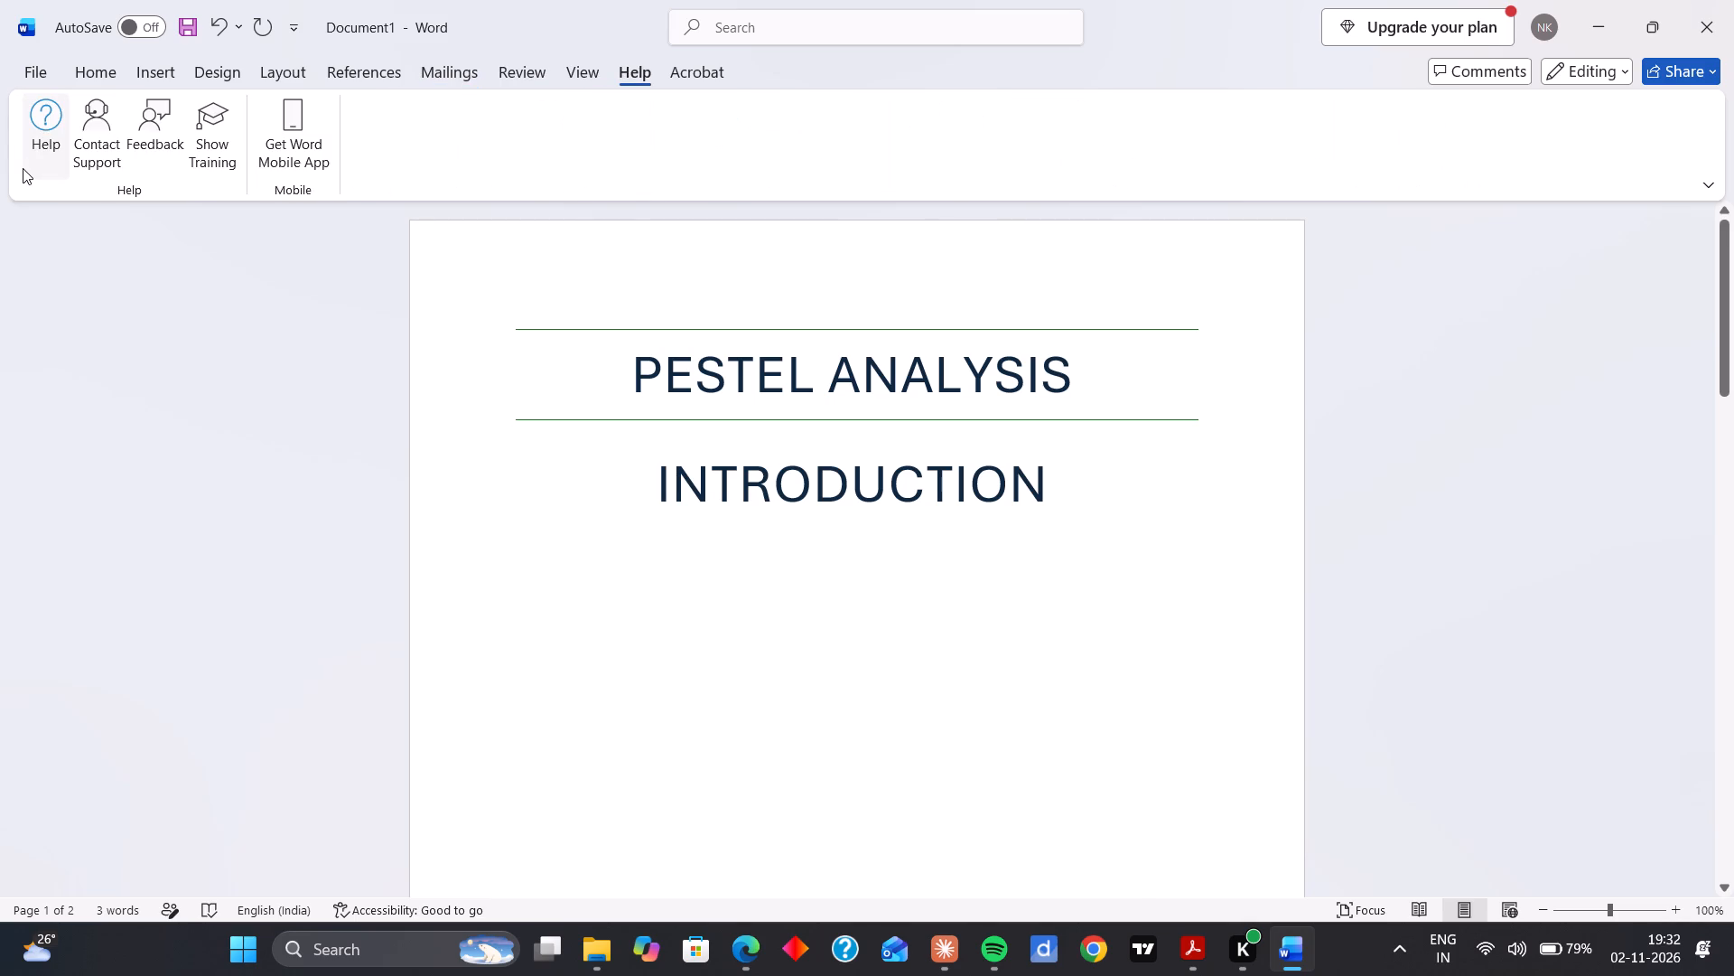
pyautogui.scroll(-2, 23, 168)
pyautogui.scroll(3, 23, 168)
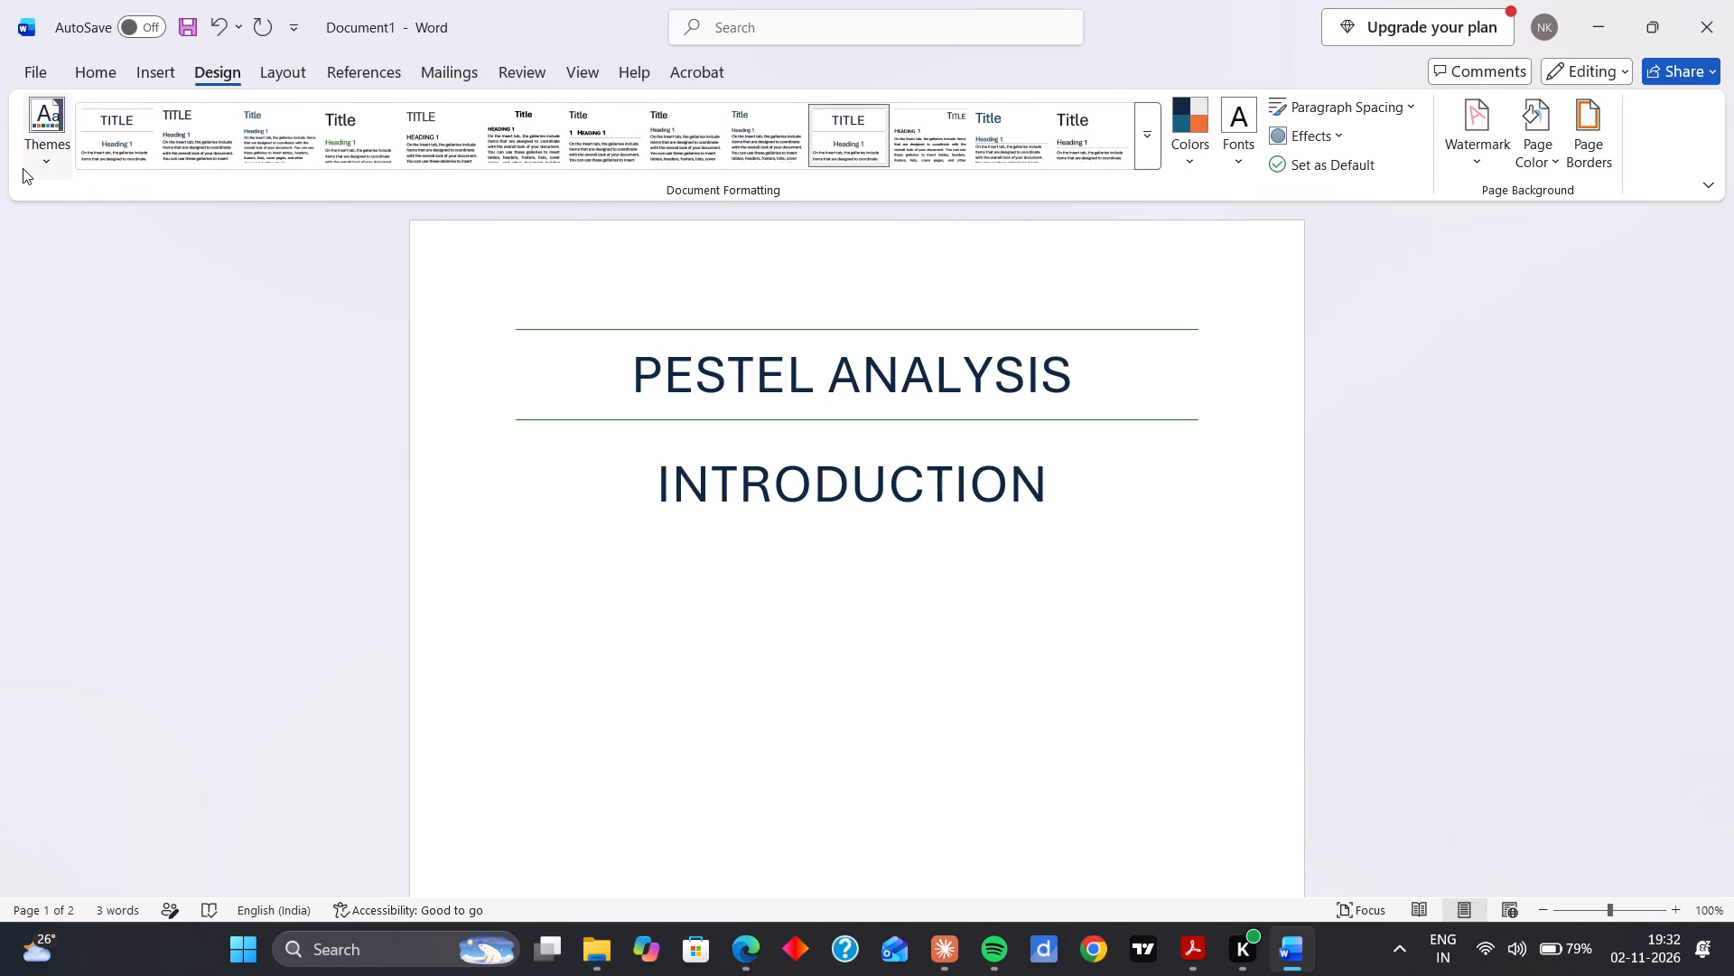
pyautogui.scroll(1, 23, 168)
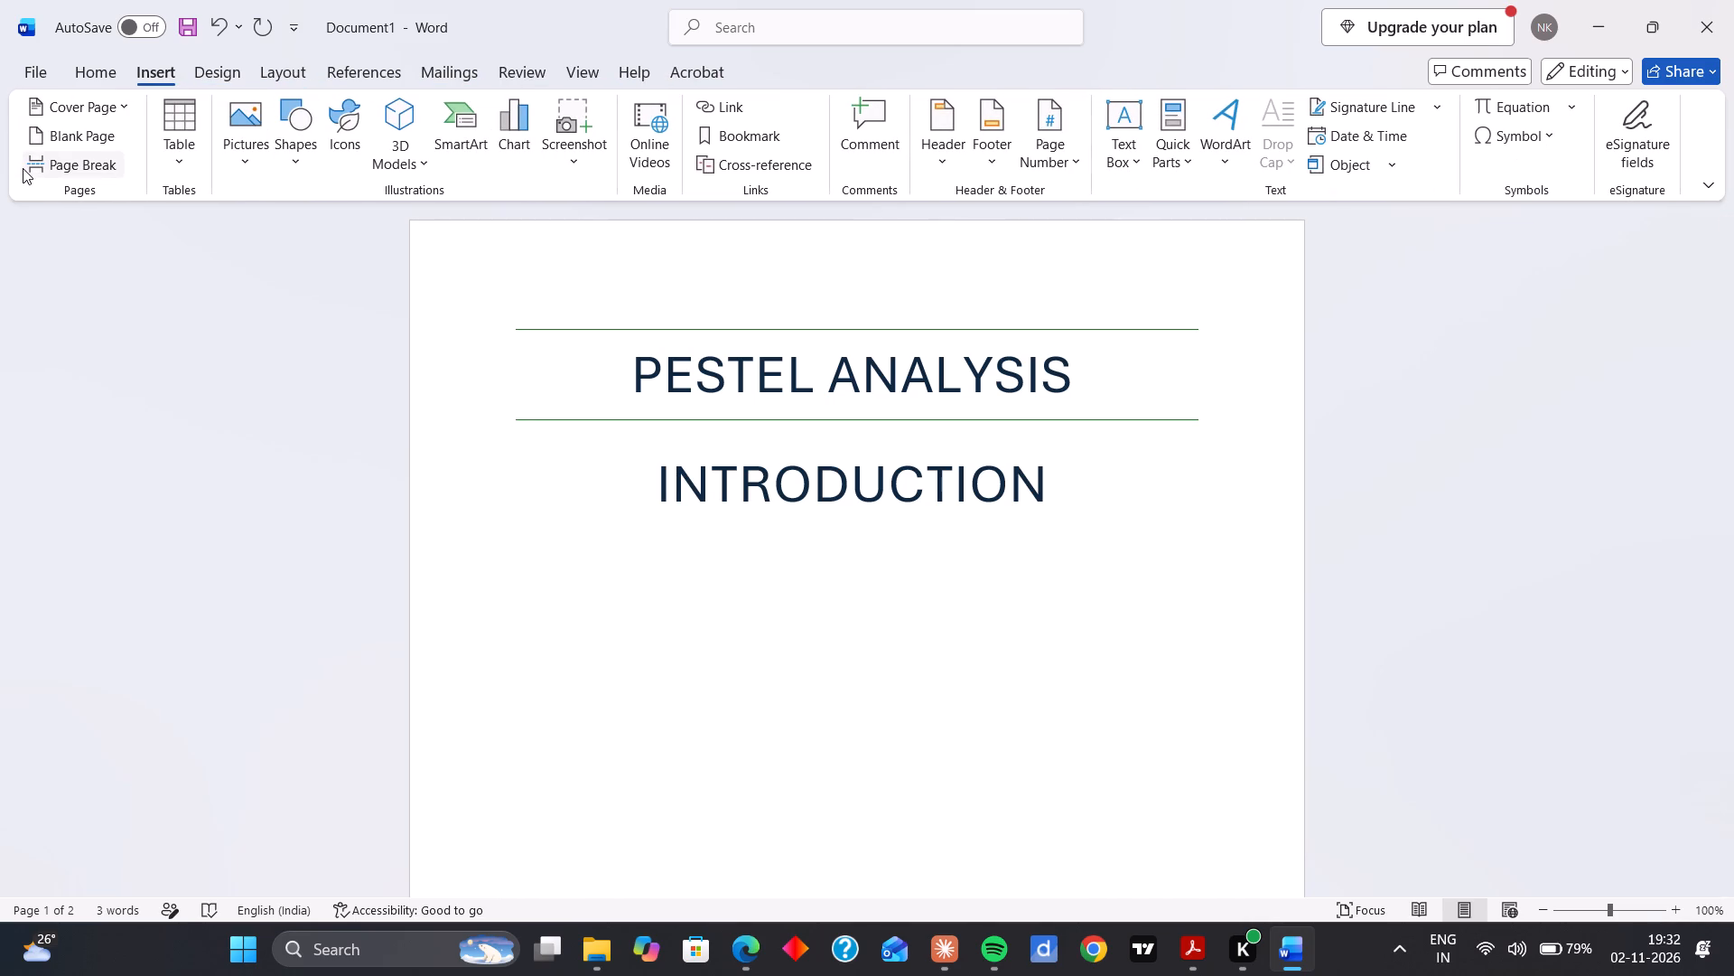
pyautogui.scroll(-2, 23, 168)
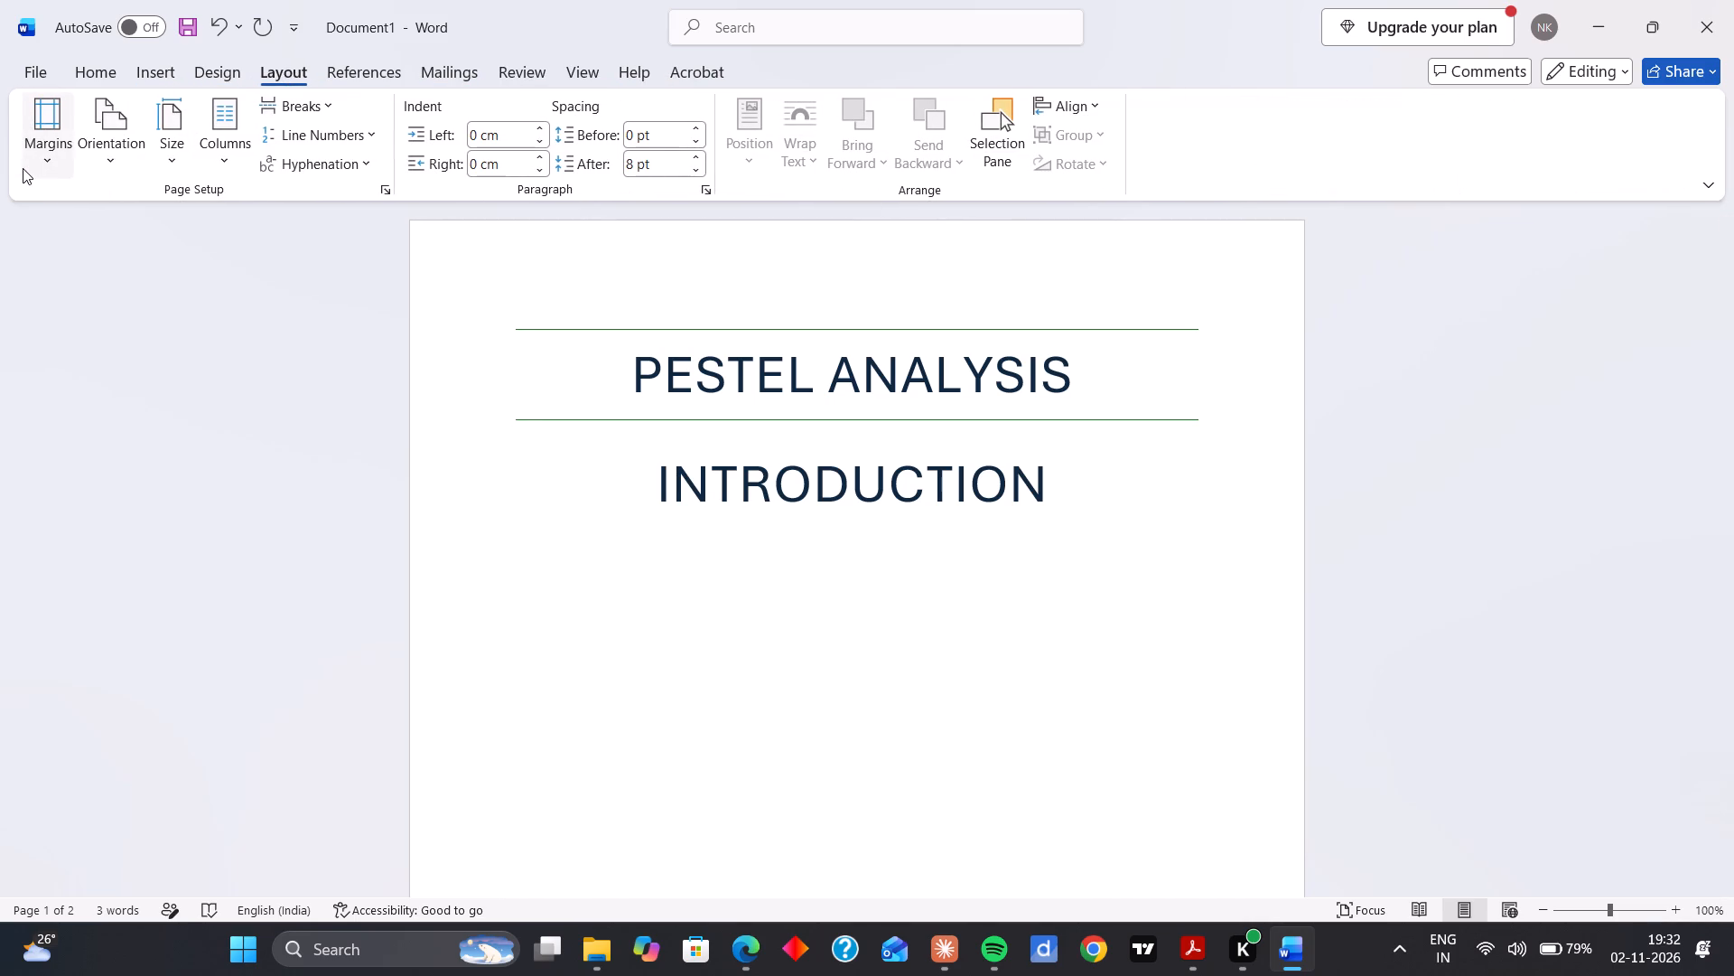
# Apply the Normal margin preset to the document, with 2.54 cm on all four sides.
pyautogui.click(48, 111)
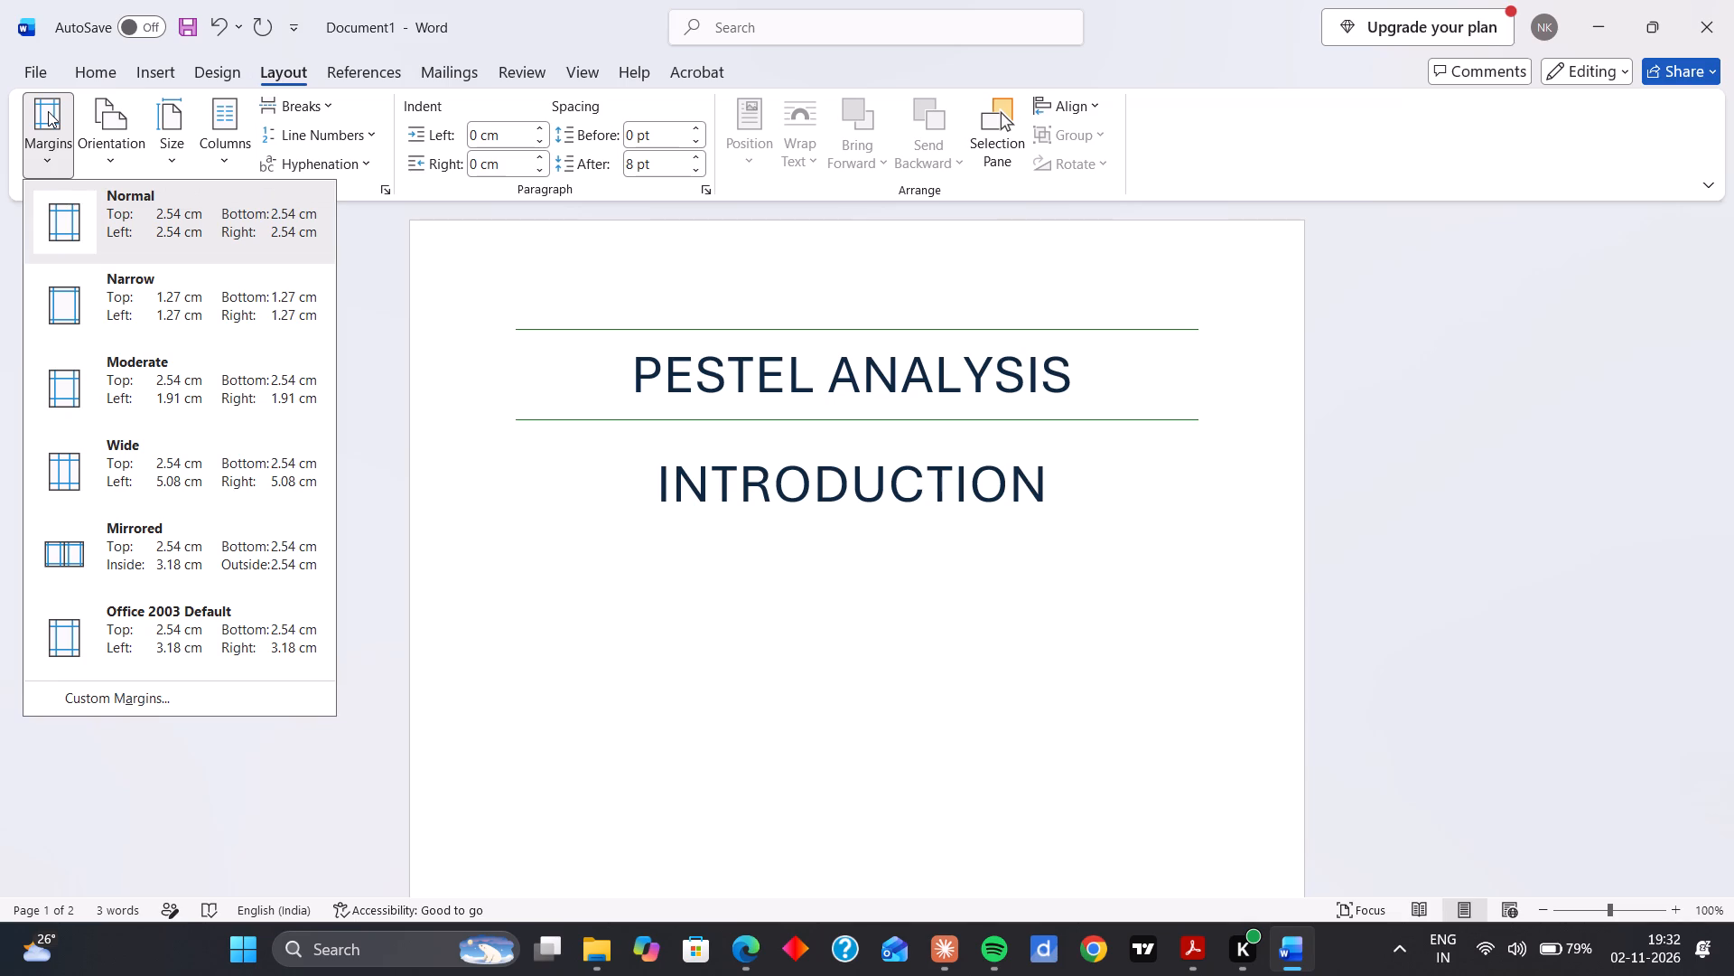
pyautogui.click(109, 235)
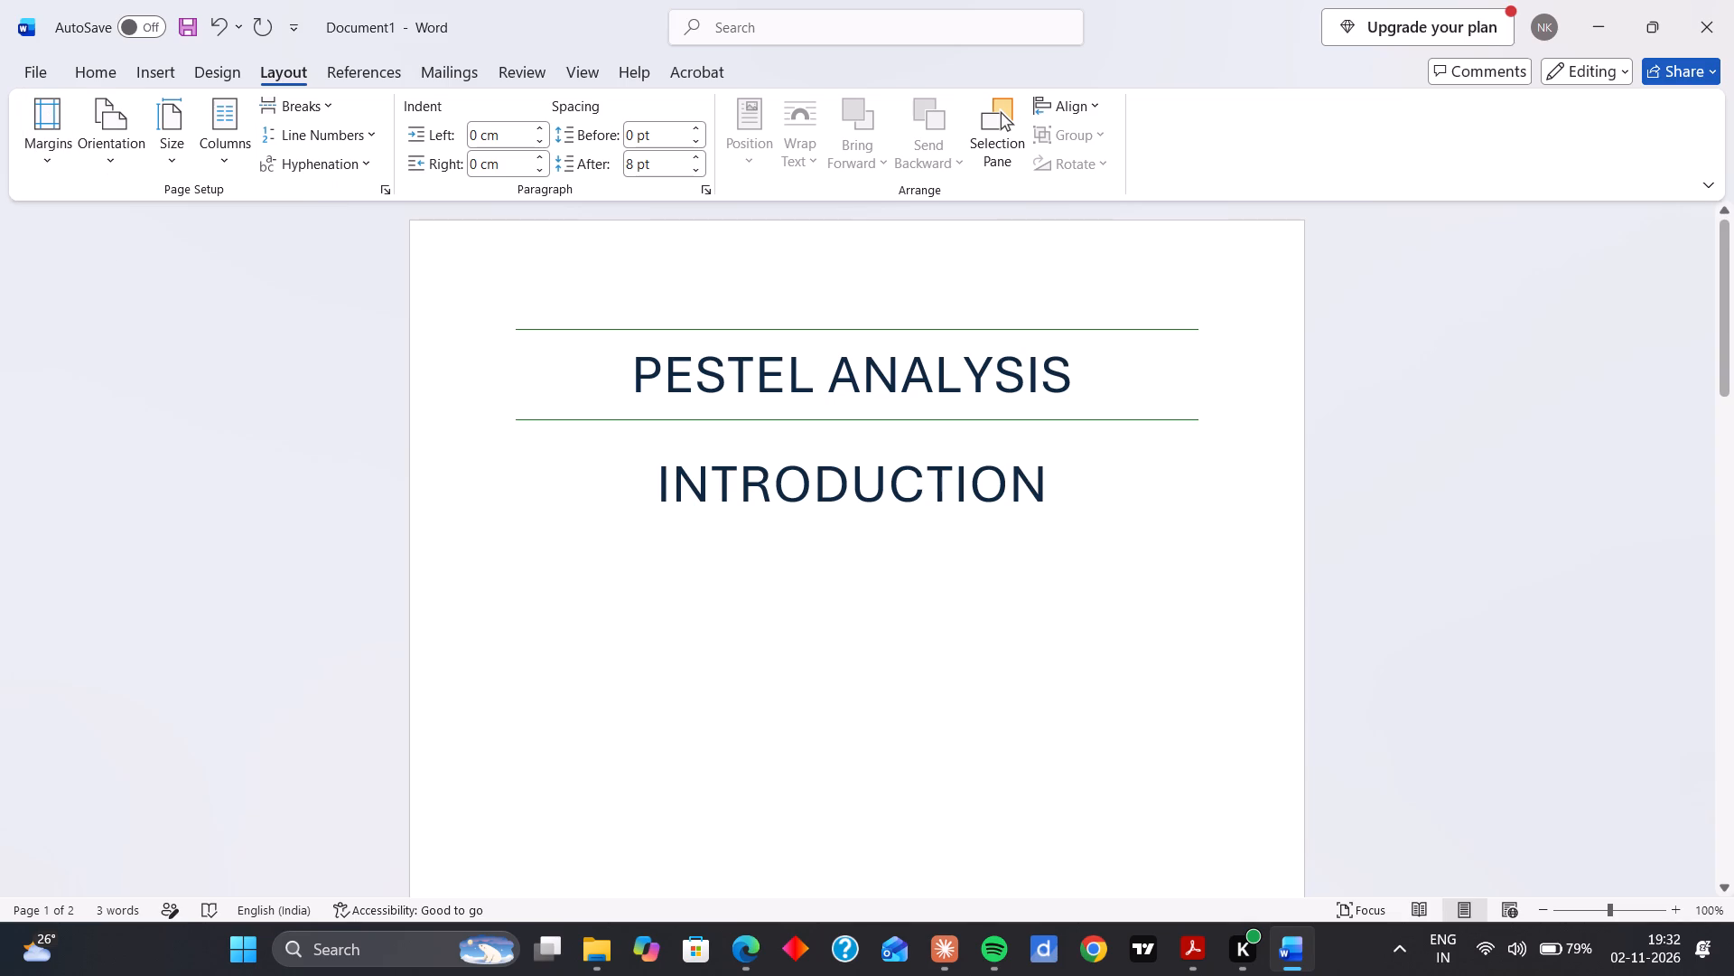
pyautogui.click(36, 105)
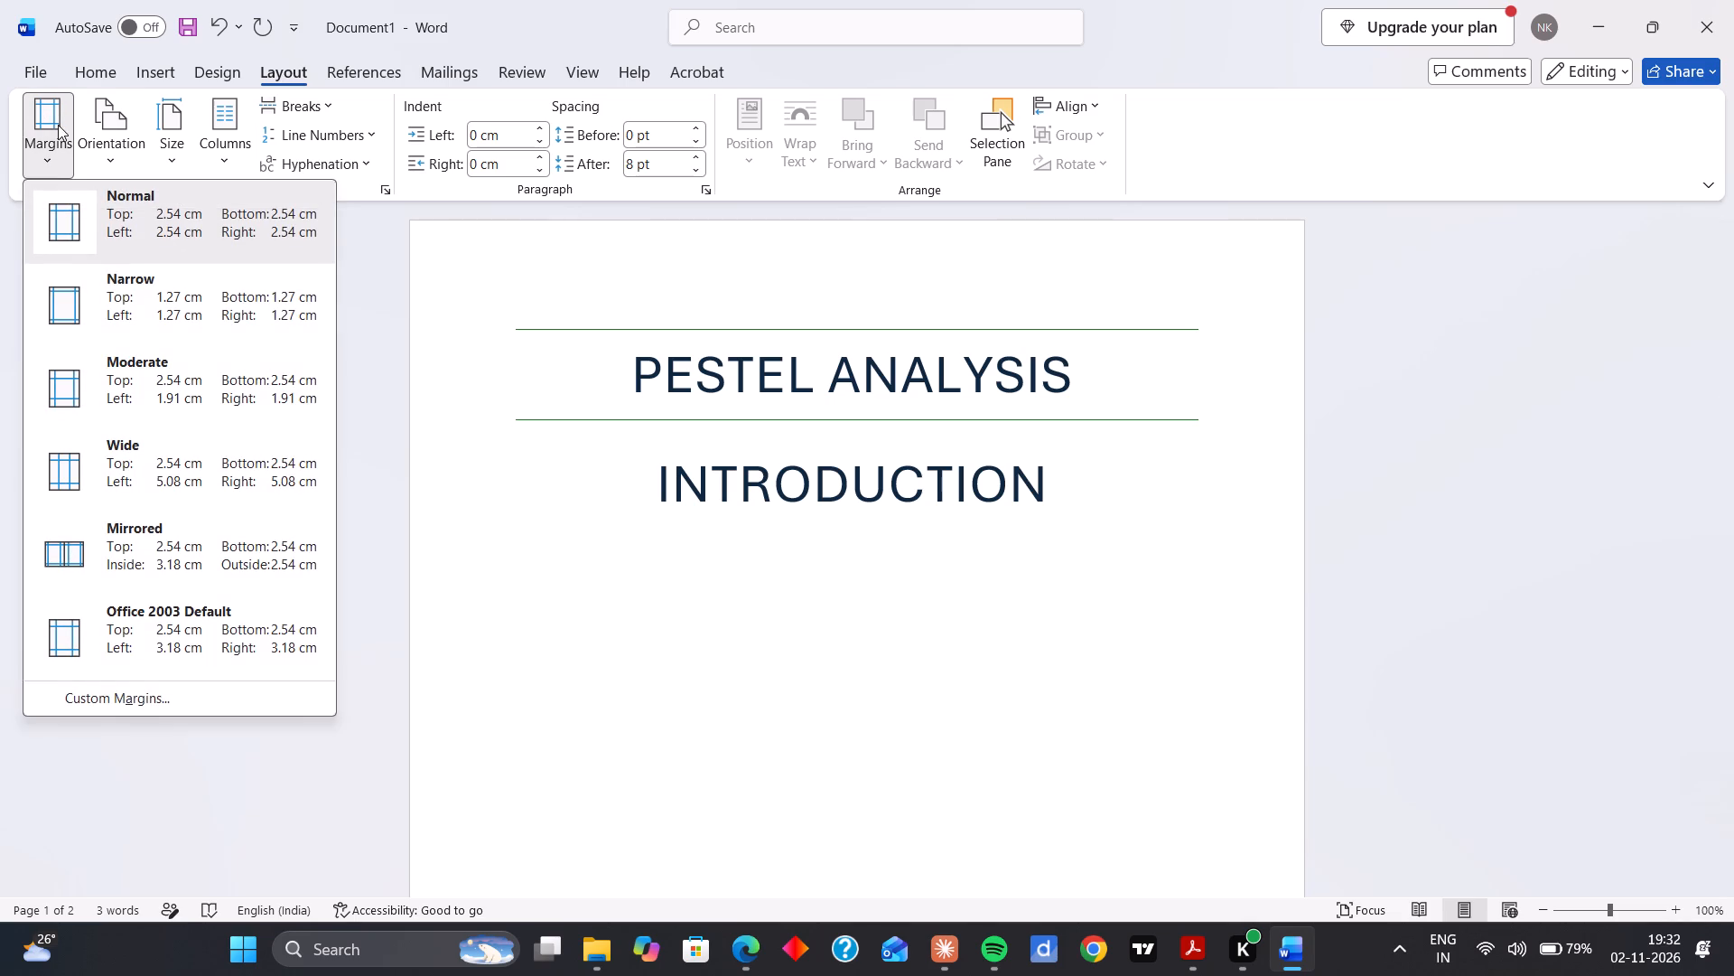
pyautogui.click(62, 212)
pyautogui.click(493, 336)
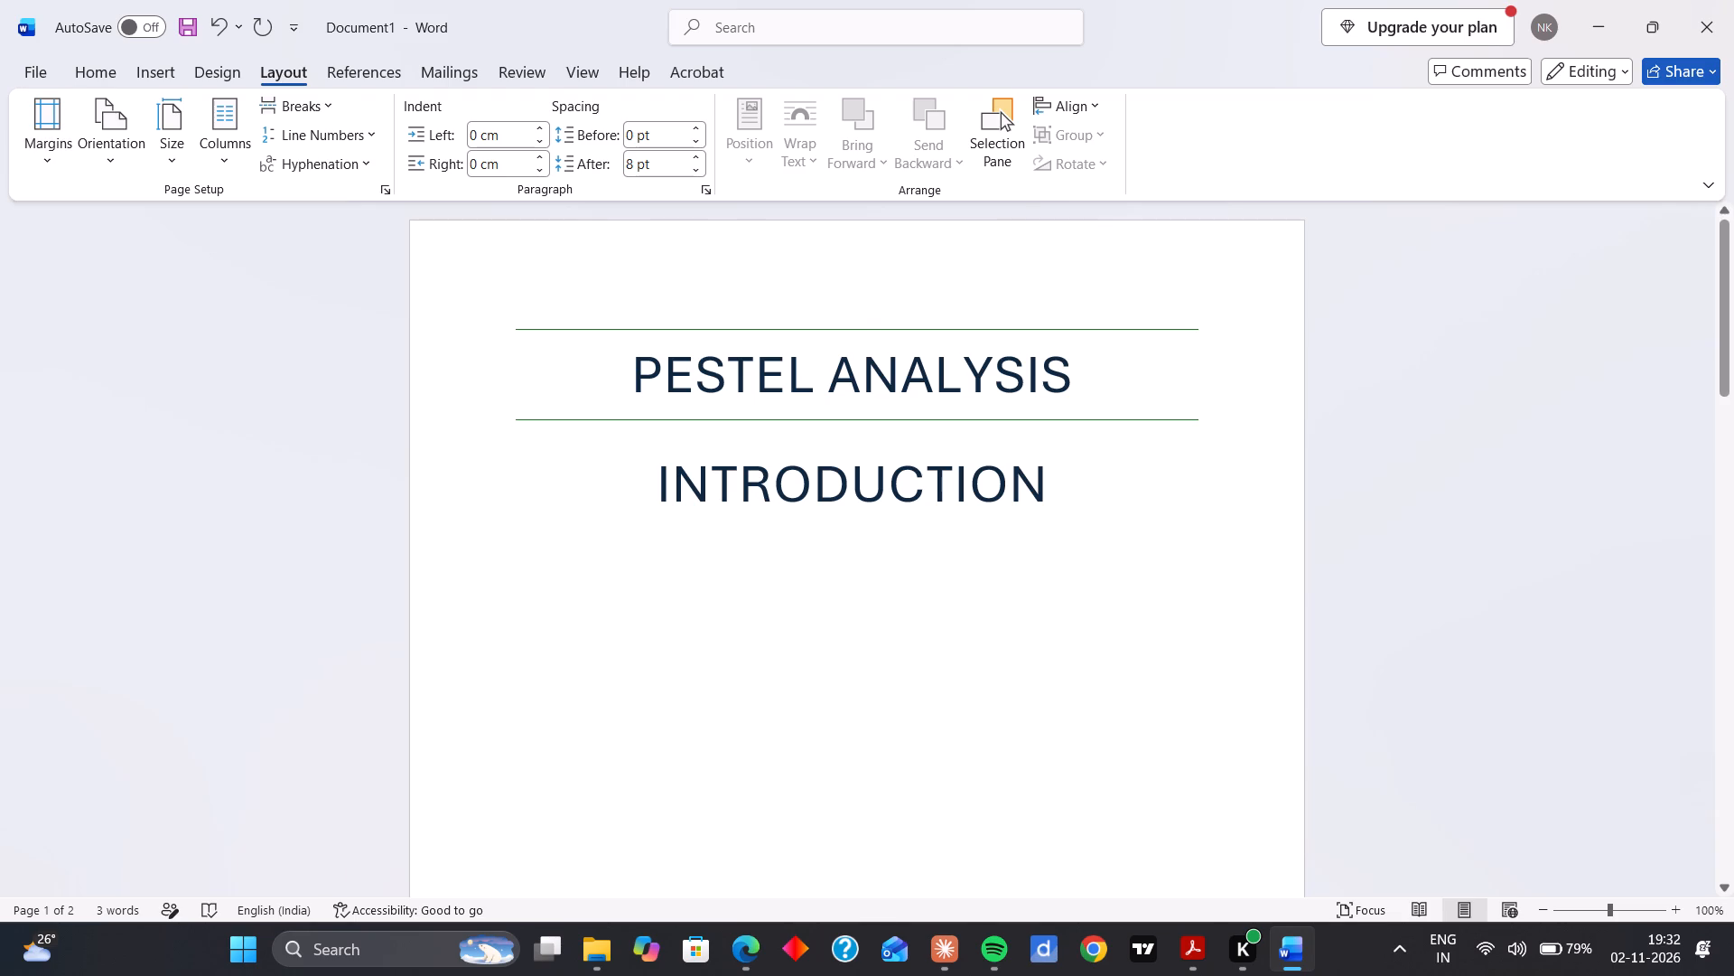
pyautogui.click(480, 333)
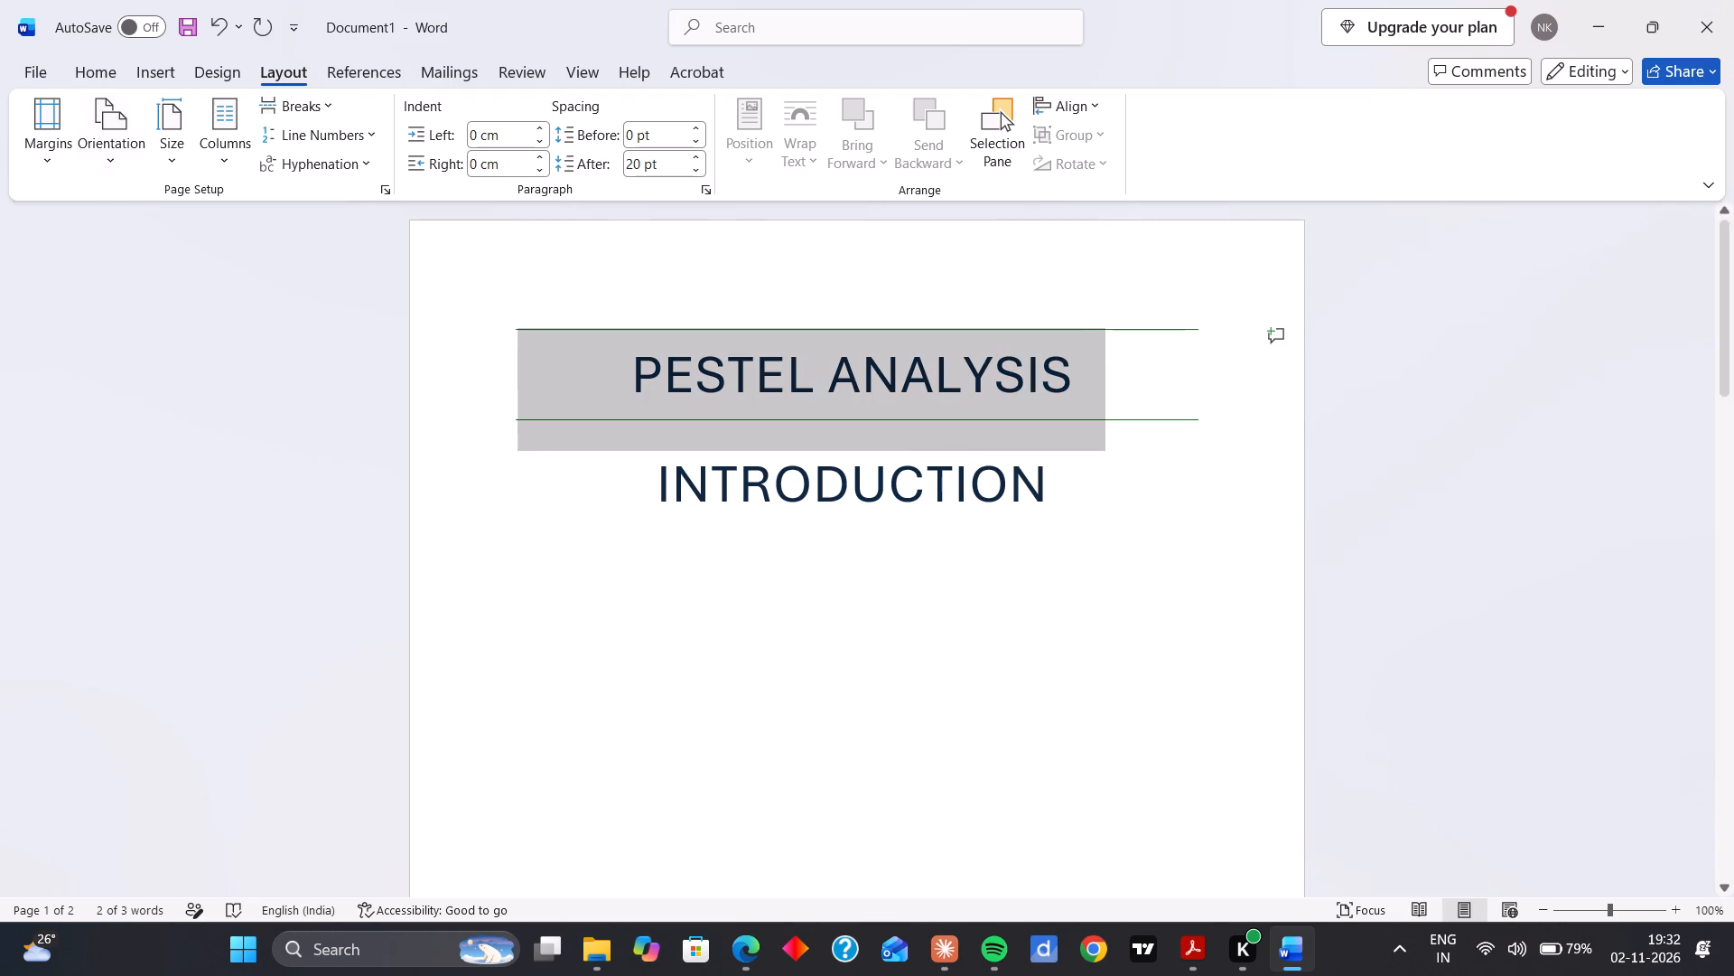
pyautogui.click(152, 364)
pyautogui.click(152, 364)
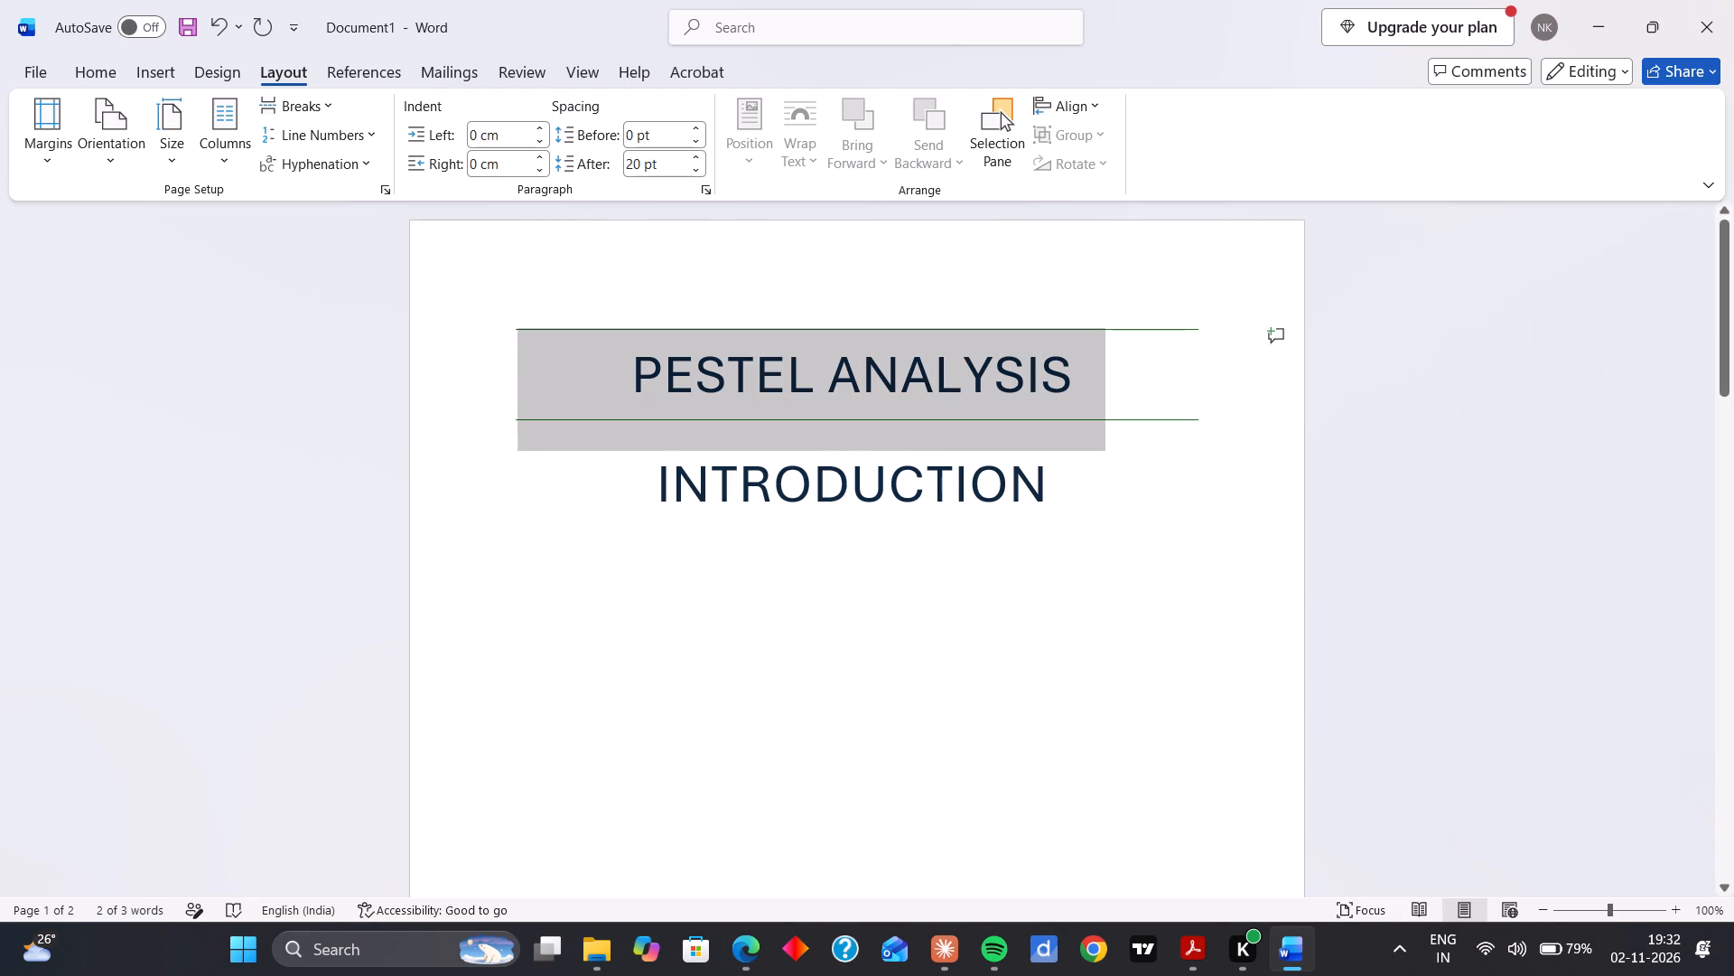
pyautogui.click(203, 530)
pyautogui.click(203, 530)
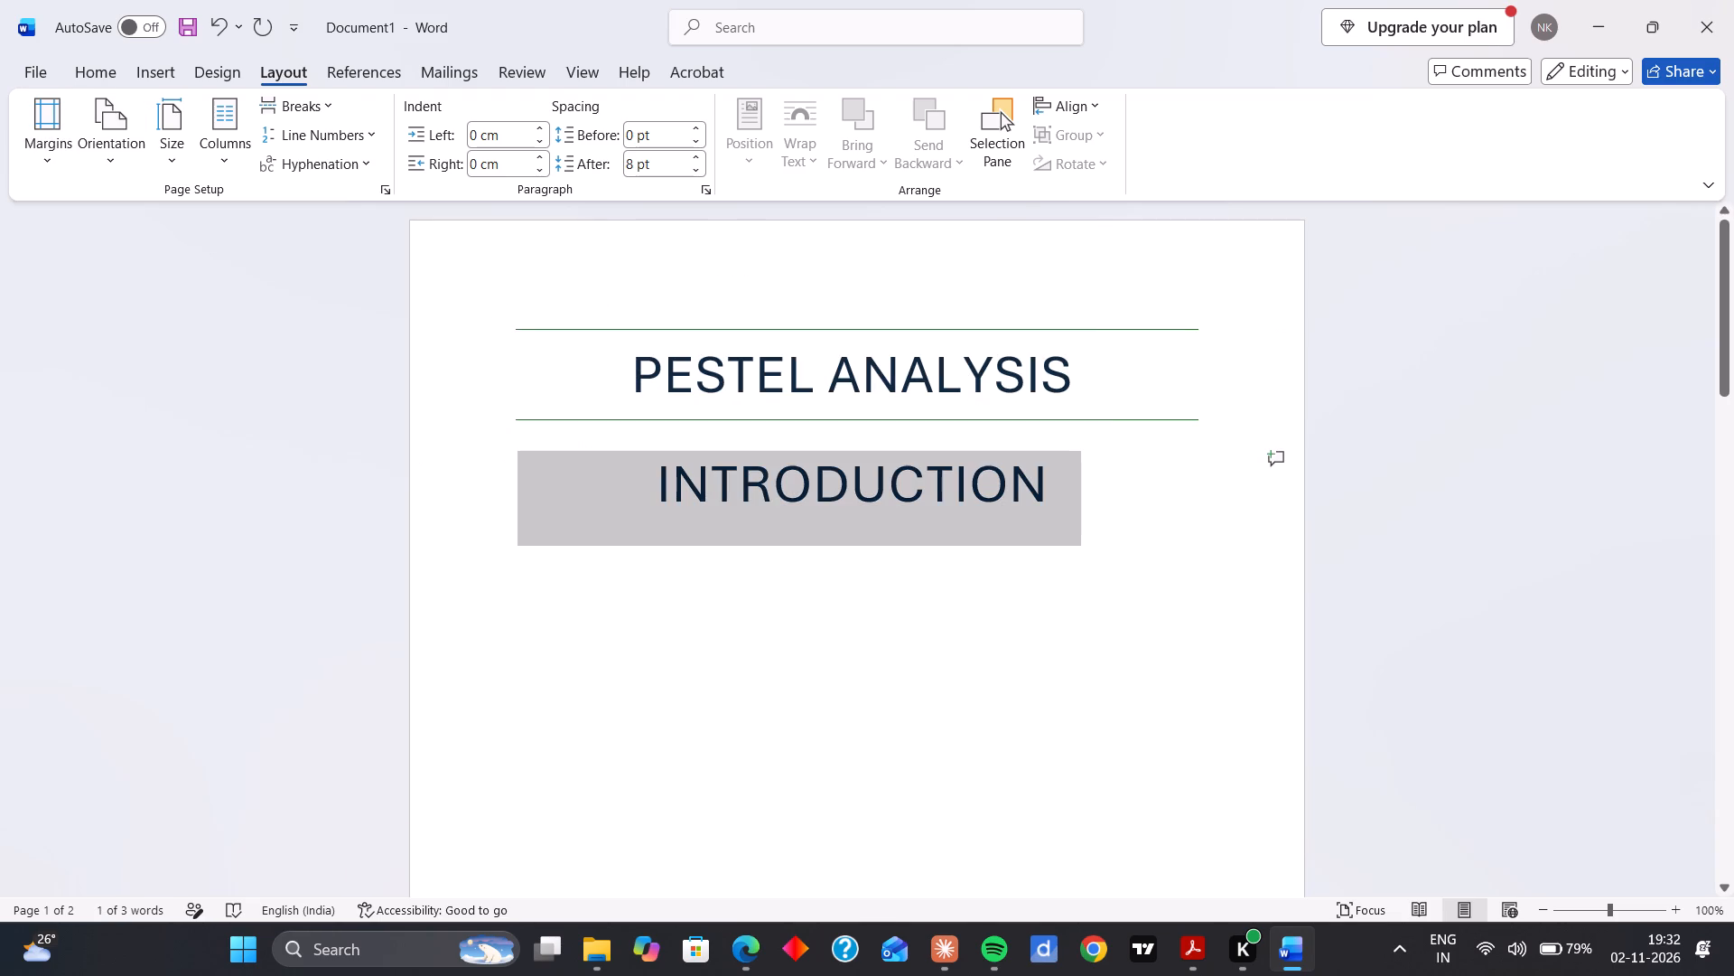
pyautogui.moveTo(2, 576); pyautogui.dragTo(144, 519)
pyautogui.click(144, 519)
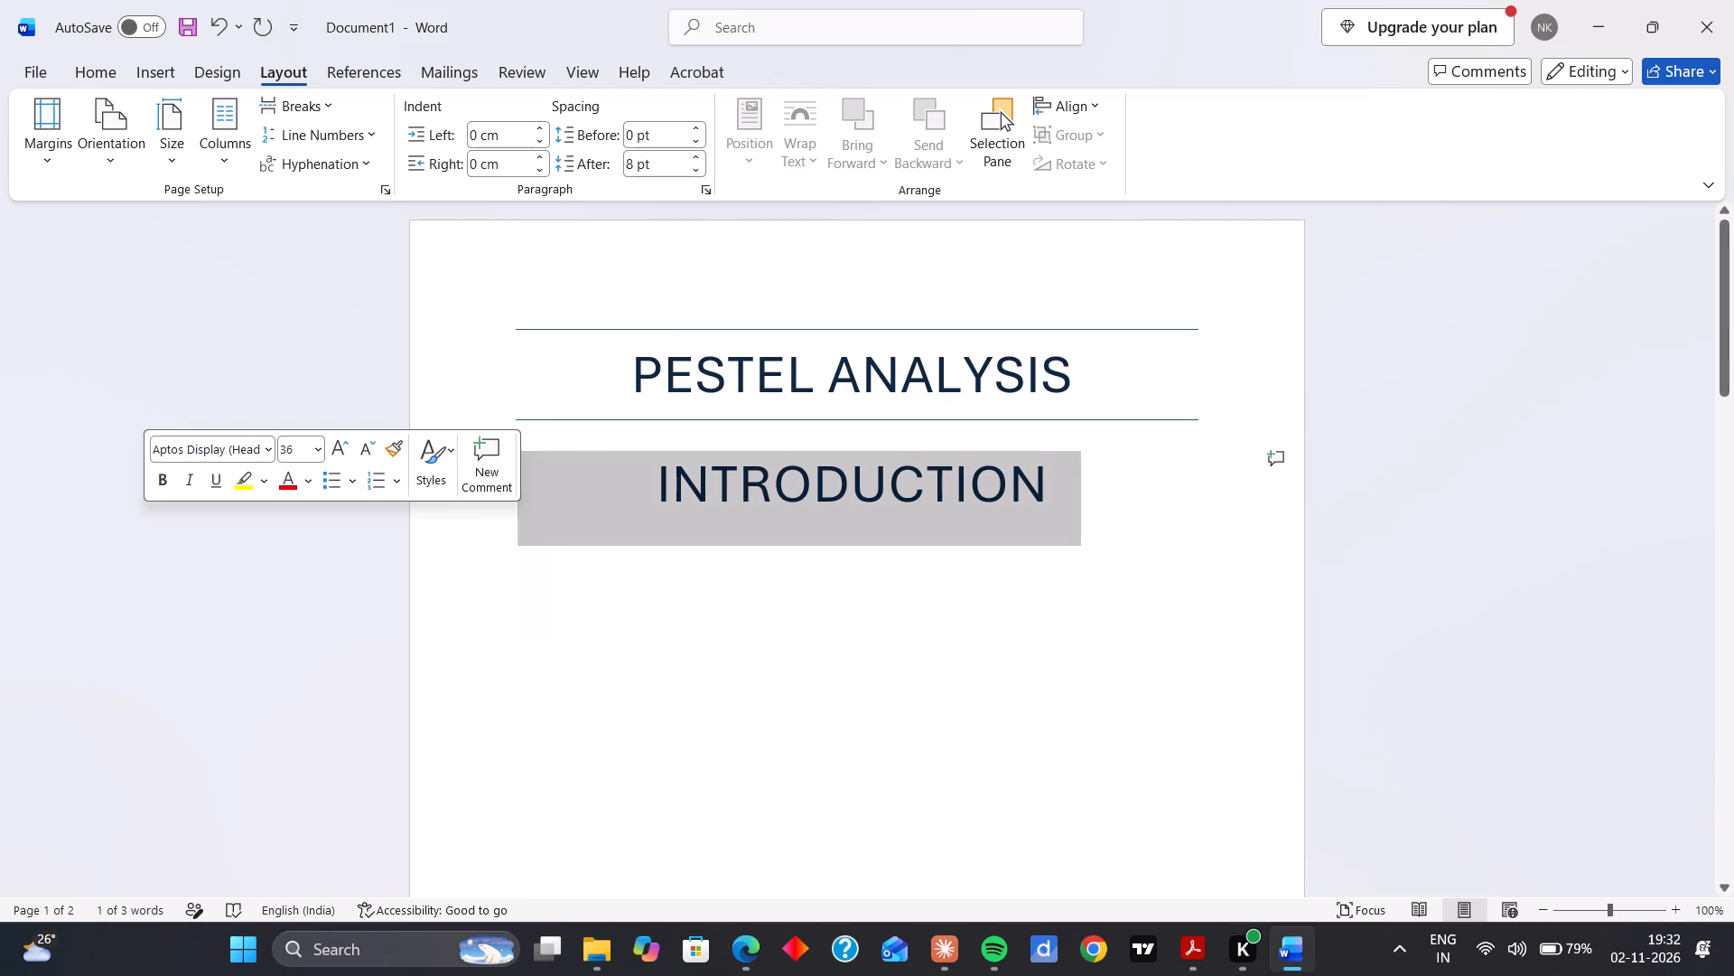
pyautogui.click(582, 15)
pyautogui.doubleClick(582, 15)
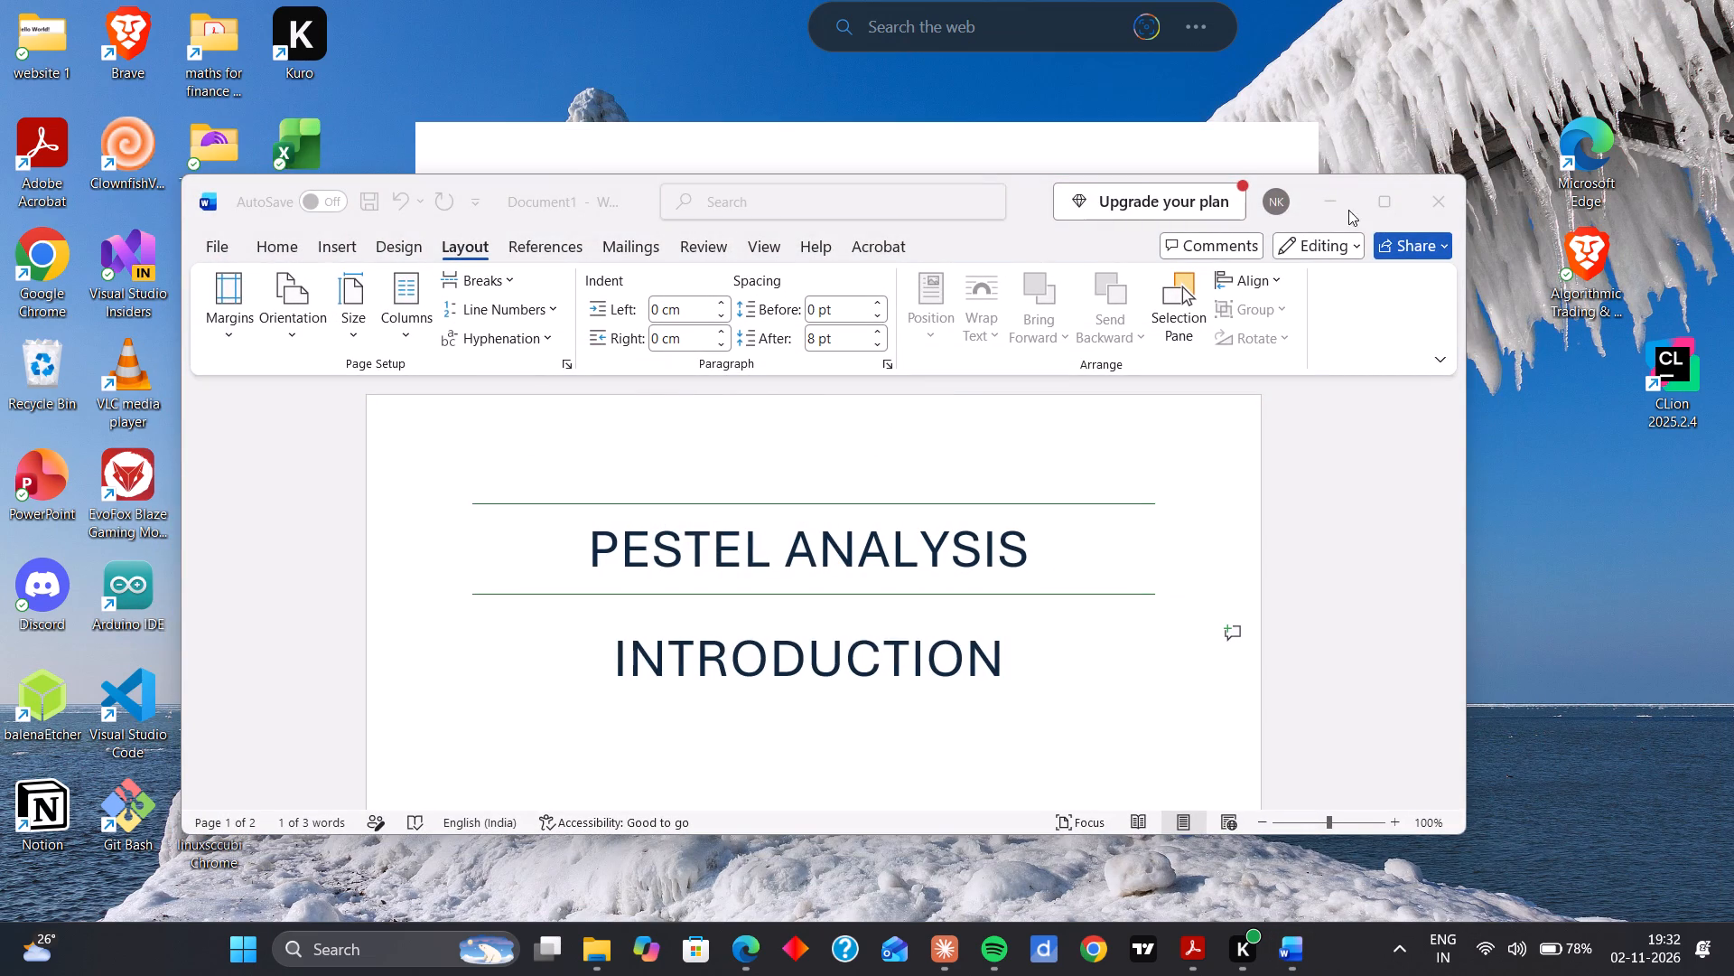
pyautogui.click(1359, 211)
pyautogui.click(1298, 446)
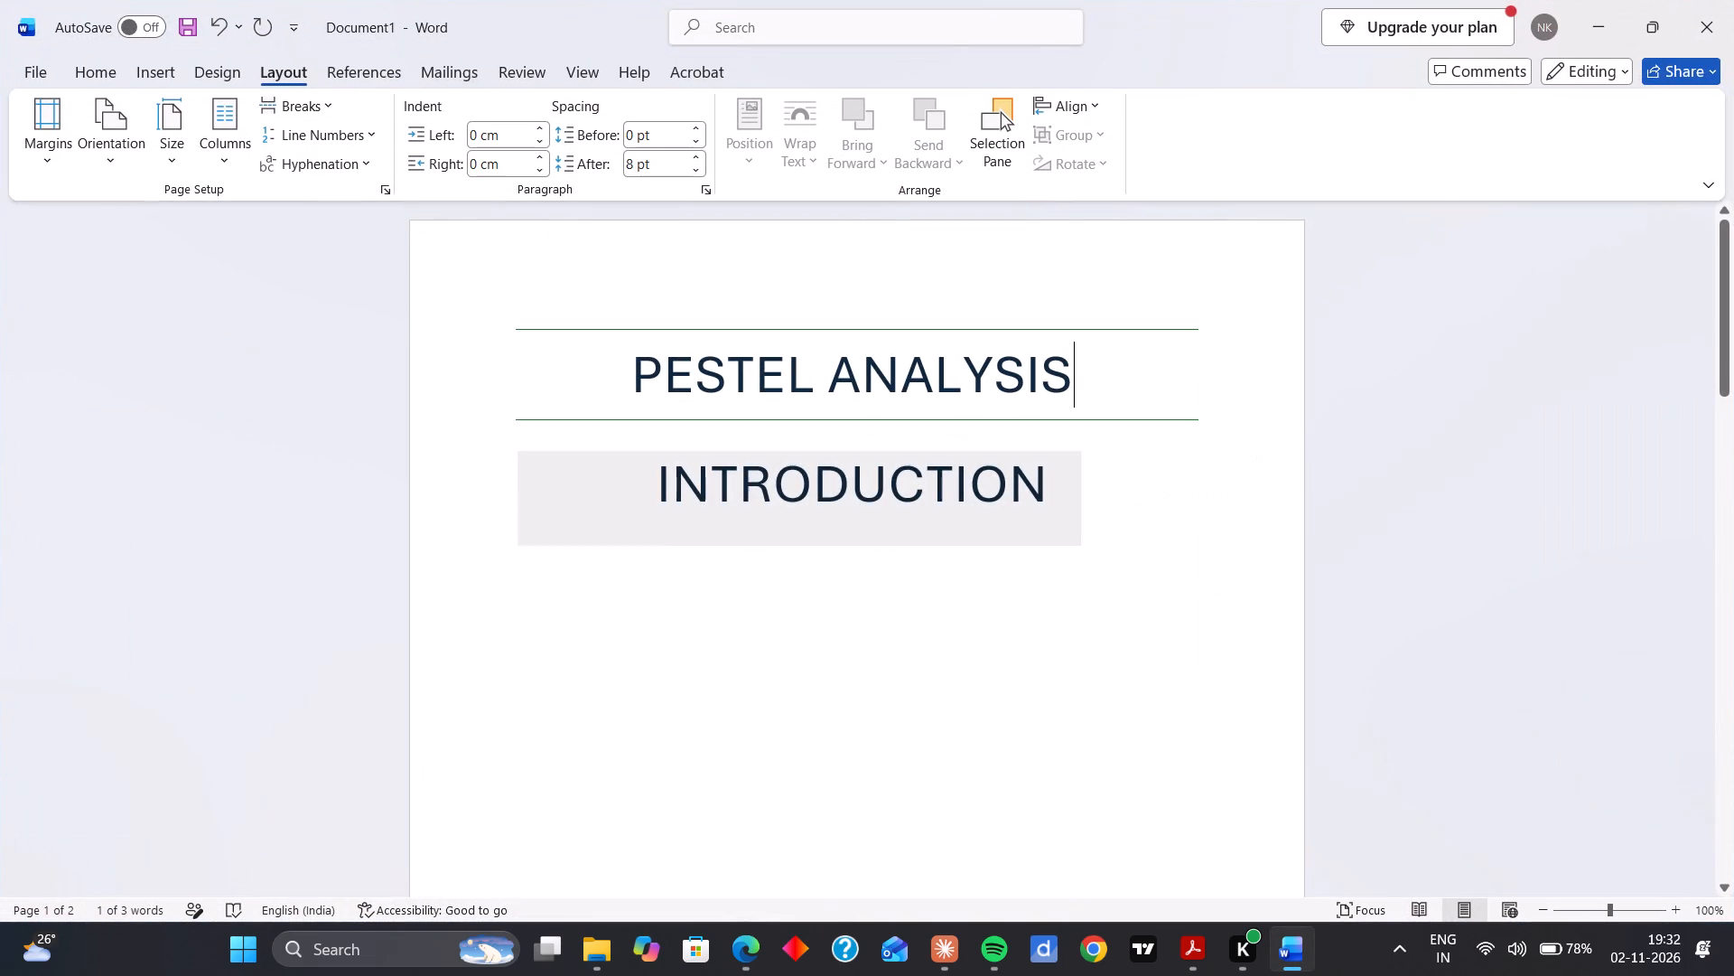
# Reapply the Normal page margins of 2.54 cm on every side.
pyautogui.click(50, 126)
pyautogui.click(156, 221)
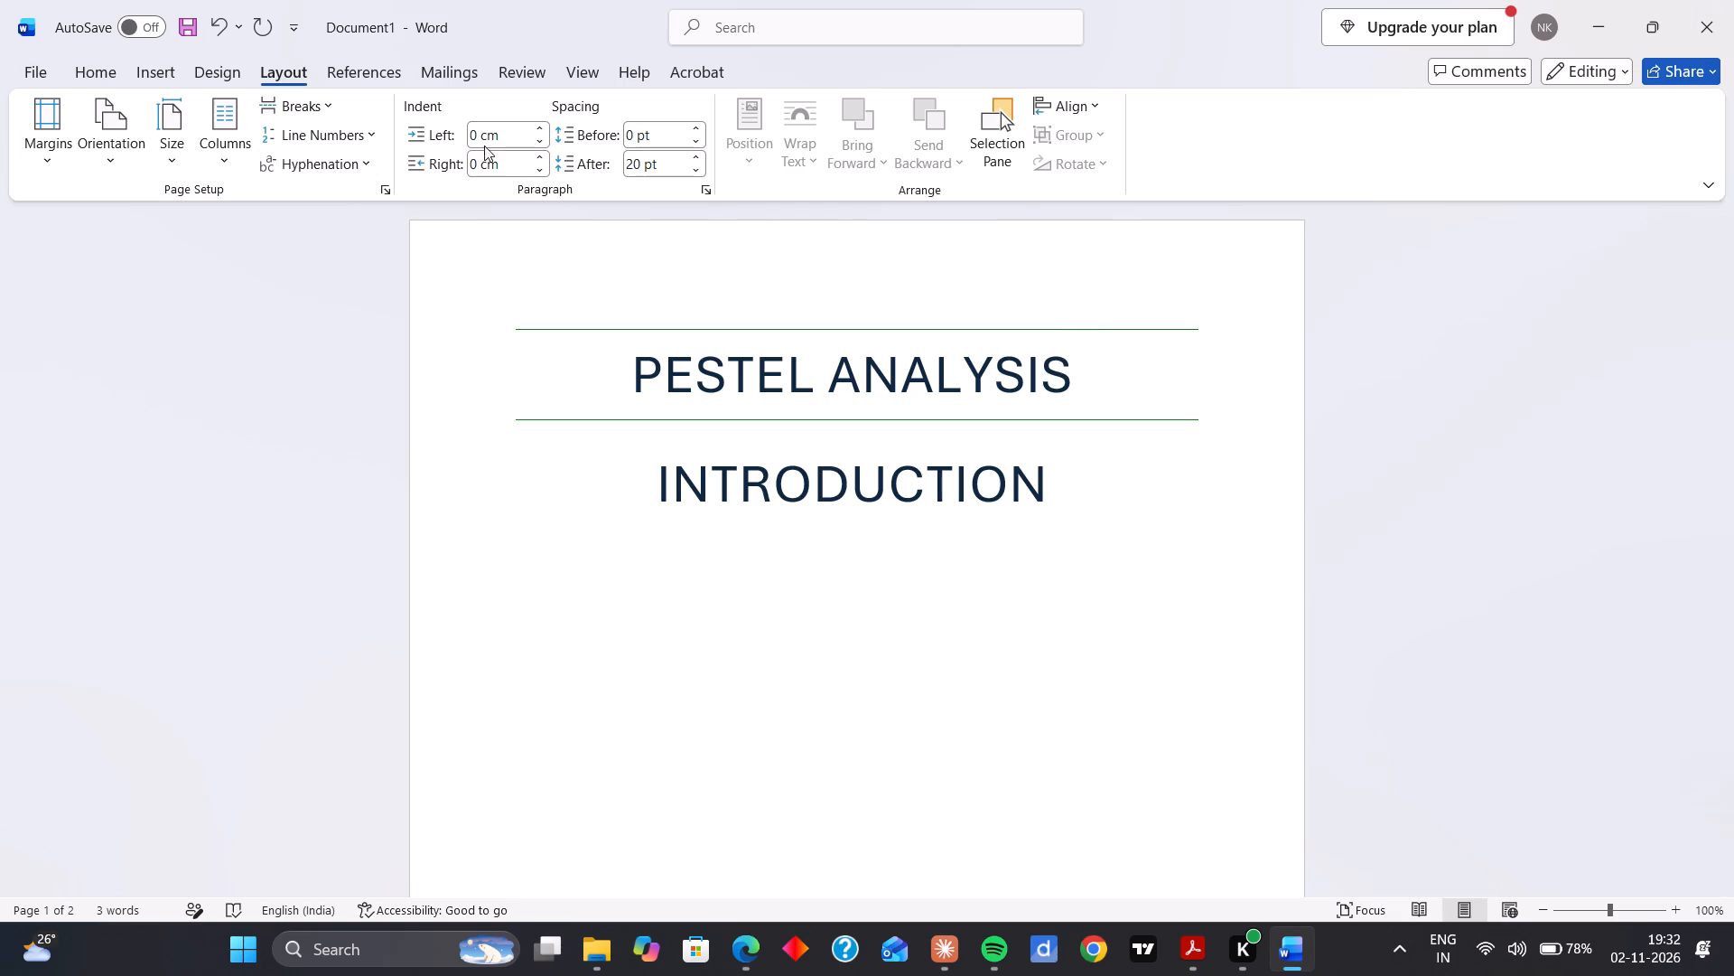
pyautogui.click(37, 123)
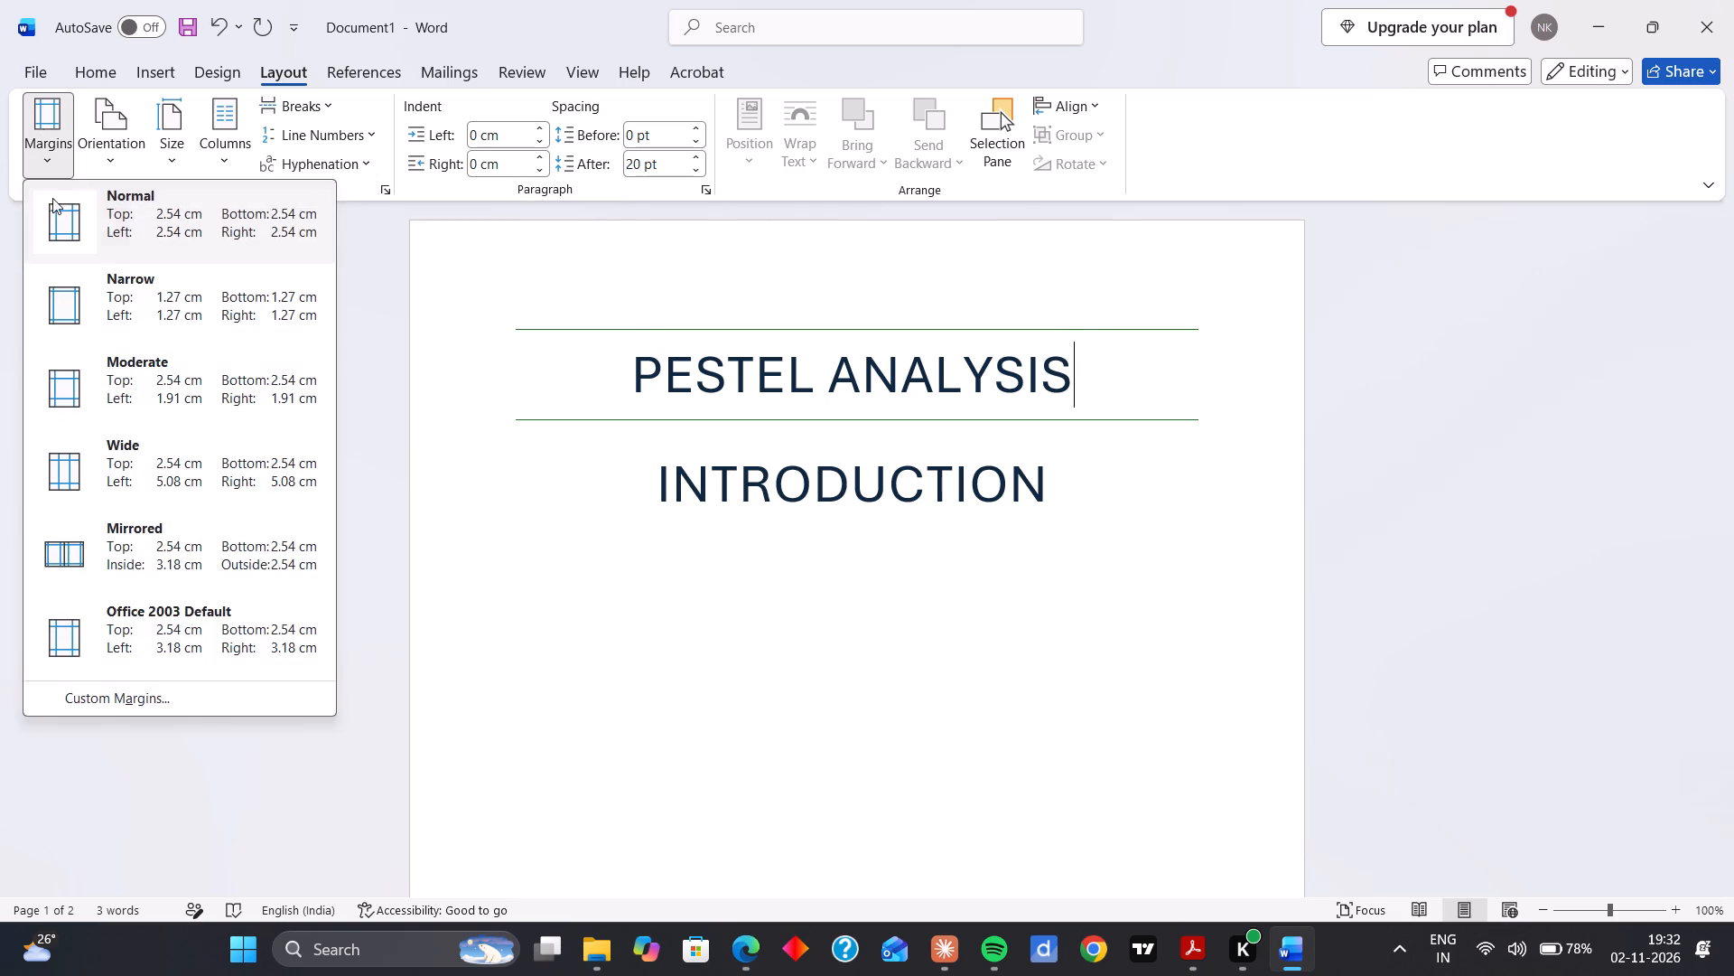
pyautogui.click(62, 218)
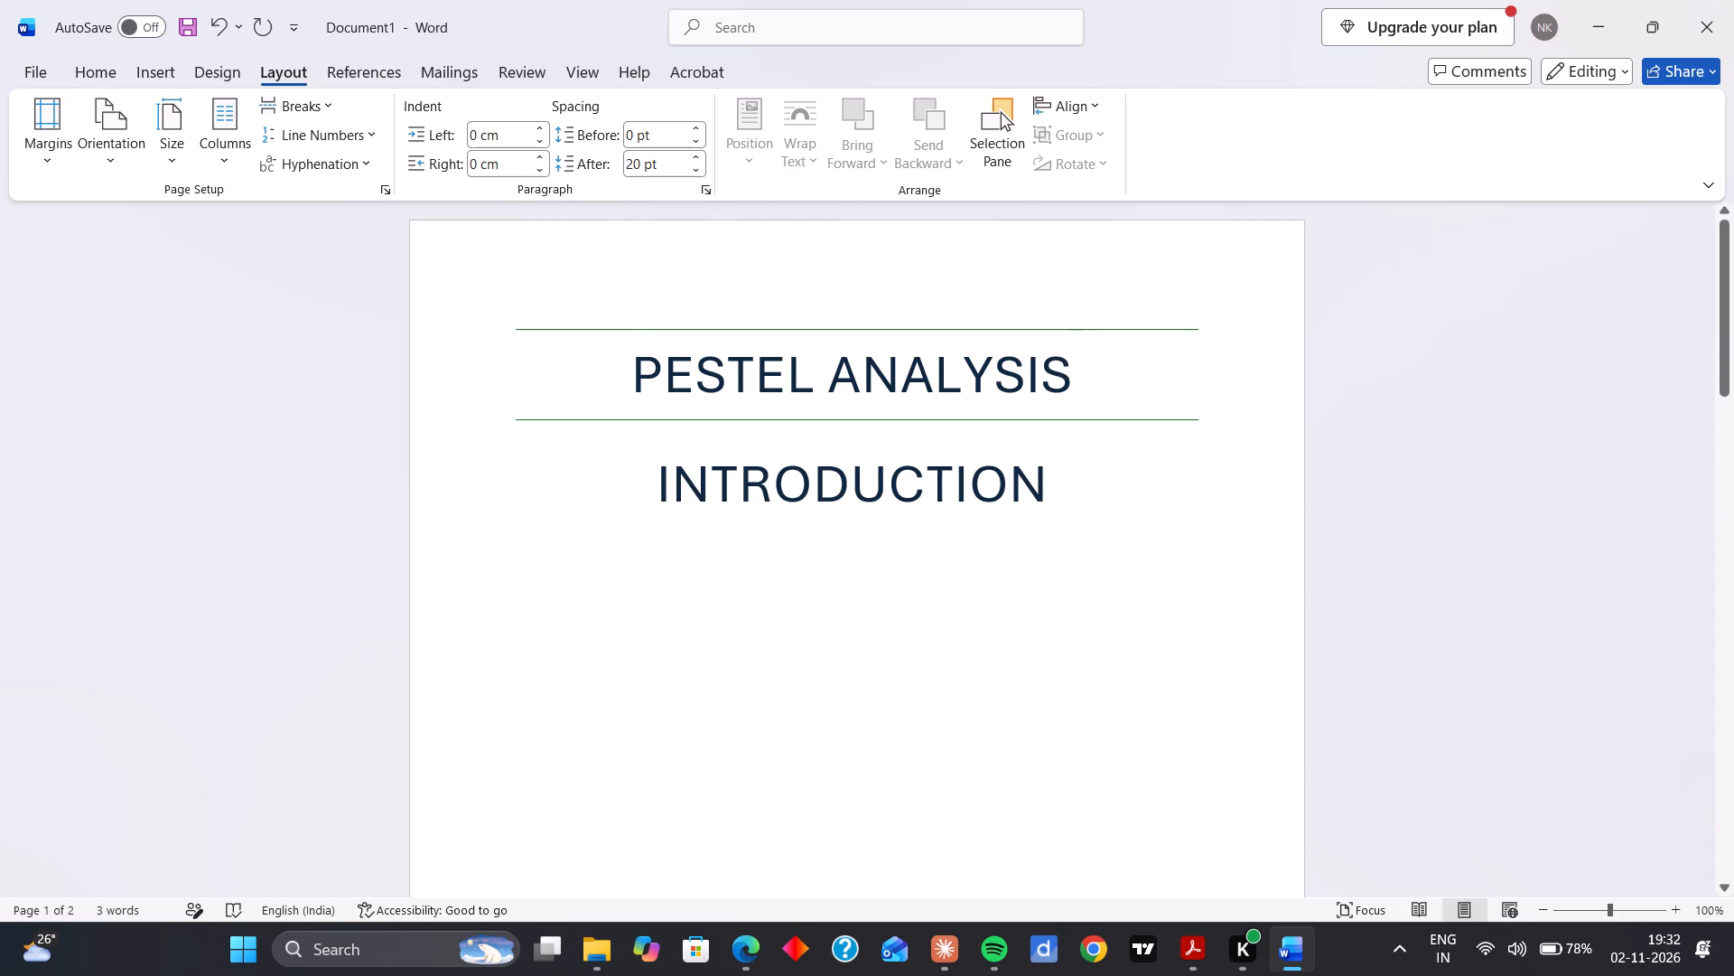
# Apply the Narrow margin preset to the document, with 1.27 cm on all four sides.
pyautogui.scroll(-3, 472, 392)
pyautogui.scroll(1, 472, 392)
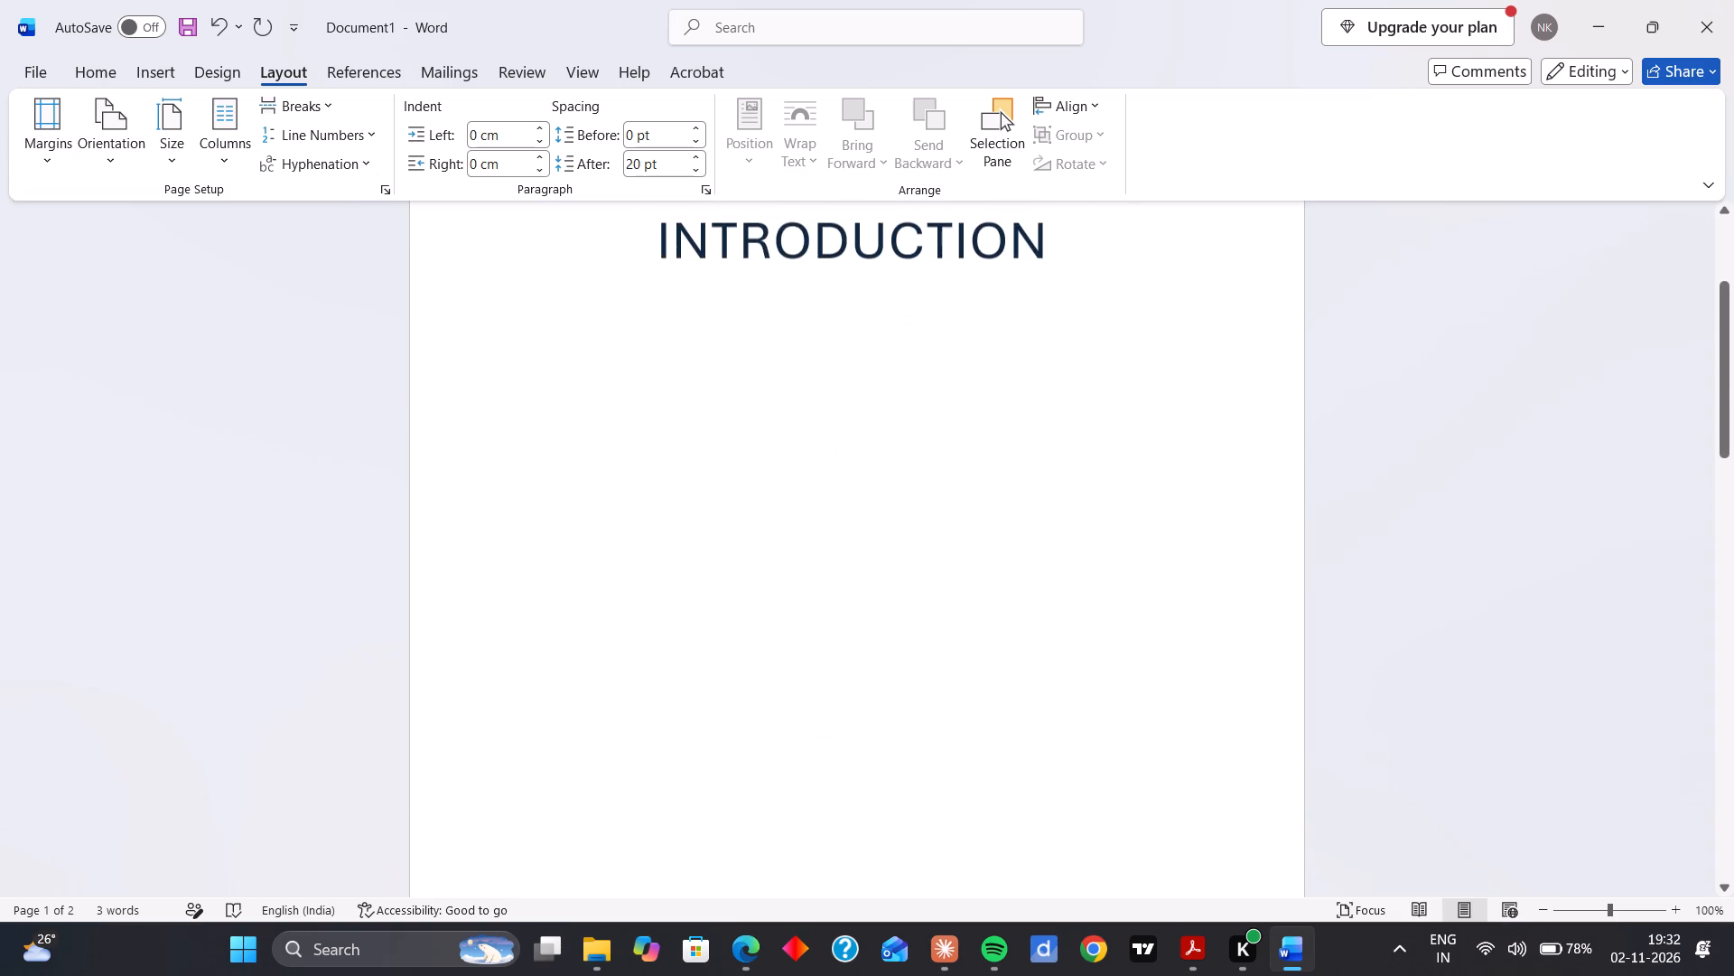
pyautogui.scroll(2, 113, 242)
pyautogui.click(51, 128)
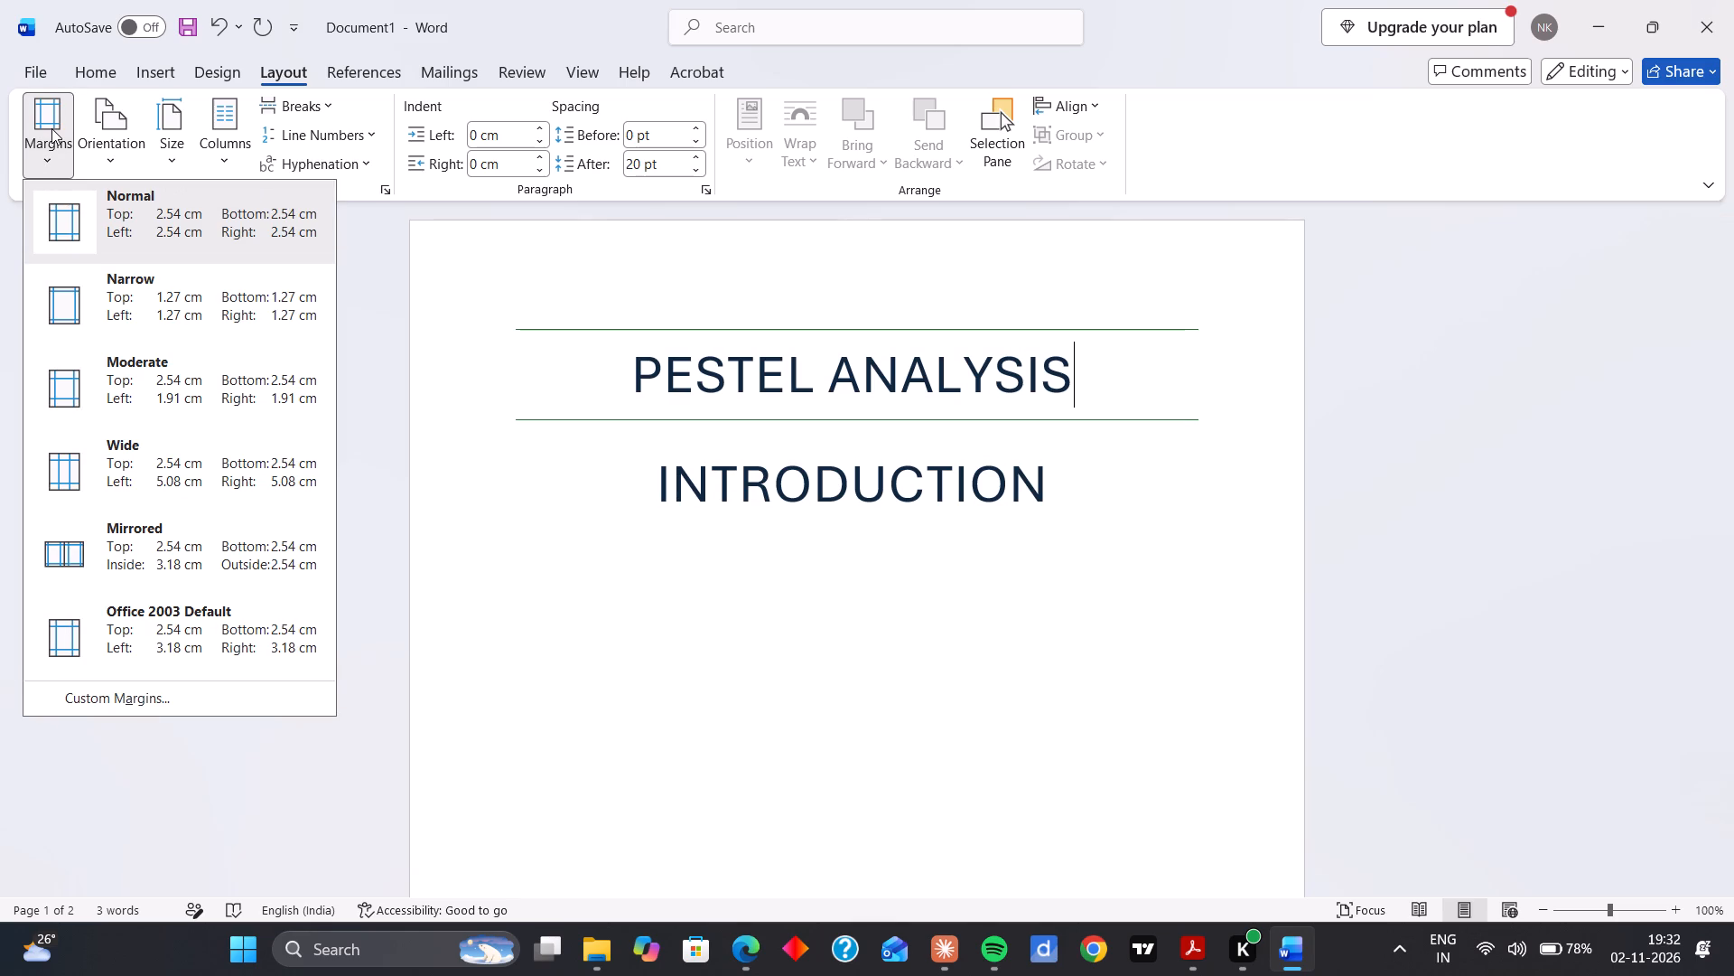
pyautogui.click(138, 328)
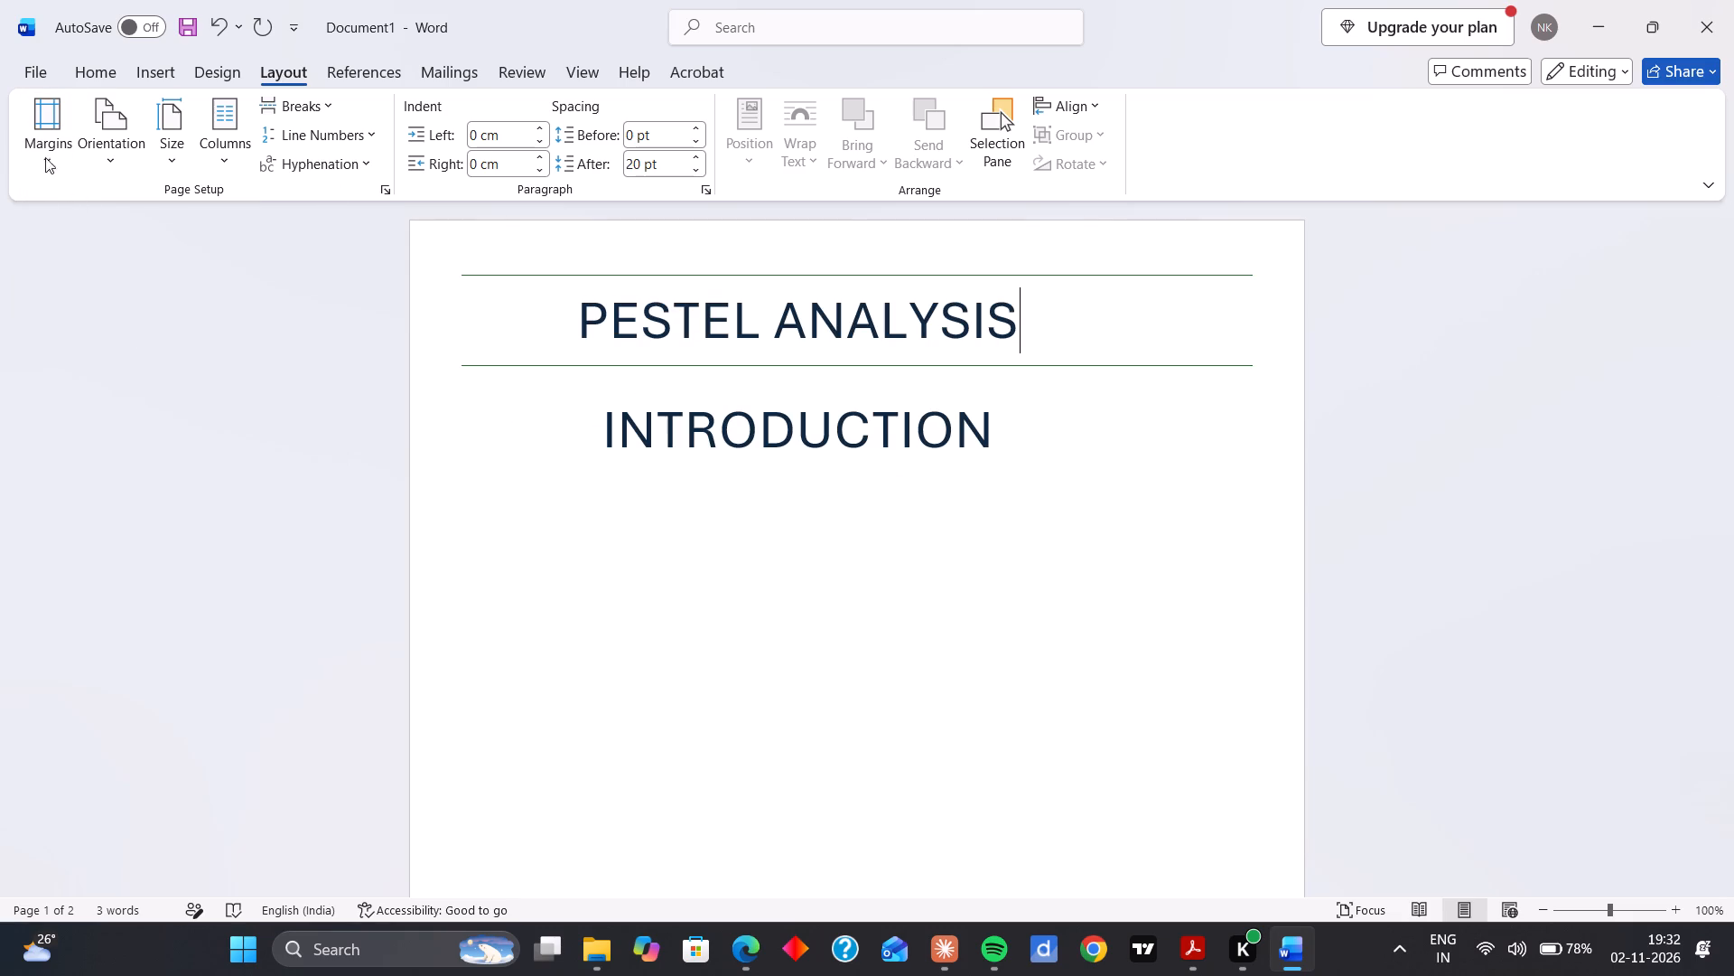
# Restore the Normal margin preset, with 2.54 cm on all four sides.
pyautogui.click(33, 125)
pyautogui.click(79, 212)
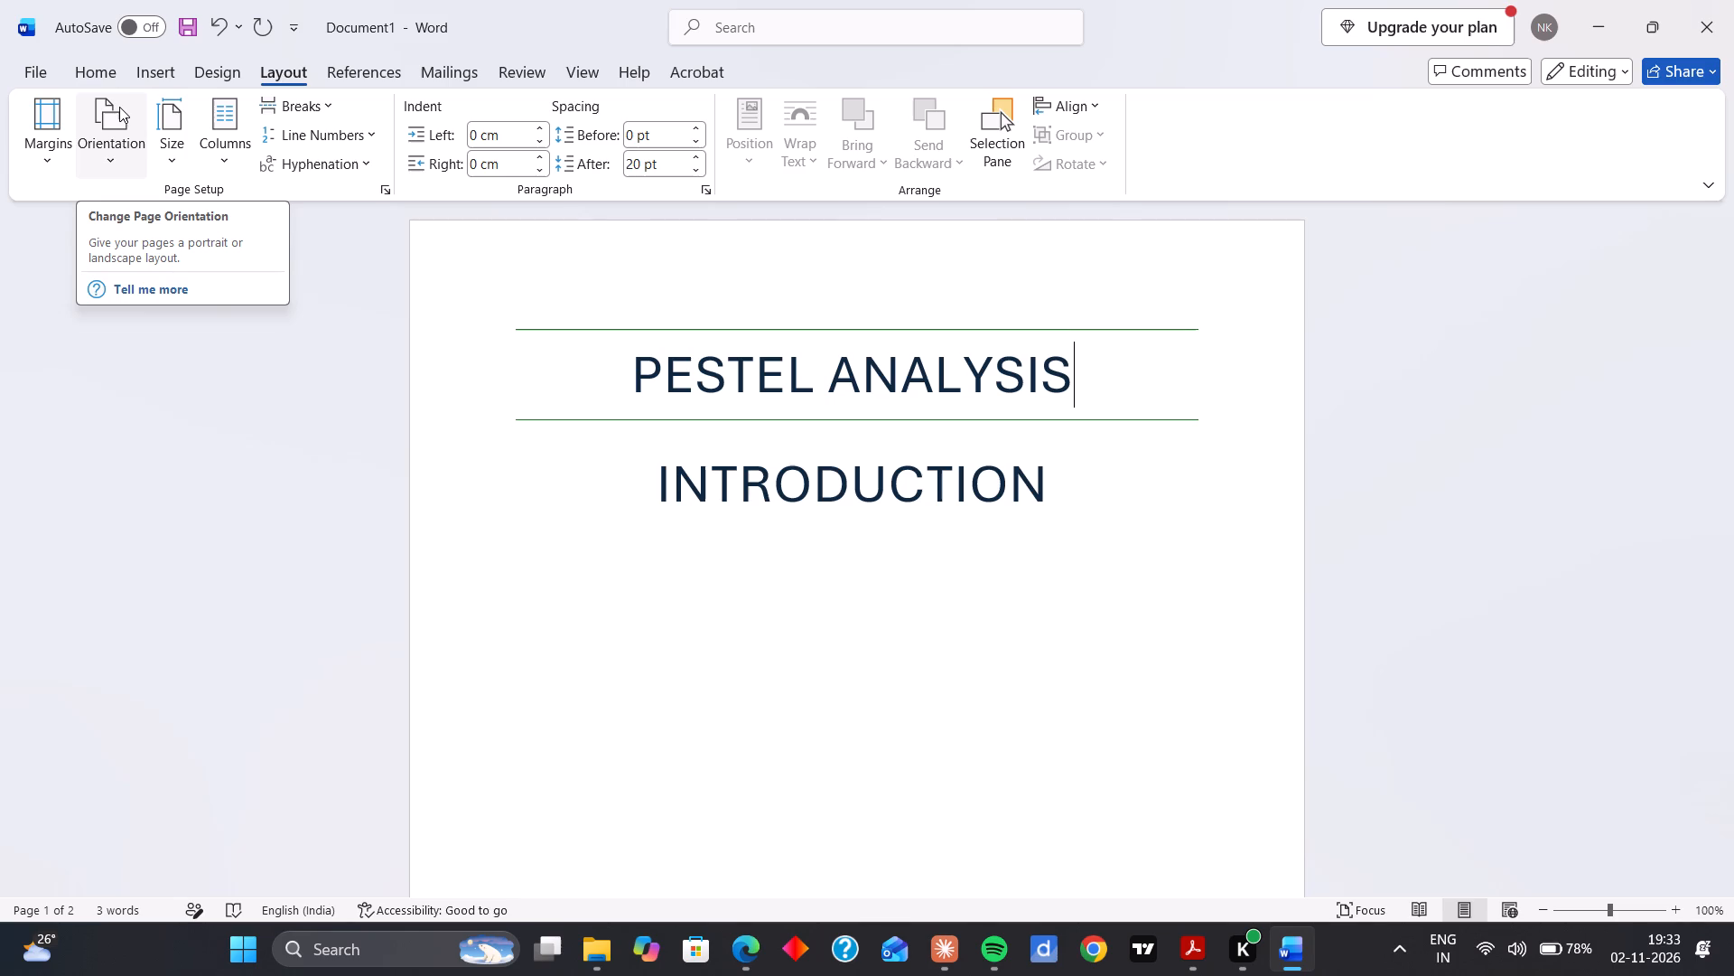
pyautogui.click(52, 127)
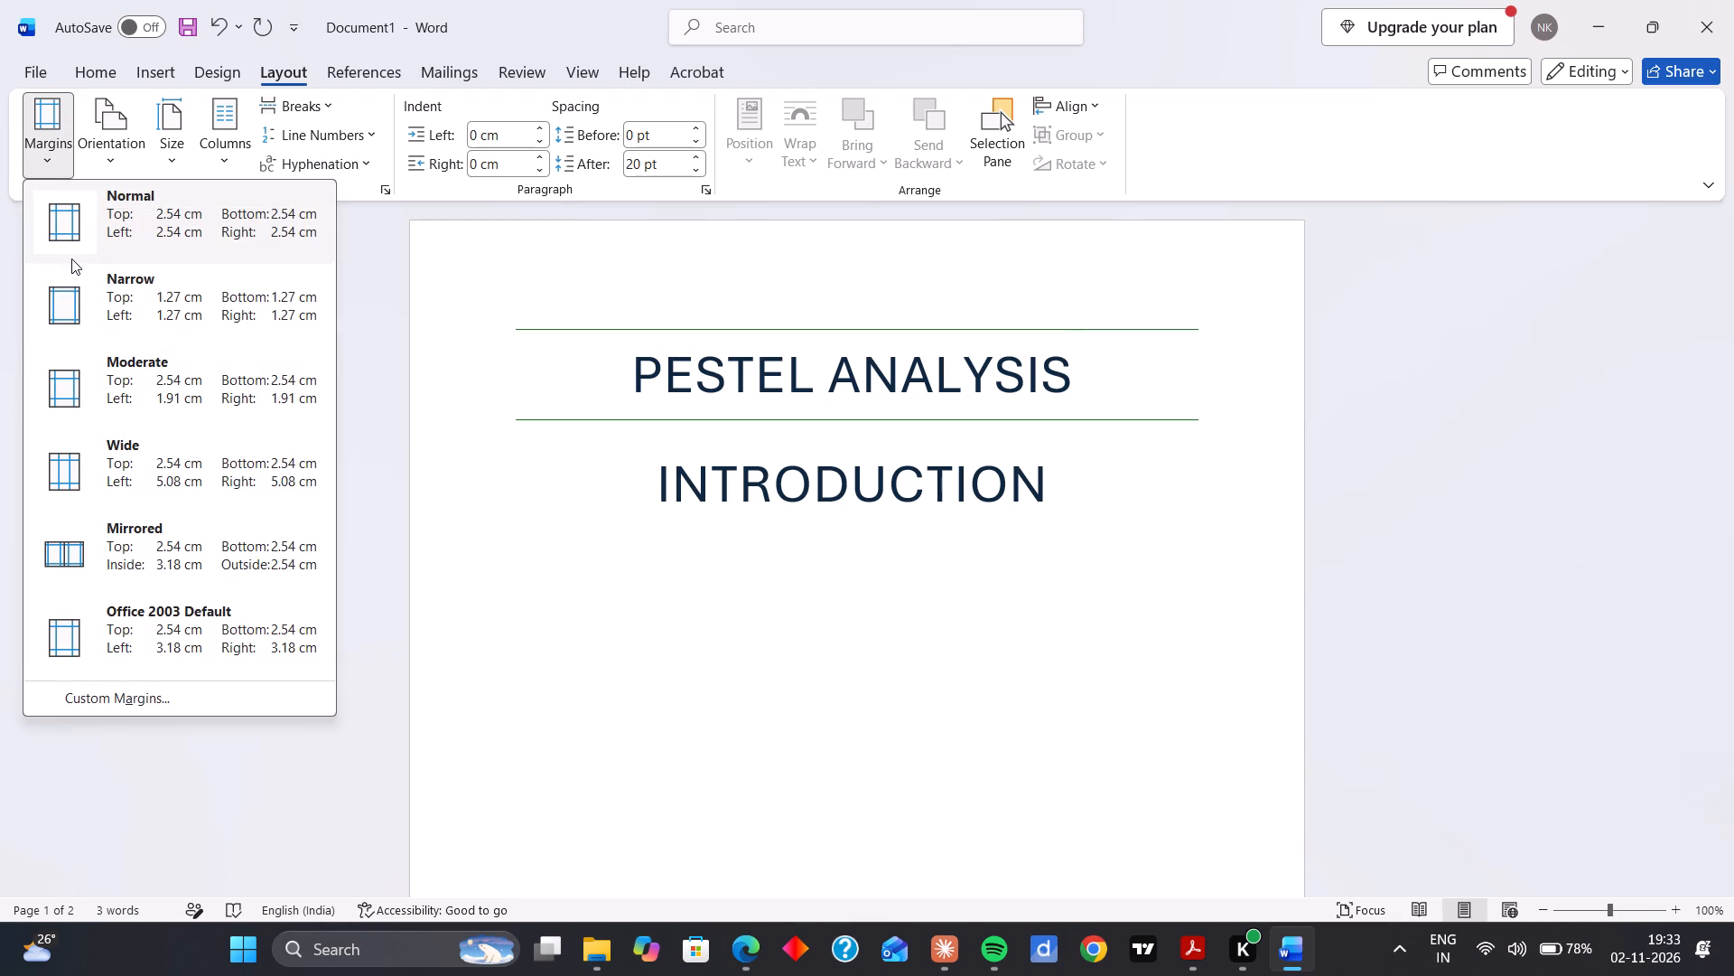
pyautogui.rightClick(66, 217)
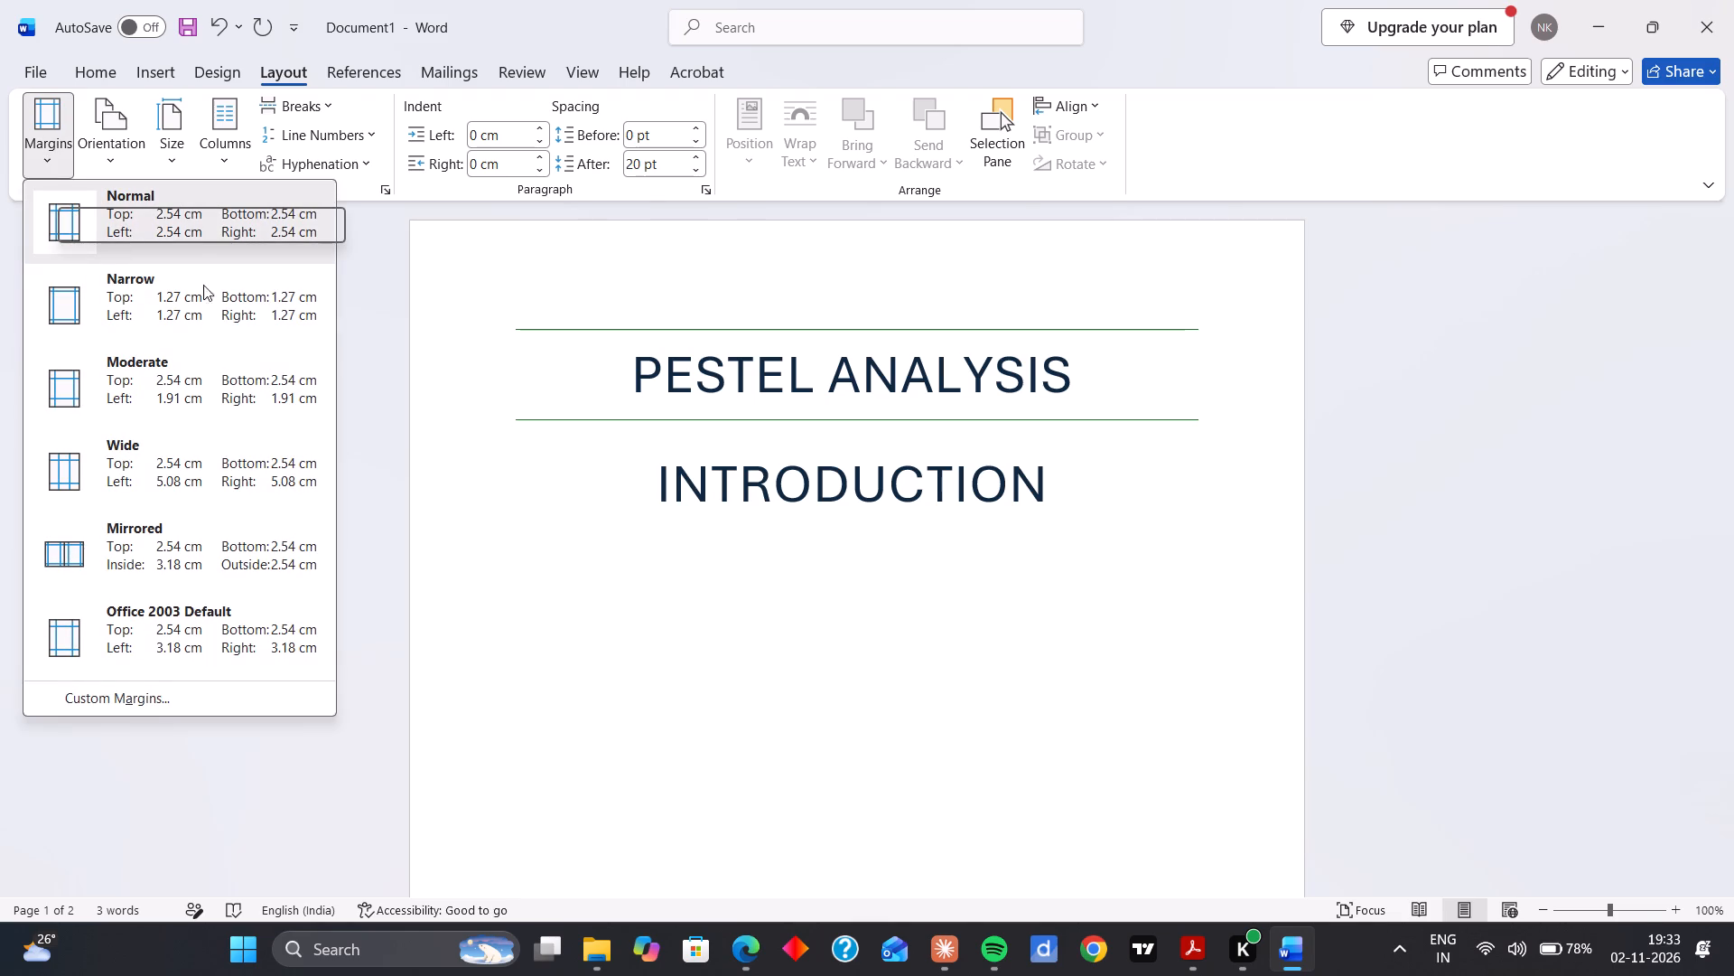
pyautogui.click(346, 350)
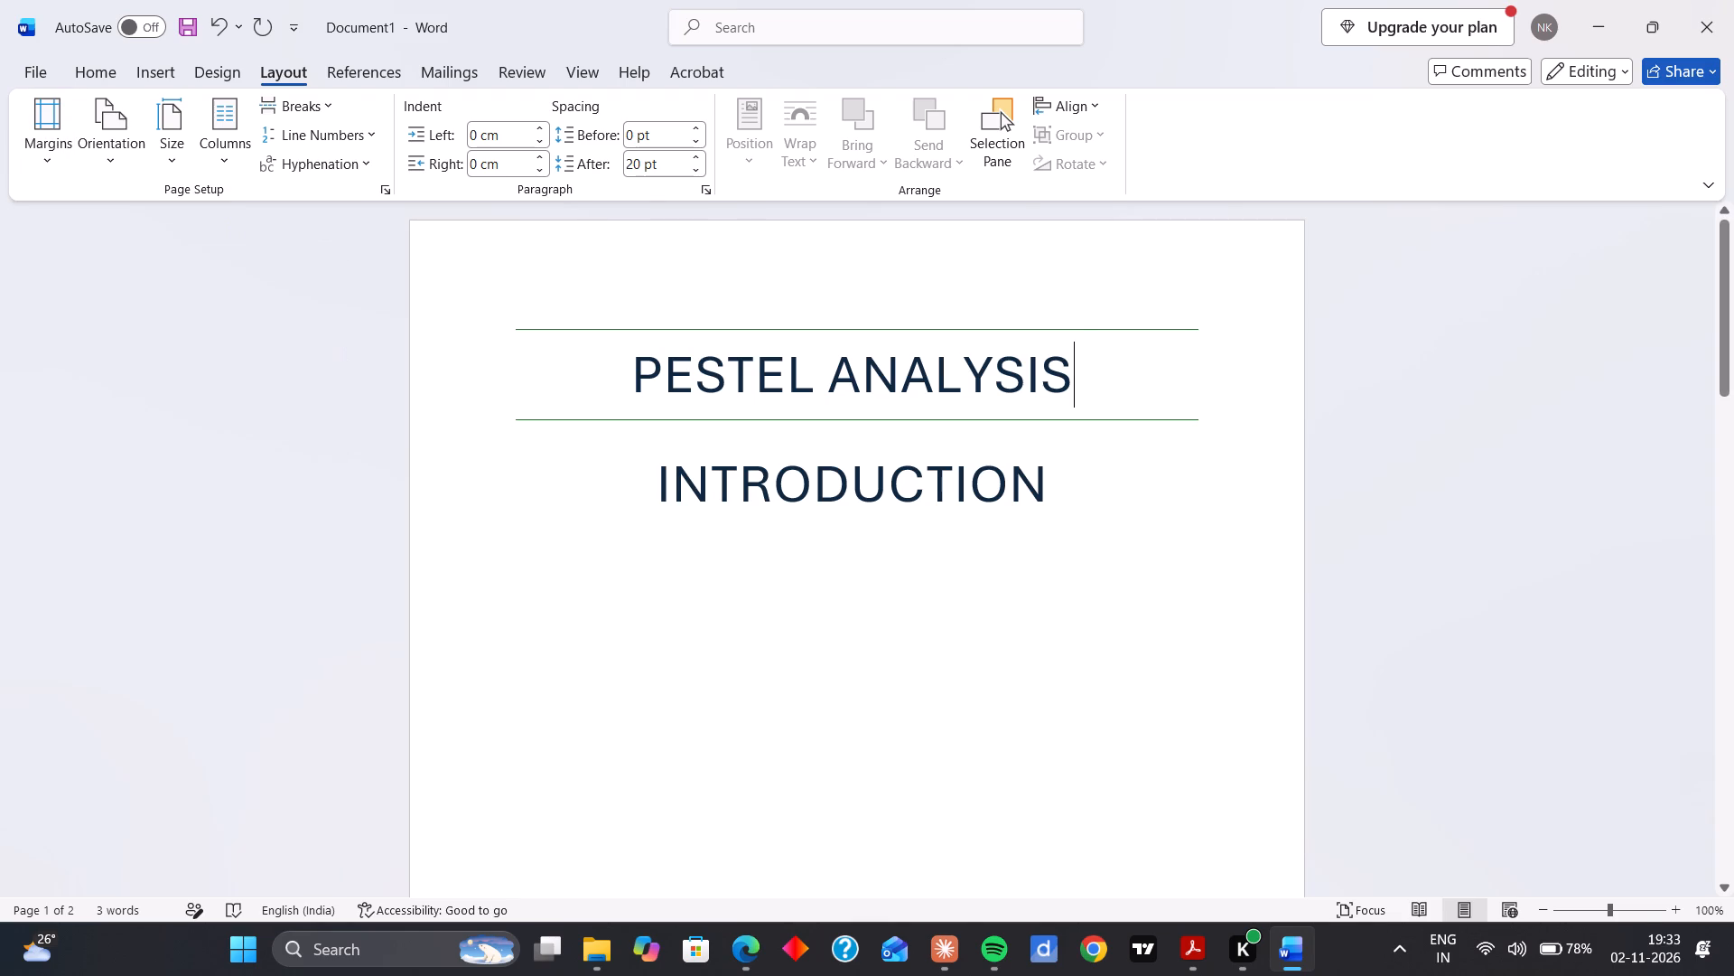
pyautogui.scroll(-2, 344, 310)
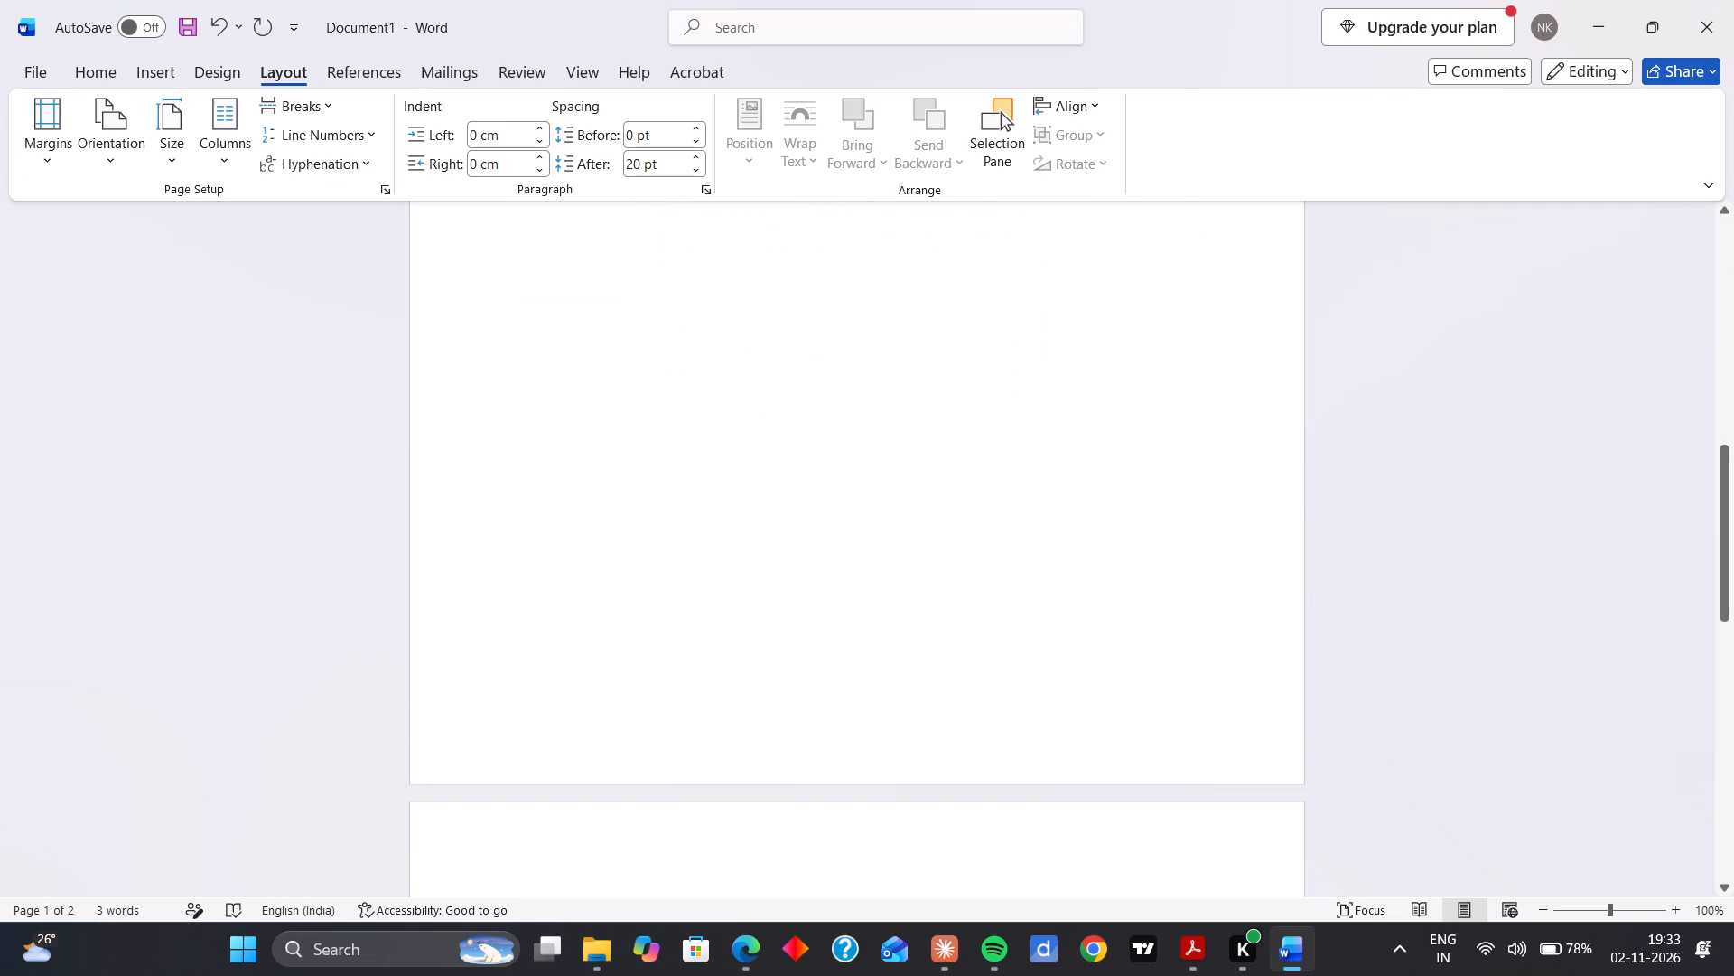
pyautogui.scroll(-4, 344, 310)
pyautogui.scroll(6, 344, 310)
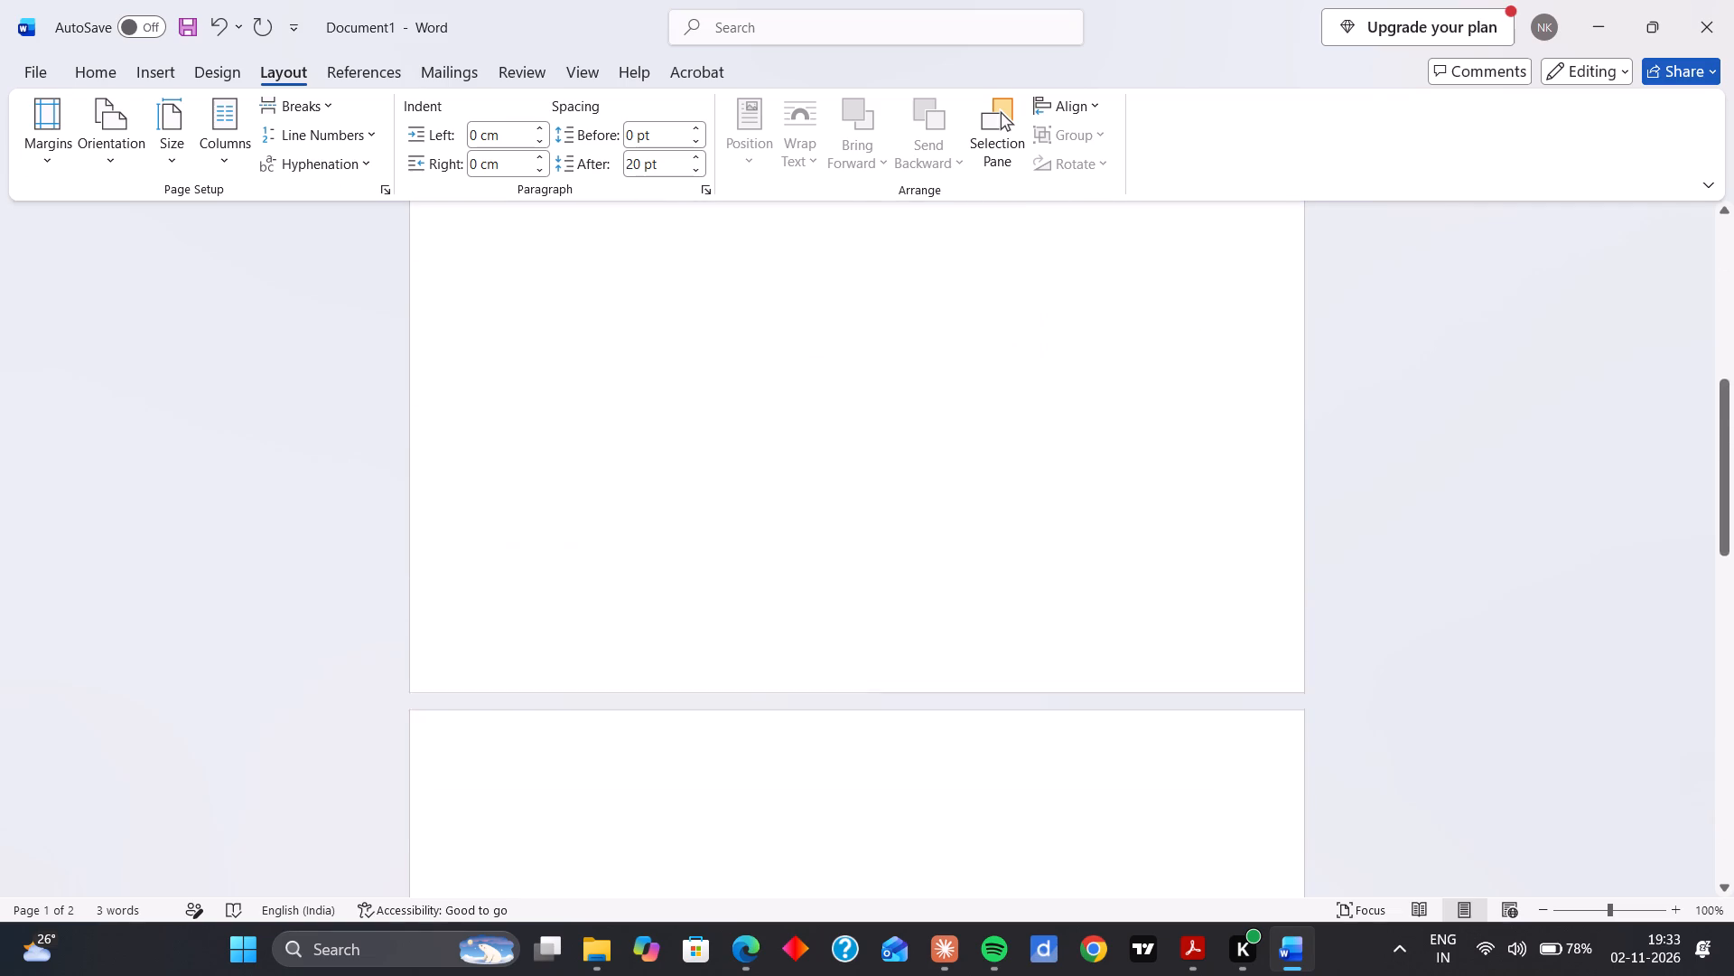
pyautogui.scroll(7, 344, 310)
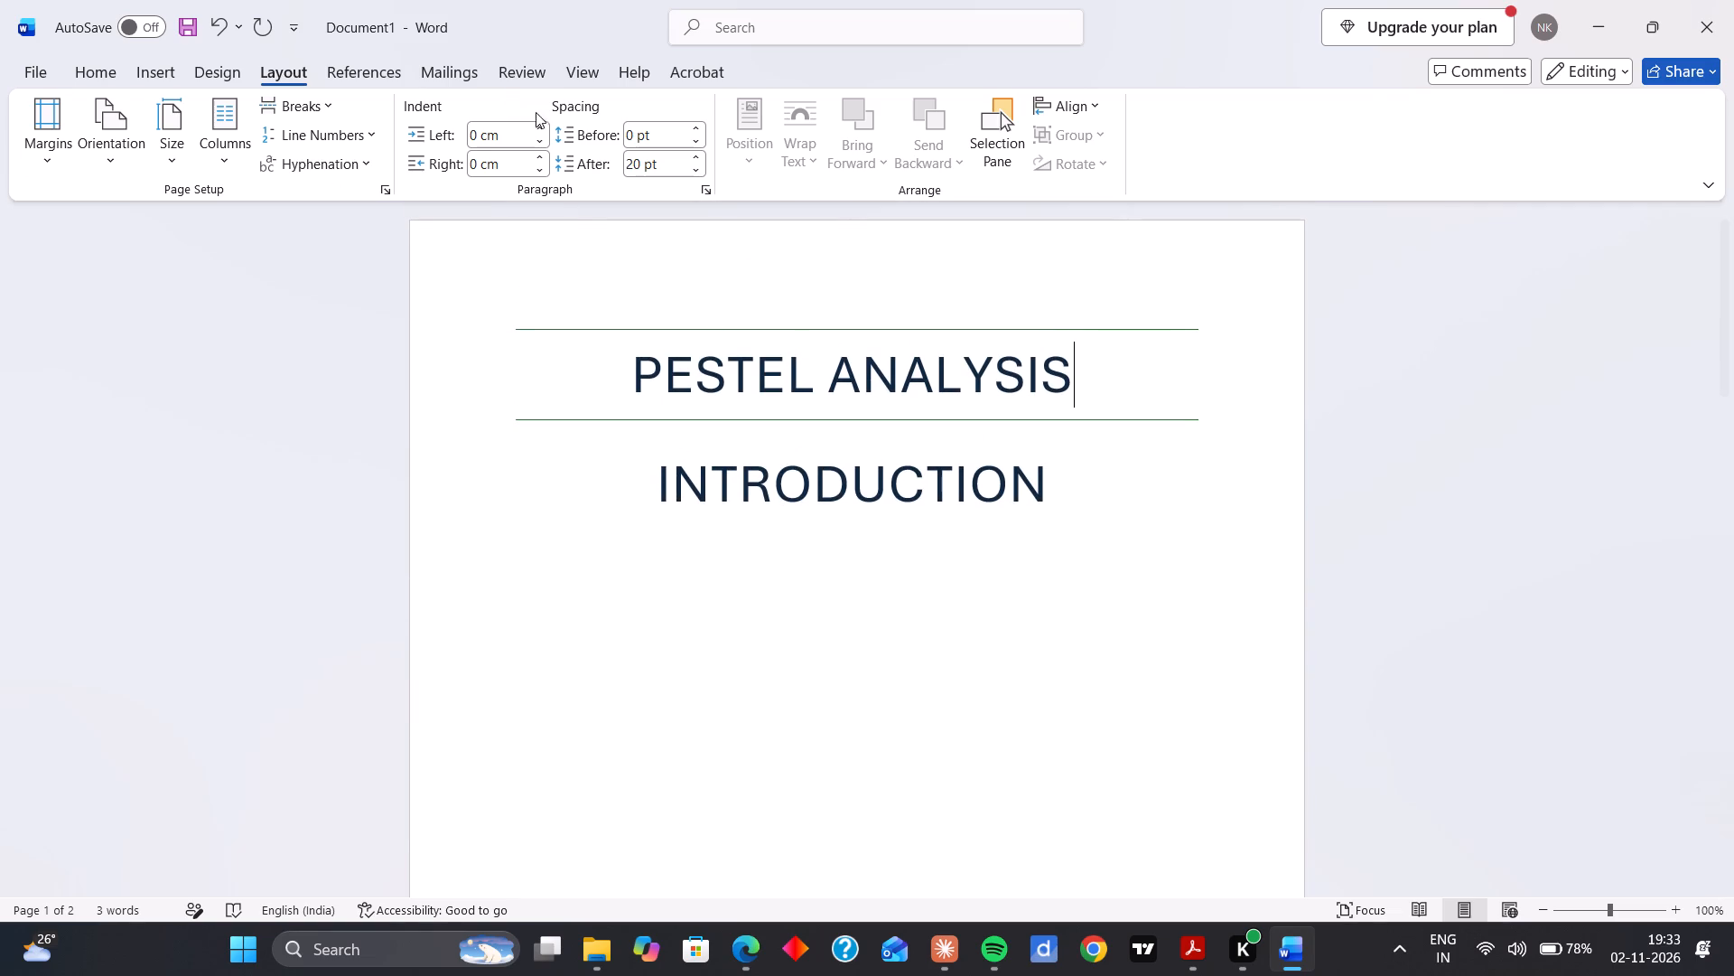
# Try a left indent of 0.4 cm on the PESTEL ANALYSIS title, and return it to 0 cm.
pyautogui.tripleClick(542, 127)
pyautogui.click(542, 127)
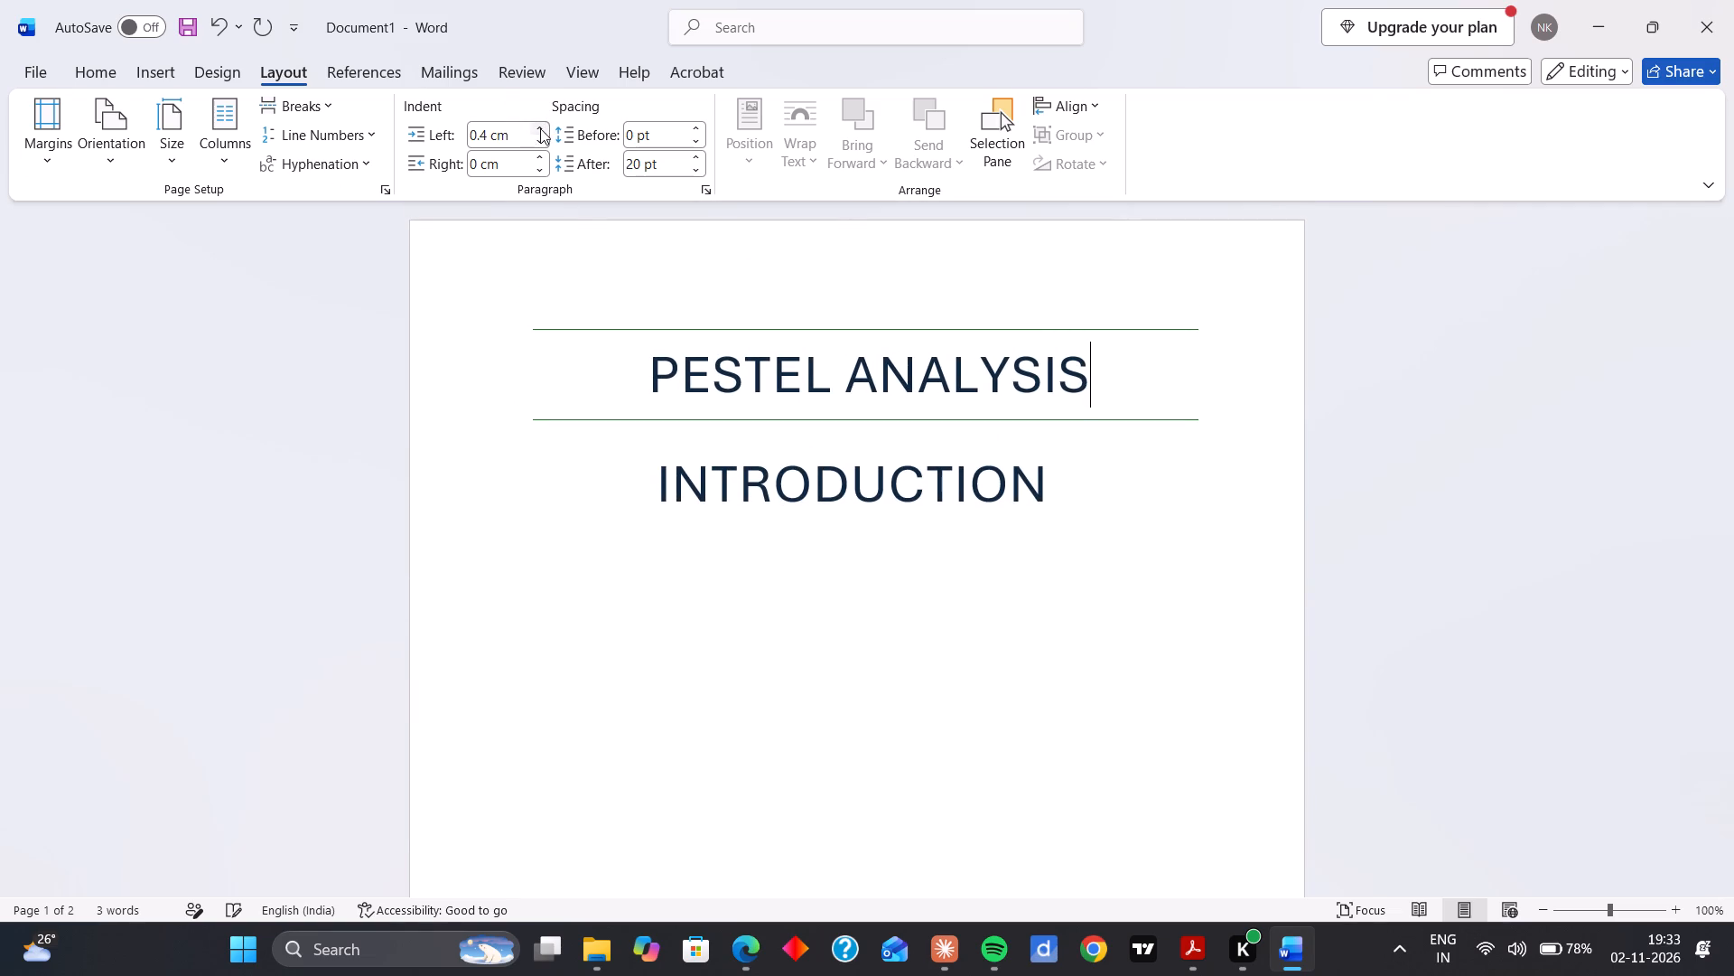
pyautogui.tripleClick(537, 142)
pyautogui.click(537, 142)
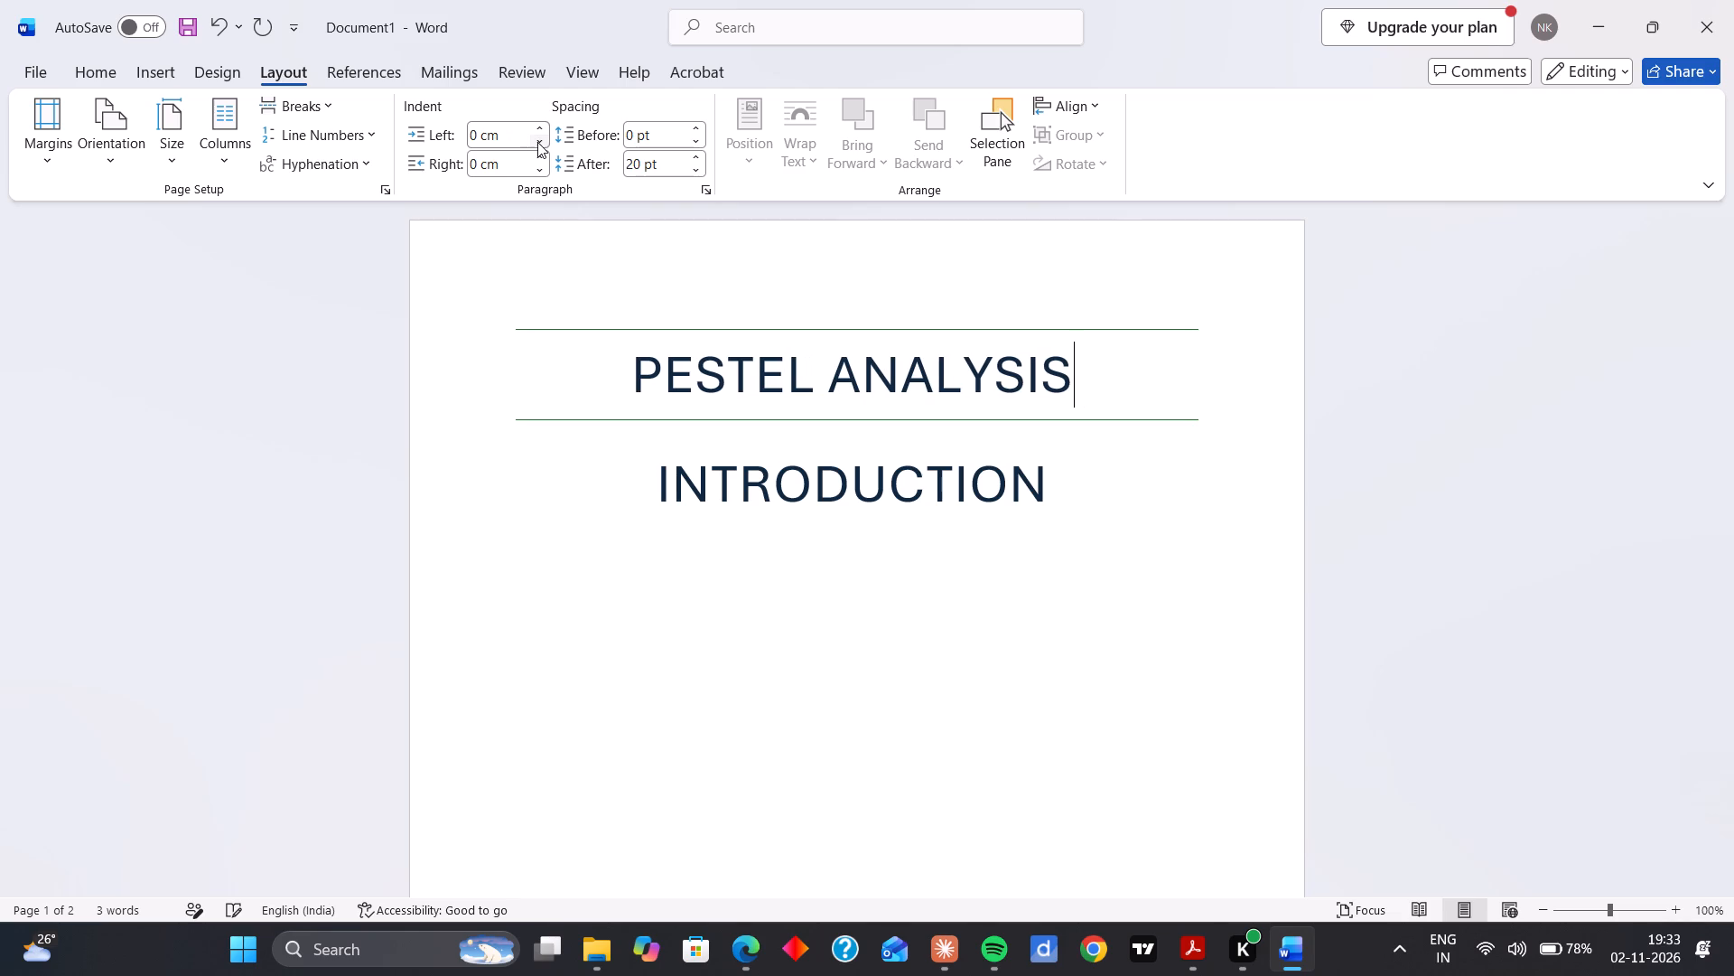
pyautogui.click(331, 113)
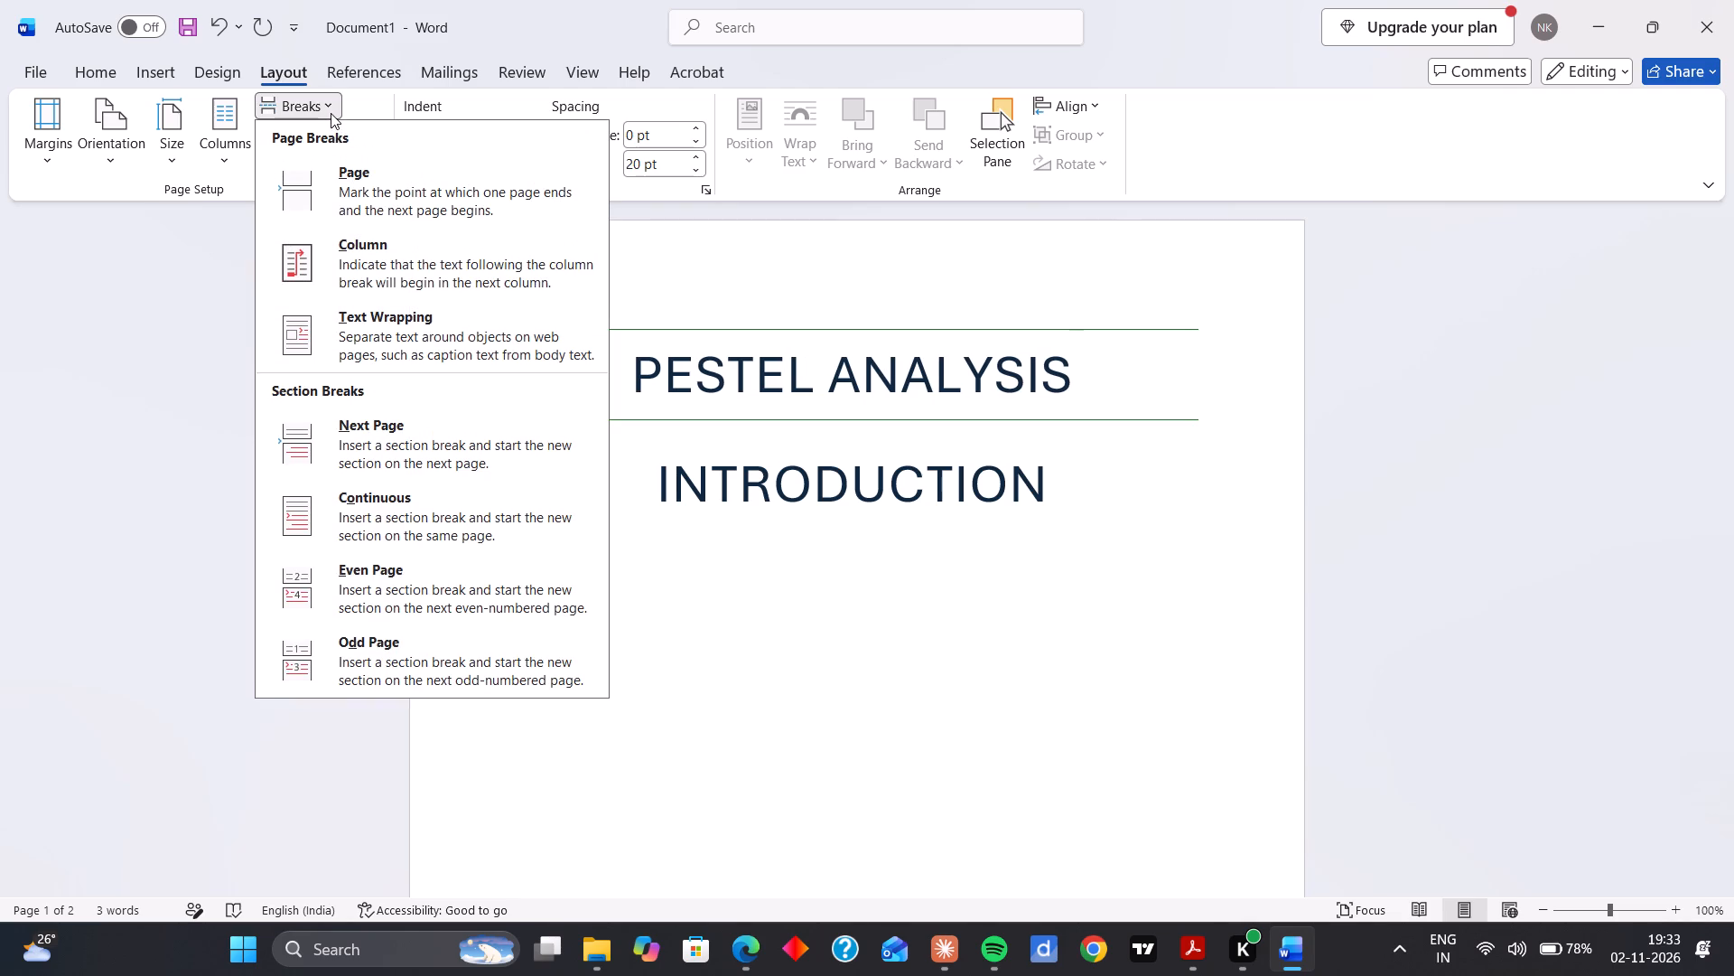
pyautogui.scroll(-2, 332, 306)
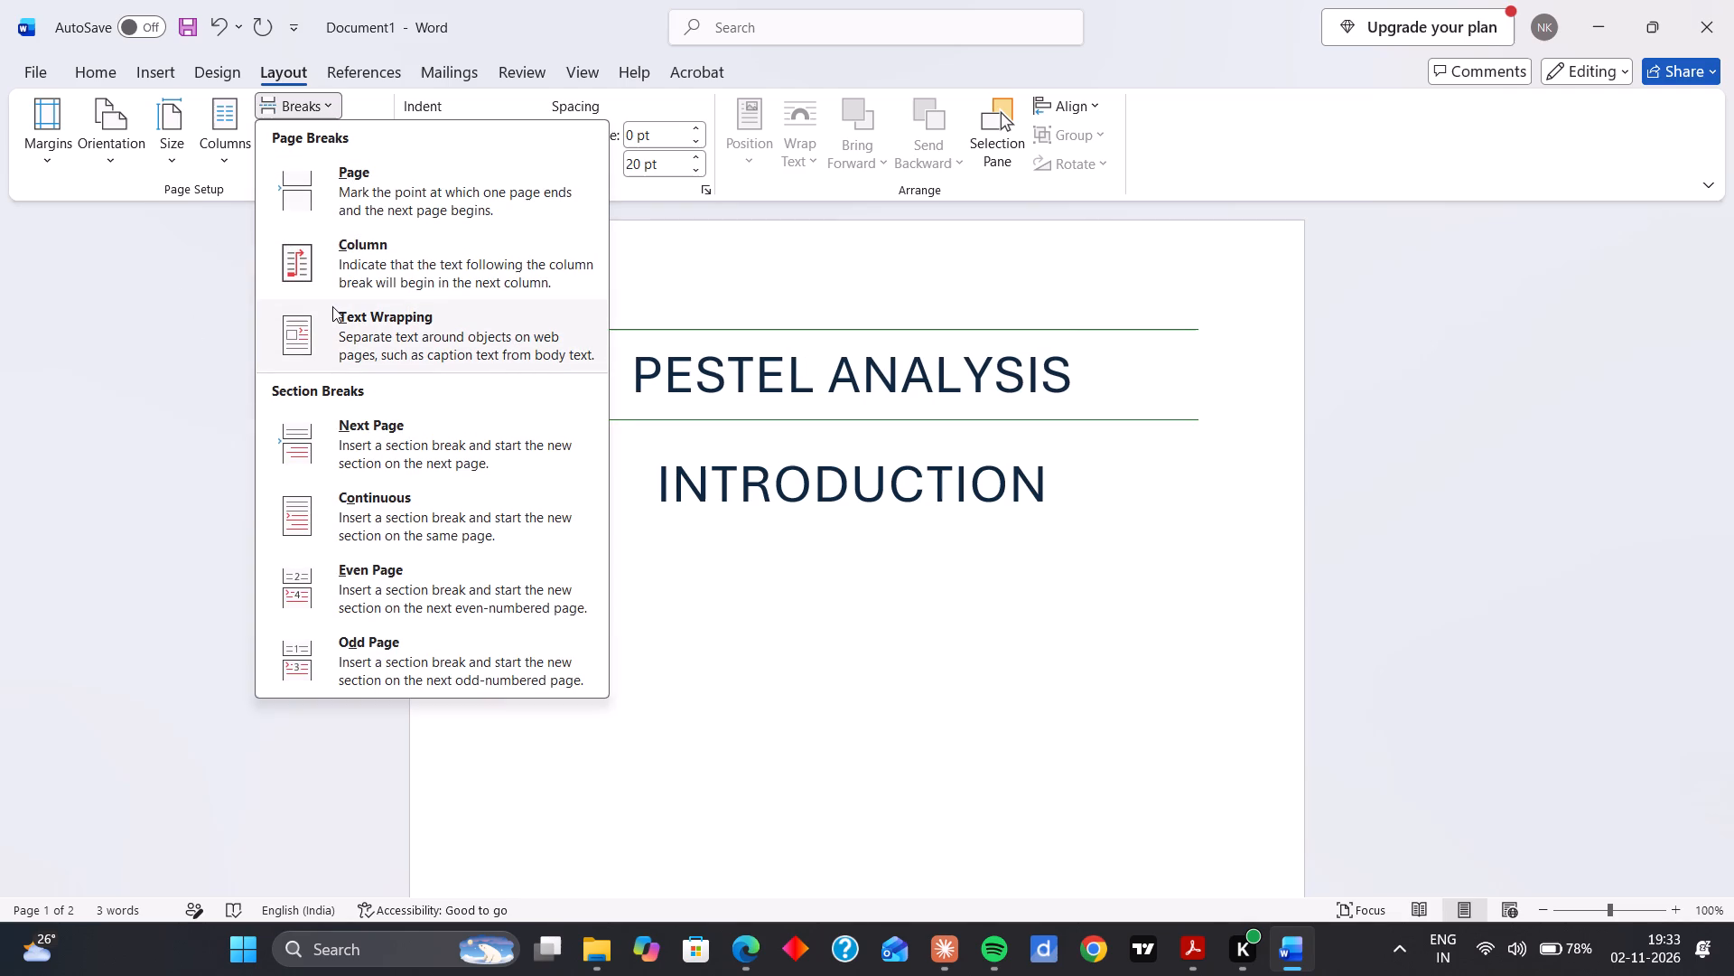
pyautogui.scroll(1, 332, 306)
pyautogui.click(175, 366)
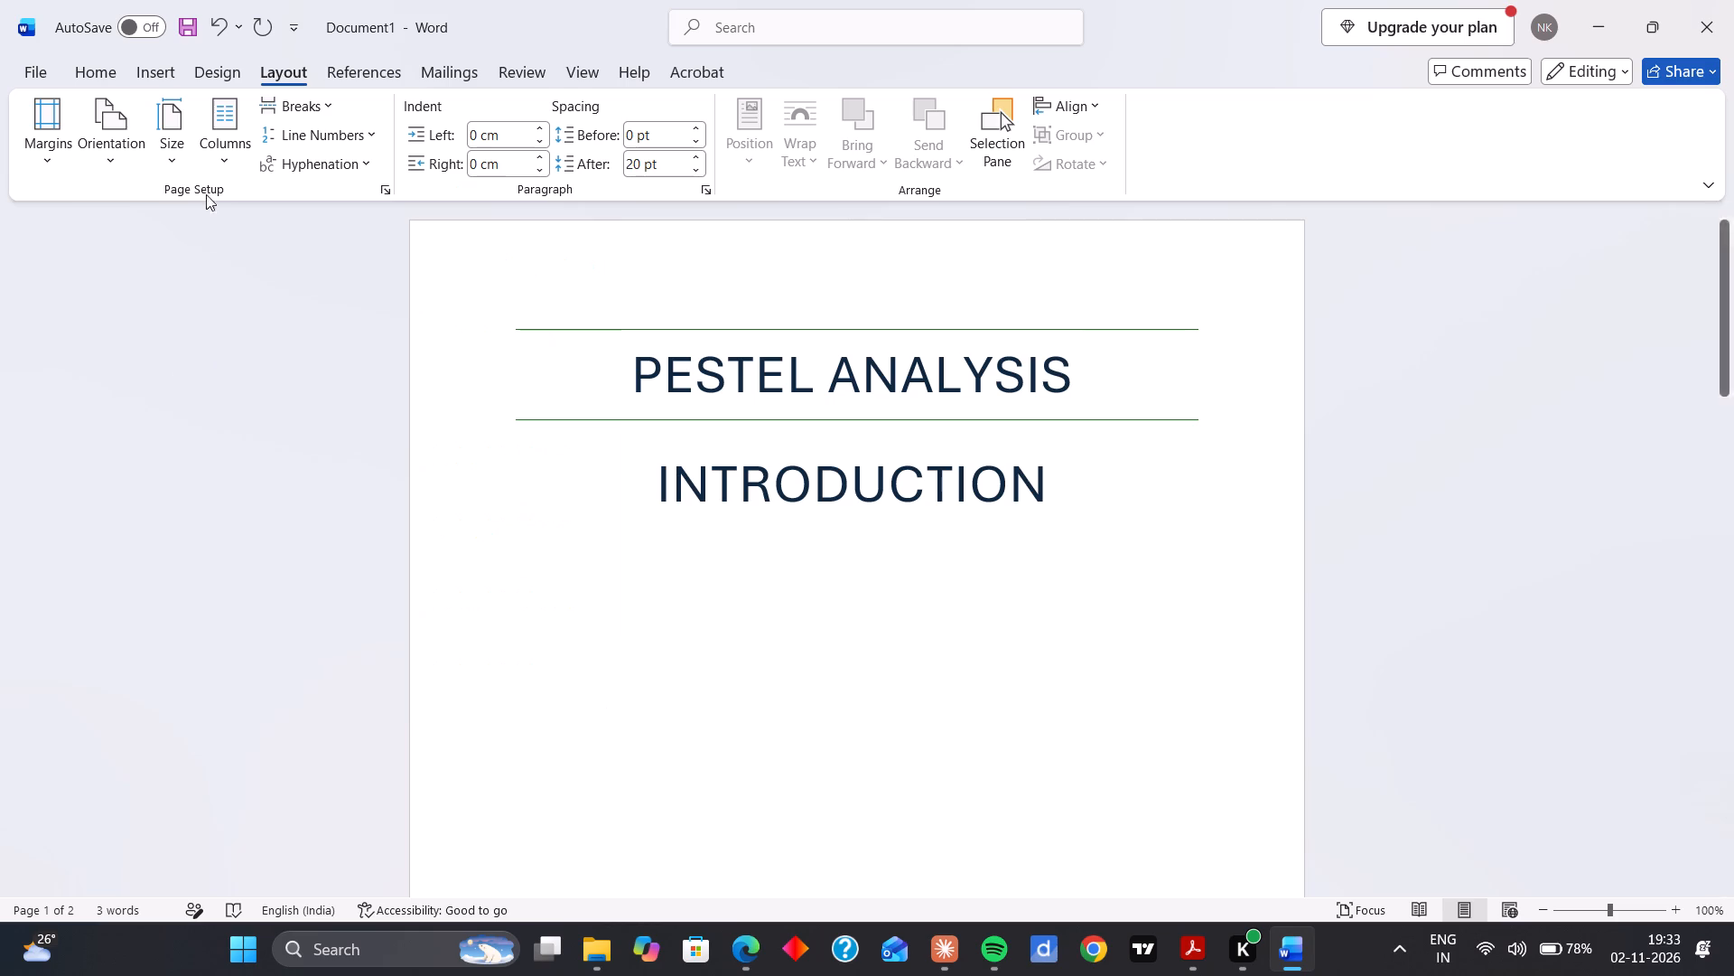
# Set the page orientation to Portrait.
pyautogui.click(121, 150)
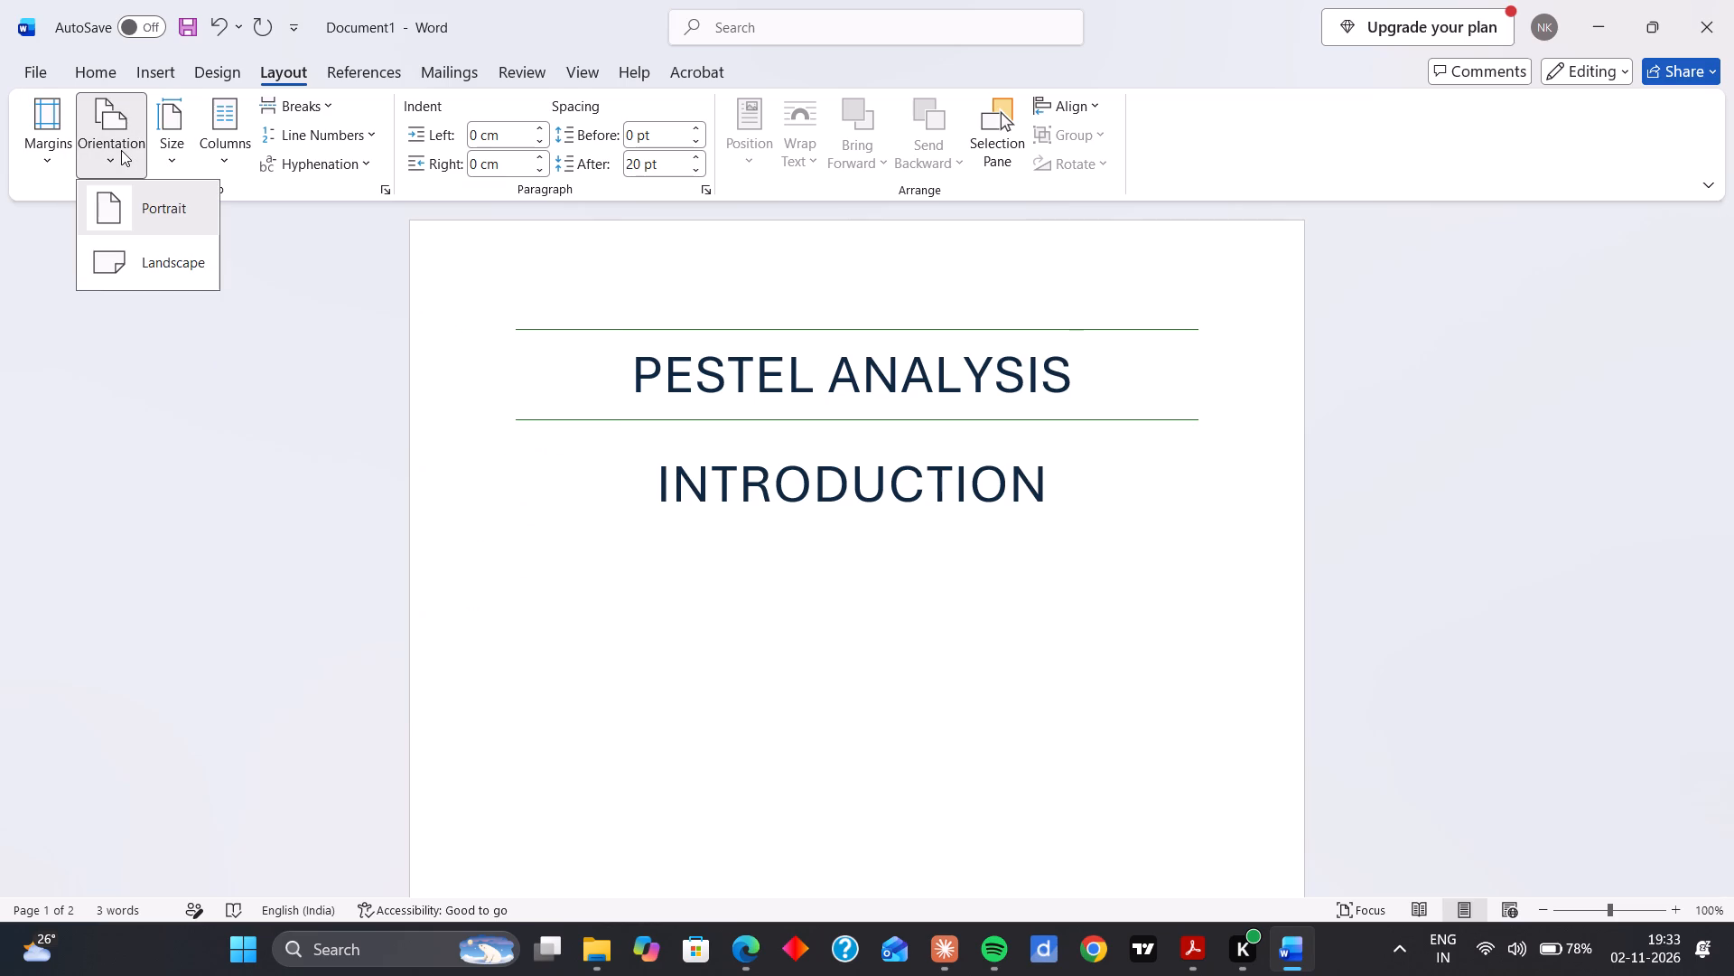
pyautogui.click(119, 218)
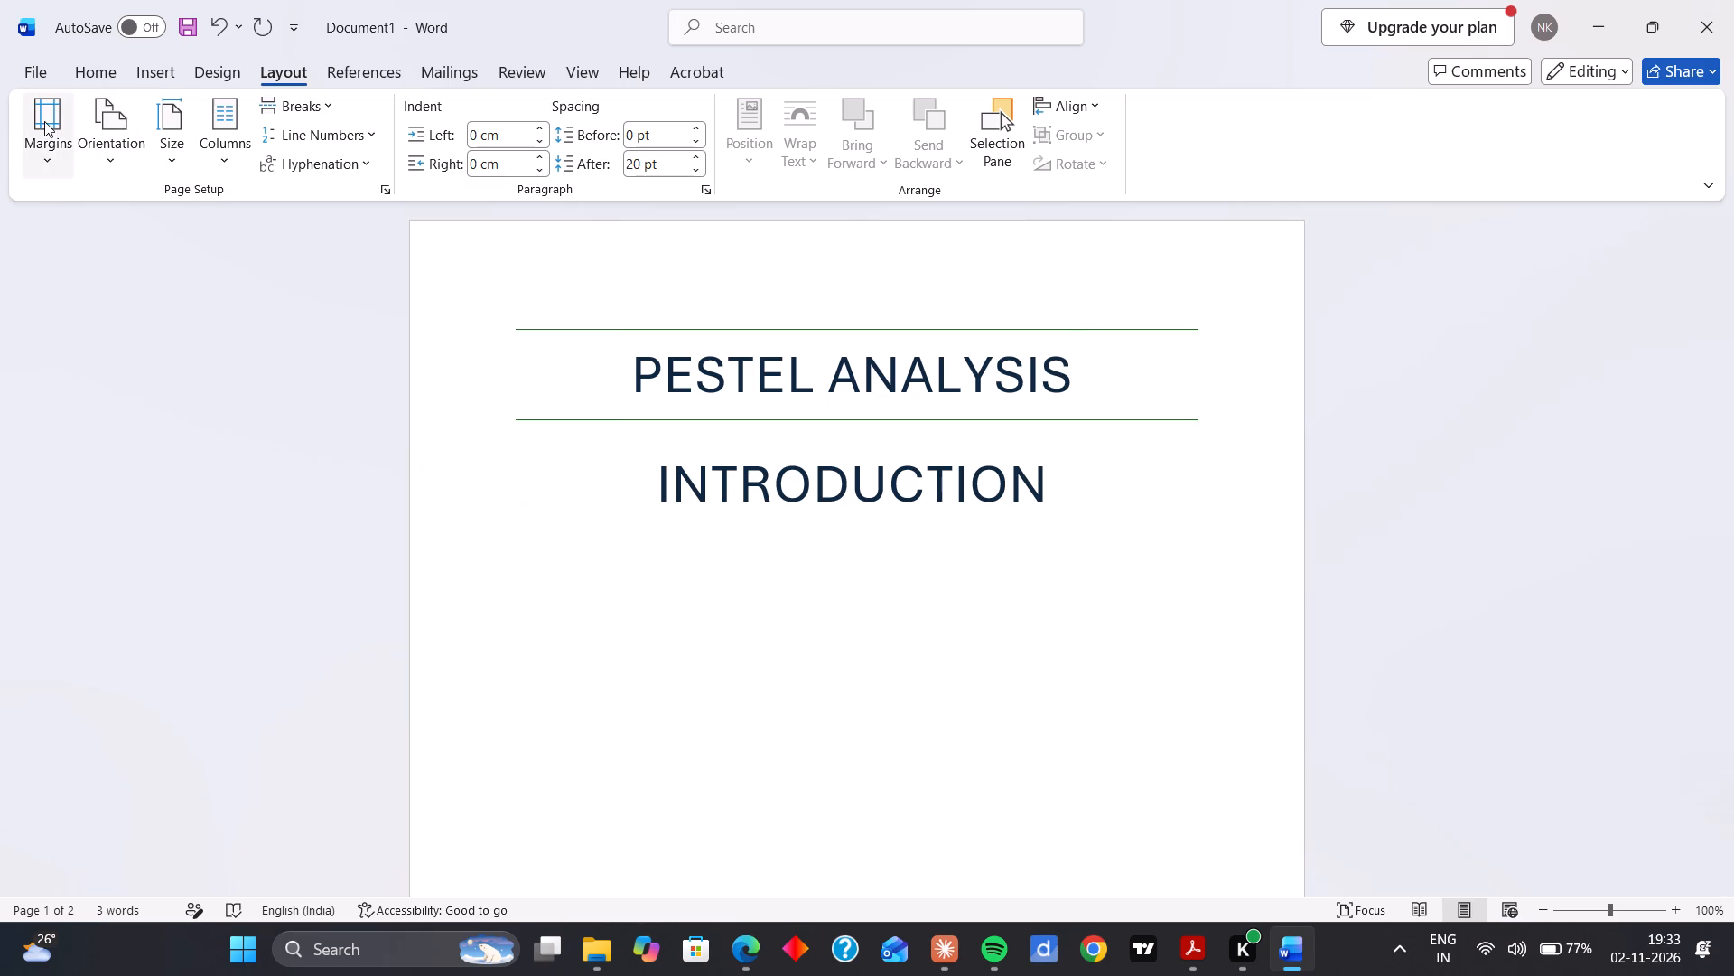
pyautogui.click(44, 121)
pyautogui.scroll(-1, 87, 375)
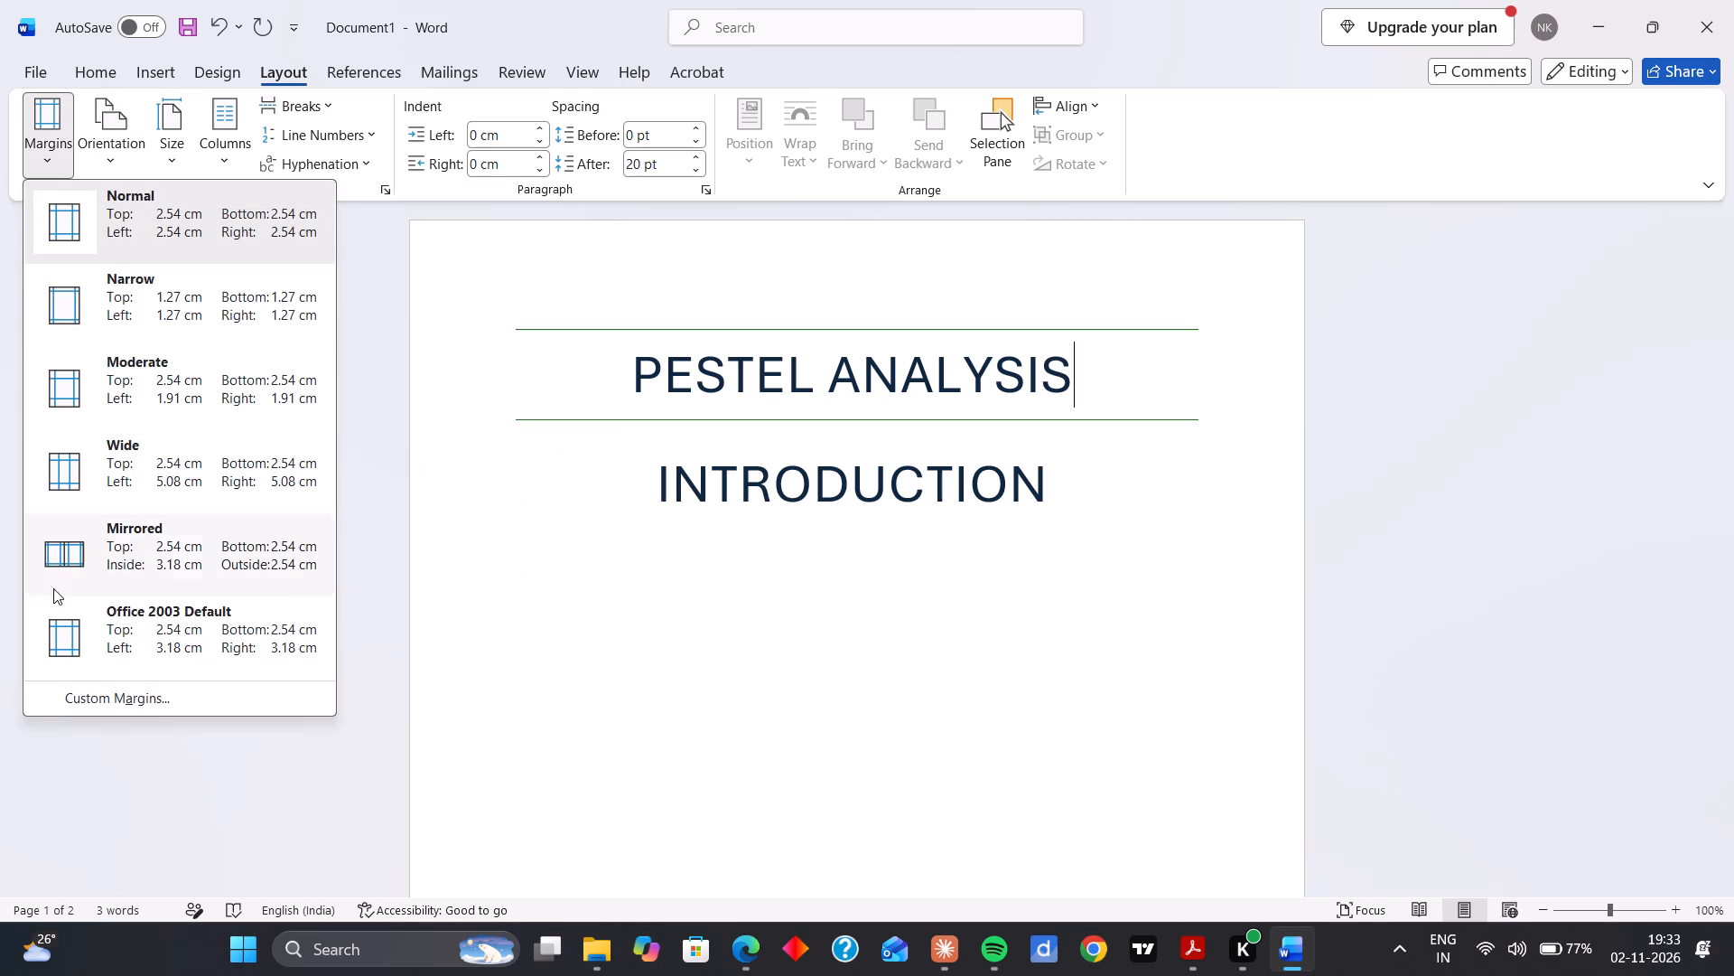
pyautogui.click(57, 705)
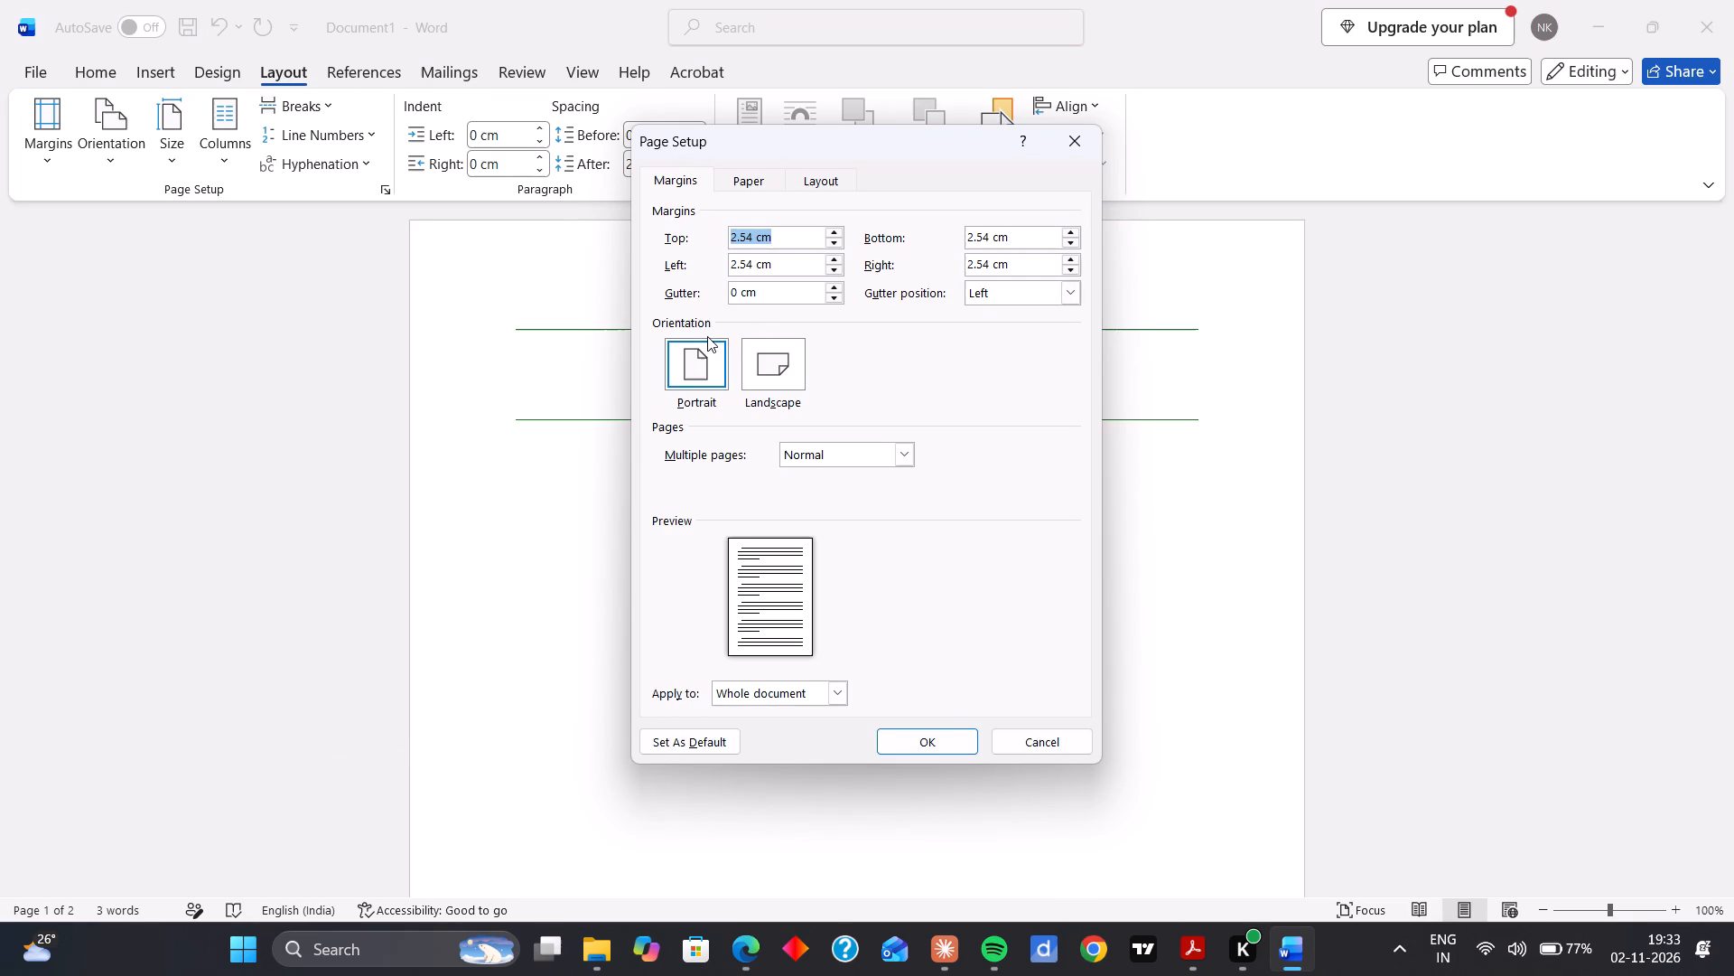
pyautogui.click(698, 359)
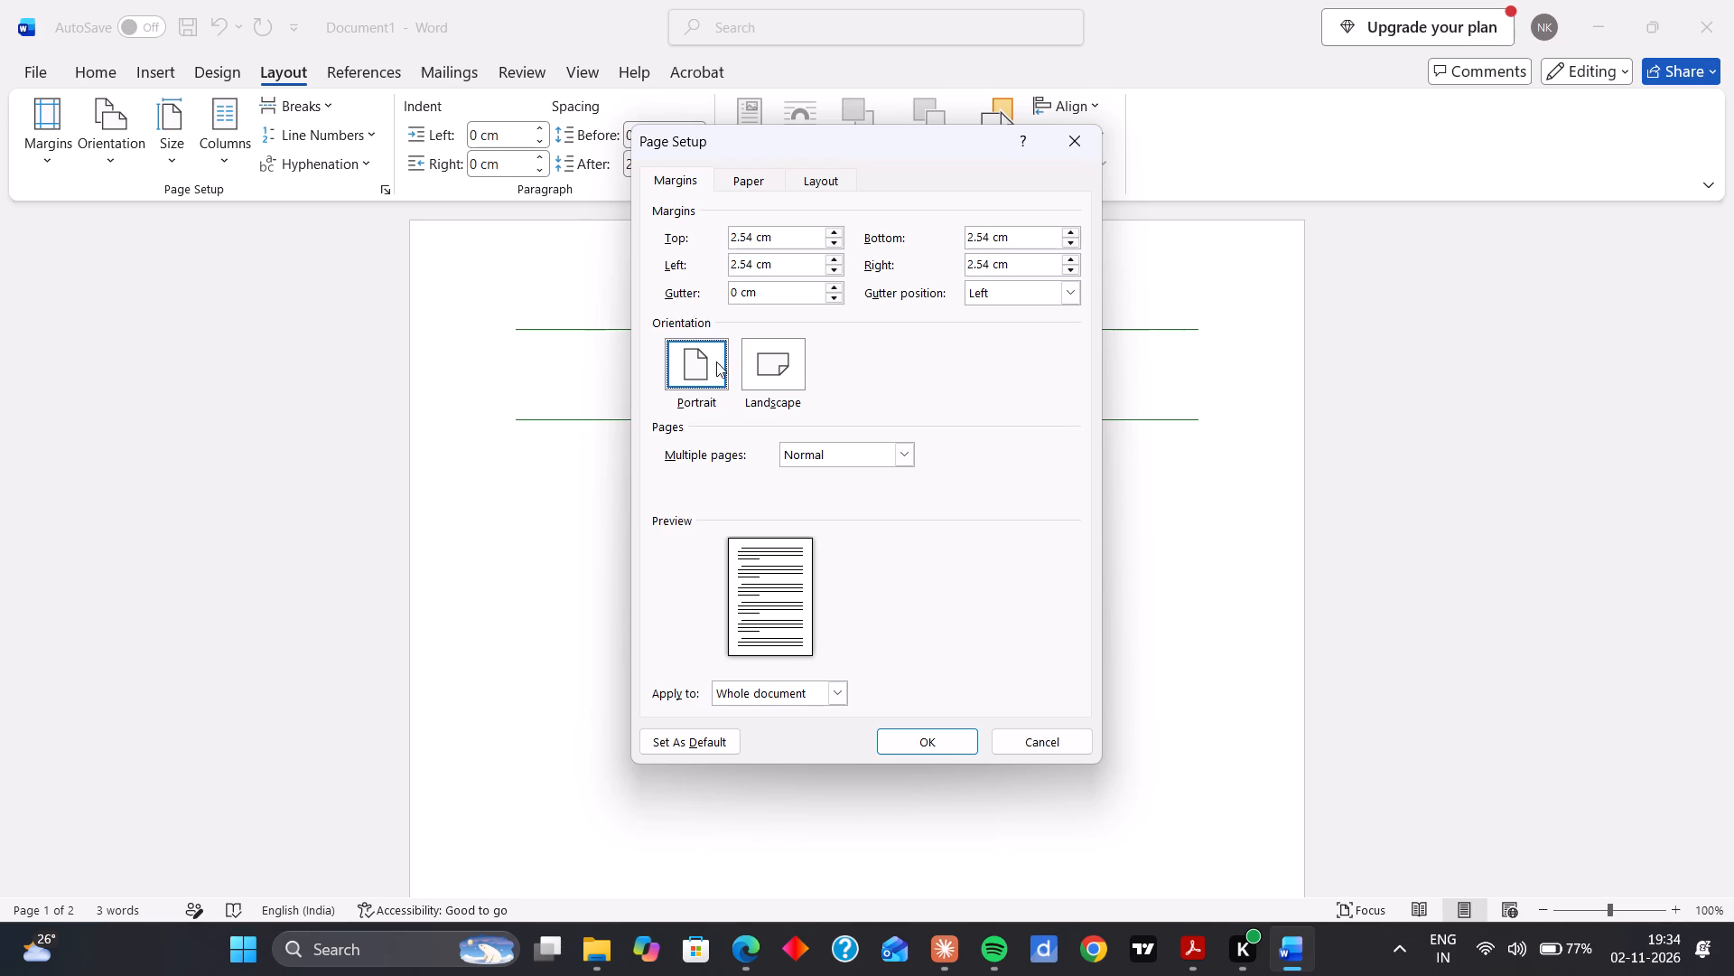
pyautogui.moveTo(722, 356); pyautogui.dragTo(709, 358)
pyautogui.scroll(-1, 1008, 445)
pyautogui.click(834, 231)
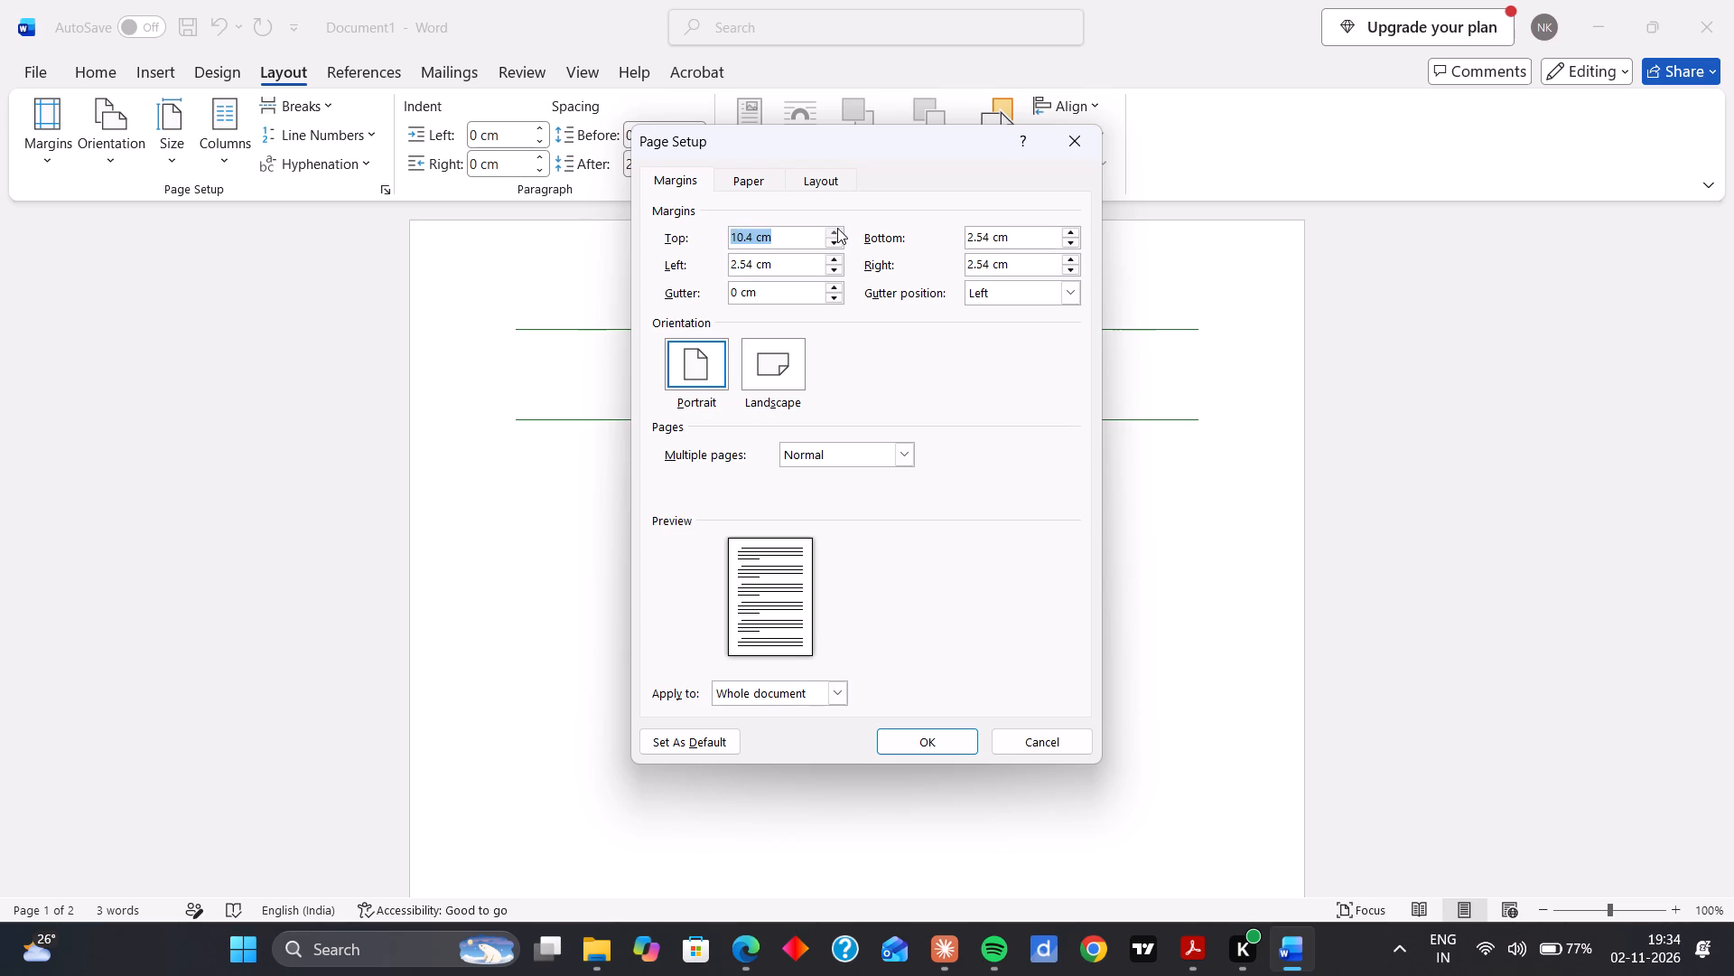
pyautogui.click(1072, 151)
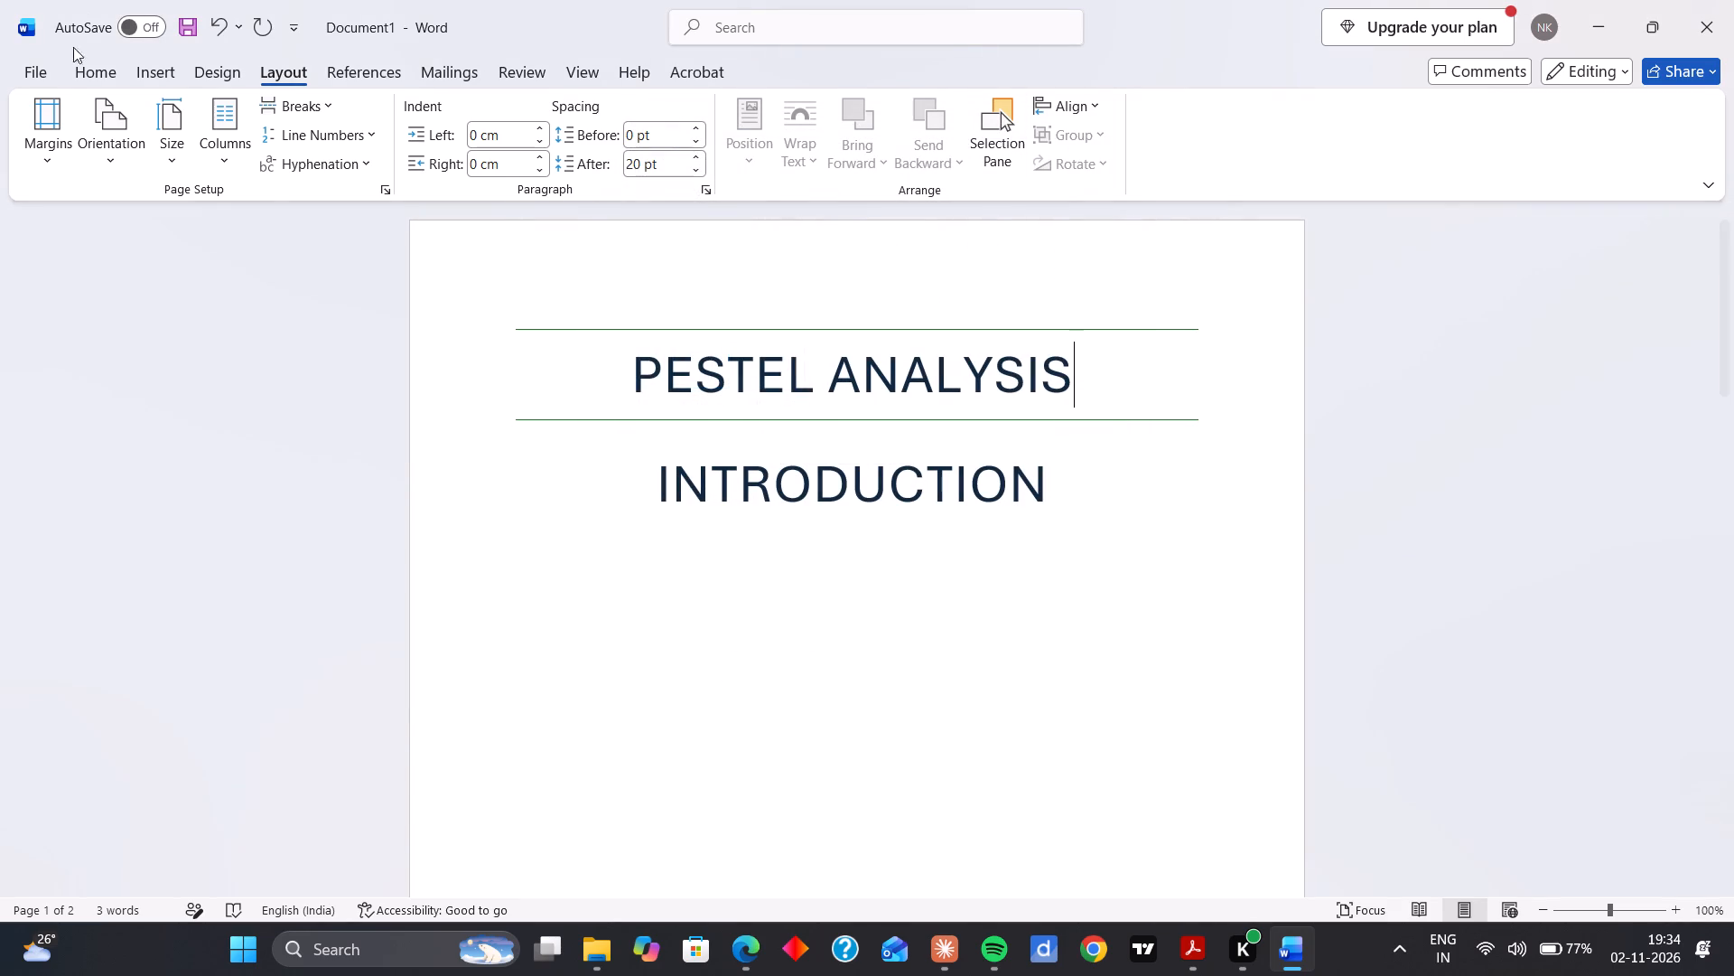
# Apply the Normal margin preset again, with 2.54 cm on all four sides.
pyautogui.click(48, 127)
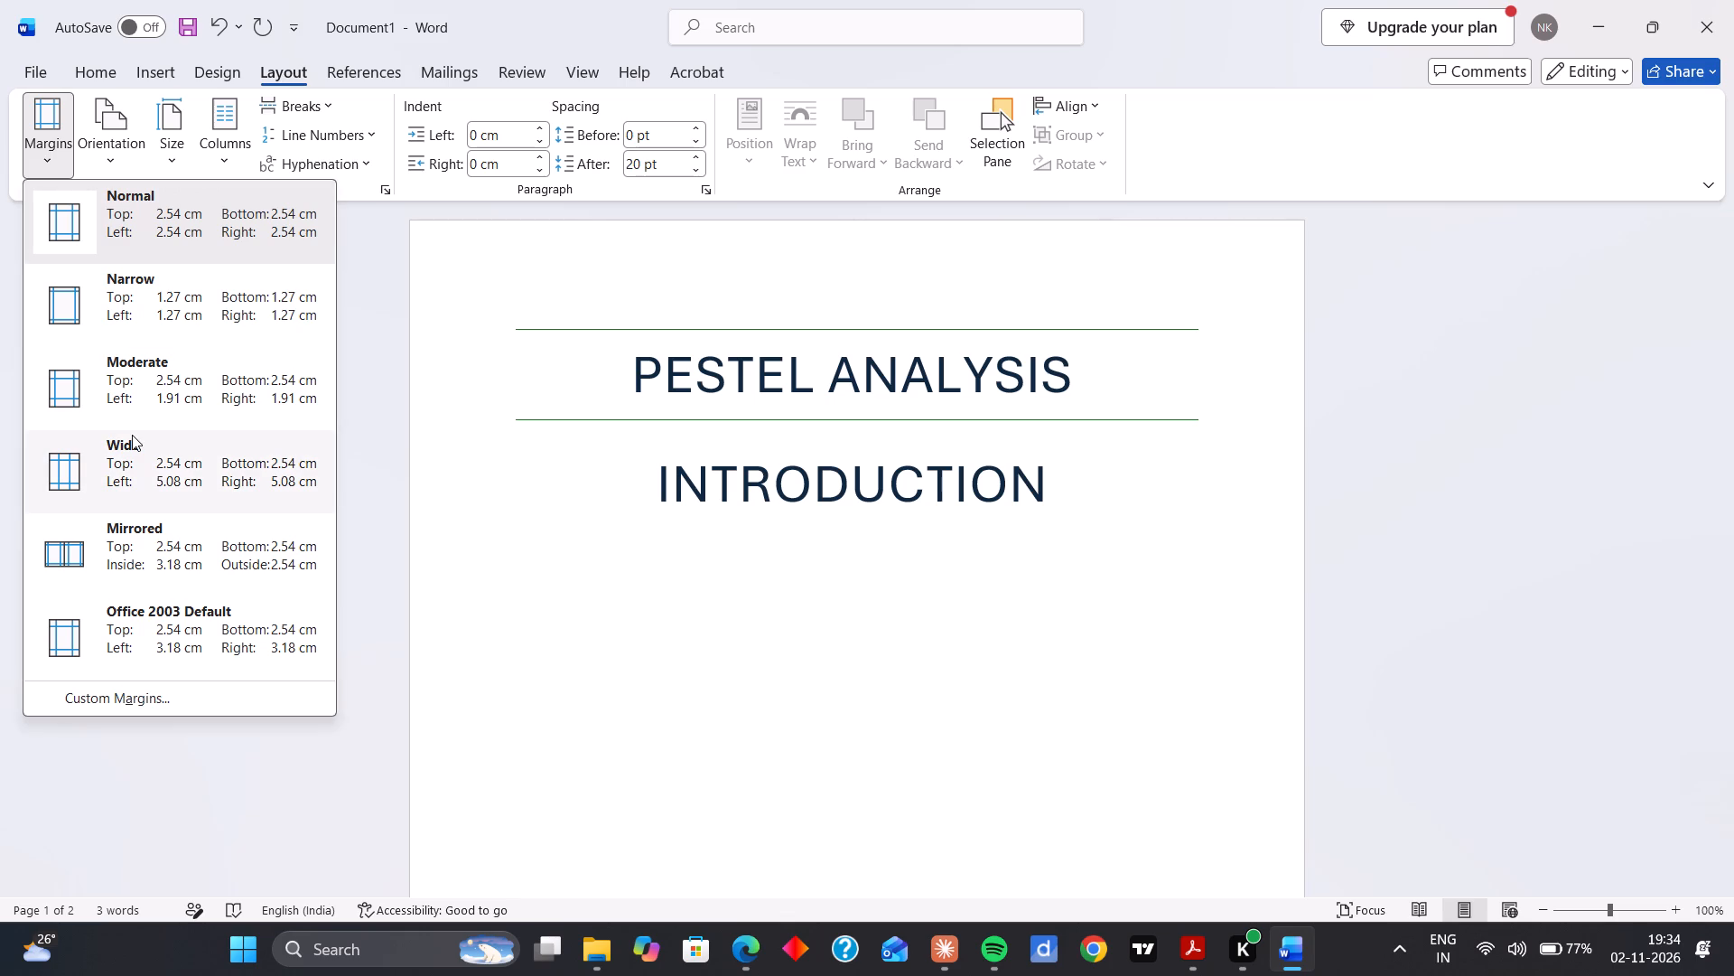
pyautogui.click(200, 218)
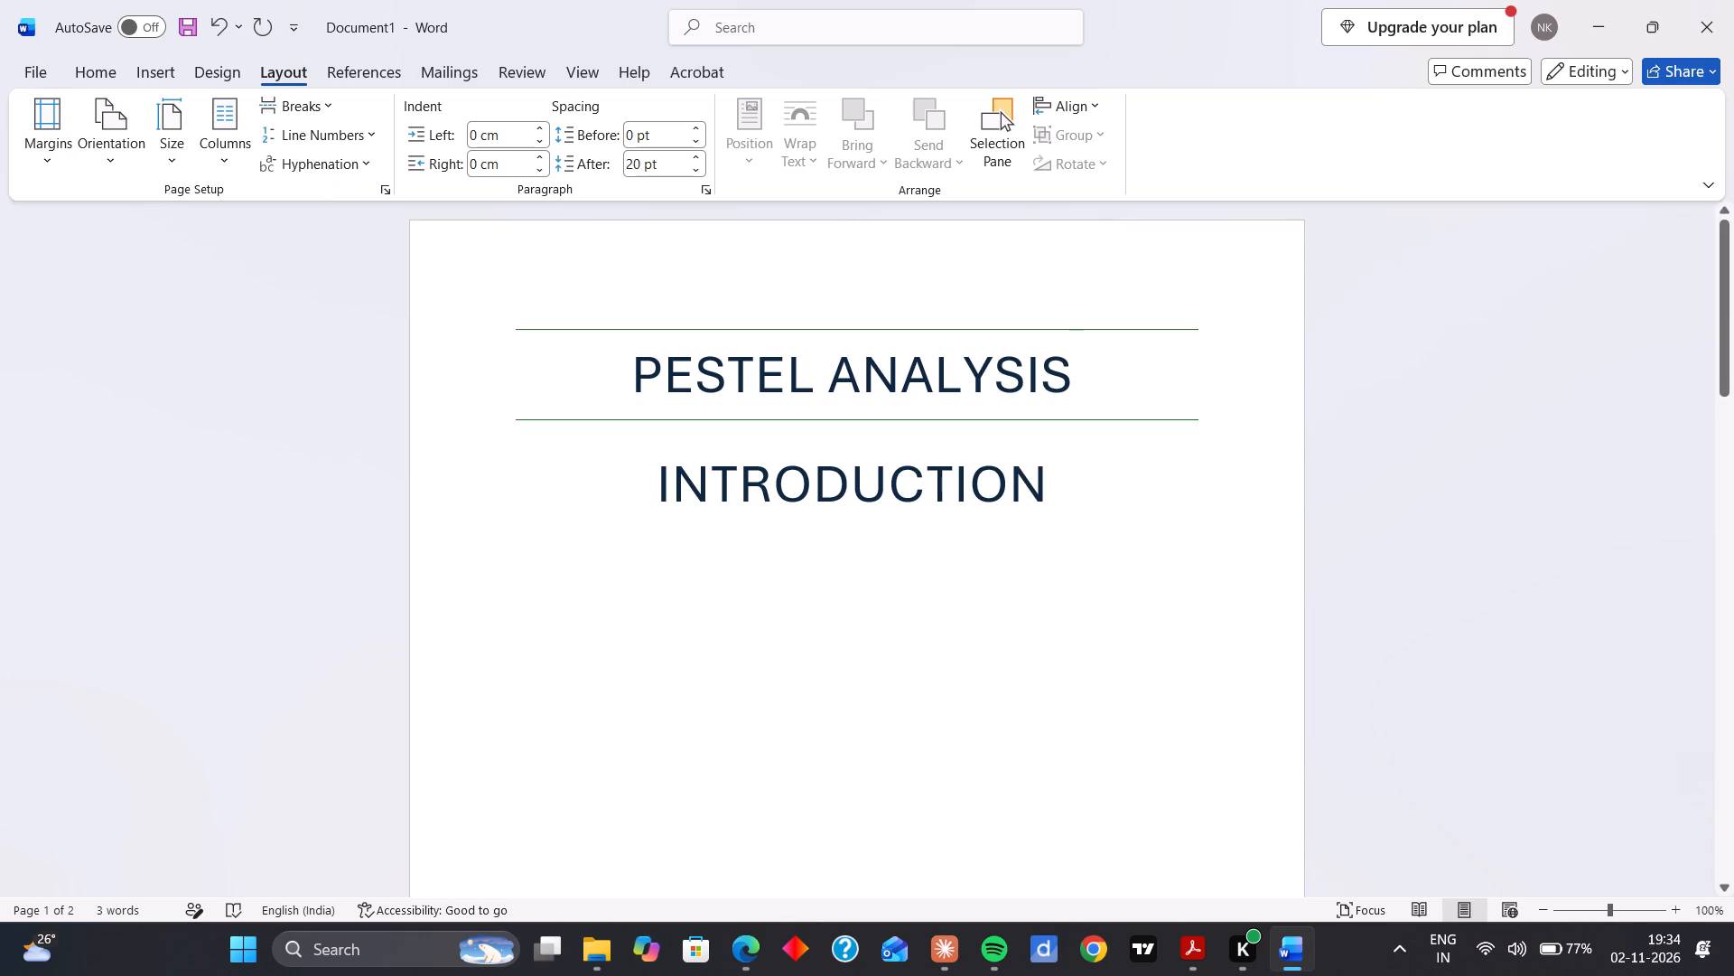
# Add the Margins command to the Quick Access Toolbar.
pyautogui.click(45, 139)
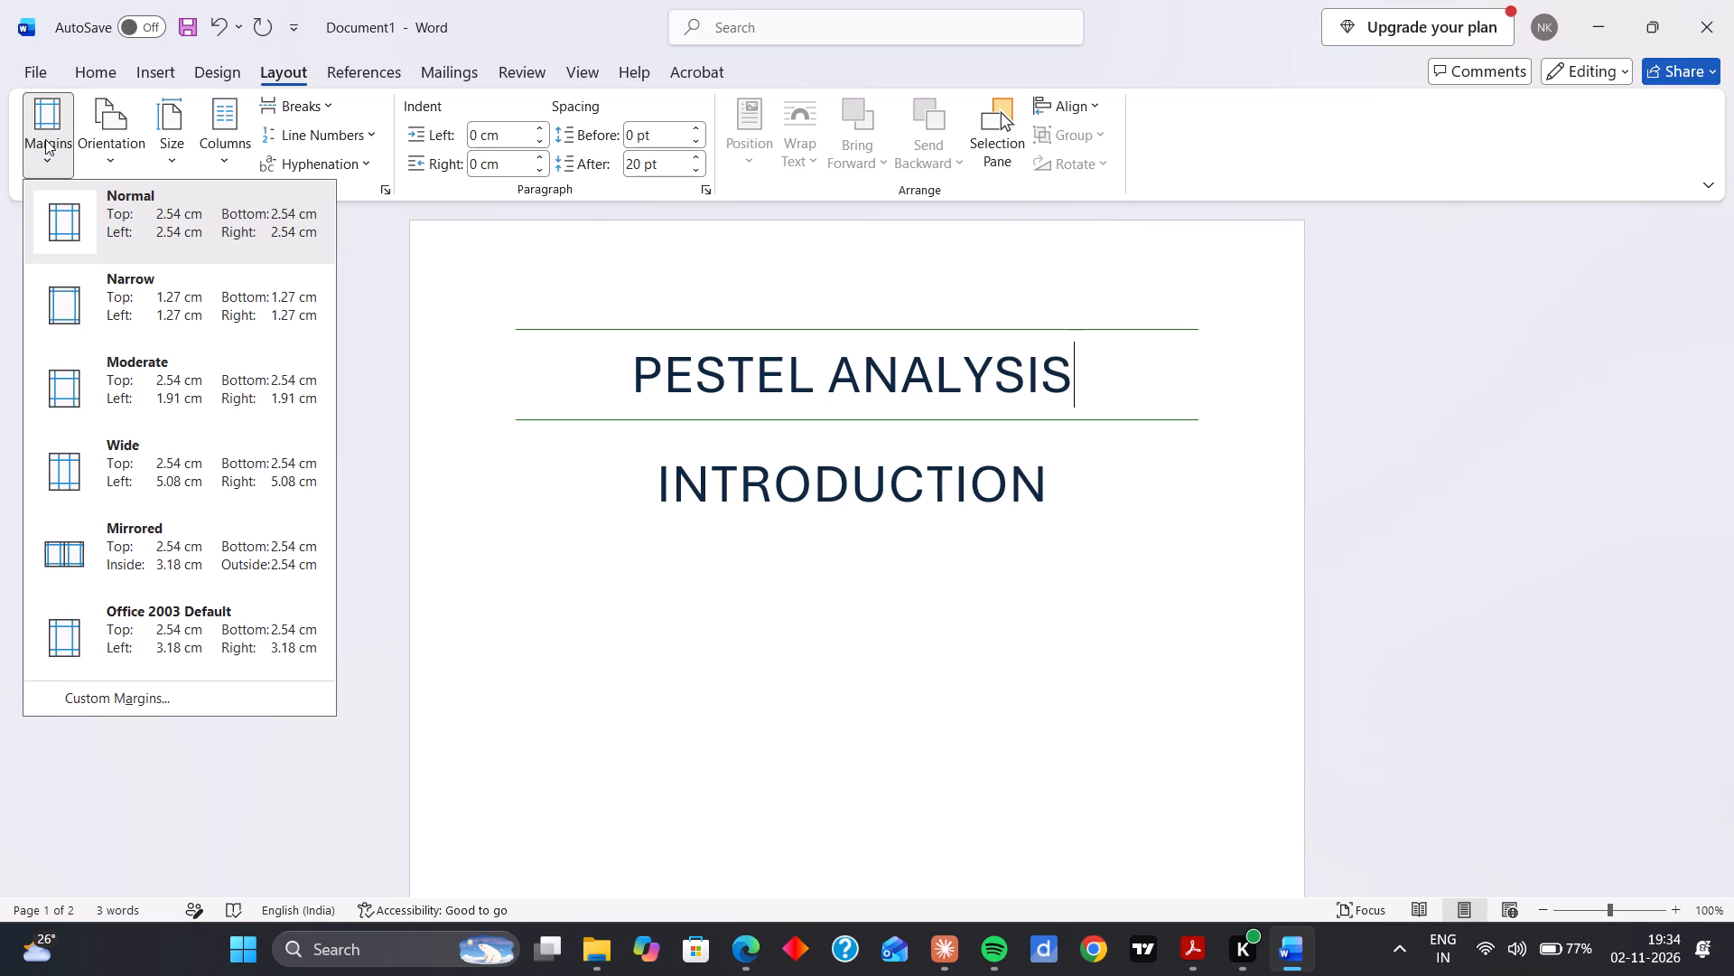
pyautogui.rightClick(45, 139)
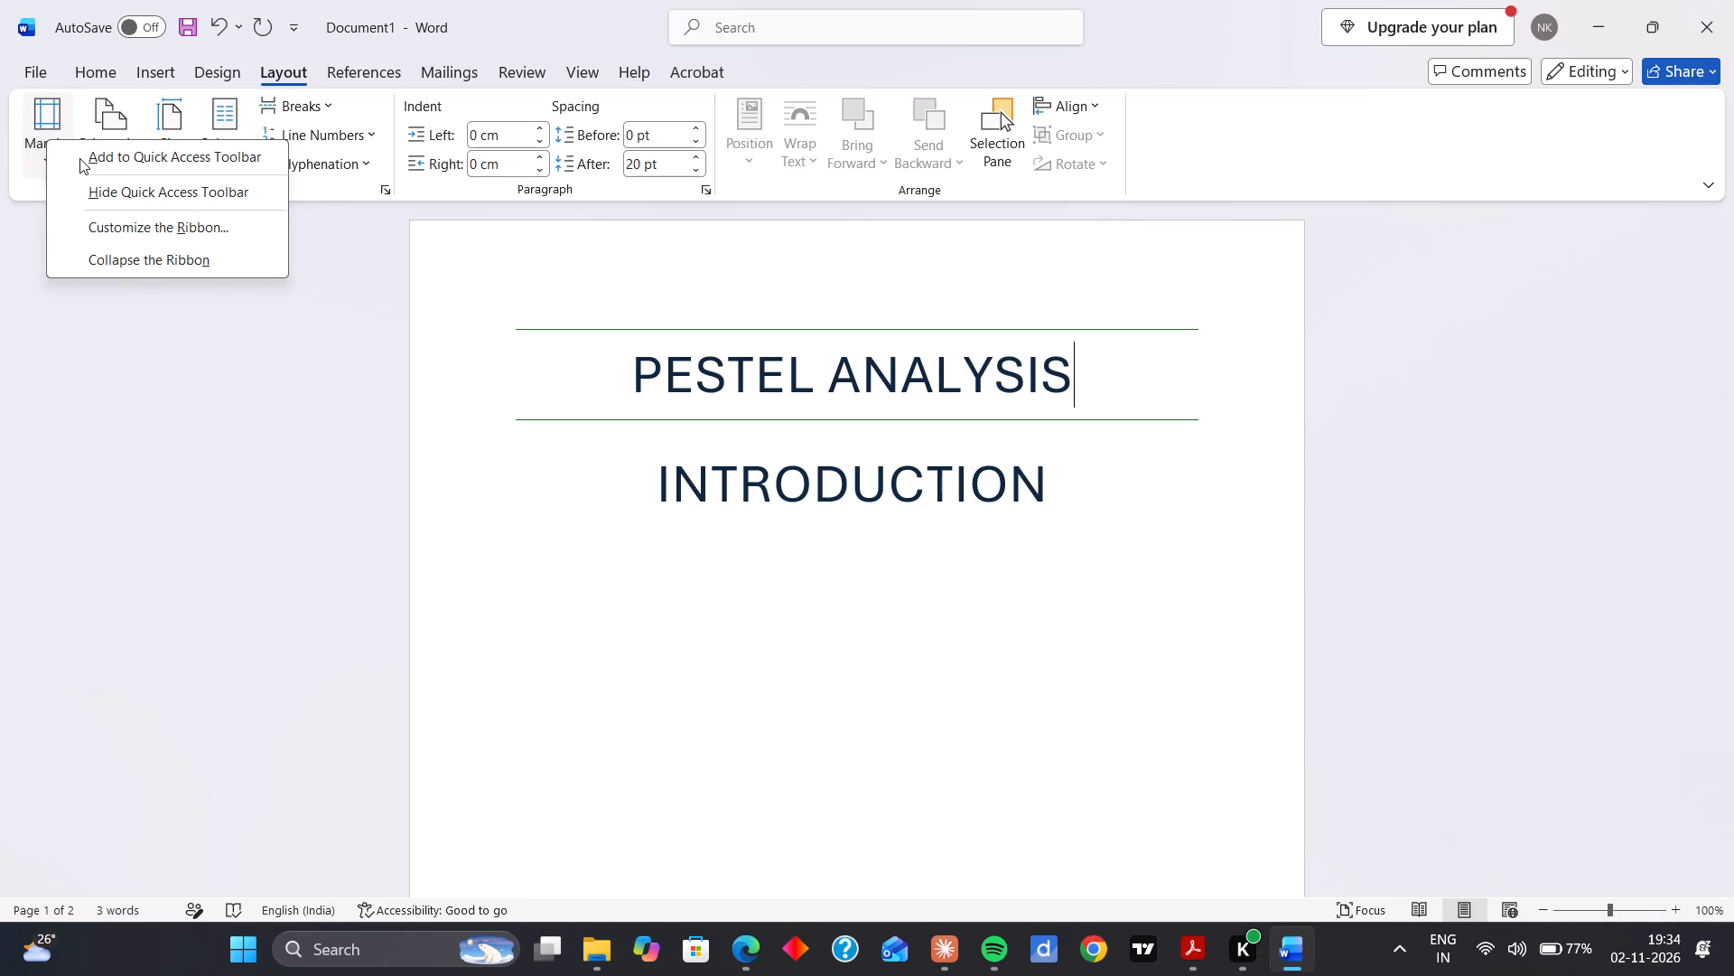
pyautogui.click(85, 159)
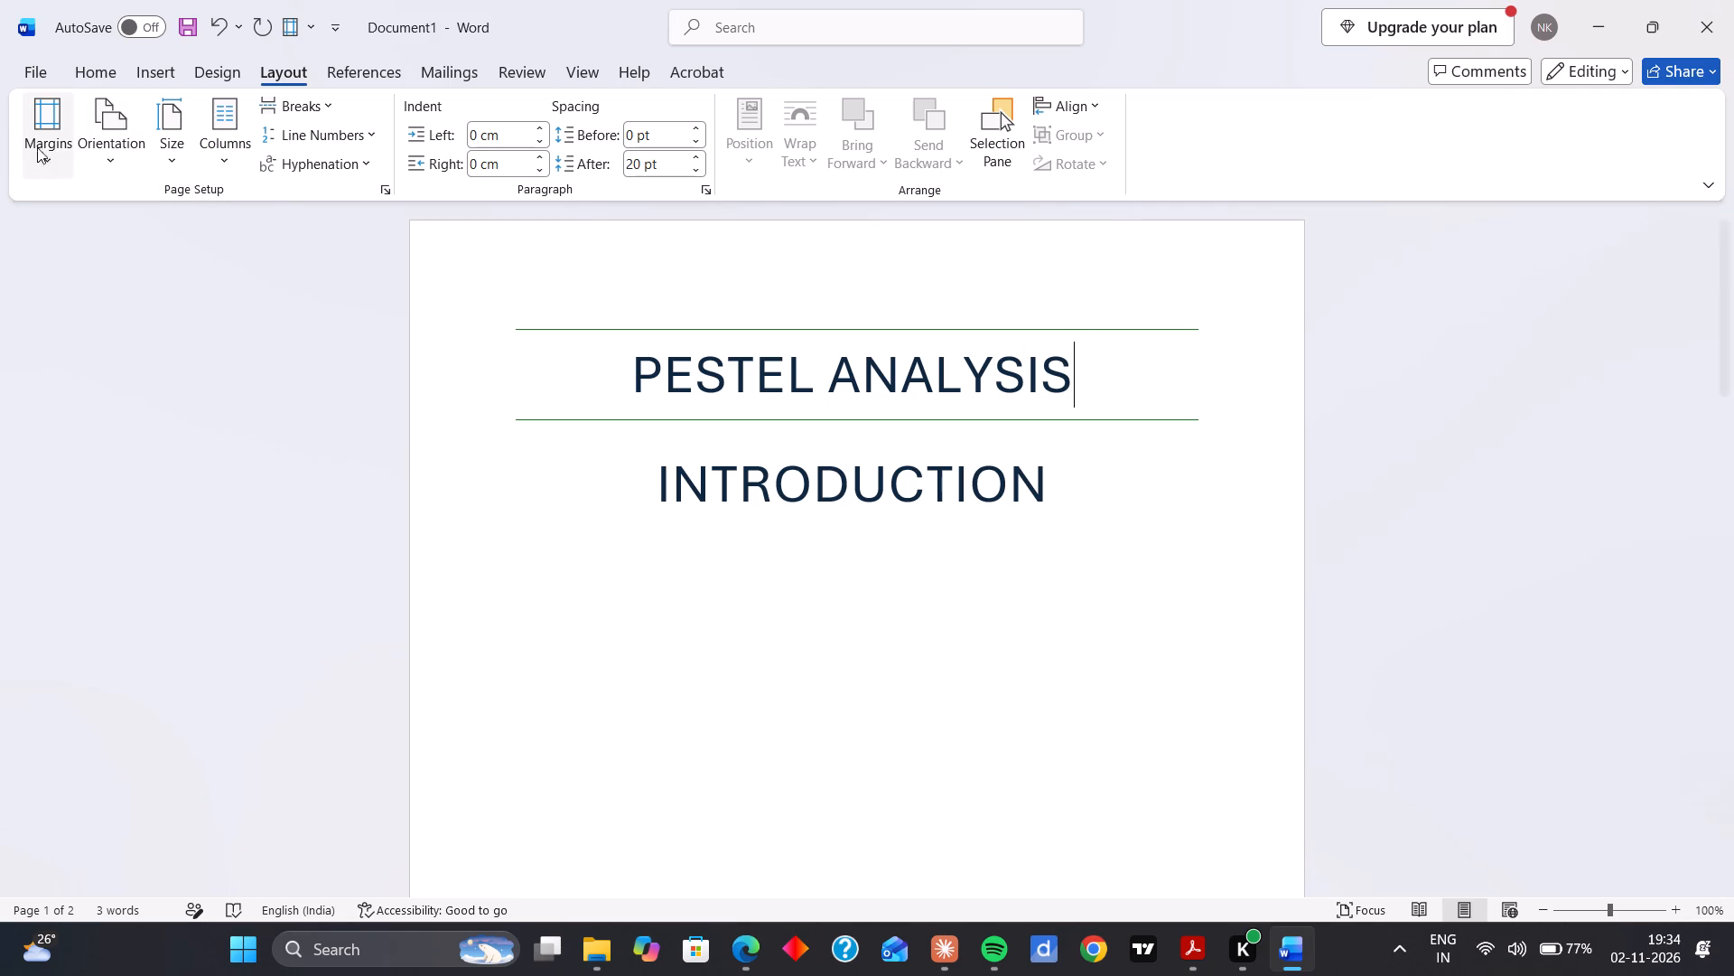
# Reapply the Normal margin preset of 2.54 cm on every side of the page.
pyautogui.click(40, 120)
pyautogui.click(117, 241)
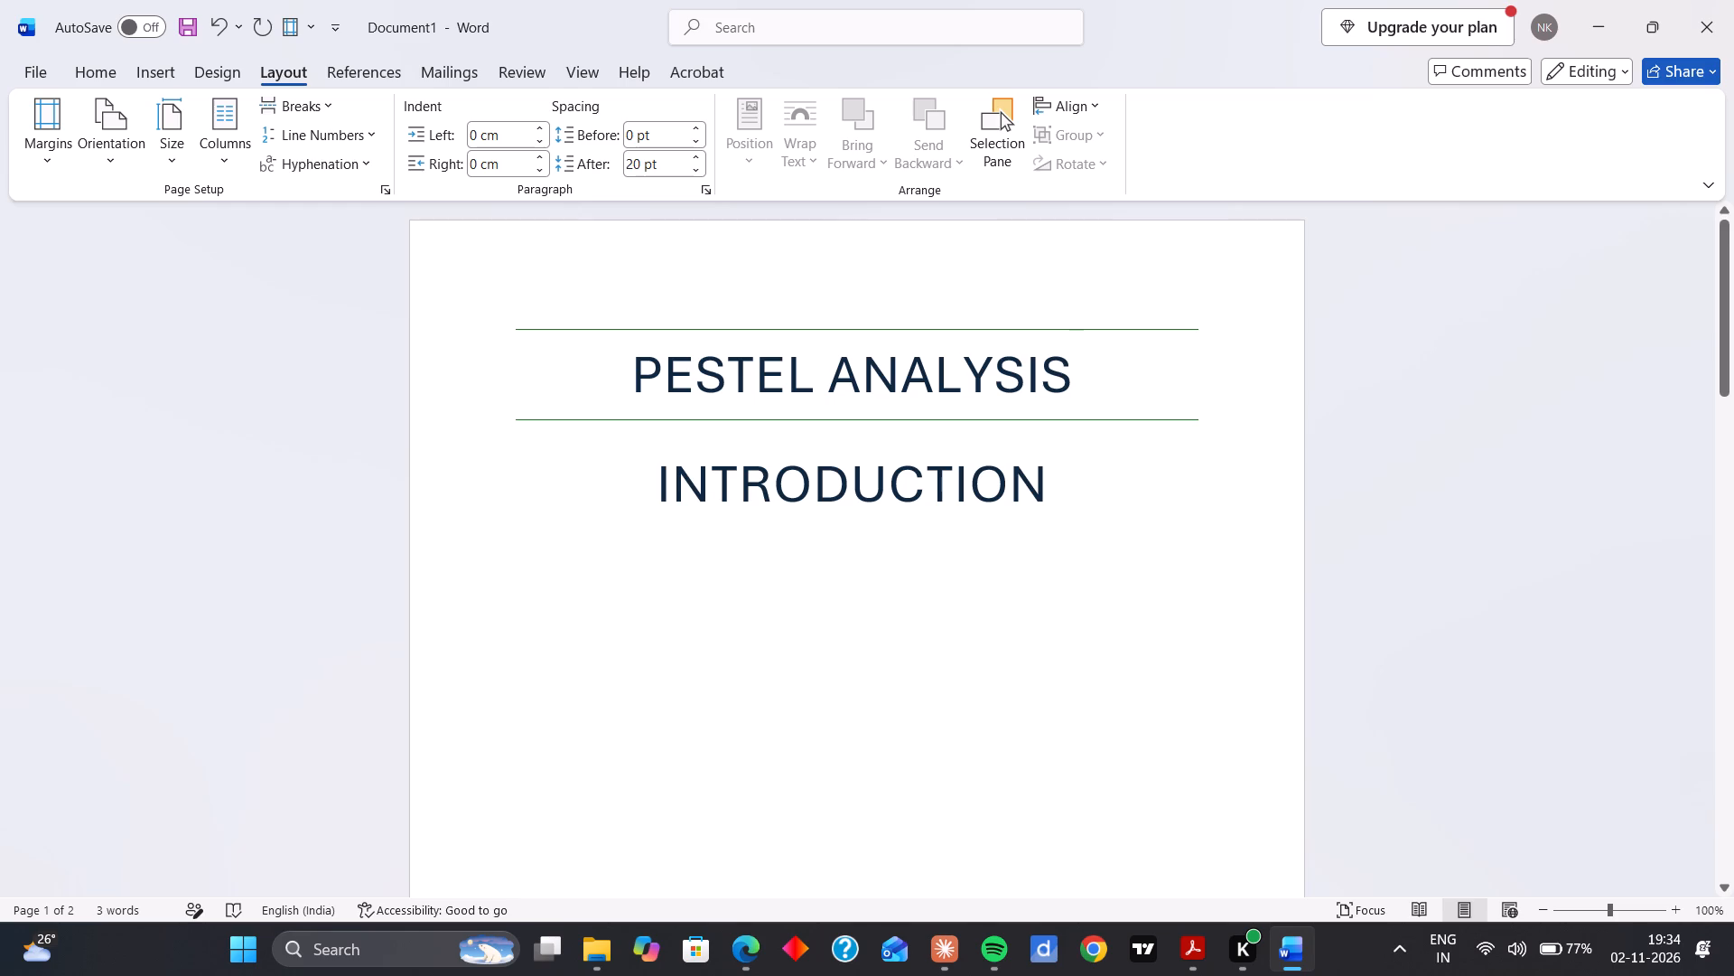
# Place the text cursor on the empty line below the INTRODUCTION heading in the document body.
pyautogui.doubleClick(458, 273)
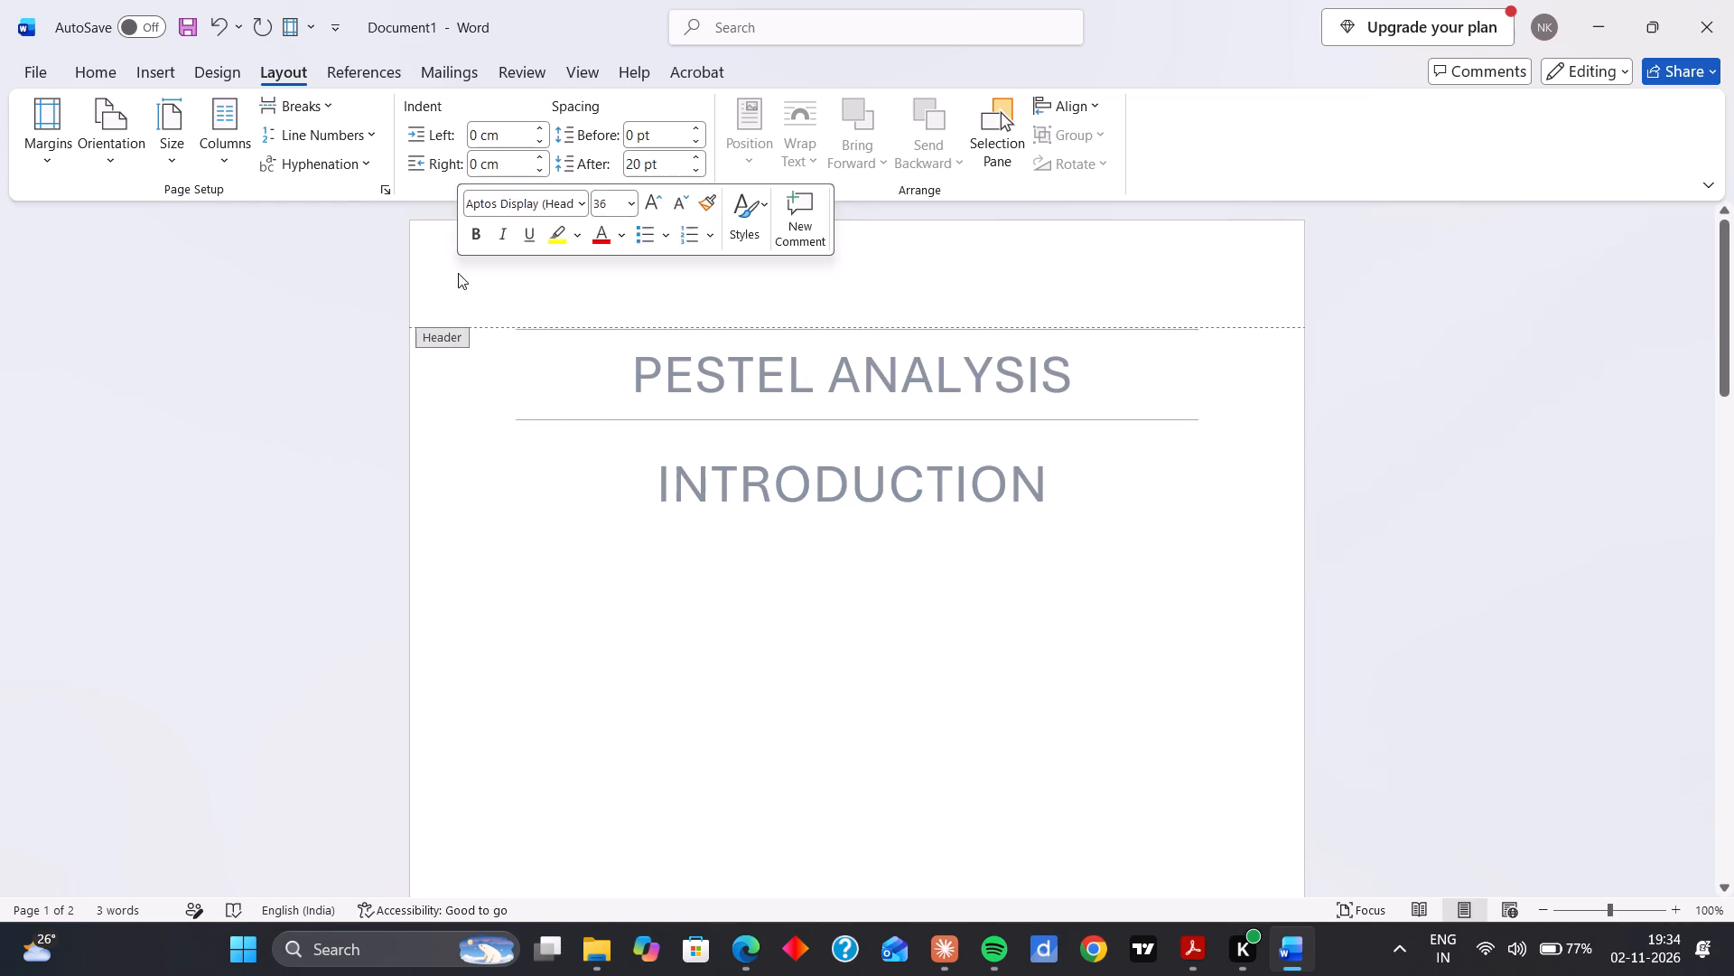
pyautogui.tripleClick(592, 562)
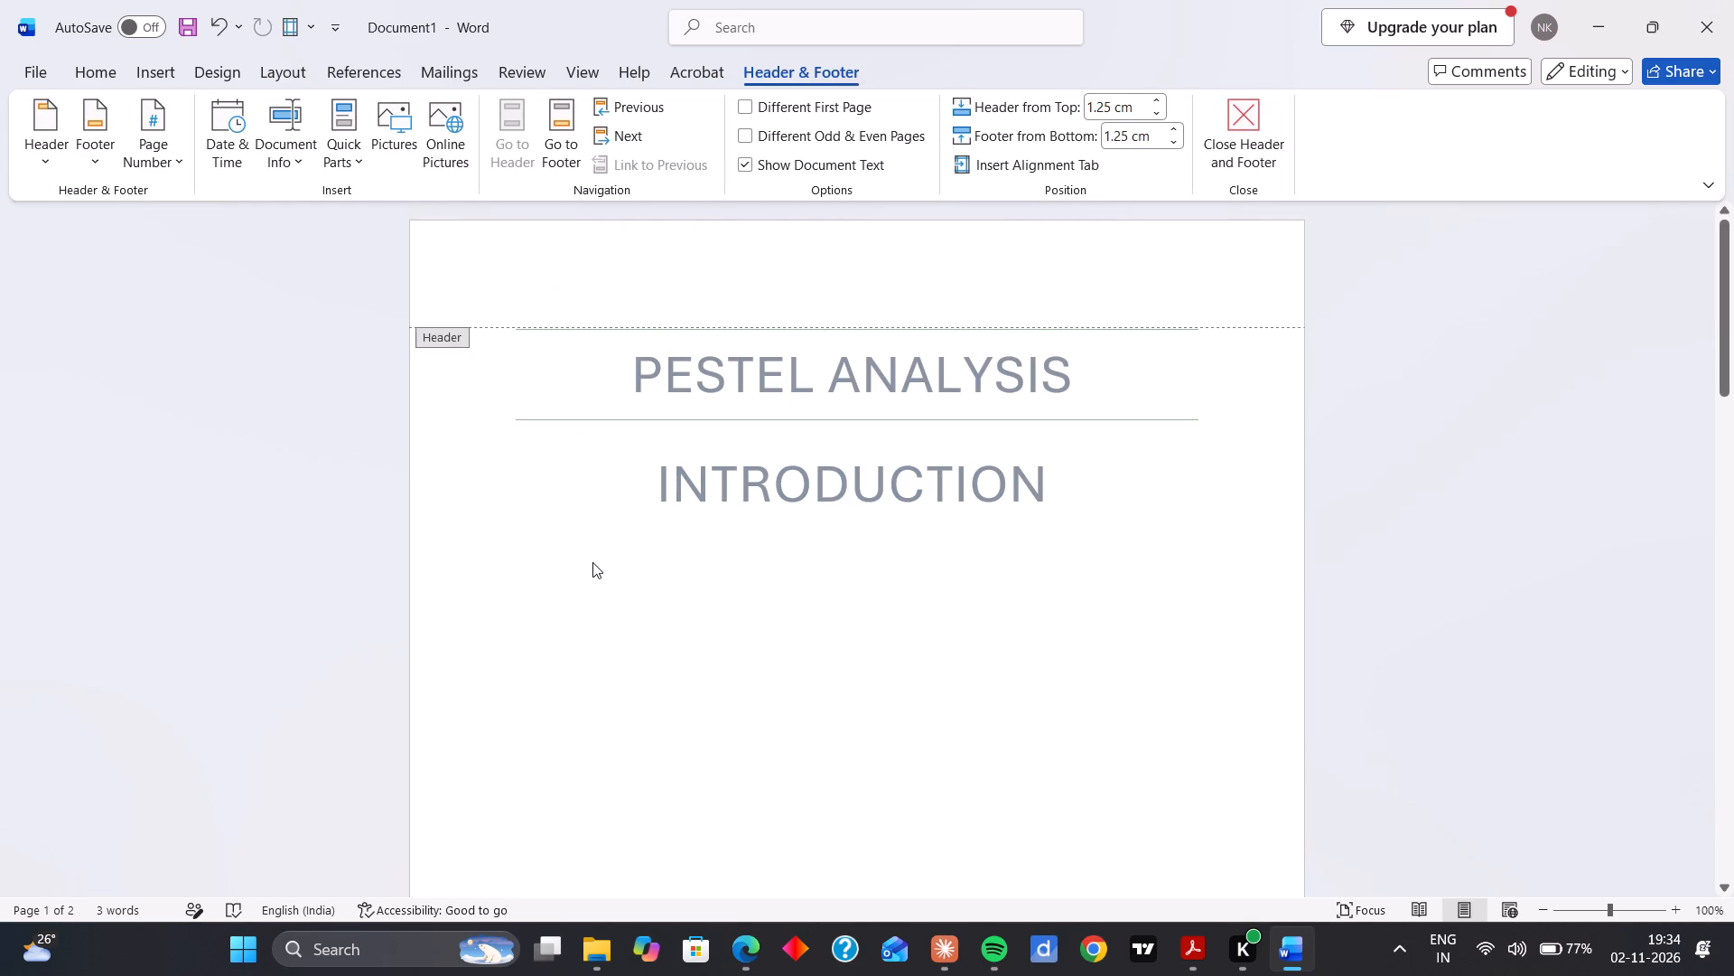
pyautogui.click(573, 611)
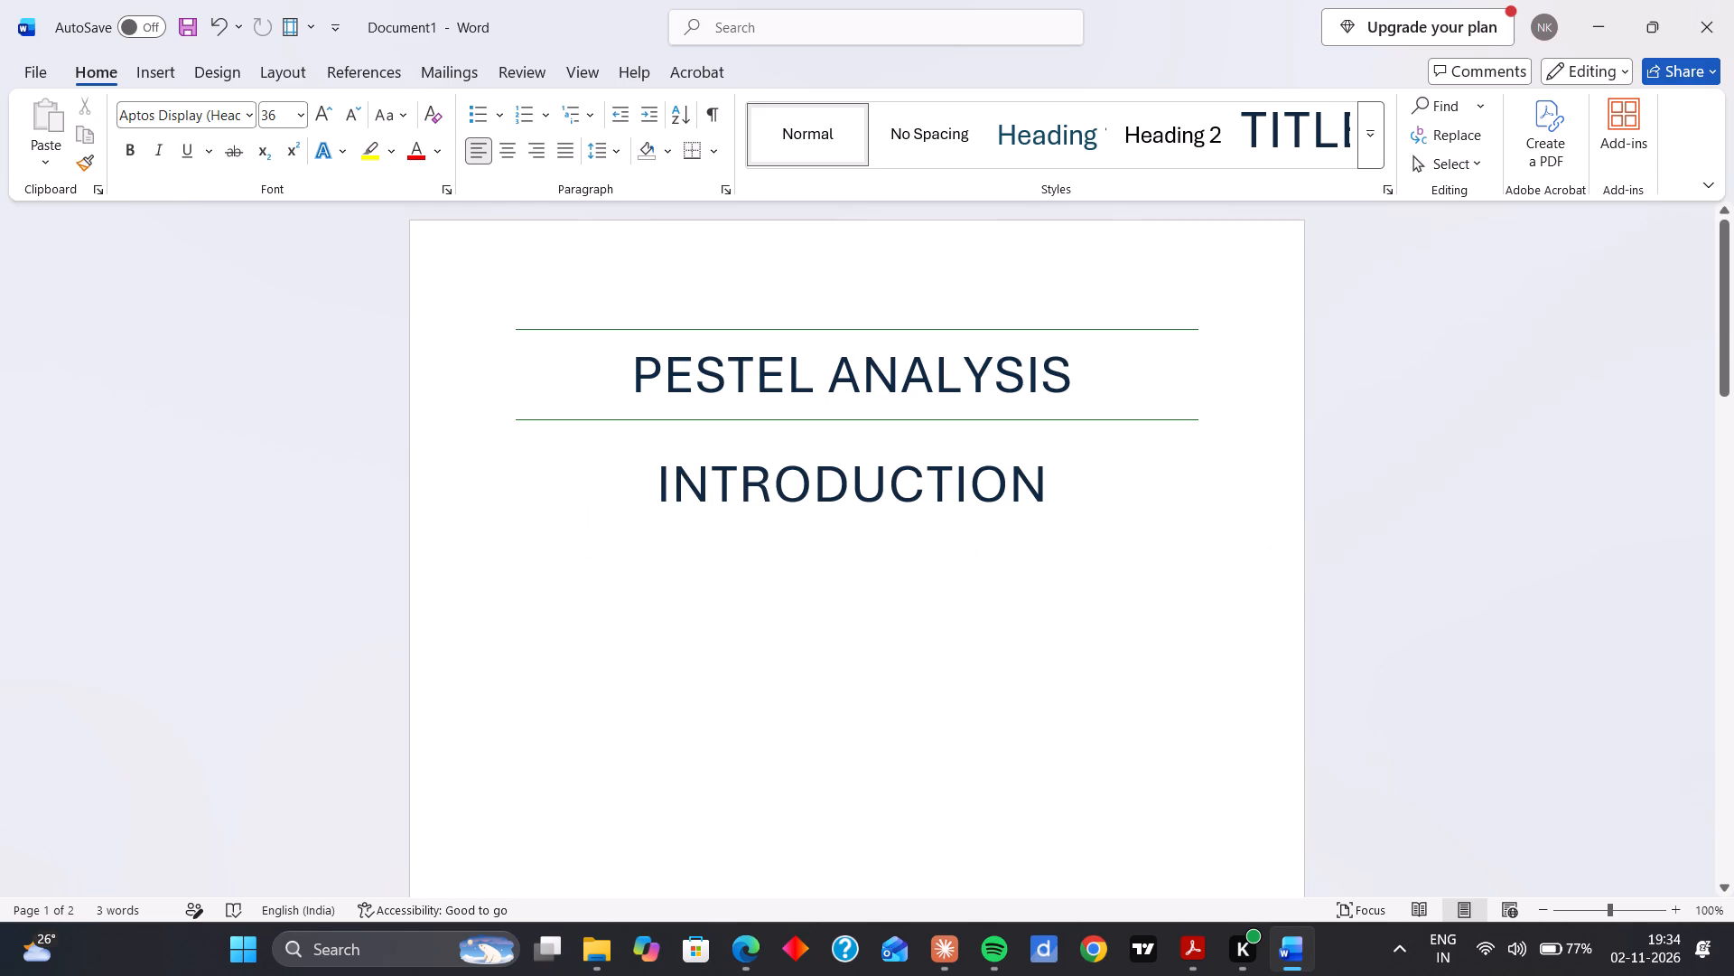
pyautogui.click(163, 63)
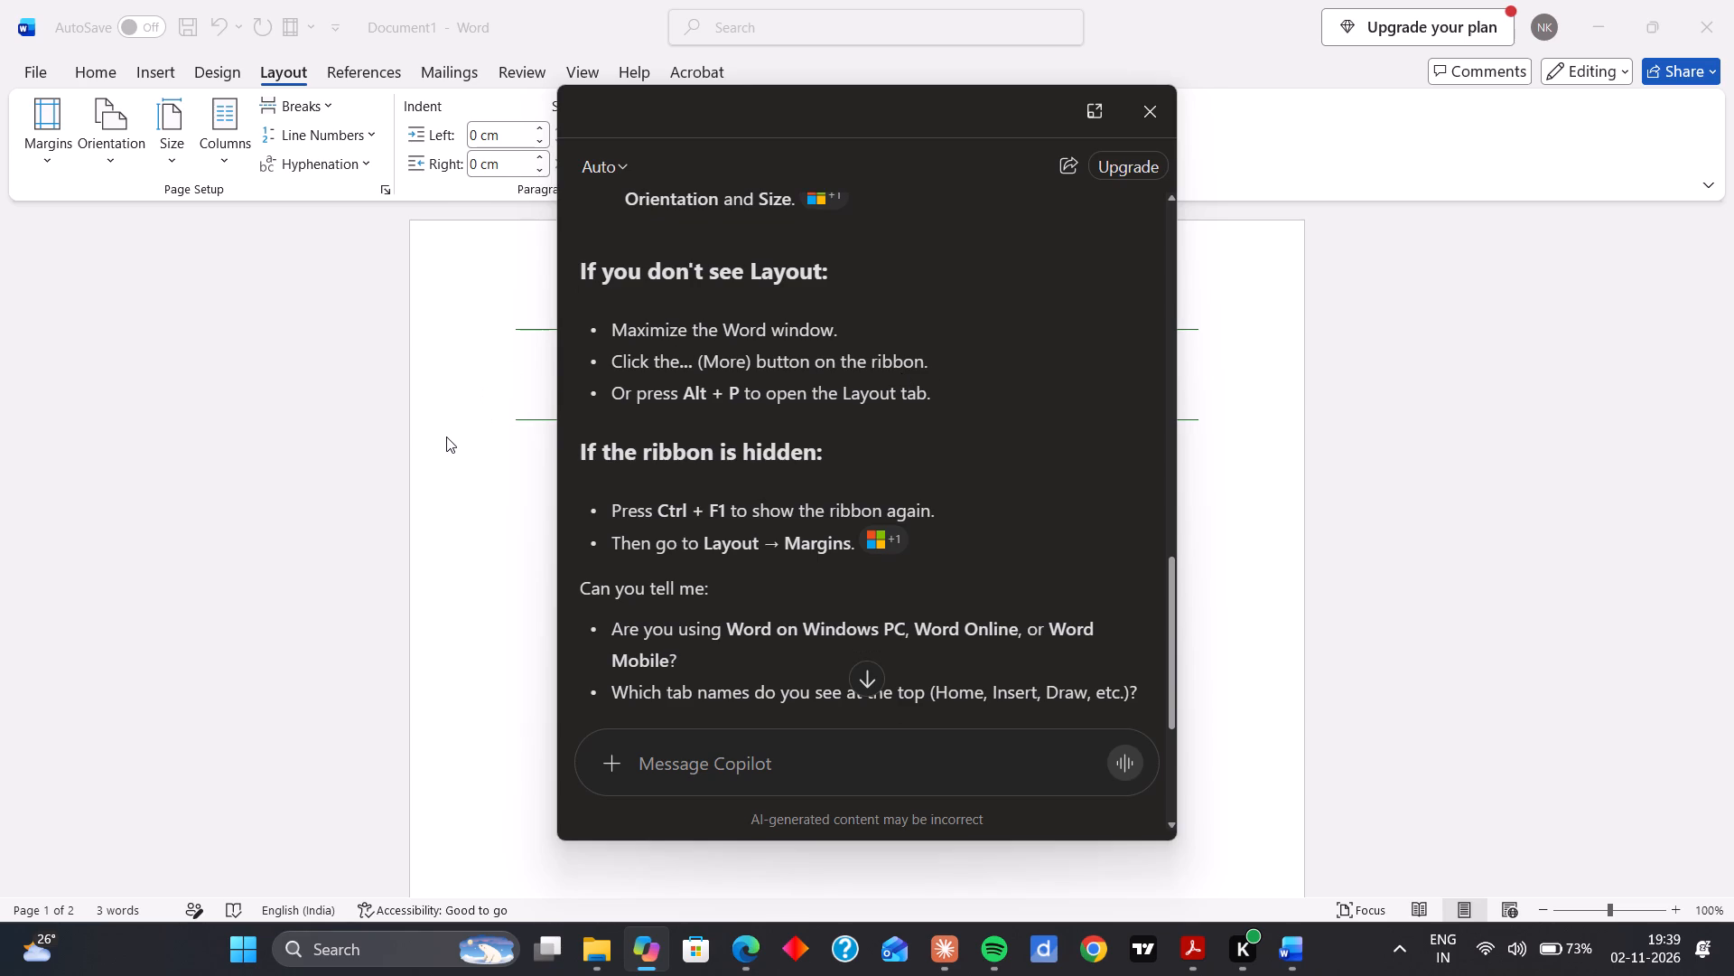
# Return to the Word document and close the Page Setup settings without applying any changes.
pyautogui.click(446, 436)
pyautogui.click(446, 436)
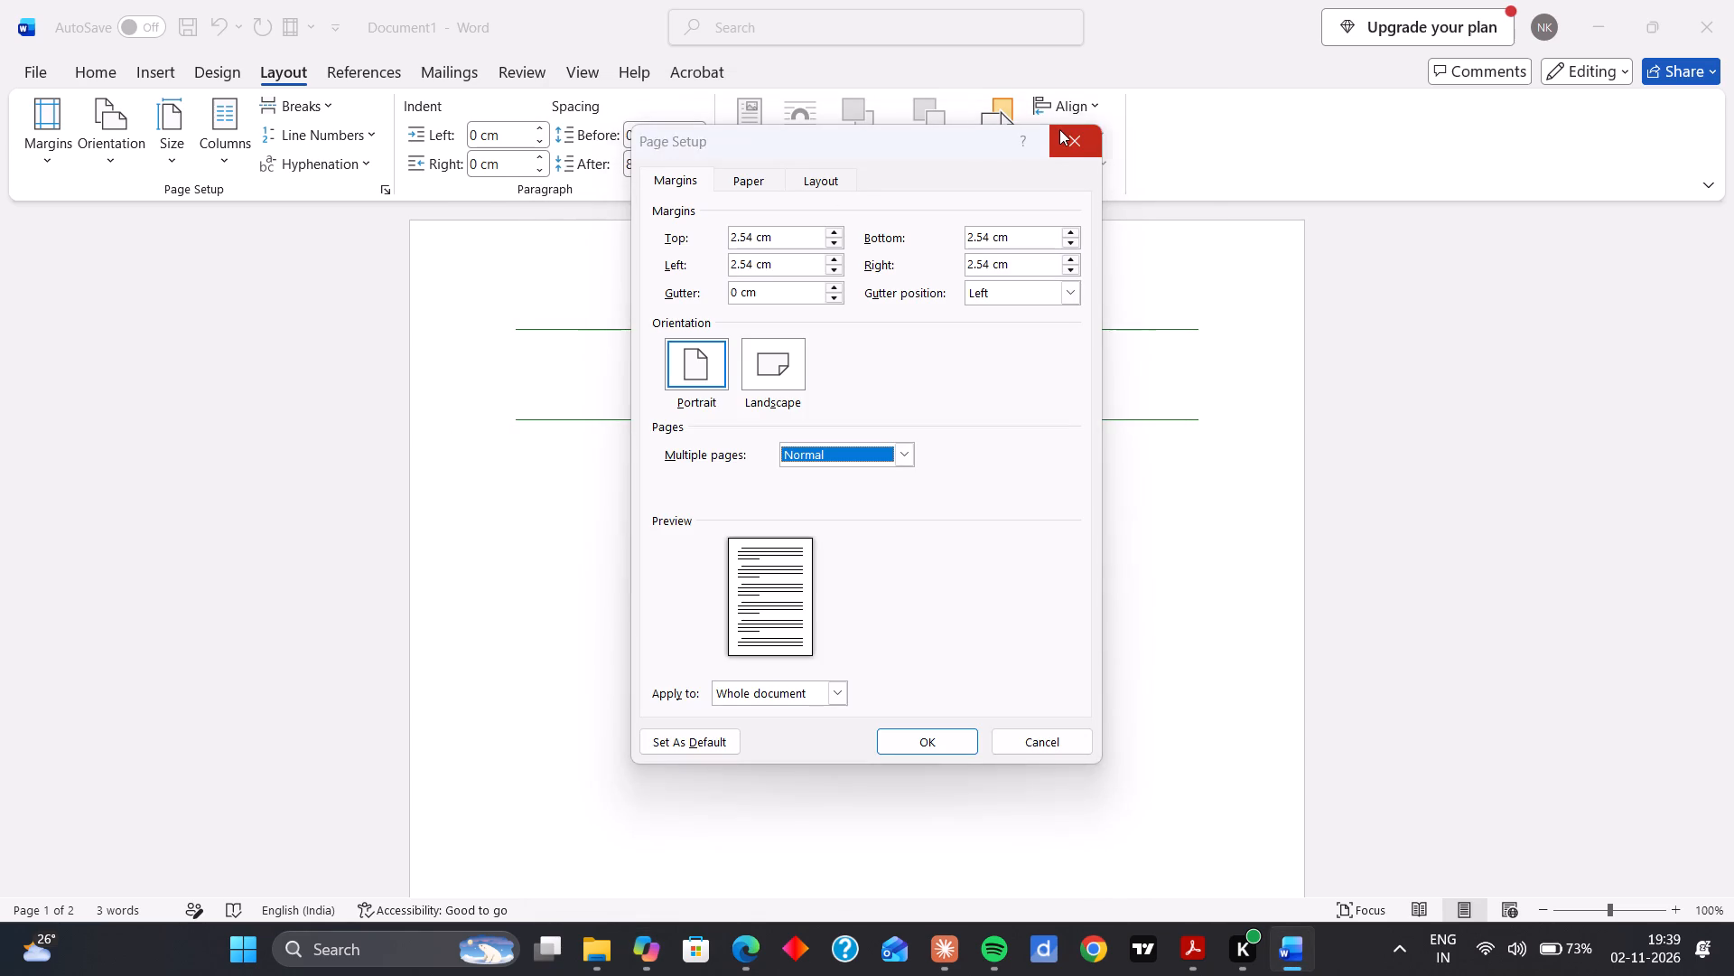
pyautogui.click(1059, 130)
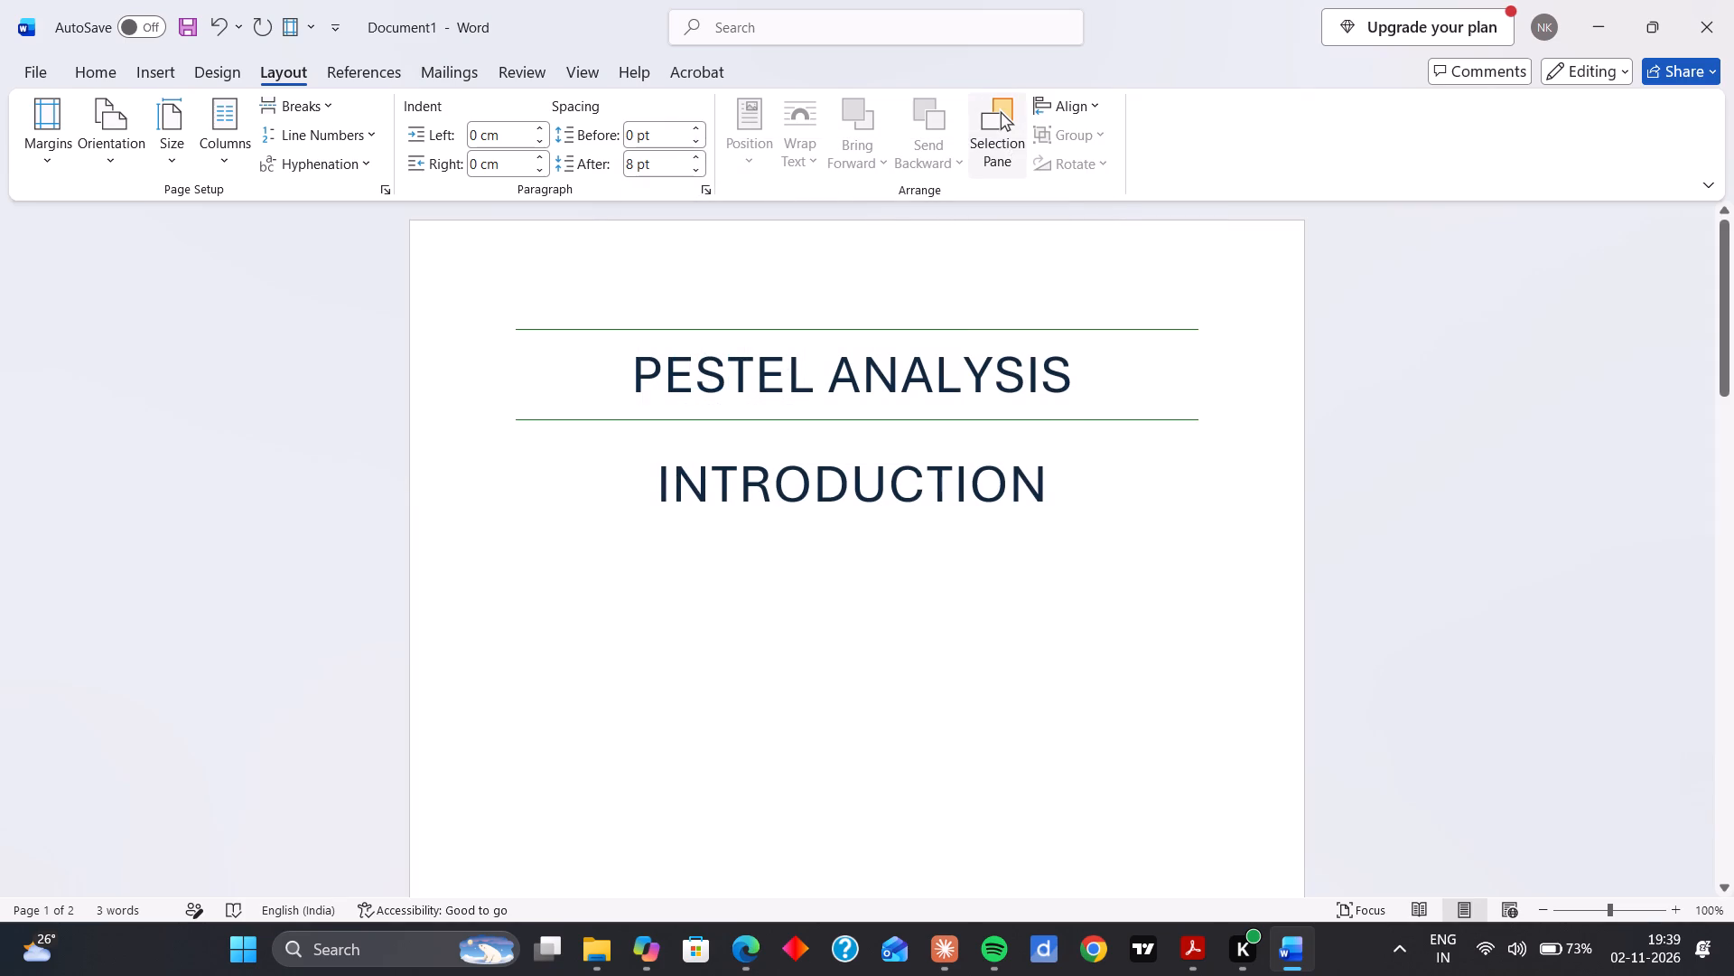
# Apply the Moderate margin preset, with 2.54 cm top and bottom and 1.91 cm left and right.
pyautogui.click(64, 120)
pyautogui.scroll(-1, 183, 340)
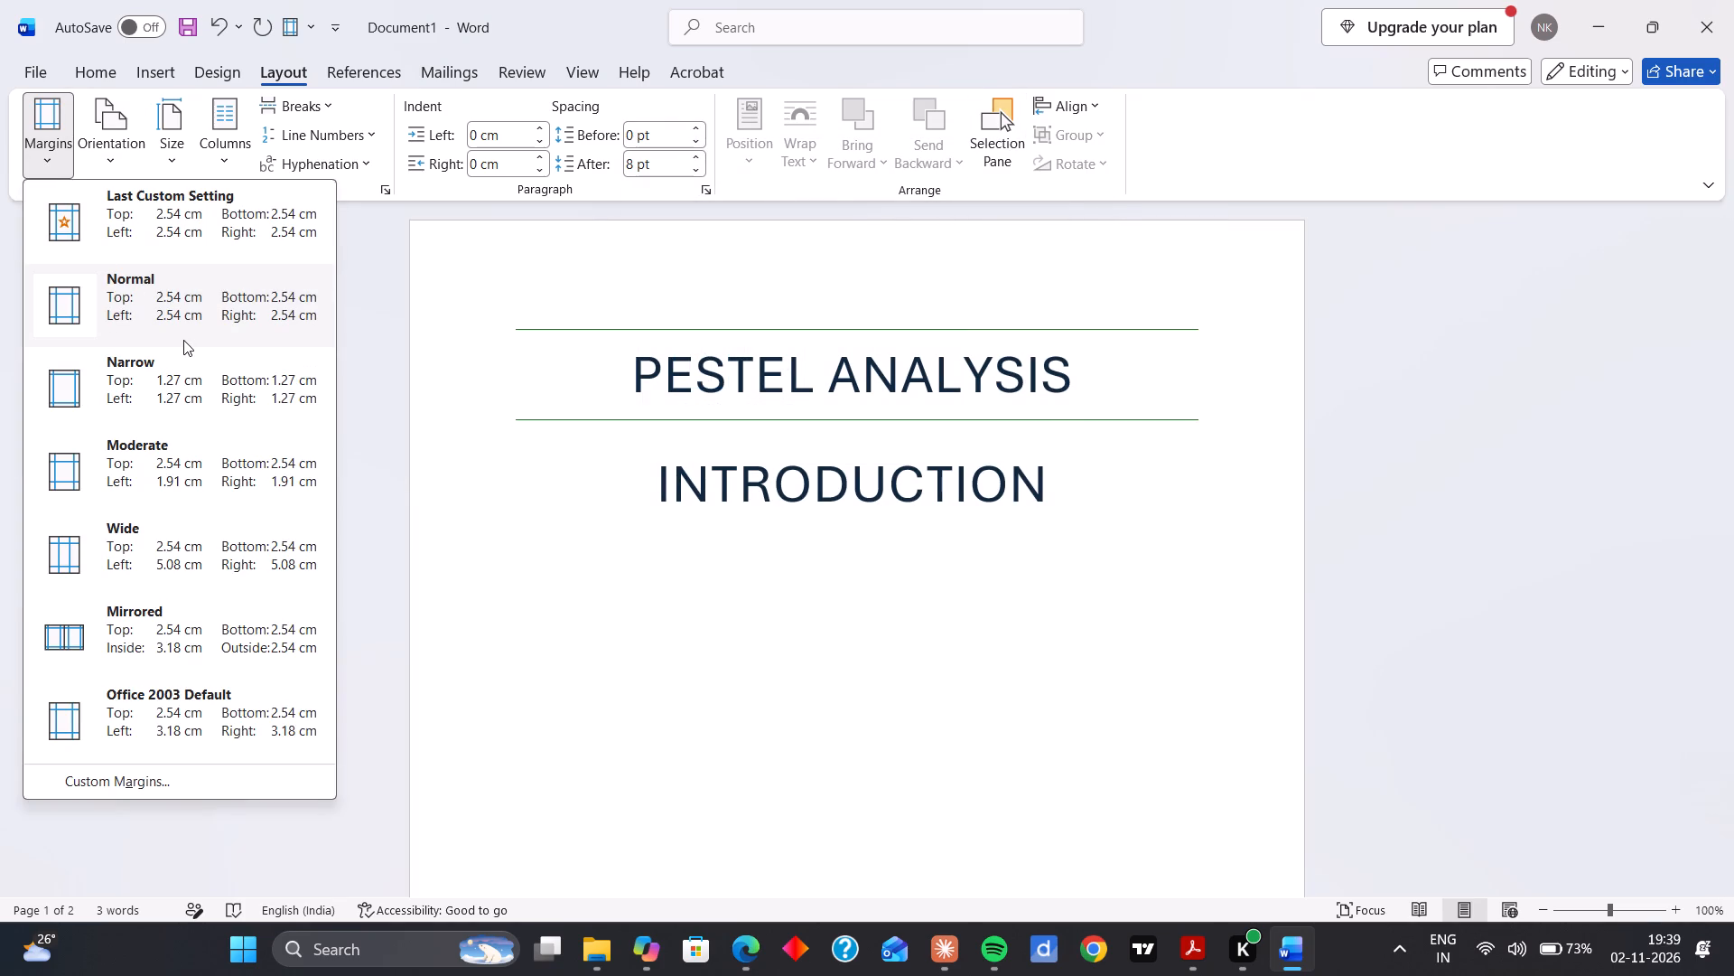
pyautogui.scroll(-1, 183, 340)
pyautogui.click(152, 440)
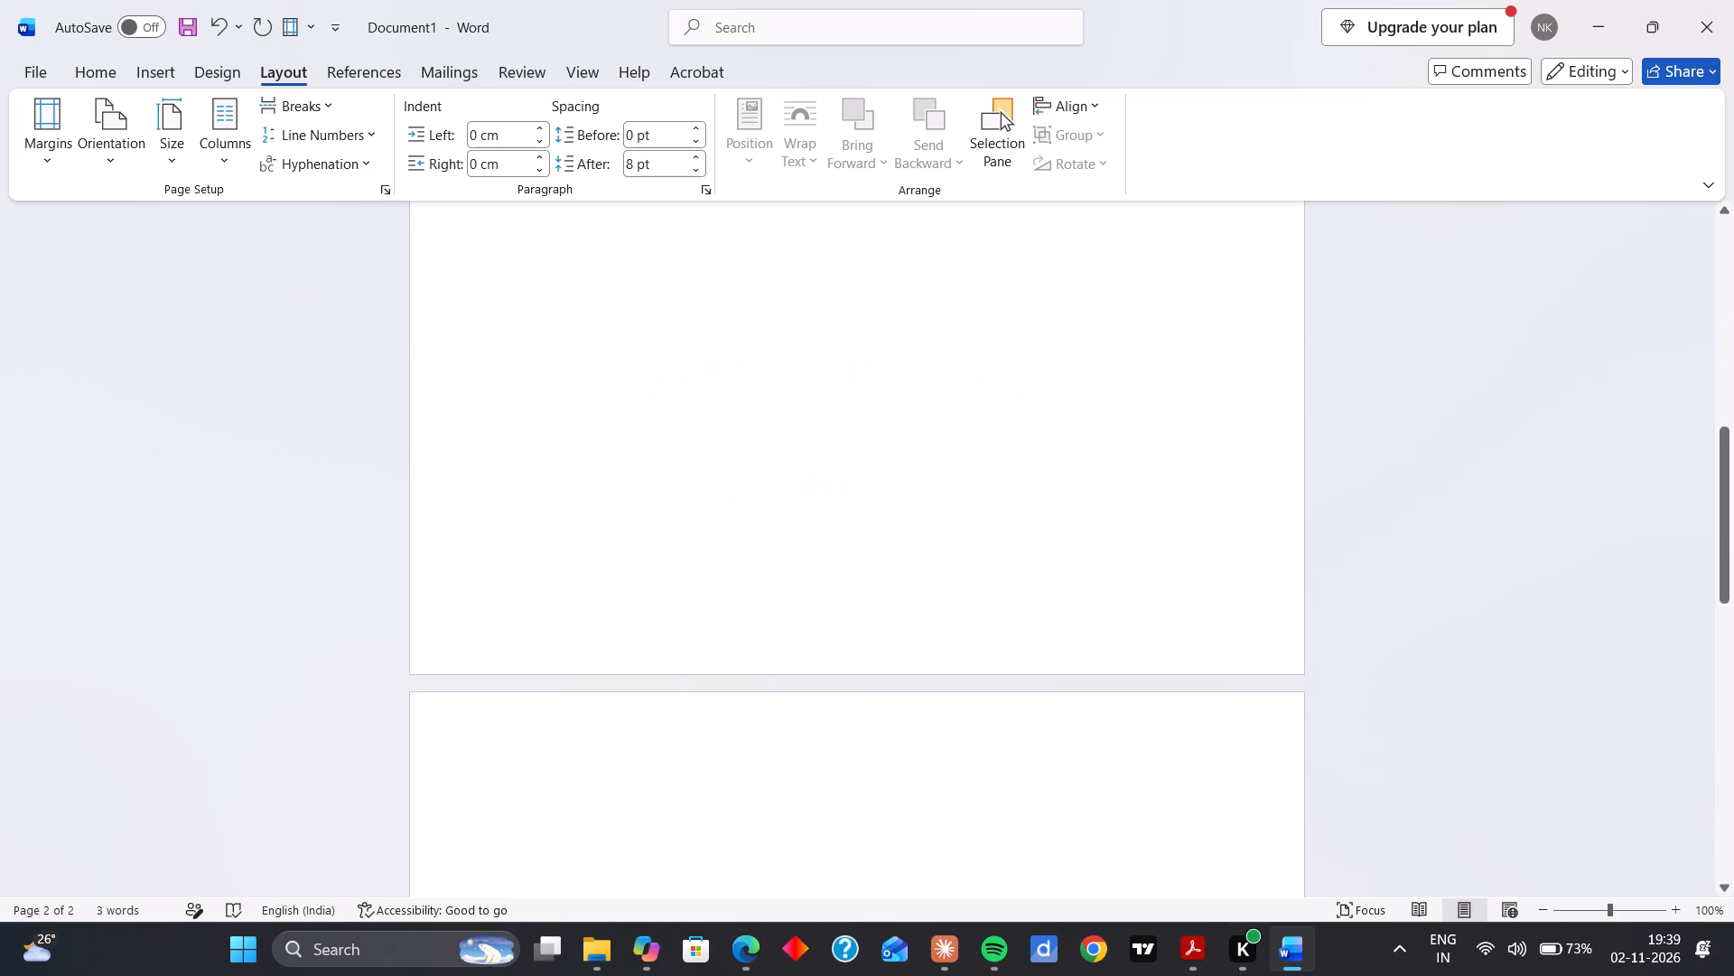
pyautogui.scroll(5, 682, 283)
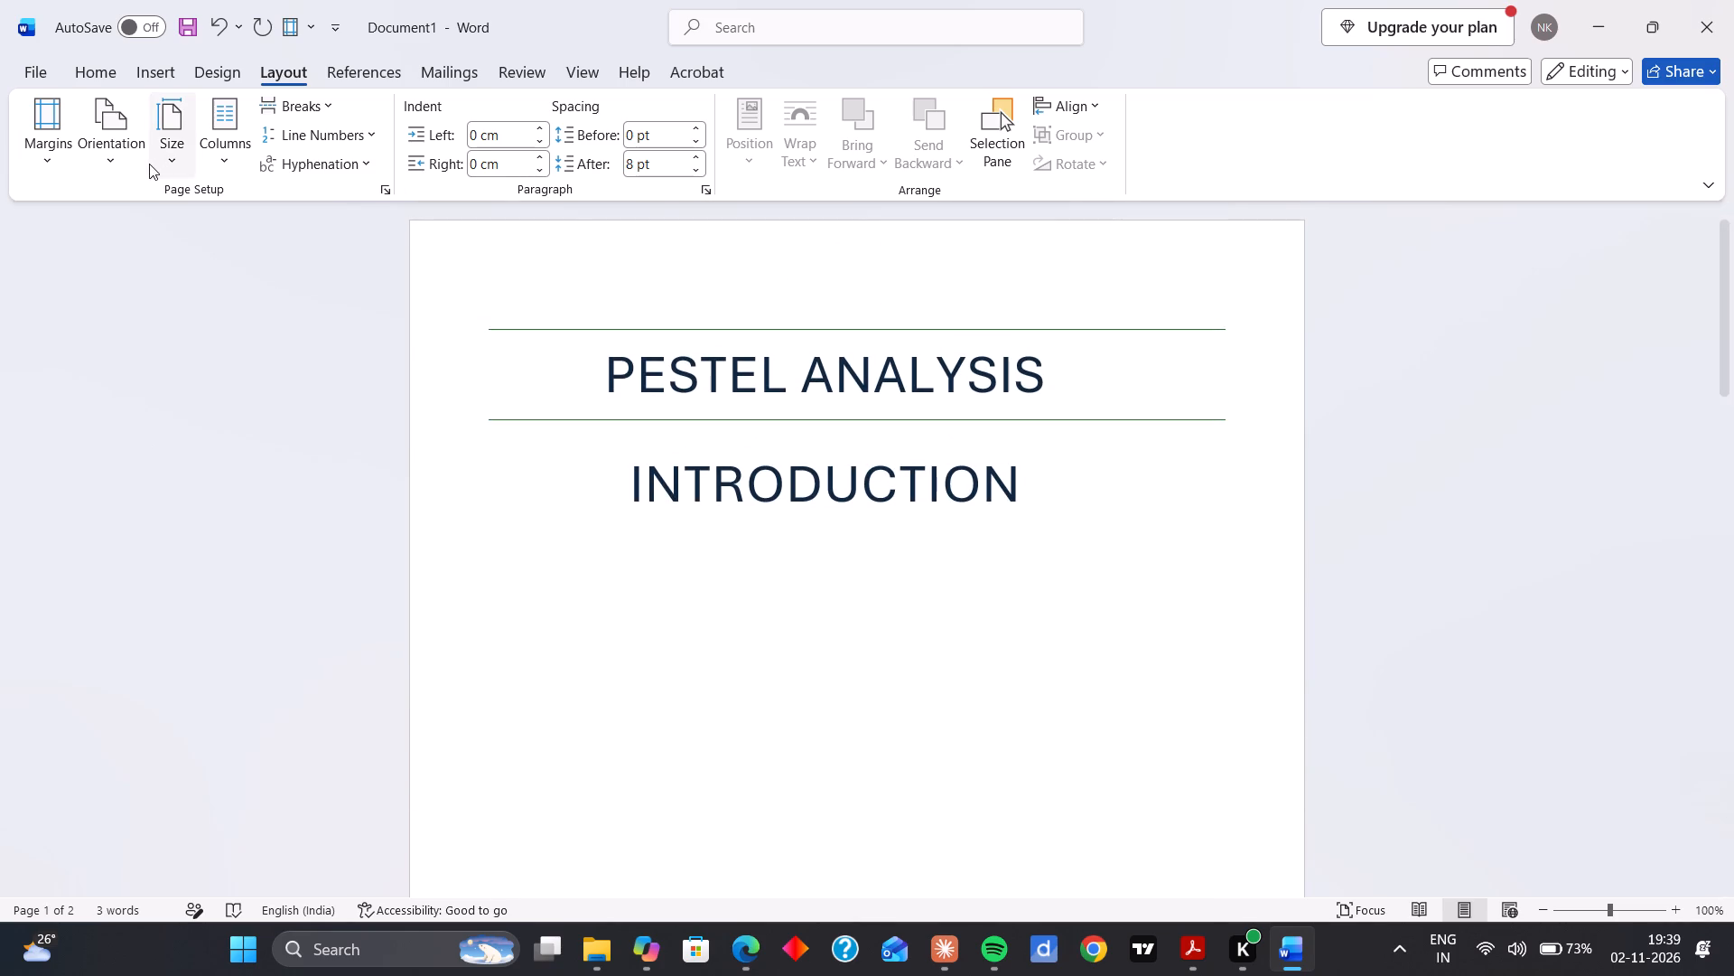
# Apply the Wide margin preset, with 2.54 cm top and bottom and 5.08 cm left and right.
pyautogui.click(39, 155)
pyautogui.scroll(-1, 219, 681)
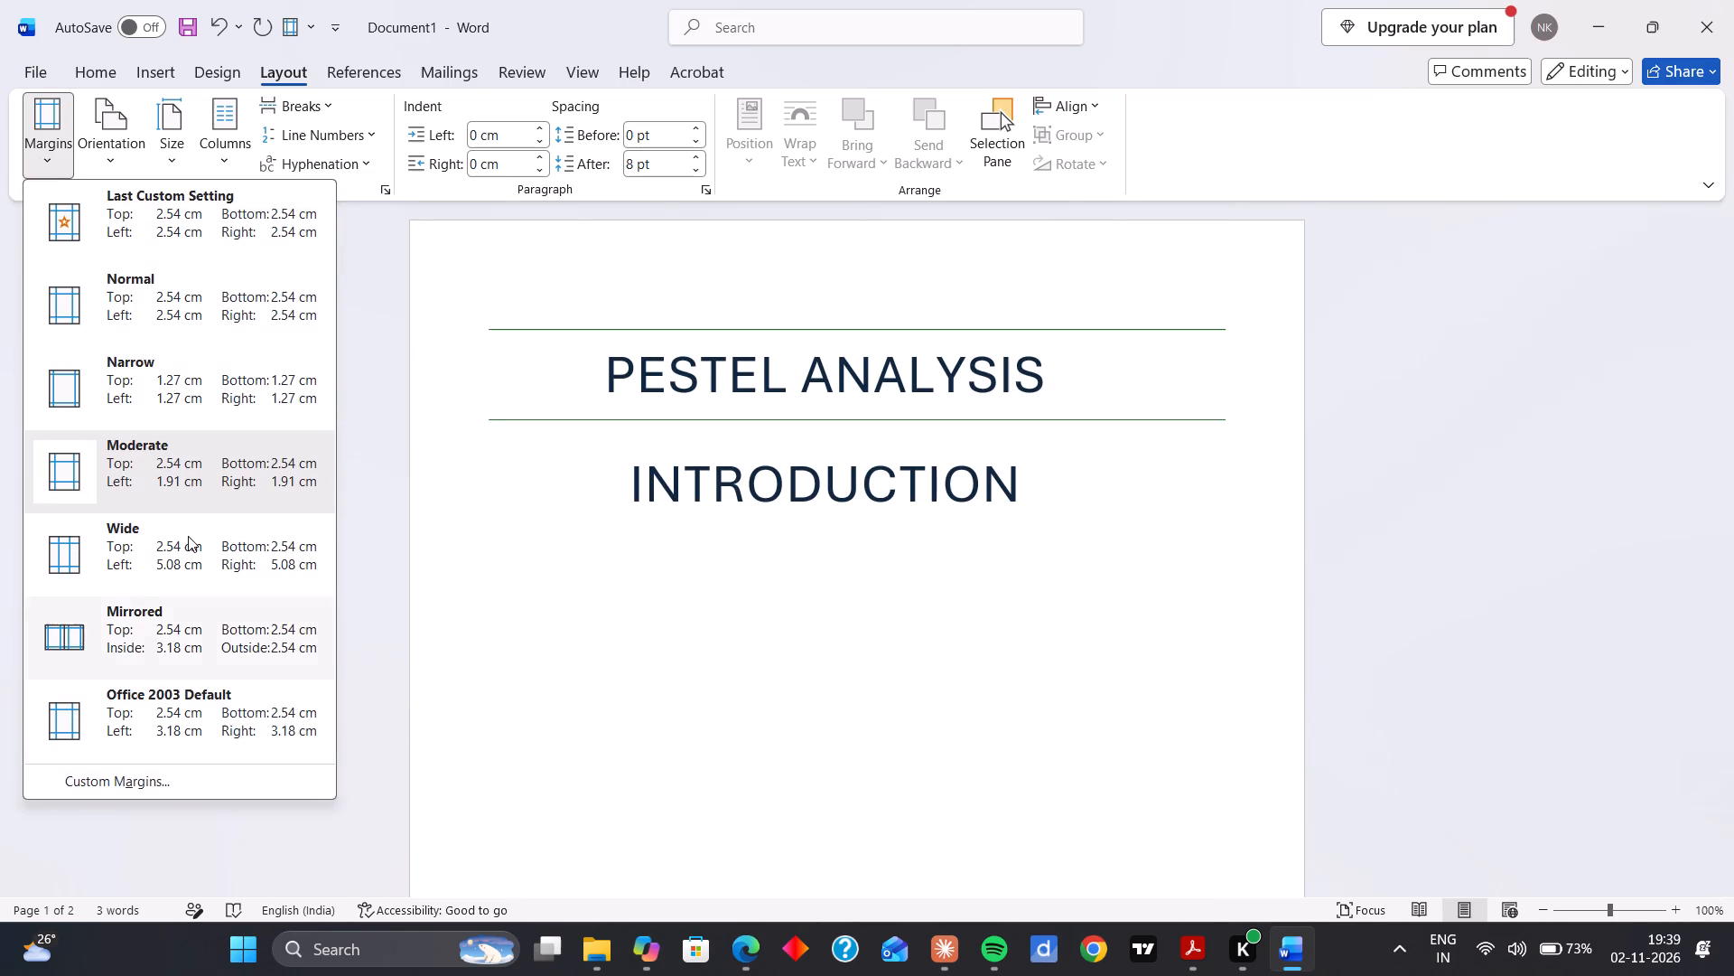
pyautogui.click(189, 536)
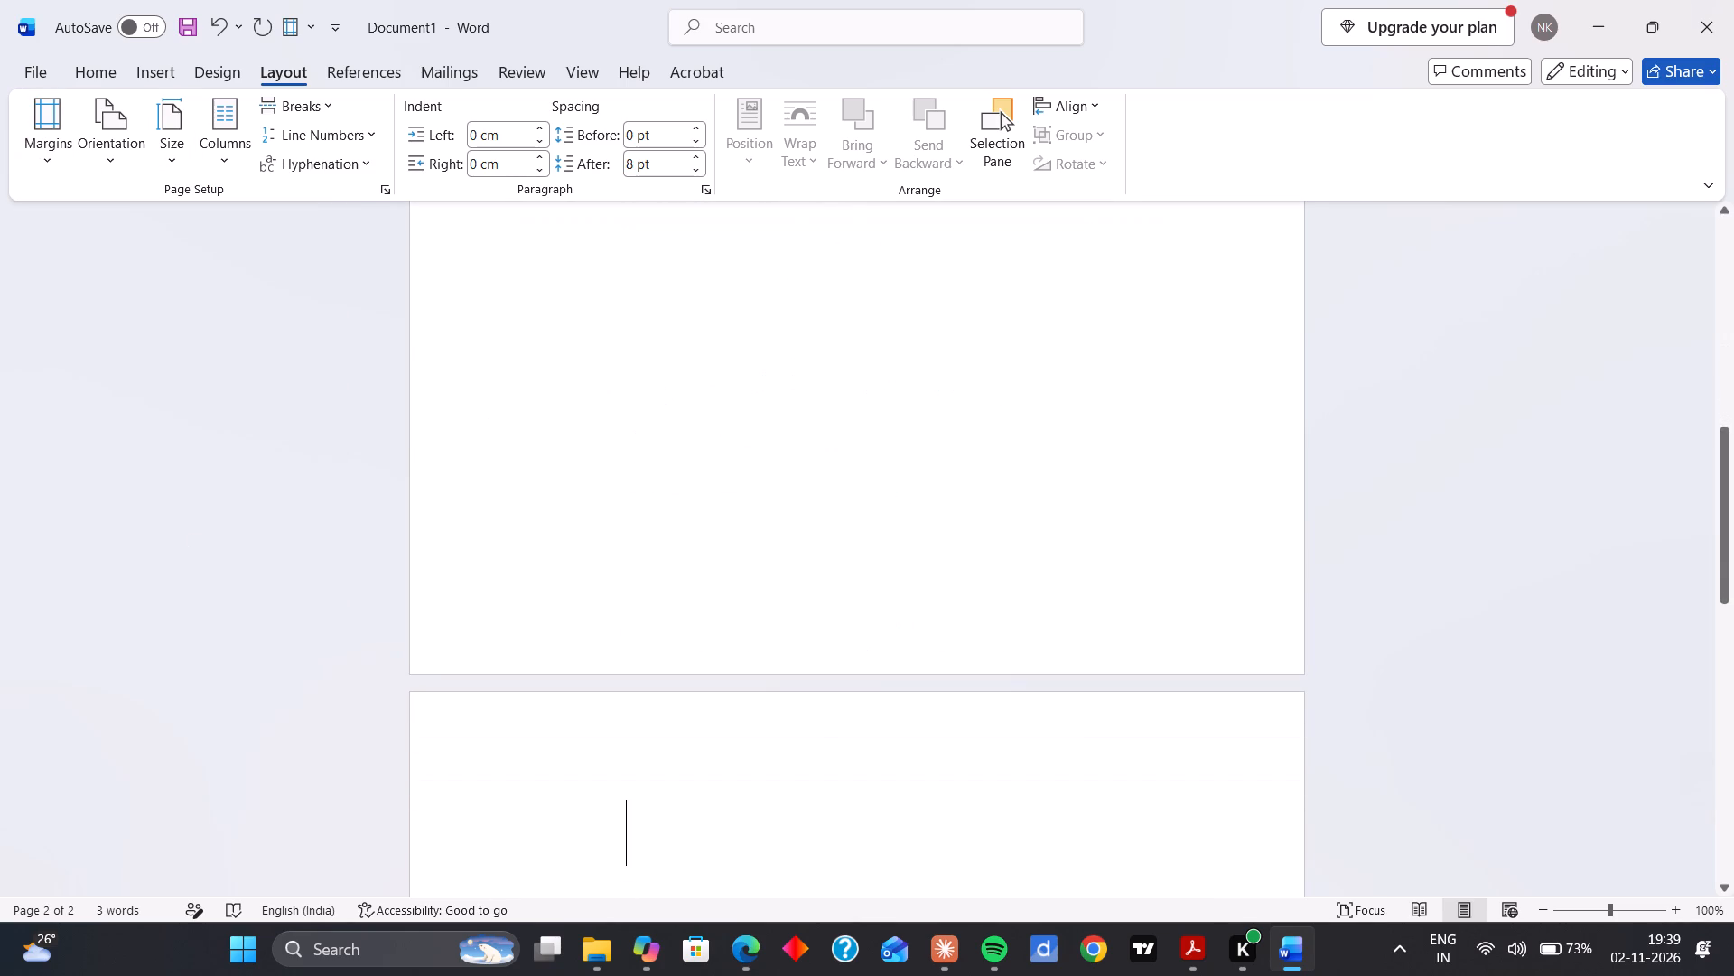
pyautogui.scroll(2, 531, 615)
# Apply the Narrow margin preset, with 1.27 cm on every side of the page.
pyautogui.click(27, 137)
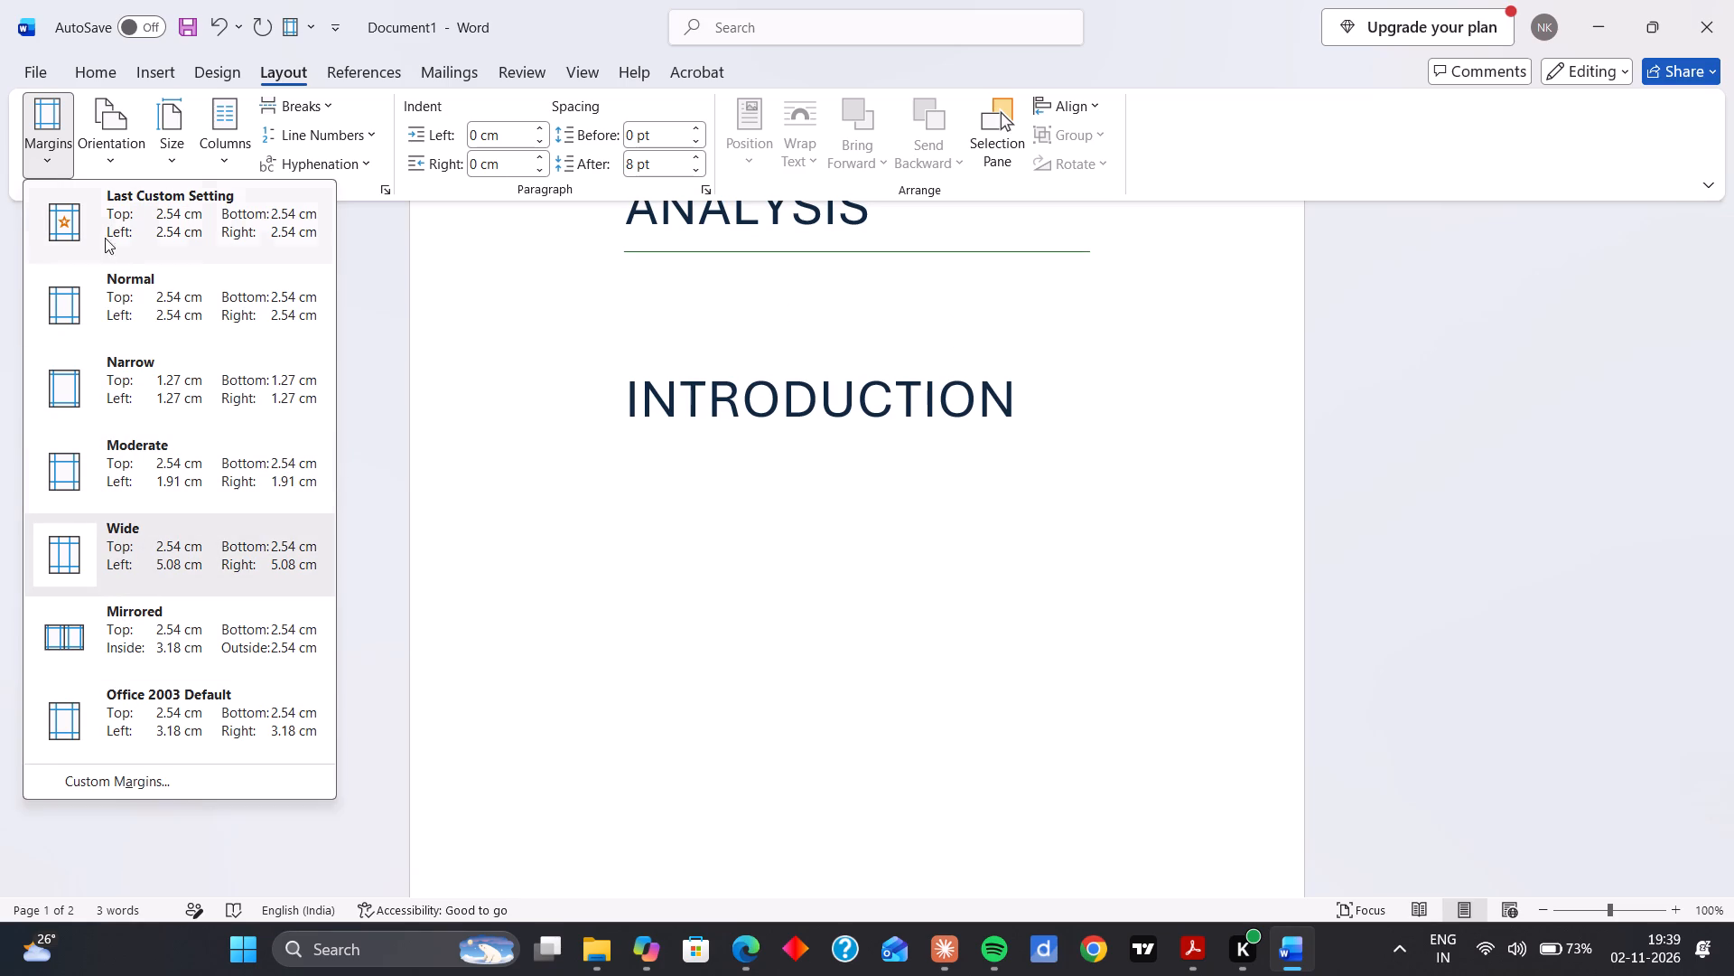
pyautogui.click(110, 360)
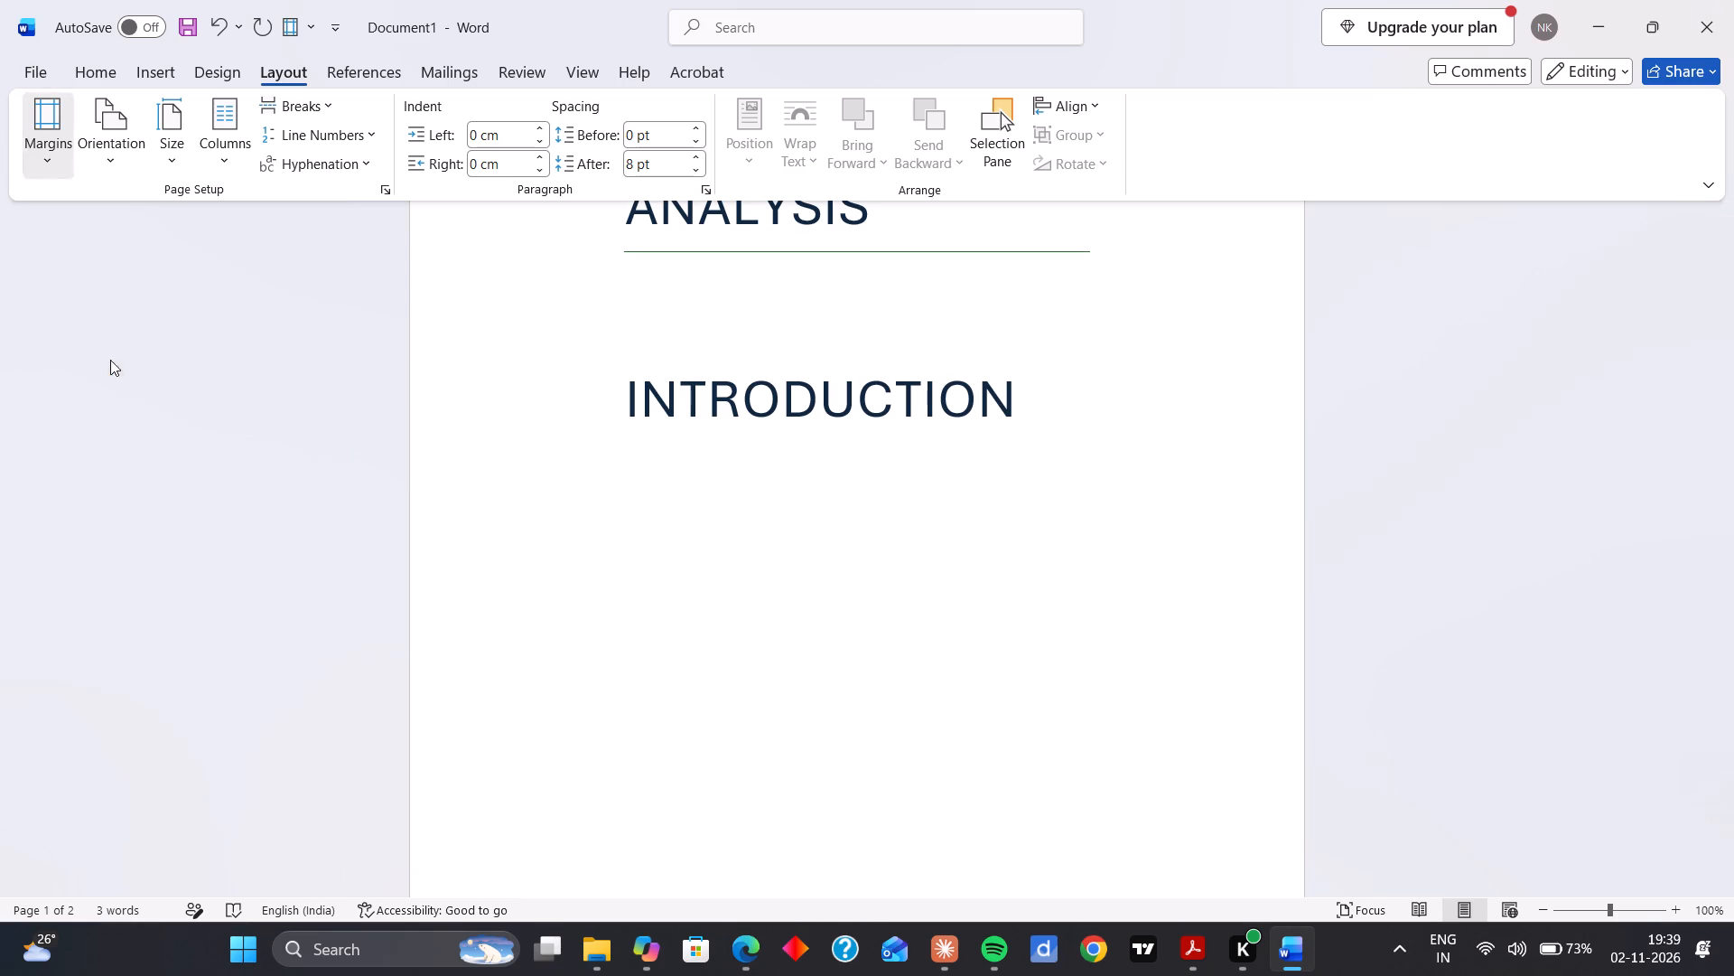
pyautogui.scroll(4, 110, 360)
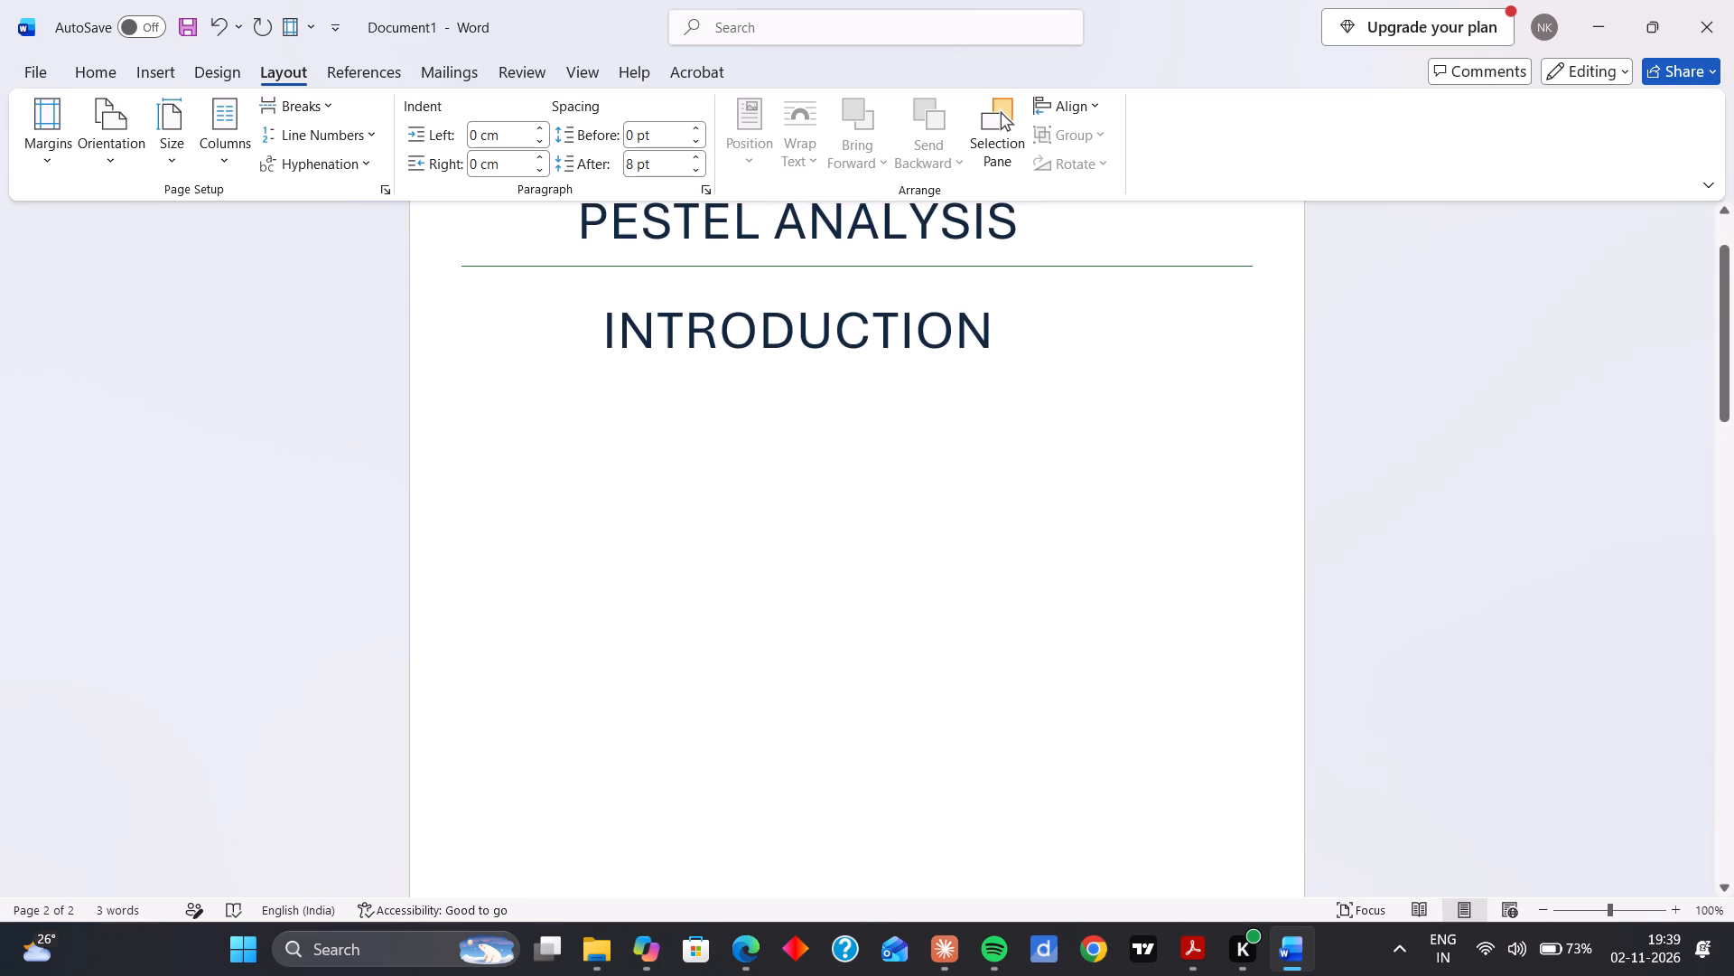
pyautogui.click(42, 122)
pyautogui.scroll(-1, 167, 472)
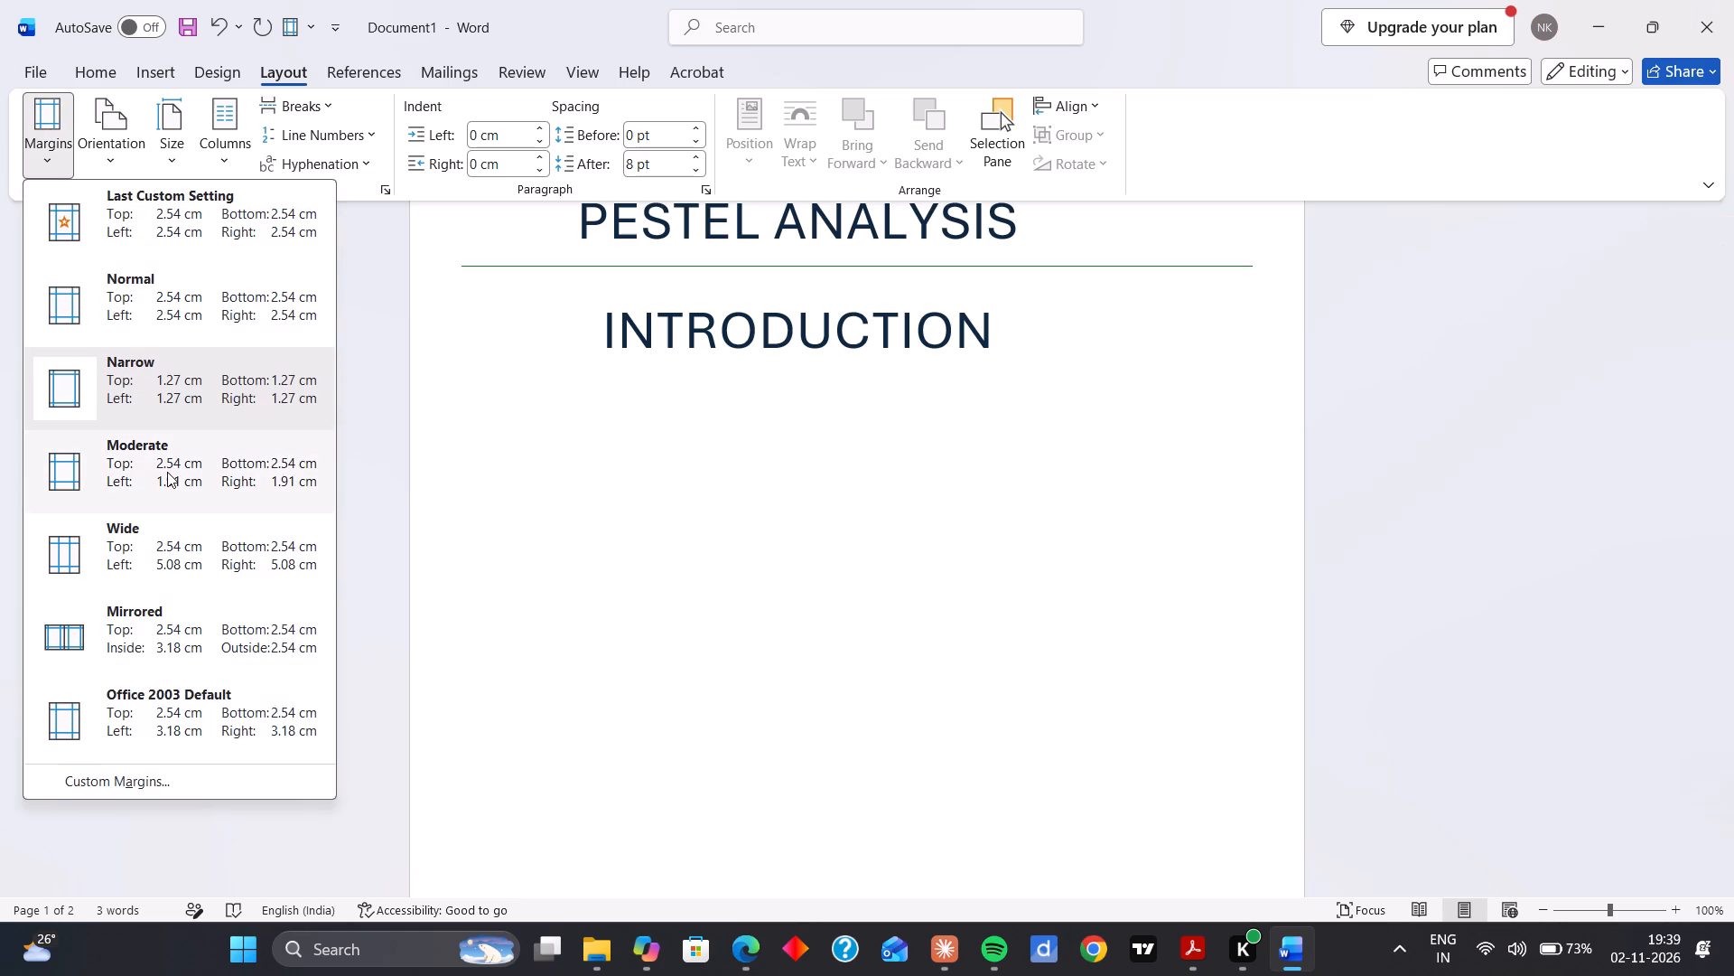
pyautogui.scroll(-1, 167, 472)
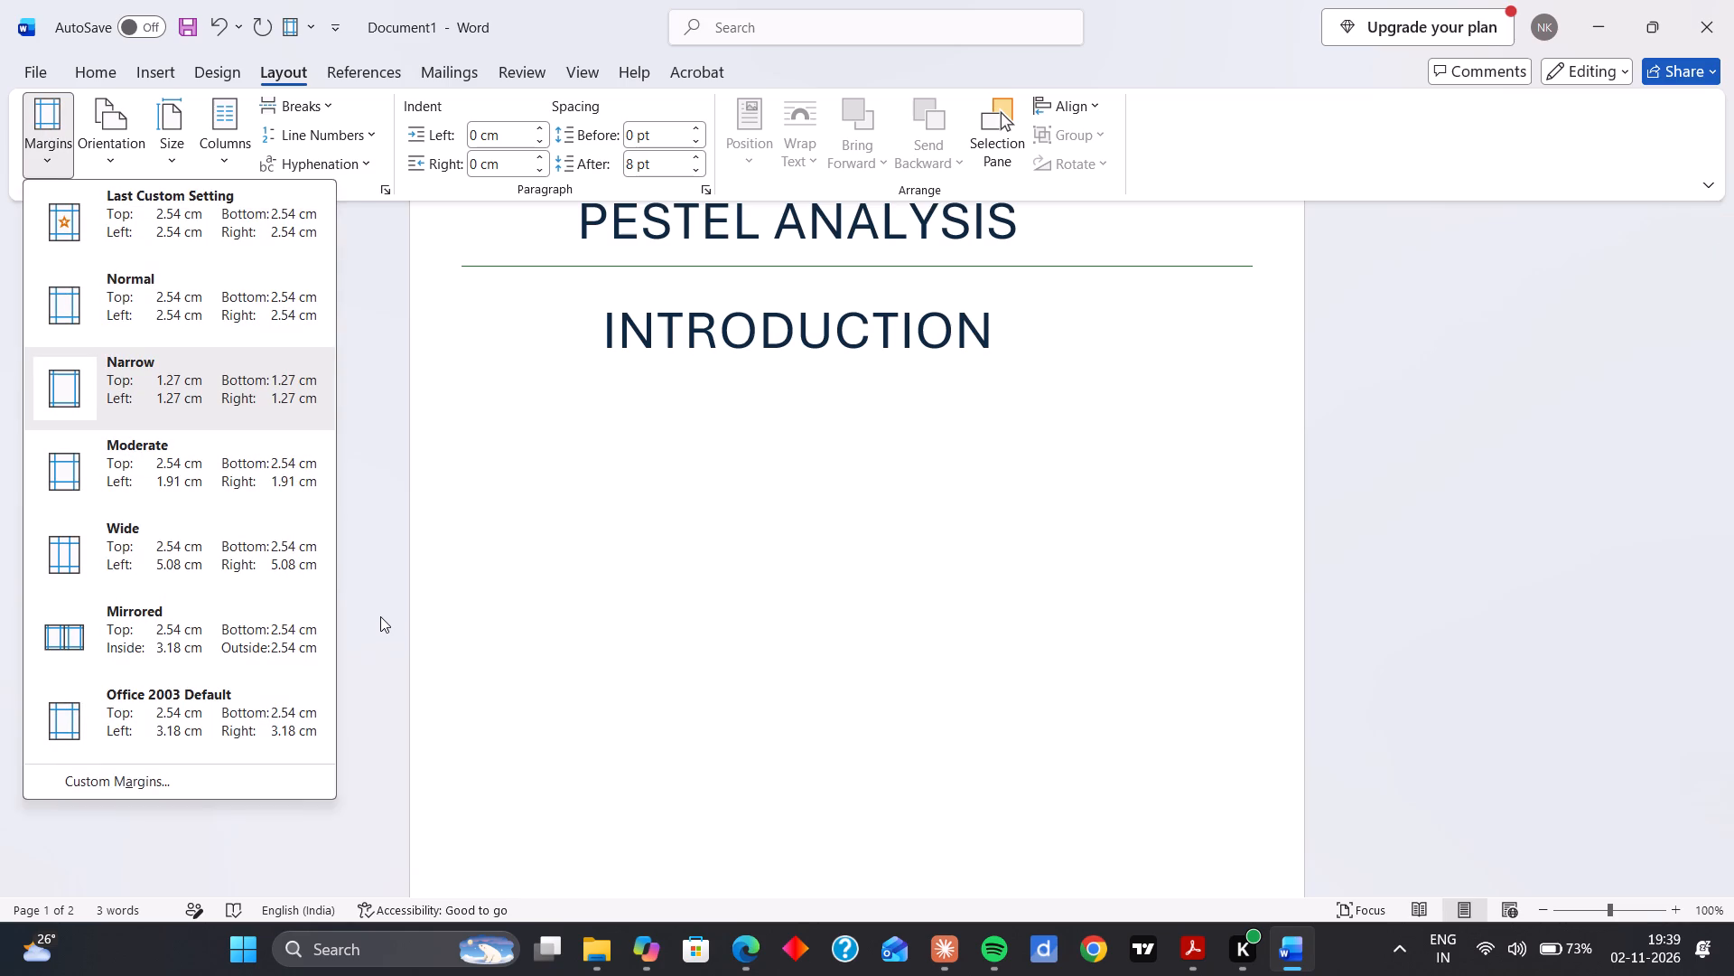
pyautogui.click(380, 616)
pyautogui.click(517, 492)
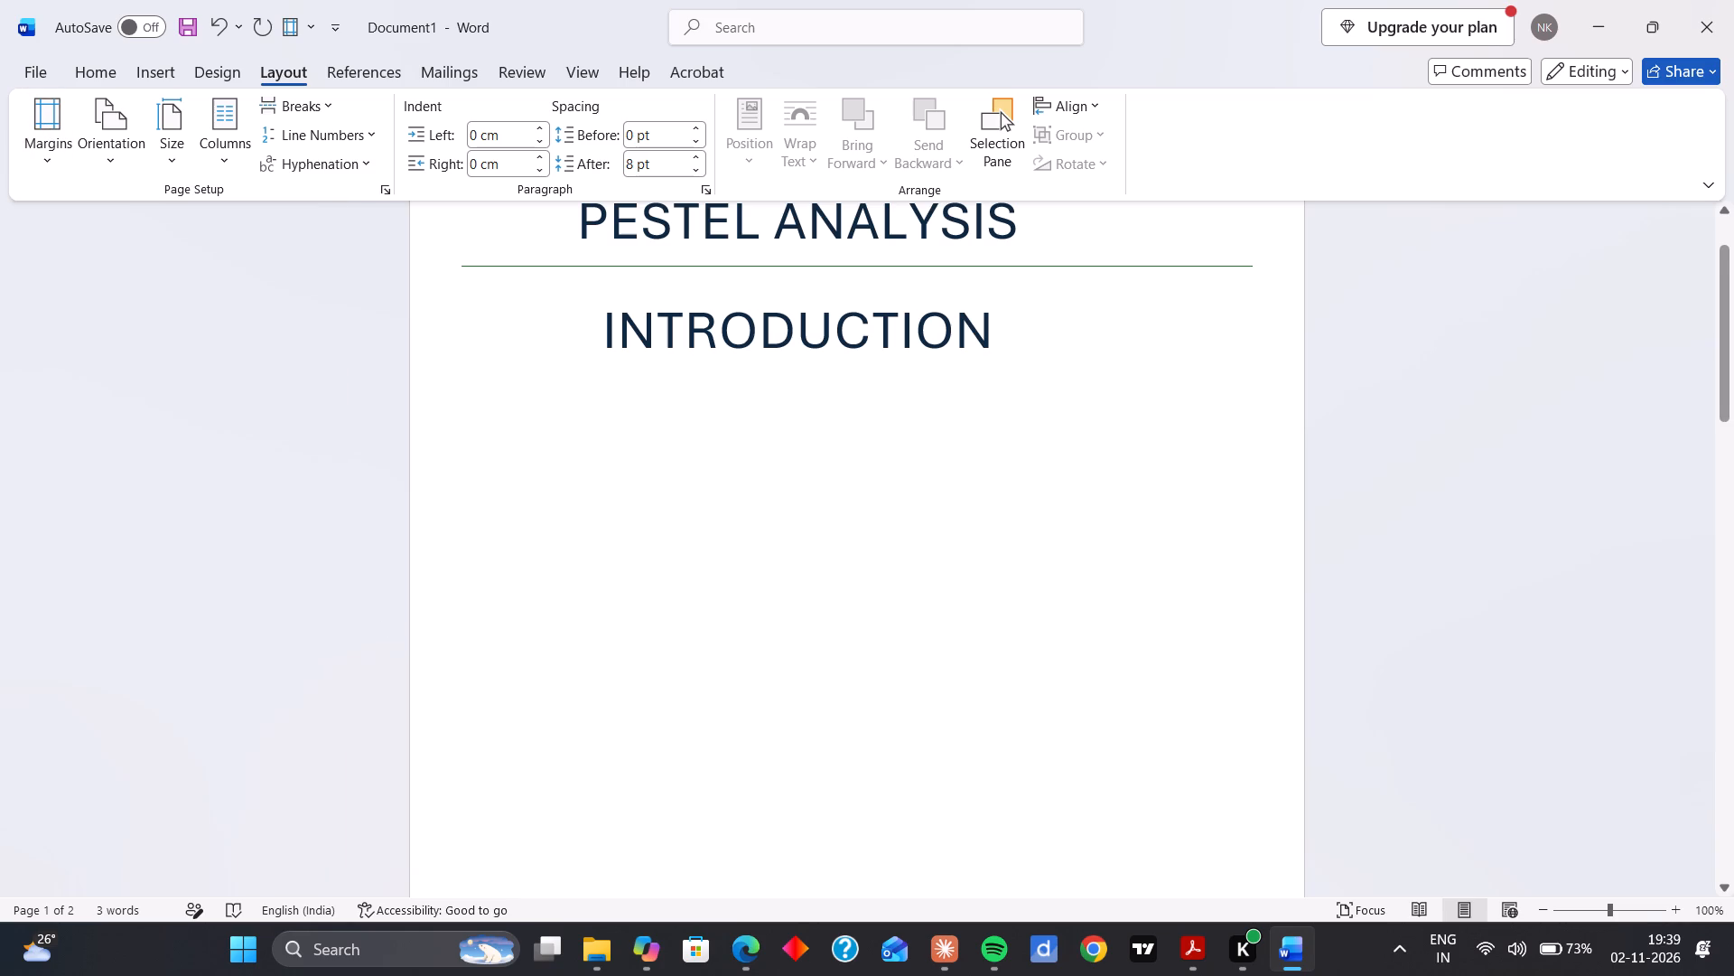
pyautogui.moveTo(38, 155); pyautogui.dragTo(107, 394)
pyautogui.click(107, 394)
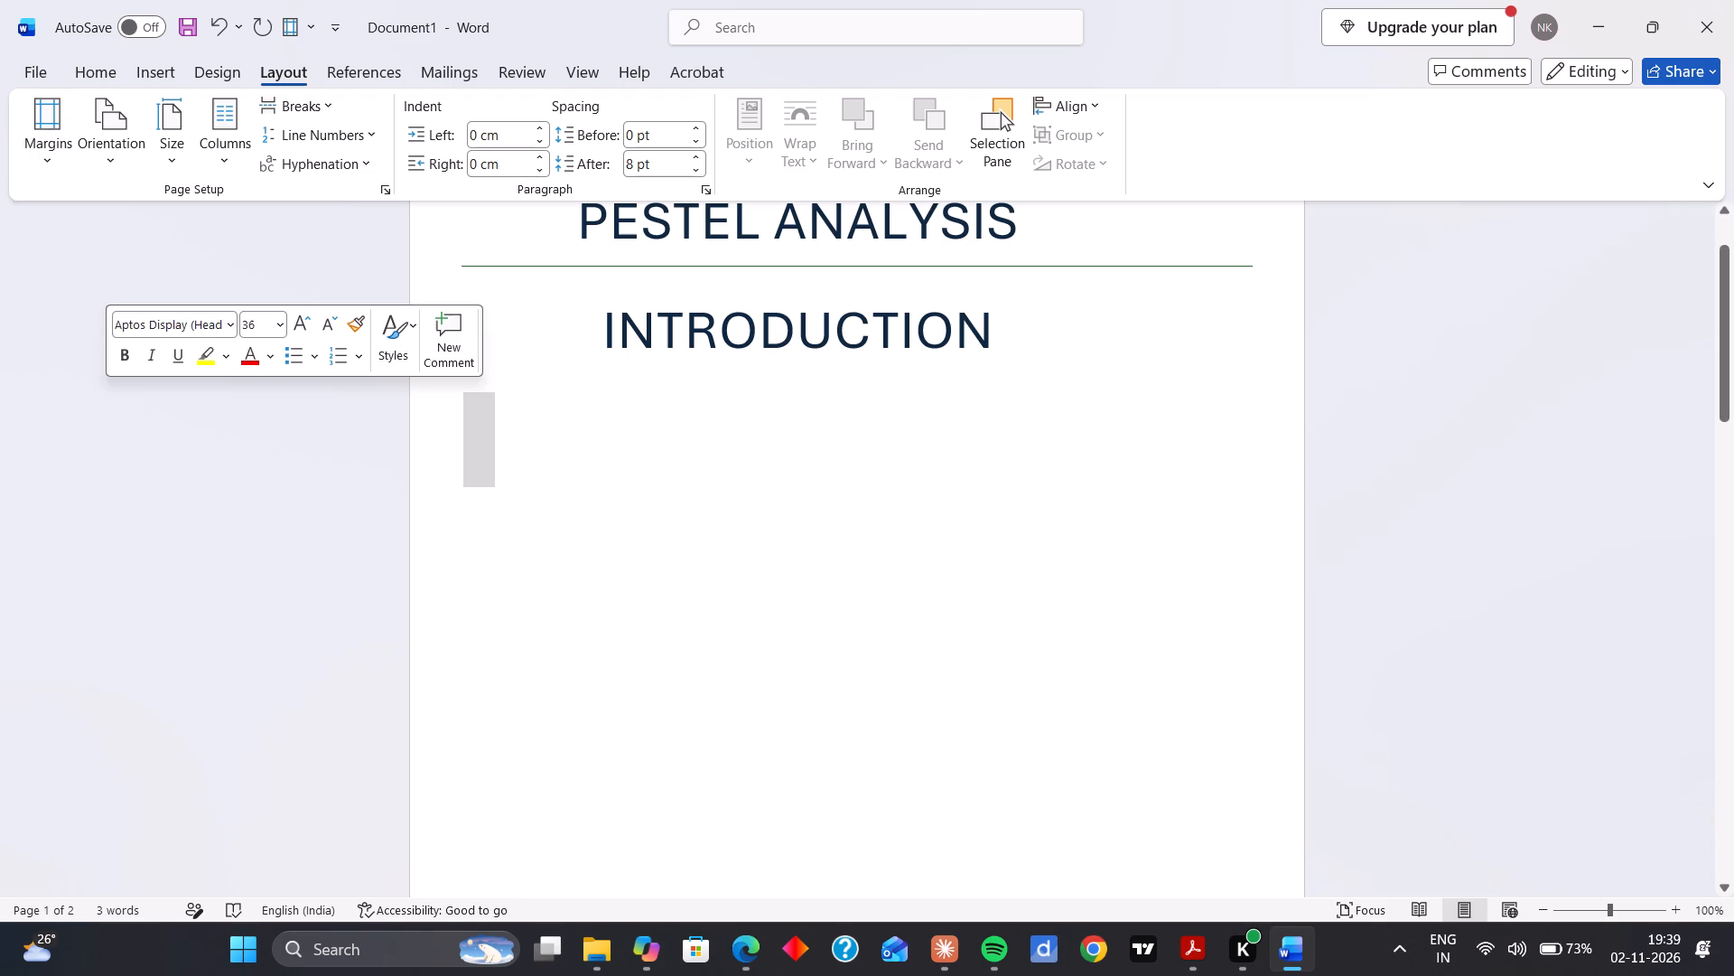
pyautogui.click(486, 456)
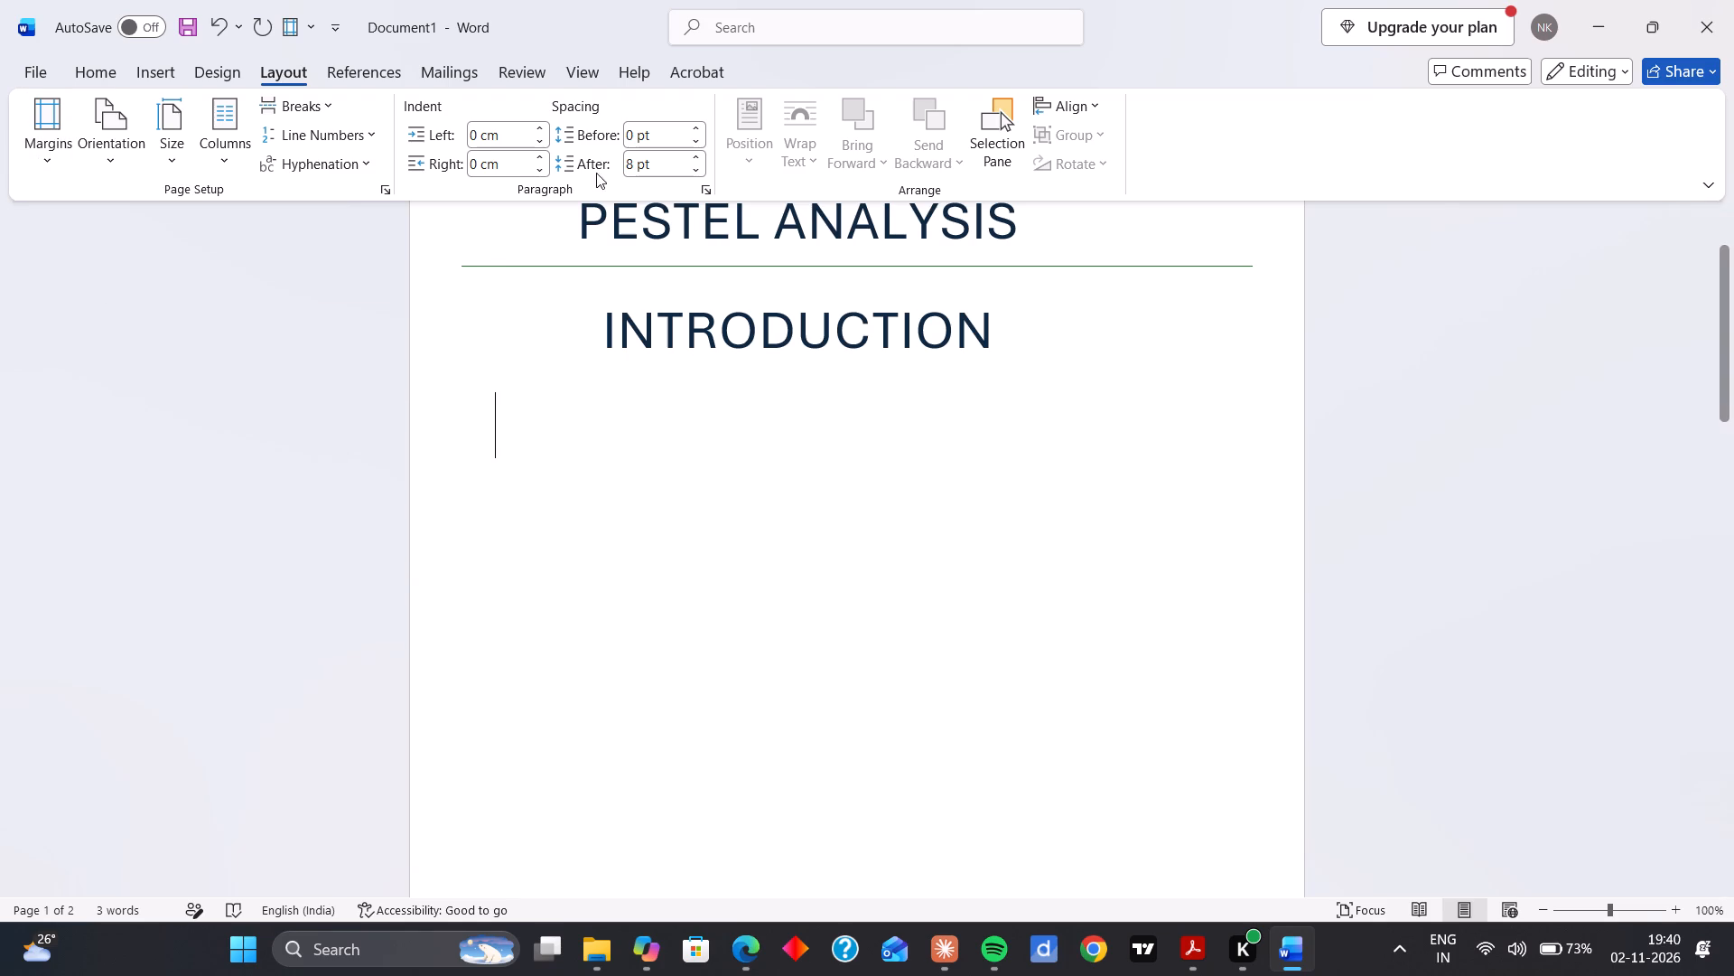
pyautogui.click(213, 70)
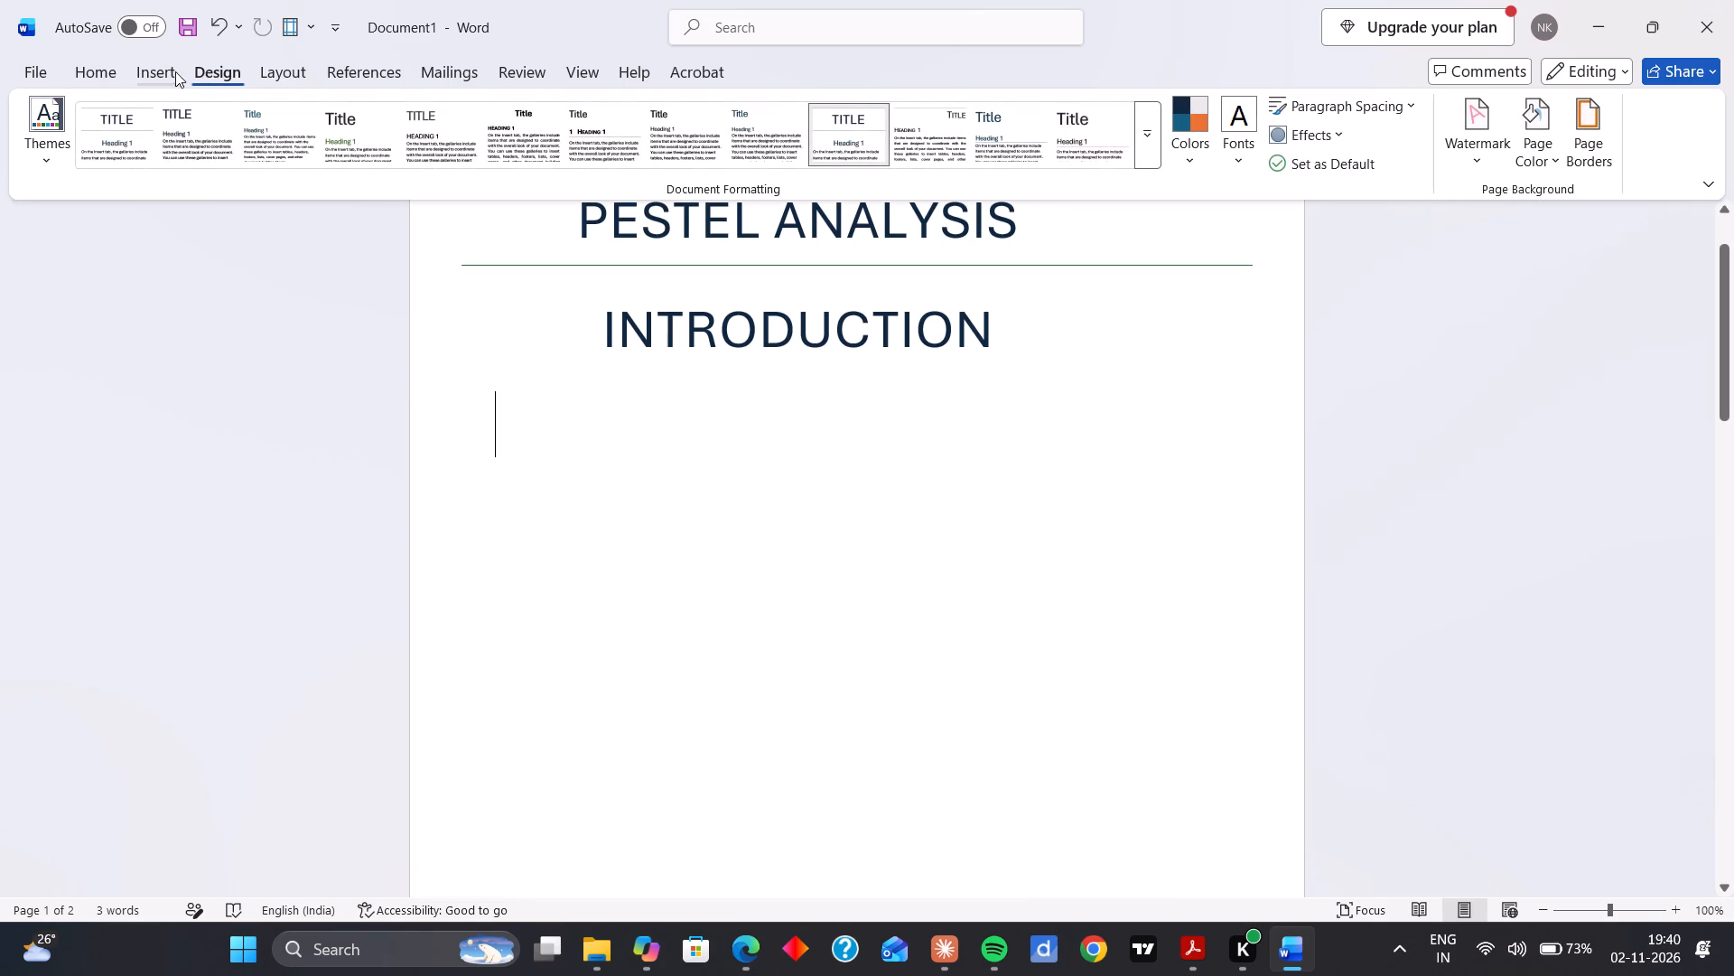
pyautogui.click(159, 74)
# Apply the Normal style to the blank line below the INTRODUCTION heading, giving Aptos (Body) text at 10.5 pt.
pyautogui.click(111, 75)
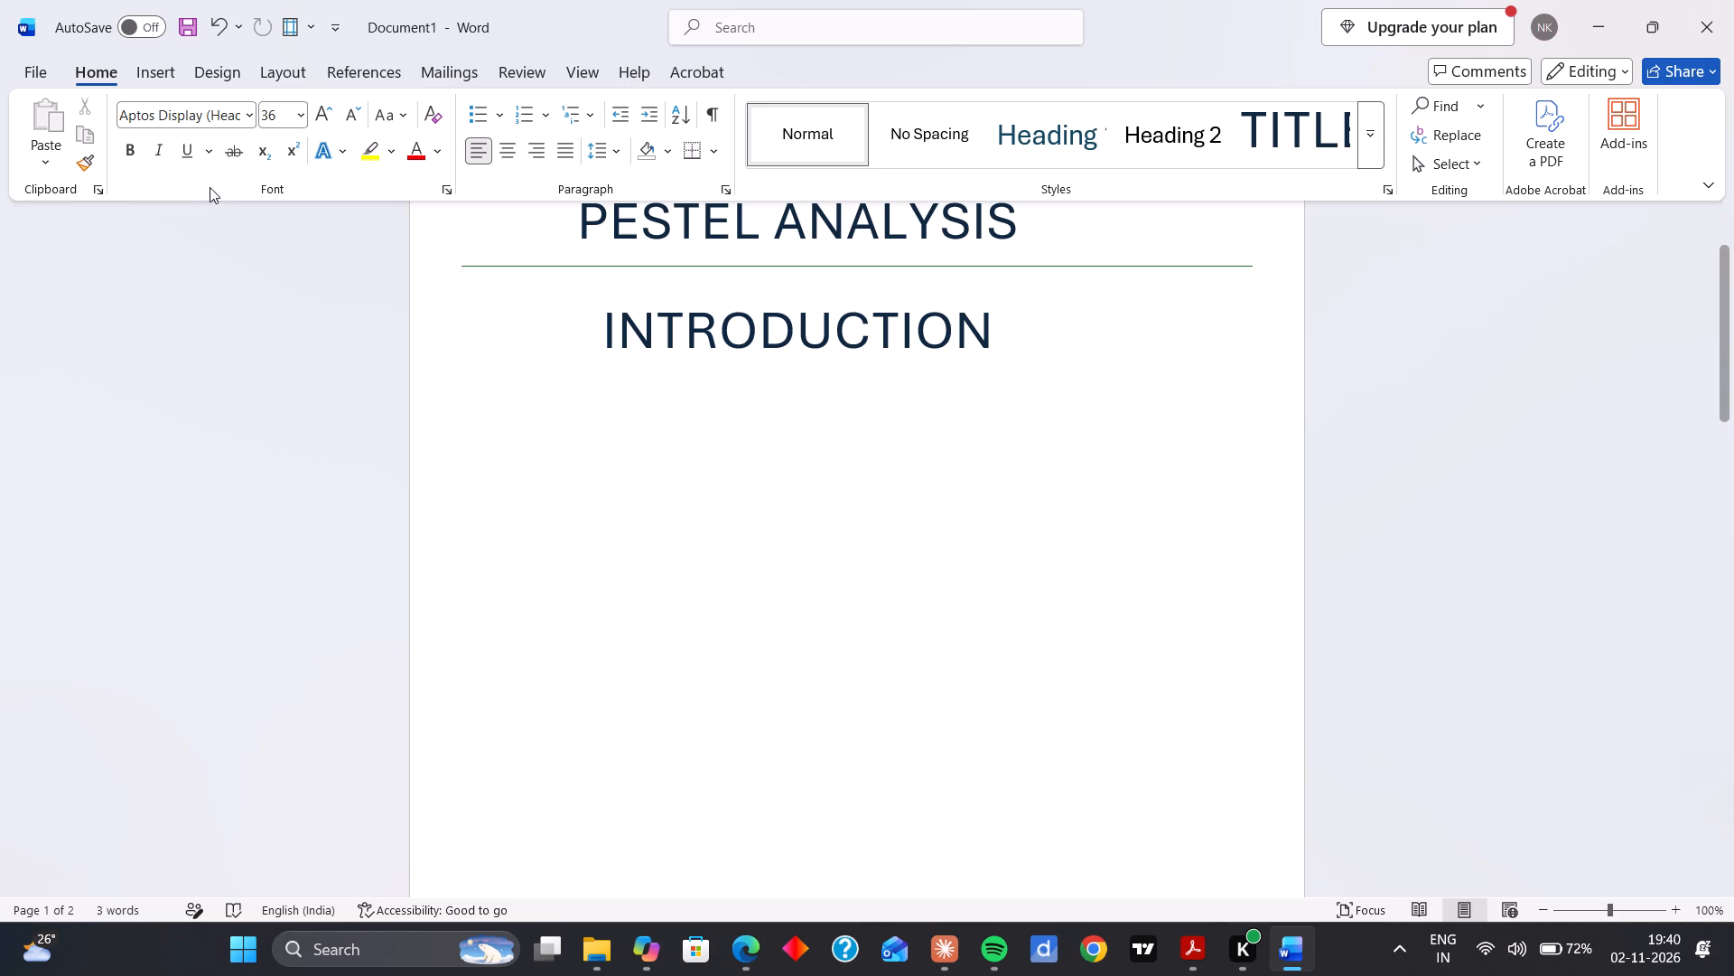
pyautogui.click(832, 145)
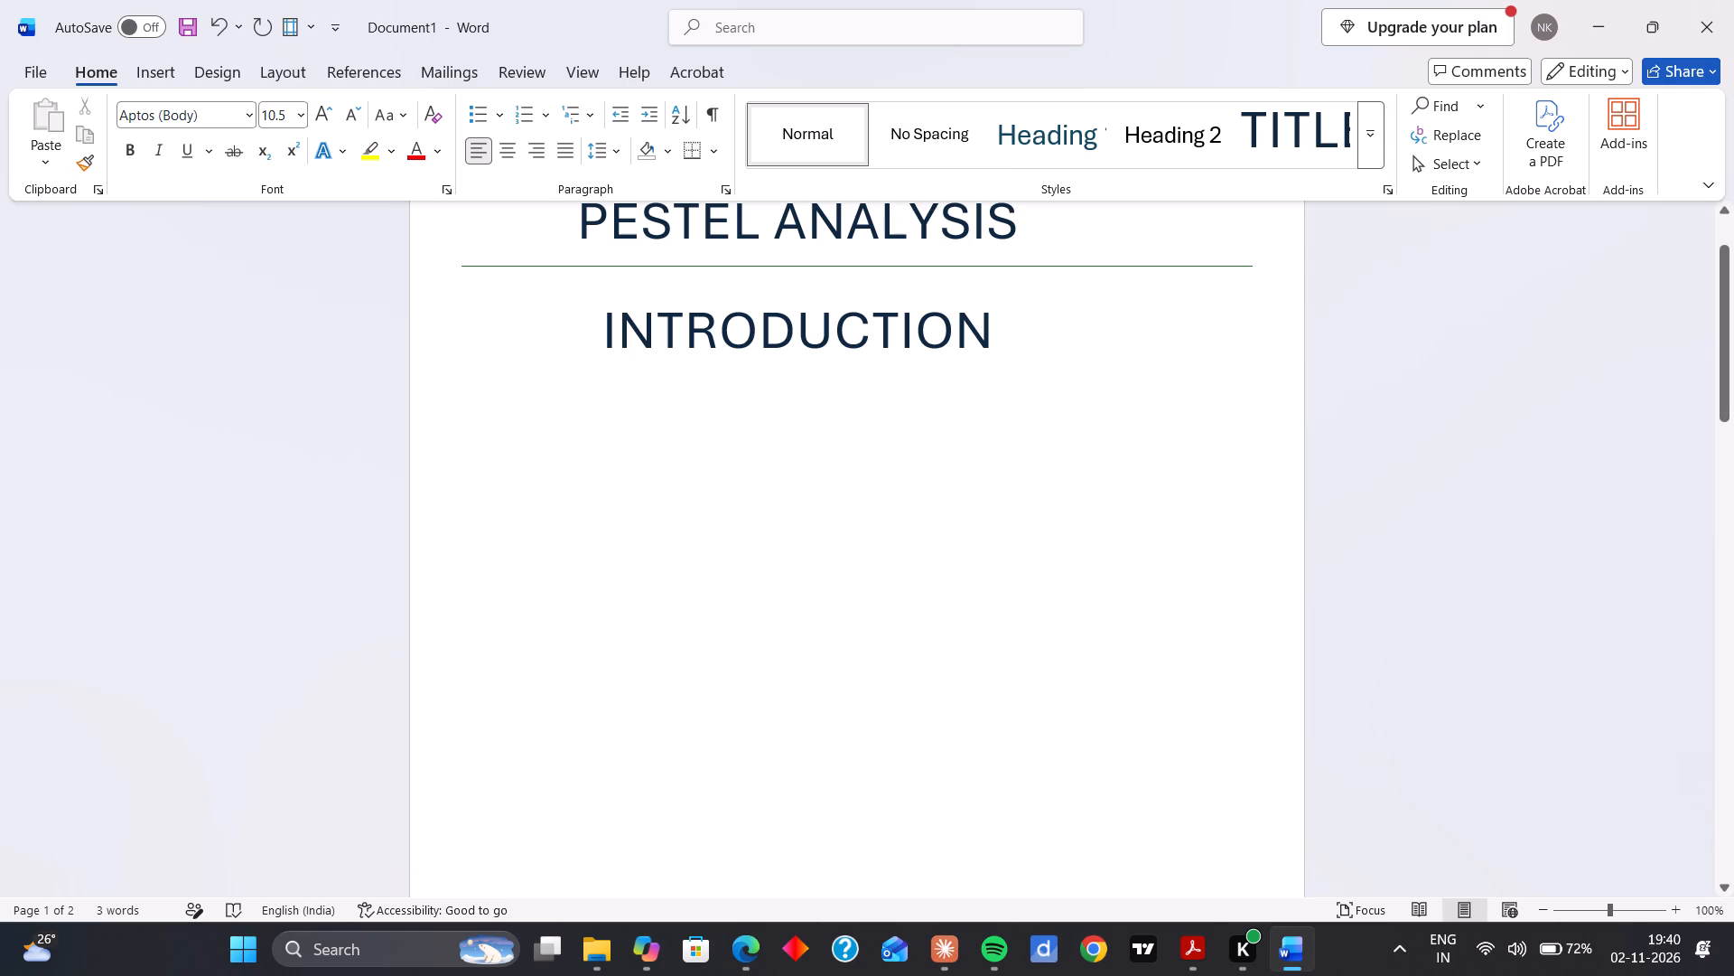
pyautogui.click(467, 421)
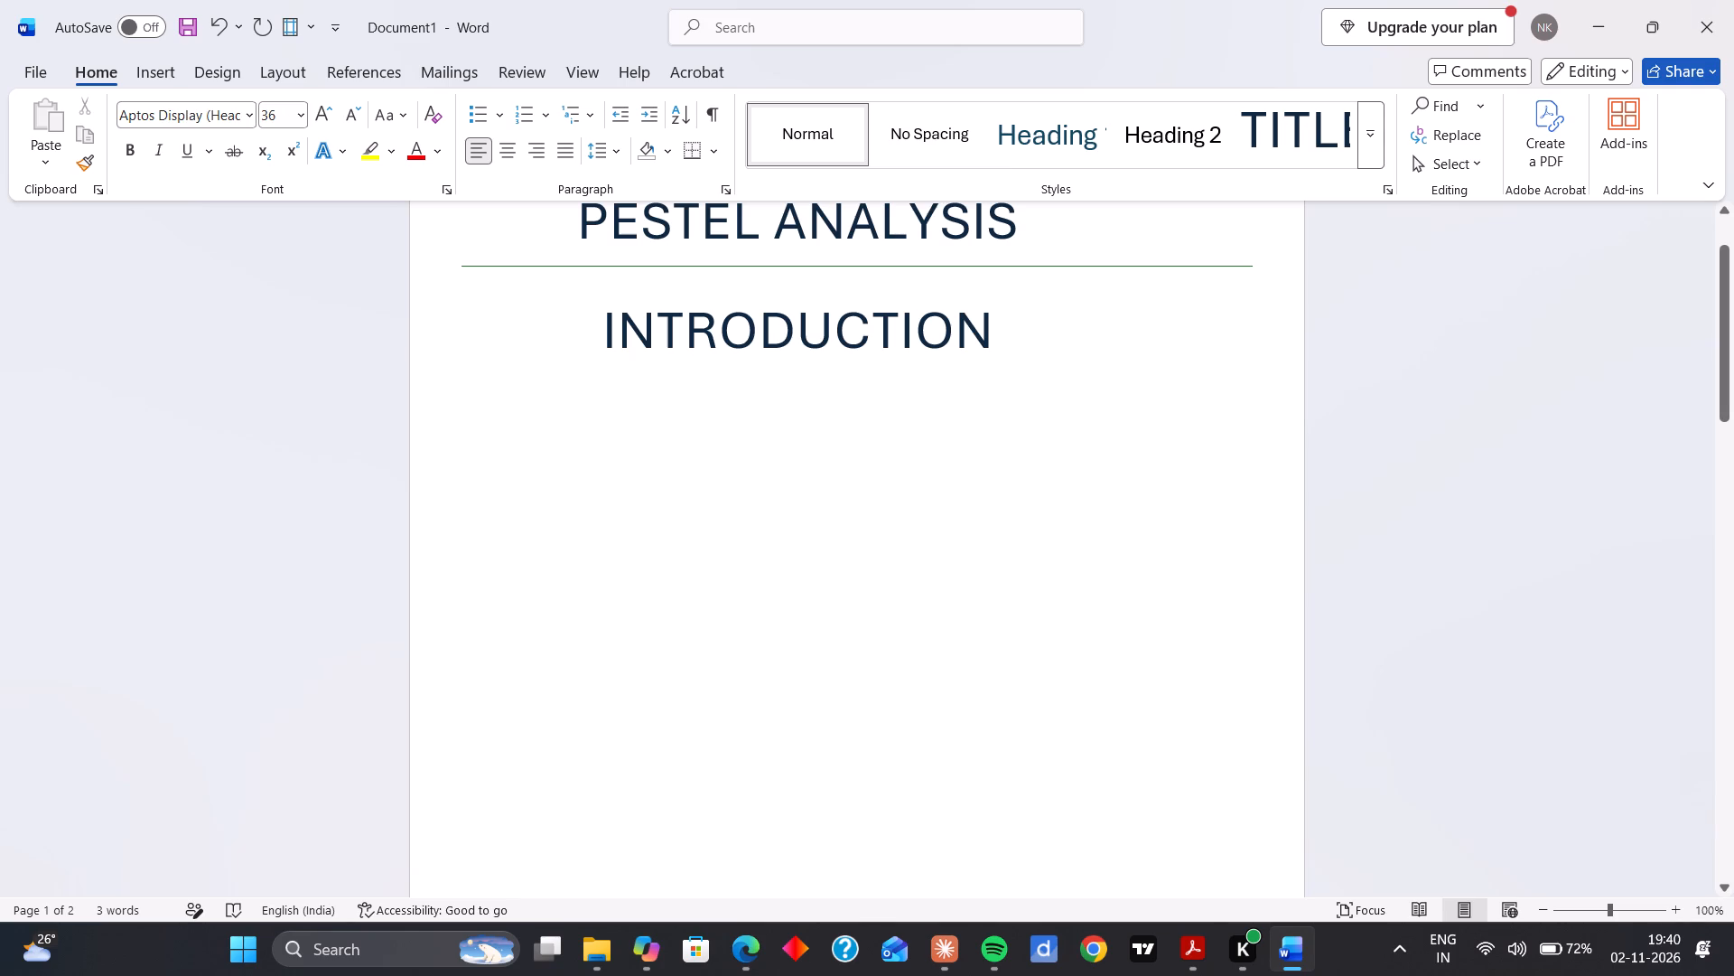
pyautogui.click(436, 418)
pyautogui.click(515, 507)
pyautogui.click(827, 143)
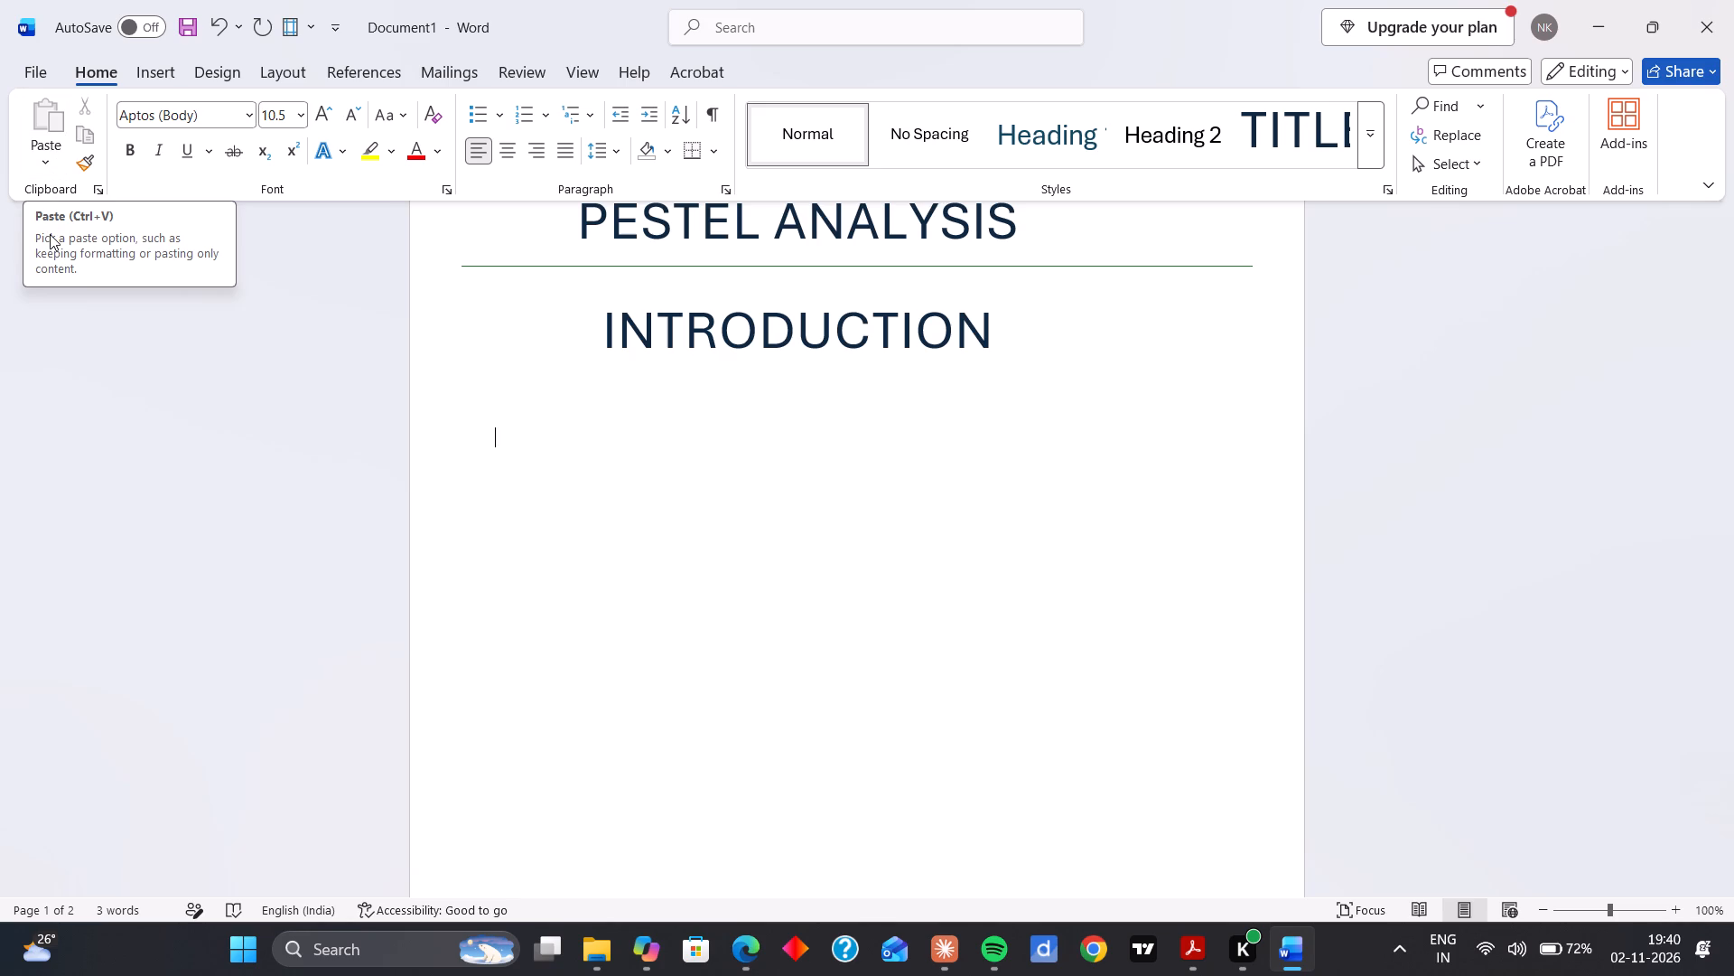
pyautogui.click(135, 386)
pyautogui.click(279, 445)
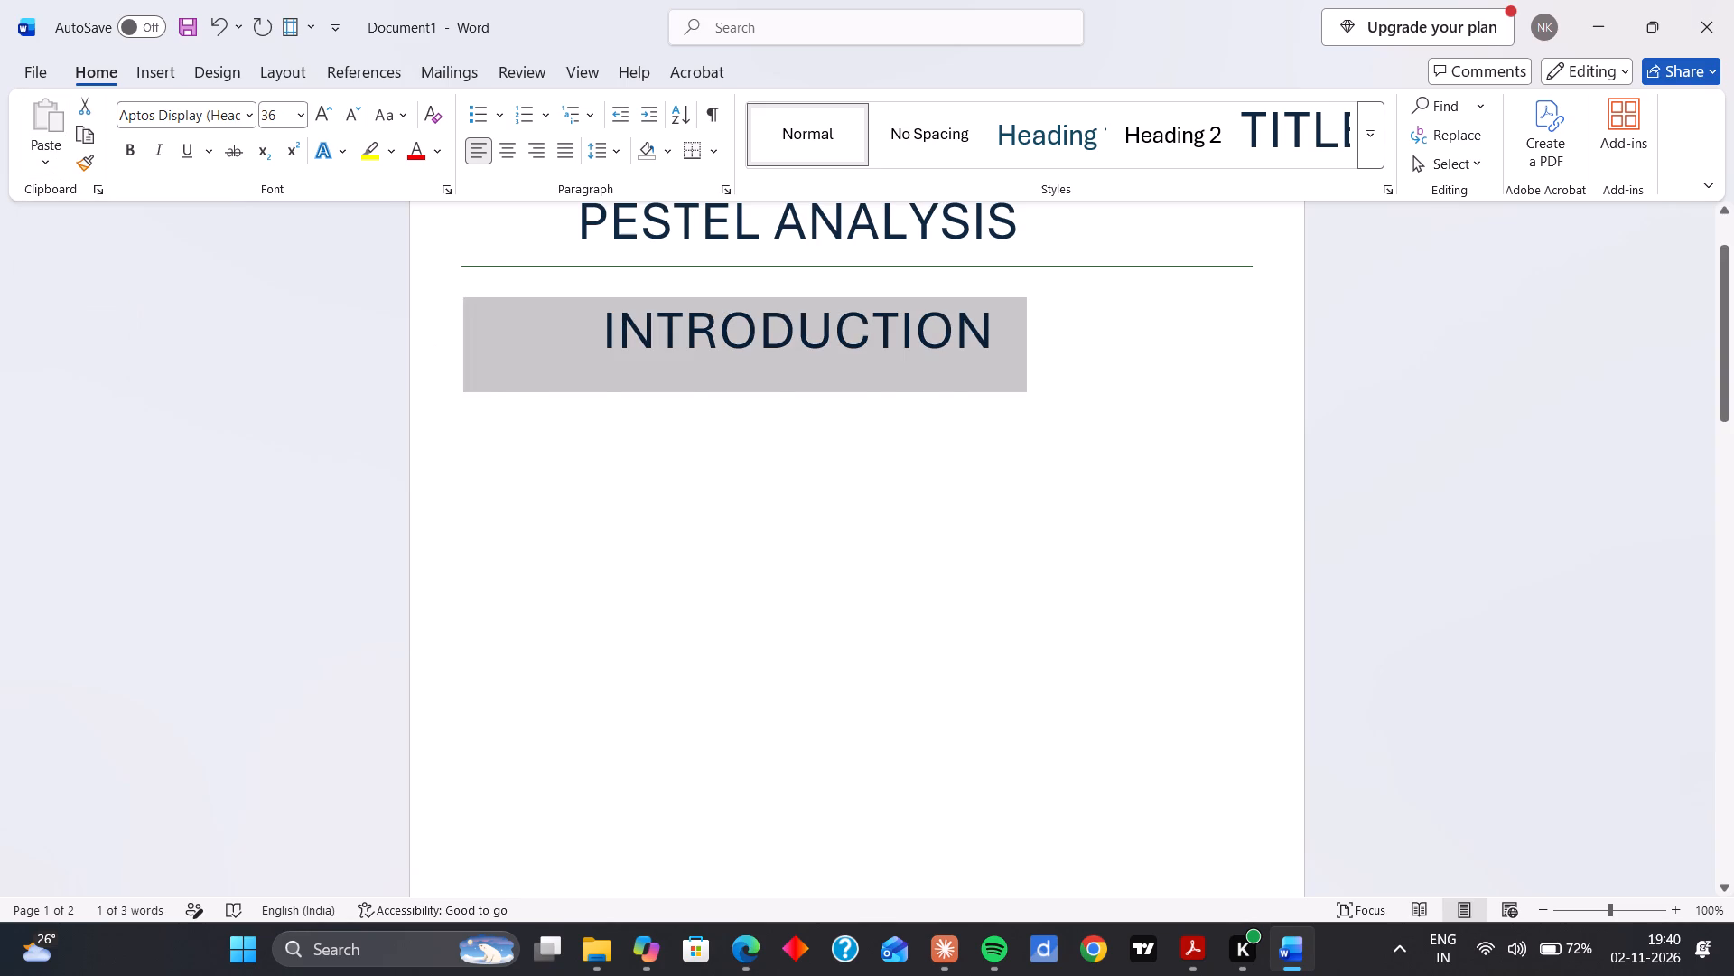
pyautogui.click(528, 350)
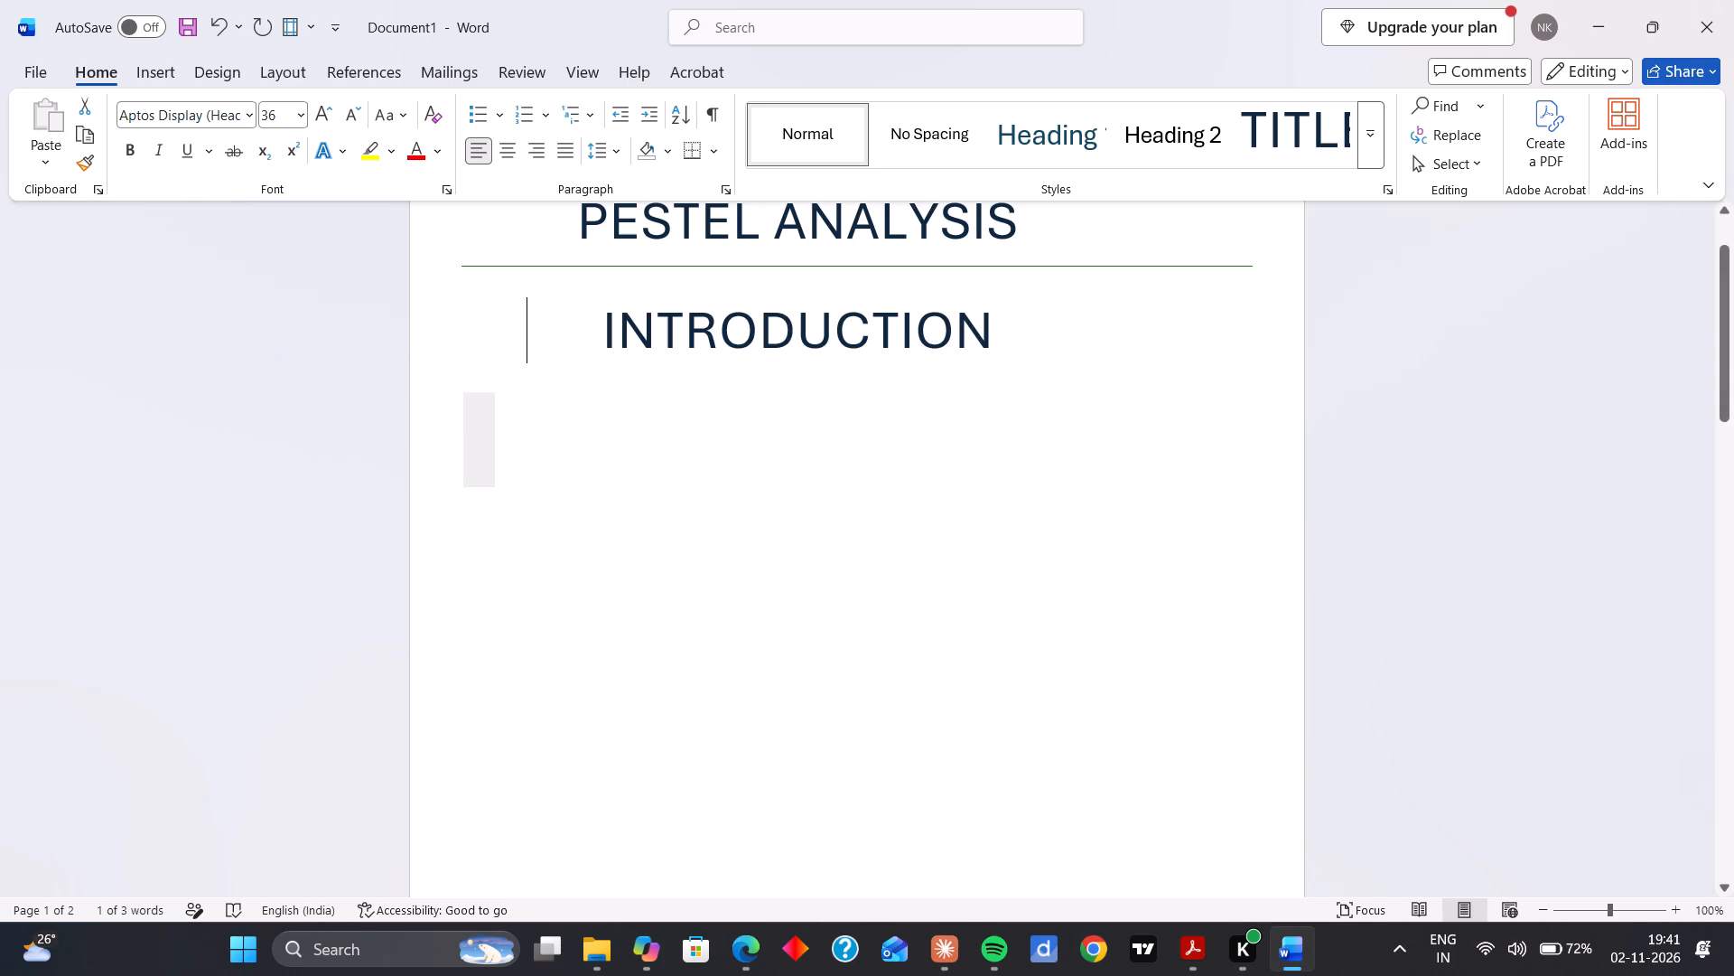
# Apply the Normal style to the blank line below the INTRODUCTION heading, giving Aptos (Body) text at 10.5 pt.
pyautogui.click(438, 476)
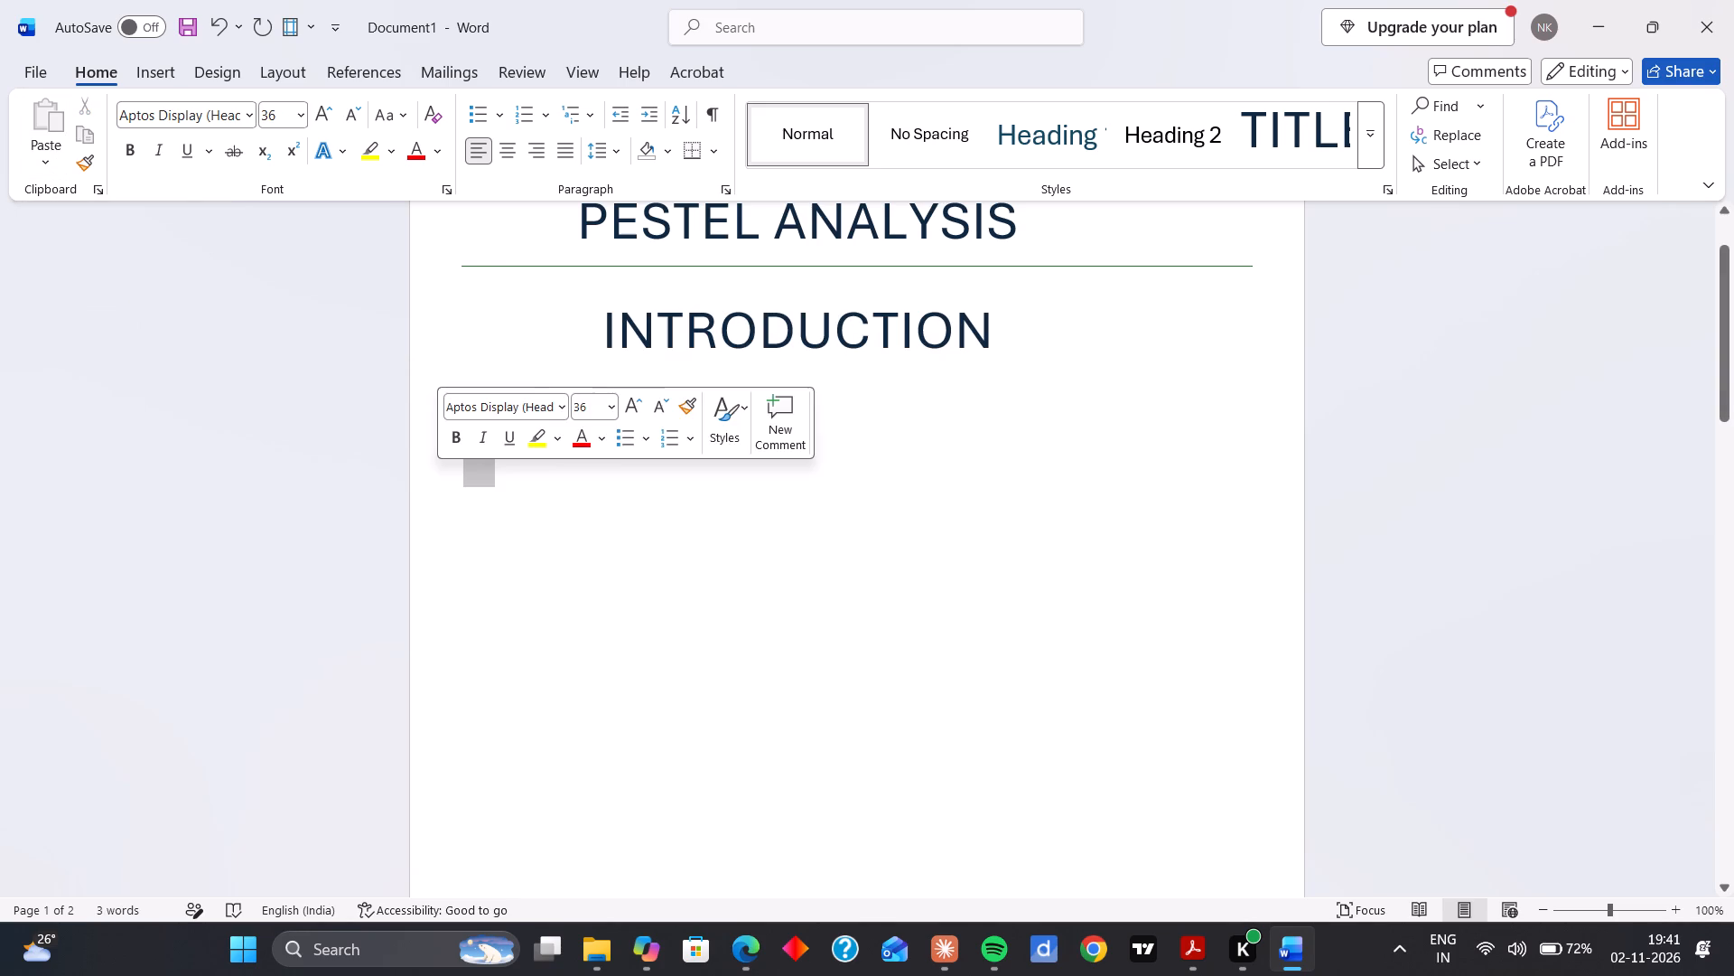
pyautogui.click(441, 521)
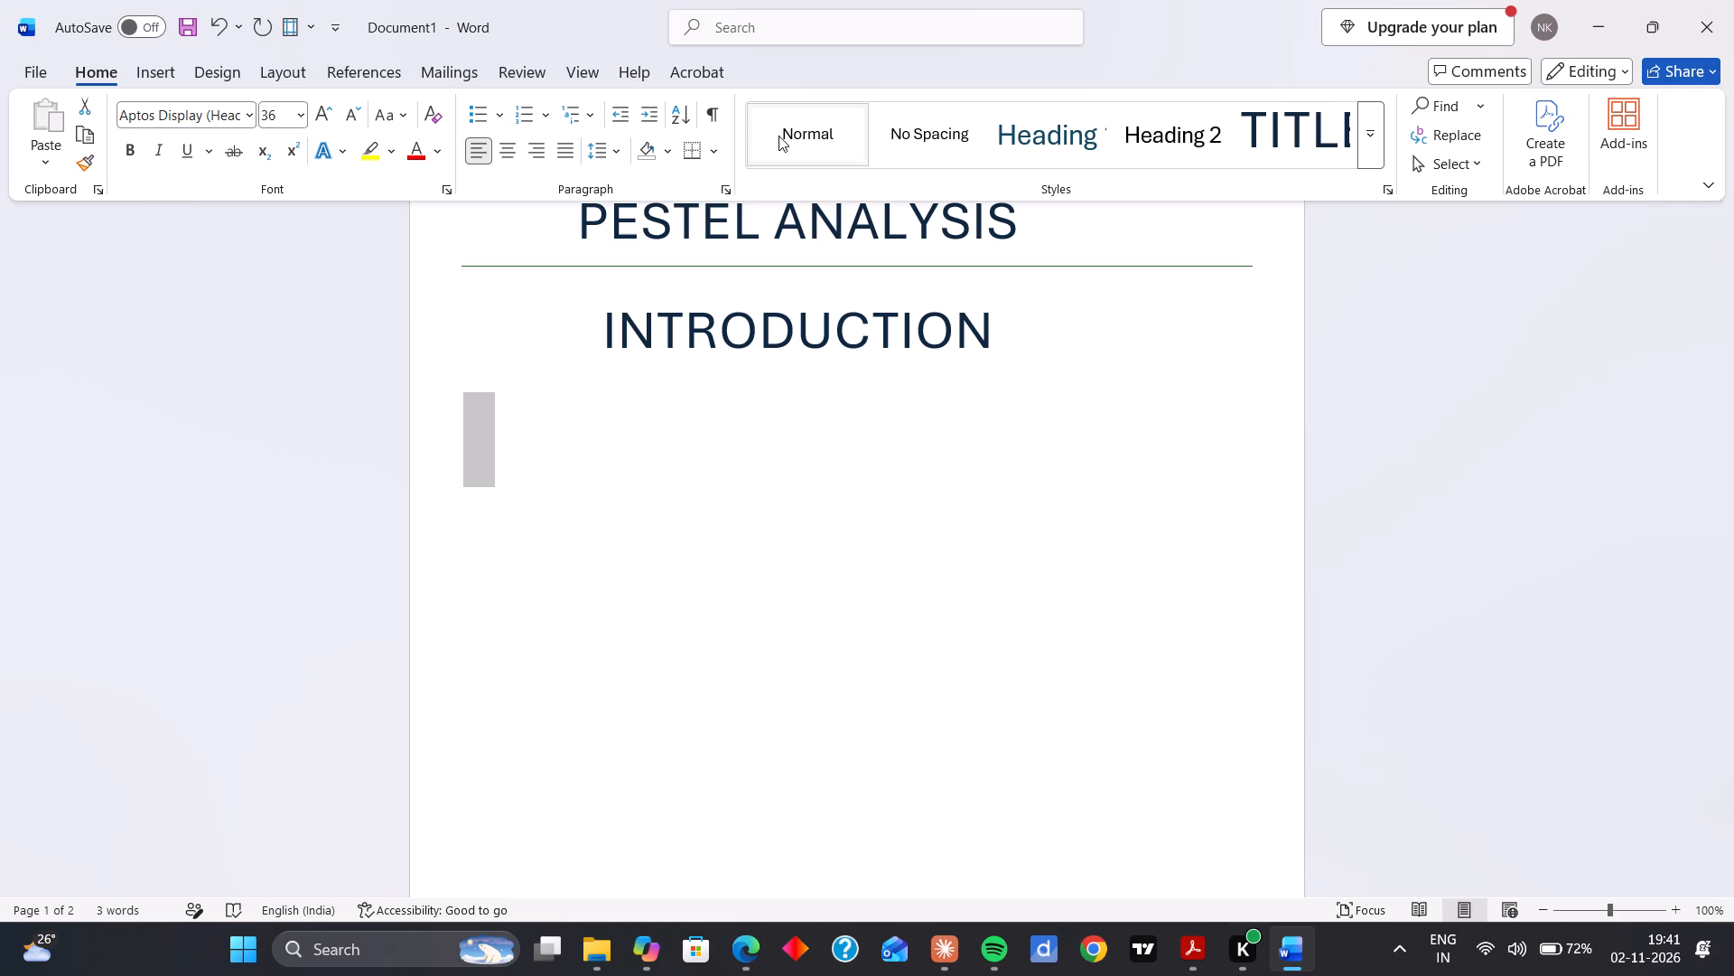
pyautogui.click(778, 136)
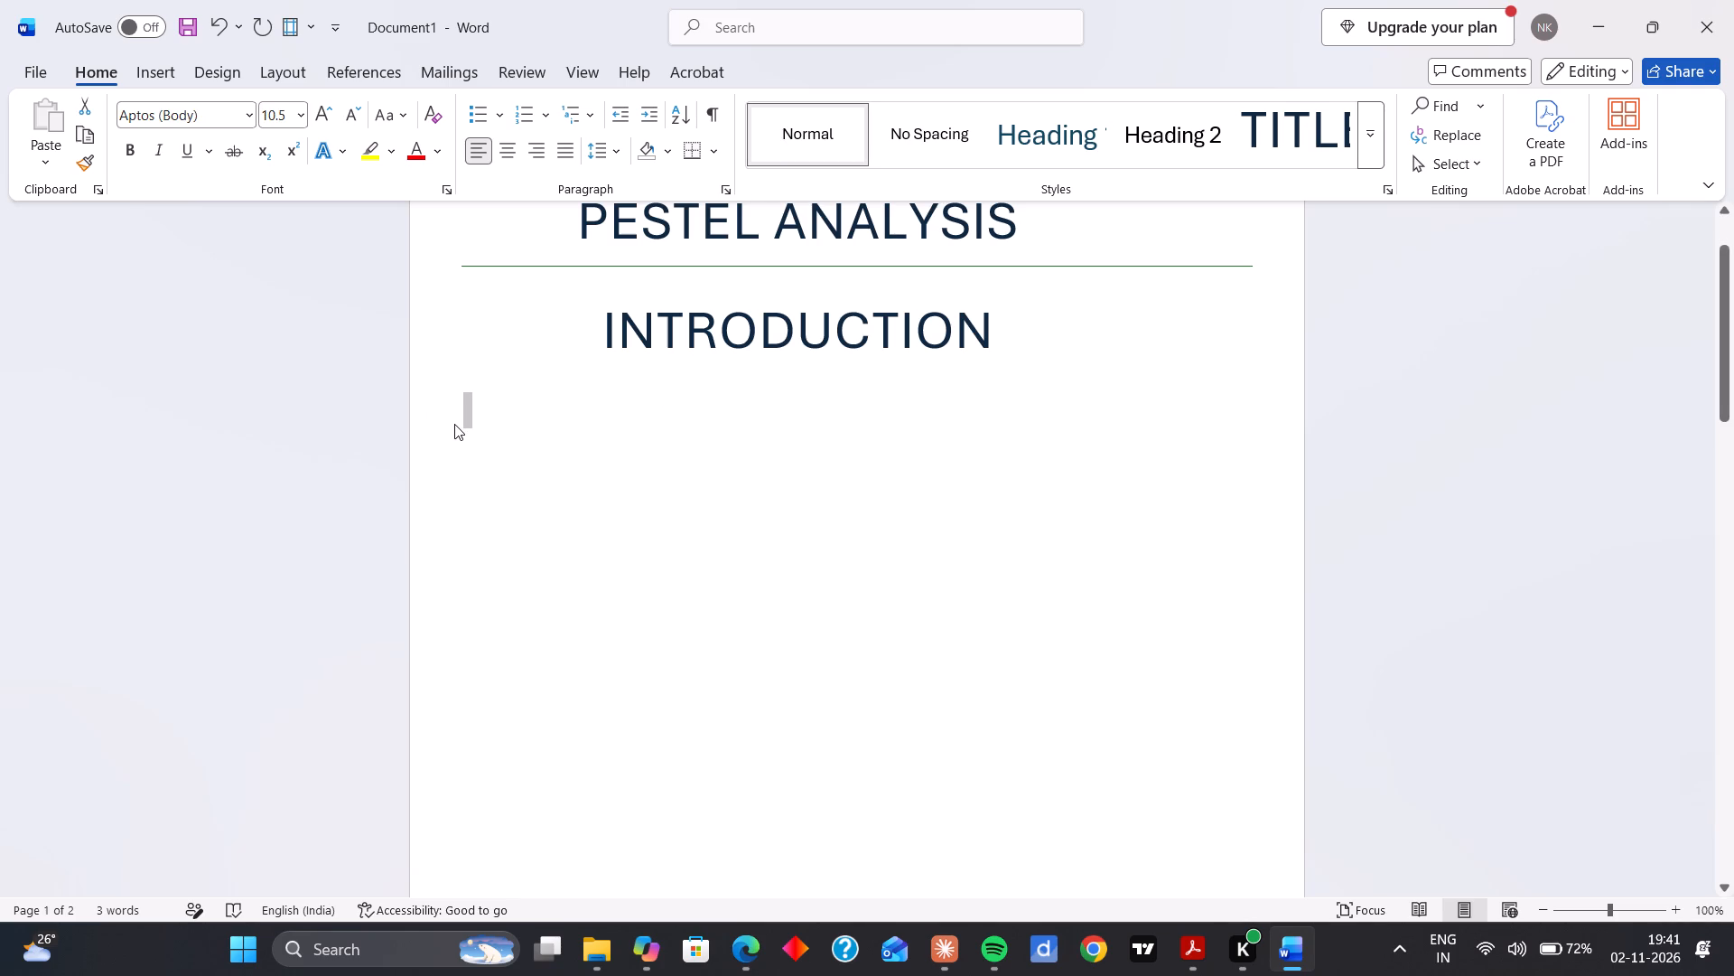
pyautogui.click(429, 452)
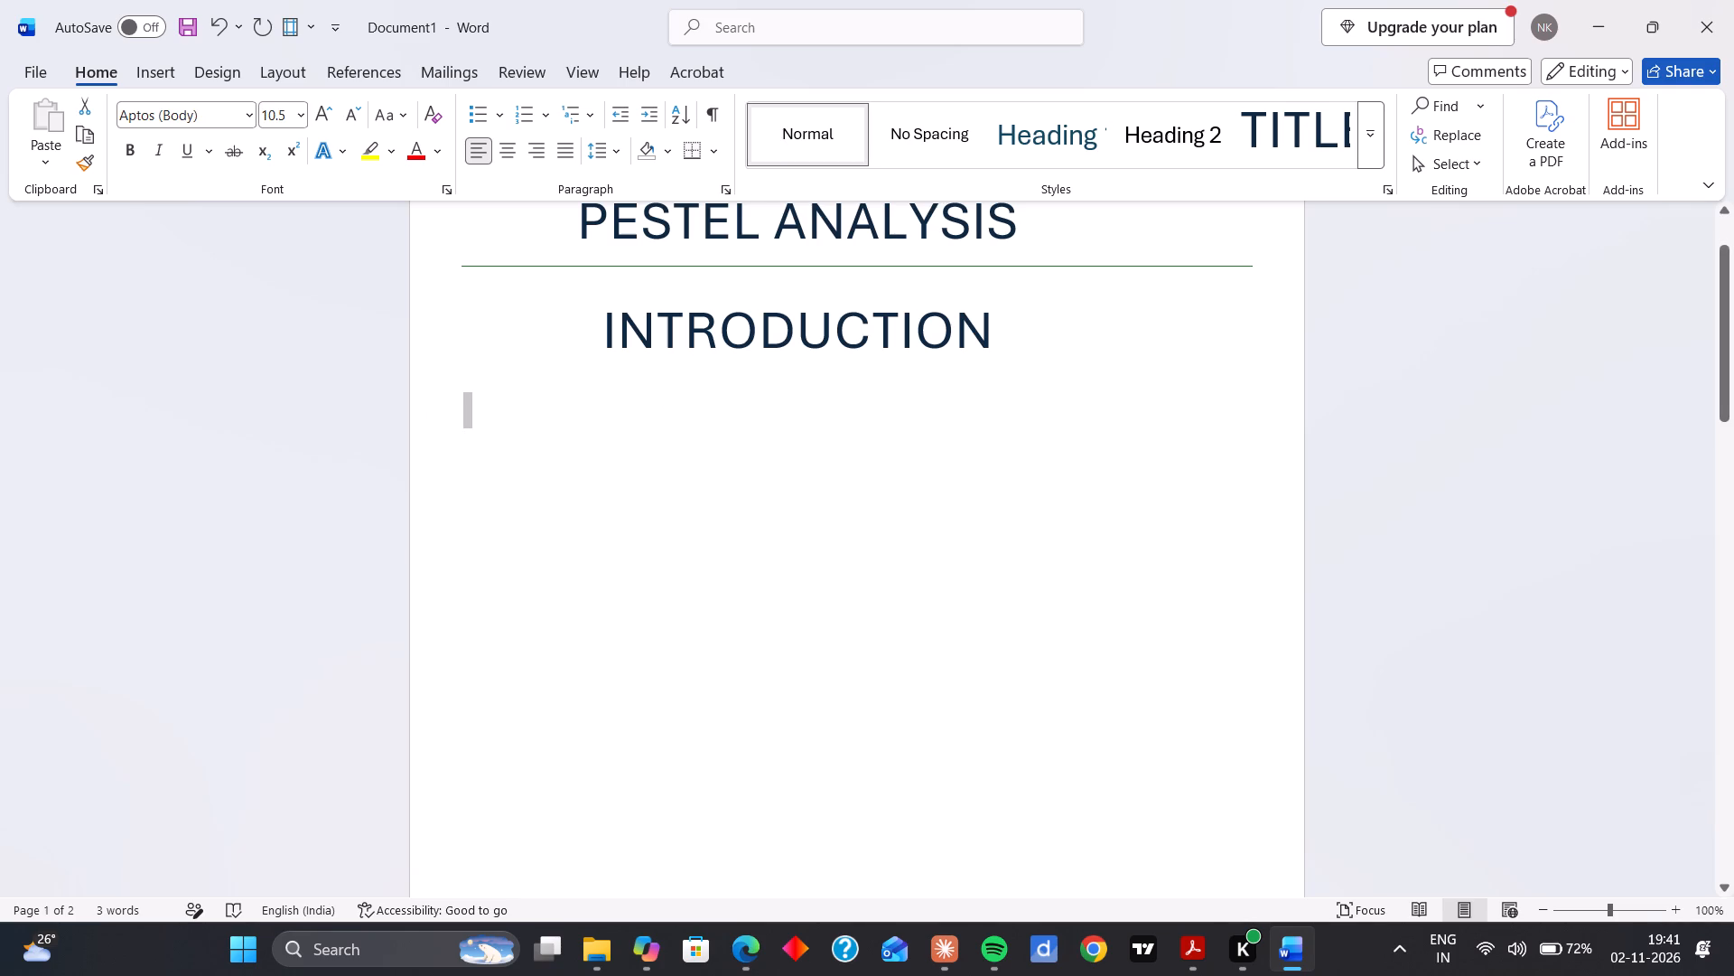
pyautogui.click(438, 479)
pyautogui.moveTo(438, 479); pyautogui.dragTo(453, 479)
pyautogui.click(453, 479)
pyautogui.click(453, 479)
# Add a space at the end of the INTRODUCTION heading and insert three line breaks after it.
pyautogui.press('Left')
pyautogui.press('Left')
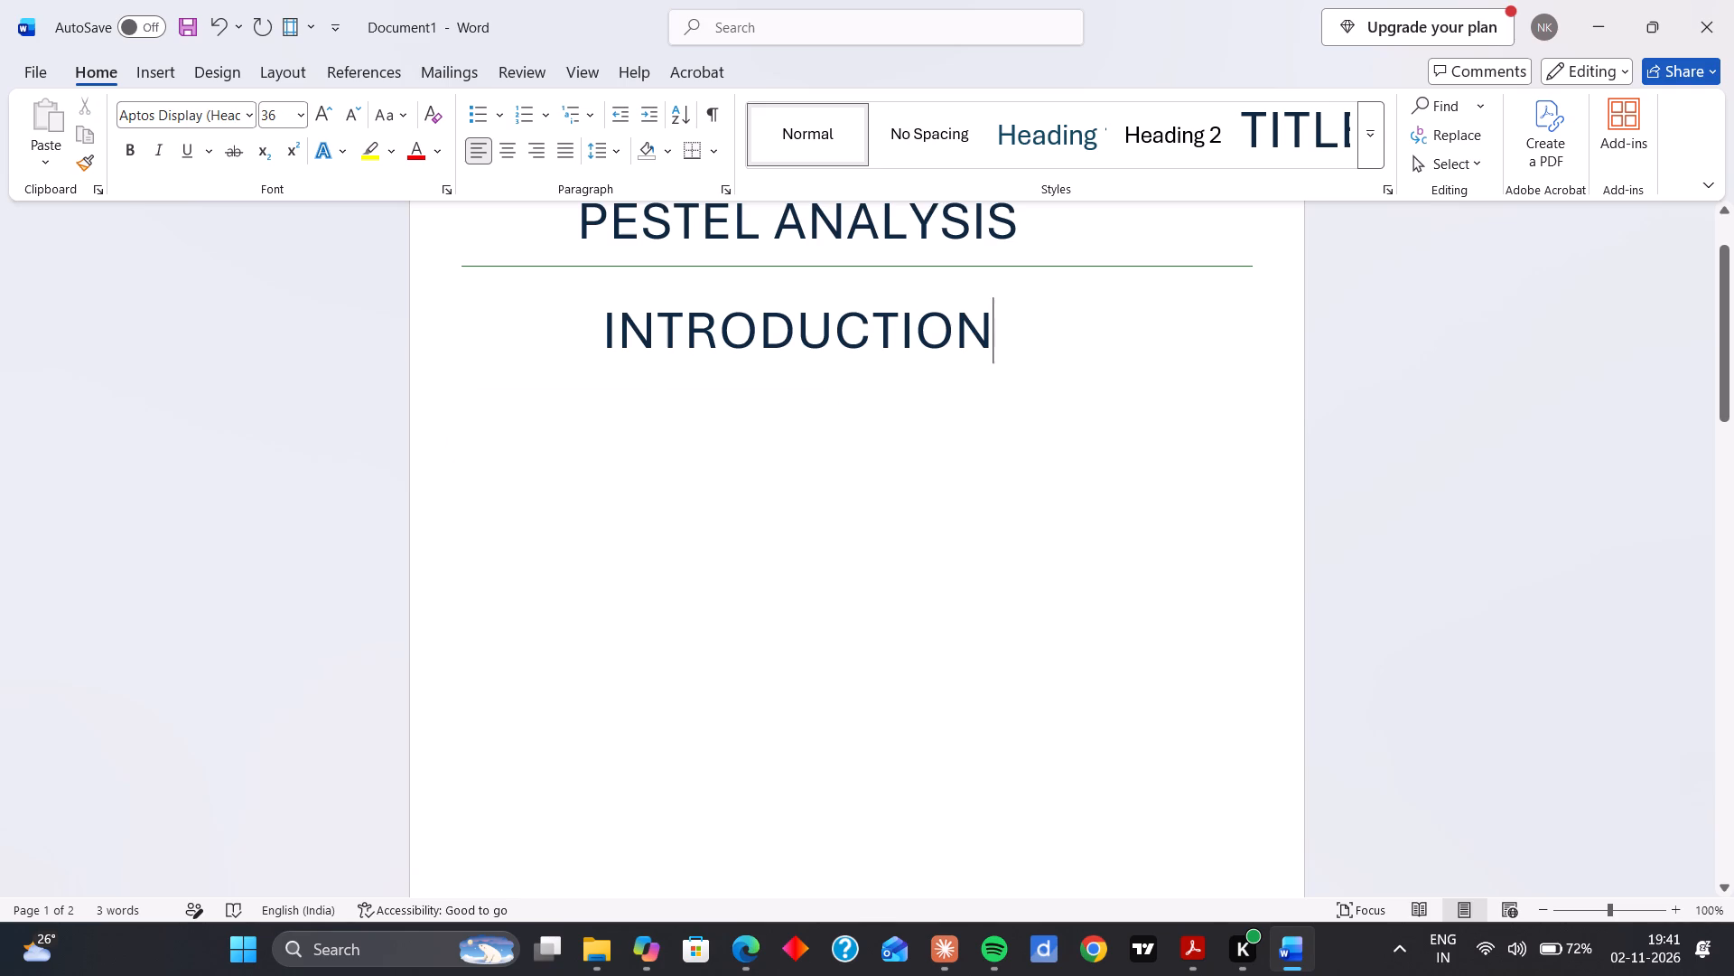
pyautogui.press('space')
pyautogui.press('Return')
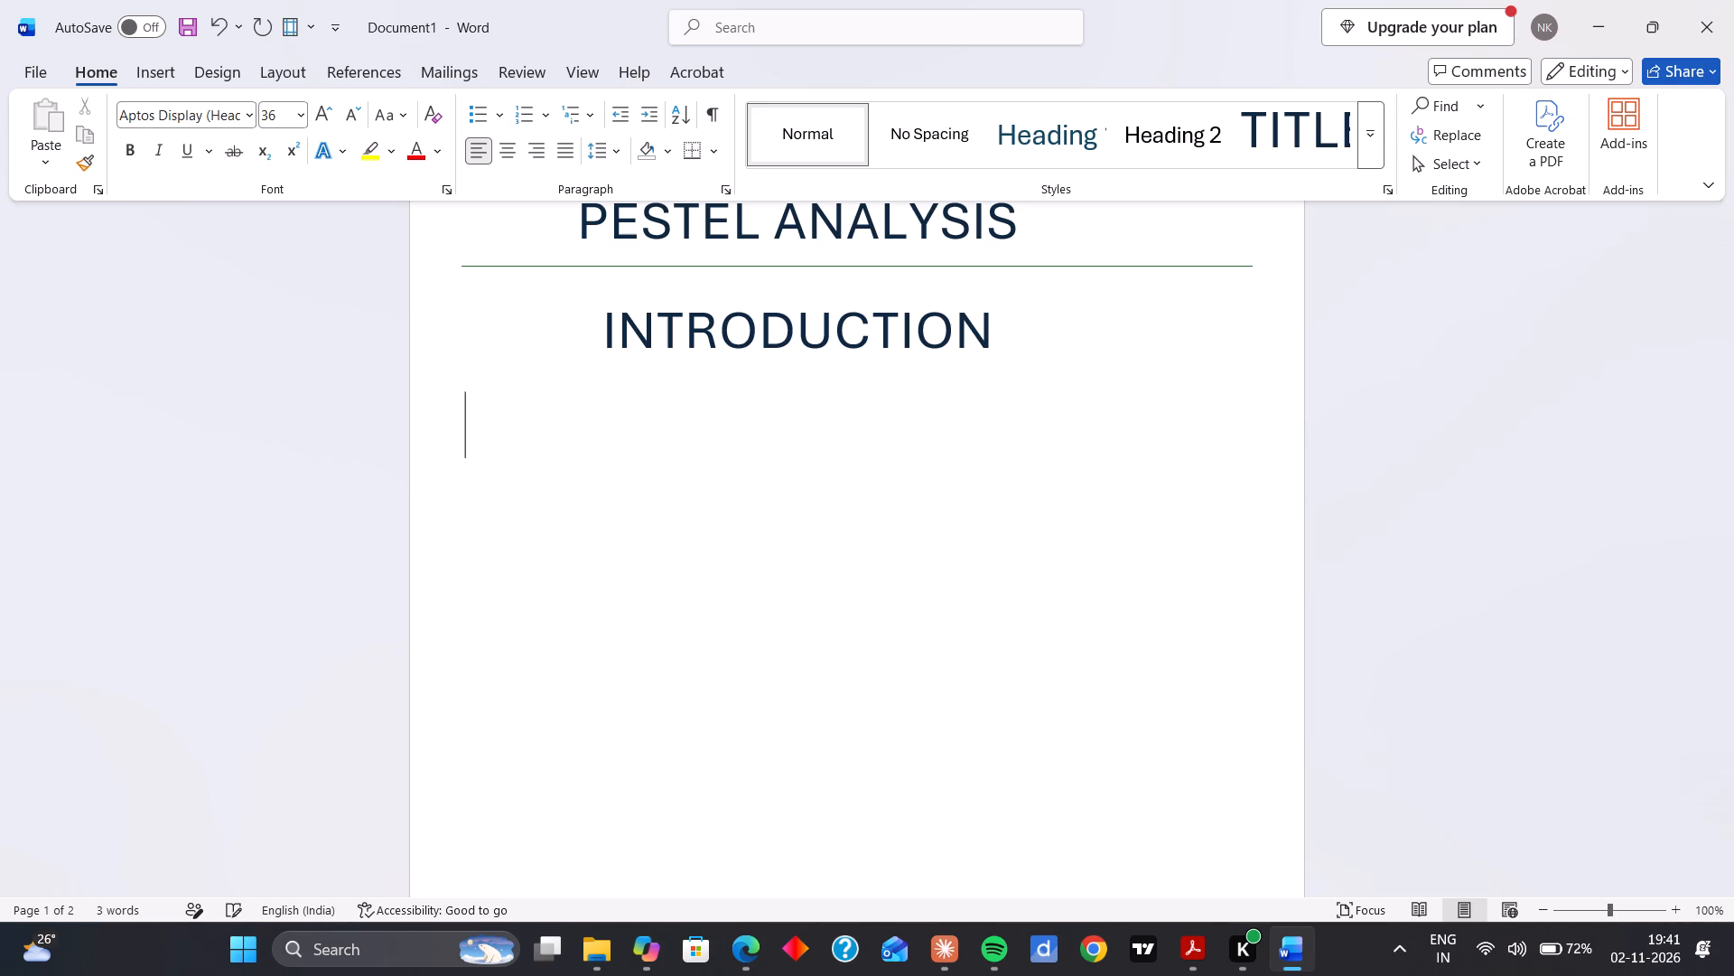
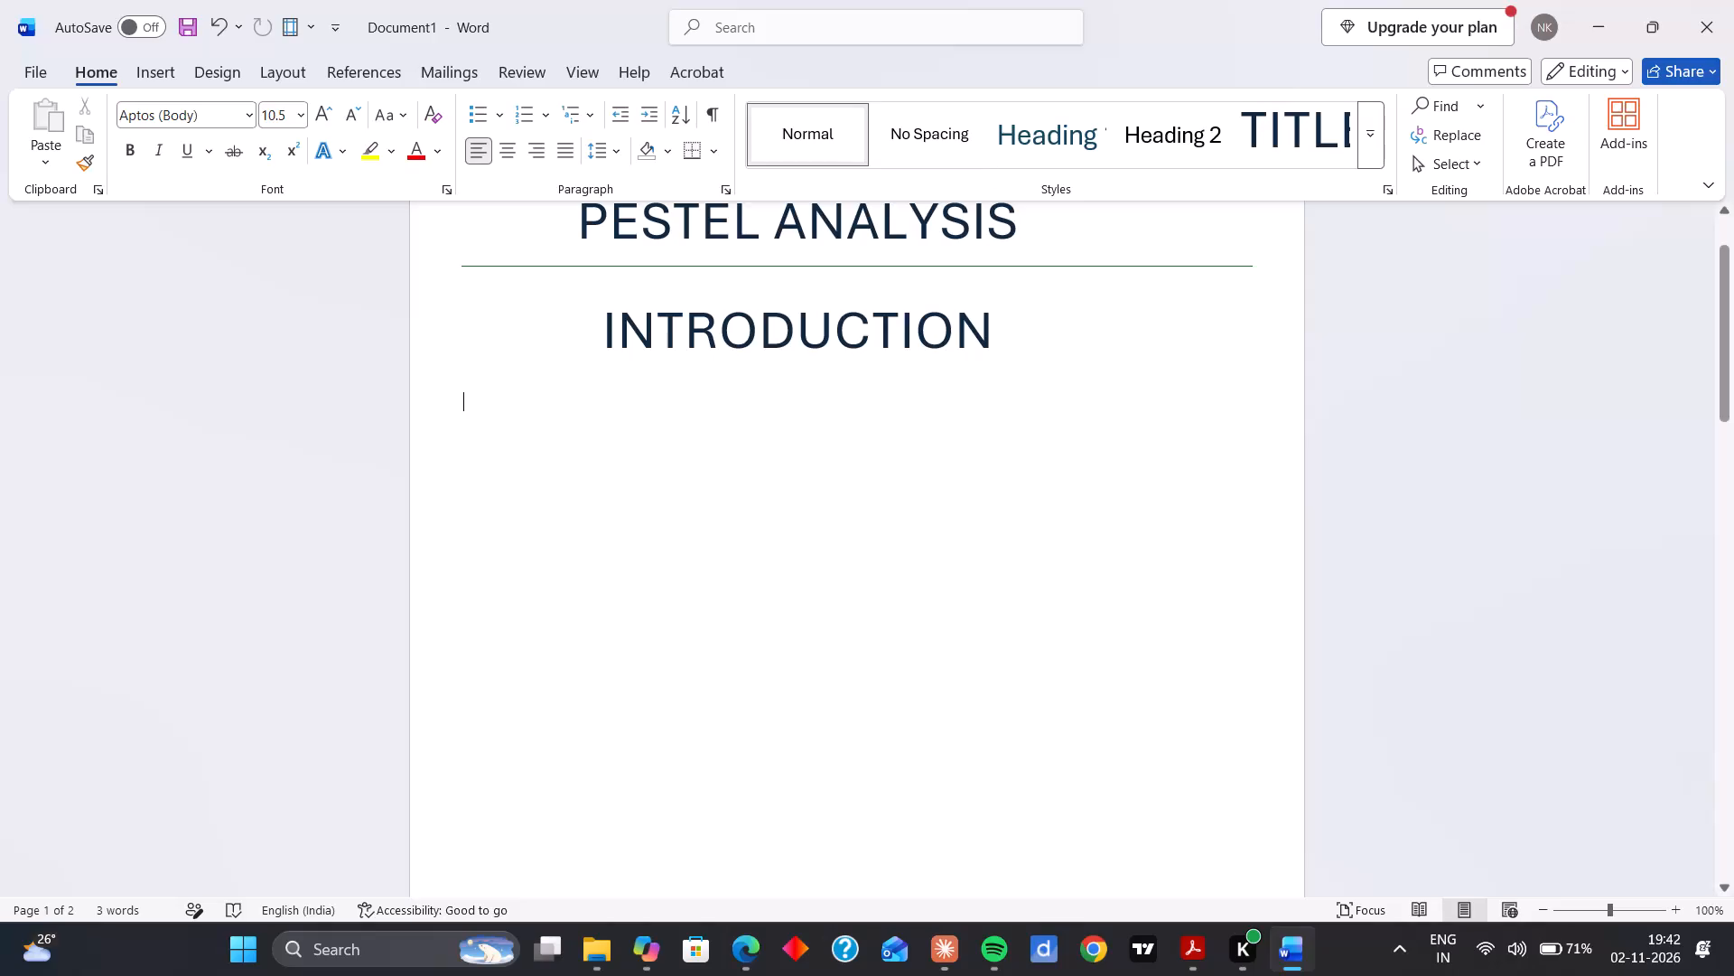
# Shift the PESTEL ANALYSIS title and the INTRODUCTION heading closer to the page centre by adding three leading spaces to each.
pyautogui.scroll(1, 1515, 390)
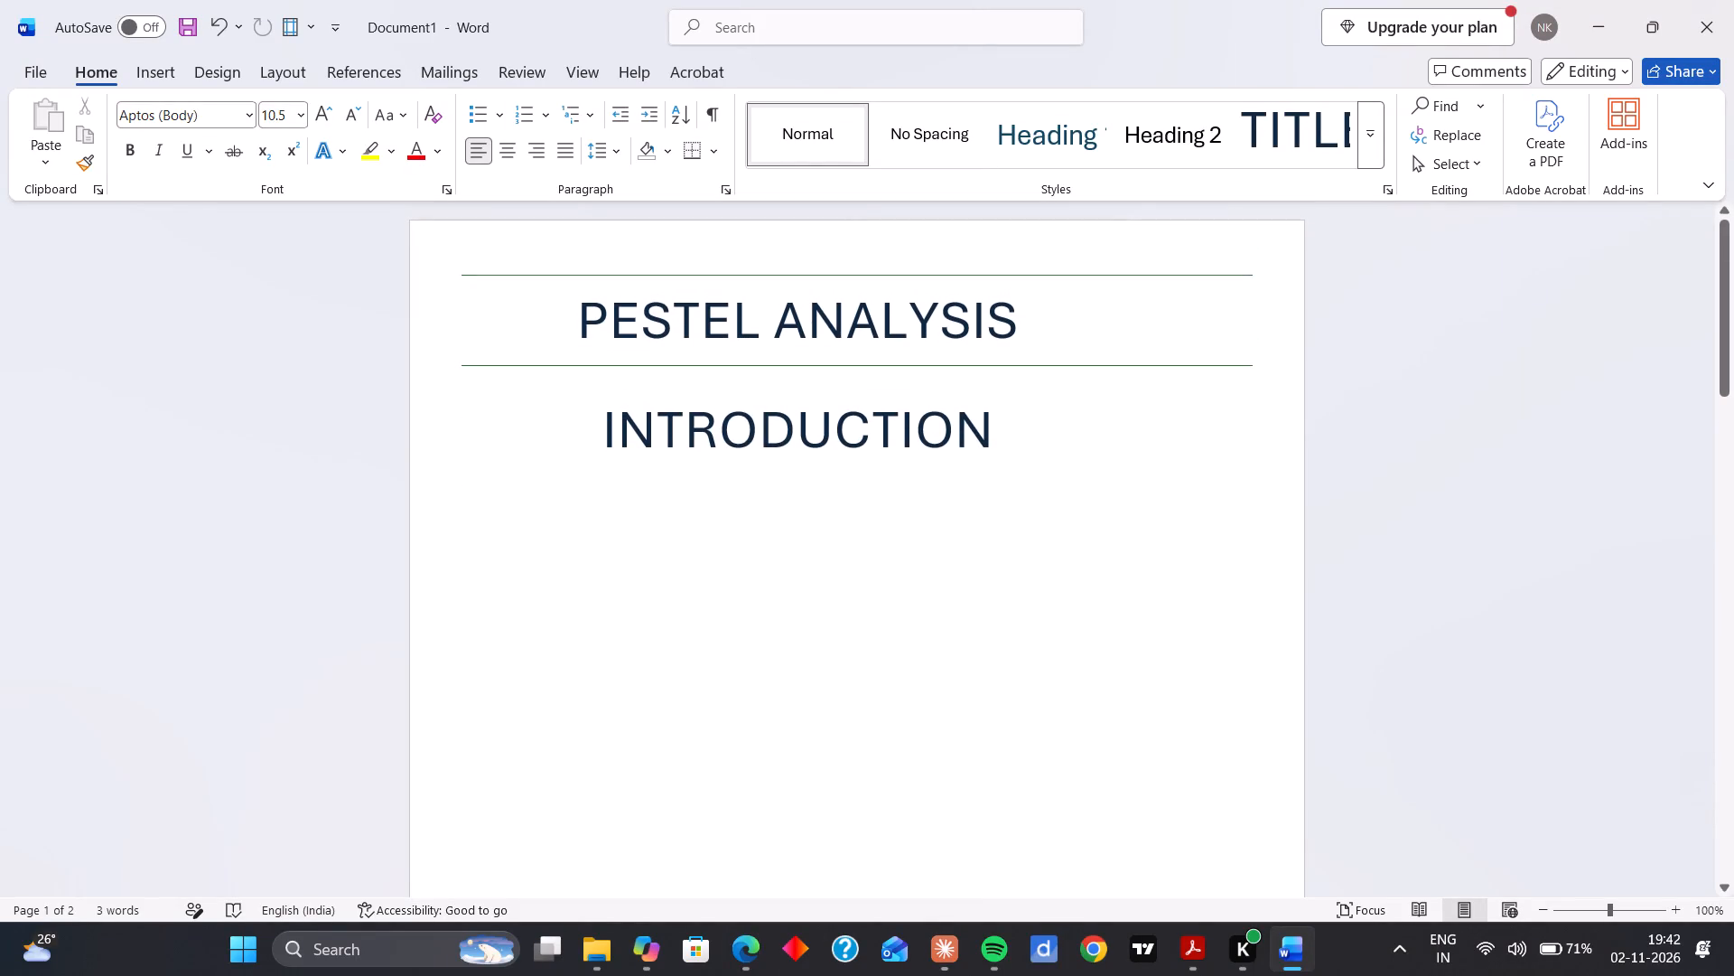
pyautogui.click(564, 323)
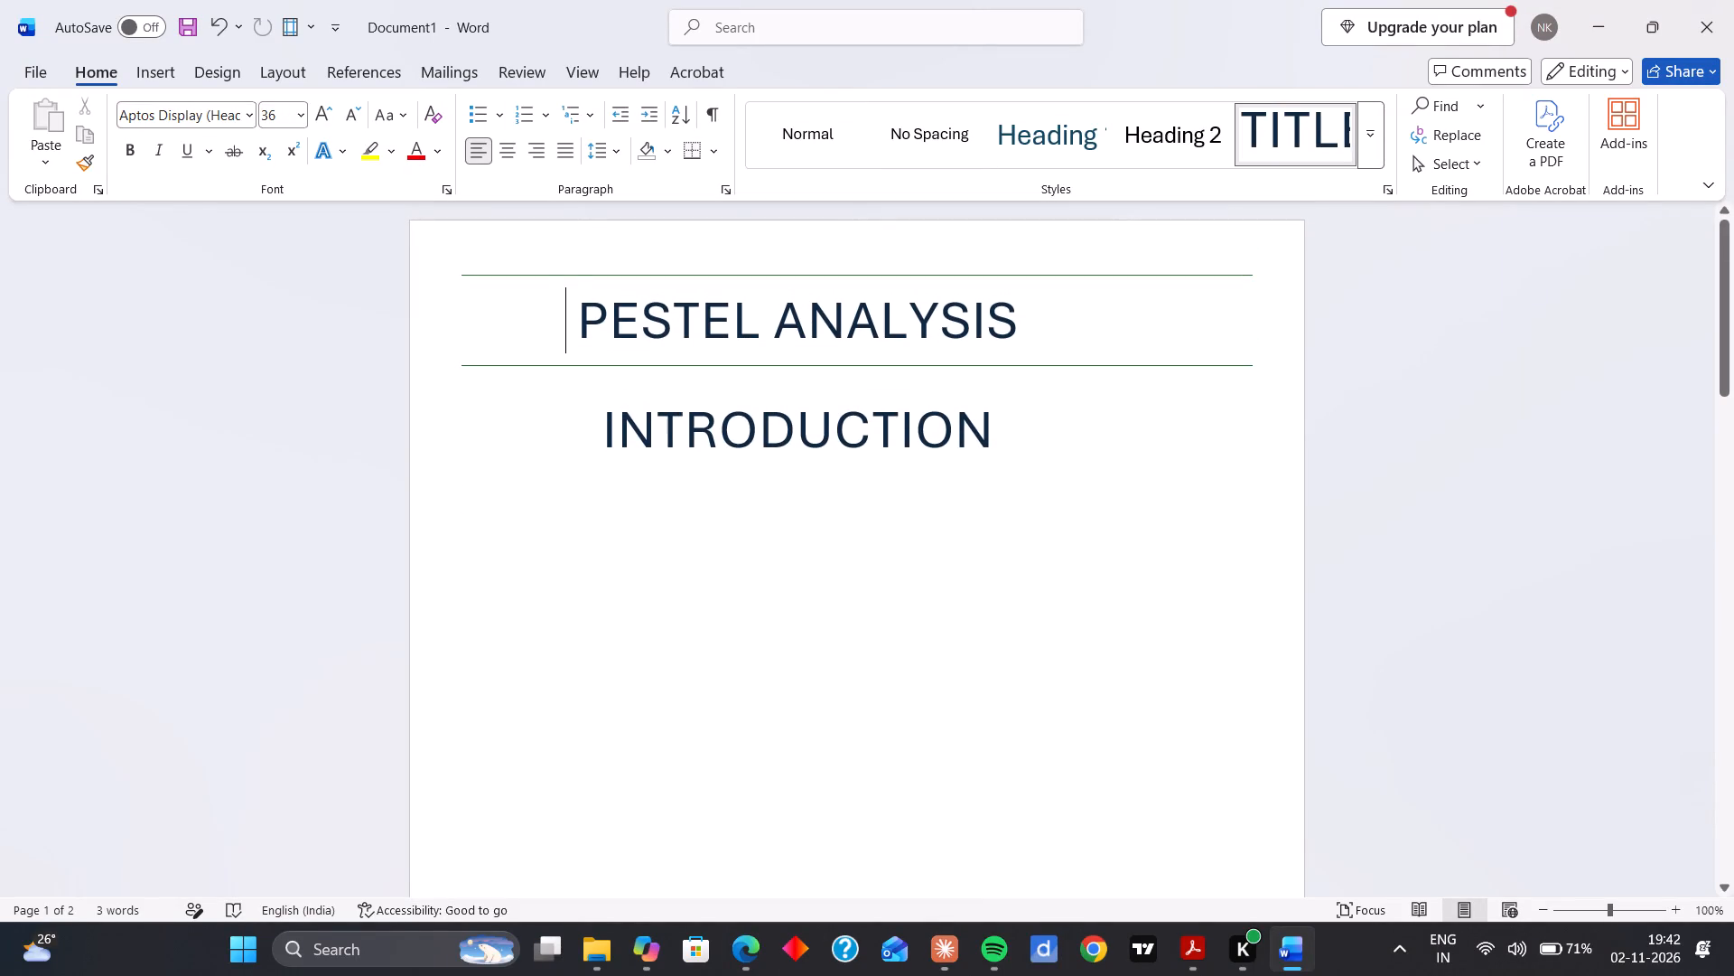
pyautogui.press('space')
pyautogui.press('space')
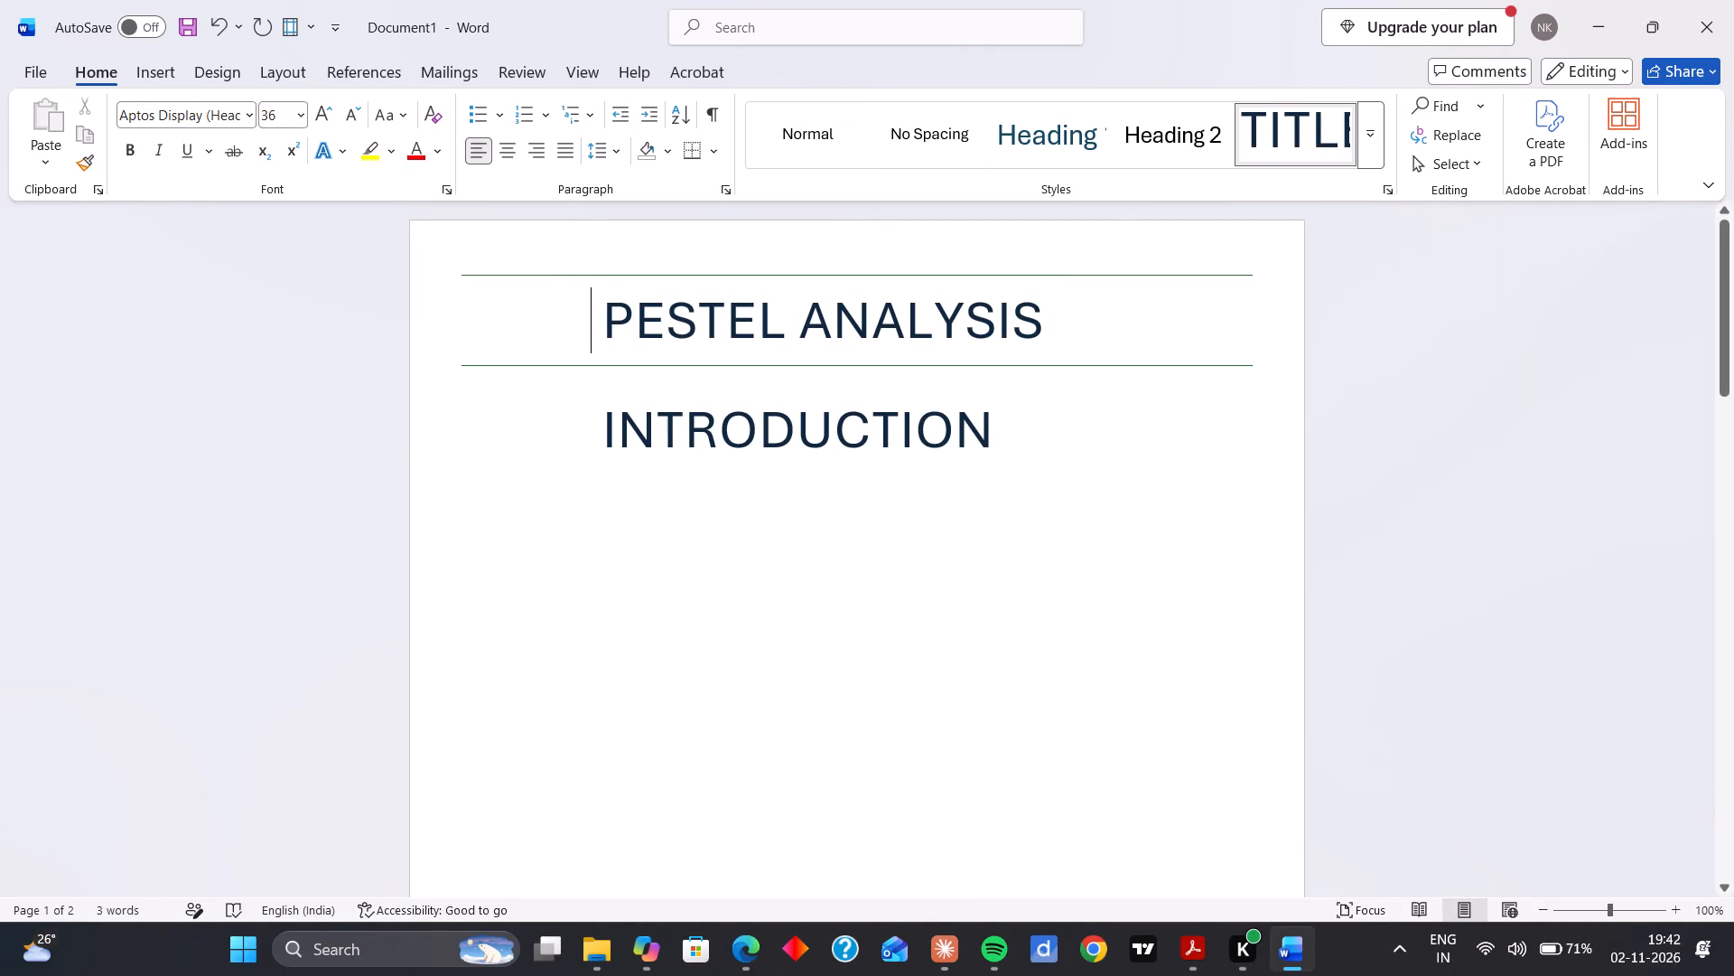
pyautogui.click(564, 441)
pyautogui.press('space')
pyautogui.press('space')
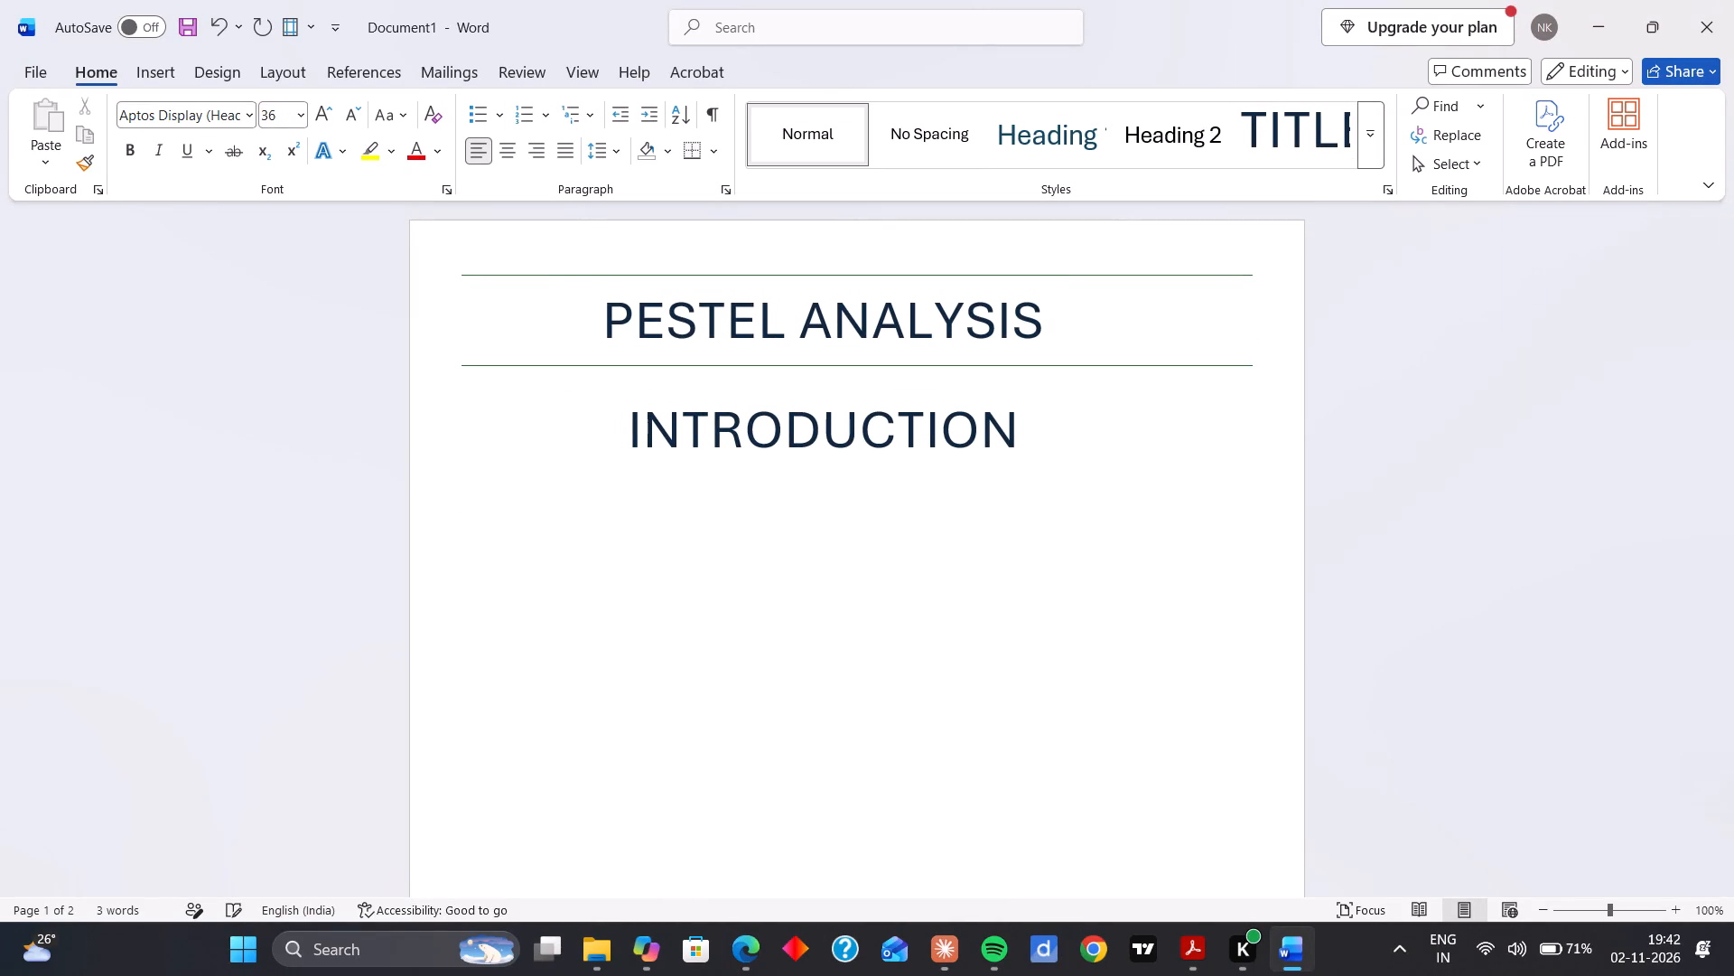
pyautogui.click(552, 313)
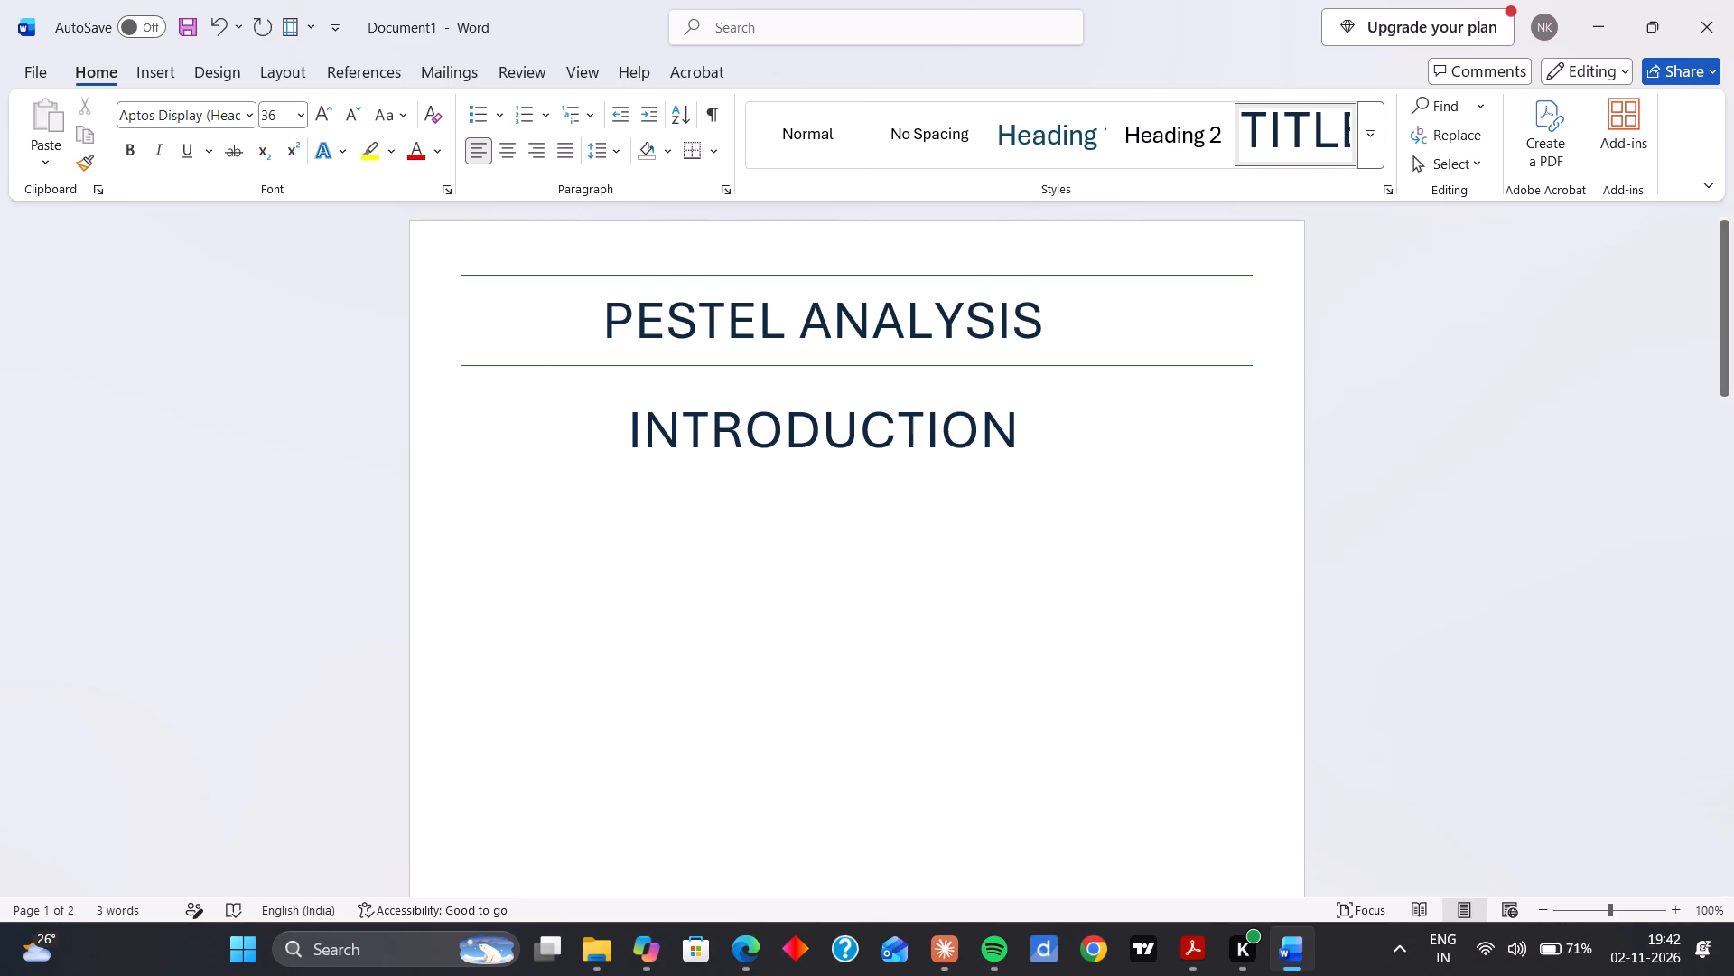
pyautogui.press('space')
pyautogui.click(568, 454)
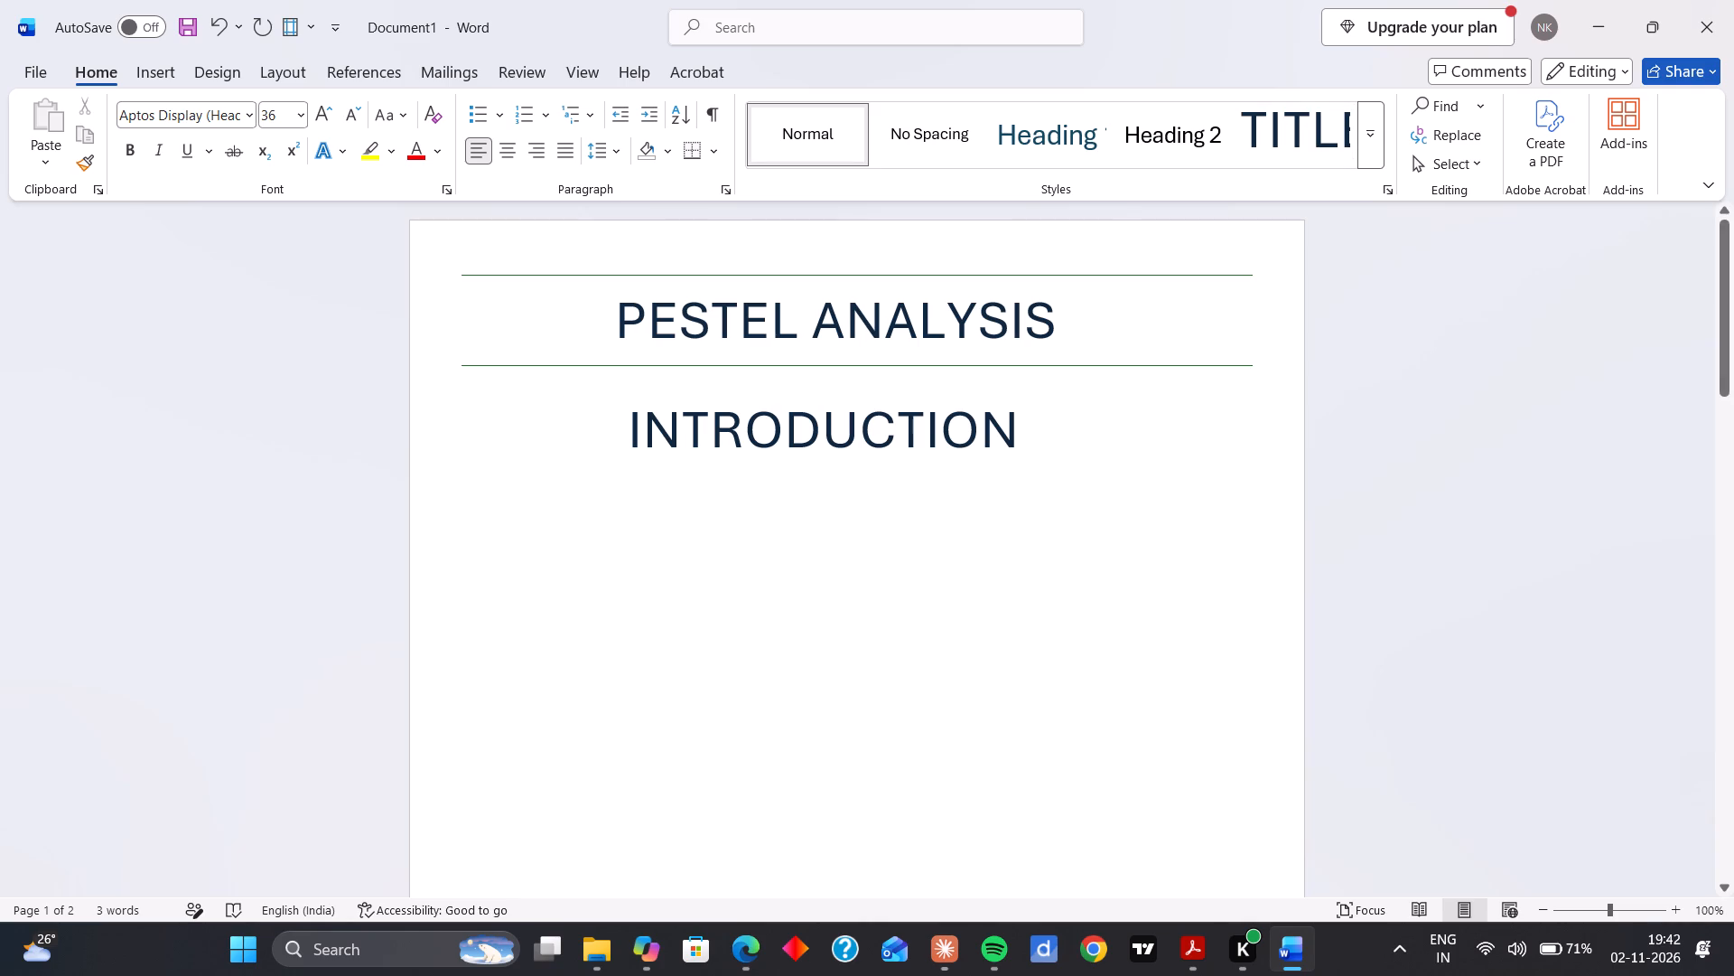
pyautogui.press('space')
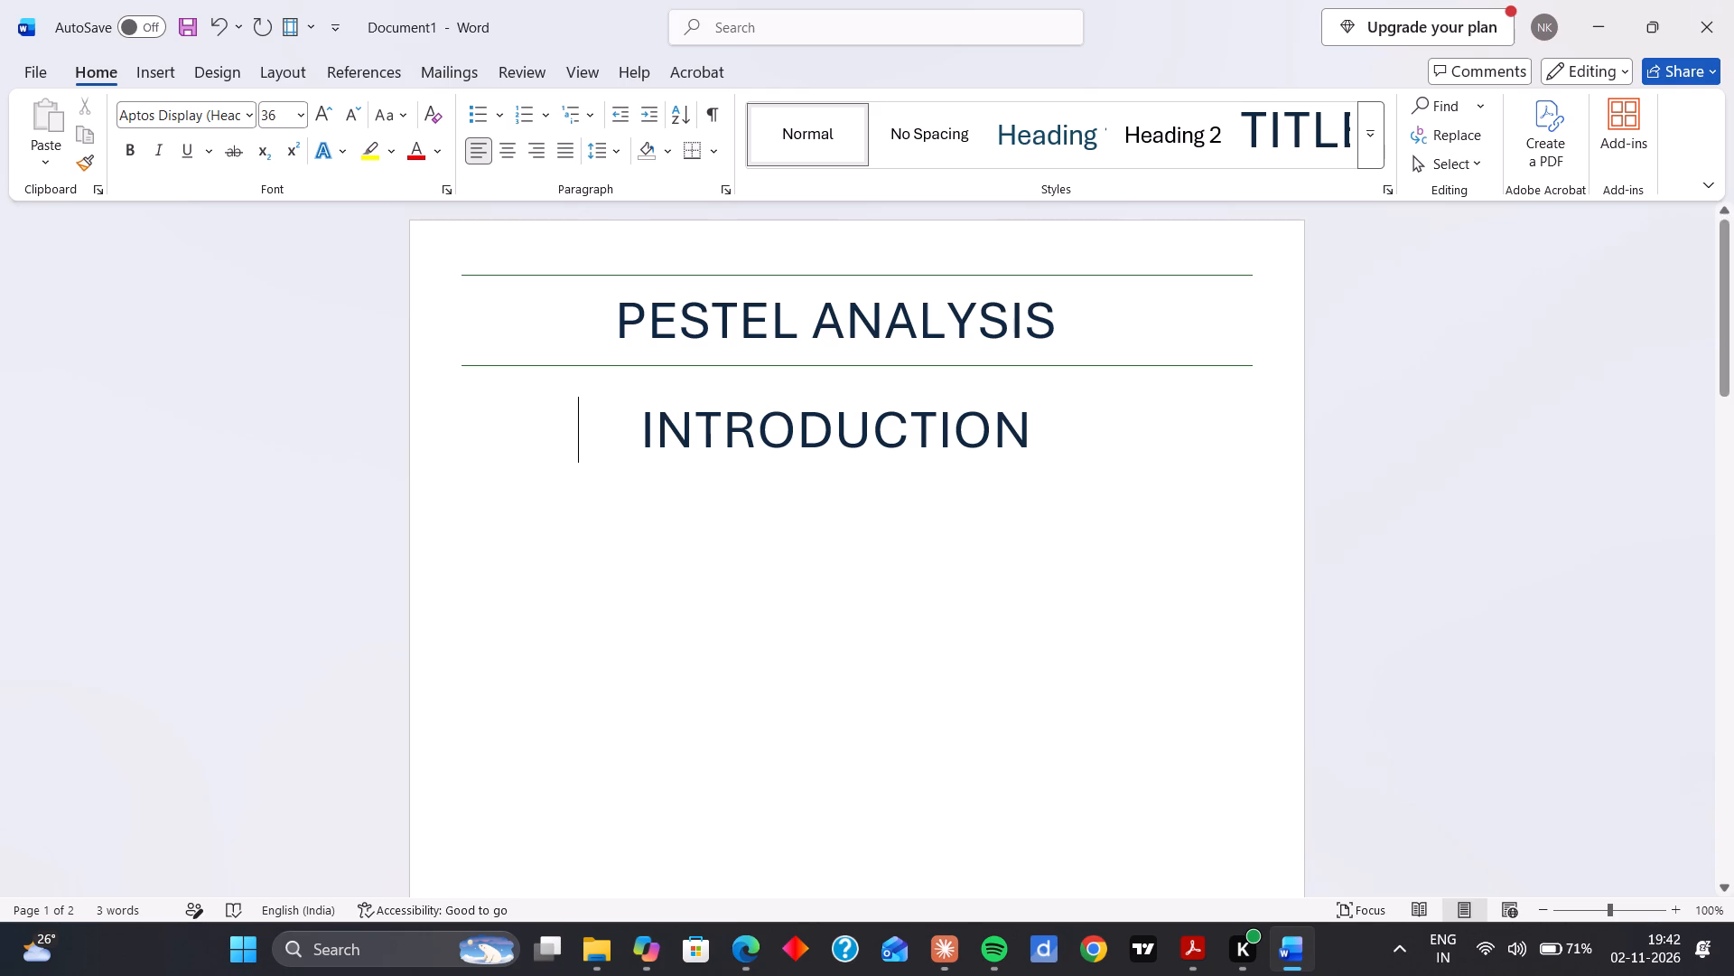
# Apply the Normal style to the lower blank line under INTRODUCTION and return the cursor to the first blank line below the heading.
pyautogui.click(512, 604)
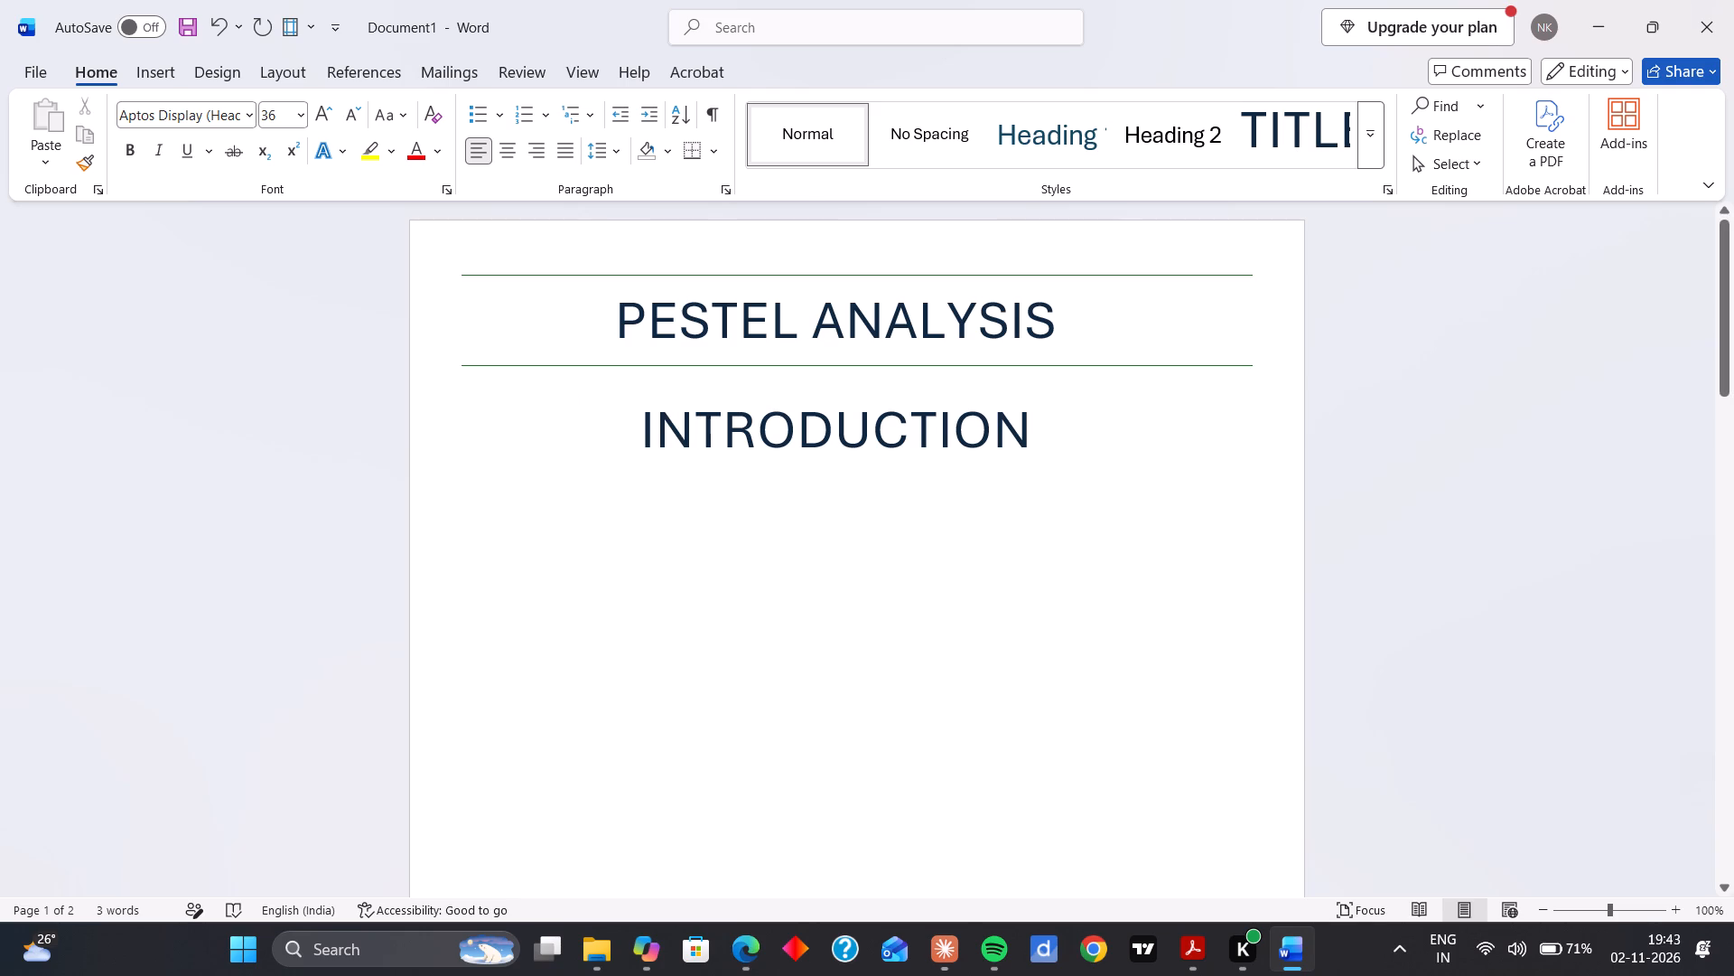
pyautogui.click(770, 132)
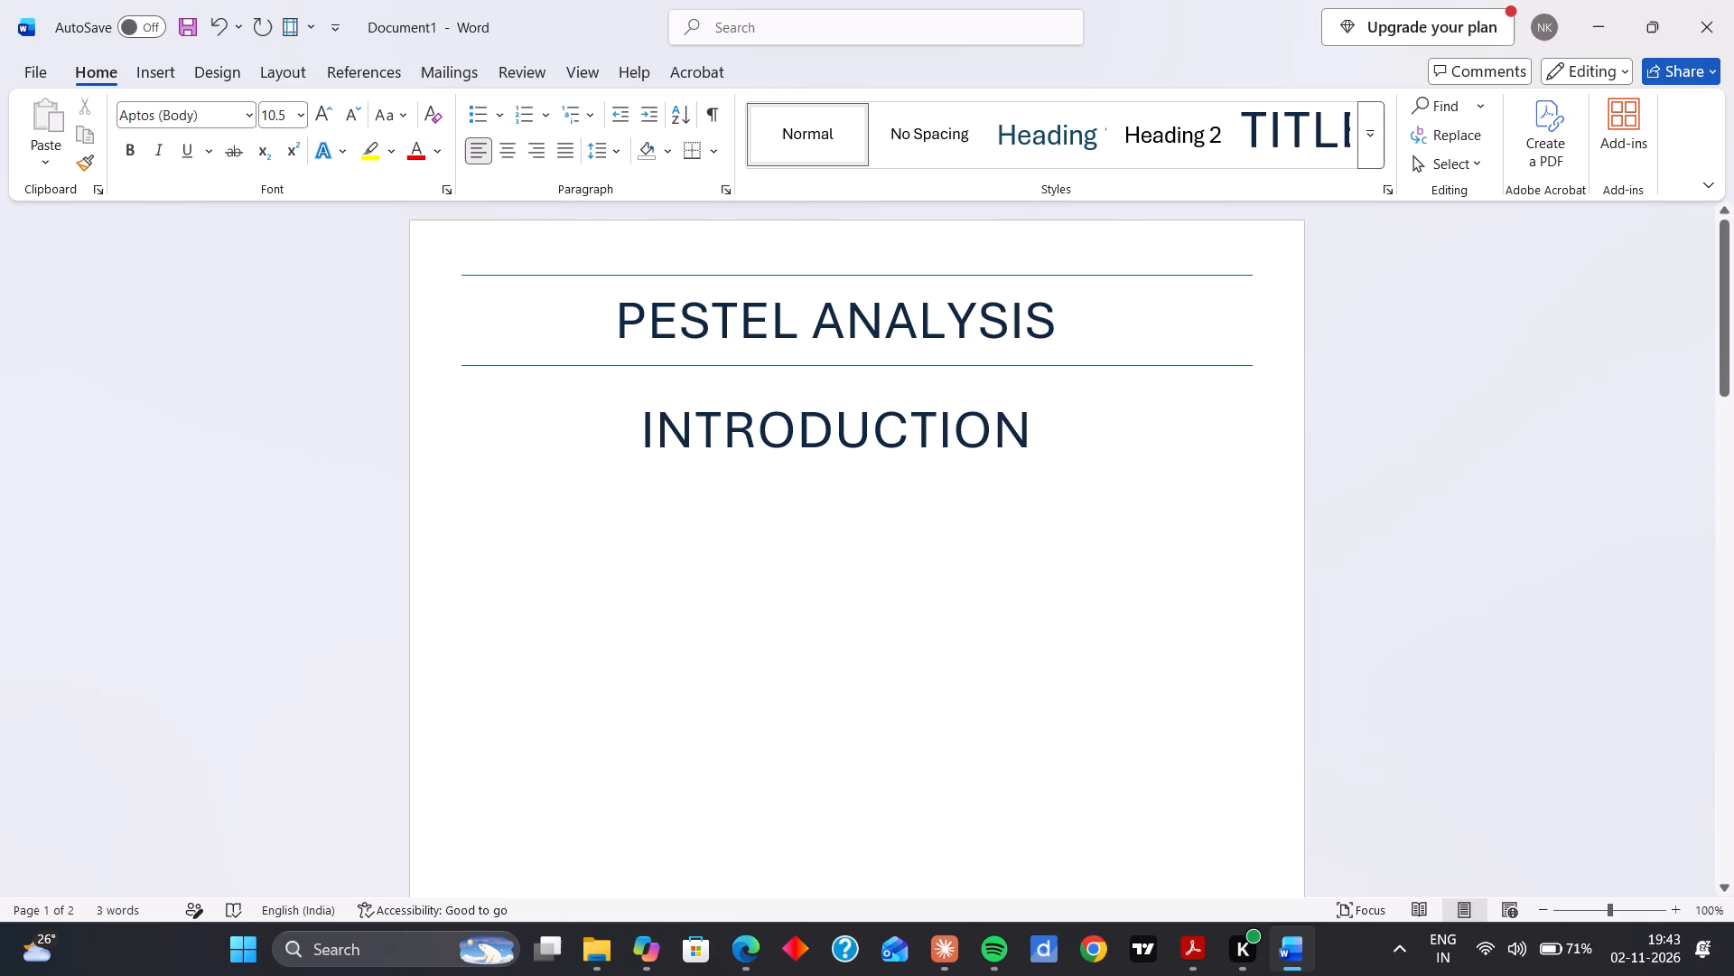
pyautogui.press('Up')
pyautogui.press('Up')
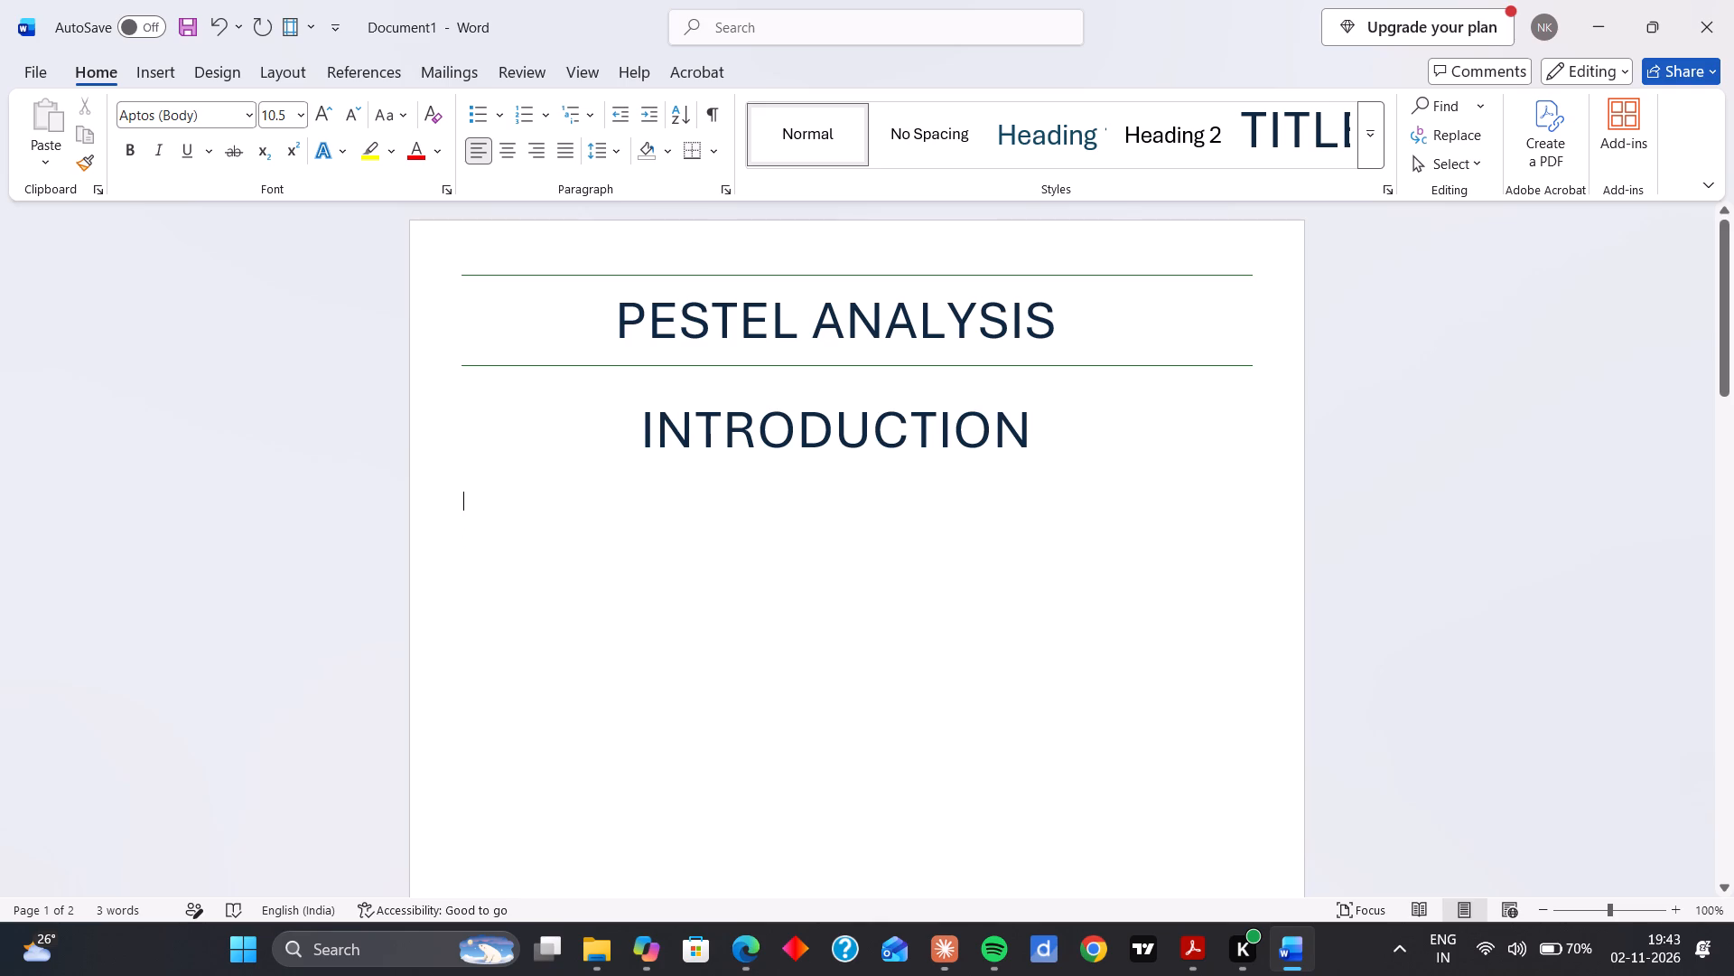
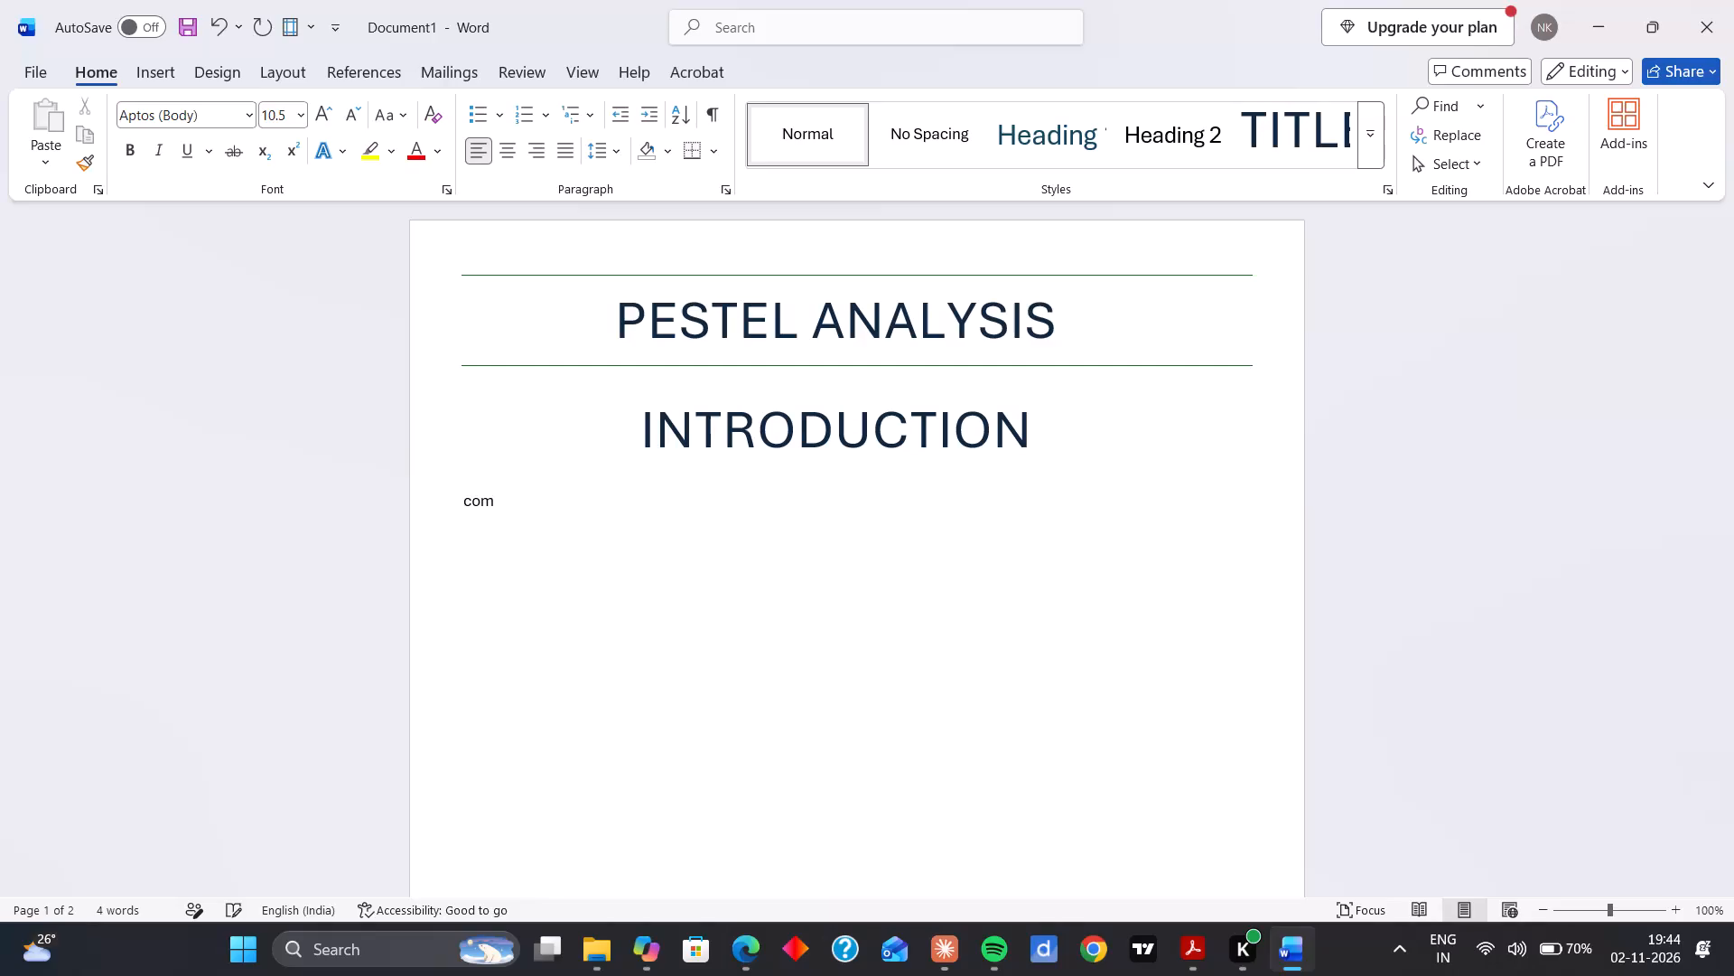
# Try font size 18 after the word "com" under INTRODUCTION, and delete "com" from the line.
pyautogui.moveTo(407, 637); pyautogui.dragTo(236, 382)
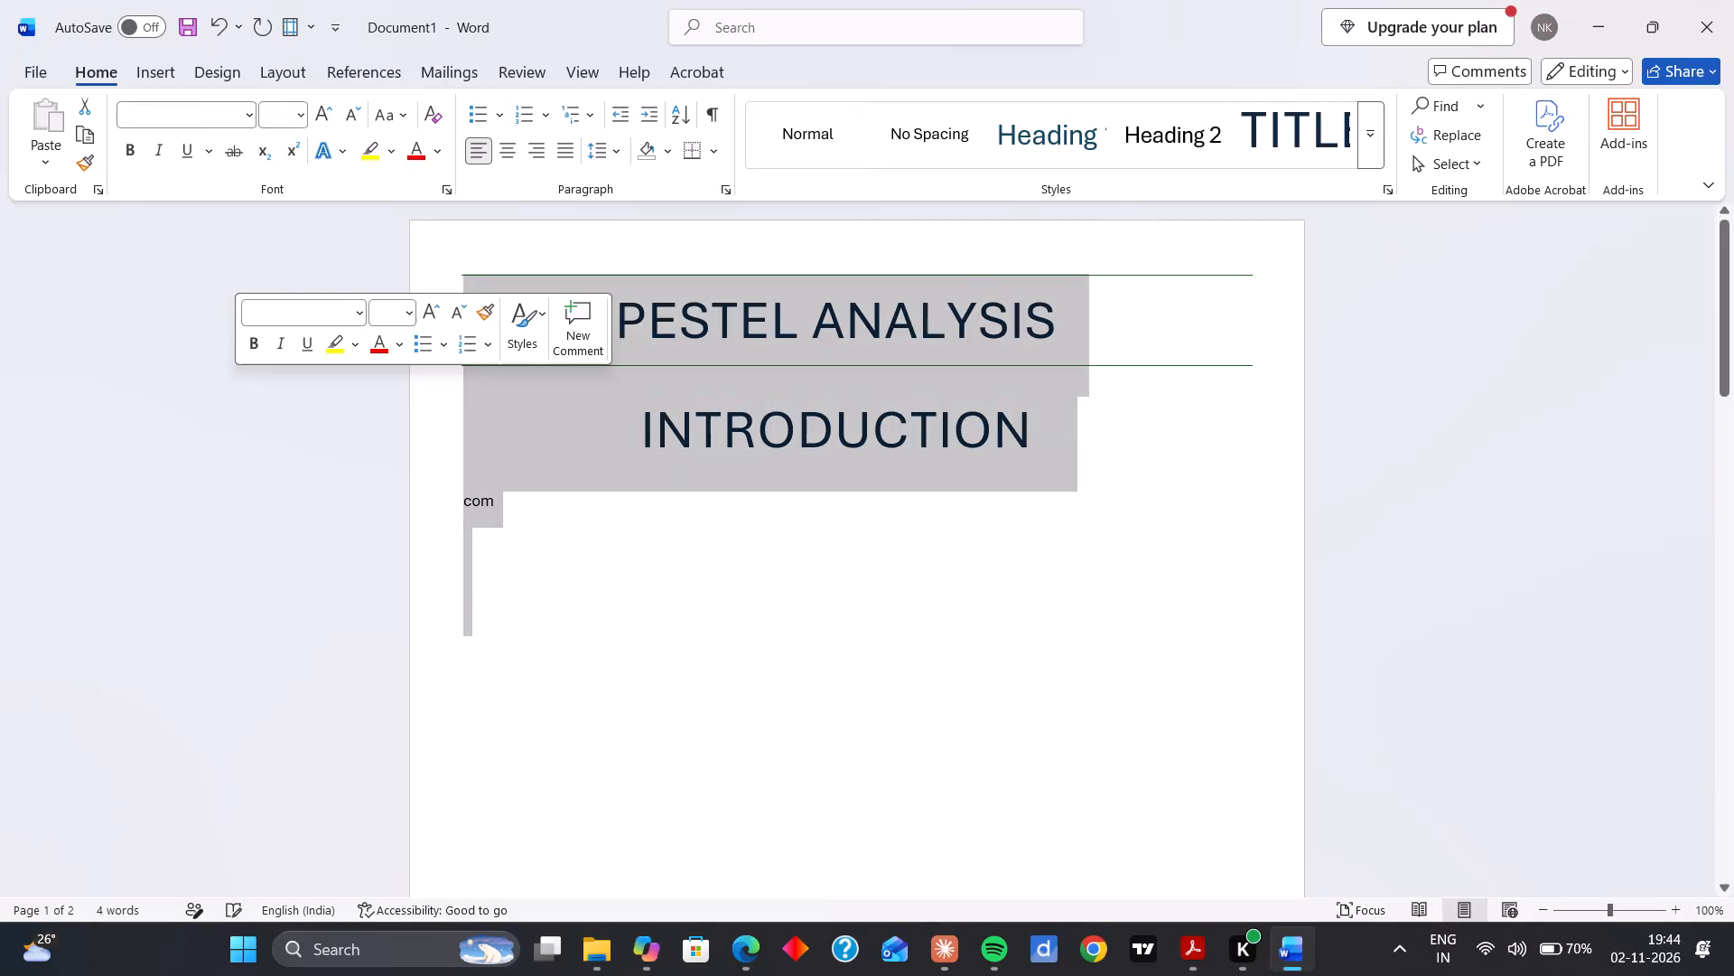
pyautogui.click(333, 488)
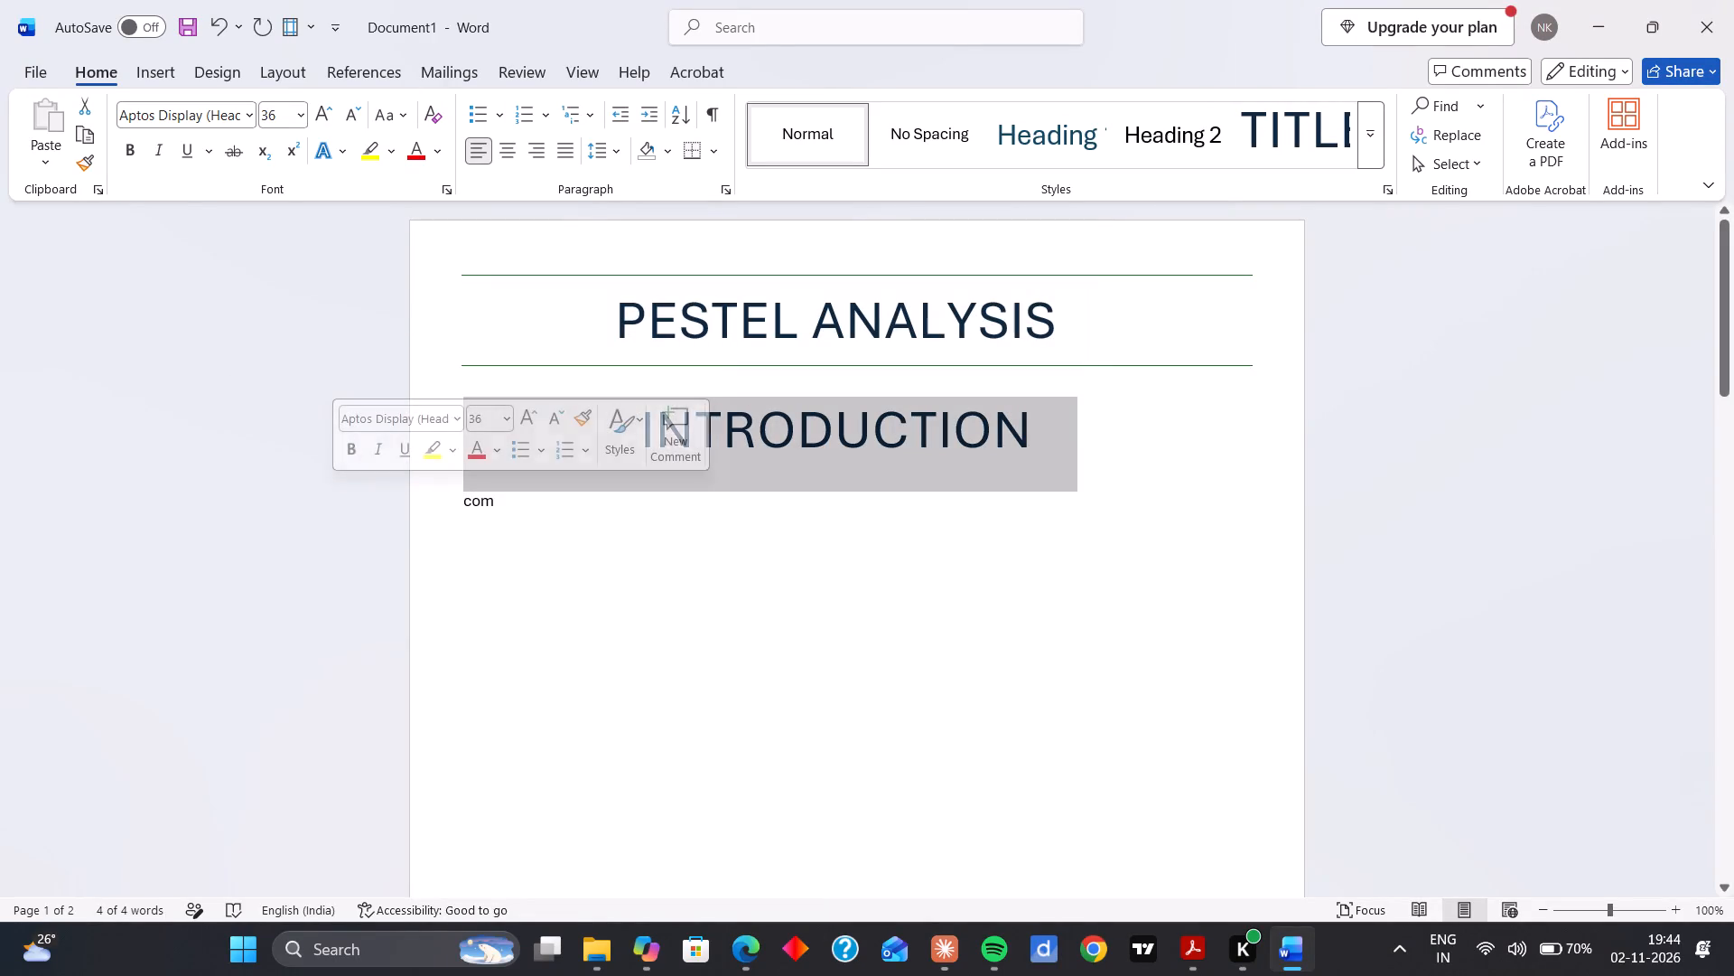
pyautogui.click(503, 518)
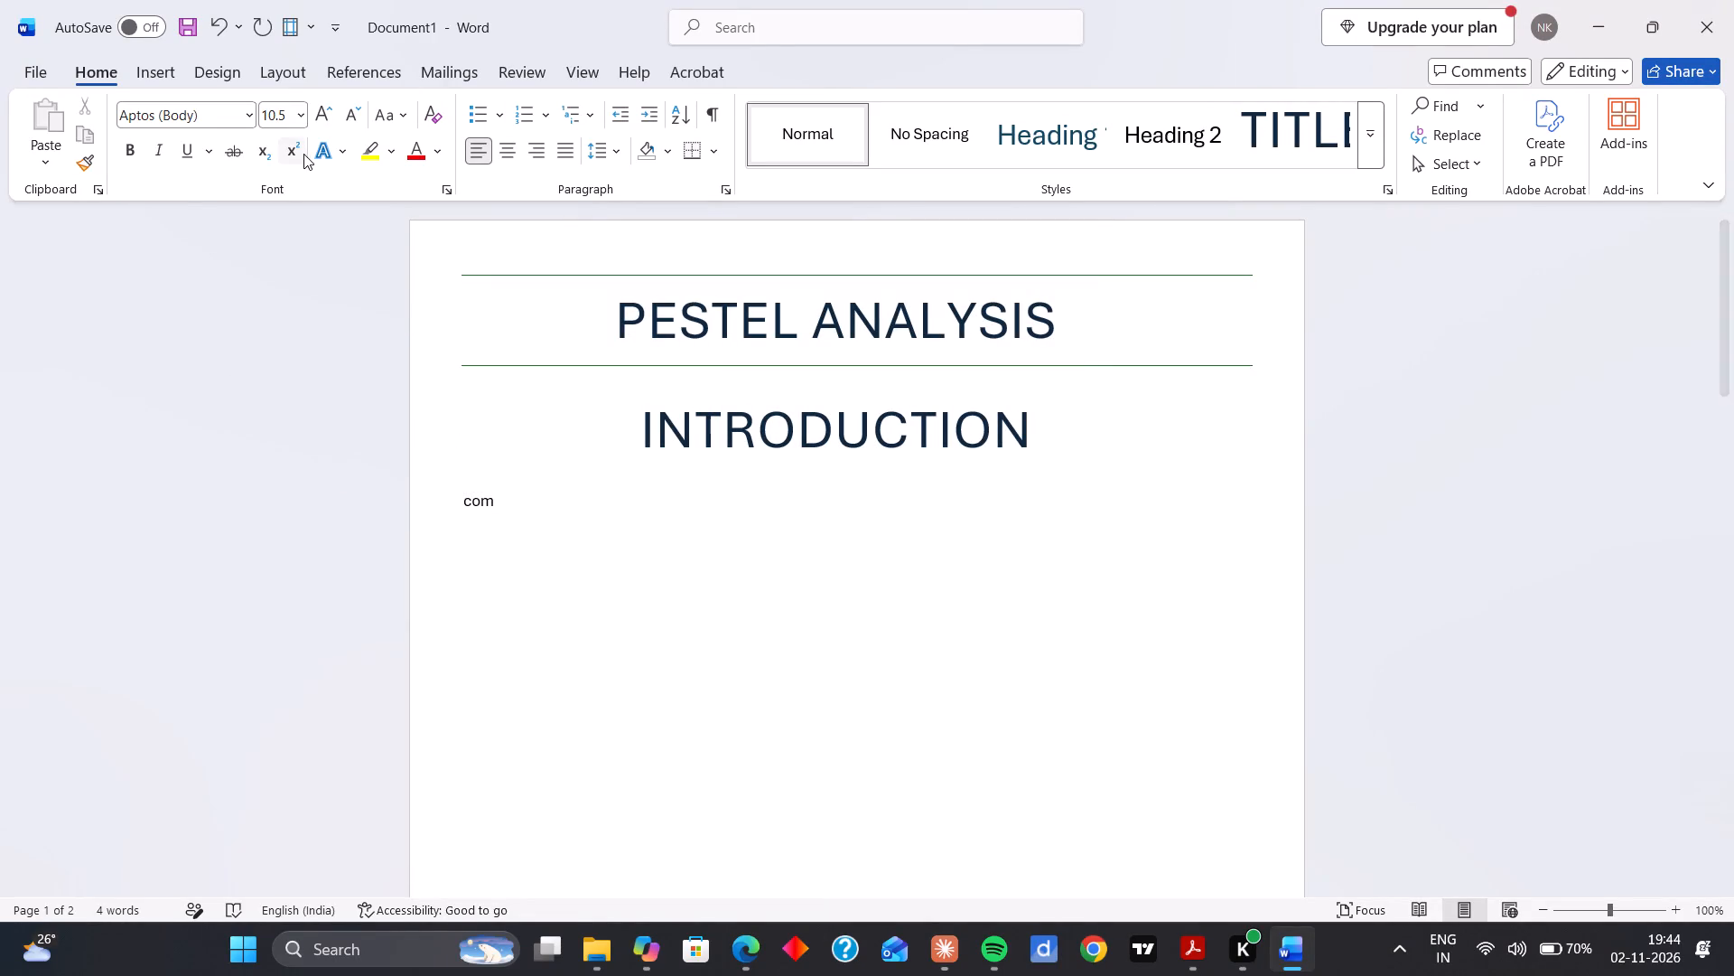
pyautogui.click(301, 118)
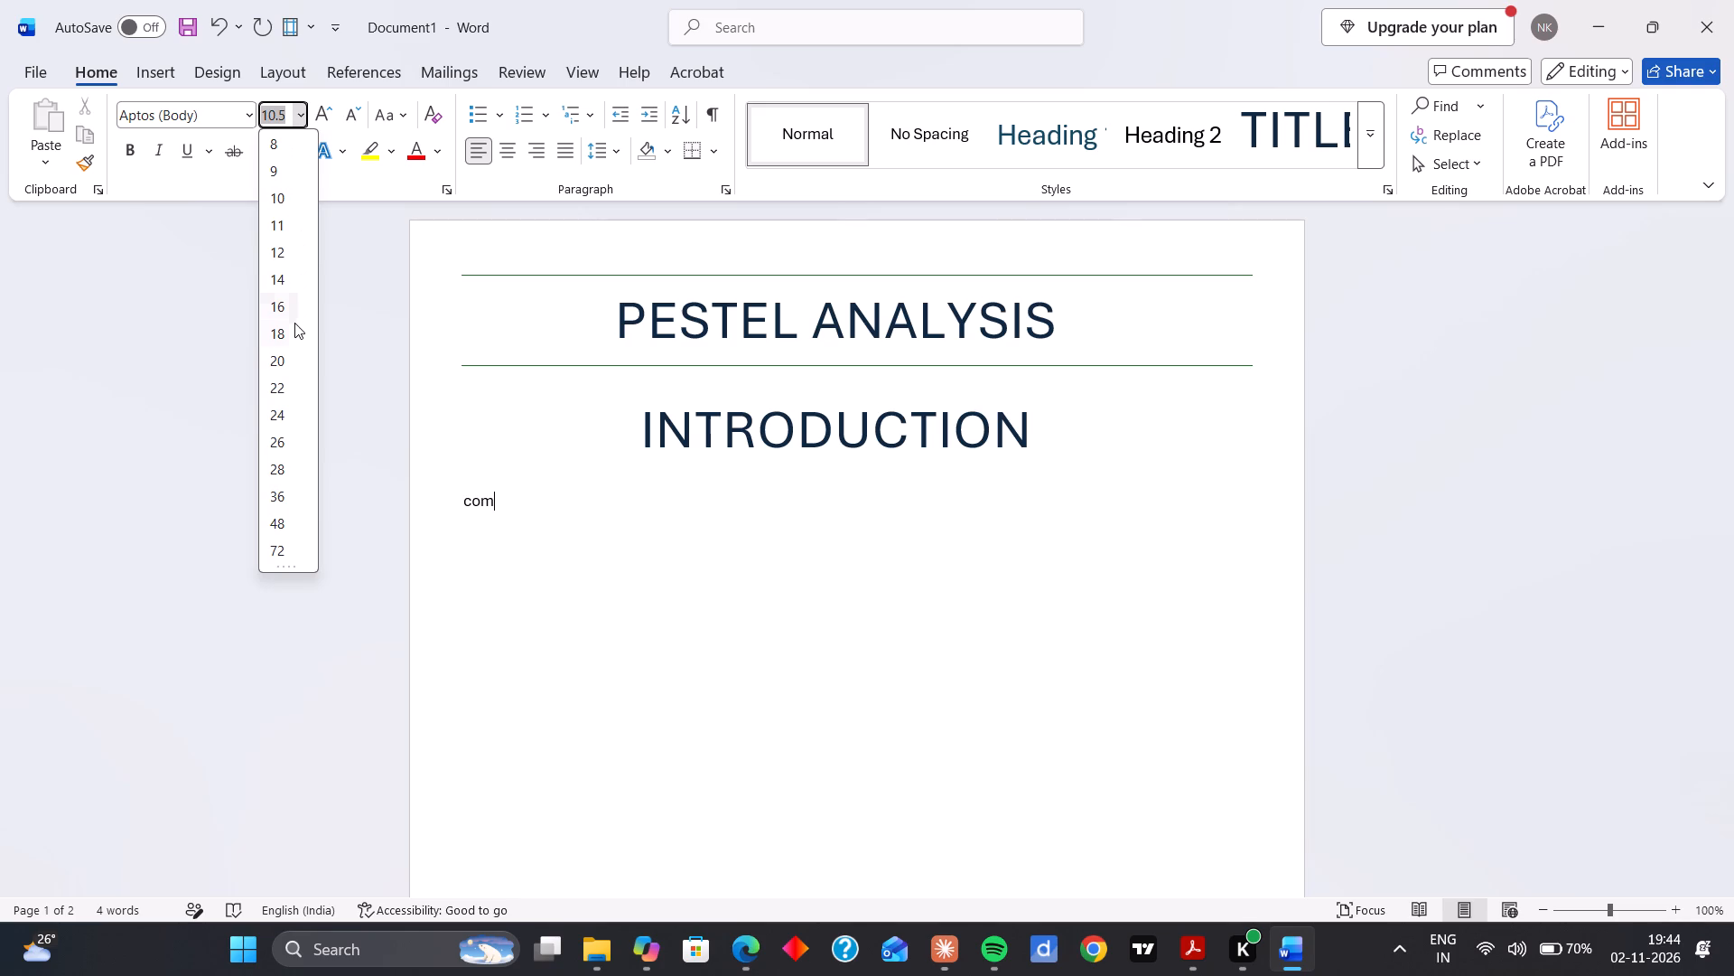
pyautogui.click(294, 332)
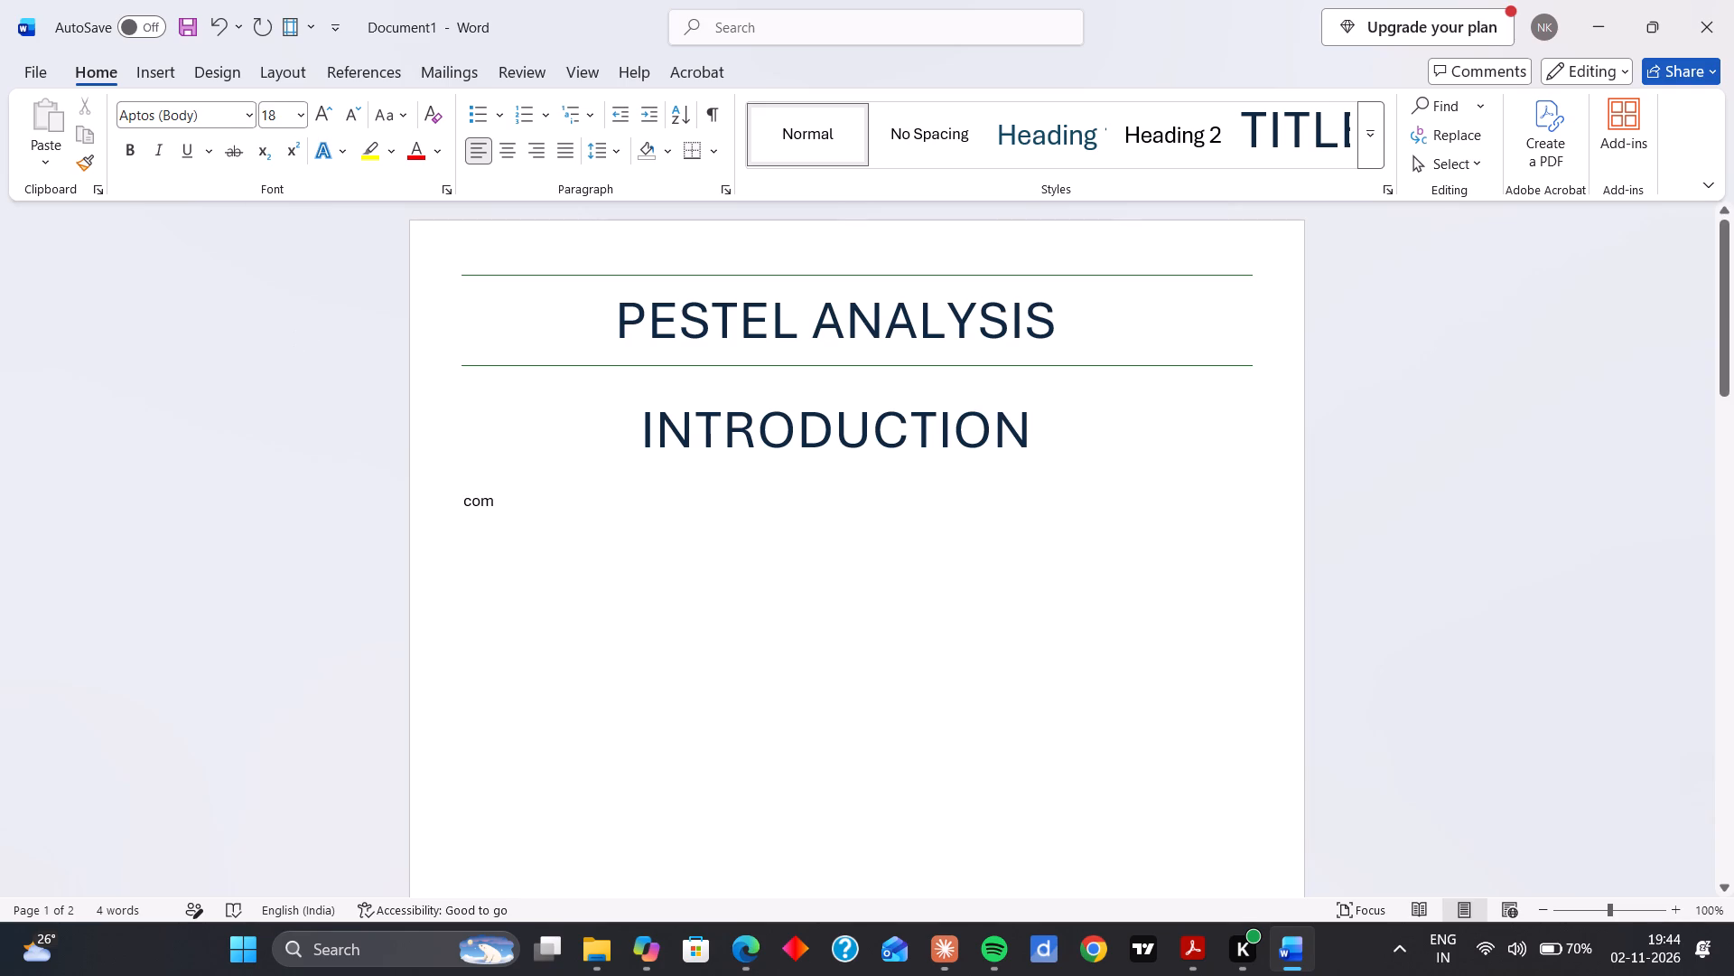
pyautogui.press('\\')
pyautogui.press('BackSpace')
pyautogui.press('BackSpace')
pyautogui.press('BackSpace')
pyautogui.press('BackSpace')
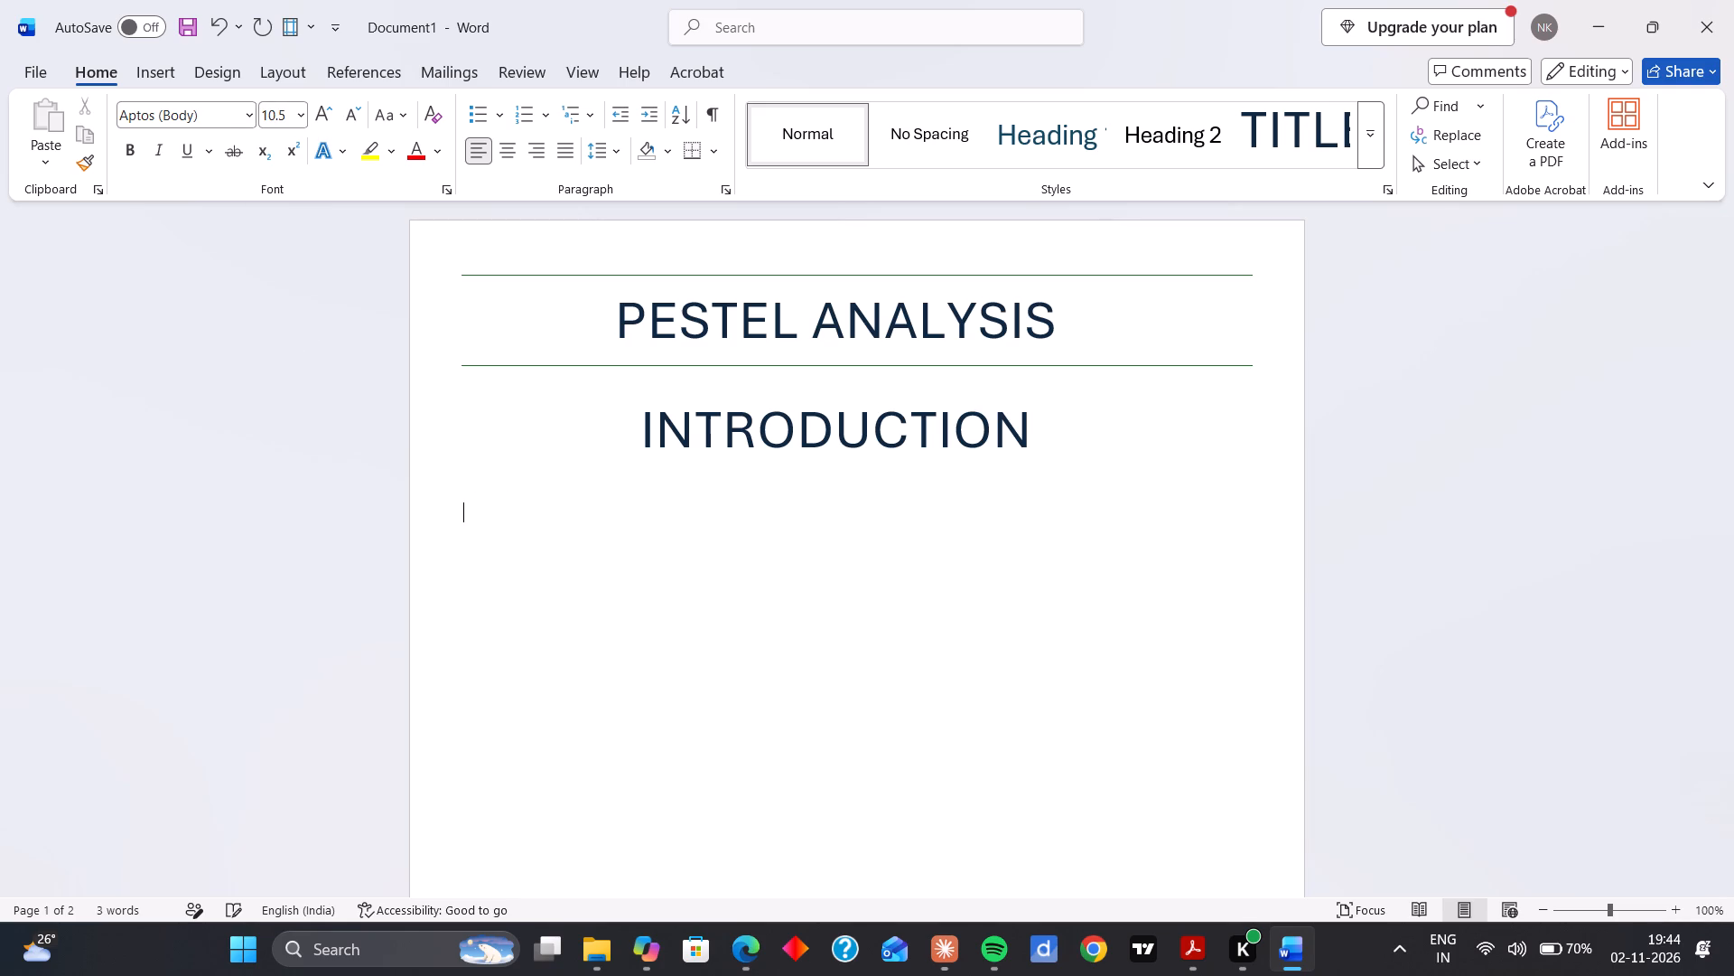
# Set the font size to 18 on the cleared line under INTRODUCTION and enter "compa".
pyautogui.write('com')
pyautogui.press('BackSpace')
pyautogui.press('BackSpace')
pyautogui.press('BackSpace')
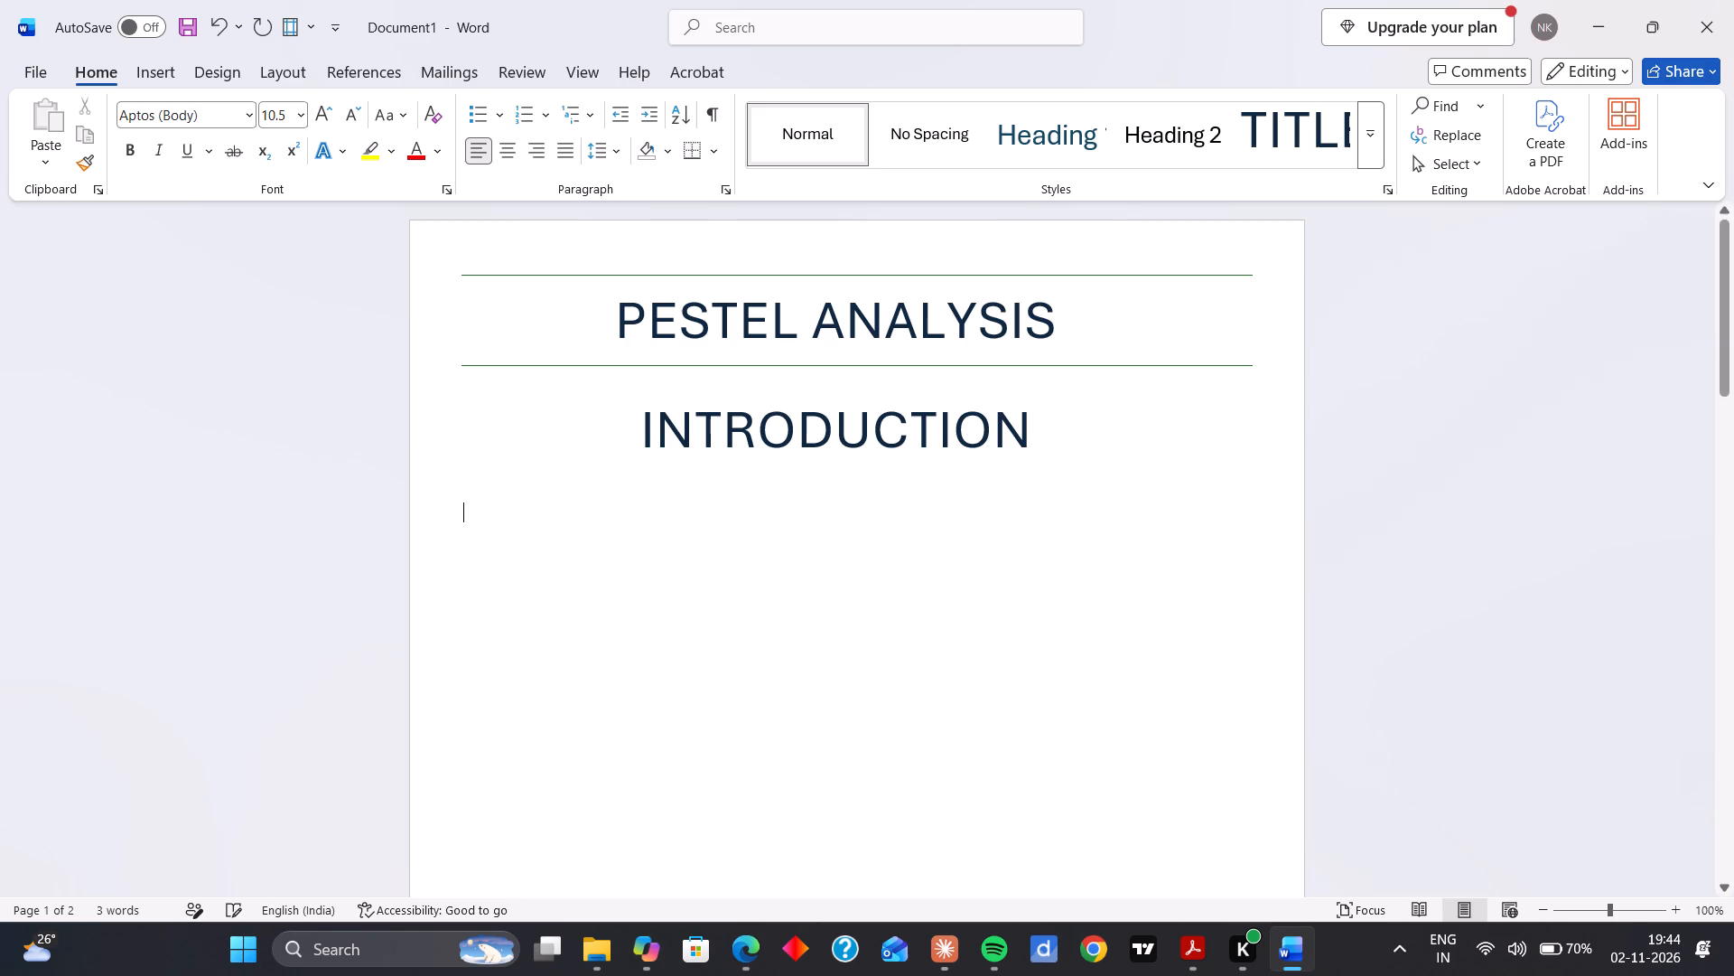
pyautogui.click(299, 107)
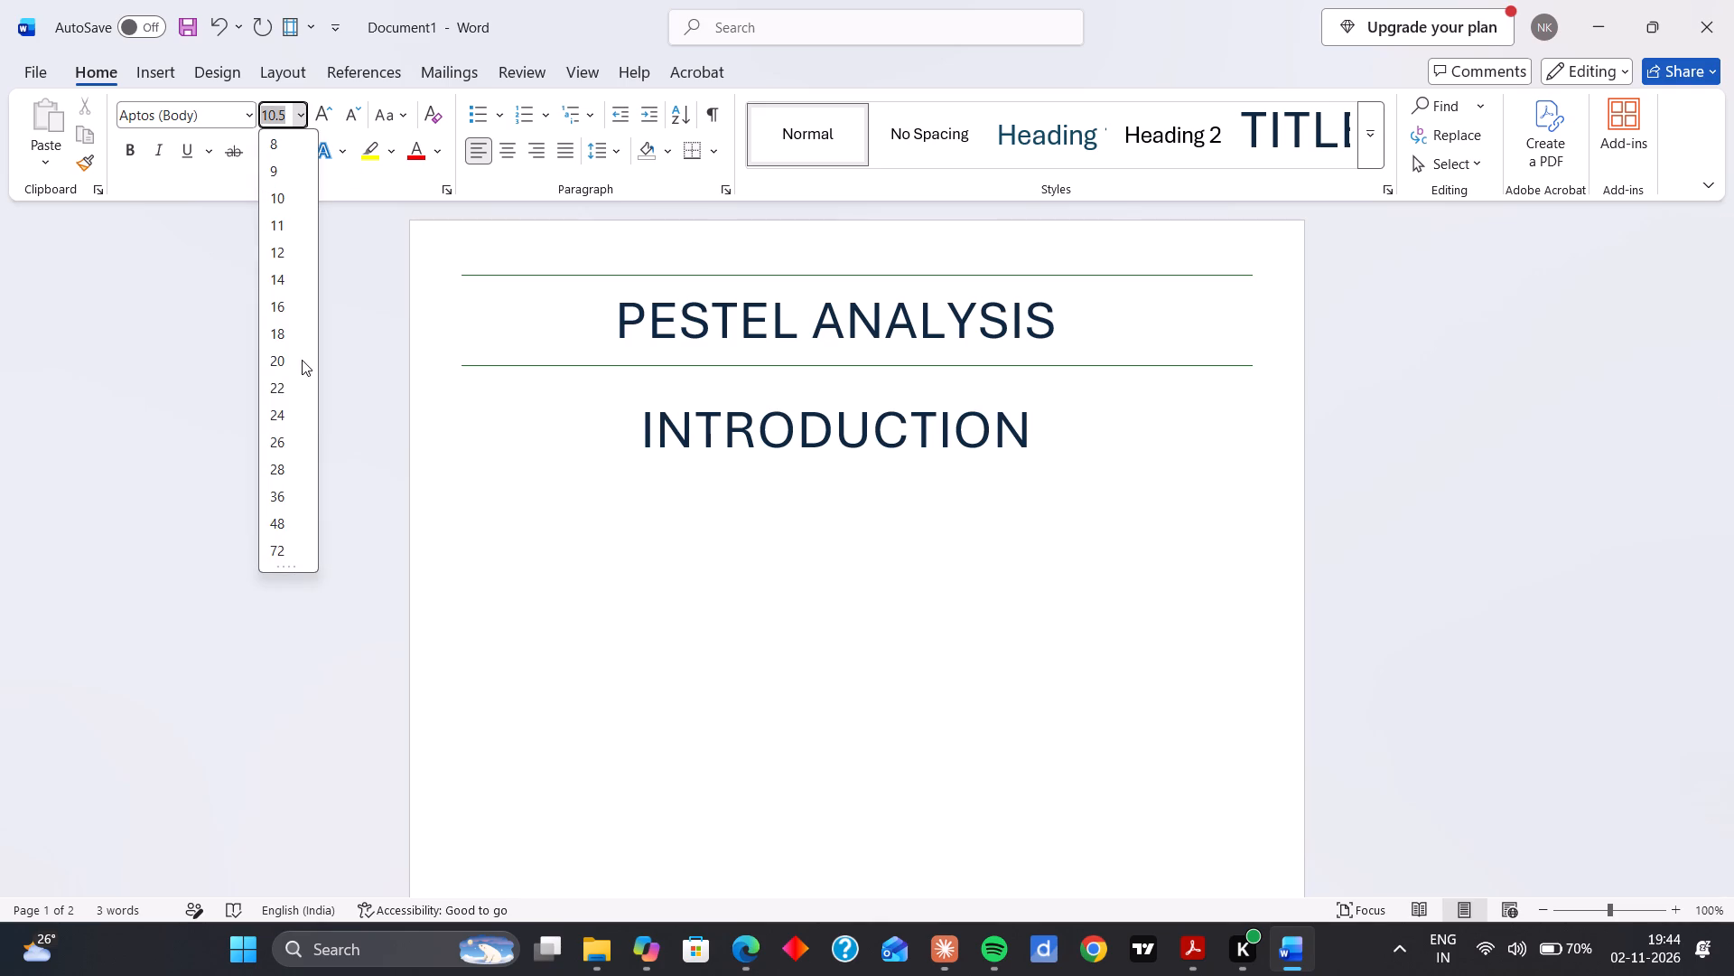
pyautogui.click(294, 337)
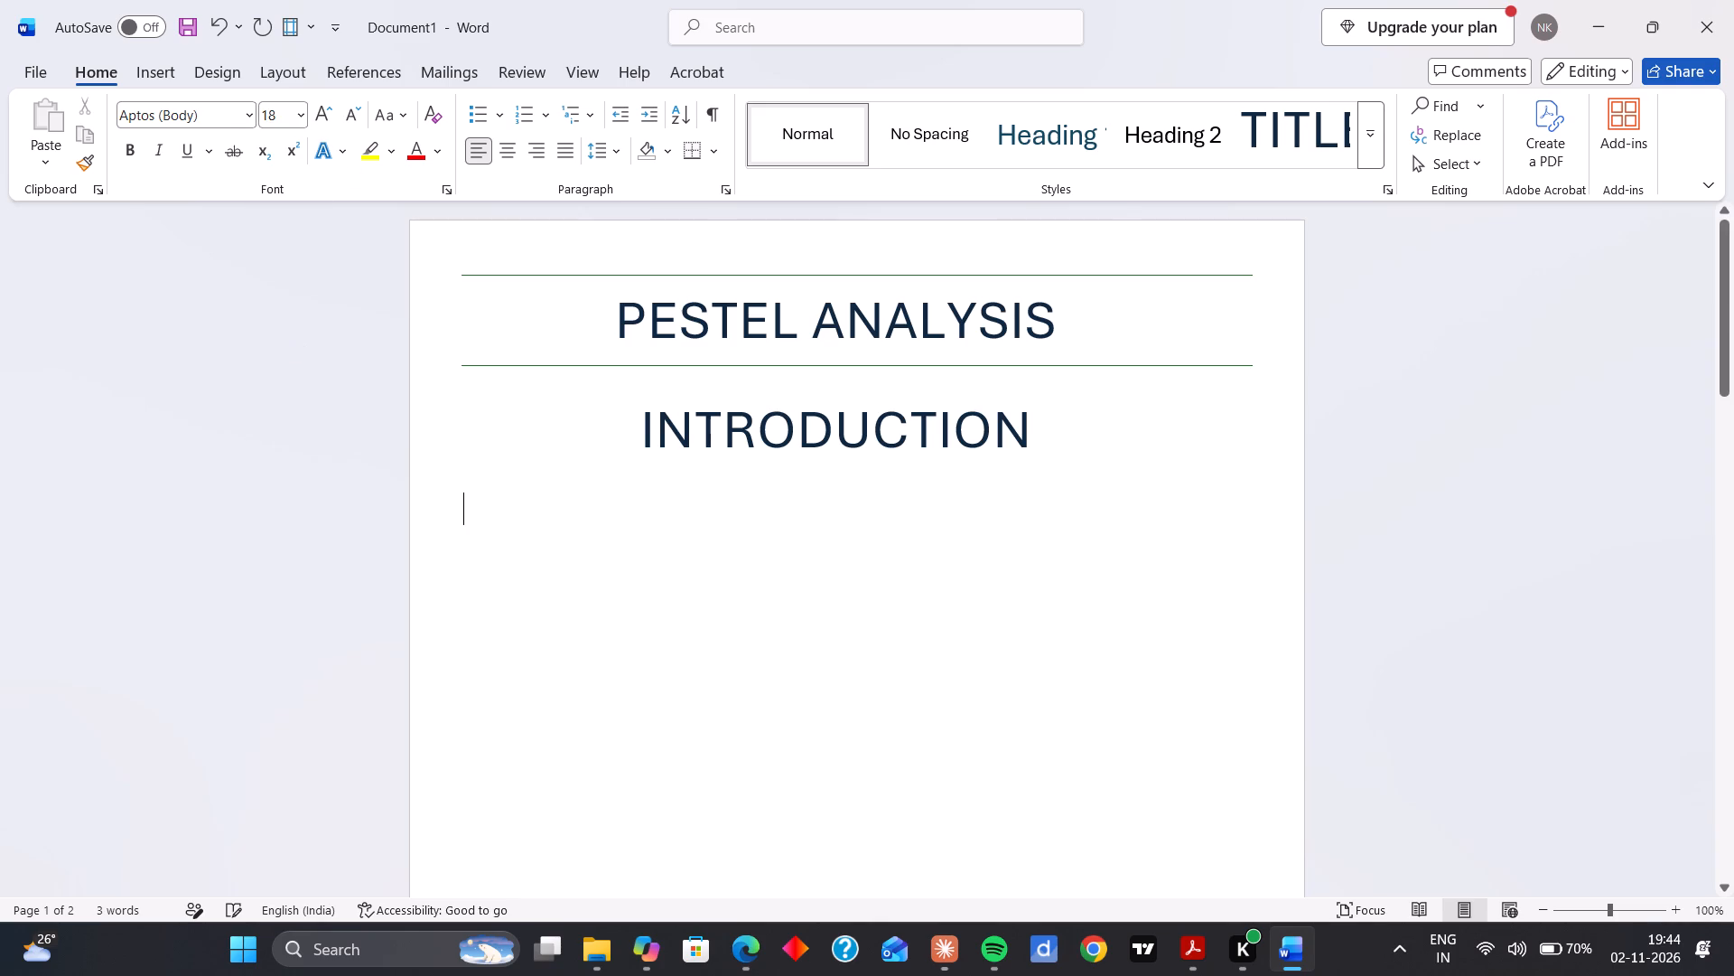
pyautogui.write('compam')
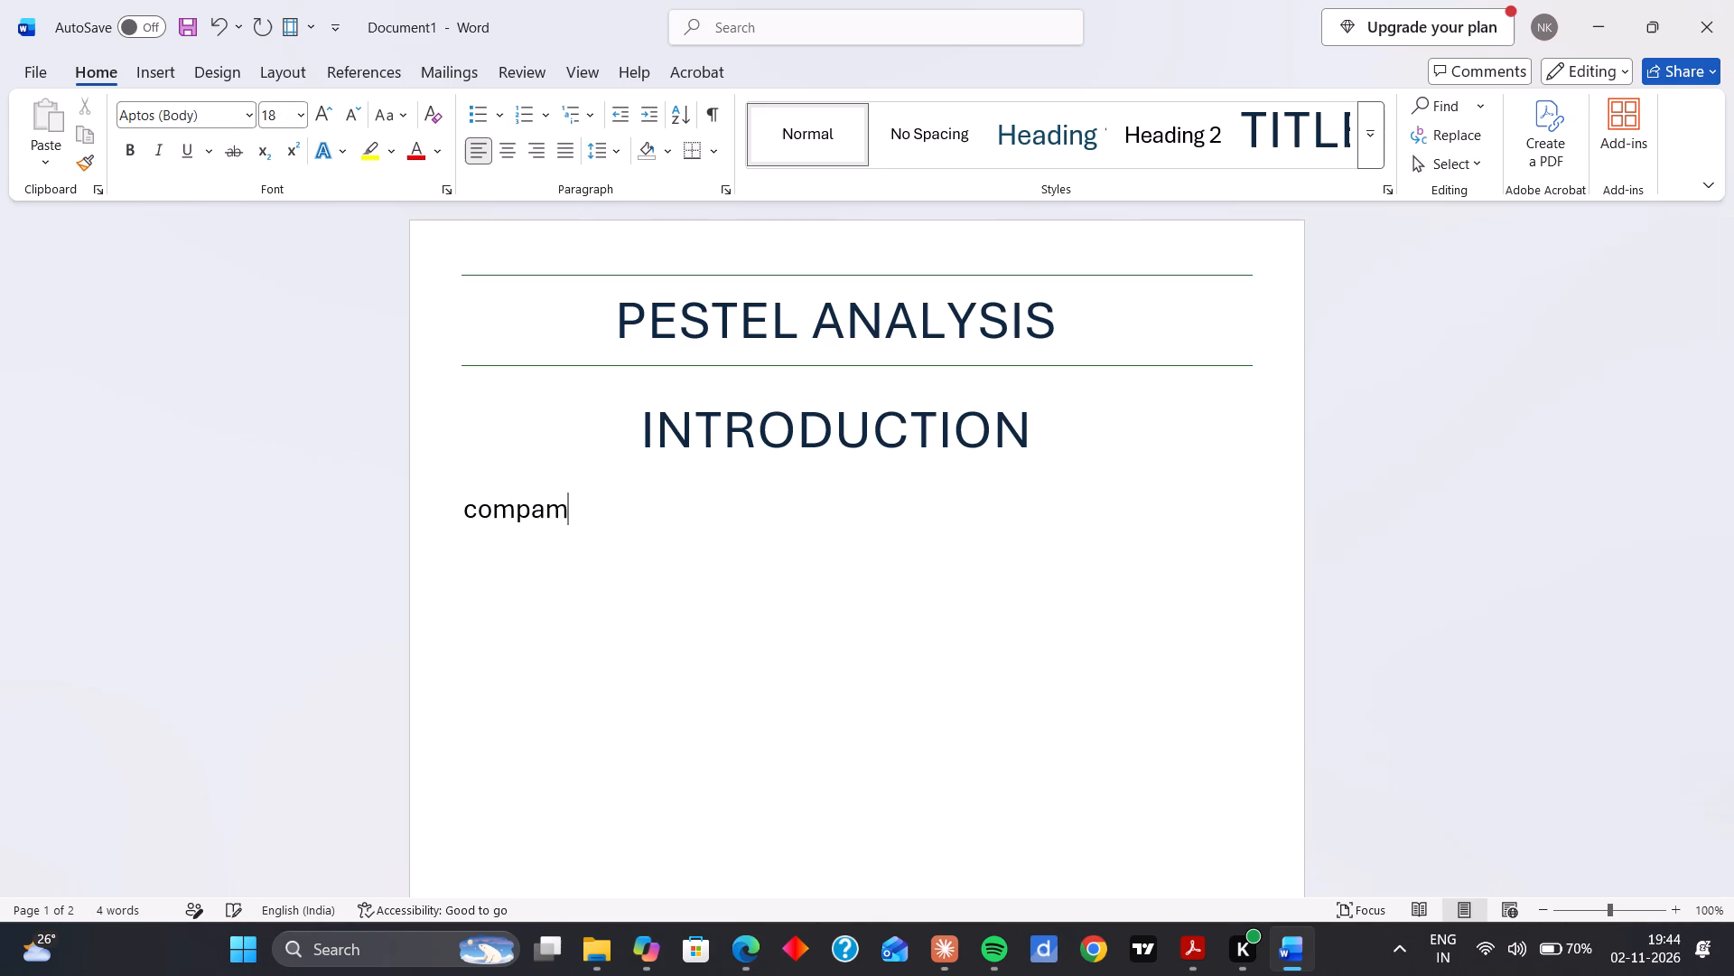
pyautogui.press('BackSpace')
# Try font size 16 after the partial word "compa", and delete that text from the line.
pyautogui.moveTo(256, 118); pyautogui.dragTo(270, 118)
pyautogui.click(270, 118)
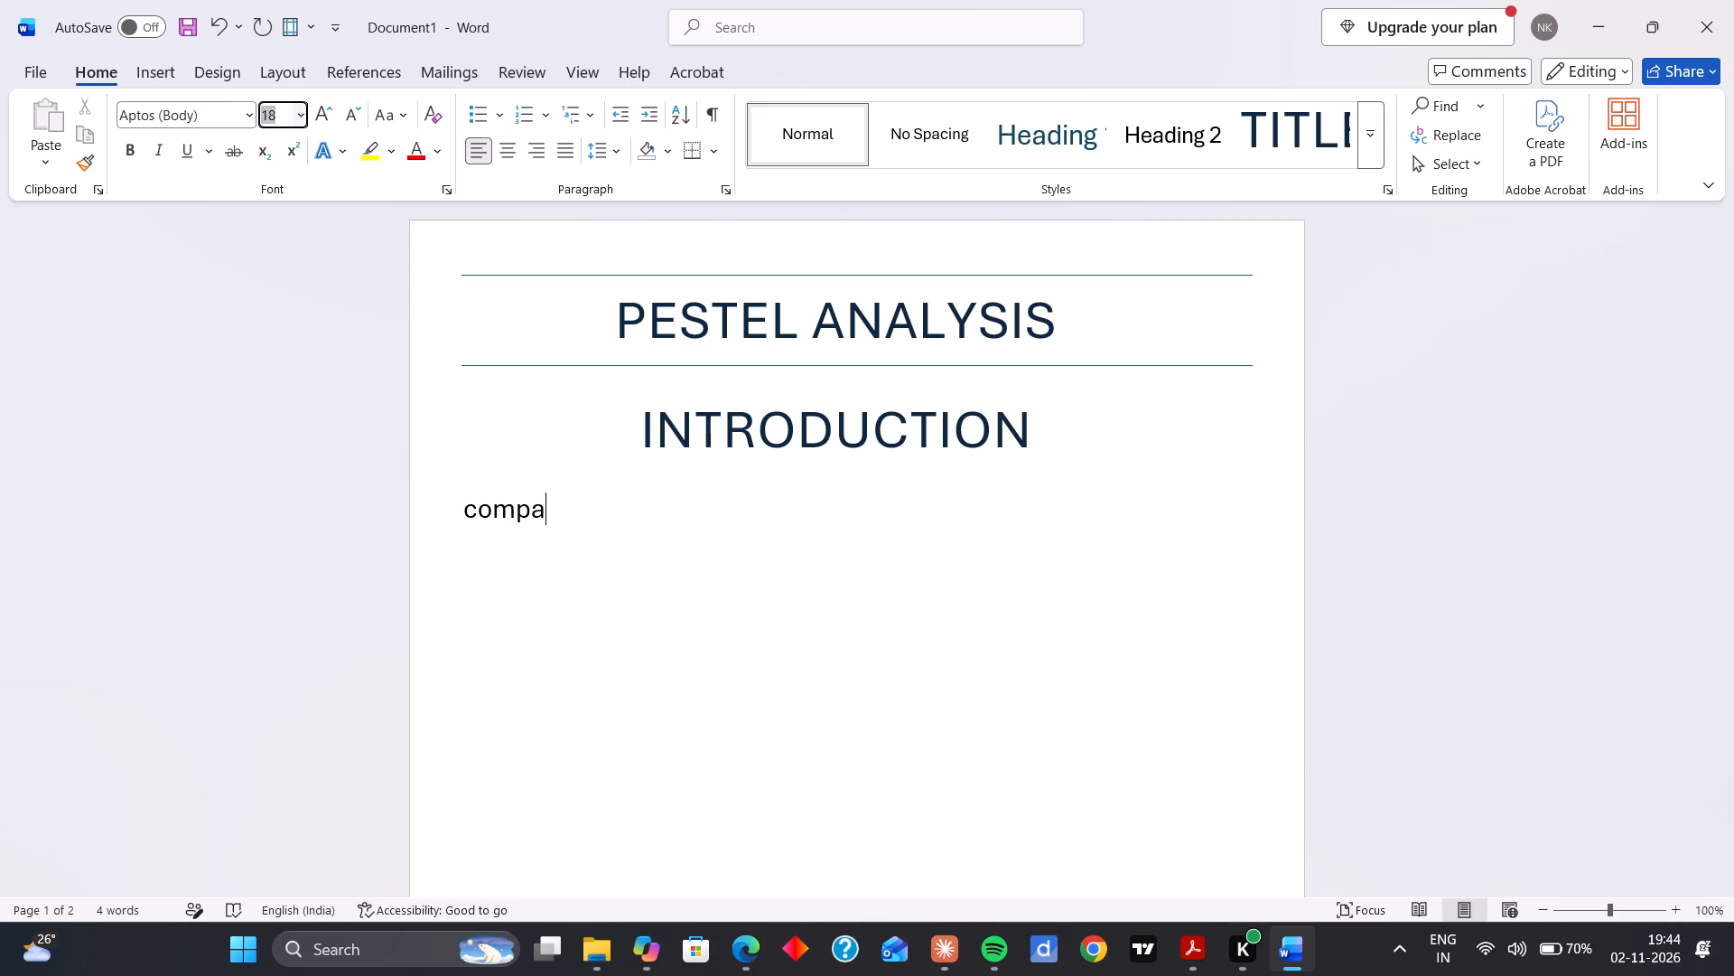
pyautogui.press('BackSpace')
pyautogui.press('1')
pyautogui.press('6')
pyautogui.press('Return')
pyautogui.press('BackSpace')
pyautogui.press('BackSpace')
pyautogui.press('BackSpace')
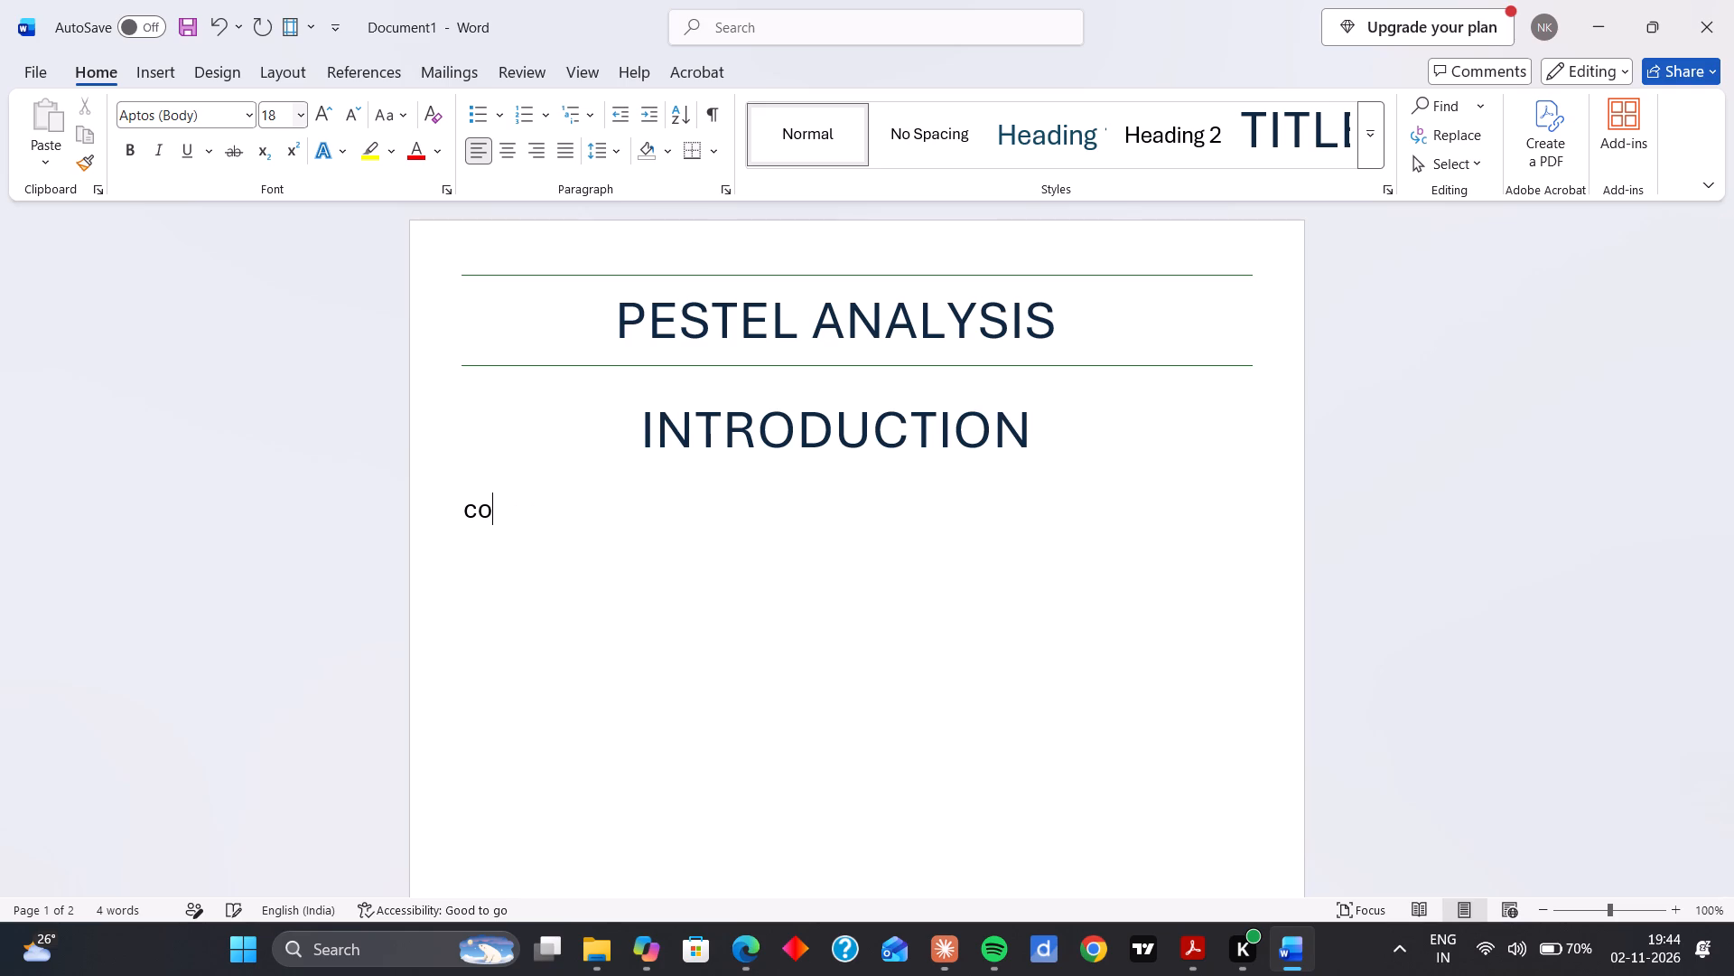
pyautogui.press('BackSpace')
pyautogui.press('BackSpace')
# Enter the label "Company name :" in font size 16 on the line under INTRODUCTION and start a new line.
pyautogui.click(276, 116)
pyautogui.press('BackSpace')
pyautogui.write('16')
pyautogui.press('Return')
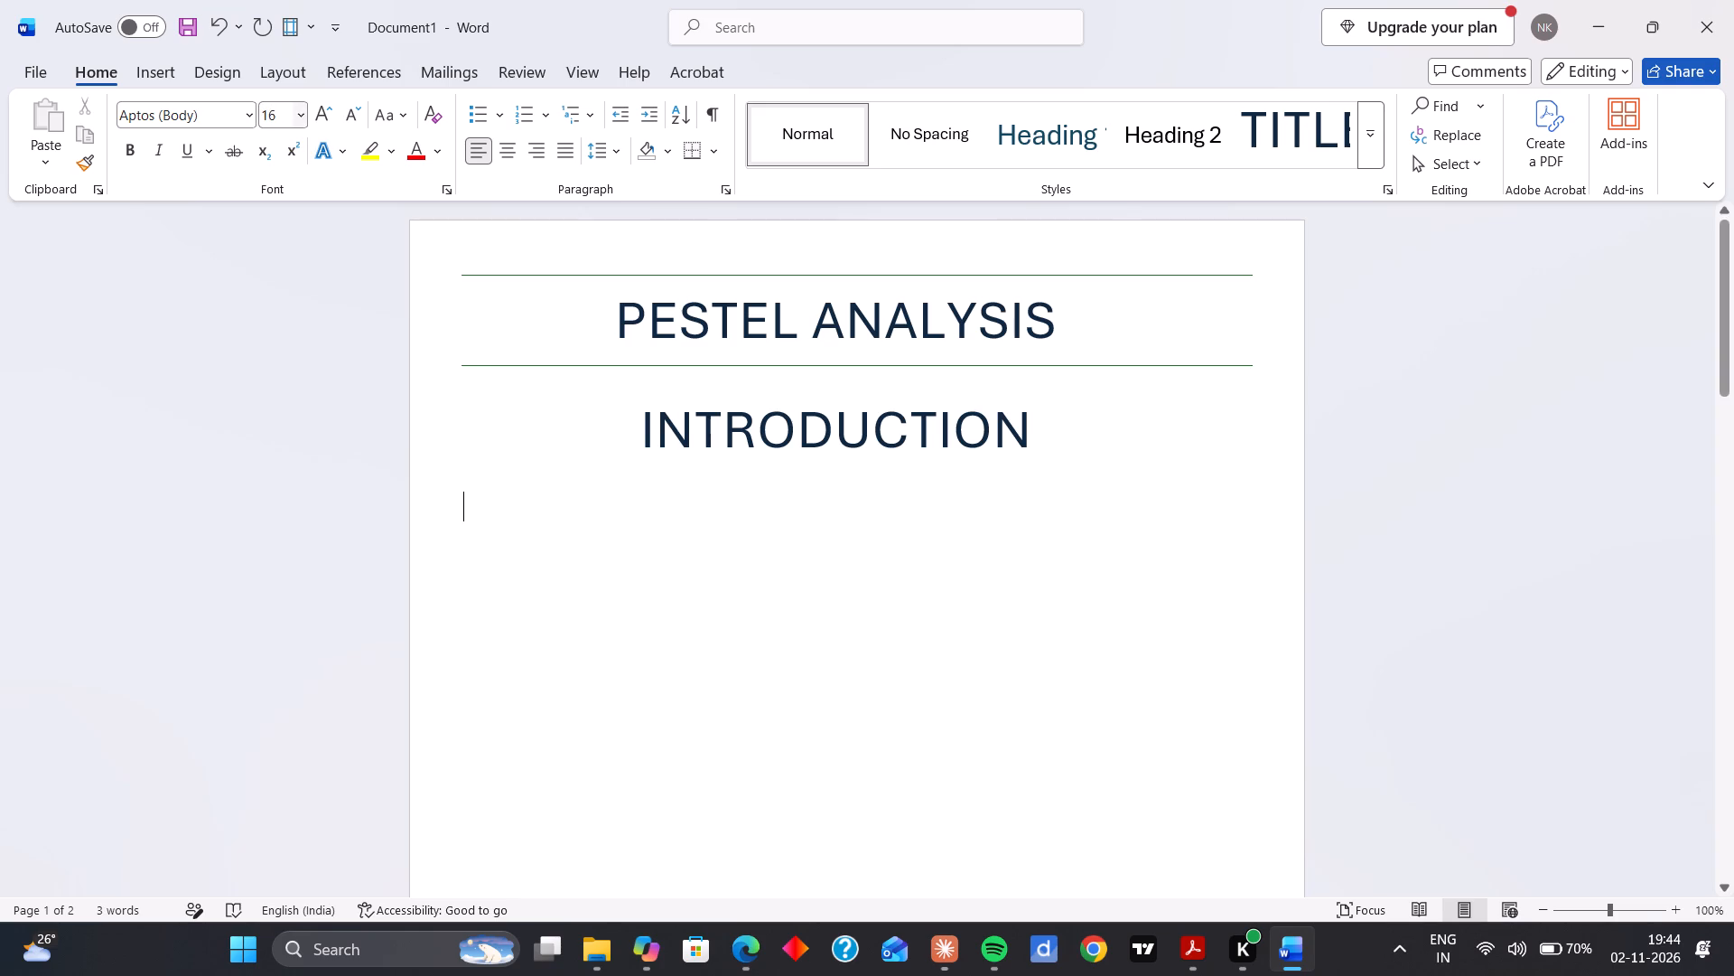
pyautogui.write('comp')
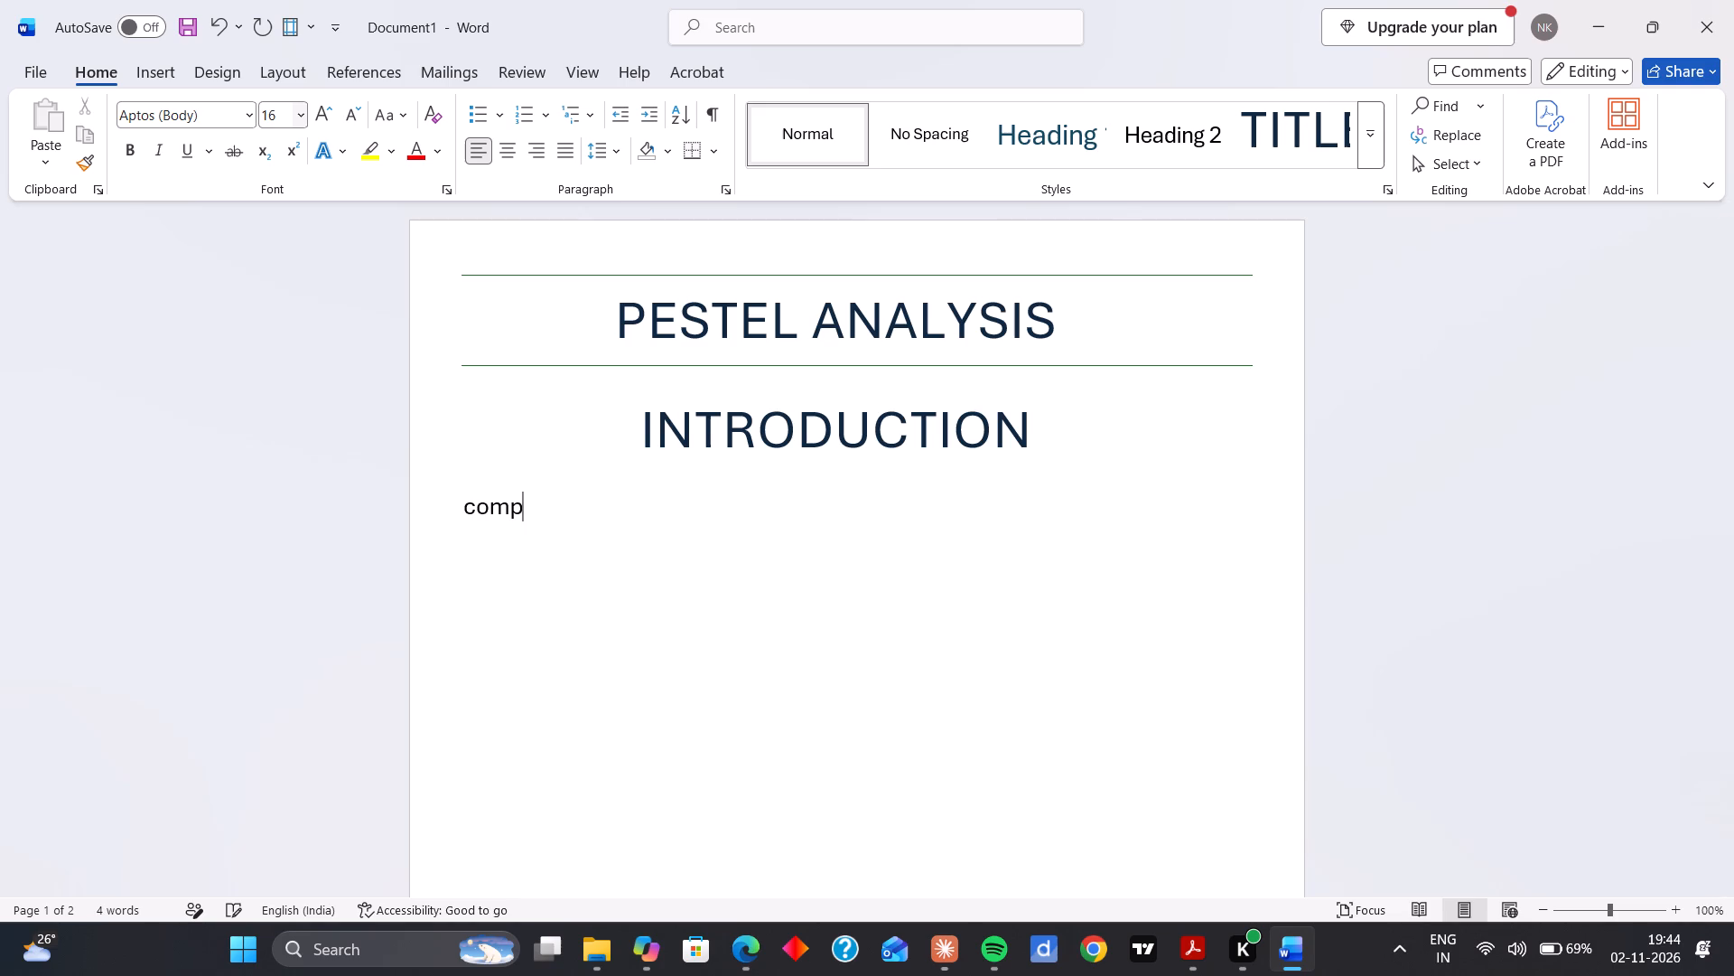
pyautogui.write('ant')
pyautogui.press('BackSpace')
pyautogui.write('t')
pyautogui.press('space')
pyautogui.press('BackSpace')
pyautogui.press('BackSpace')
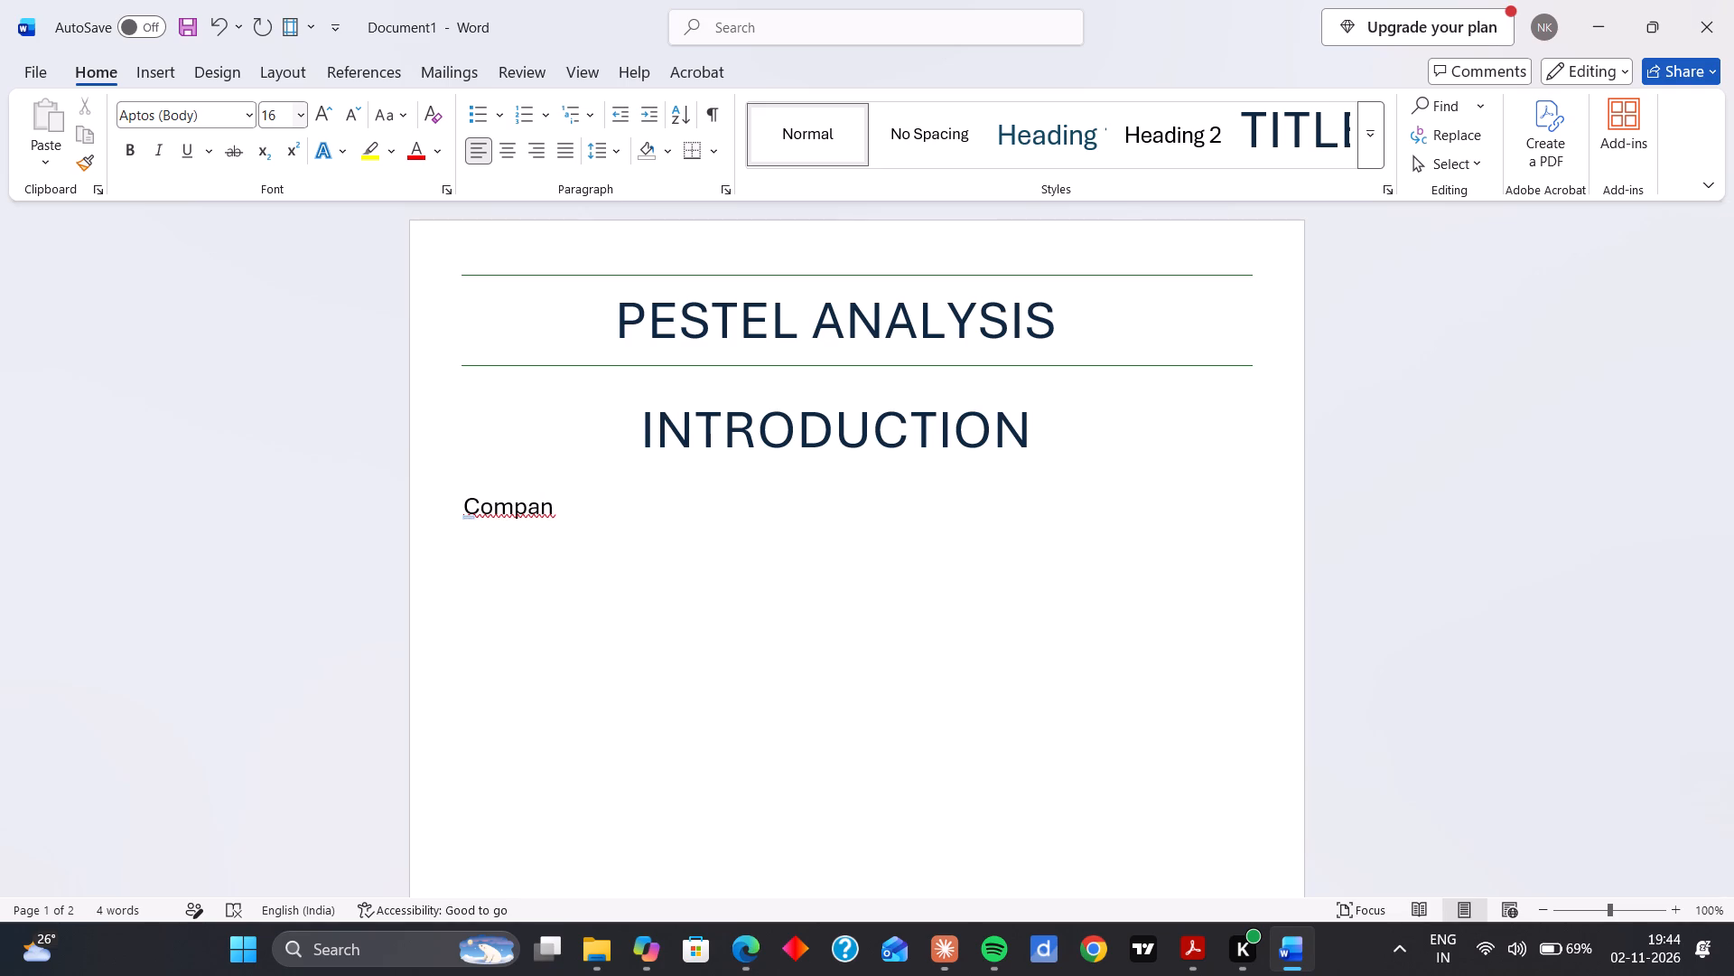
pyautogui.press('y')
pyautogui.press('space')
pyautogui.write('namr')
pyautogui.press('BackSpace')
pyautogui.press('BackSpace')
pyautogui.press('BackSpace')
pyautogui.press('BackSpace')
pyautogui.write('name')
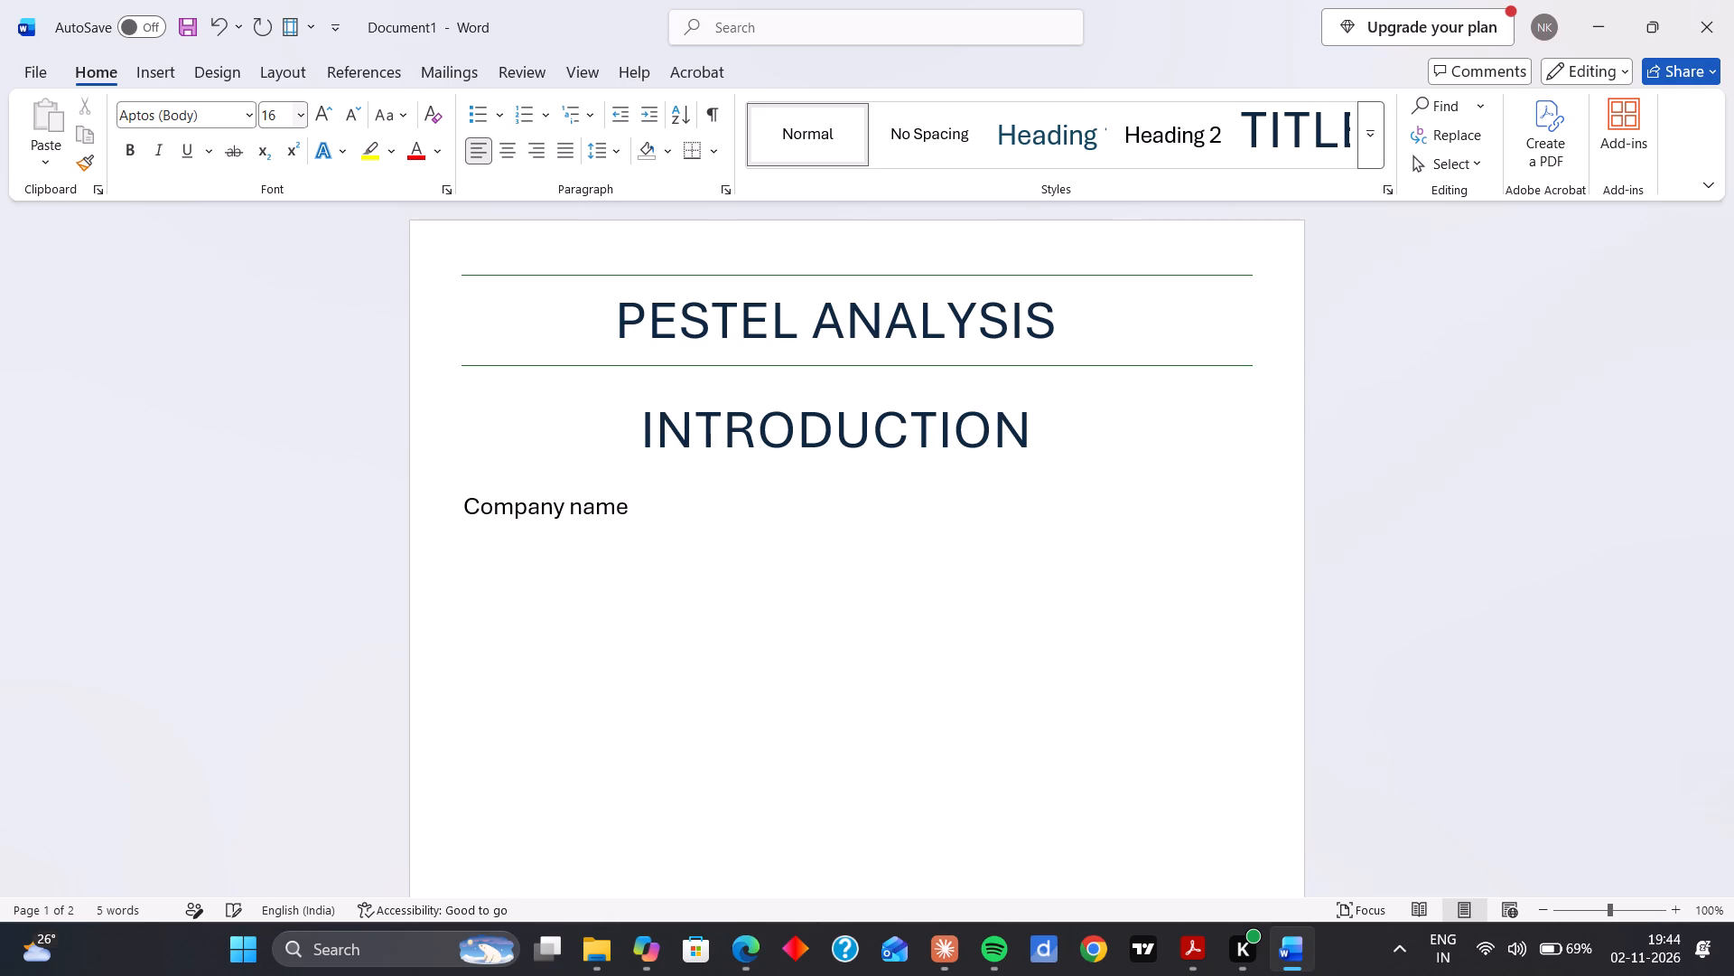
pyautogui.press('space')
pyautogui.hotkey('ctrl', ';')
pyautogui.hotkey('shift', ':')
pyautogui.press('Return')
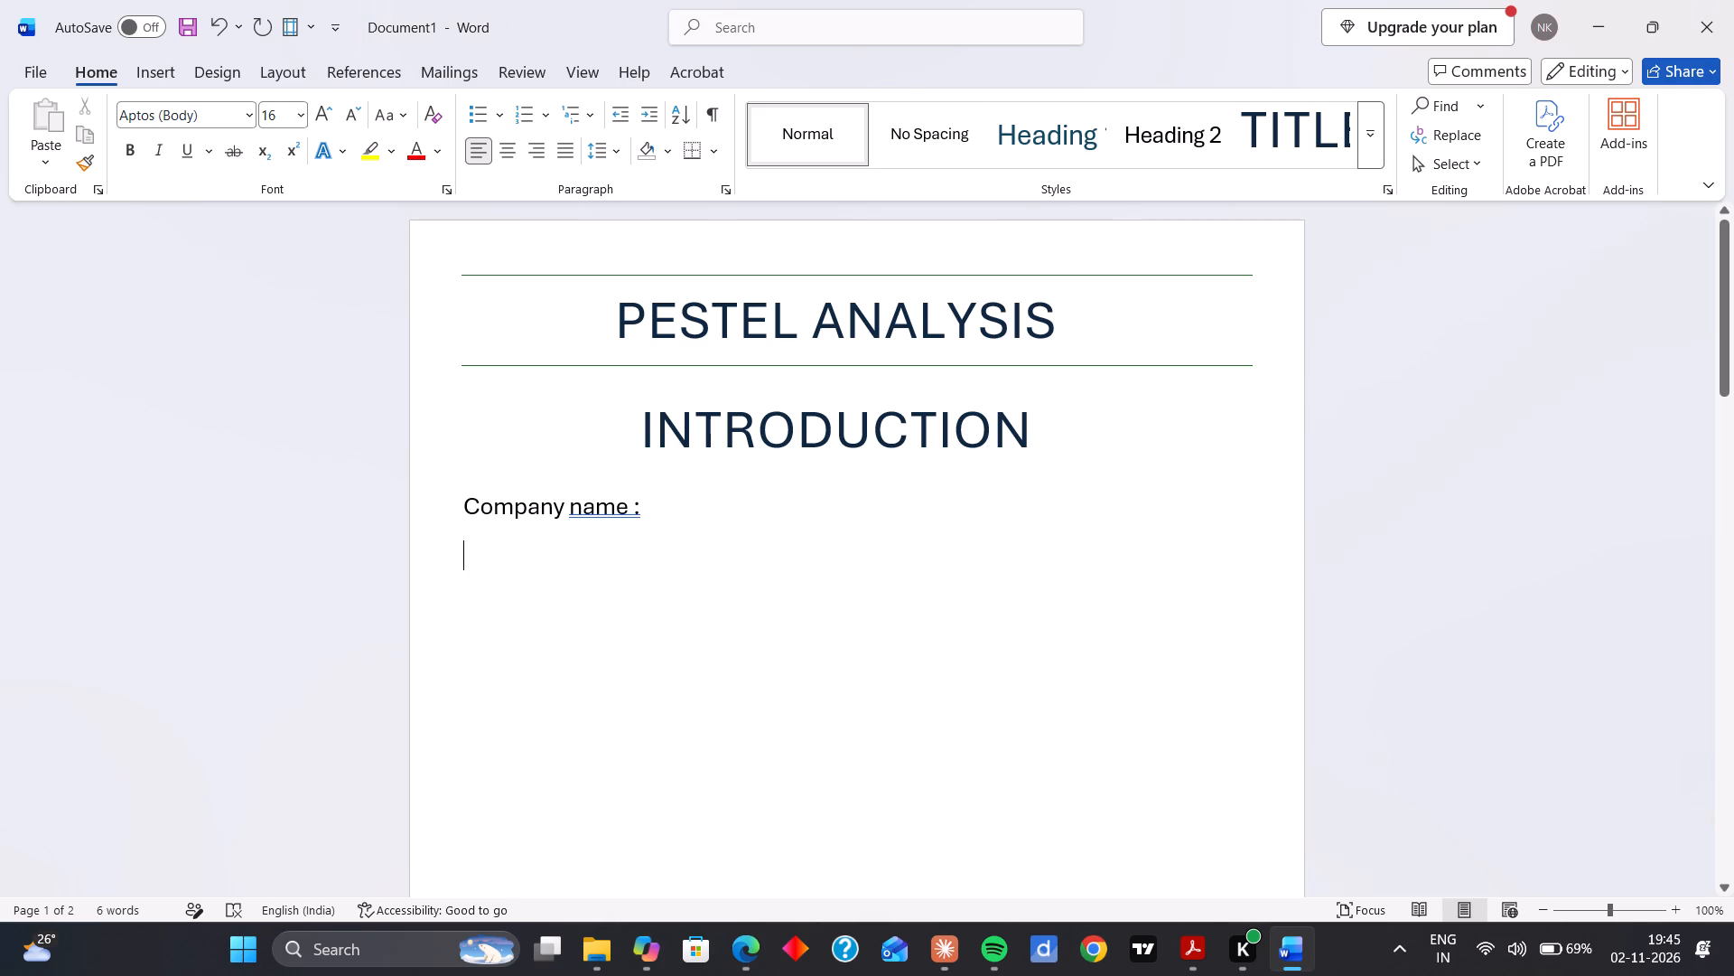
# Delete the INTRODUCTION heading with its leading spaces and its line, so the company label directly follows the title.
pyautogui.click(1049, 455)
pyautogui.press('BackSpace')
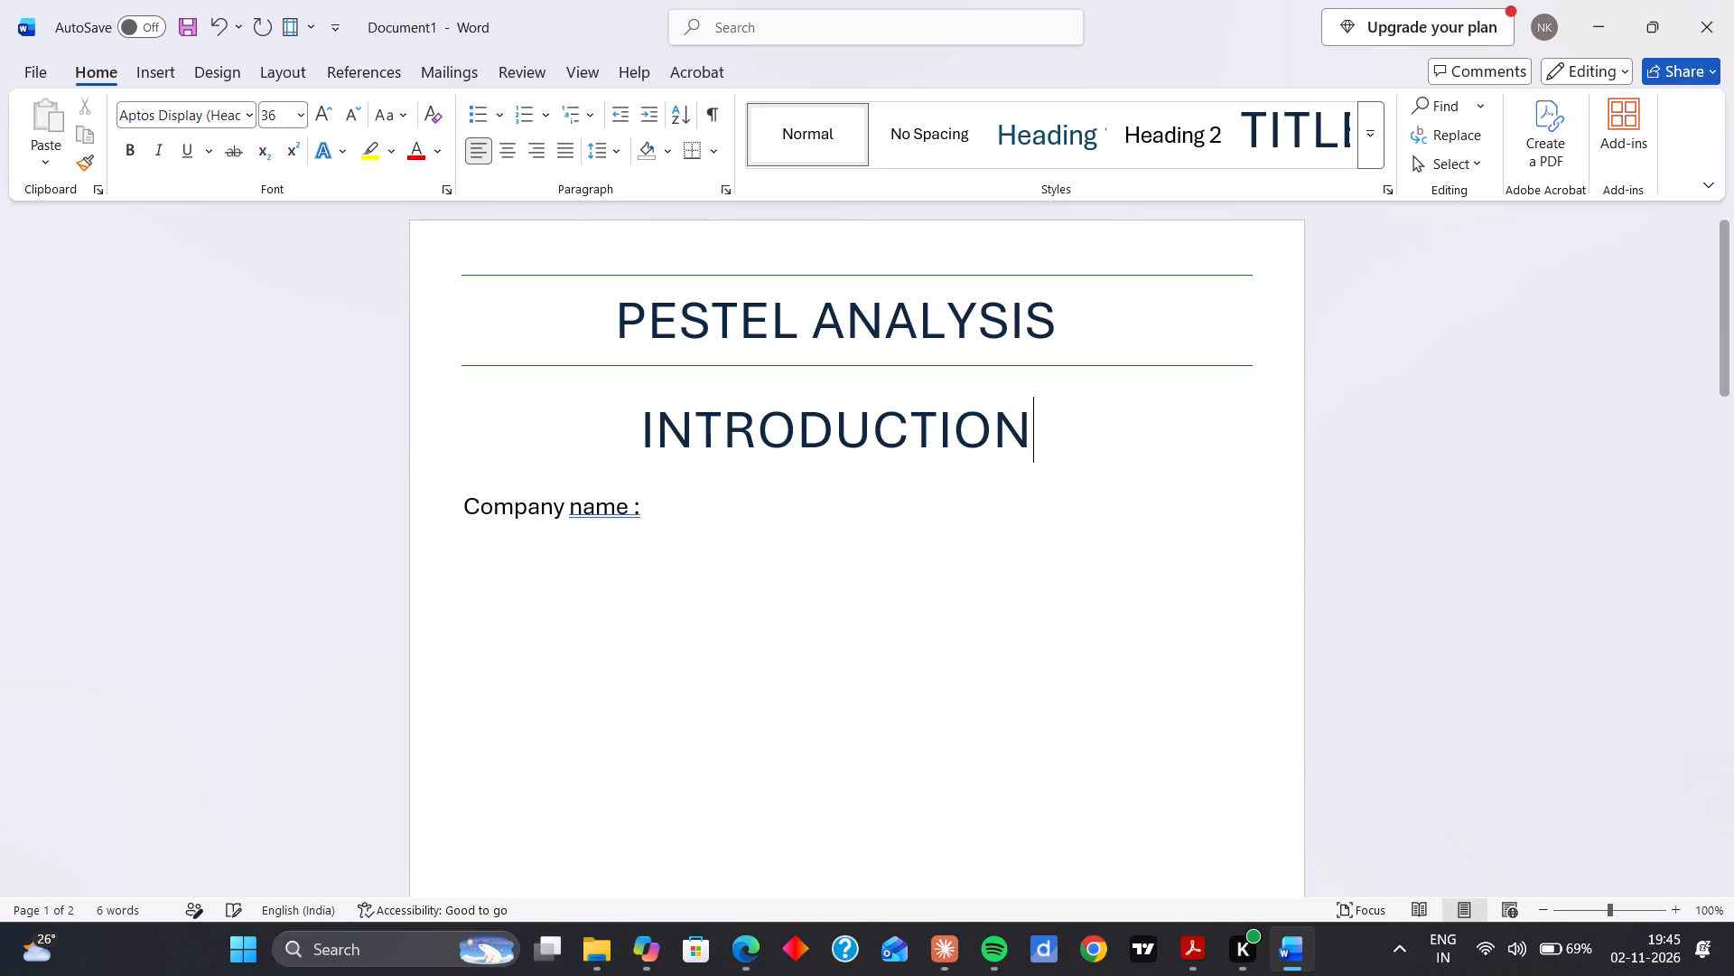
pyautogui.press('BackSpace')
pyautogui.press('BackSpace')
pyautogui.press('BackSpace')
pyautogui.press('BackSpace')
pyautogui.press('BackSpace')
pyautogui.press('BackSpace')
pyautogui.press('BackSpace')
pyautogui.press('BackSpace')
pyautogui.press('BackSpace')
pyautogui.press('BackSpace')
pyautogui.press('BackSpace')
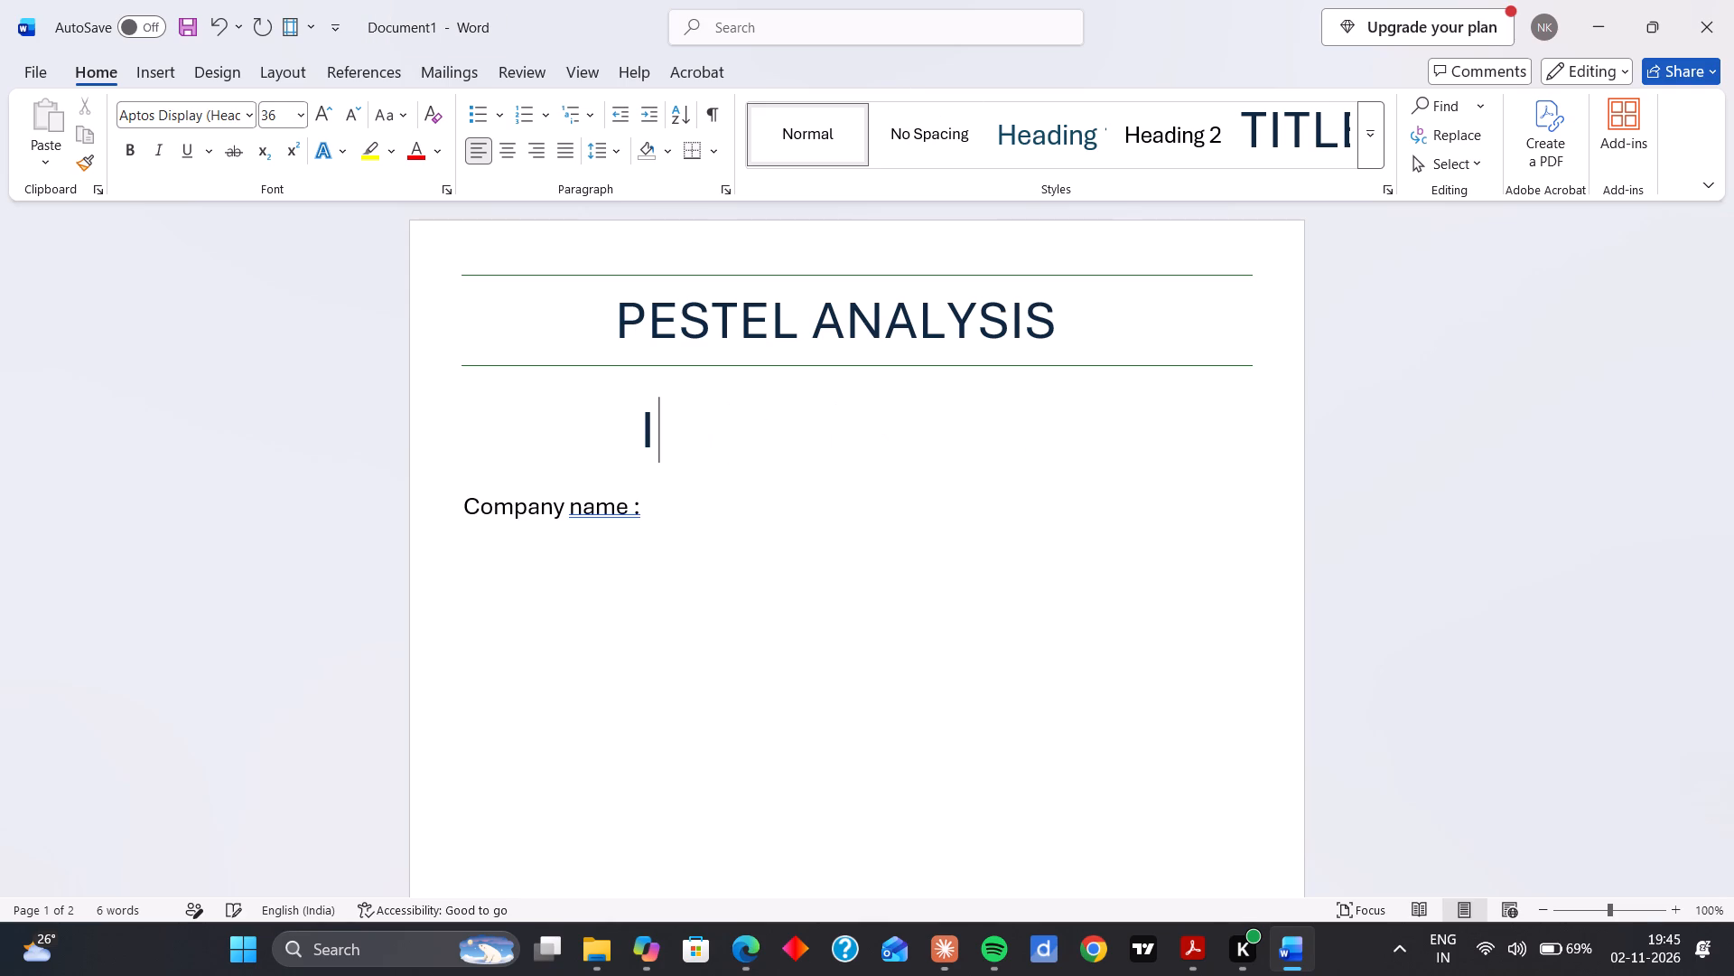
pyautogui.press('BackSpace')
pyautogui.press('BackSpace')
pyautogui.press('BackSpace')
pyautogui.press('BackSpace')
pyautogui.press('BackSpace')
pyautogui.press('BackSpace')
pyautogui.press('BackSpace')
pyautogui.press('BackSpace')
pyautogui.press('BackSpace')
pyautogui.press('BackSpace')
pyautogui.press('BackSpace')
pyautogui.press('BackSpace')
pyautogui.press('BackSpace')
pyautogui.press('BackSpace')
pyautogui.press('BackSpace')
pyautogui.press('BackSpace')
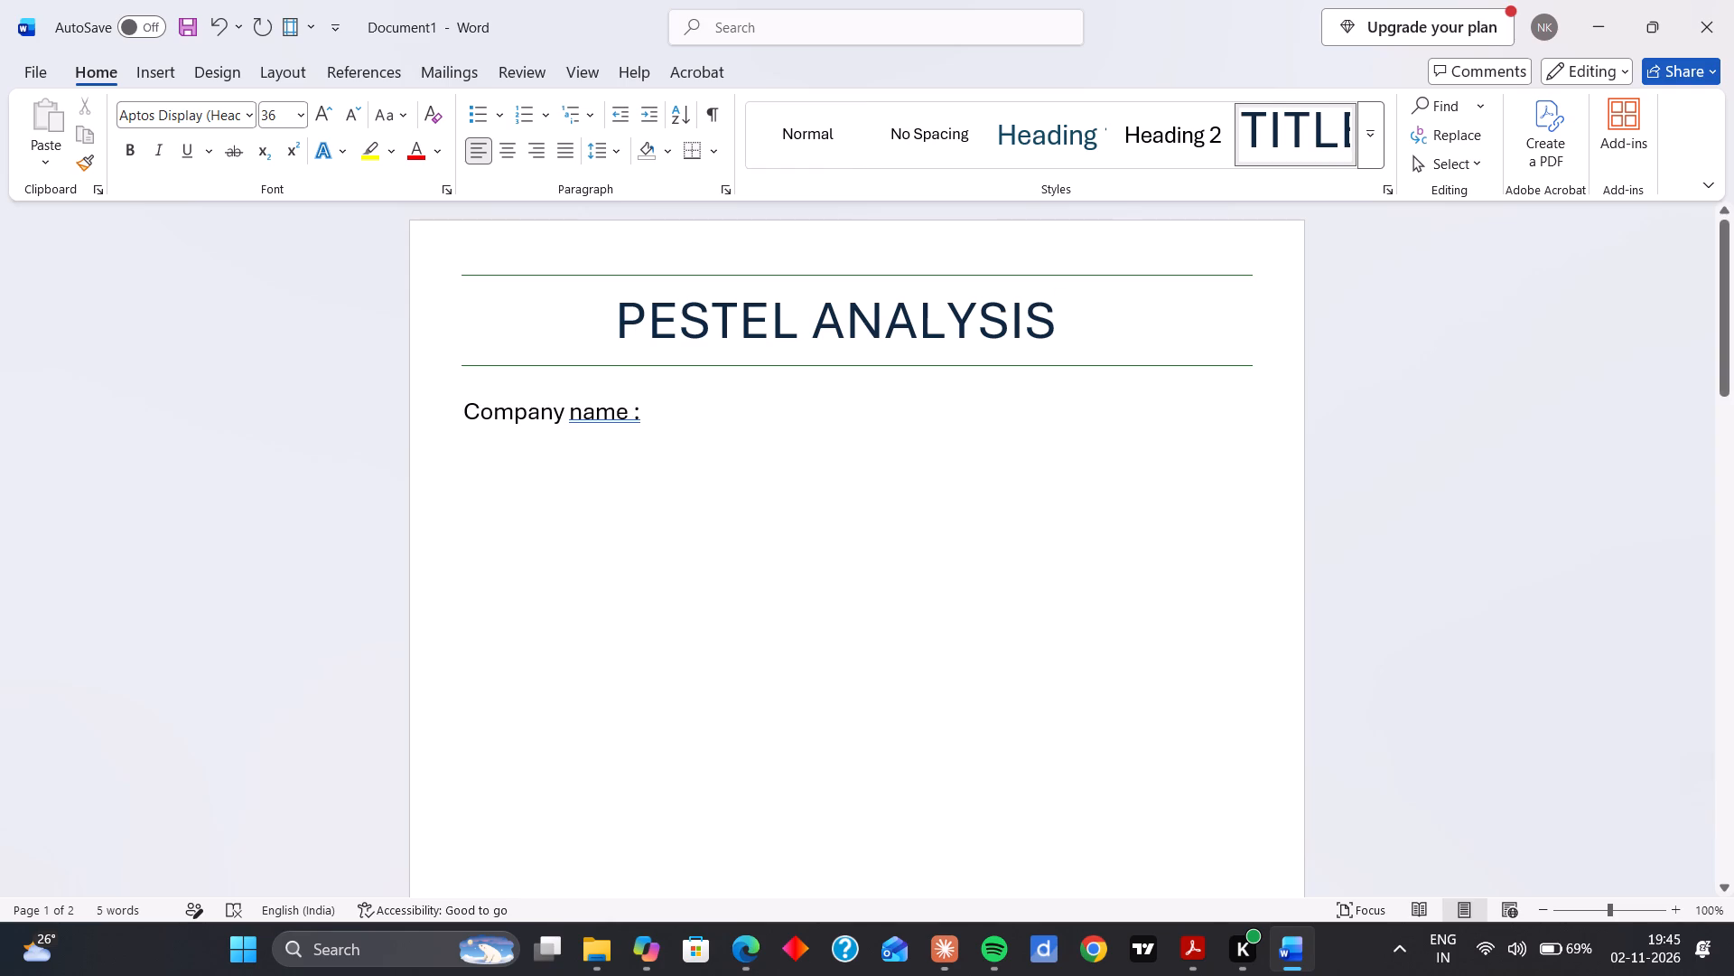
# Insert a new line after the "Company name :" label.
pyautogui.click(477, 505)
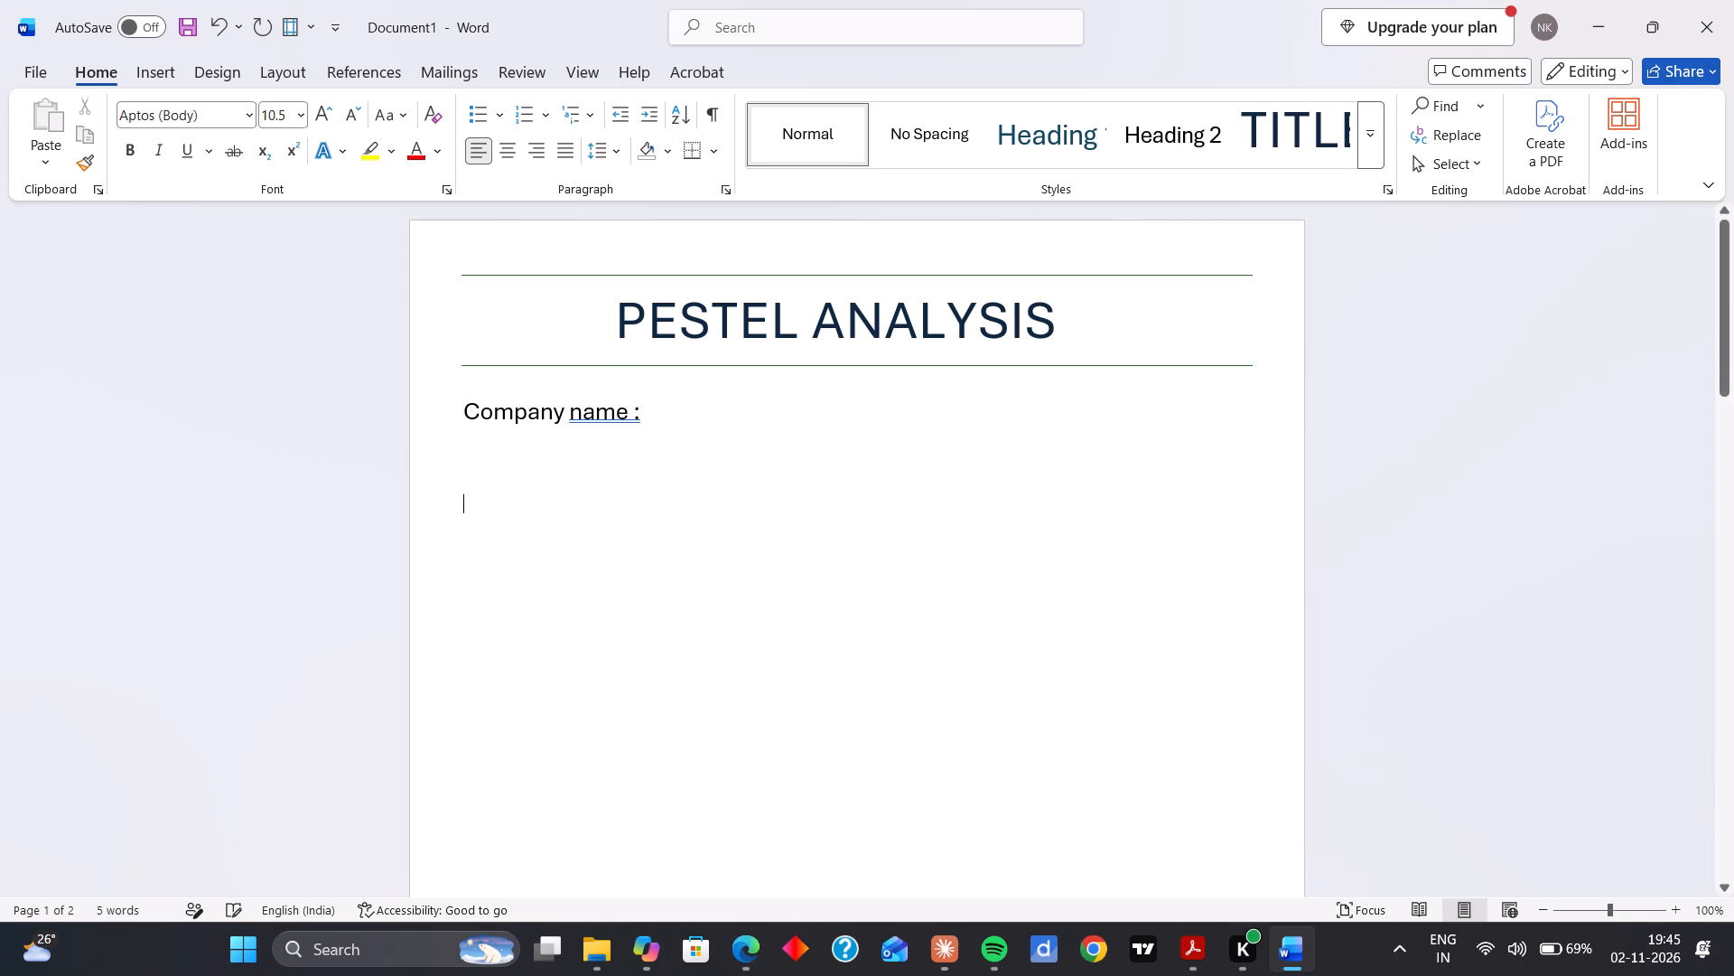
pyautogui.click(667, 408)
pyautogui.press('Return')
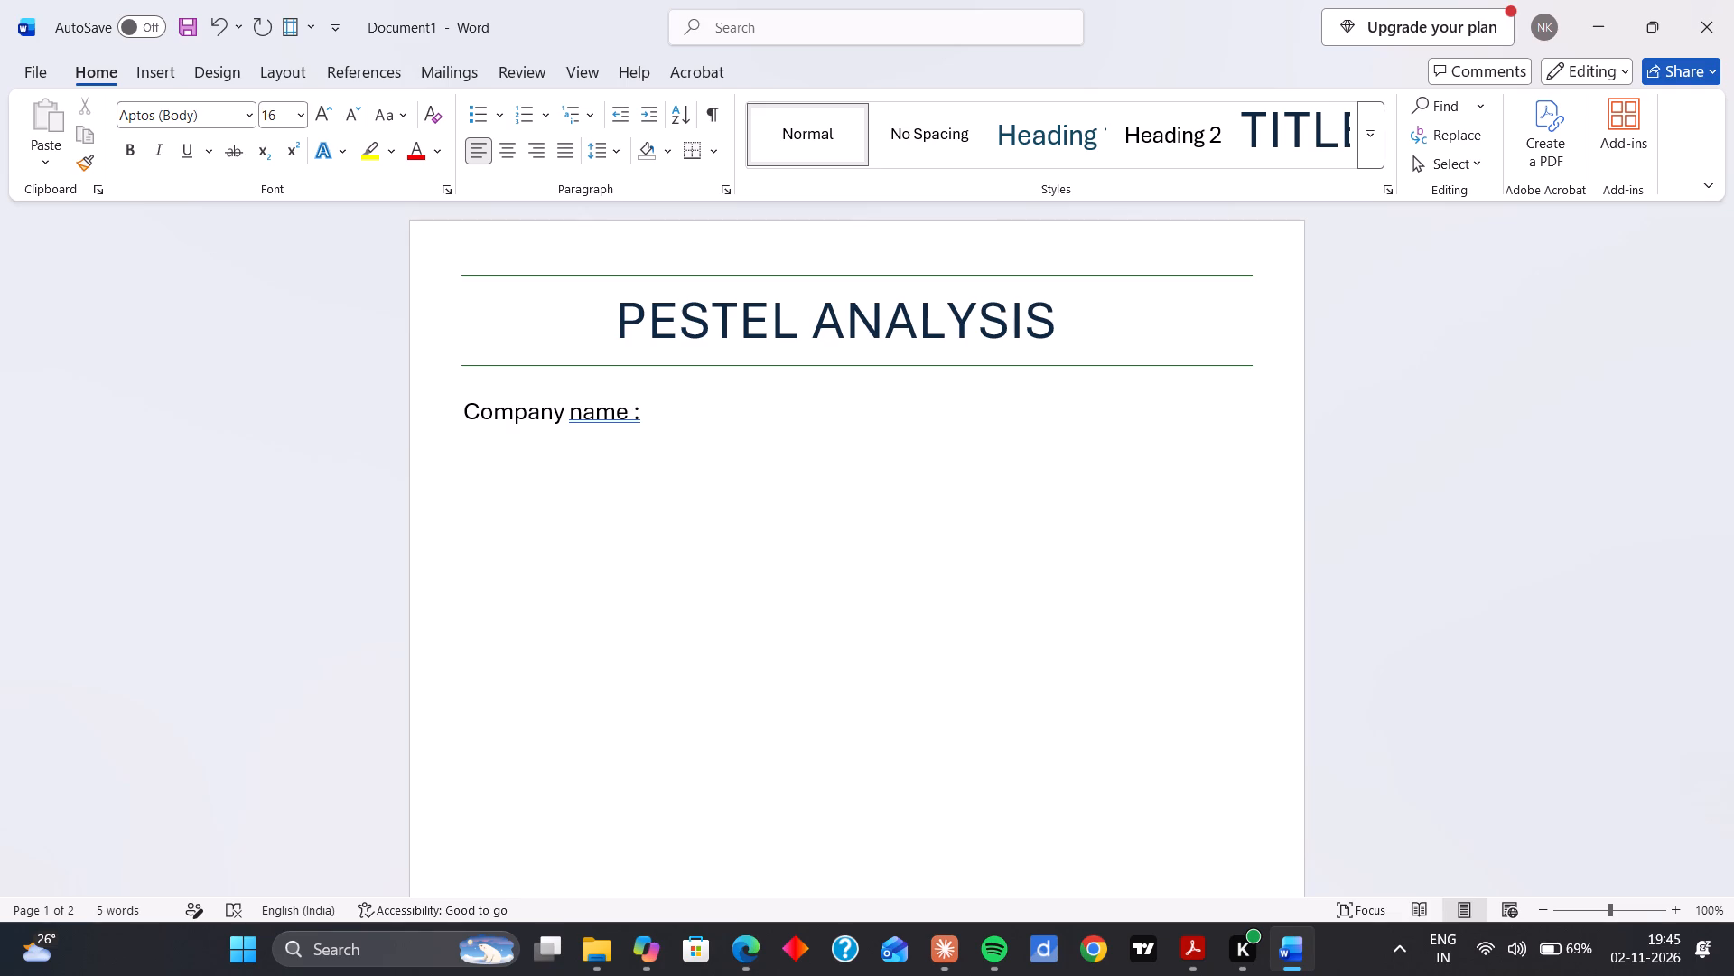
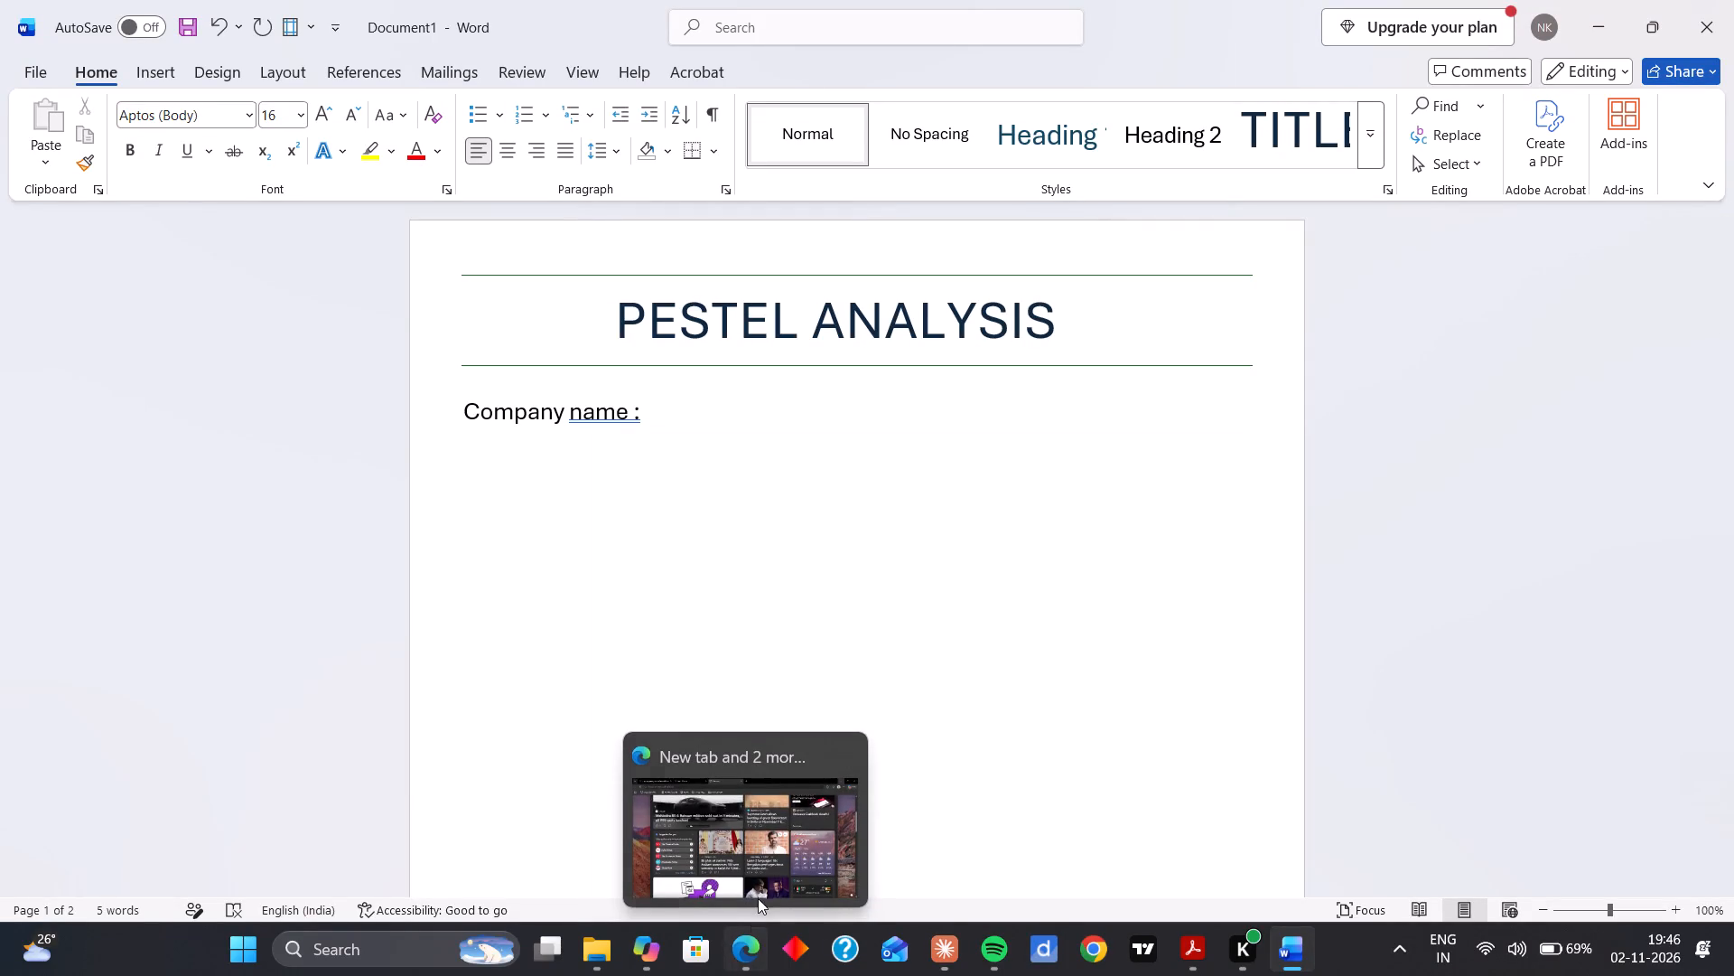
# Switch to Microsoft Edge, search for "nse" in a new tab and open the National Stock Exchange of India website.
pyautogui.click(756, 902)
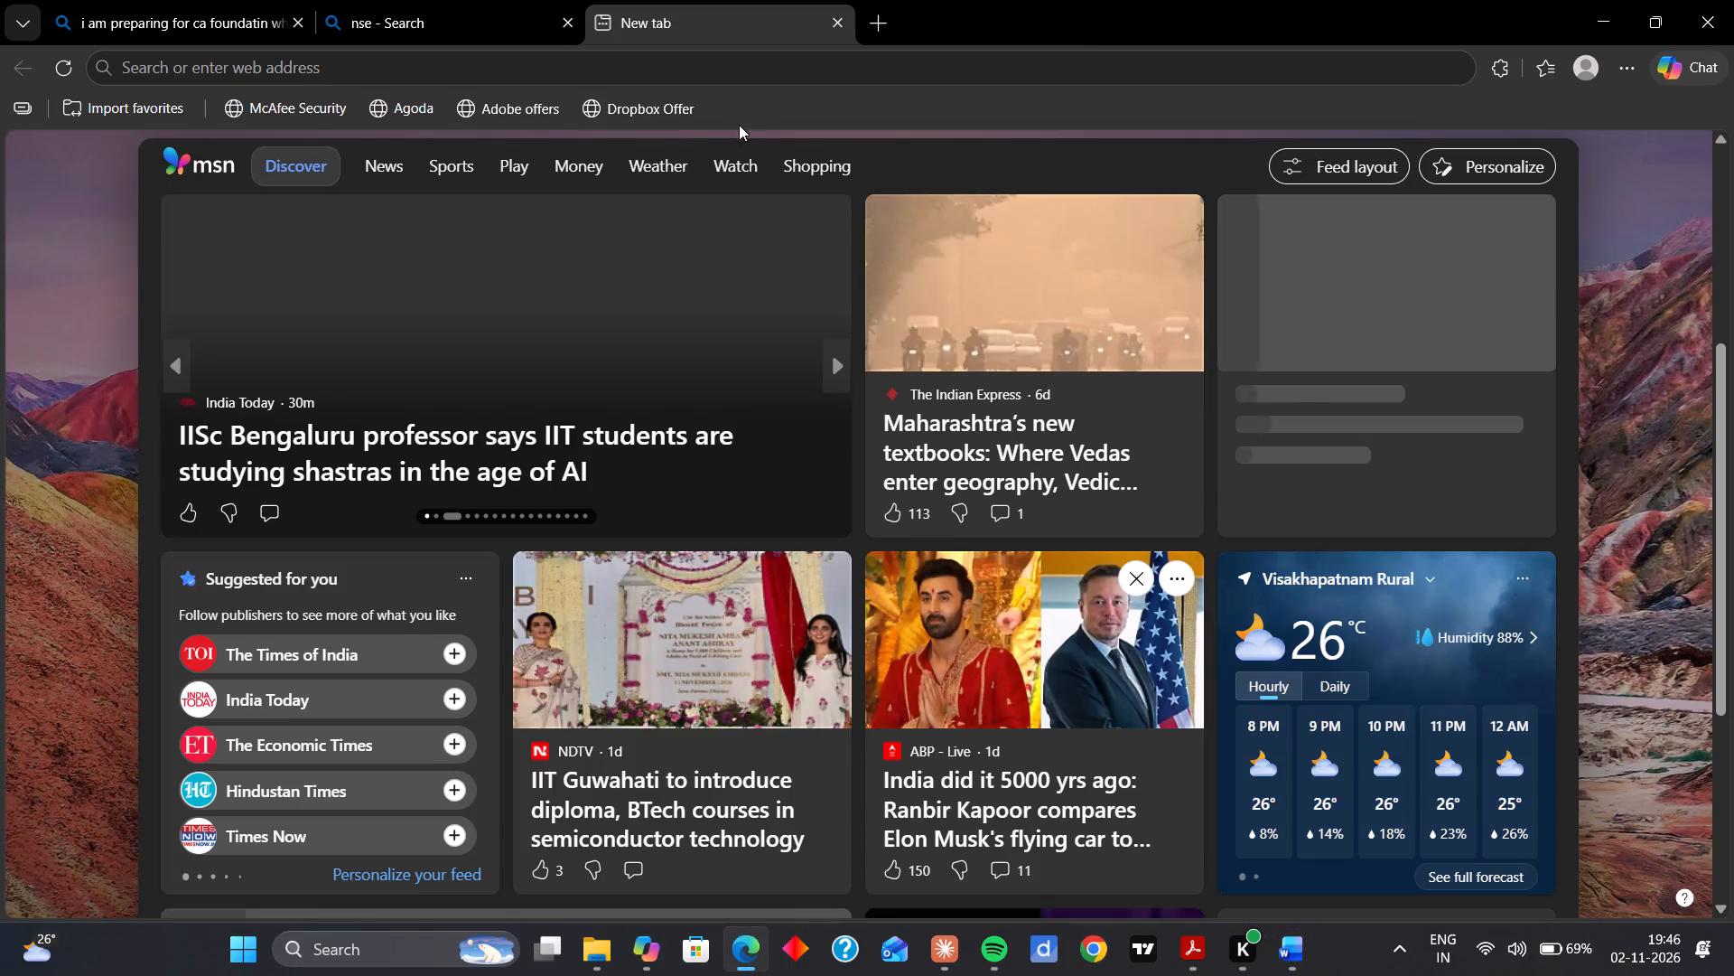
pyautogui.click(891, 25)
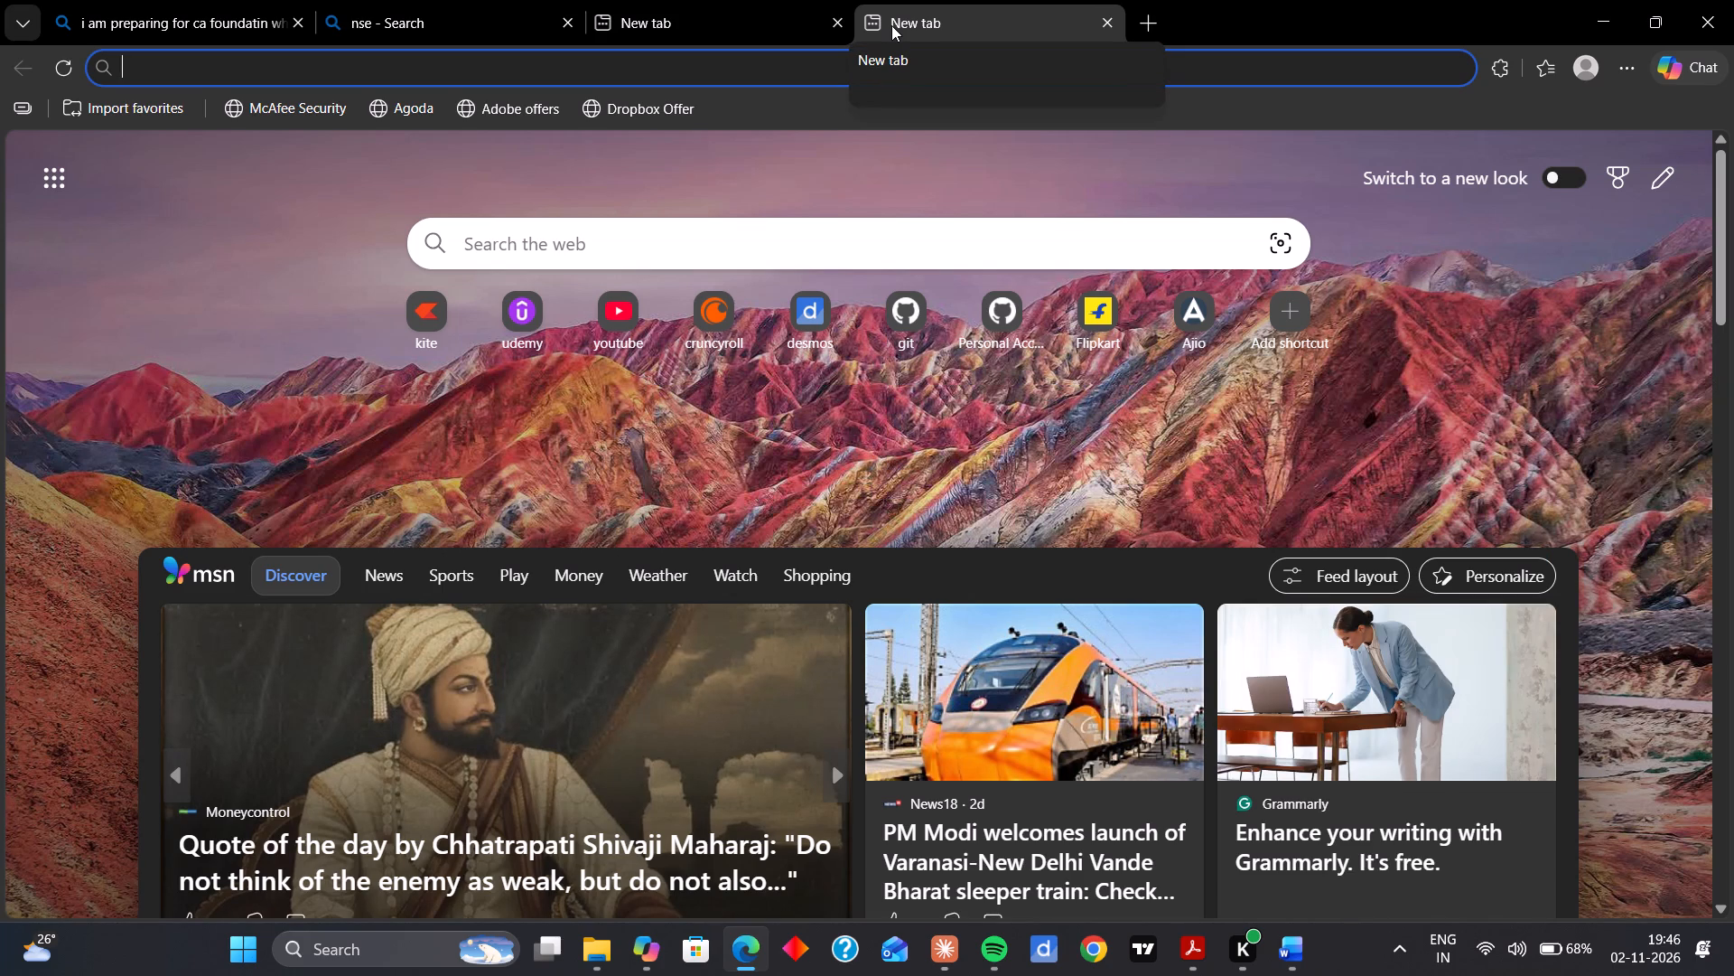
pyautogui.write('nse')
pyautogui.press('Return')
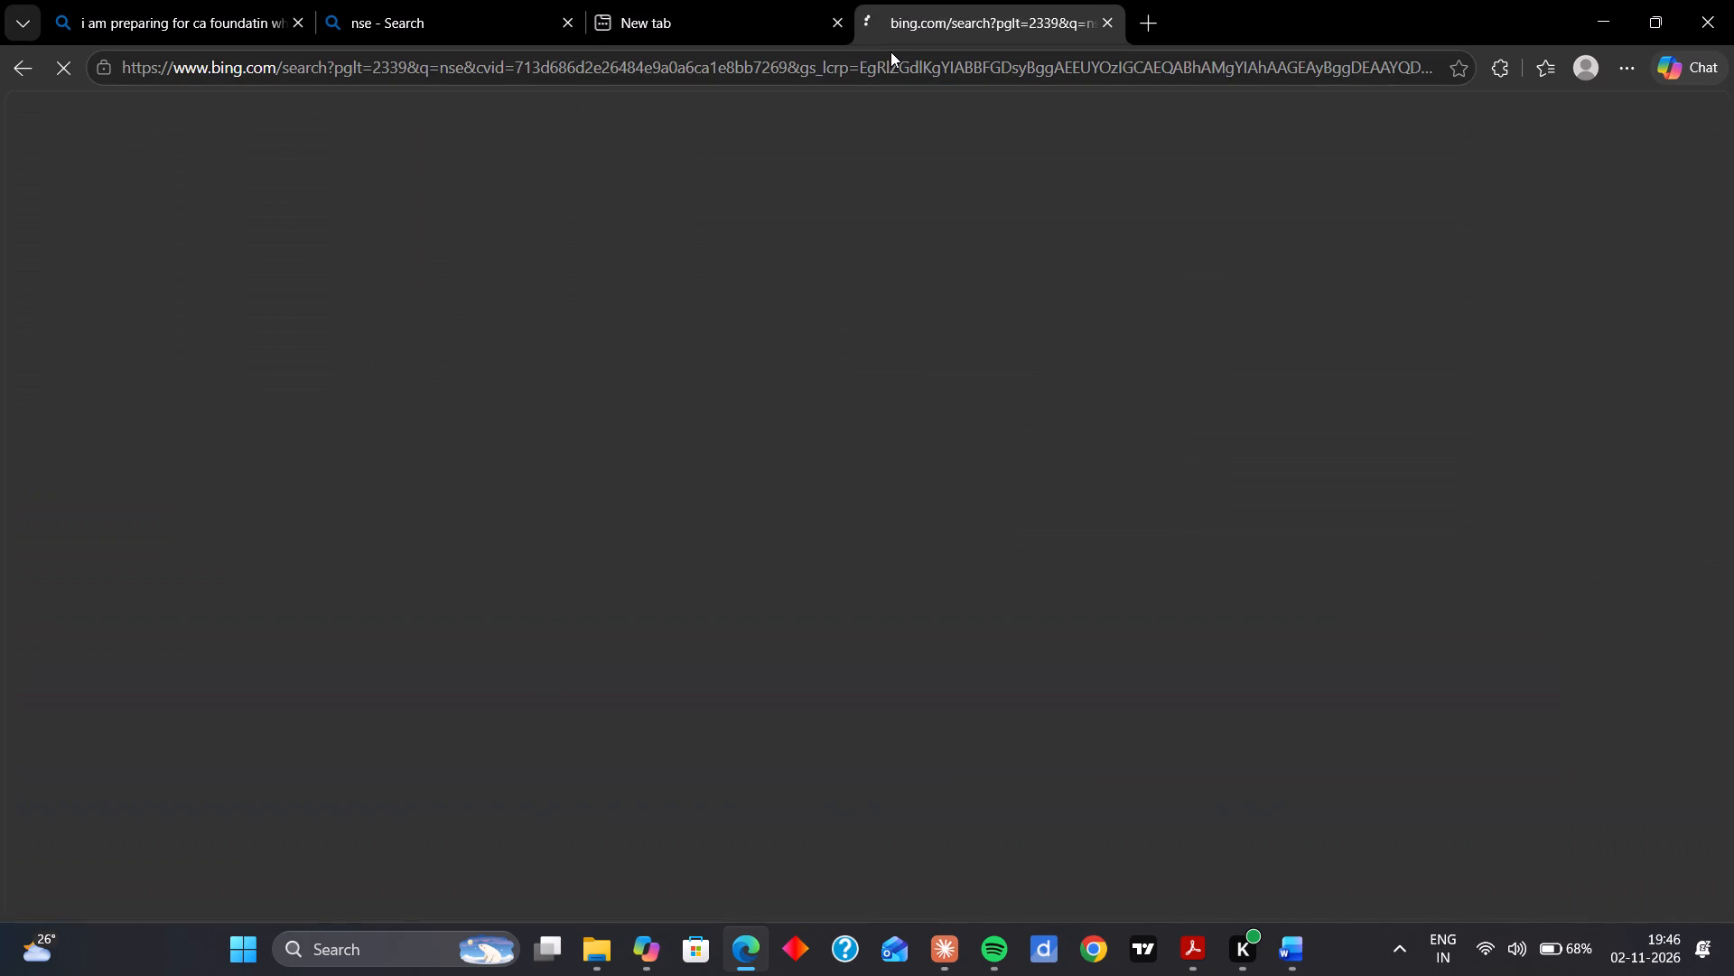
pyautogui.click(254, 371)
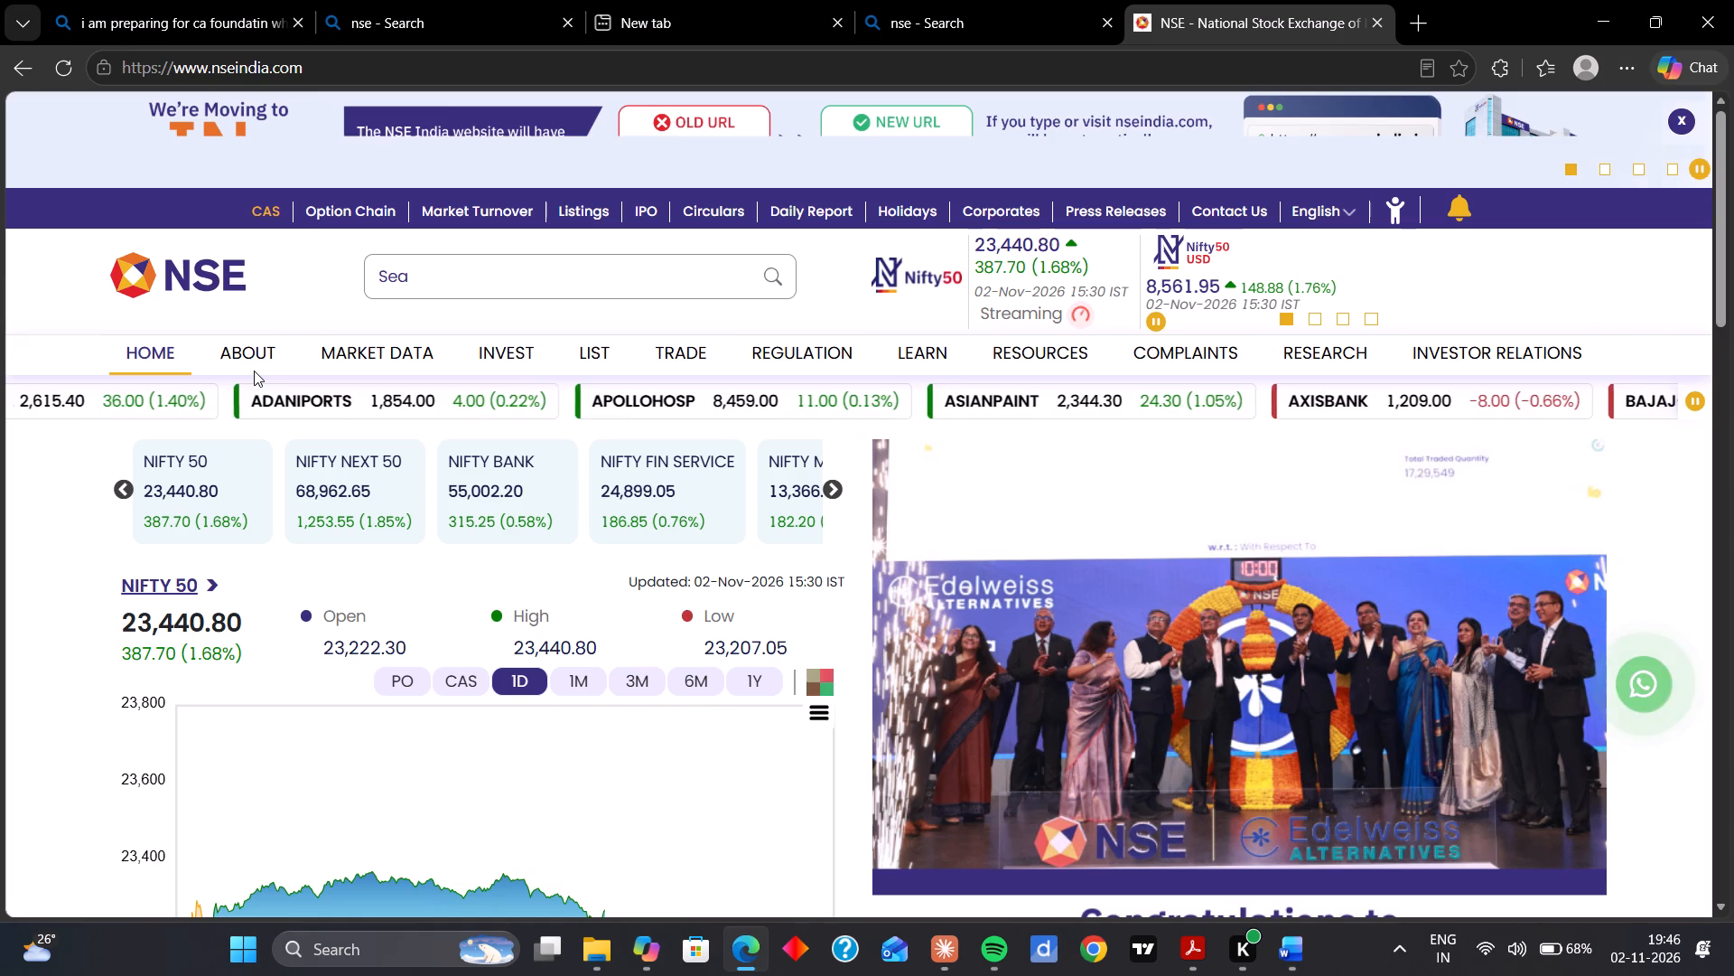
# Look through the NSE home page, including its market statistics, most active contracts, corporate info, IPO tracker and currency sections.
pyautogui.scroll(-5, 80, 692)
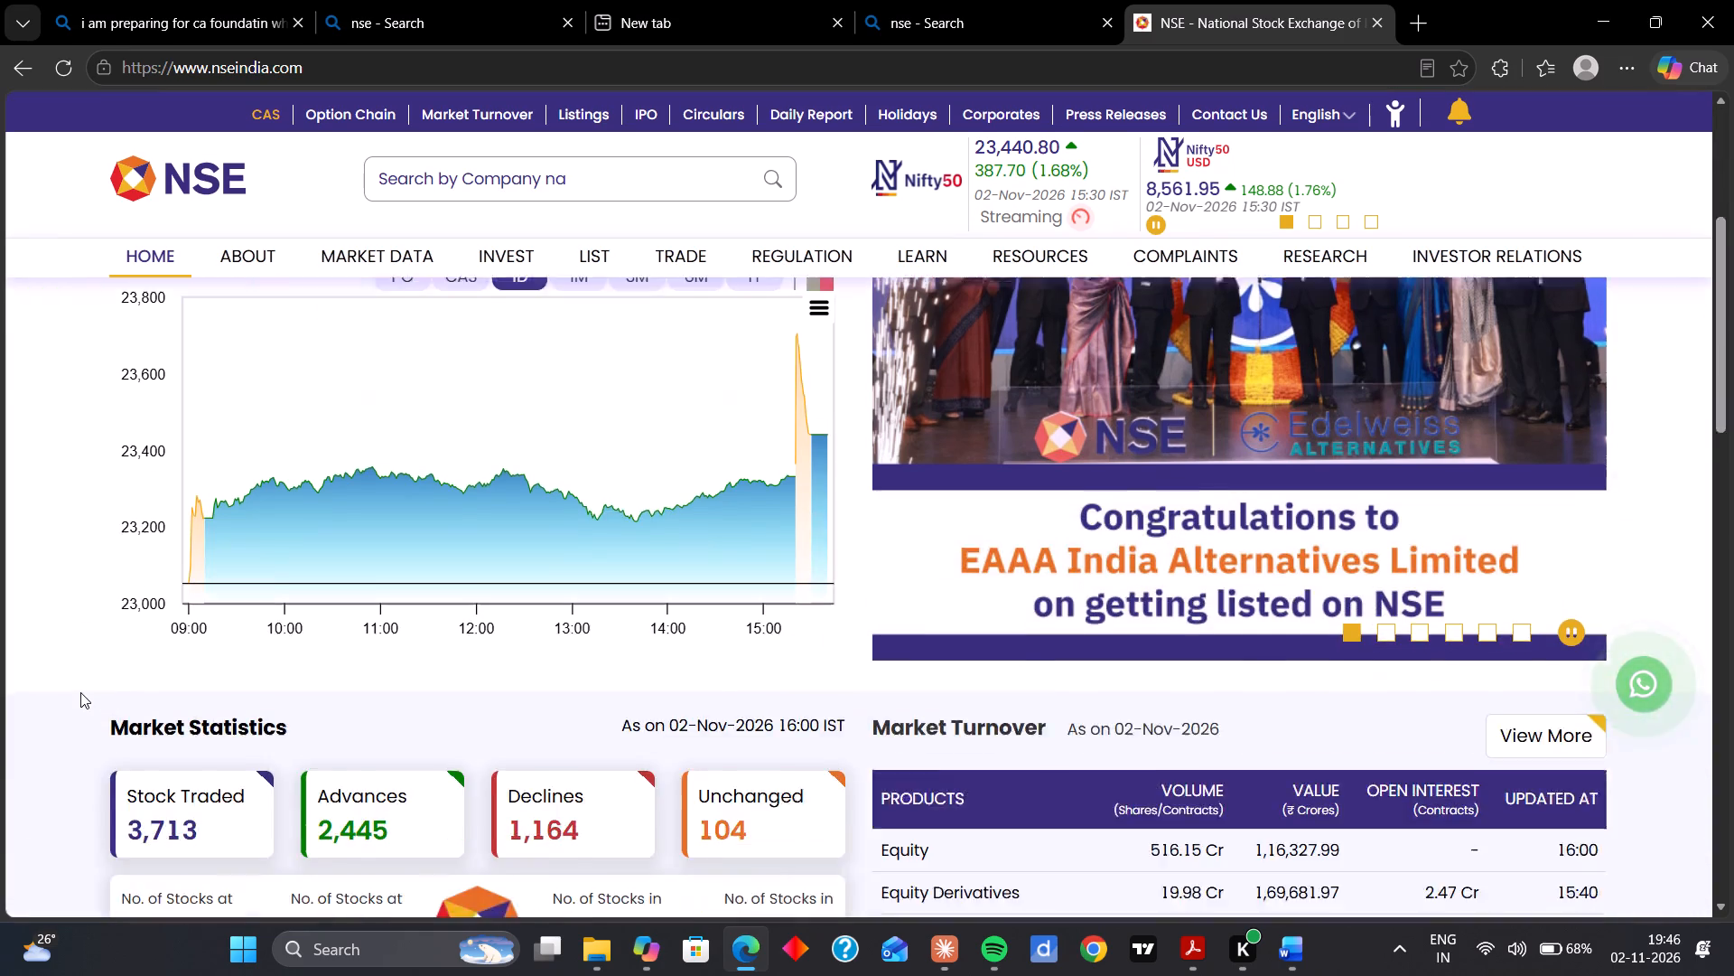
pyautogui.scroll(-5, 80, 692)
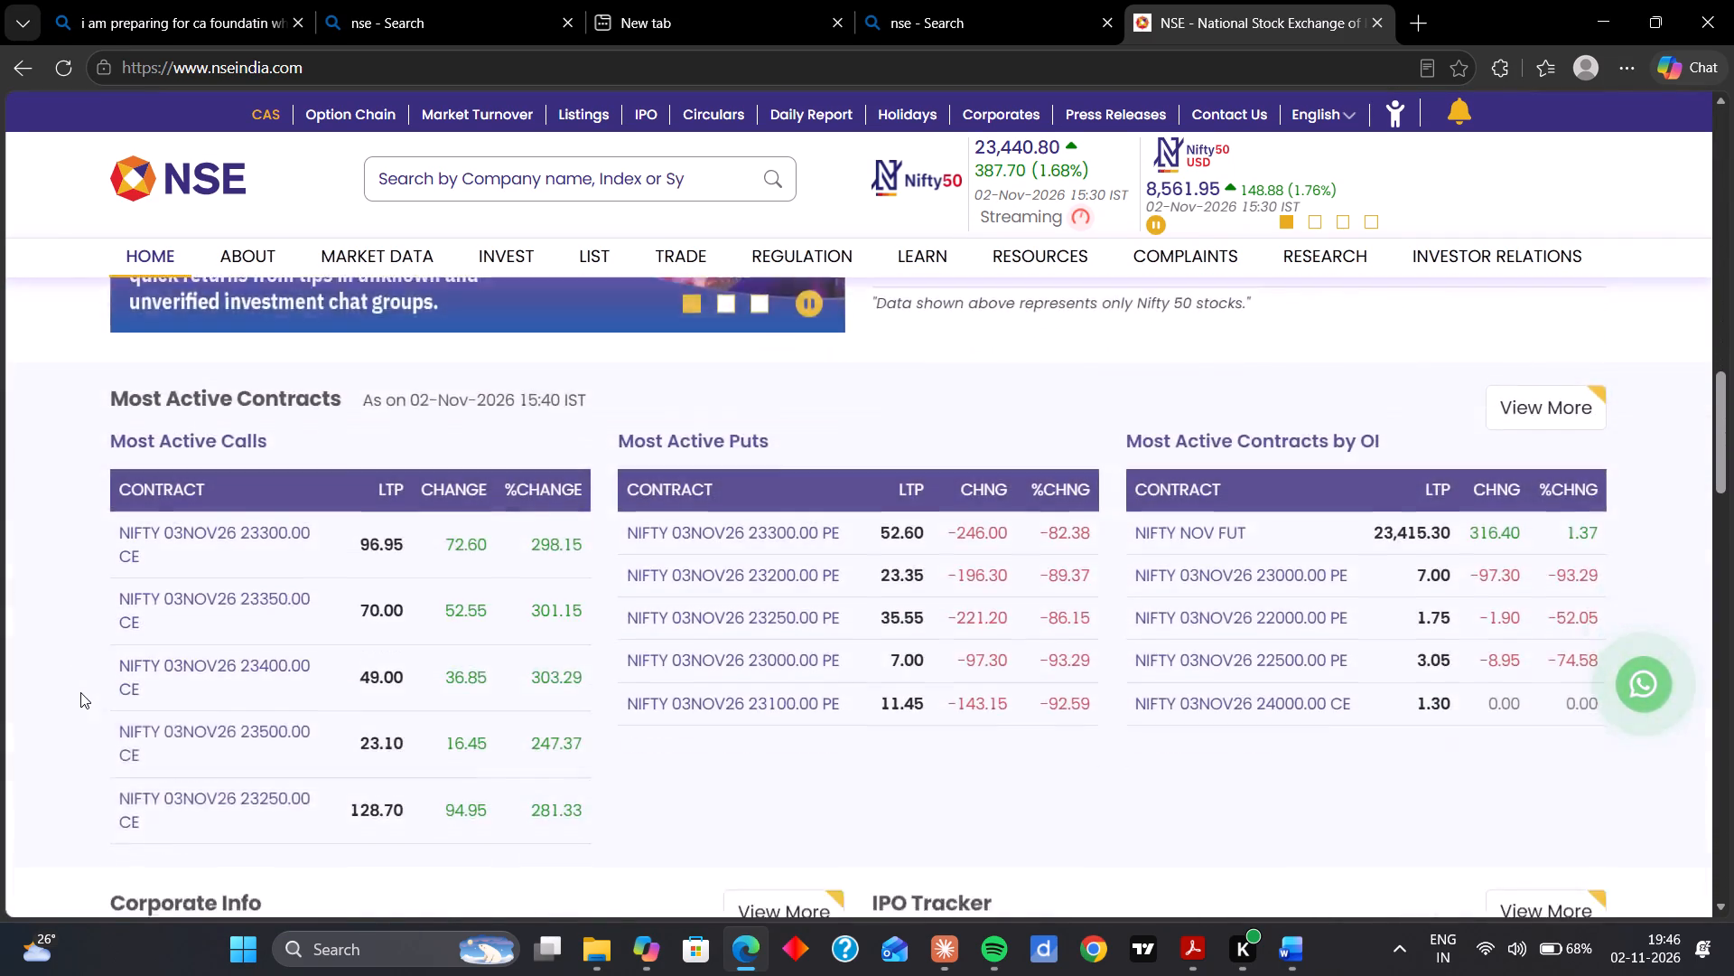
pyautogui.scroll(-5, 80, 692)
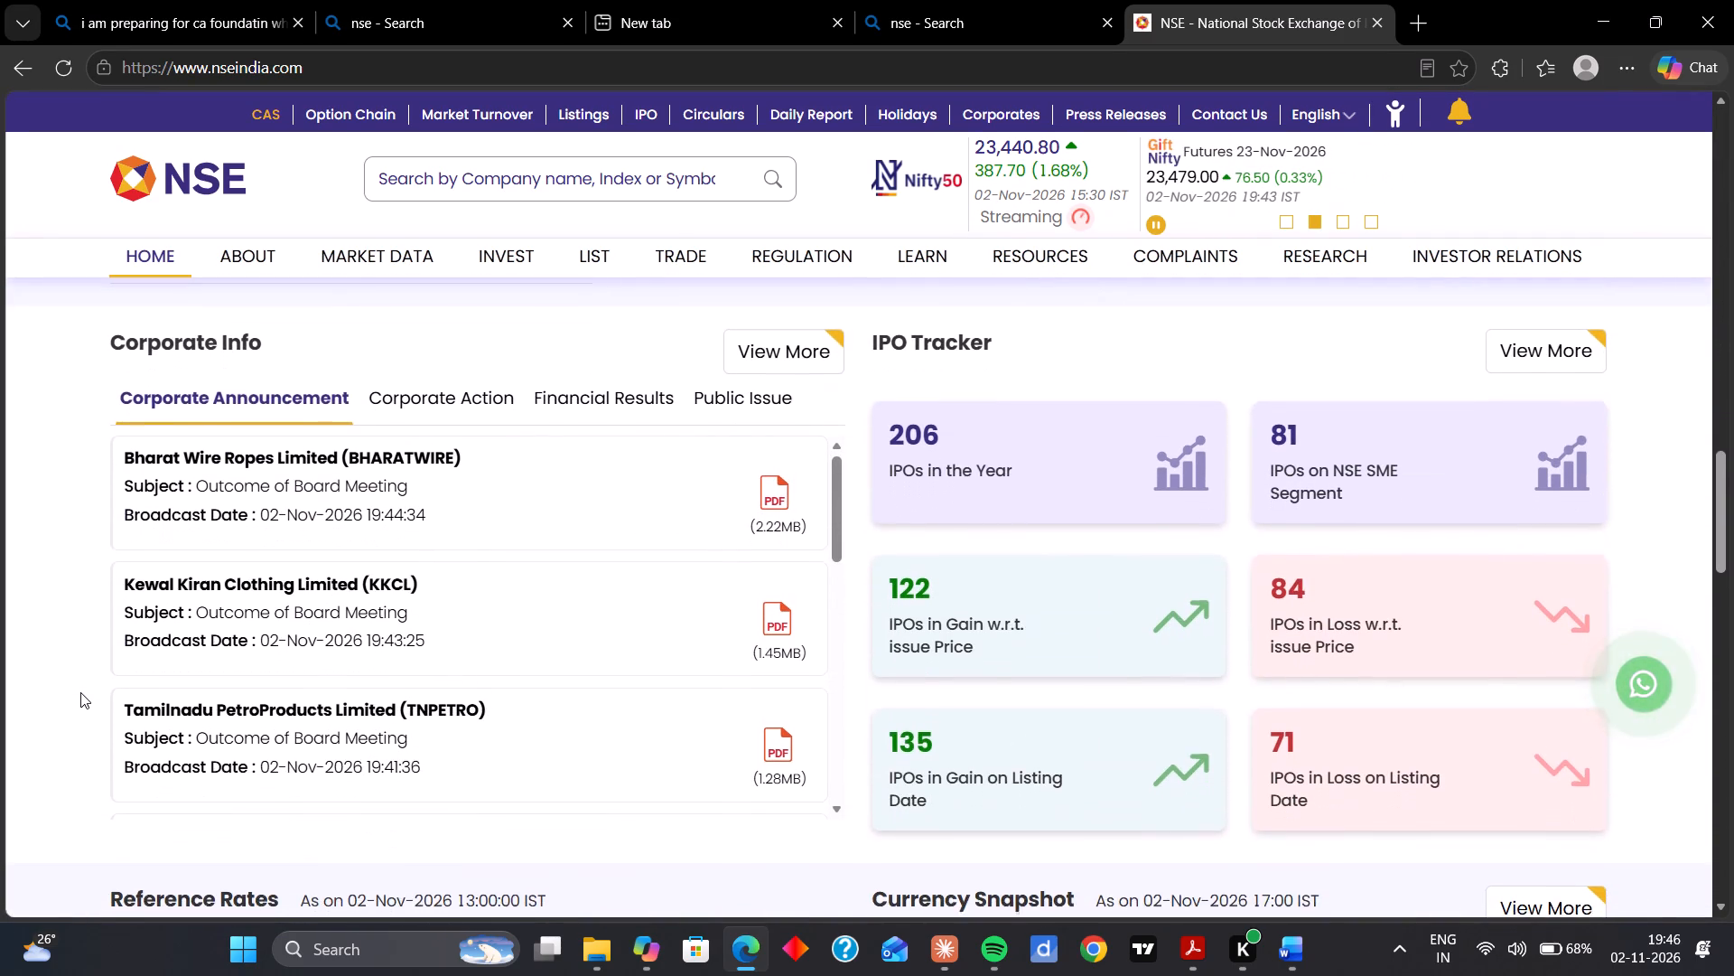
pyautogui.scroll(-6, 80, 692)
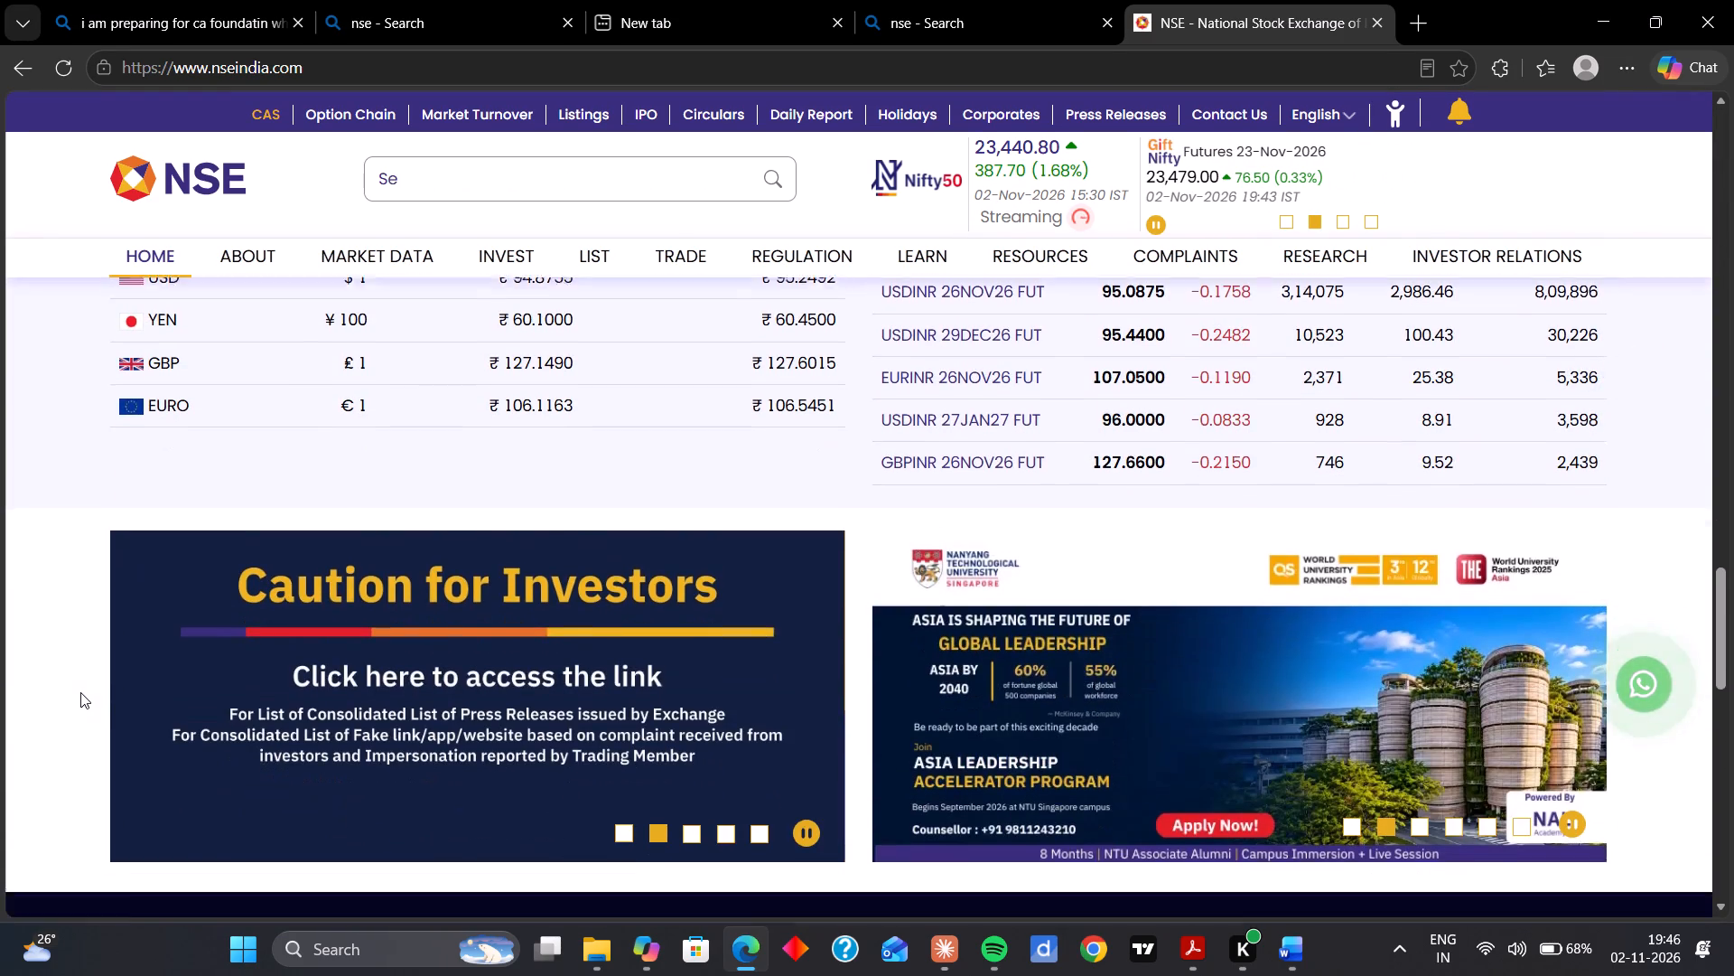
pyautogui.scroll(-1, 80, 692)
pyautogui.scroll(3, 307, 436)
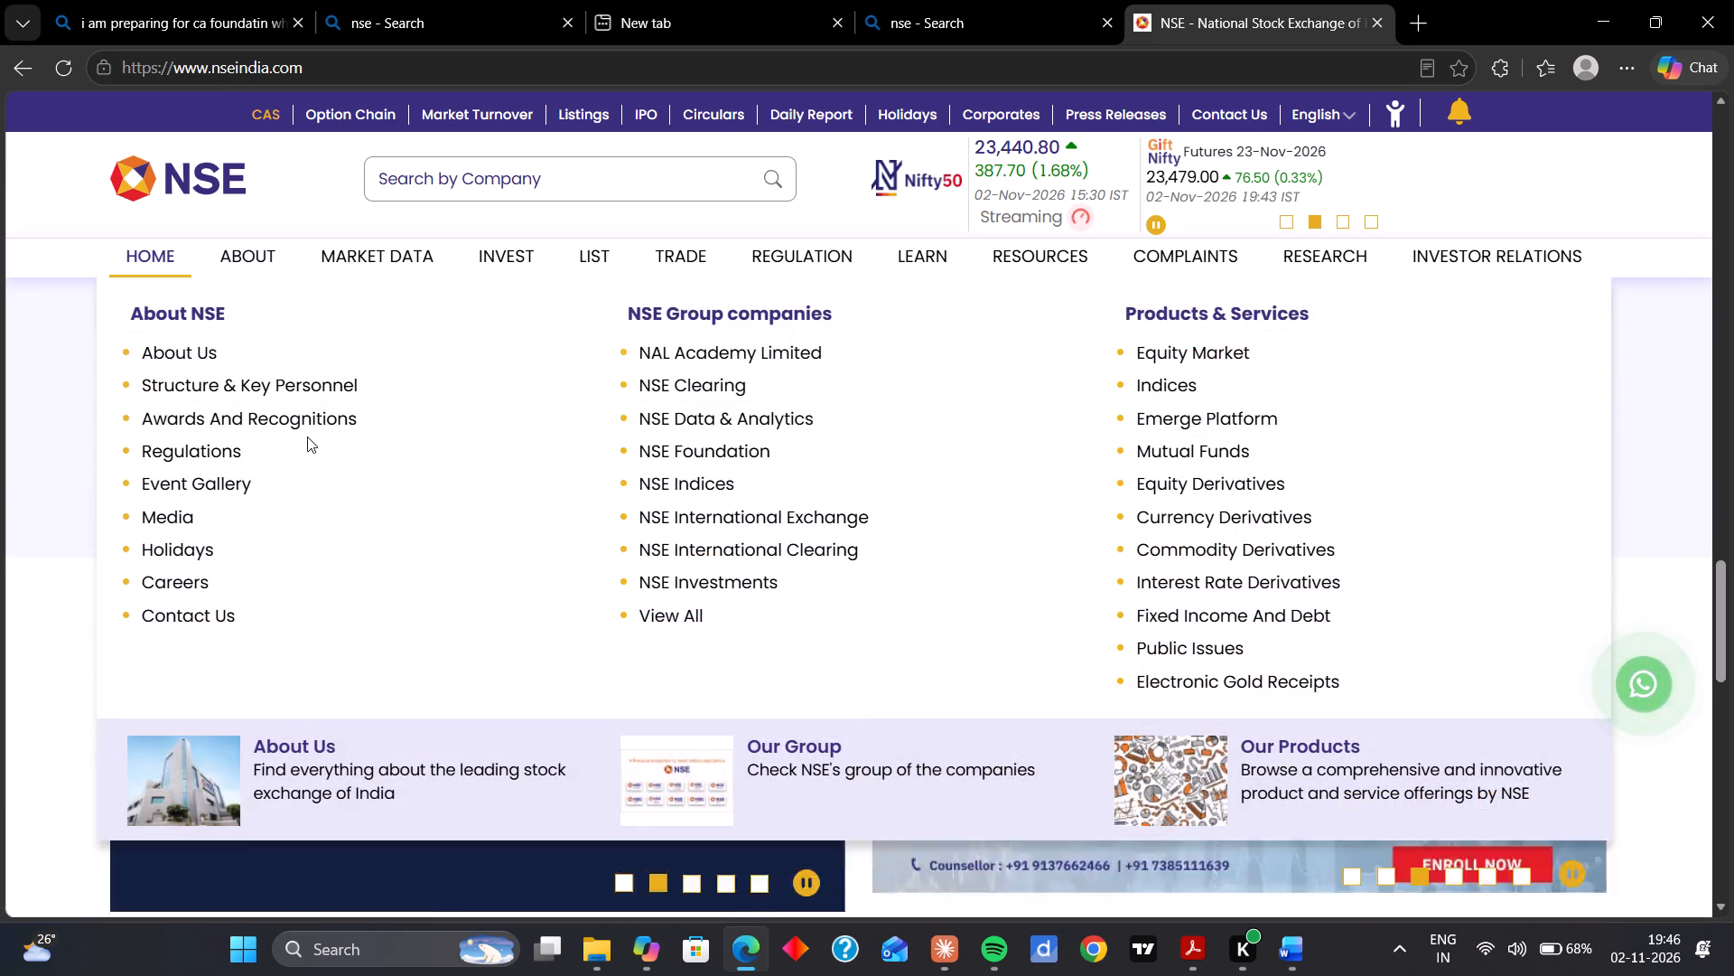
pyautogui.scroll(1, 307, 436)
pyautogui.click(79, 455)
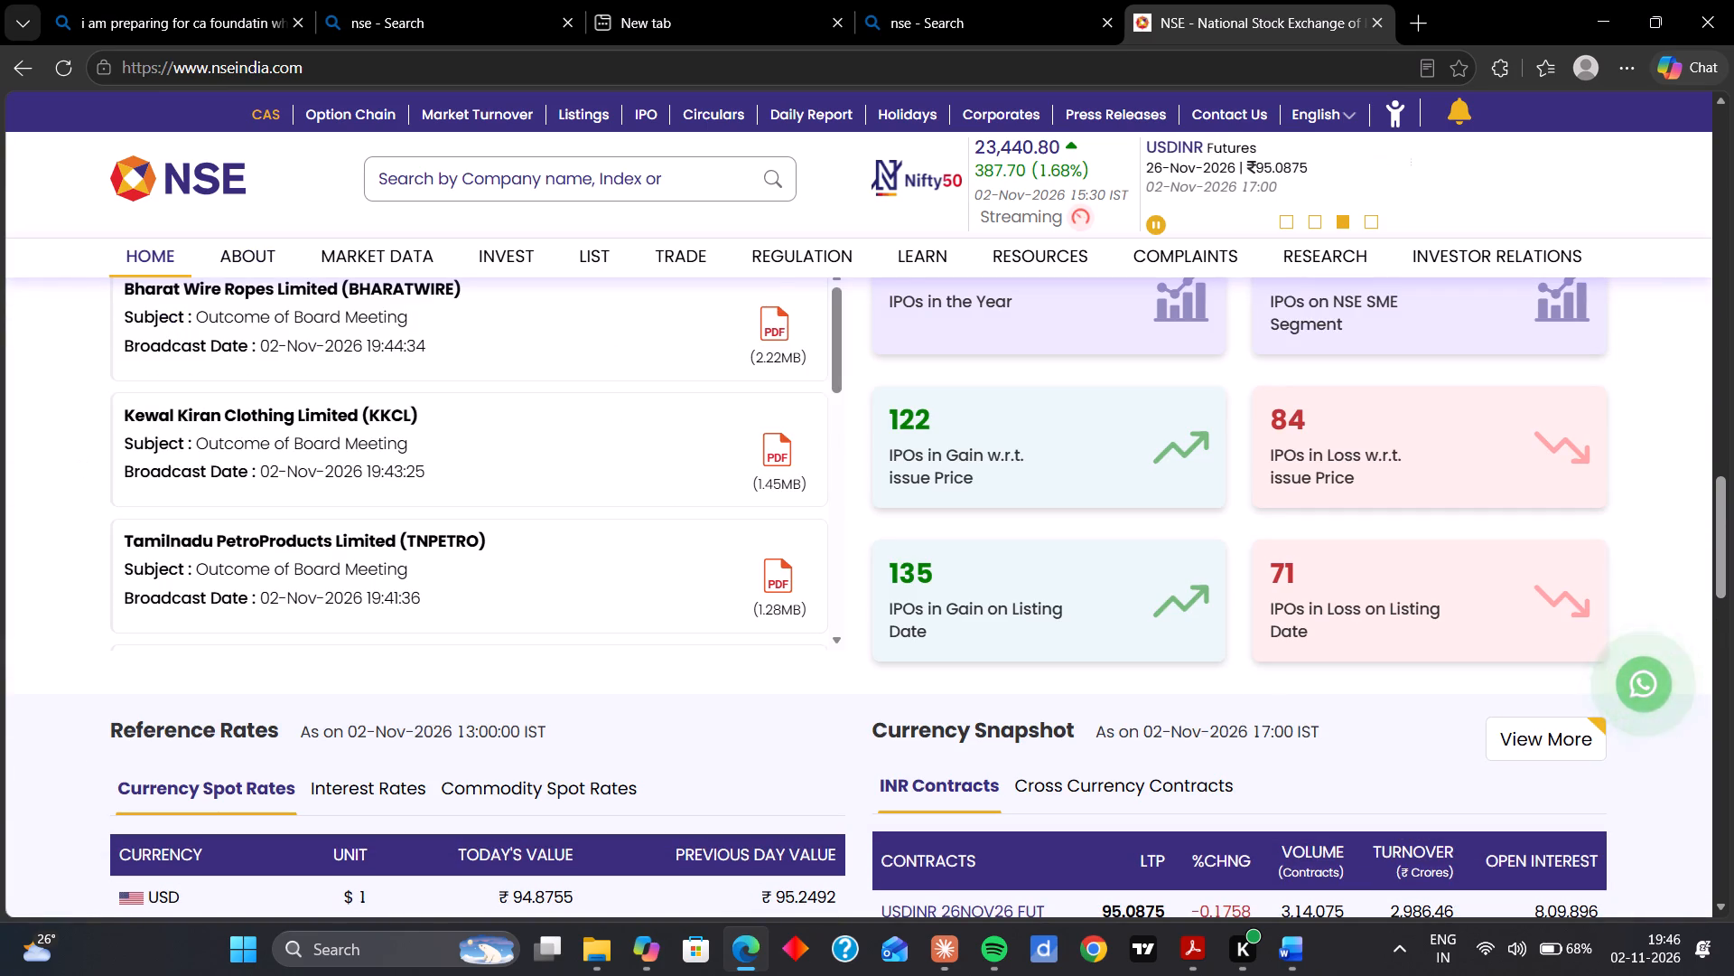
# Open the Indian Oil Corporation Limited equity quote from the company search suggestions and examine its trading data and corporate filings.
pyautogui.click(420, 189)
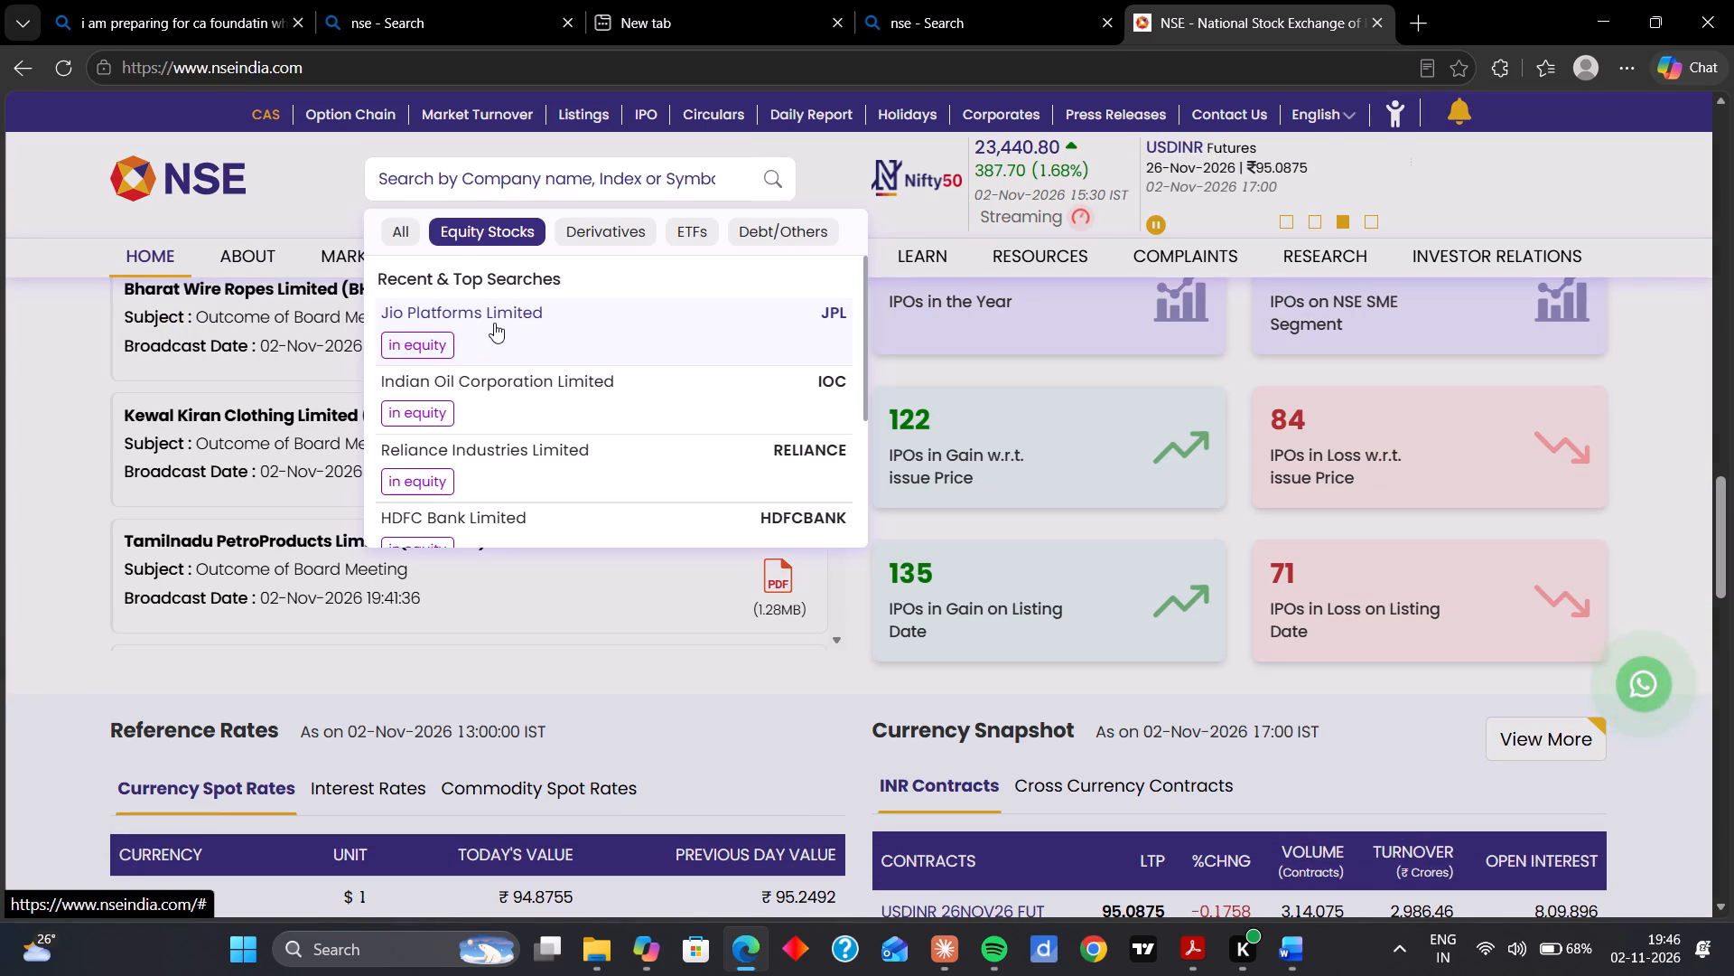
pyautogui.click(513, 385)
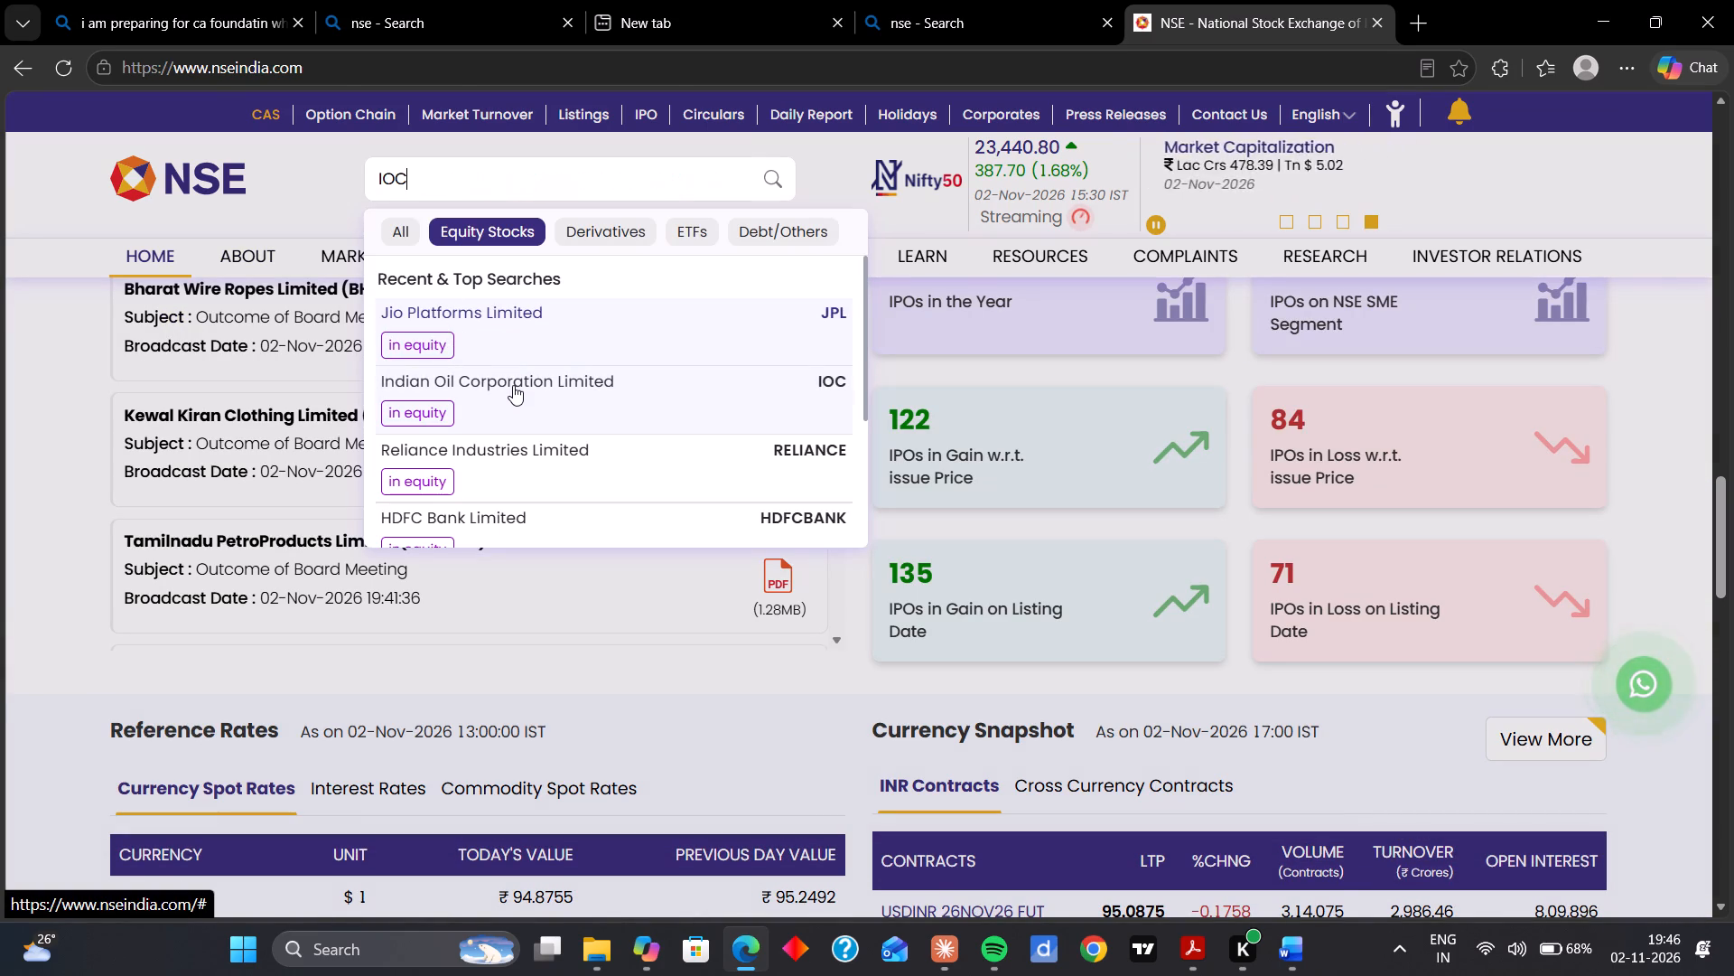
pyautogui.scroll(-1, 29, 708)
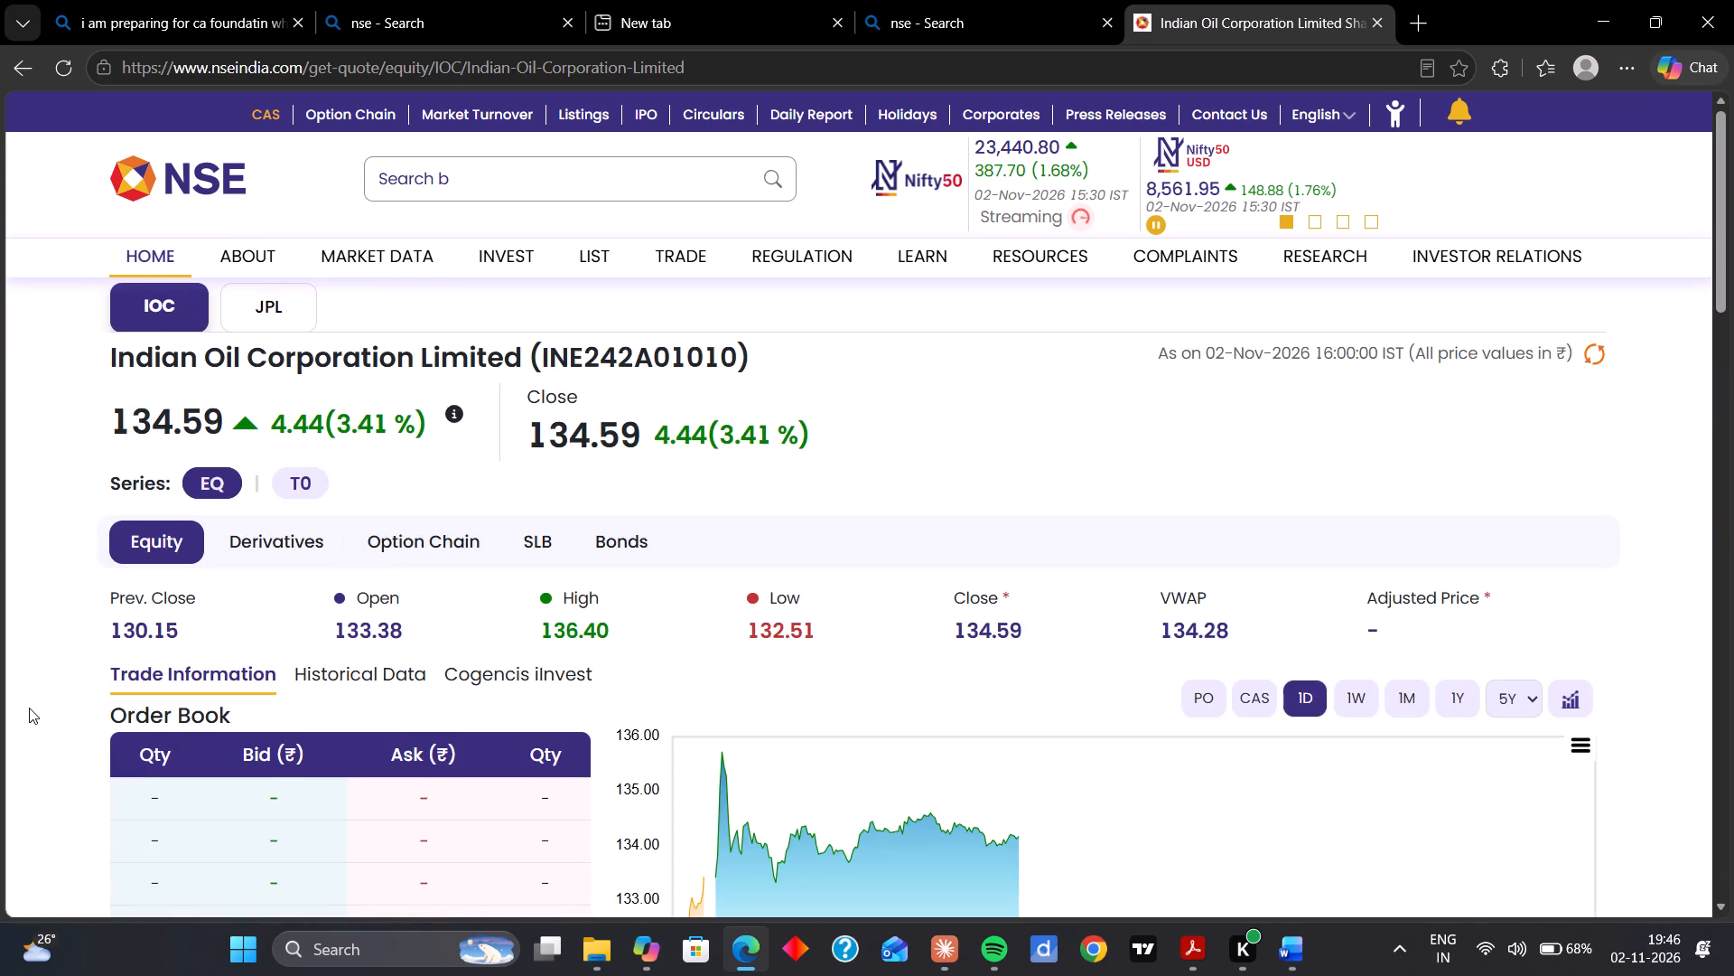
pyautogui.scroll(-4, 29, 708)
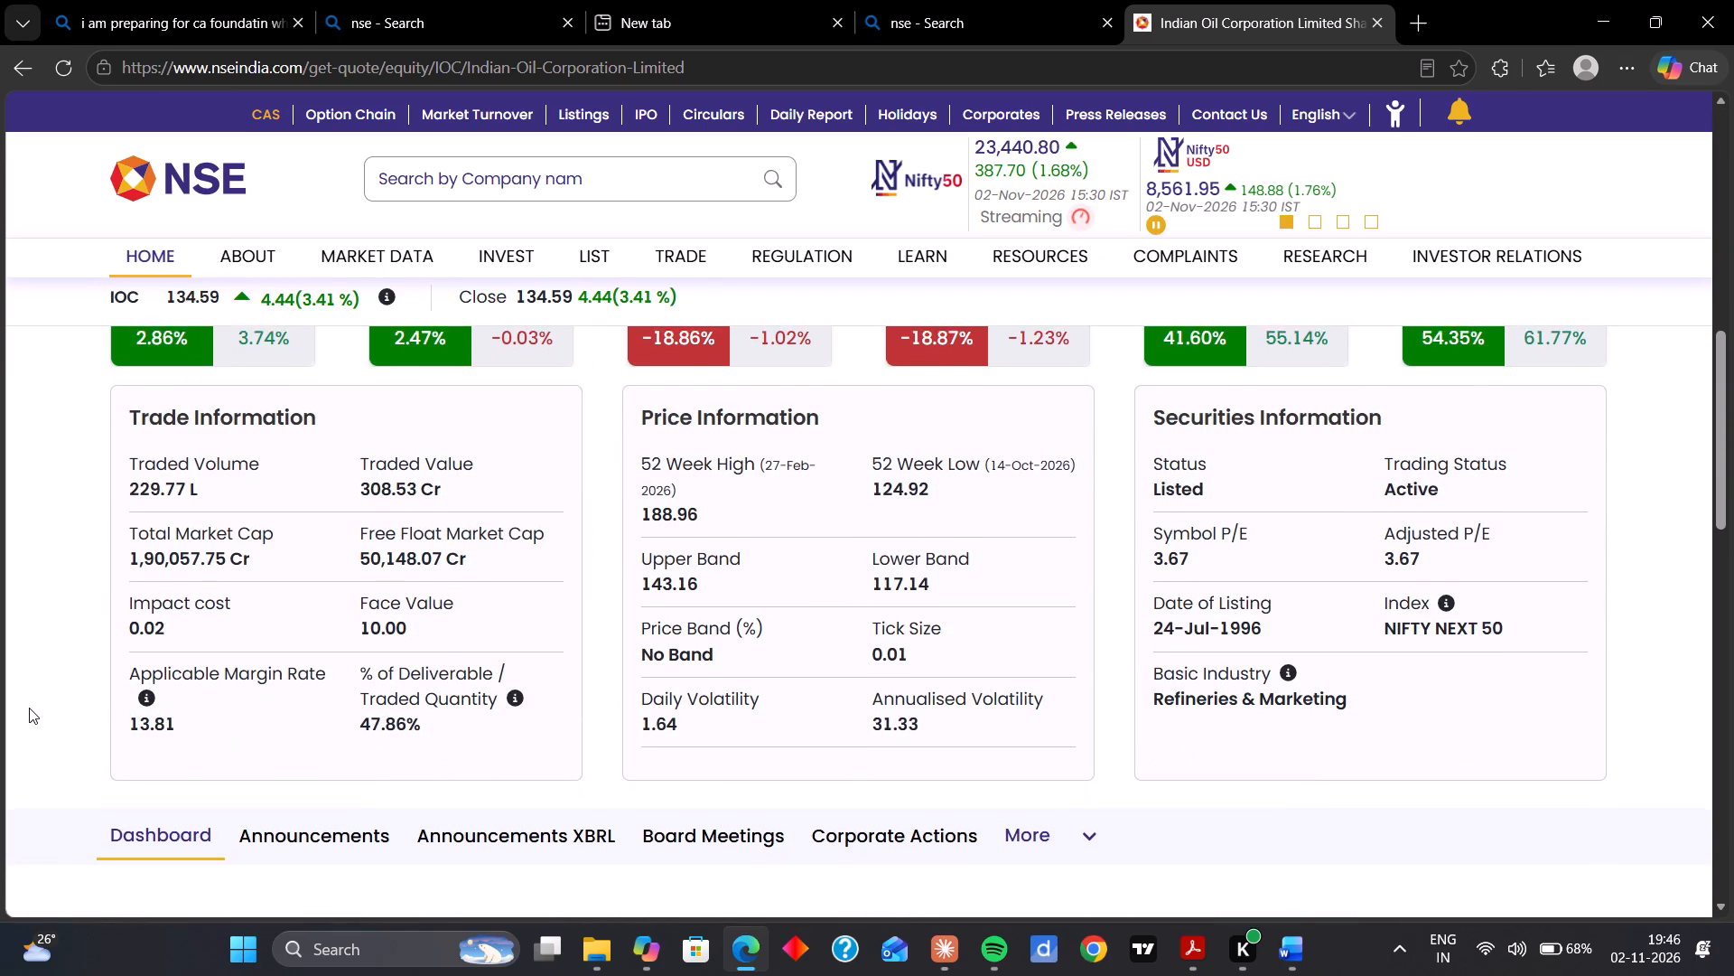
pyautogui.scroll(-5, 29, 708)
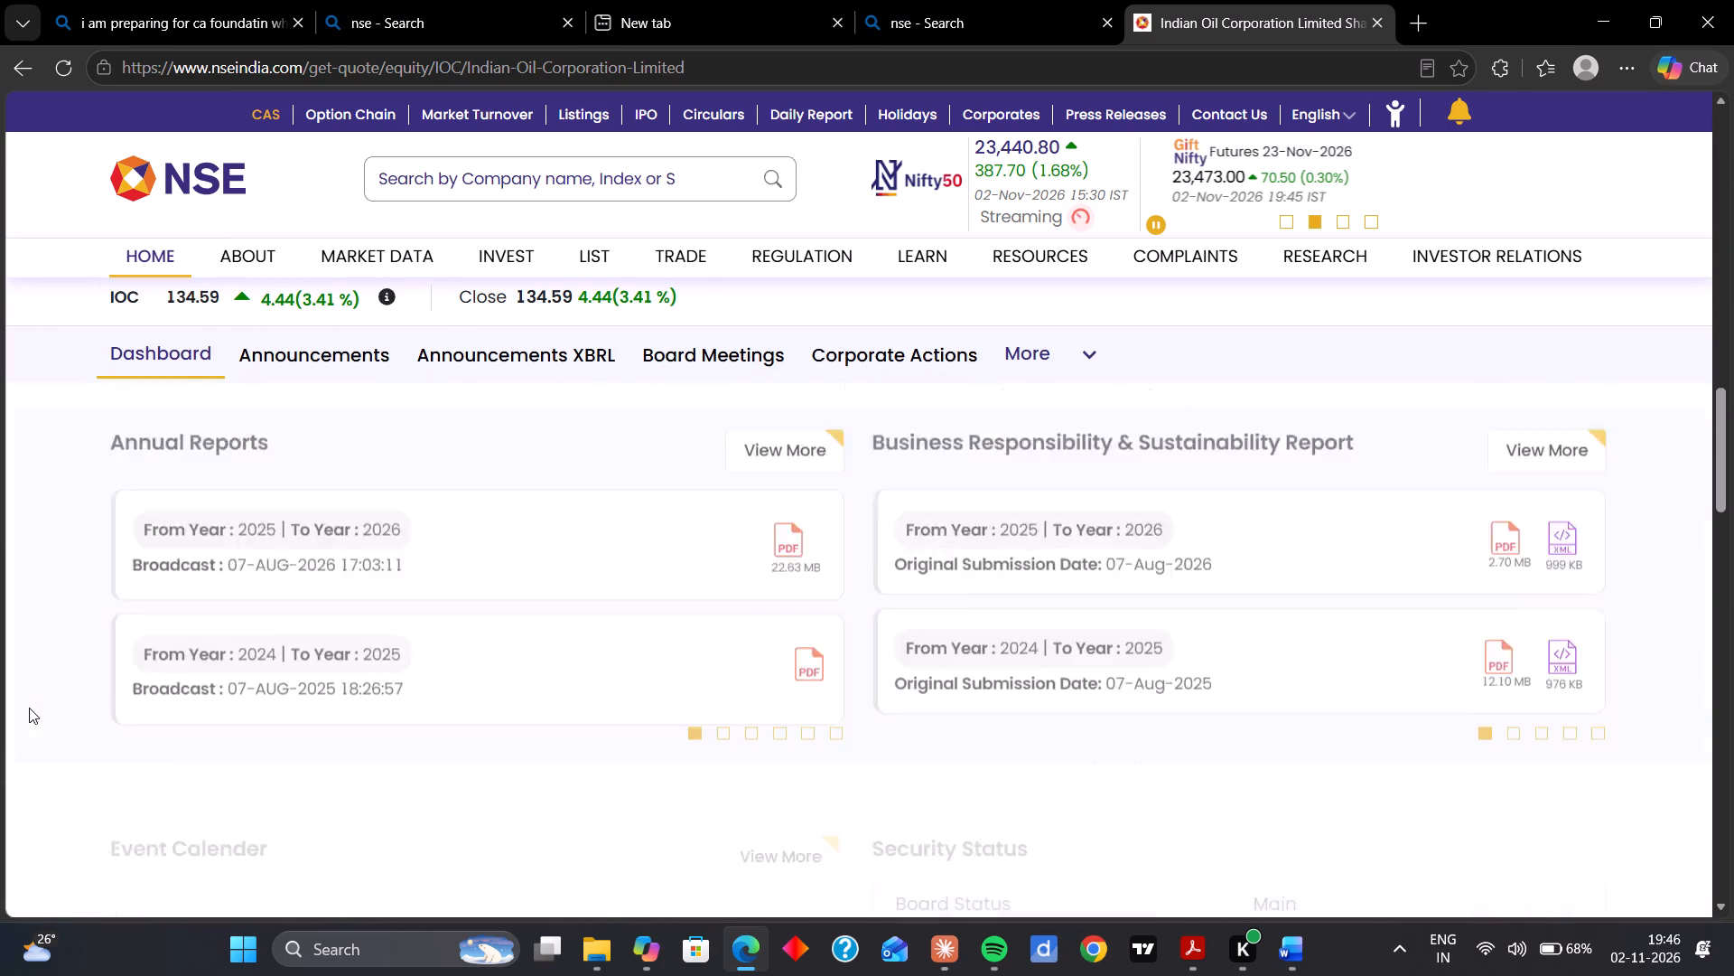
pyautogui.scroll(-5, 29, 708)
pyautogui.scroll(1, 29, 708)
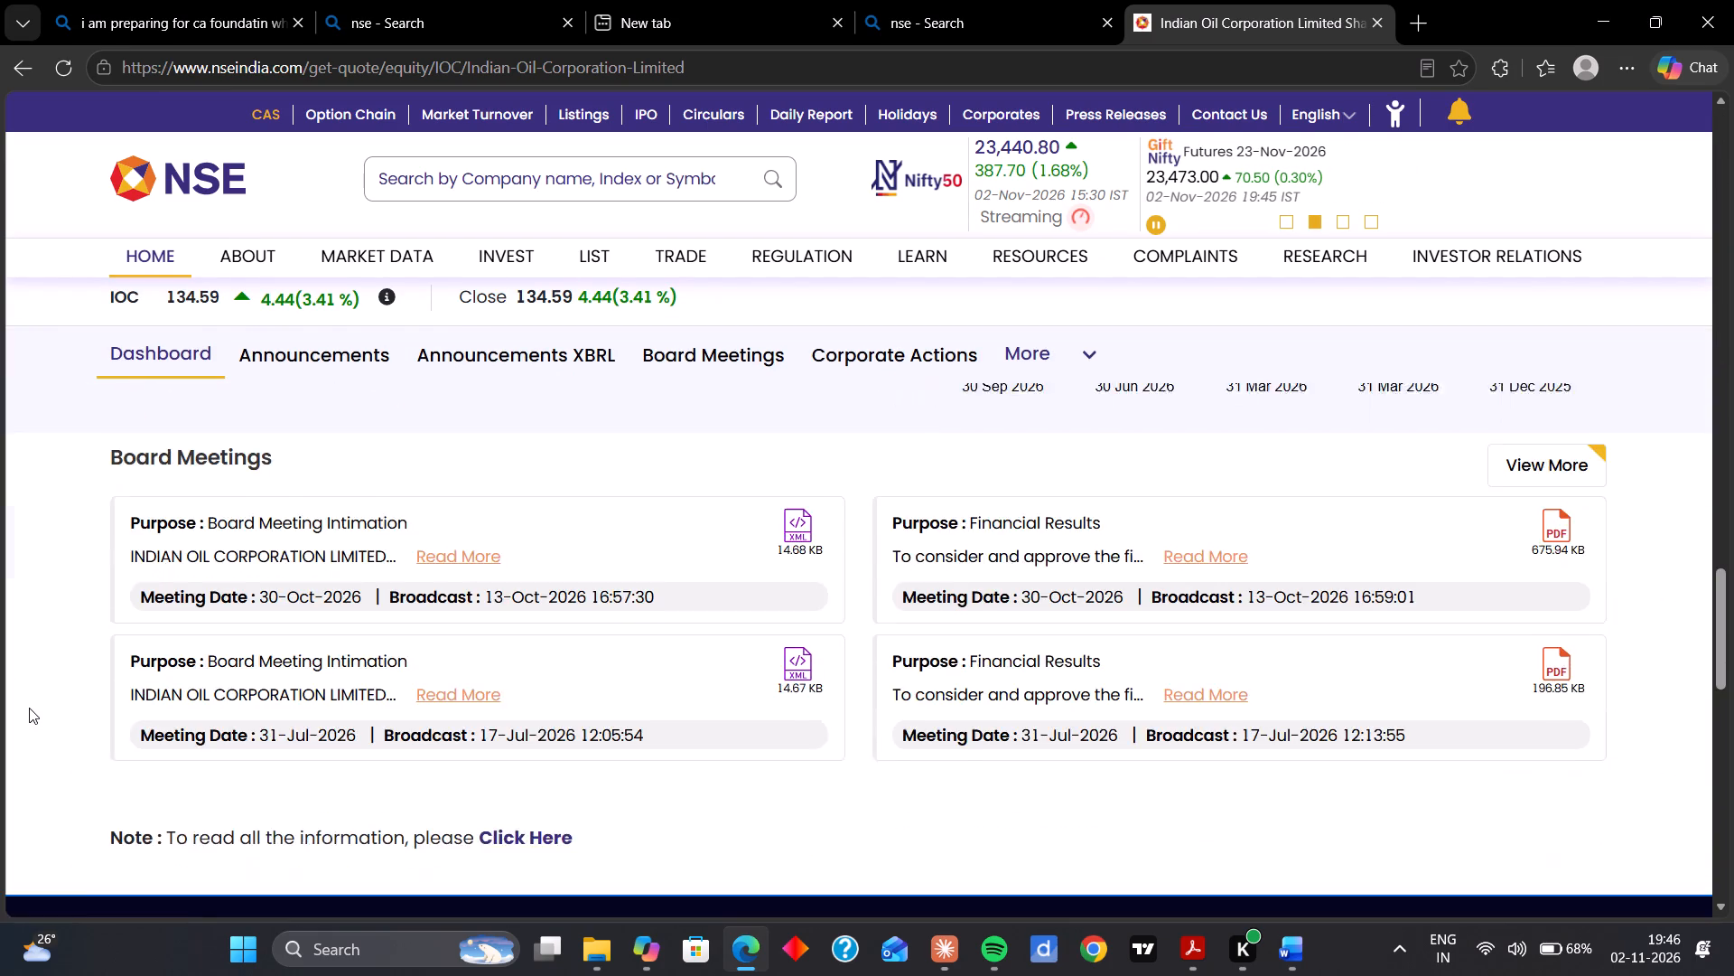
pyautogui.scroll(4, 29, 708)
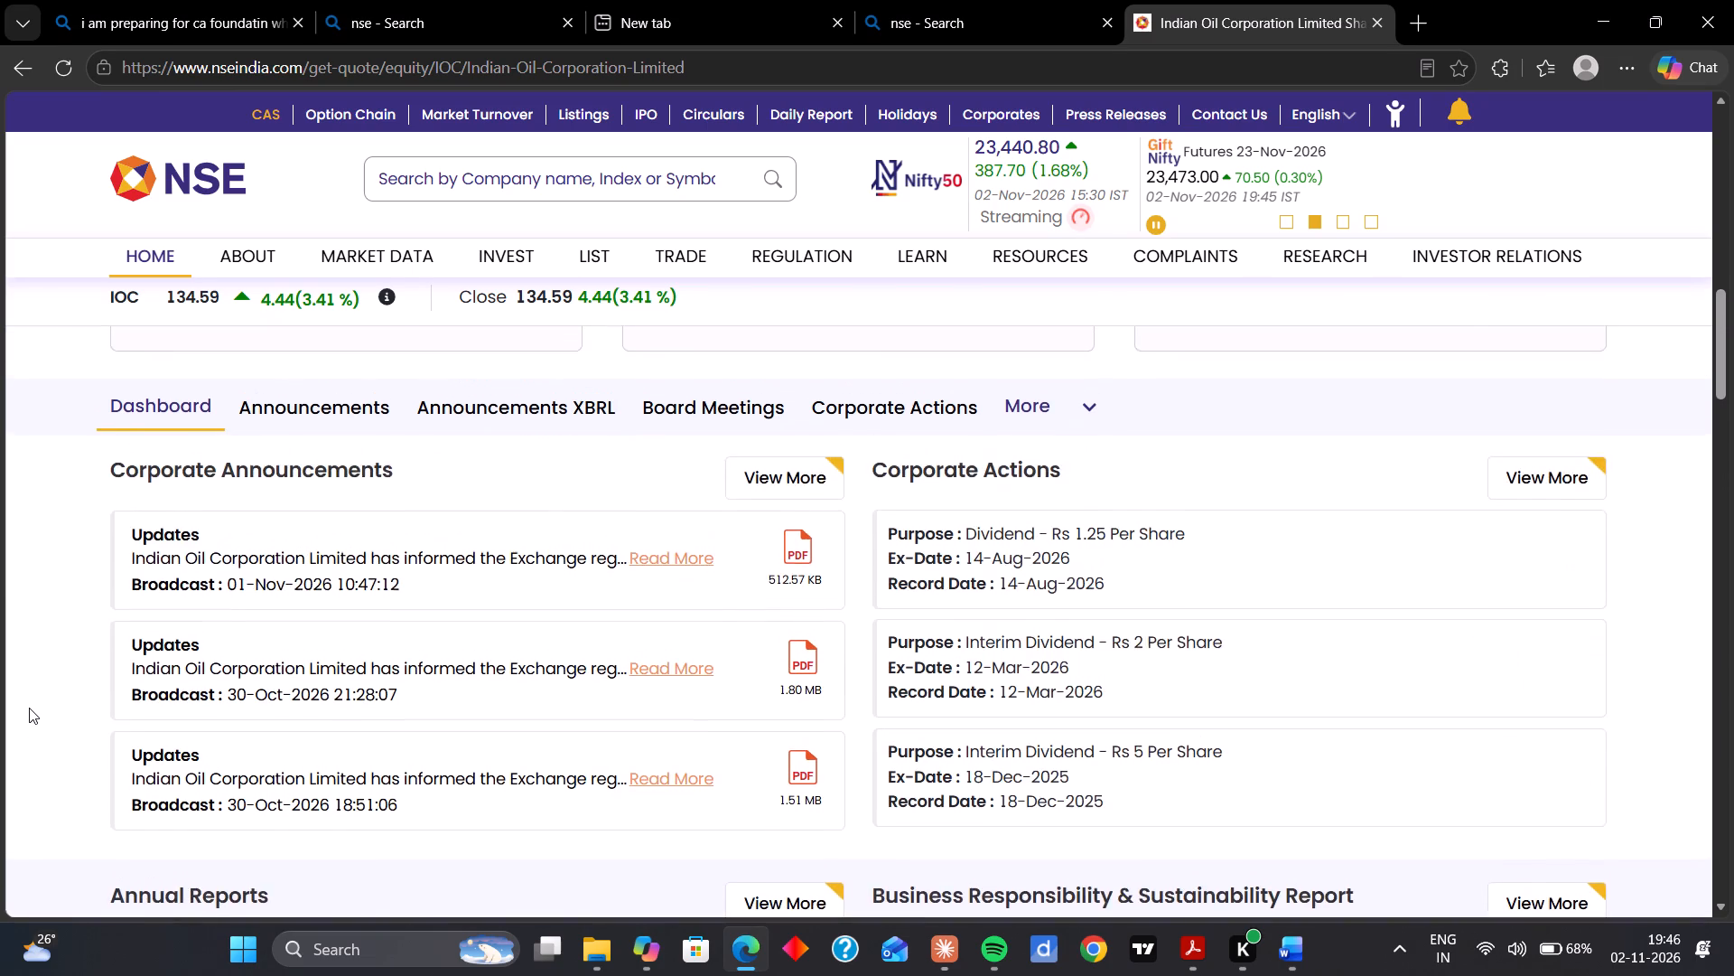
pyautogui.scroll(4, 29, 708)
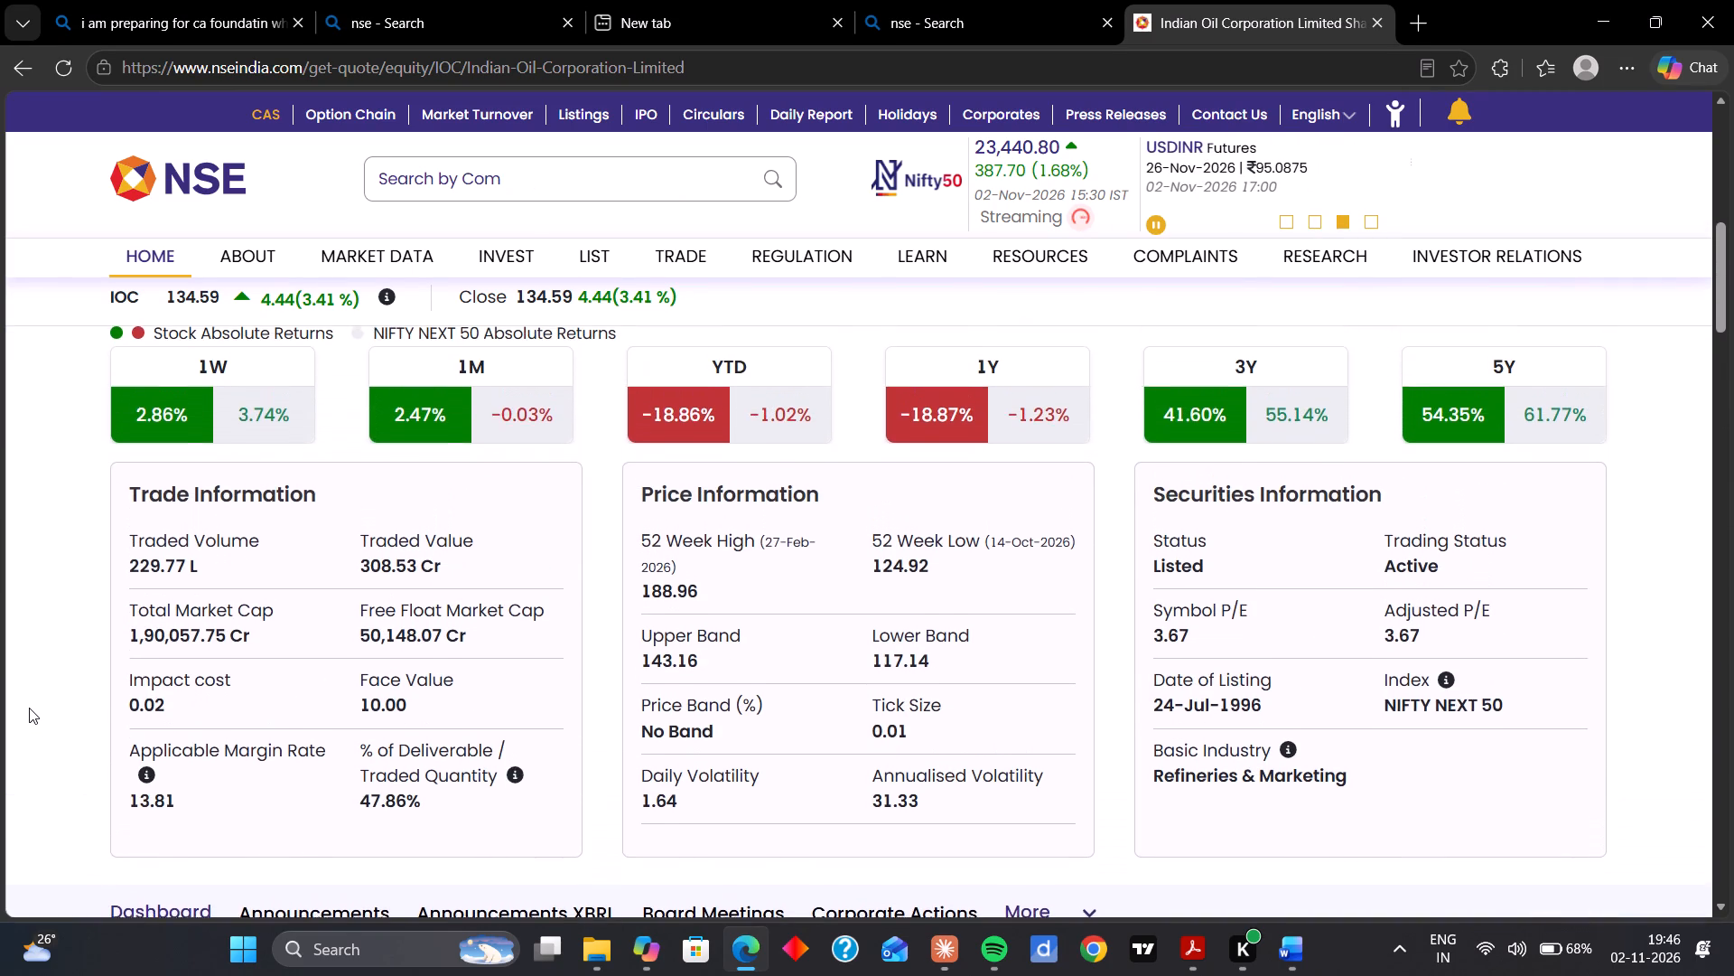
pyautogui.scroll(1, 29, 708)
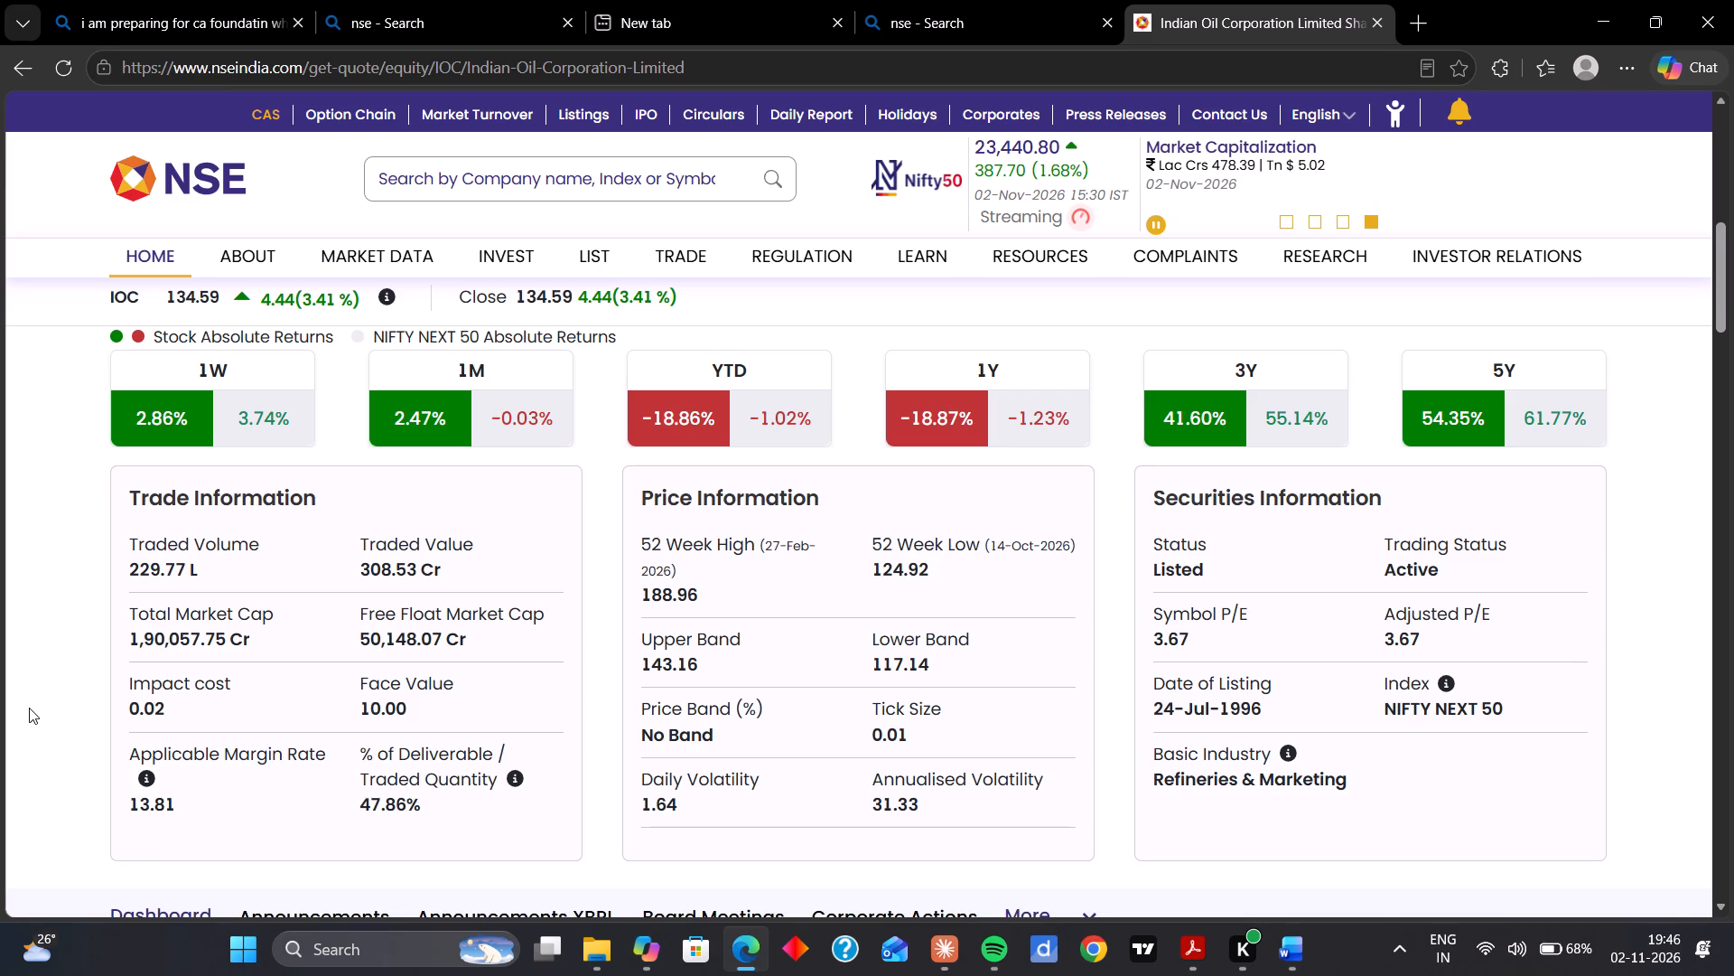
pyautogui.scroll(6, 29, 708)
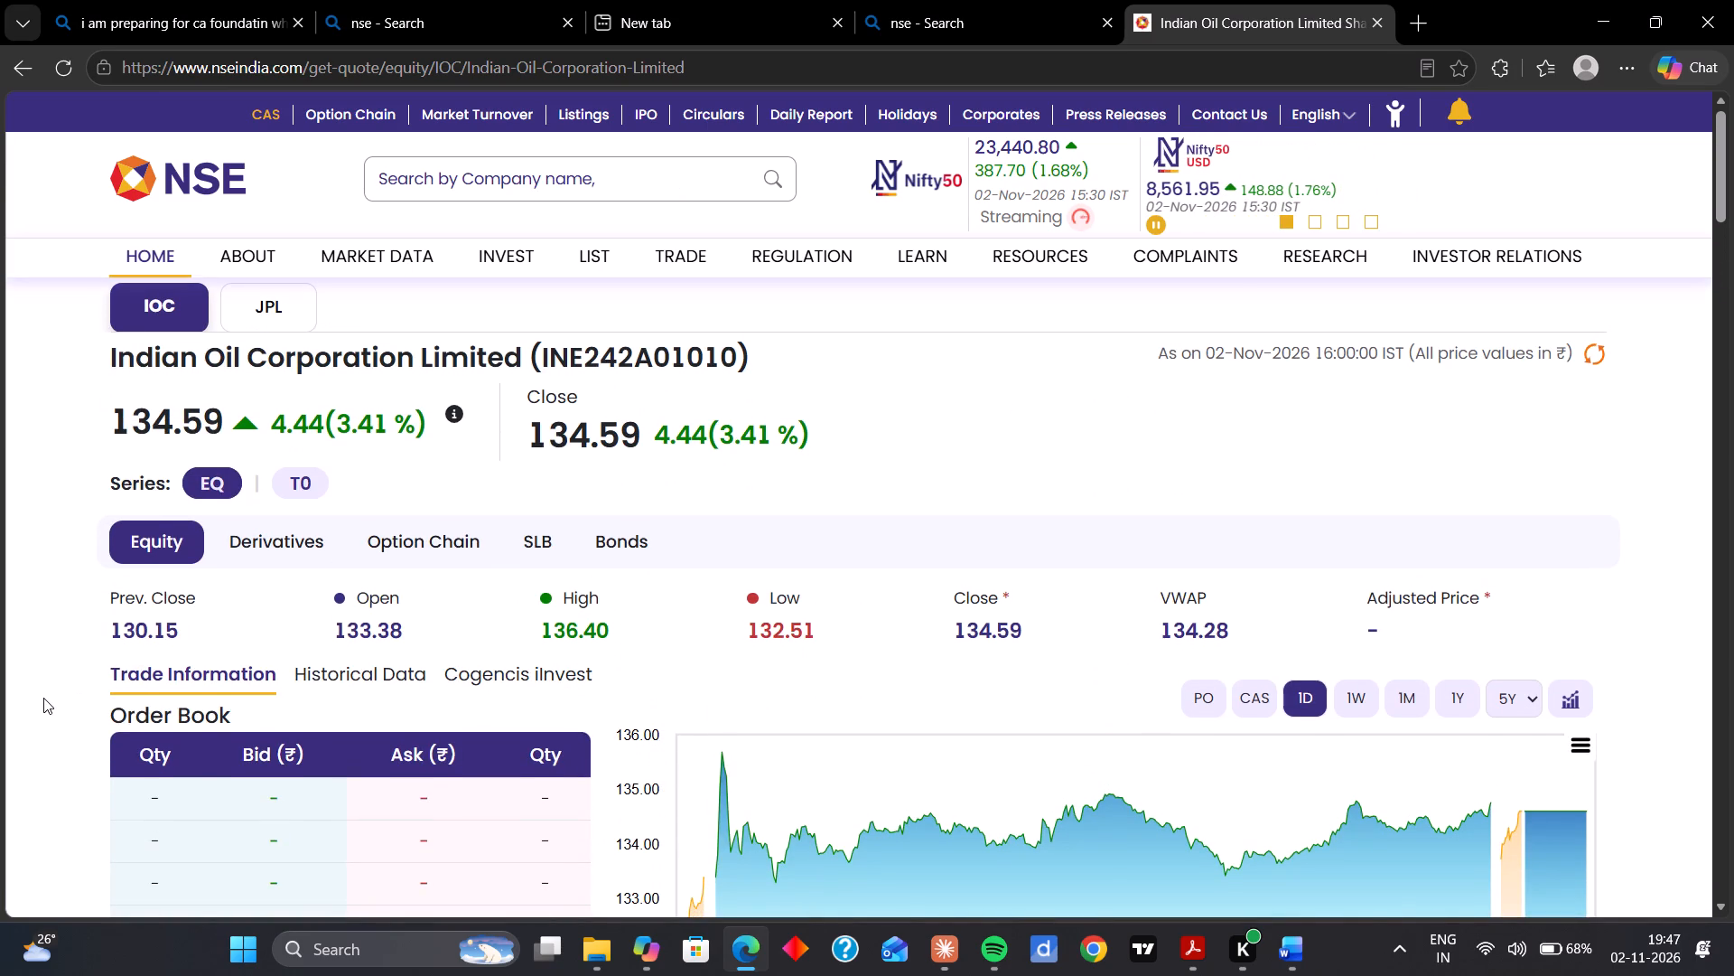
# Review Indian Oil Corporation's trade, price and securities information again, along with its price chart.
pyautogui.scroll(-6, 43, 698)
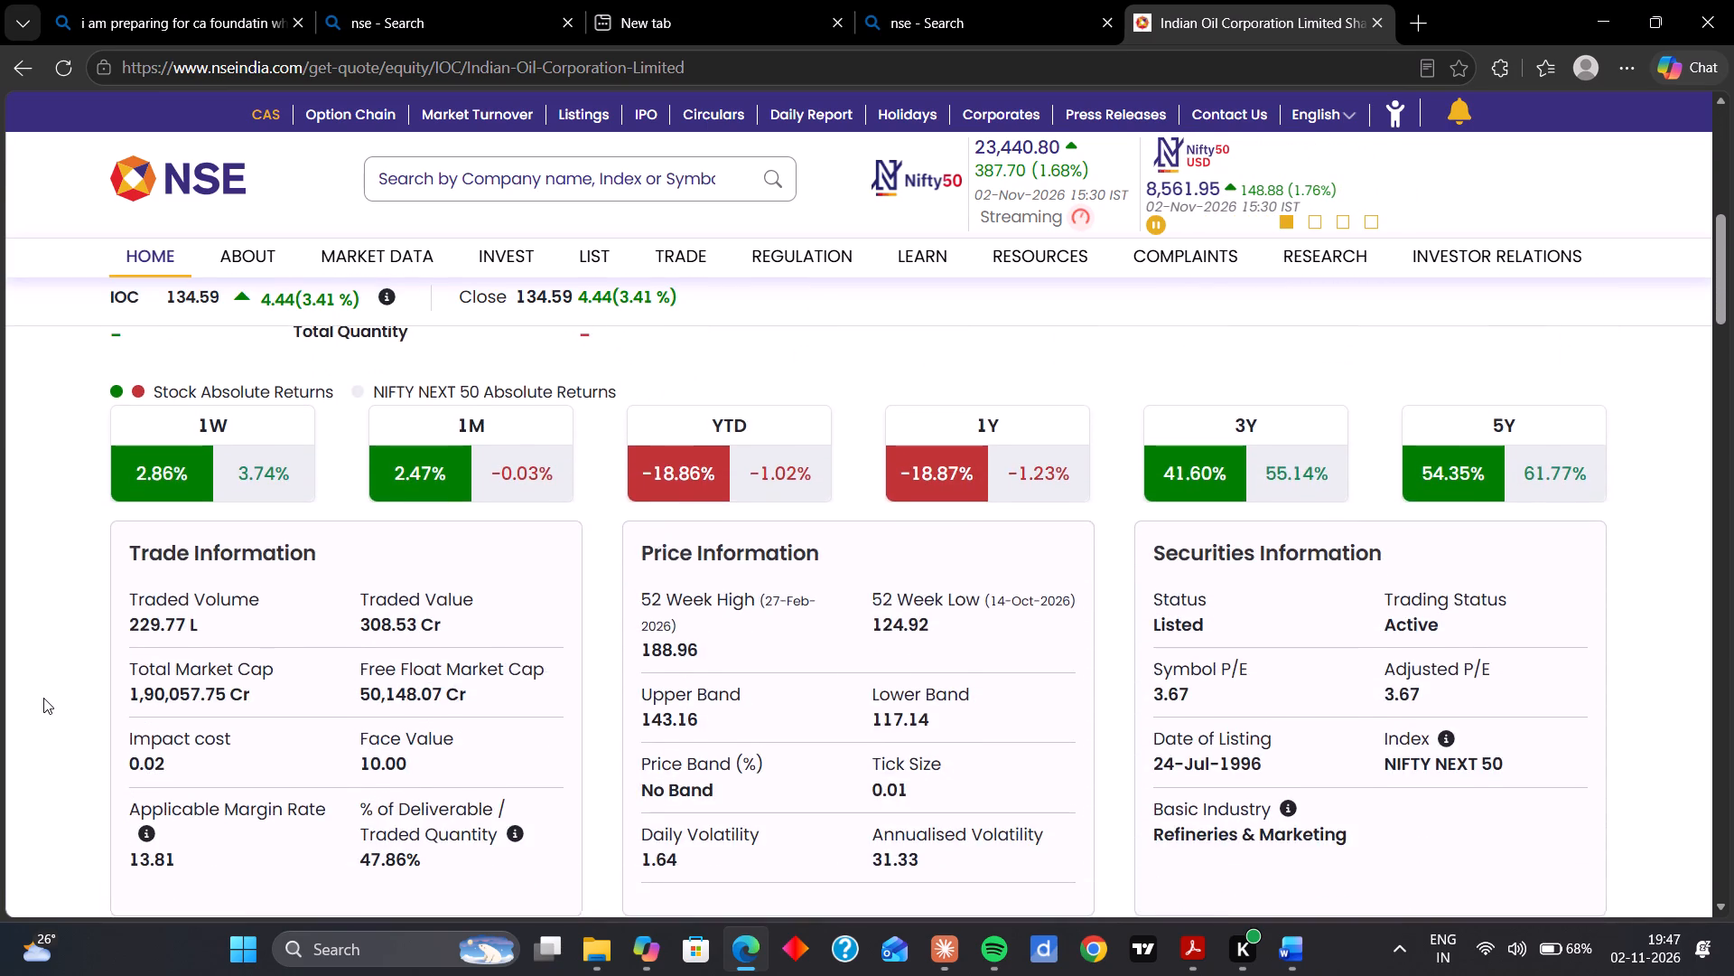
pyautogui.scroll(-1, 43, 698)
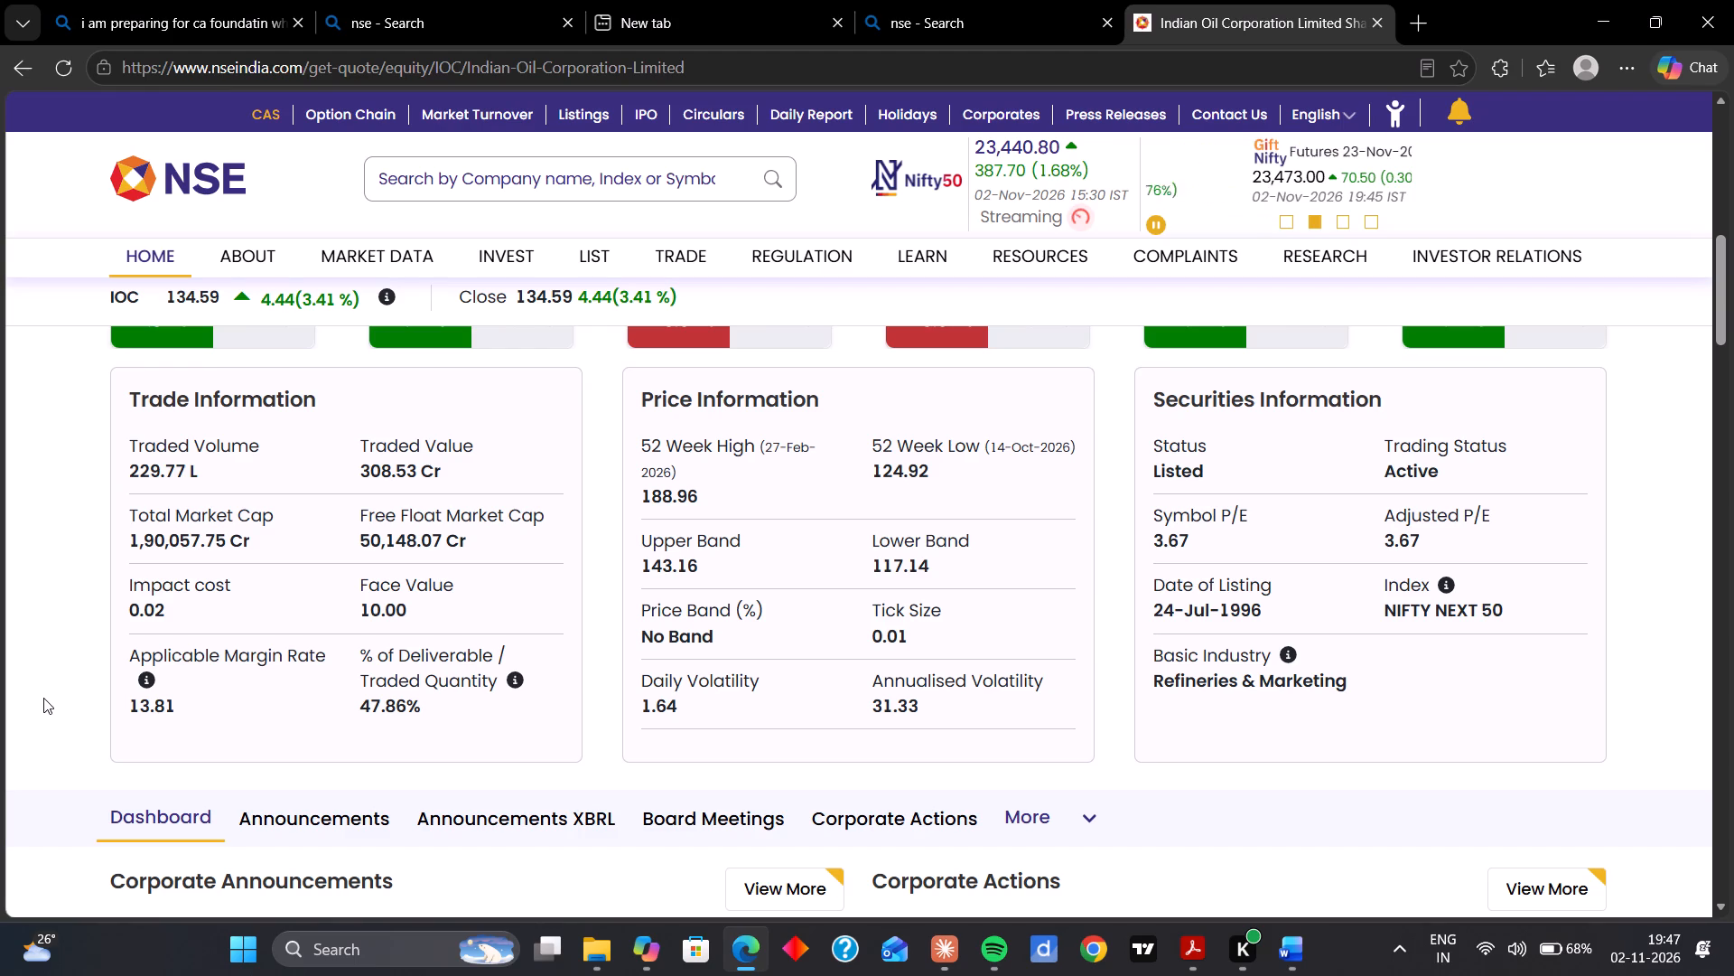
pyautogui.scroll(-1, 43, 698)
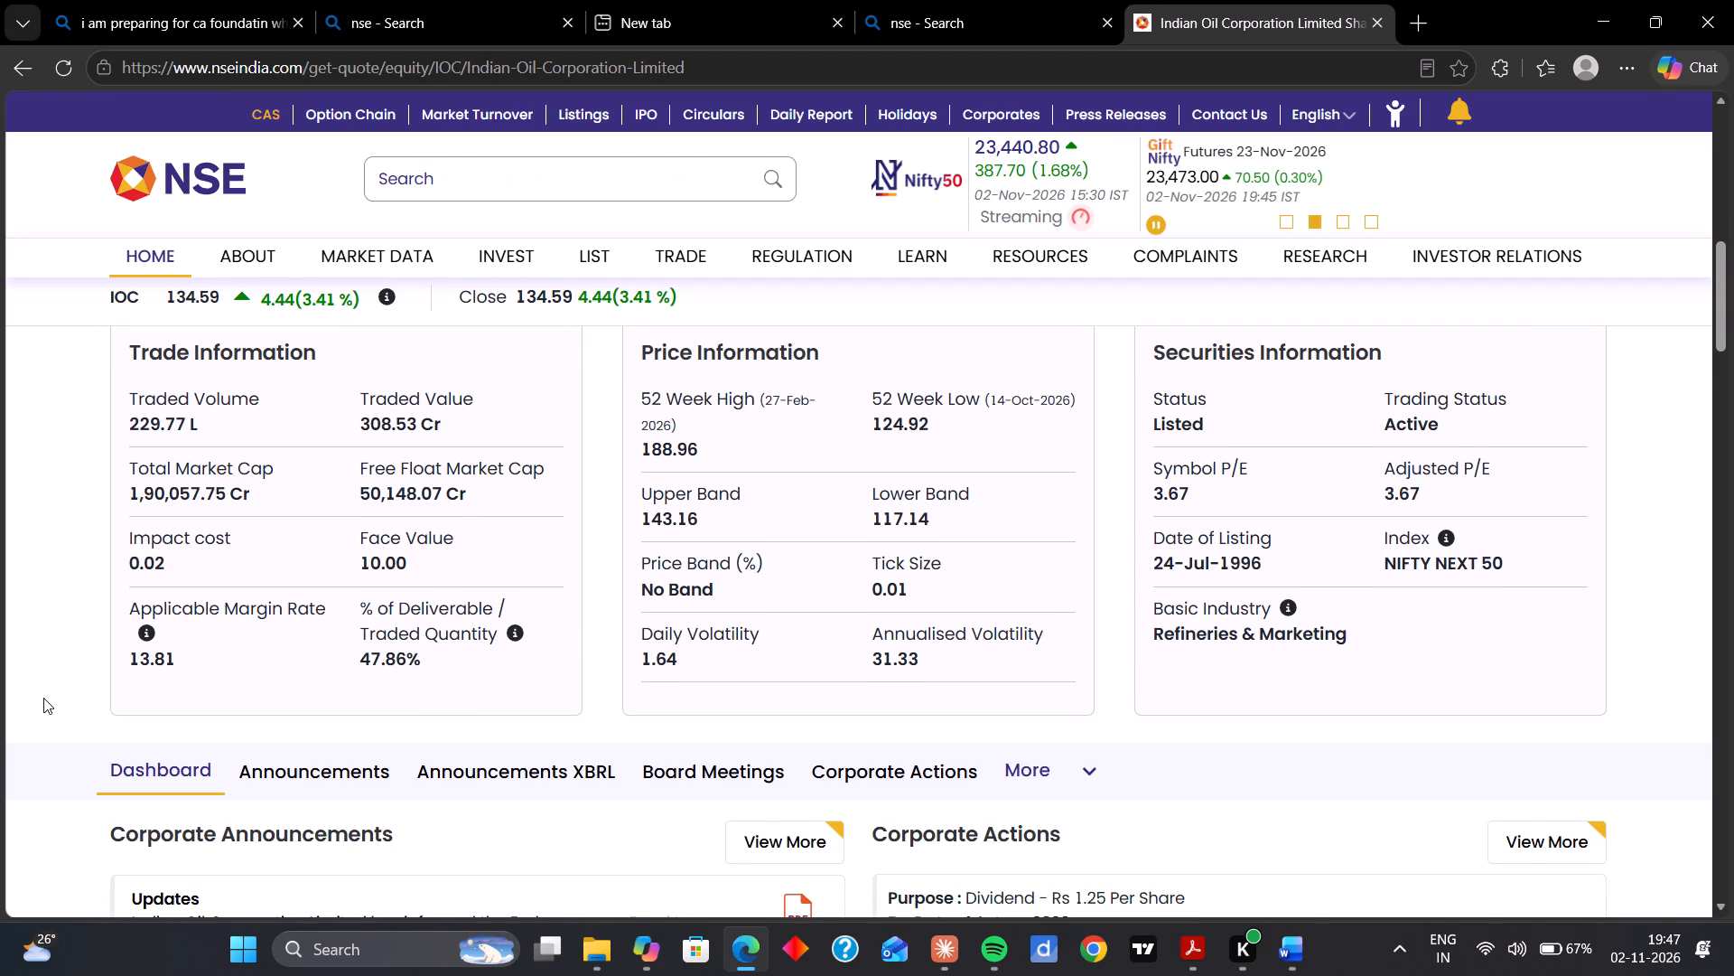
pyautogui.scroll(-2, 43, 698)
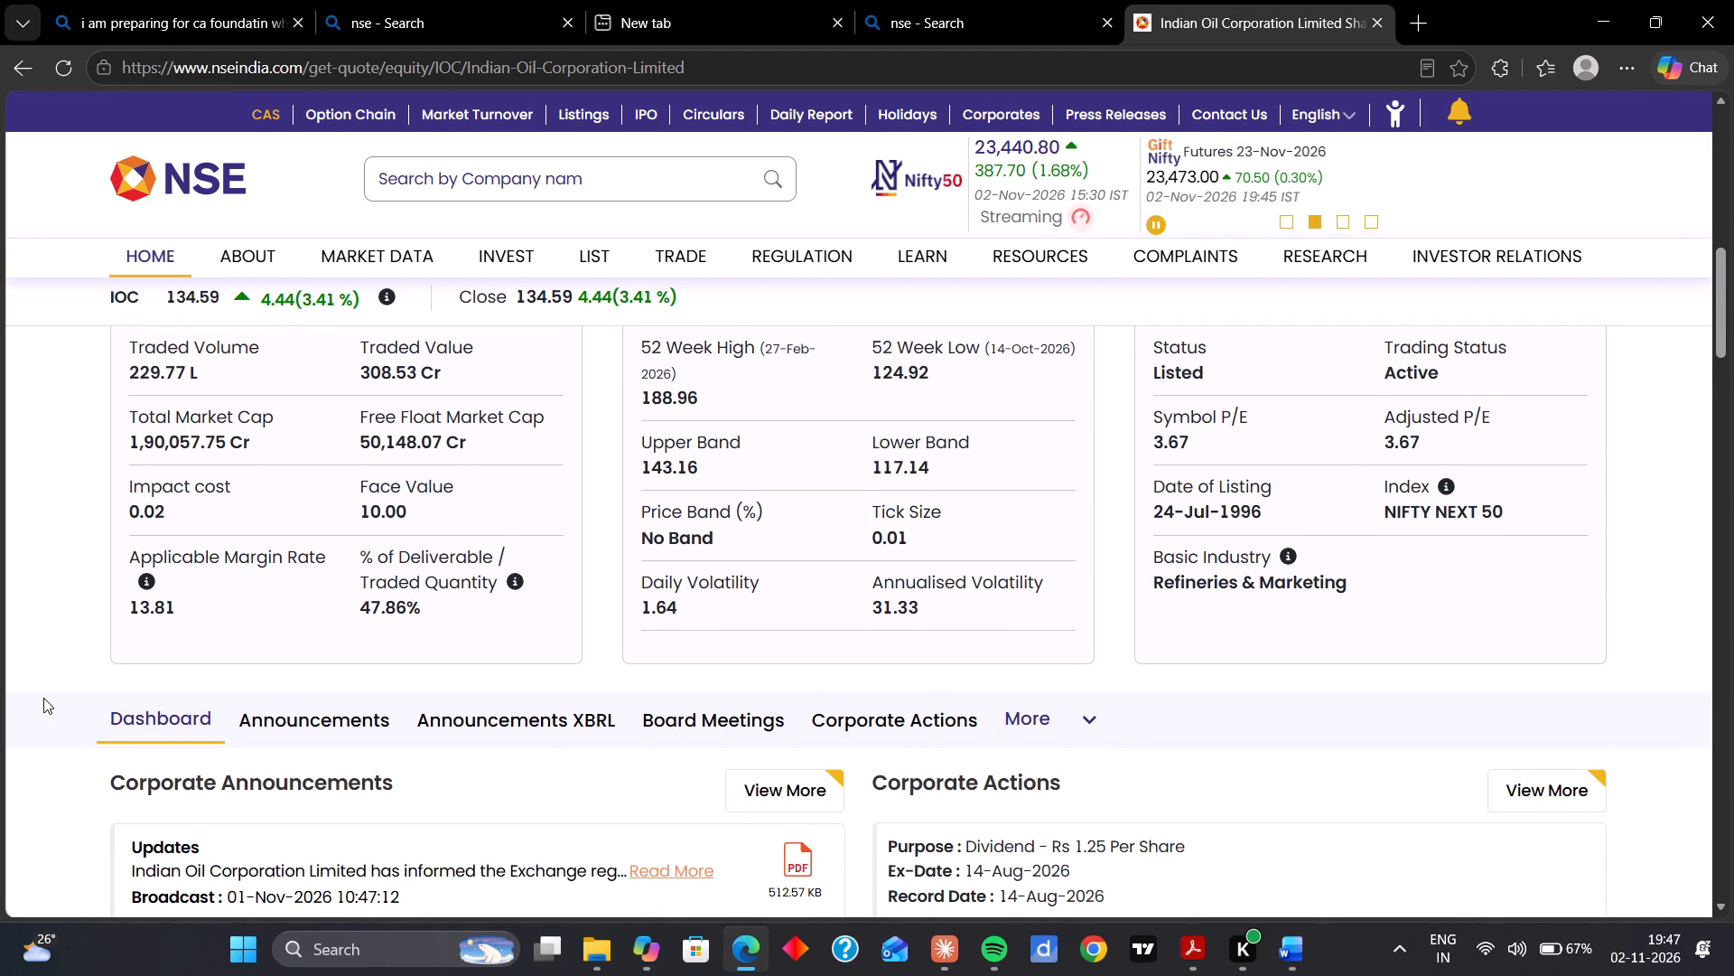
pyautogui.scroll(-1, 43, 698)
pyautogui.scroll(3, 43, 698)
pyautogui.scroll(1, 212, 577)
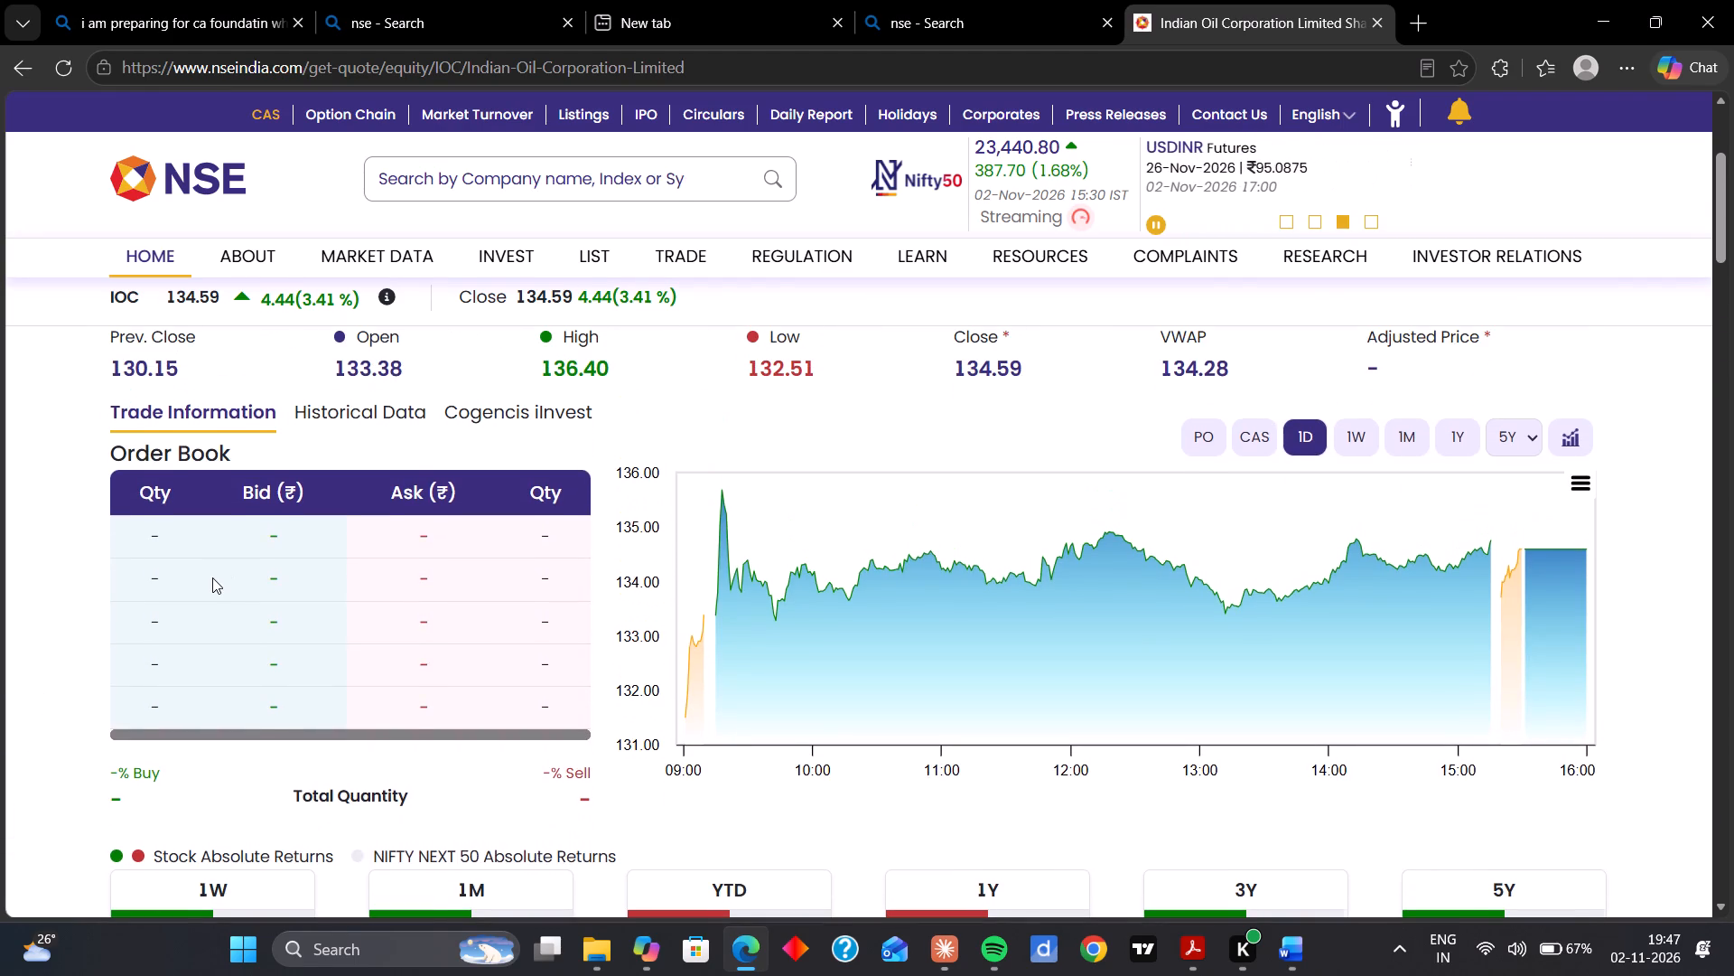
pyautogui.scroll(2, 90, 619)
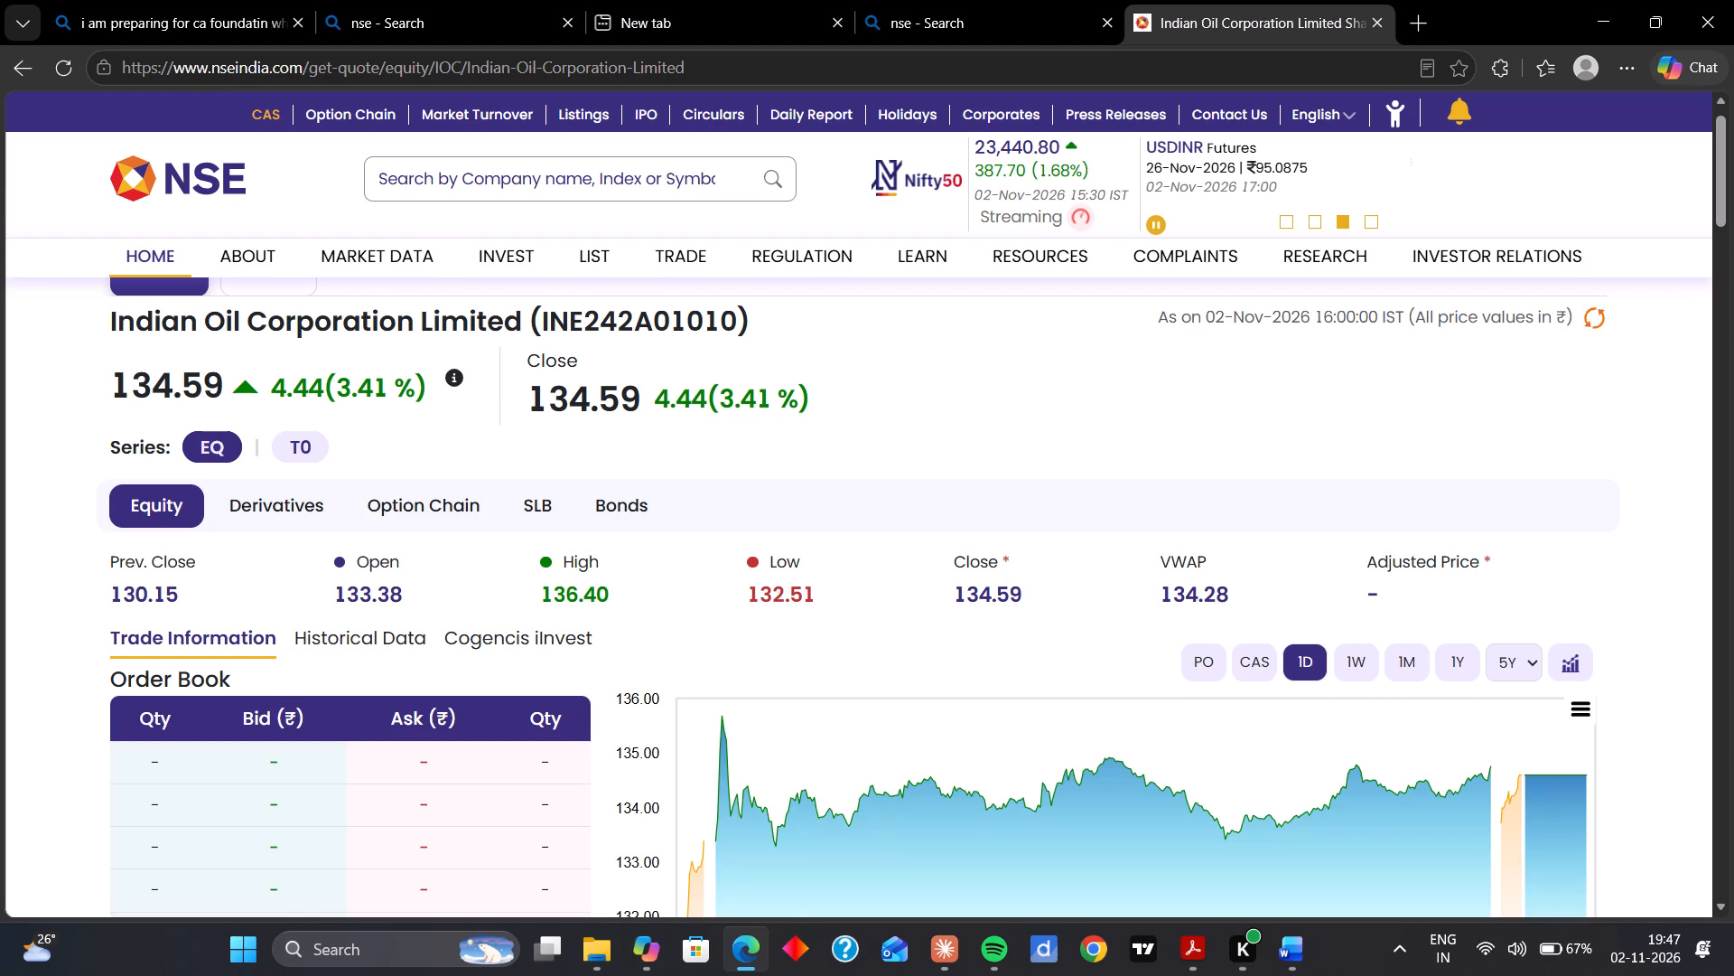
# Open the Reliance Industries Limited equity quote from the company search suggestions and examine its trade, price and securities information.
pyautogui.click(488, 185)
pyautogui.click(470, 470)
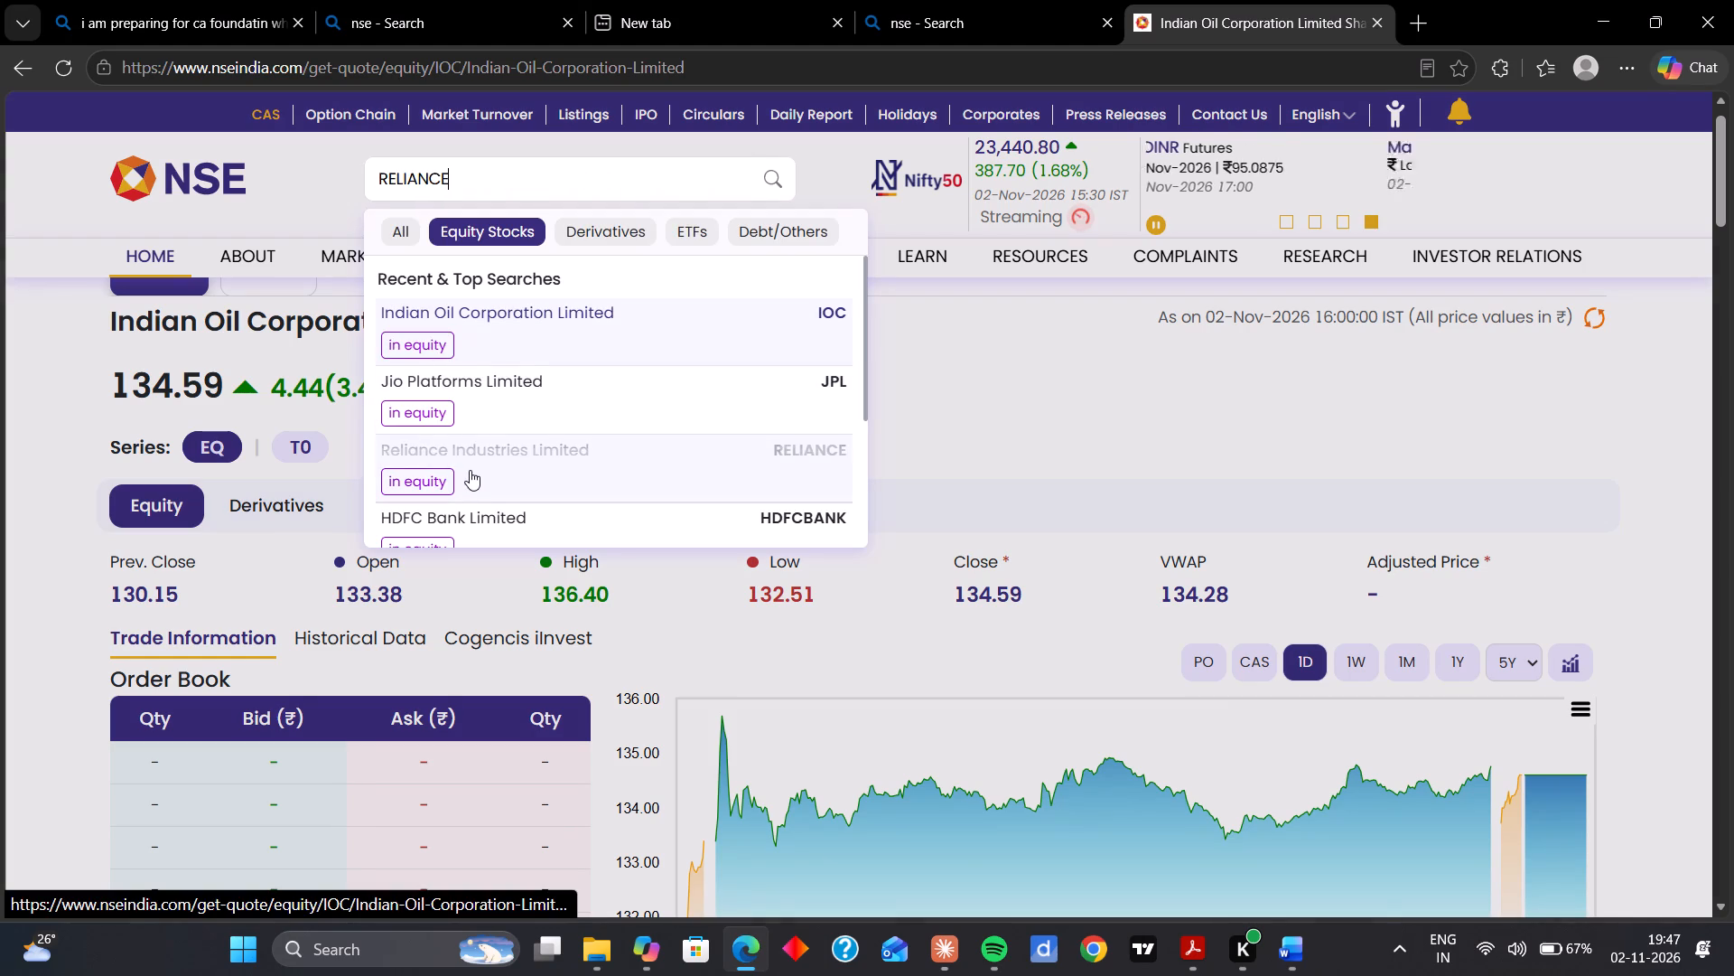
pyautogui.scroll(-2, 159, 628)
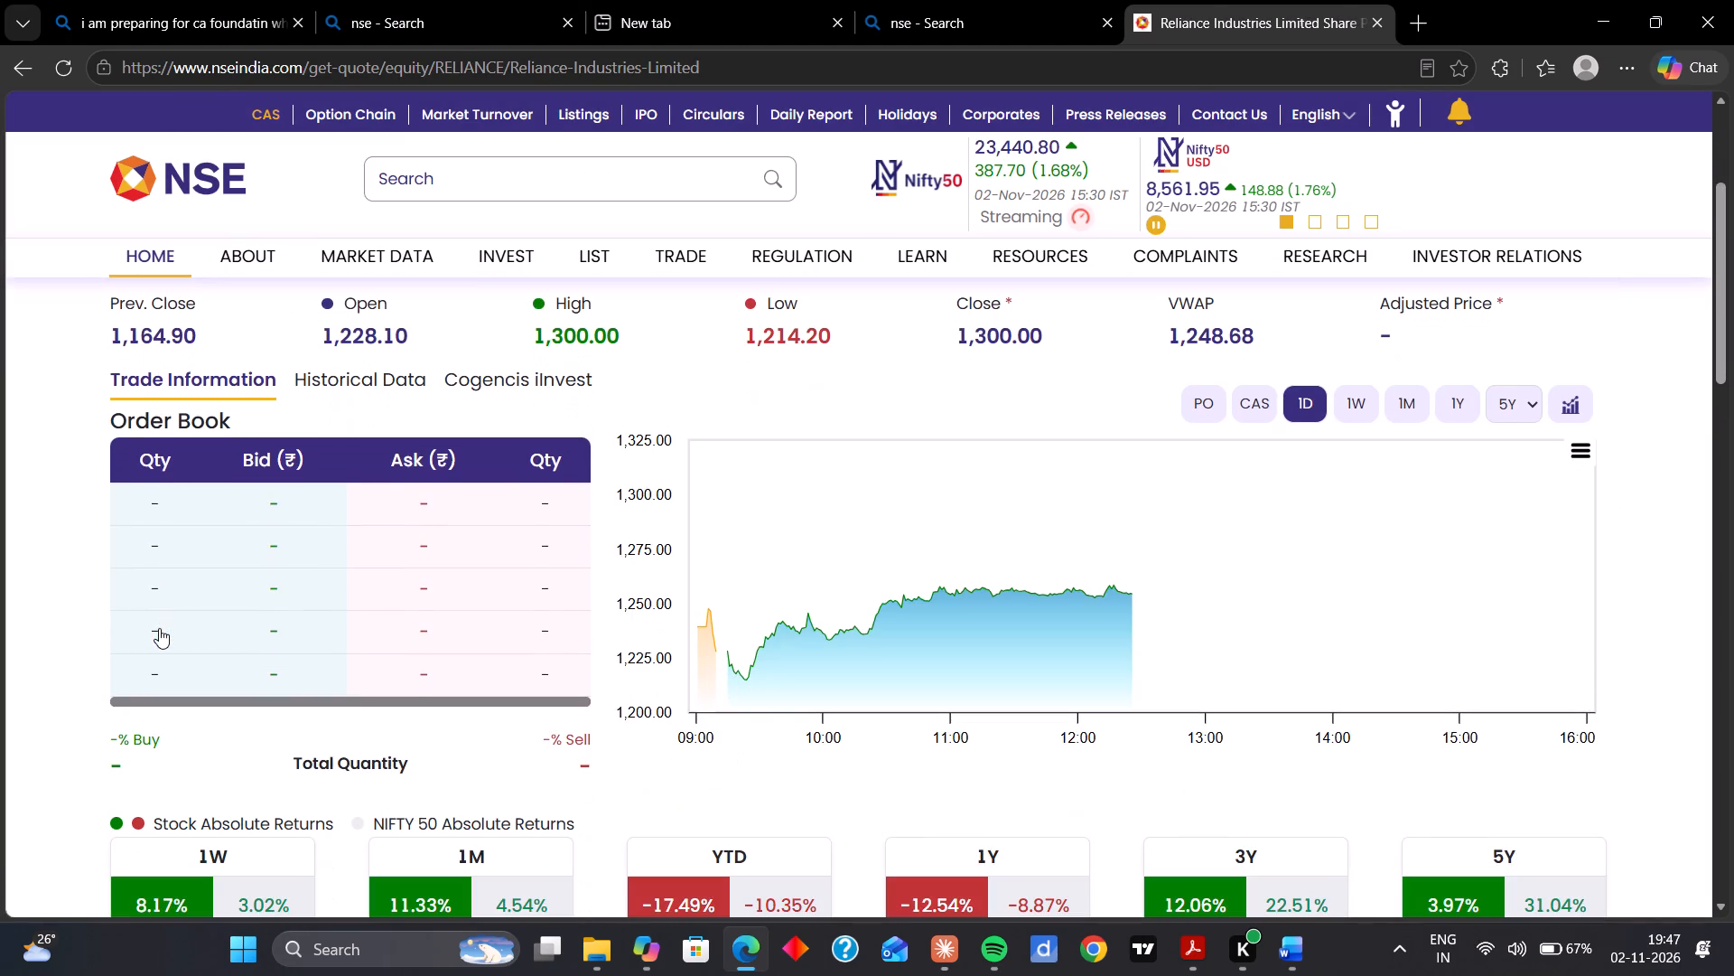
pyautogui.scroll(-4, 52, 620)
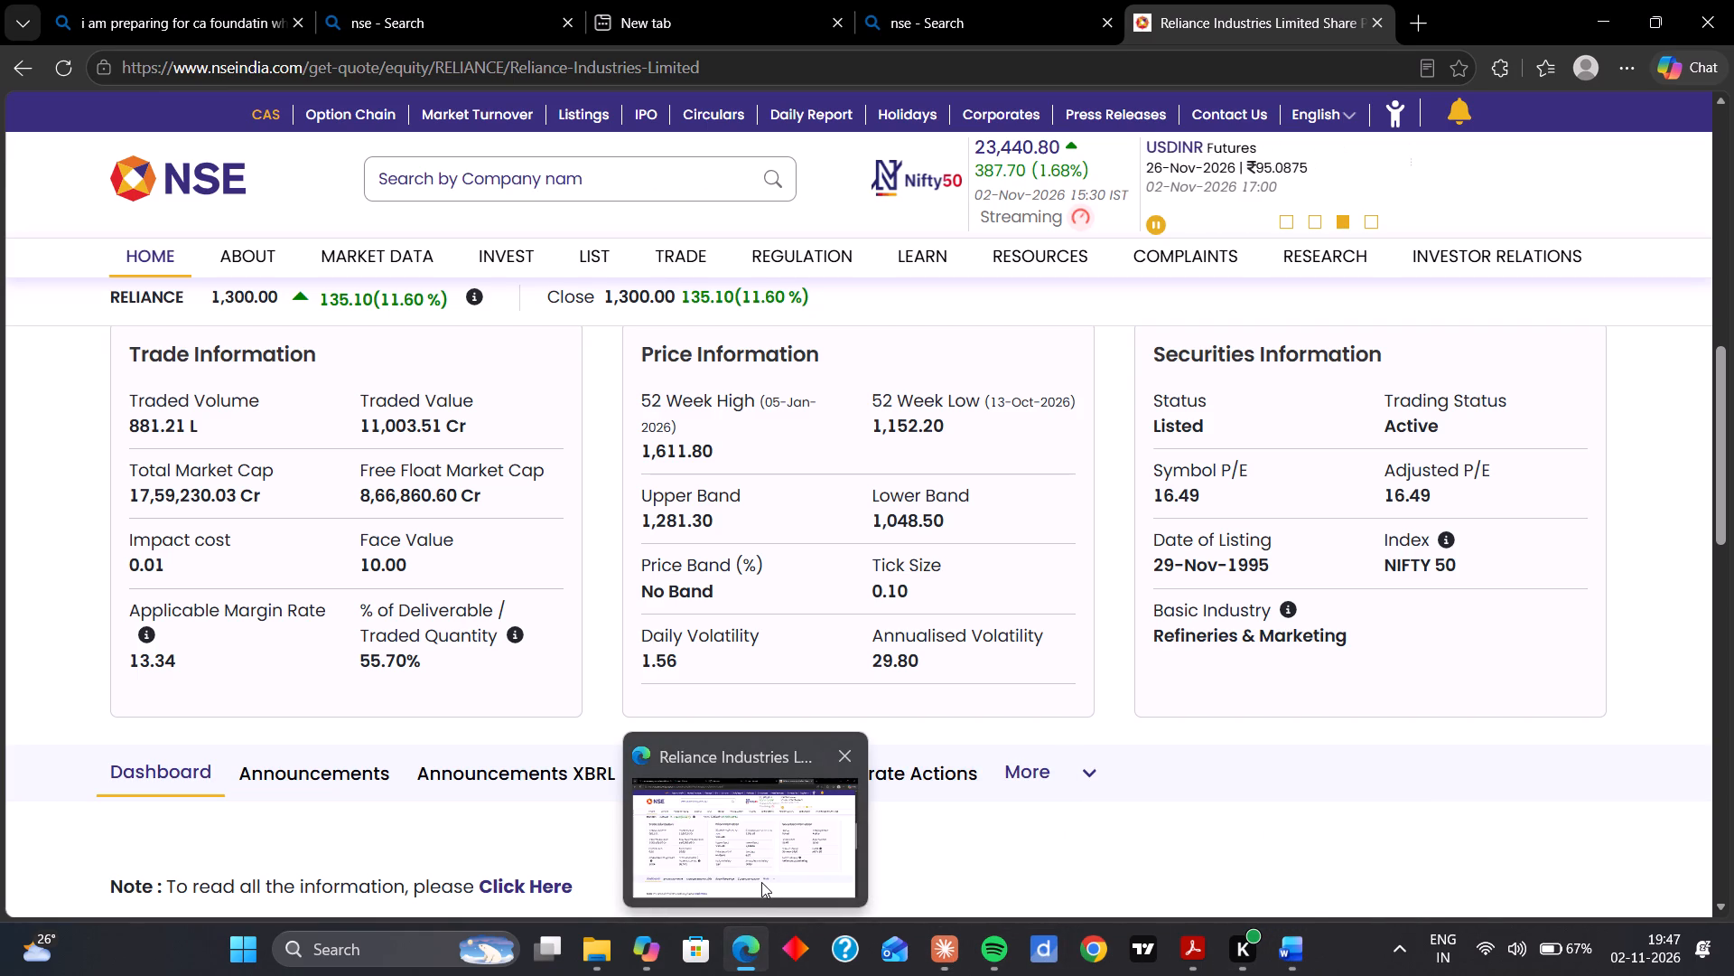
pyautogui.click(761, 882)
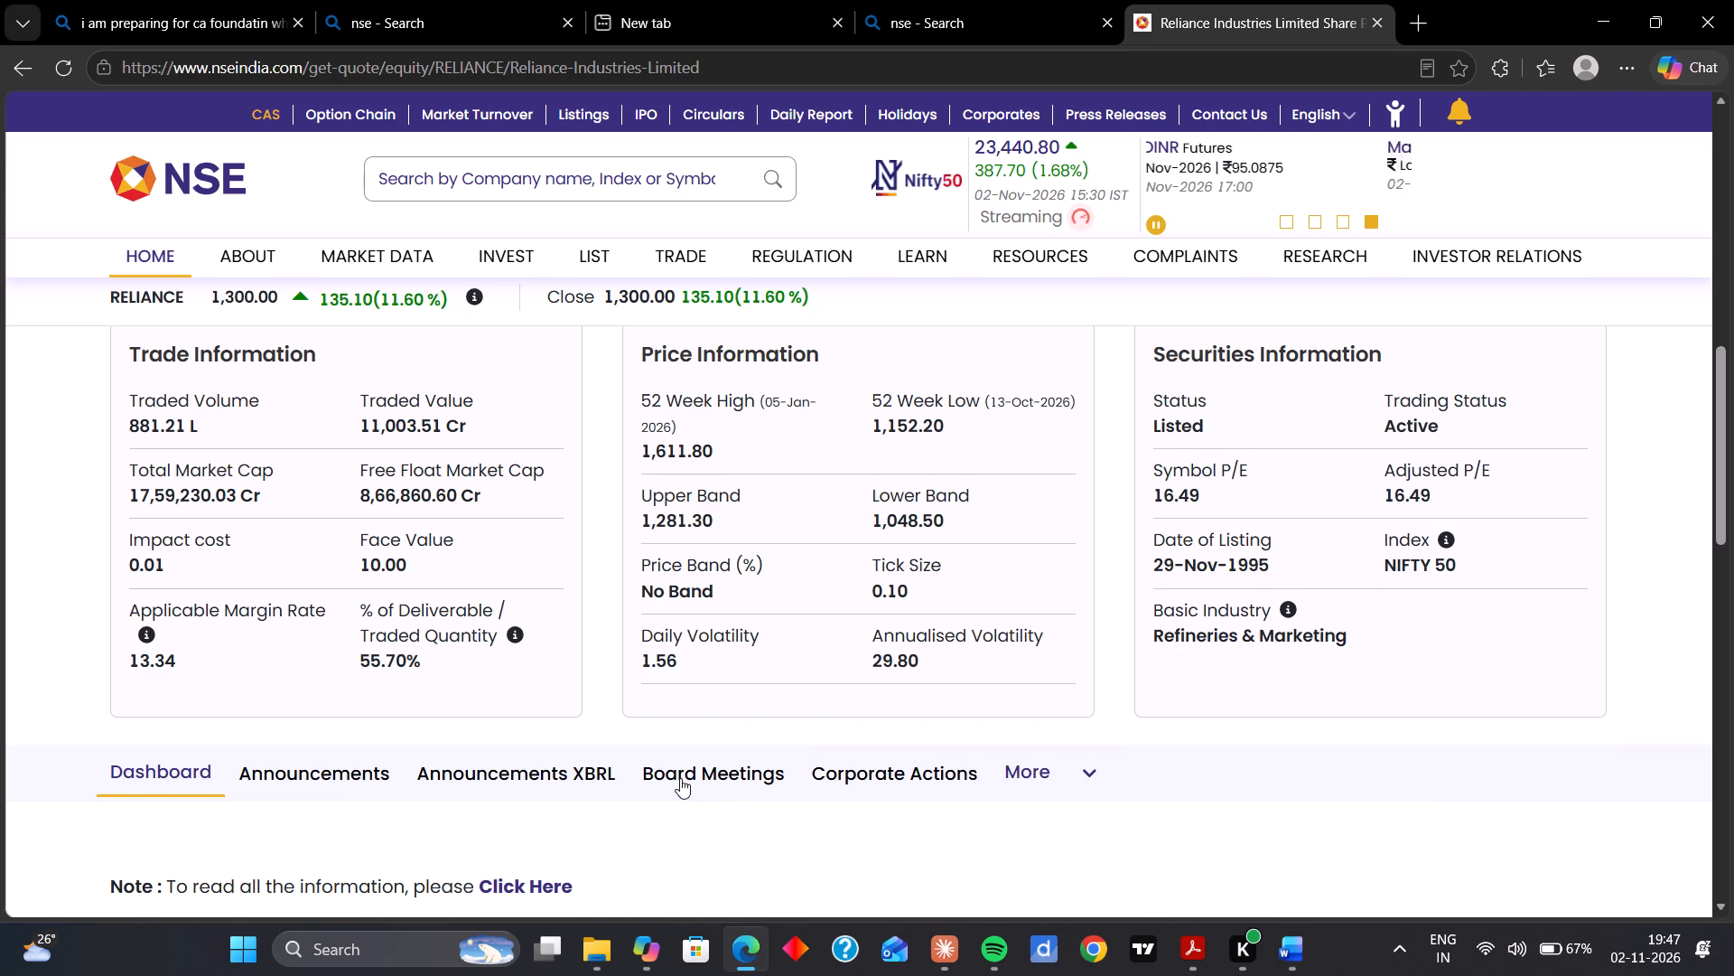
# Examine the Reliance Industries dashboard, covering annual reports, shareholding patterns, financial results, board meetings and the peer comparison table.
pyautogui.scroll(-6, 680, 778)
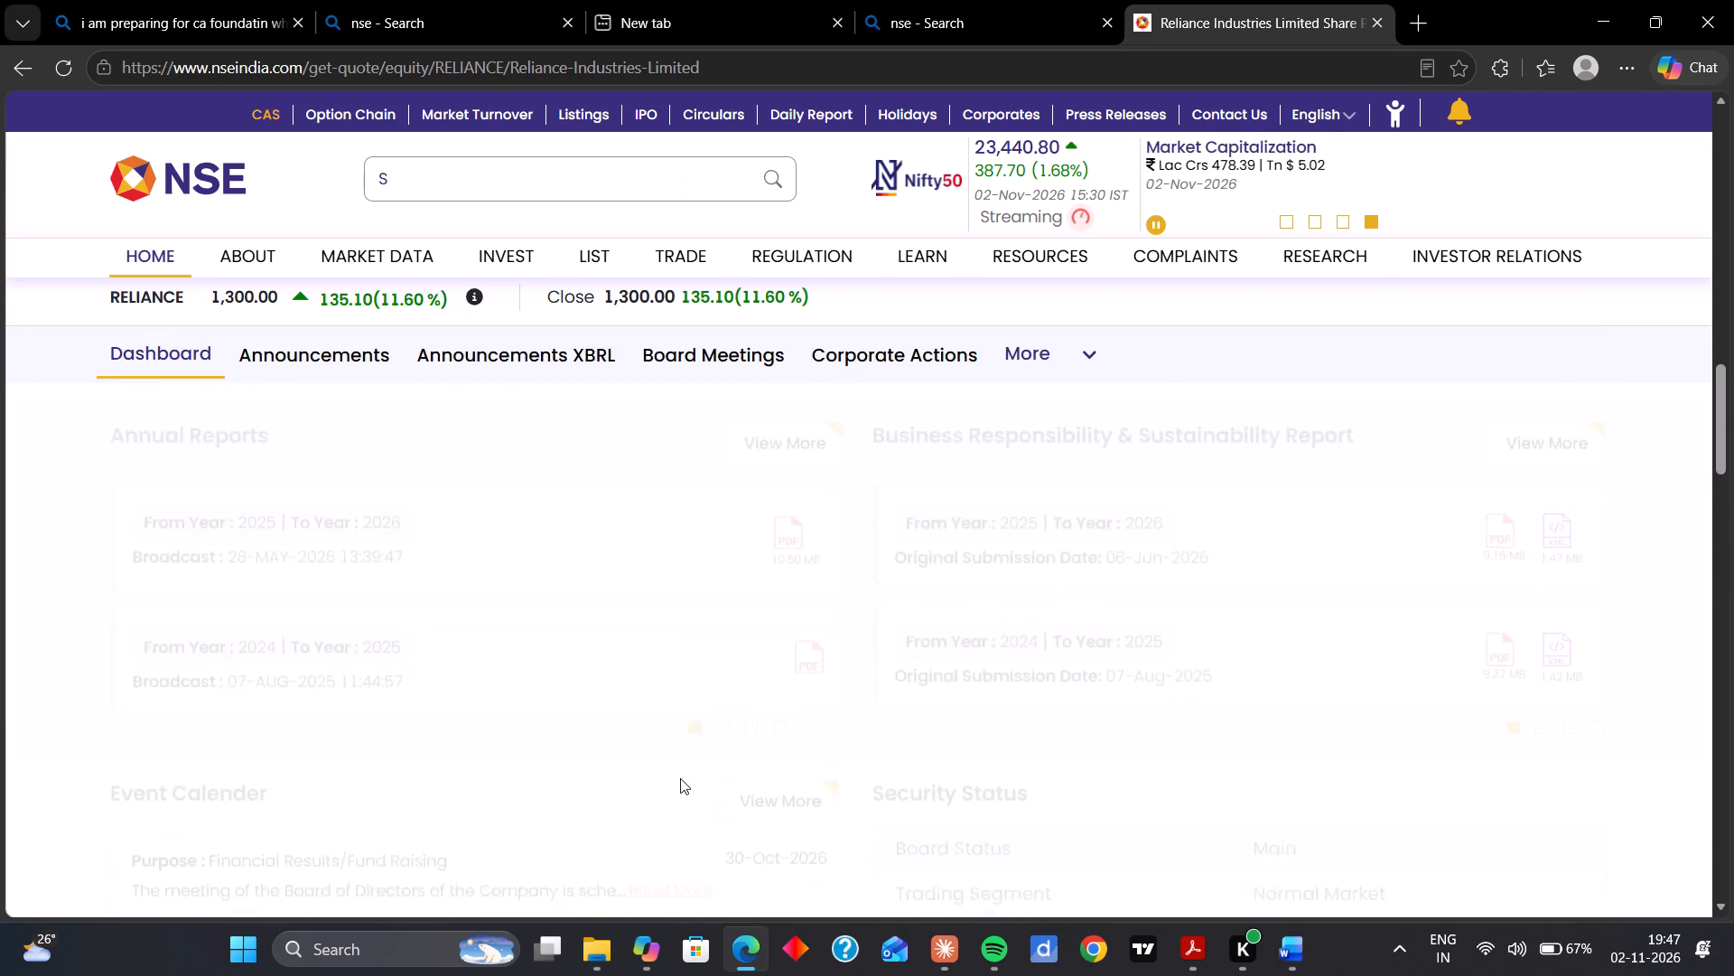
pyautogui.scroll(-5, 680, 778)
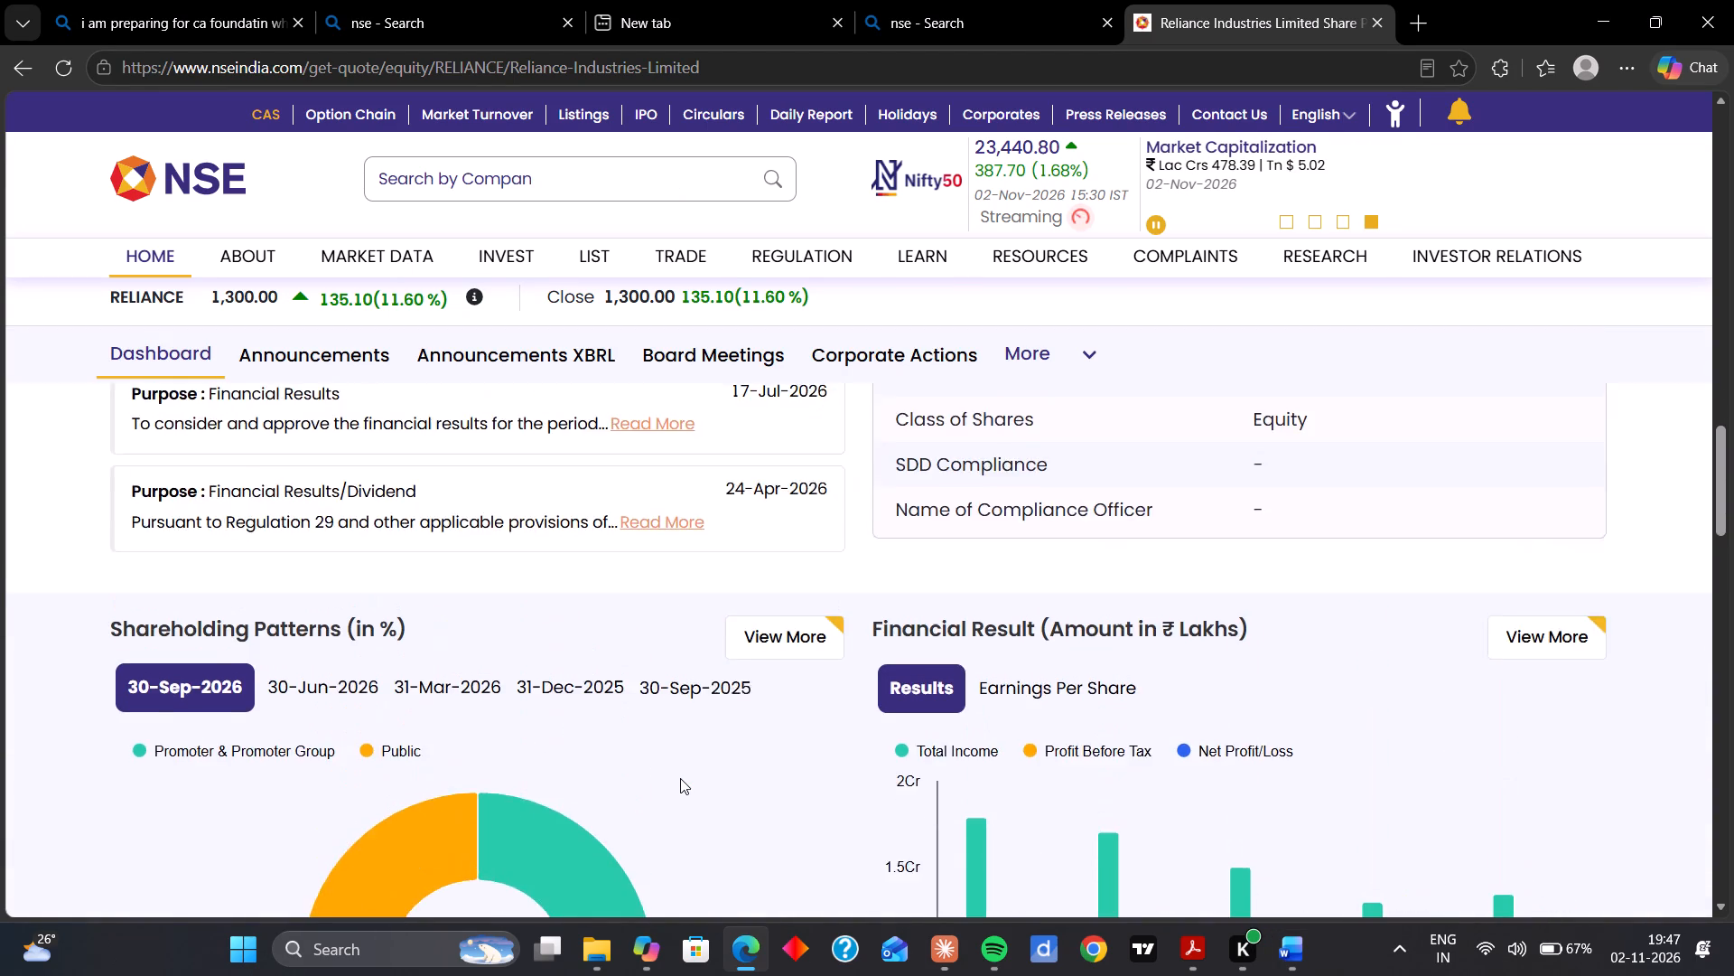
pyautogui.scroll(-5, 680, 778)
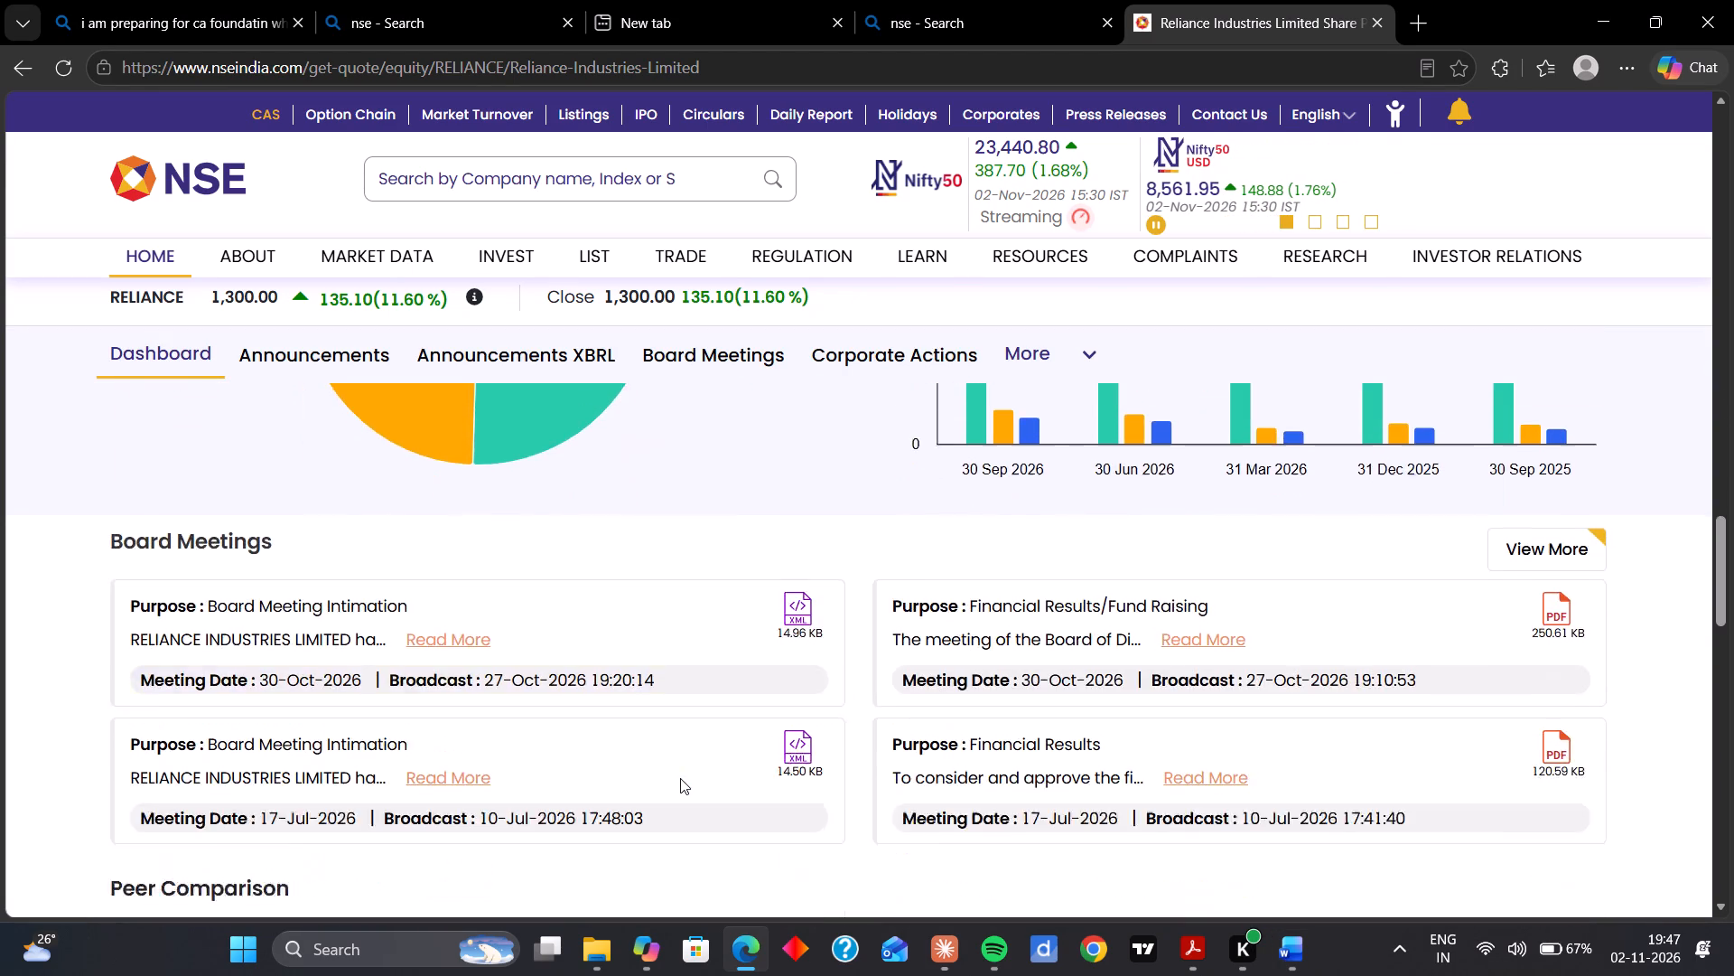
pyautogui.scroll(-3, 680, 778)
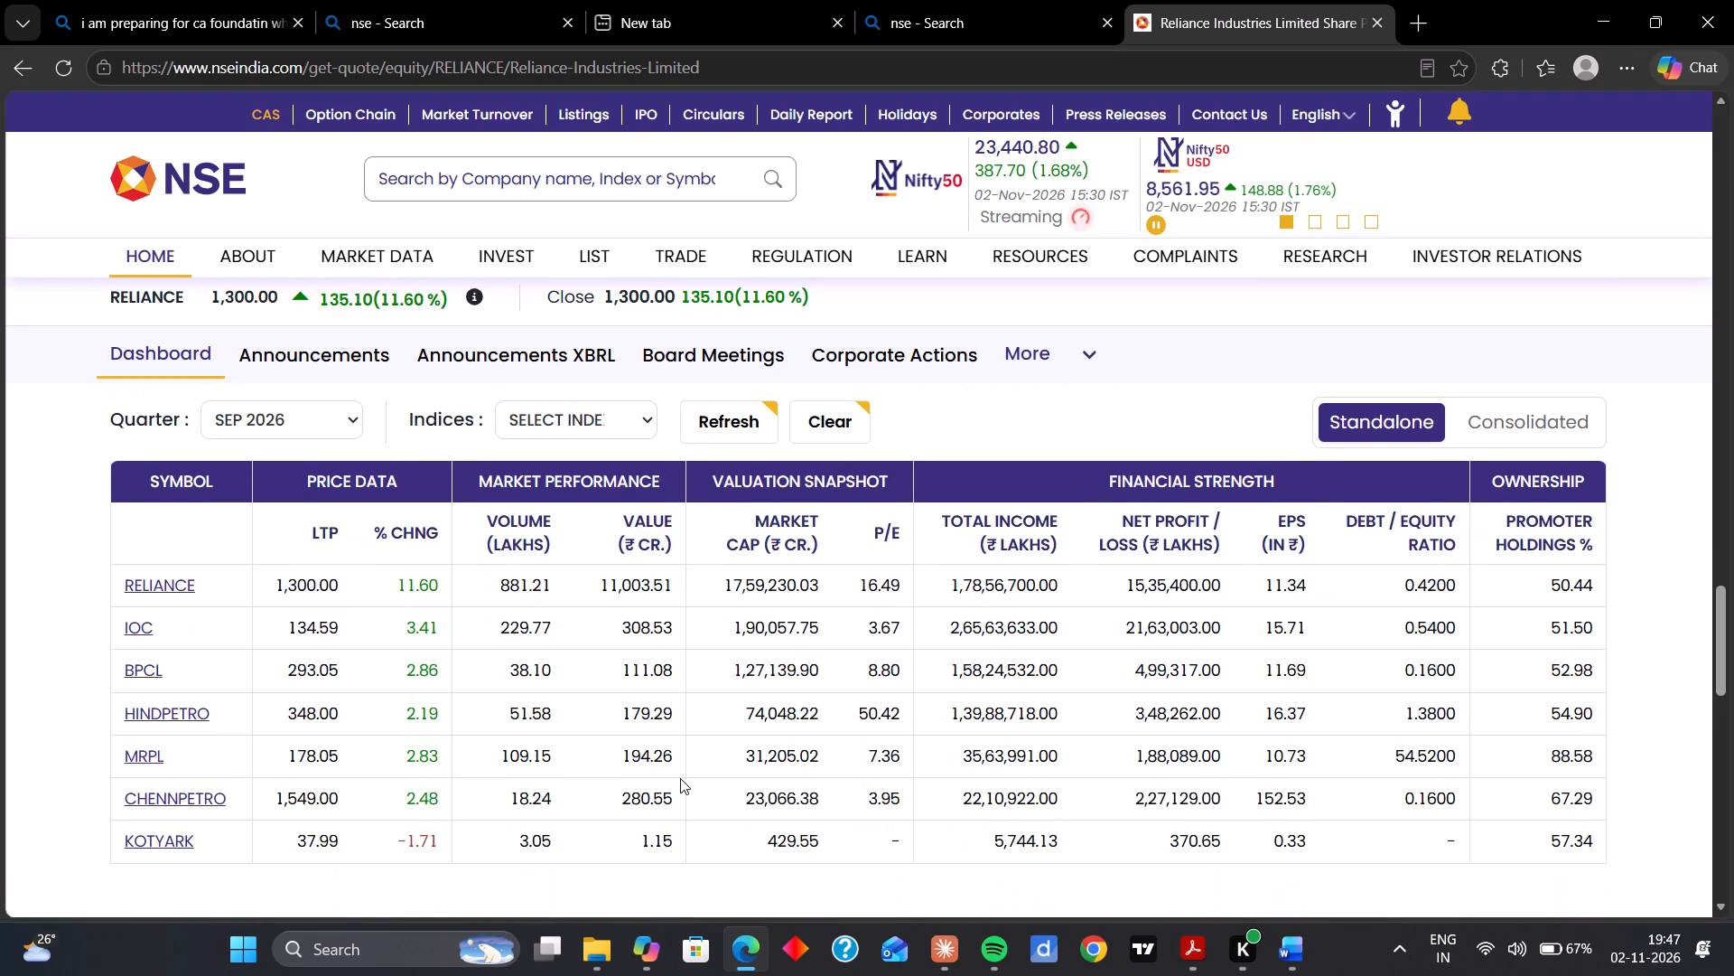
pyautogui.scroll(-1, 680, 778)
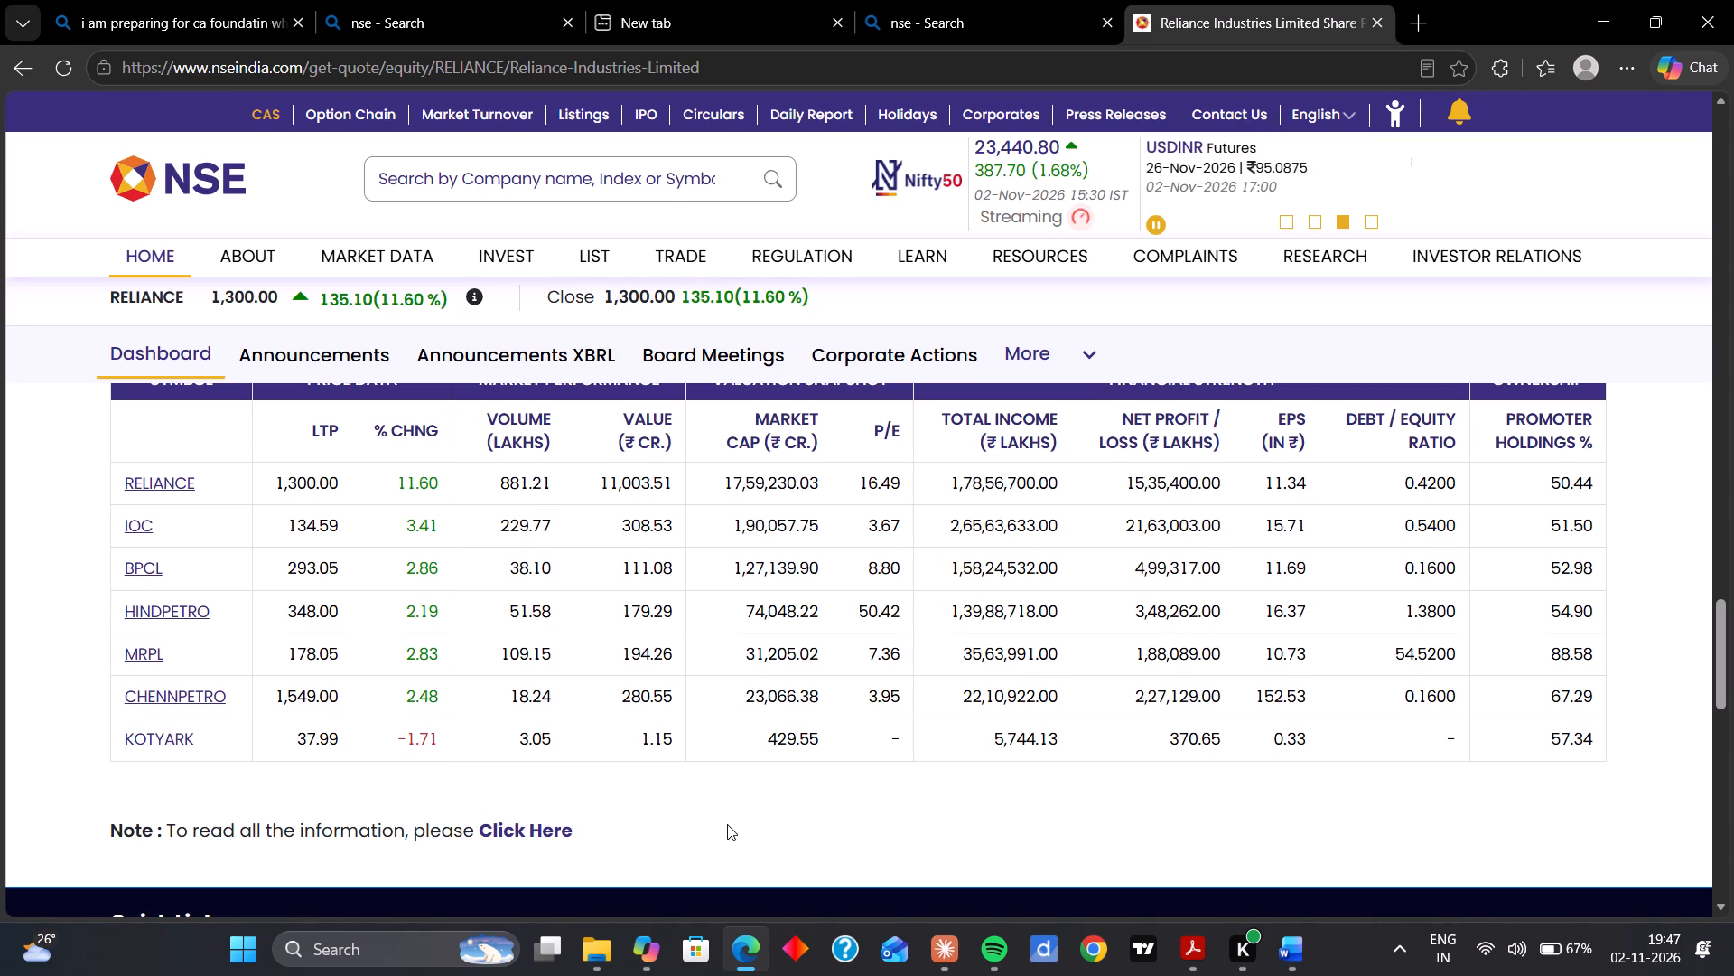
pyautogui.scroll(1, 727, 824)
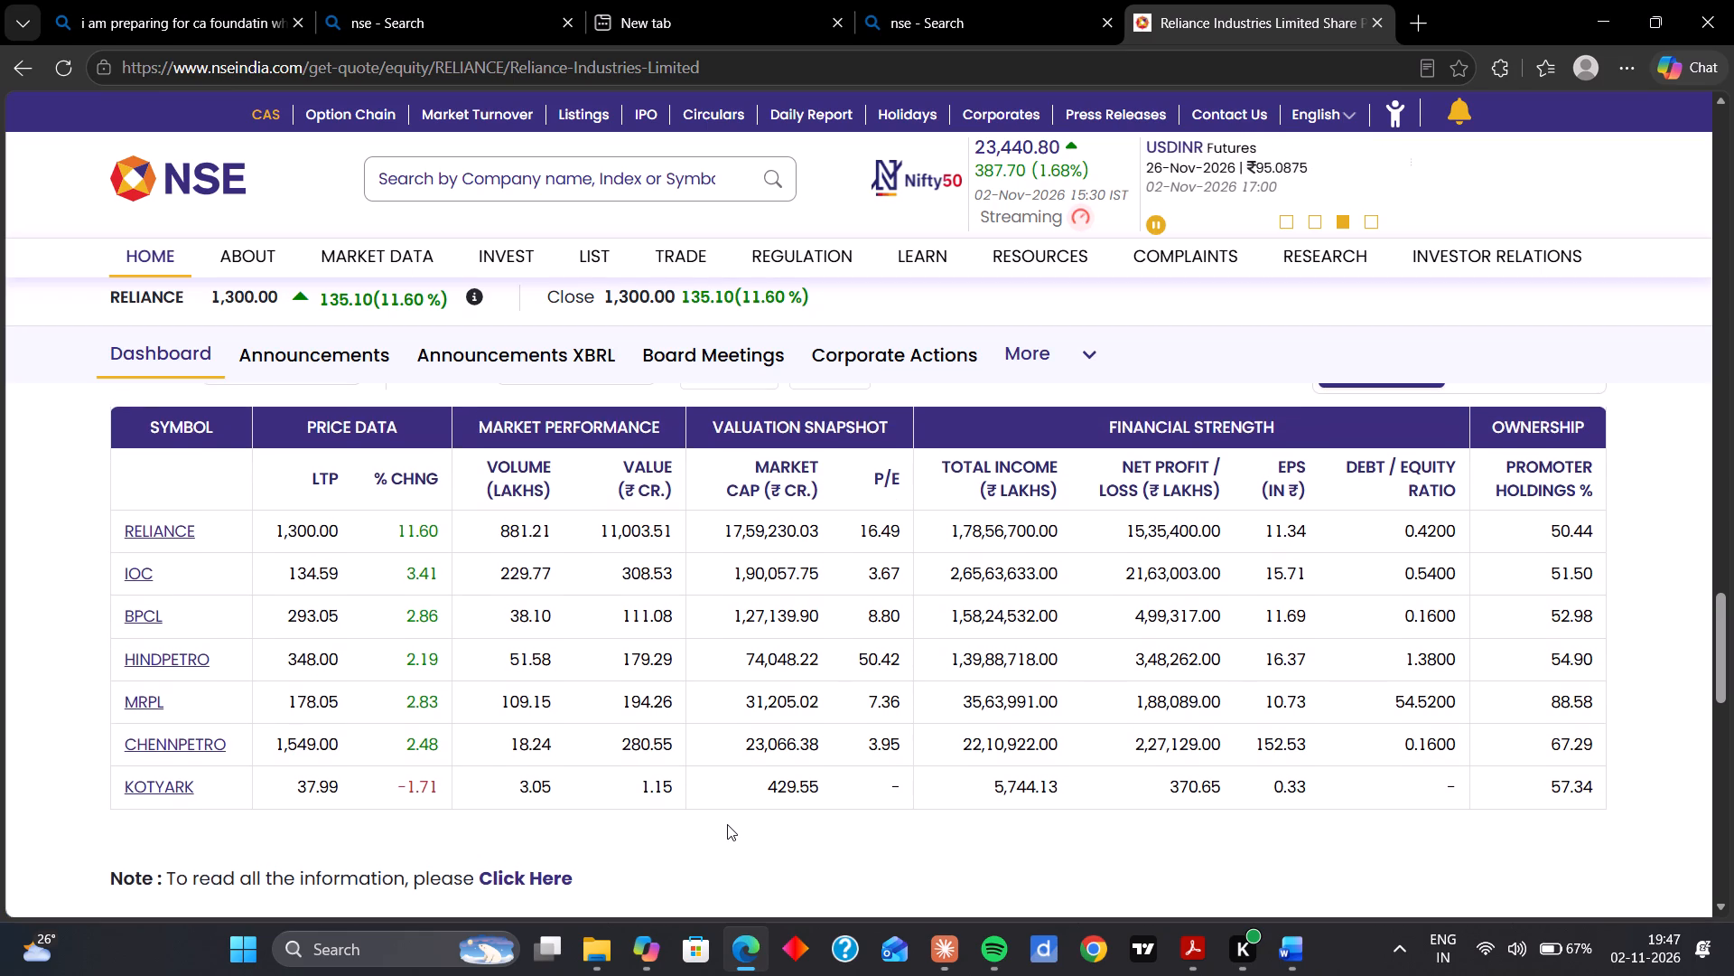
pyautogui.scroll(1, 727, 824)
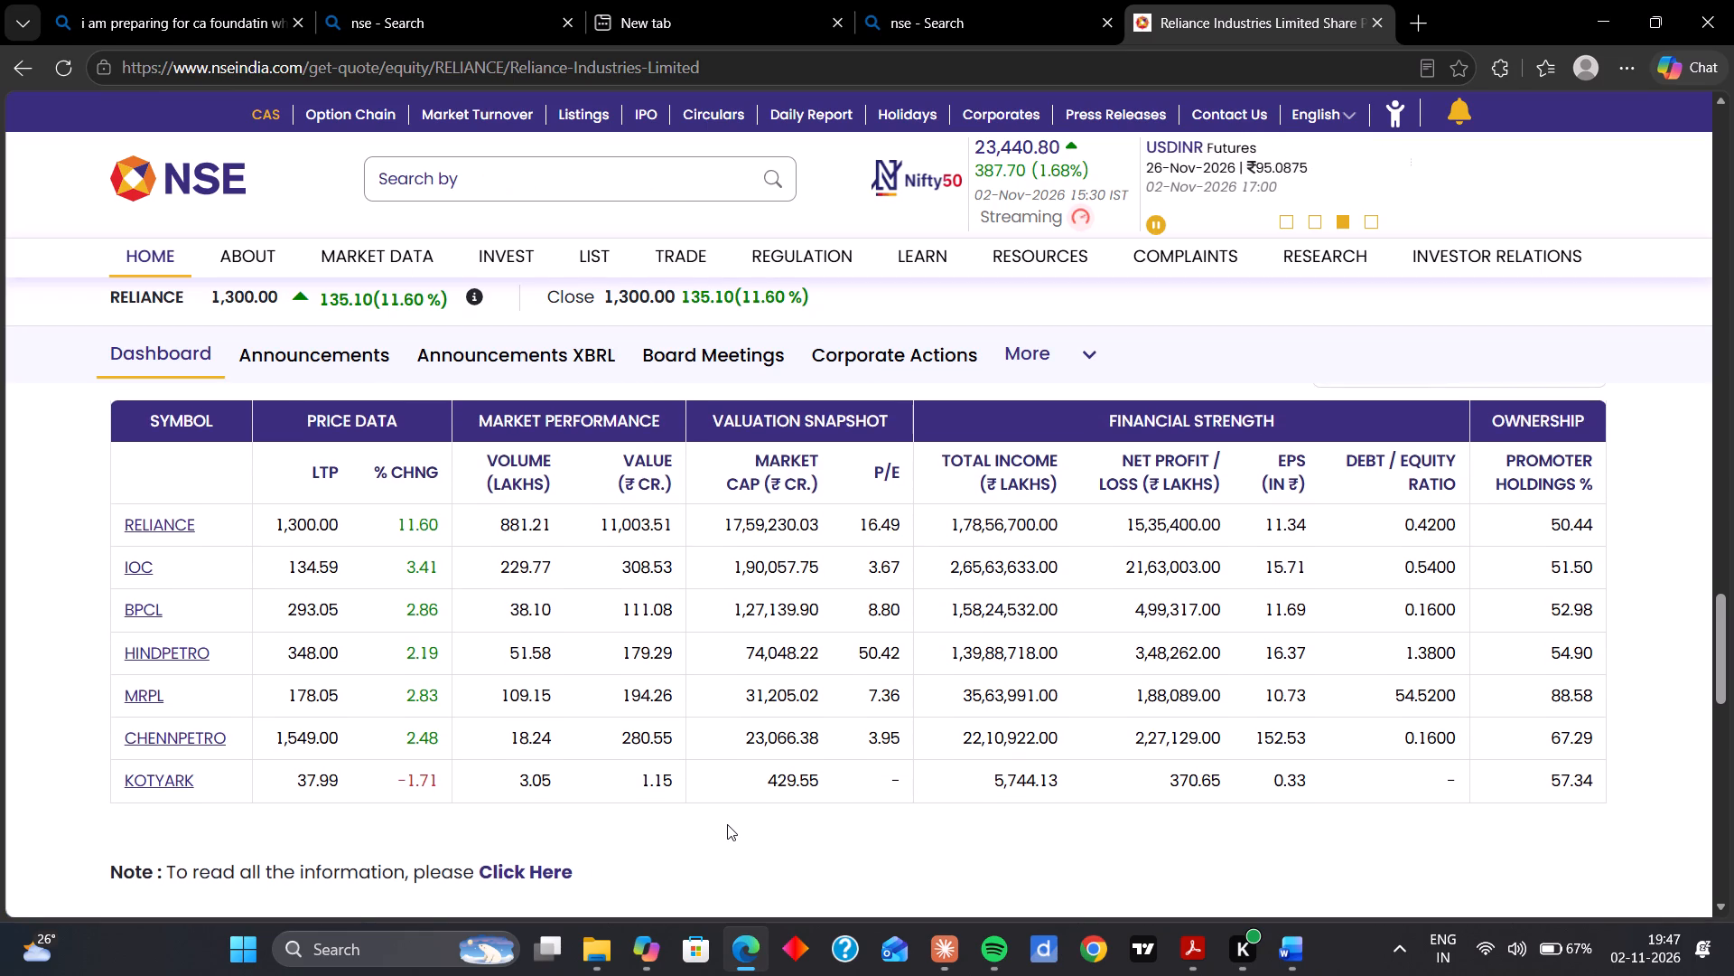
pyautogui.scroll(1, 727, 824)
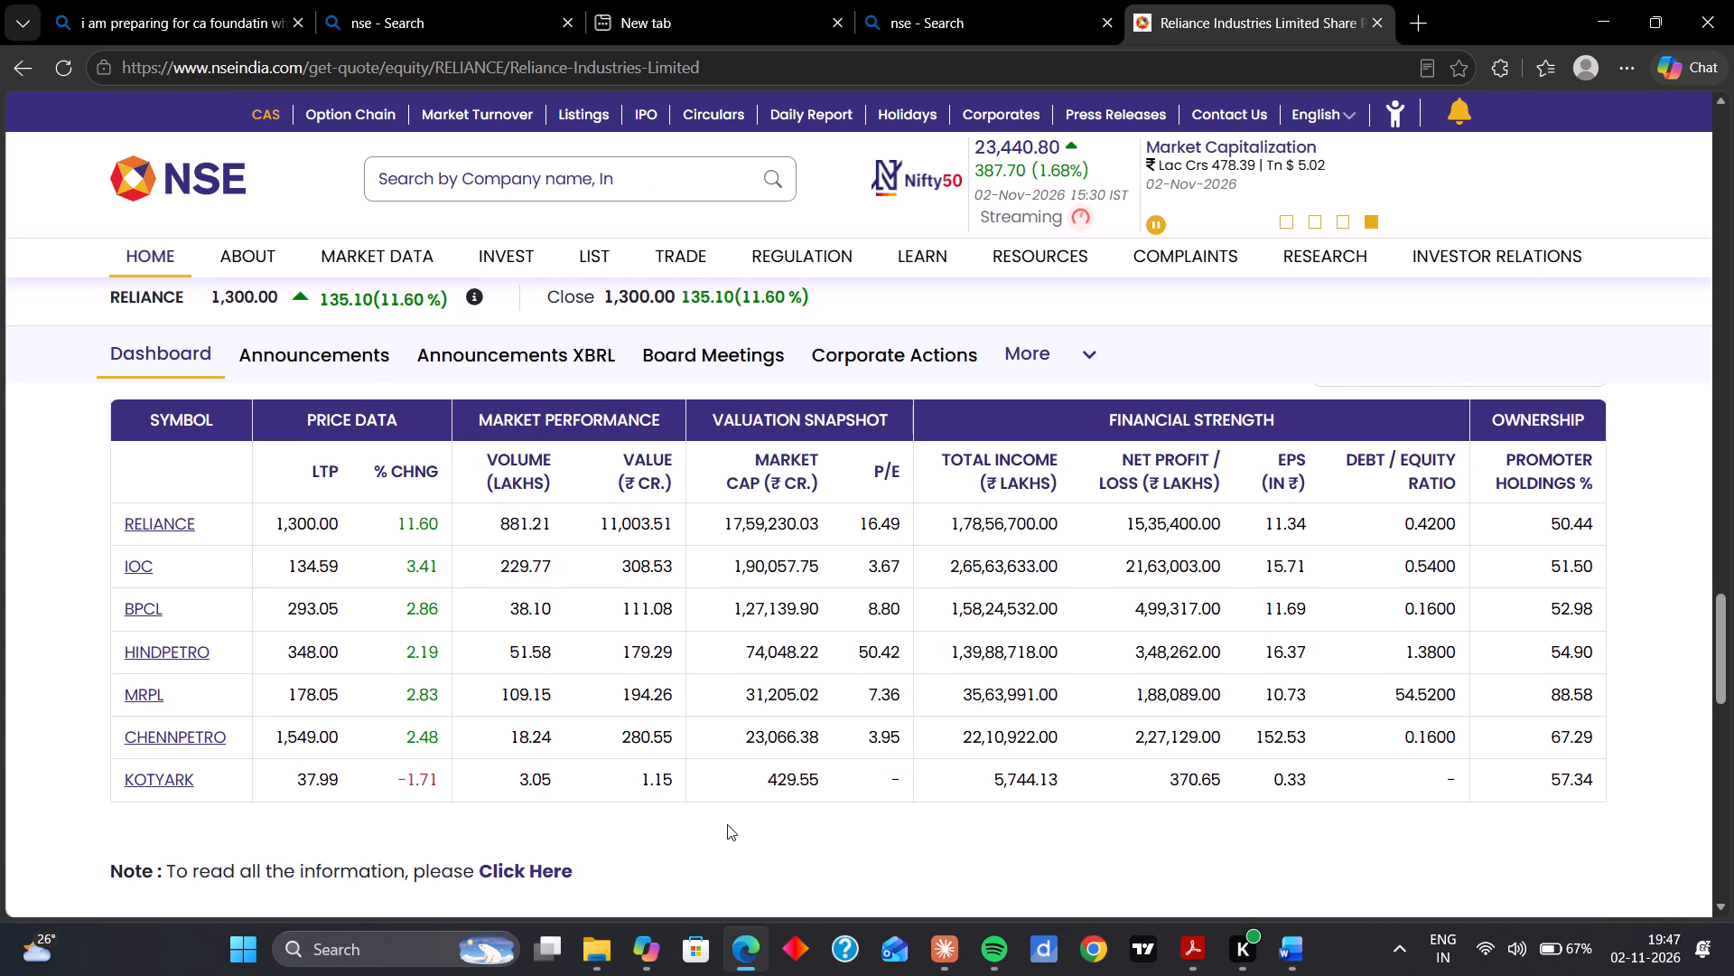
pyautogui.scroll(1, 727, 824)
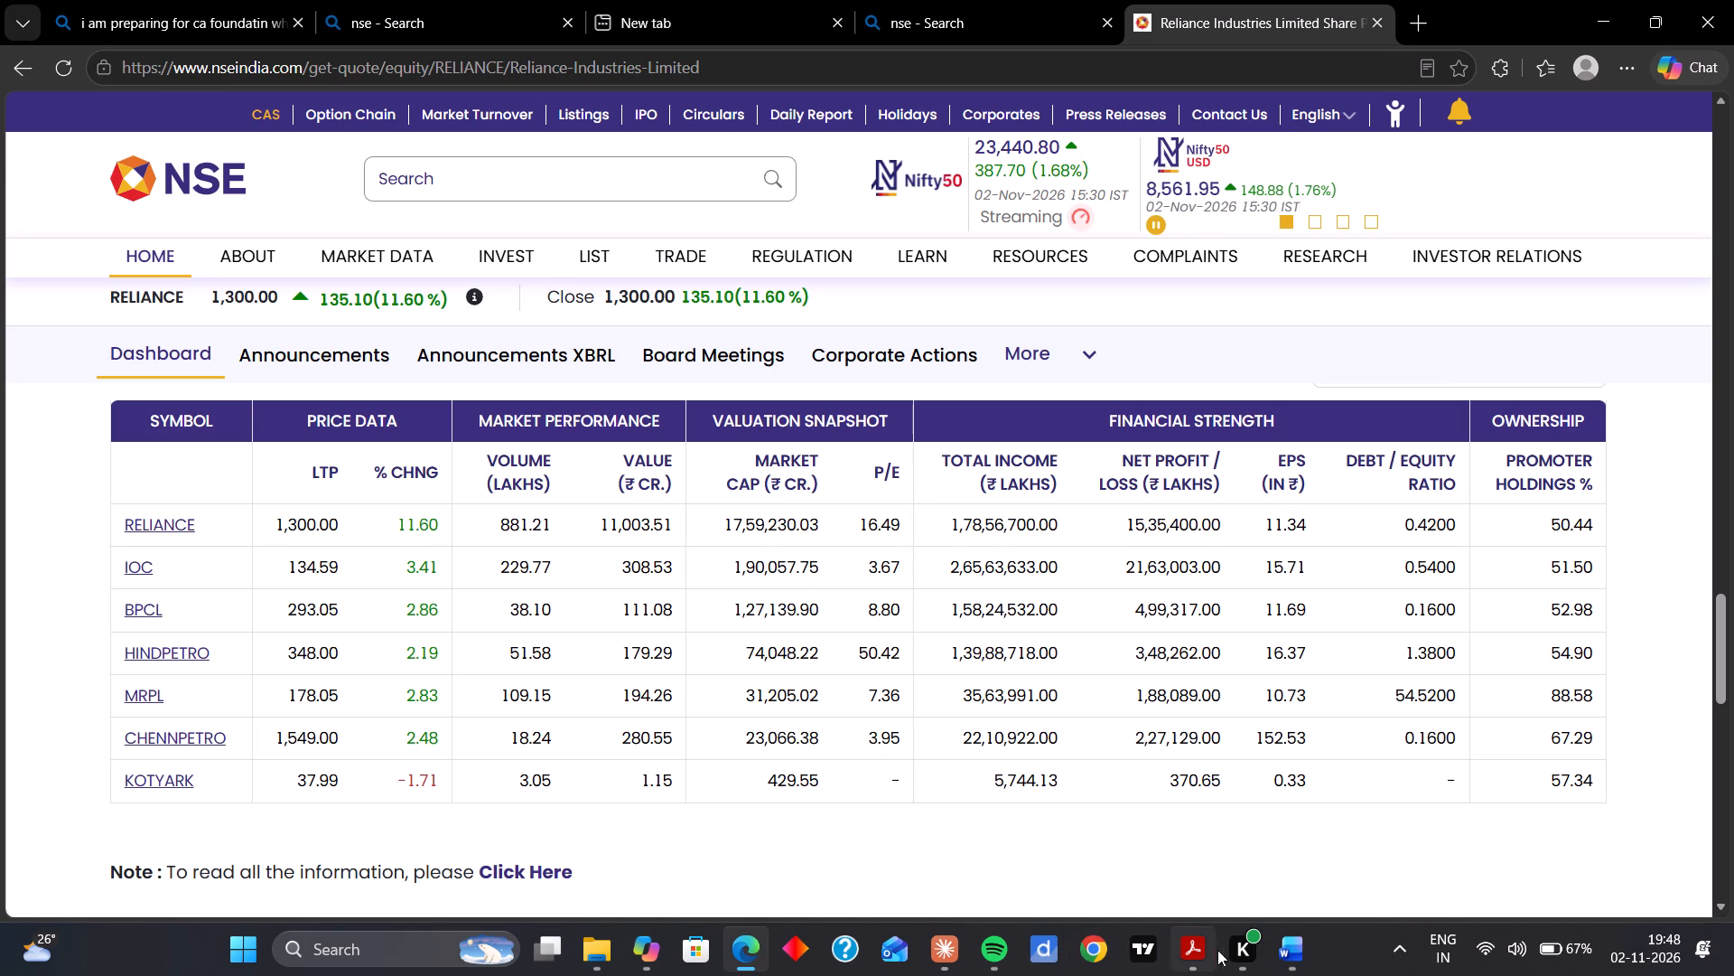
# Switch to the Word document and enter the label "Market captilization:" on the line below the company name.
pyautogui.click(1265, 857)
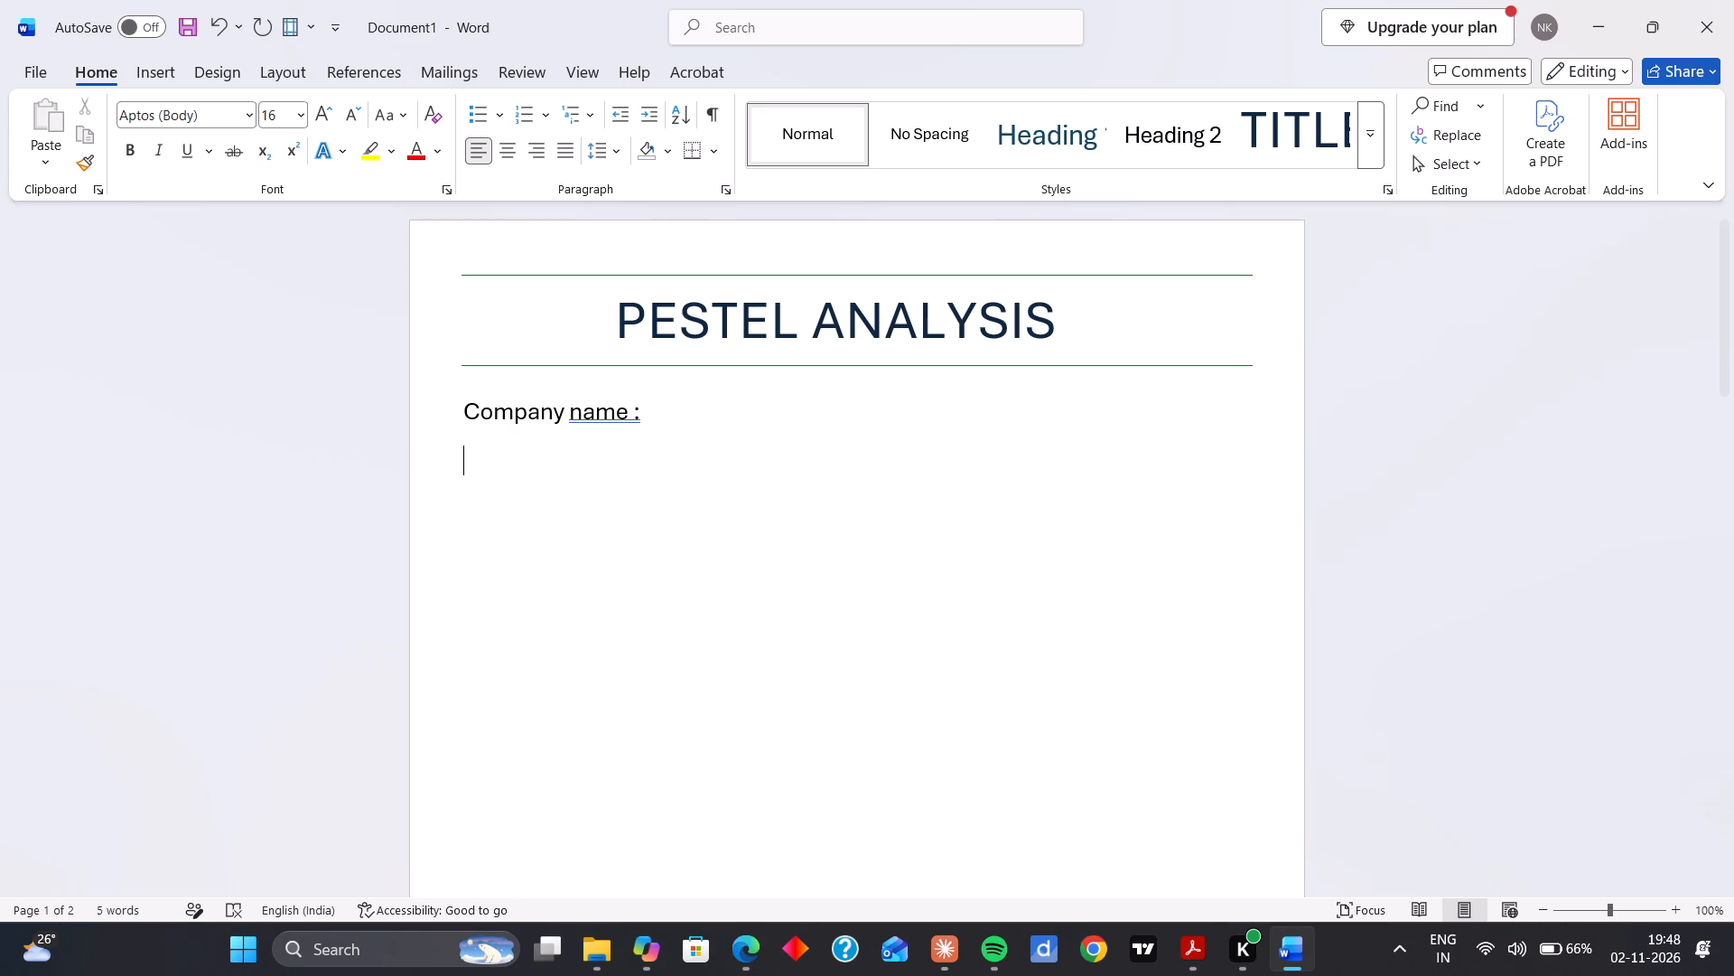
pyautogui.write('mar')
pyautogui.write('ket')
pyautogui.press('space')
pyautogui.write('captili')
pyautogui.write('sa')
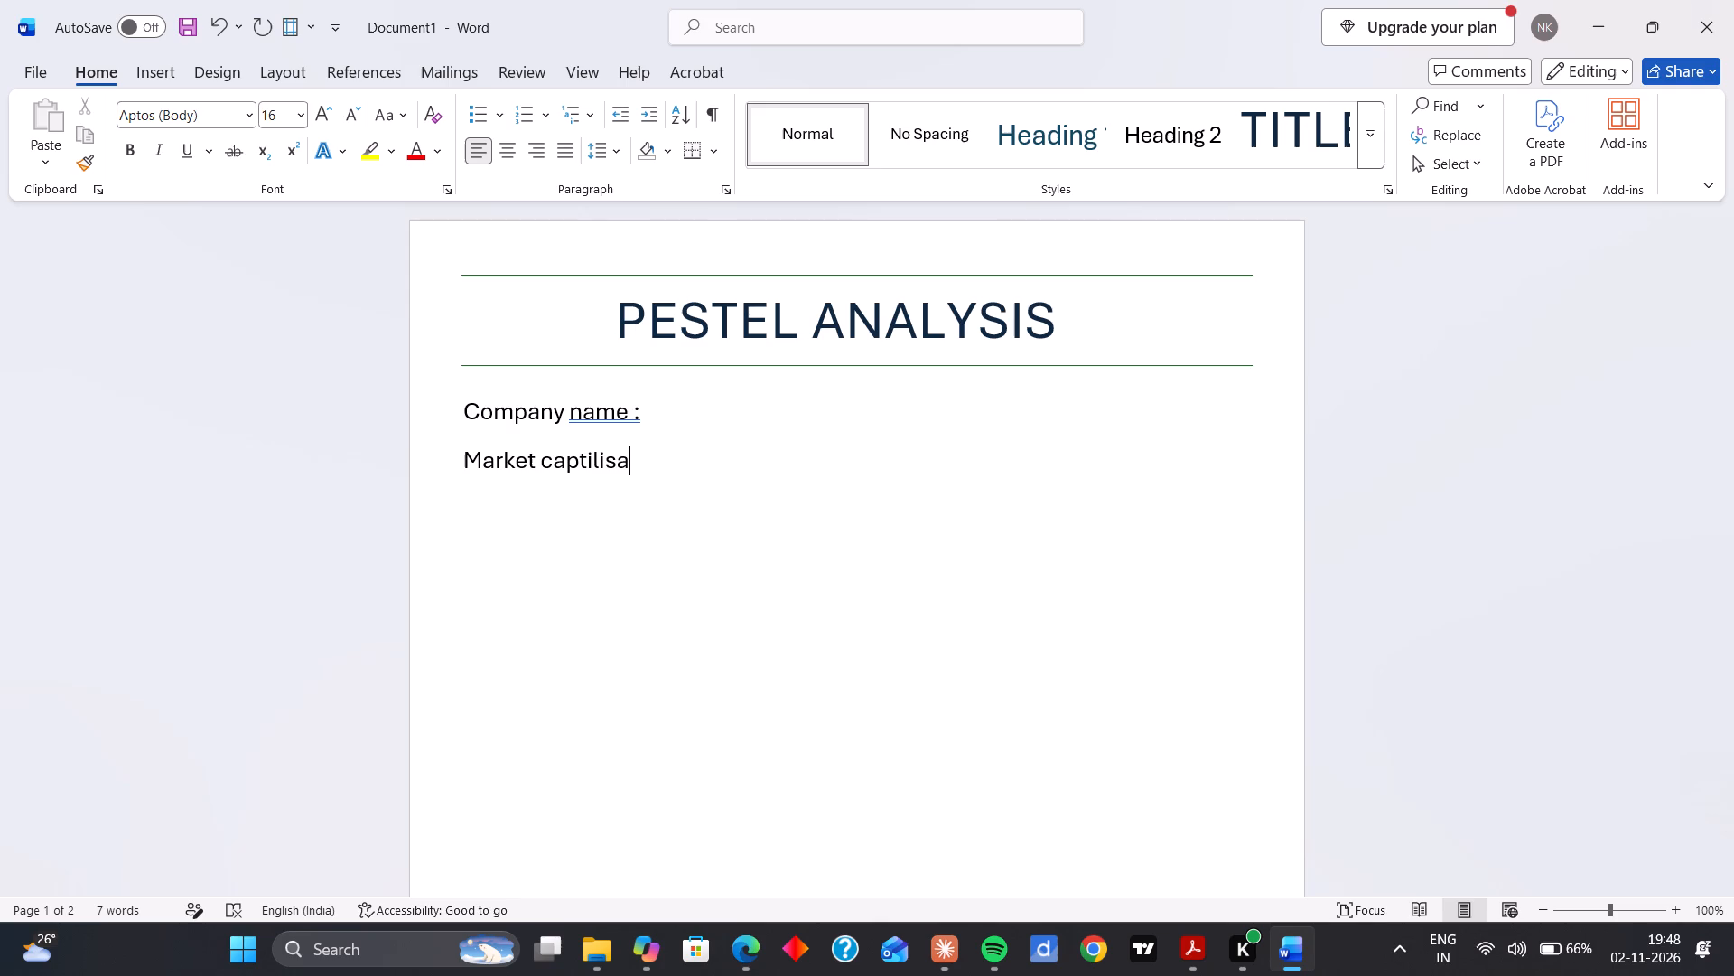
pyautogui.press('BackSpace')
pyautogui.press('BackSpace')
pyautogui.press('BackSpace')
pyautogui.write('izatiom')
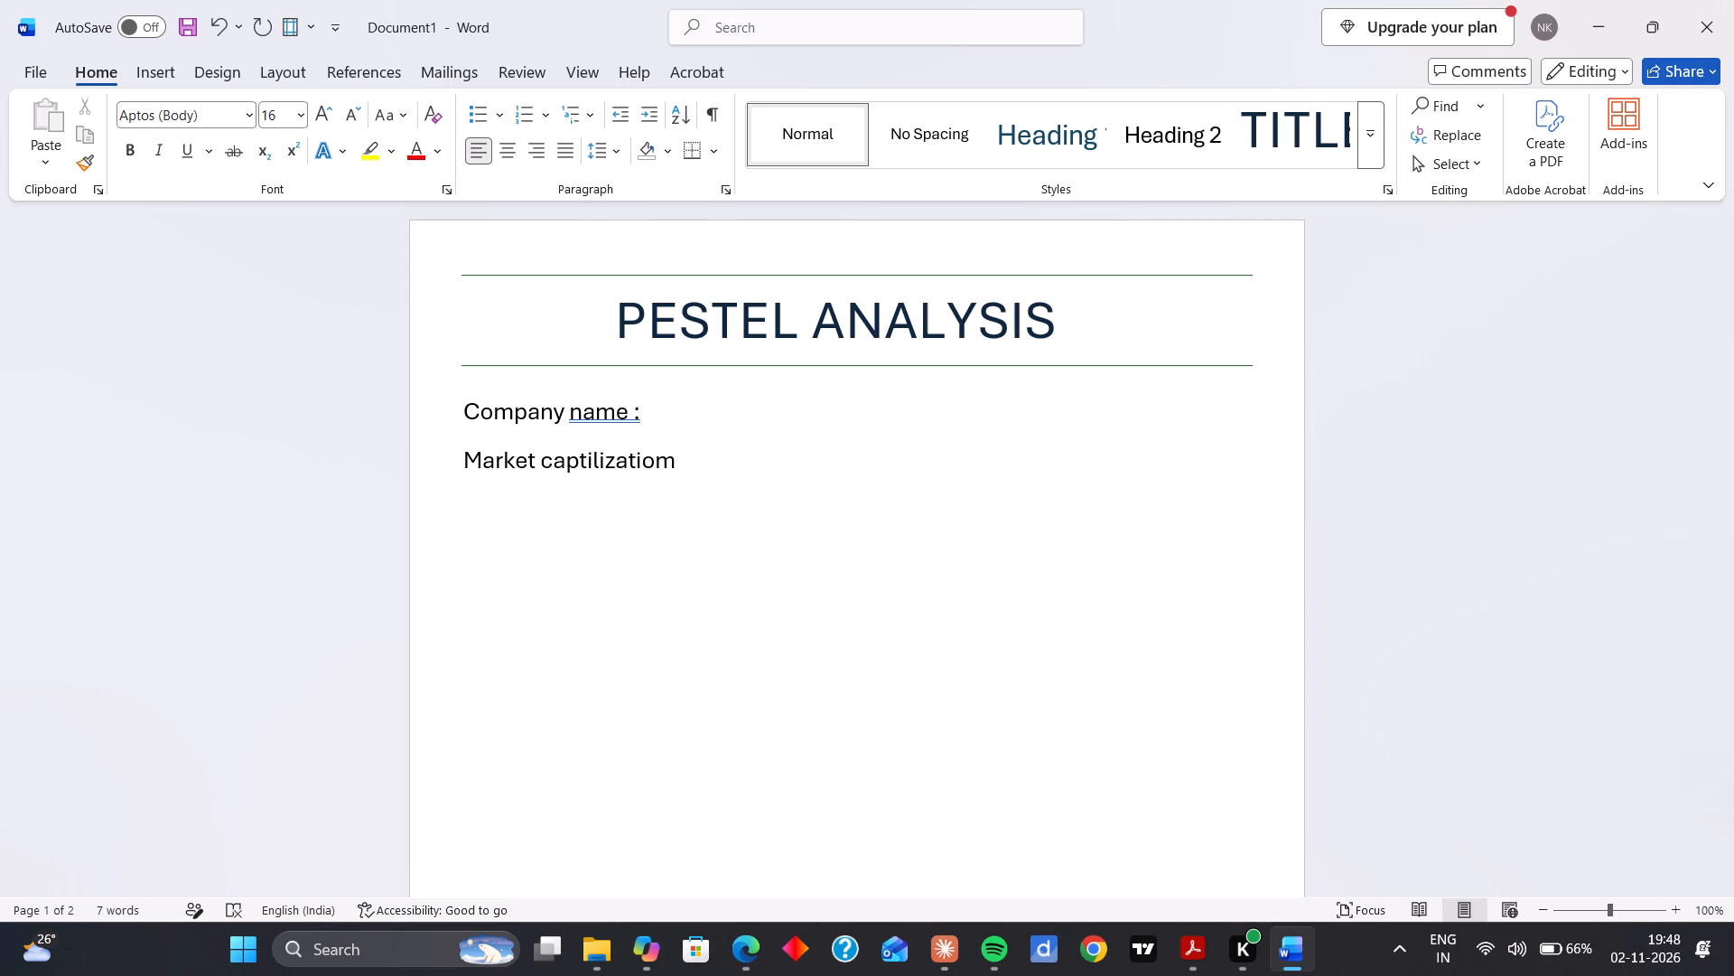
pyautogui.press('BackSpace')
pyautogui.press('n')
pyautogui.press('space')
pyautogui.hotkey('shift', ':')
pyautogui.press('BackSpace')
pyautogui.press('BackSpace')
pyautogui.hotkey('shift', ':')
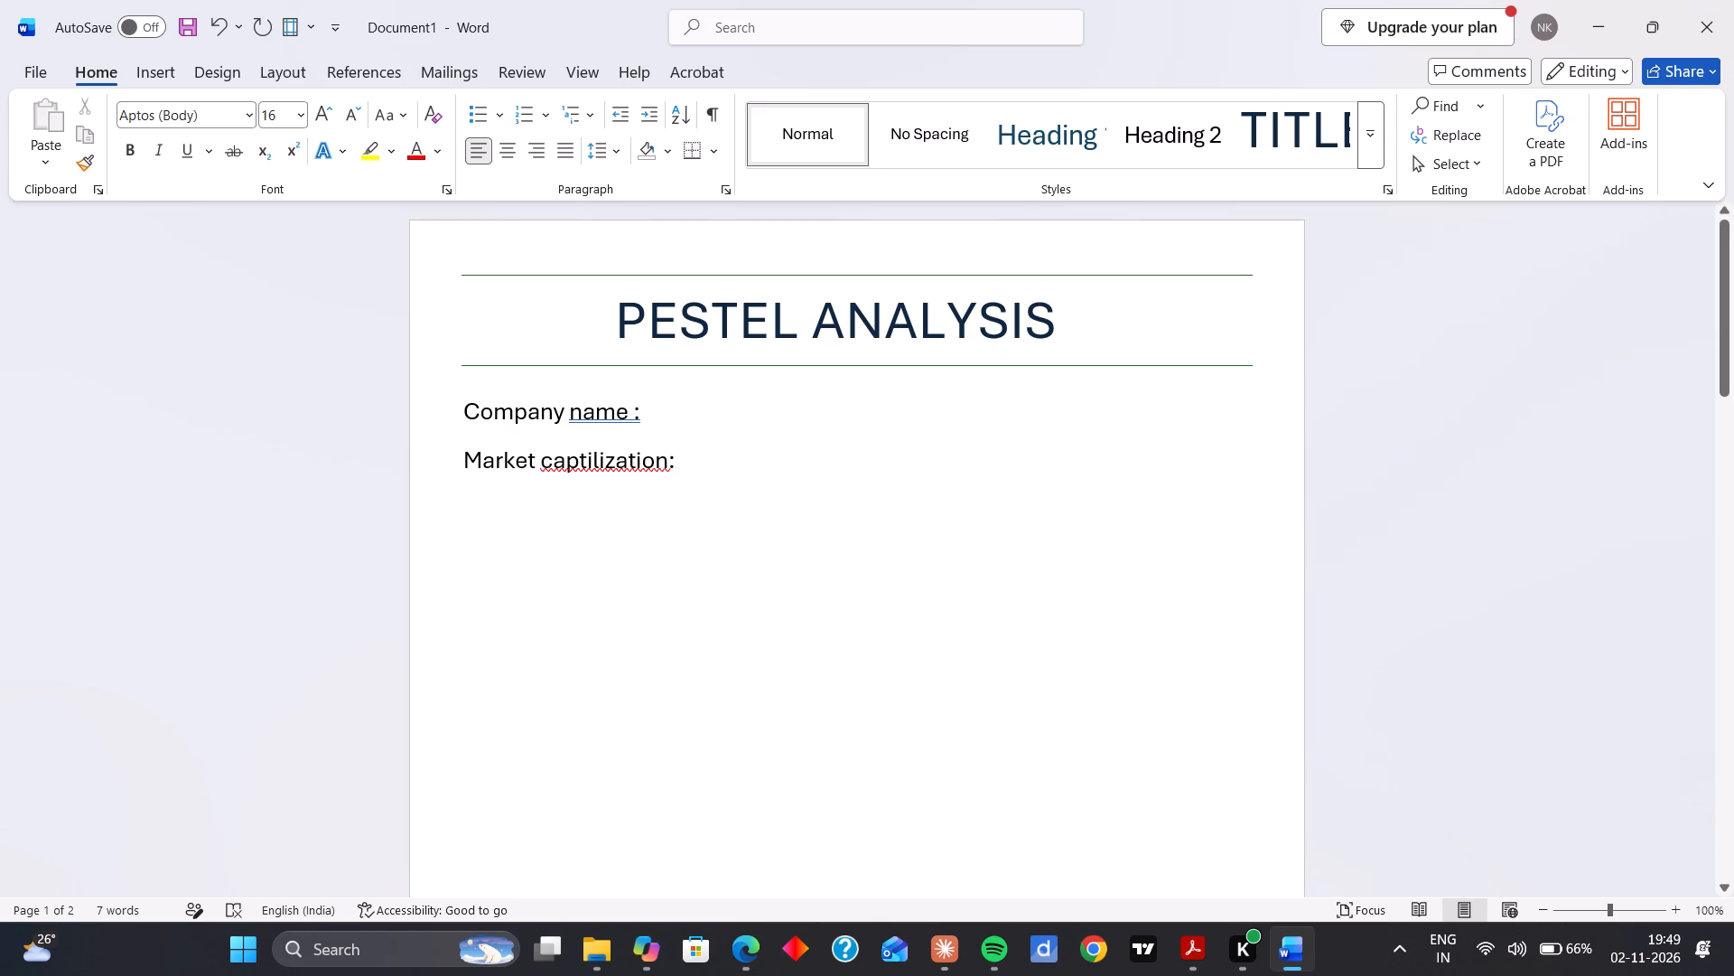
# Correct the misspelled word in the market label so it reads "Market capitalization:".
pyautogui.click(586, 465)
pyautogui.press('a')
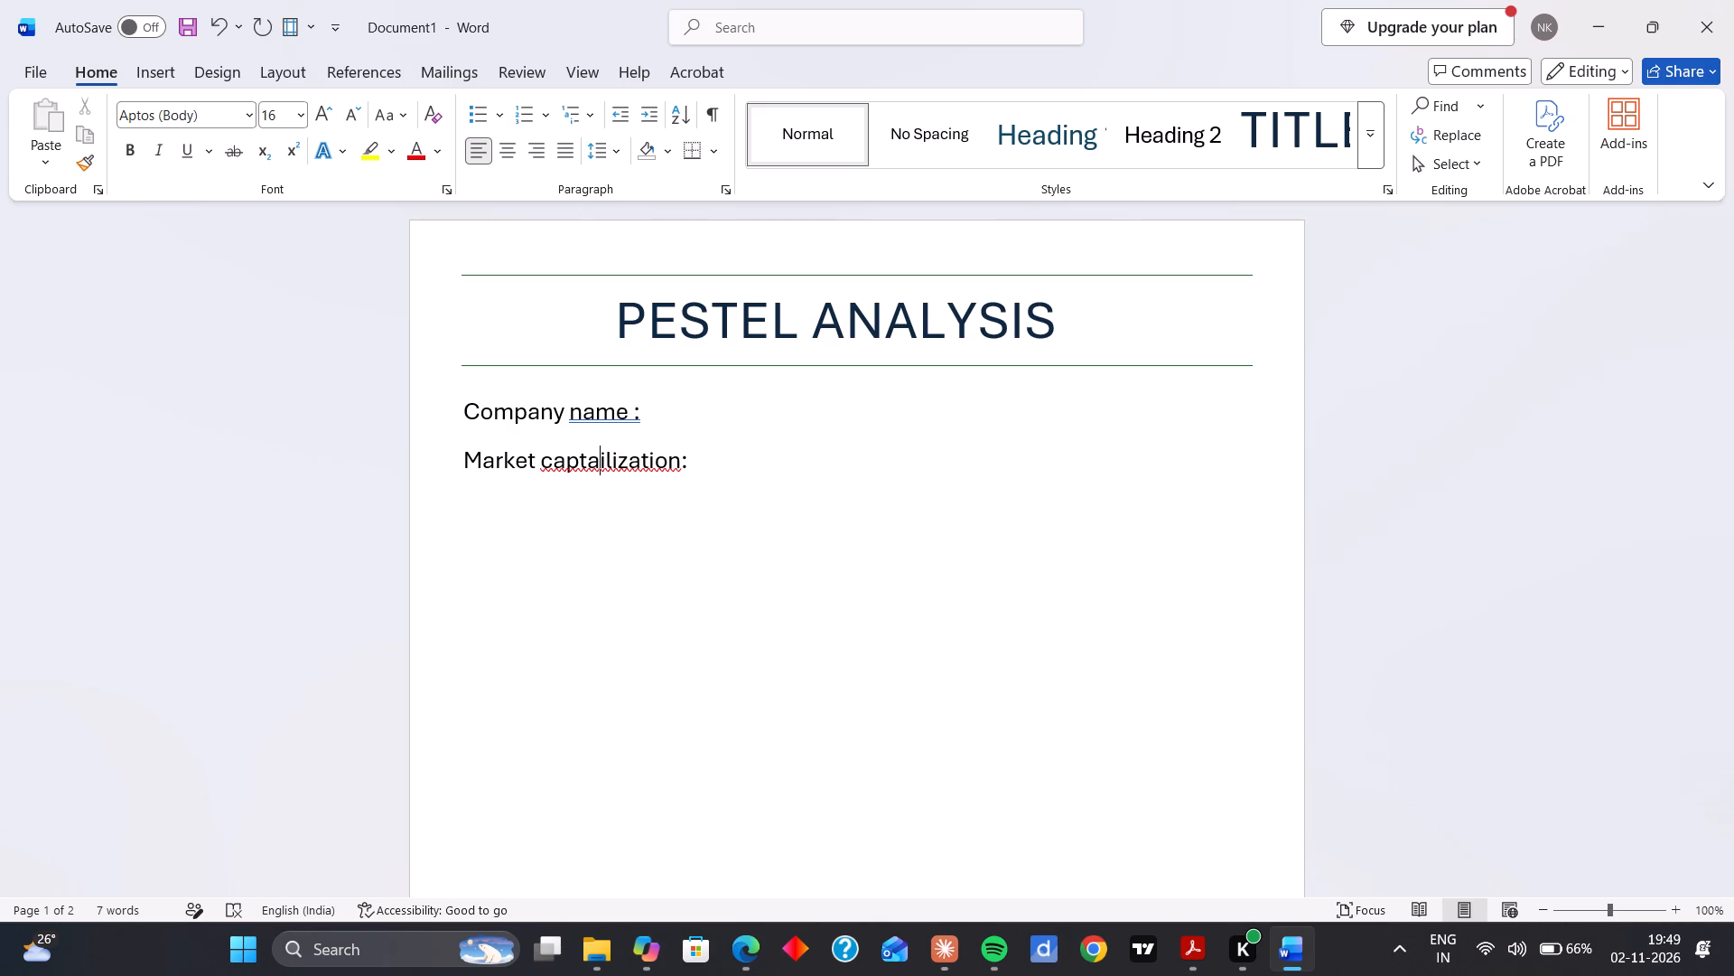
pyautogui.press('Right')
pyautogui.press('BackSpace')
pyautogui.press('Left')
pyautogui.press('Left')
pyautogui.press('i')
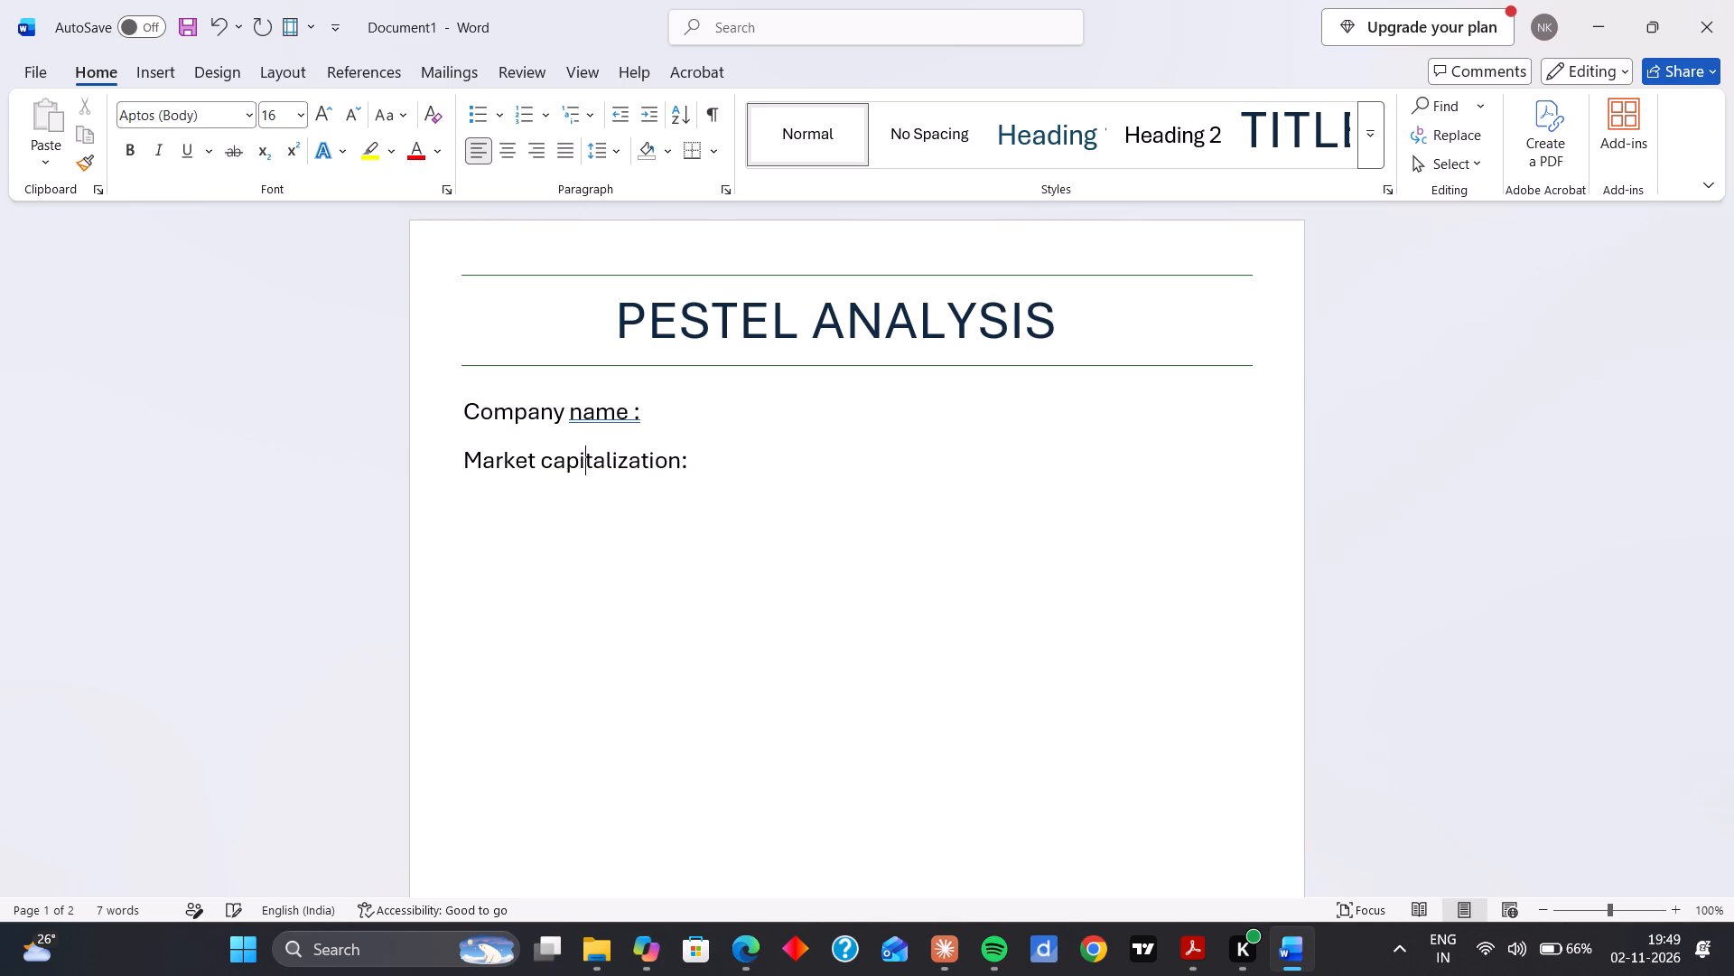
pyautogui.click(697, 464)
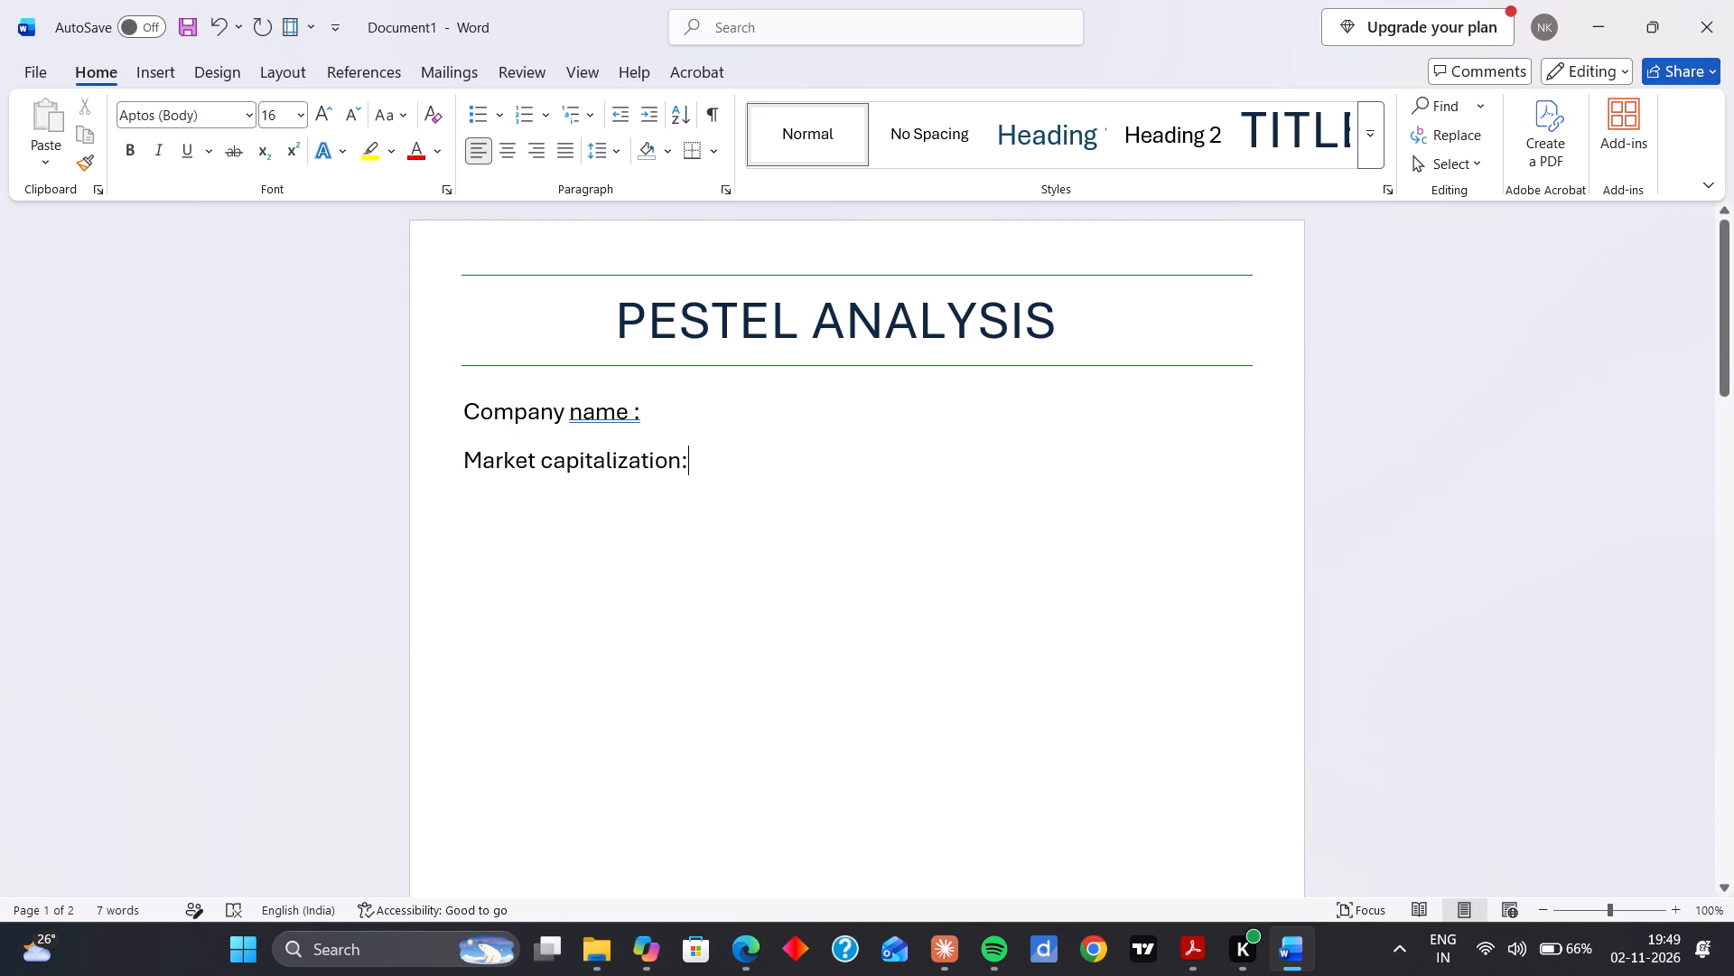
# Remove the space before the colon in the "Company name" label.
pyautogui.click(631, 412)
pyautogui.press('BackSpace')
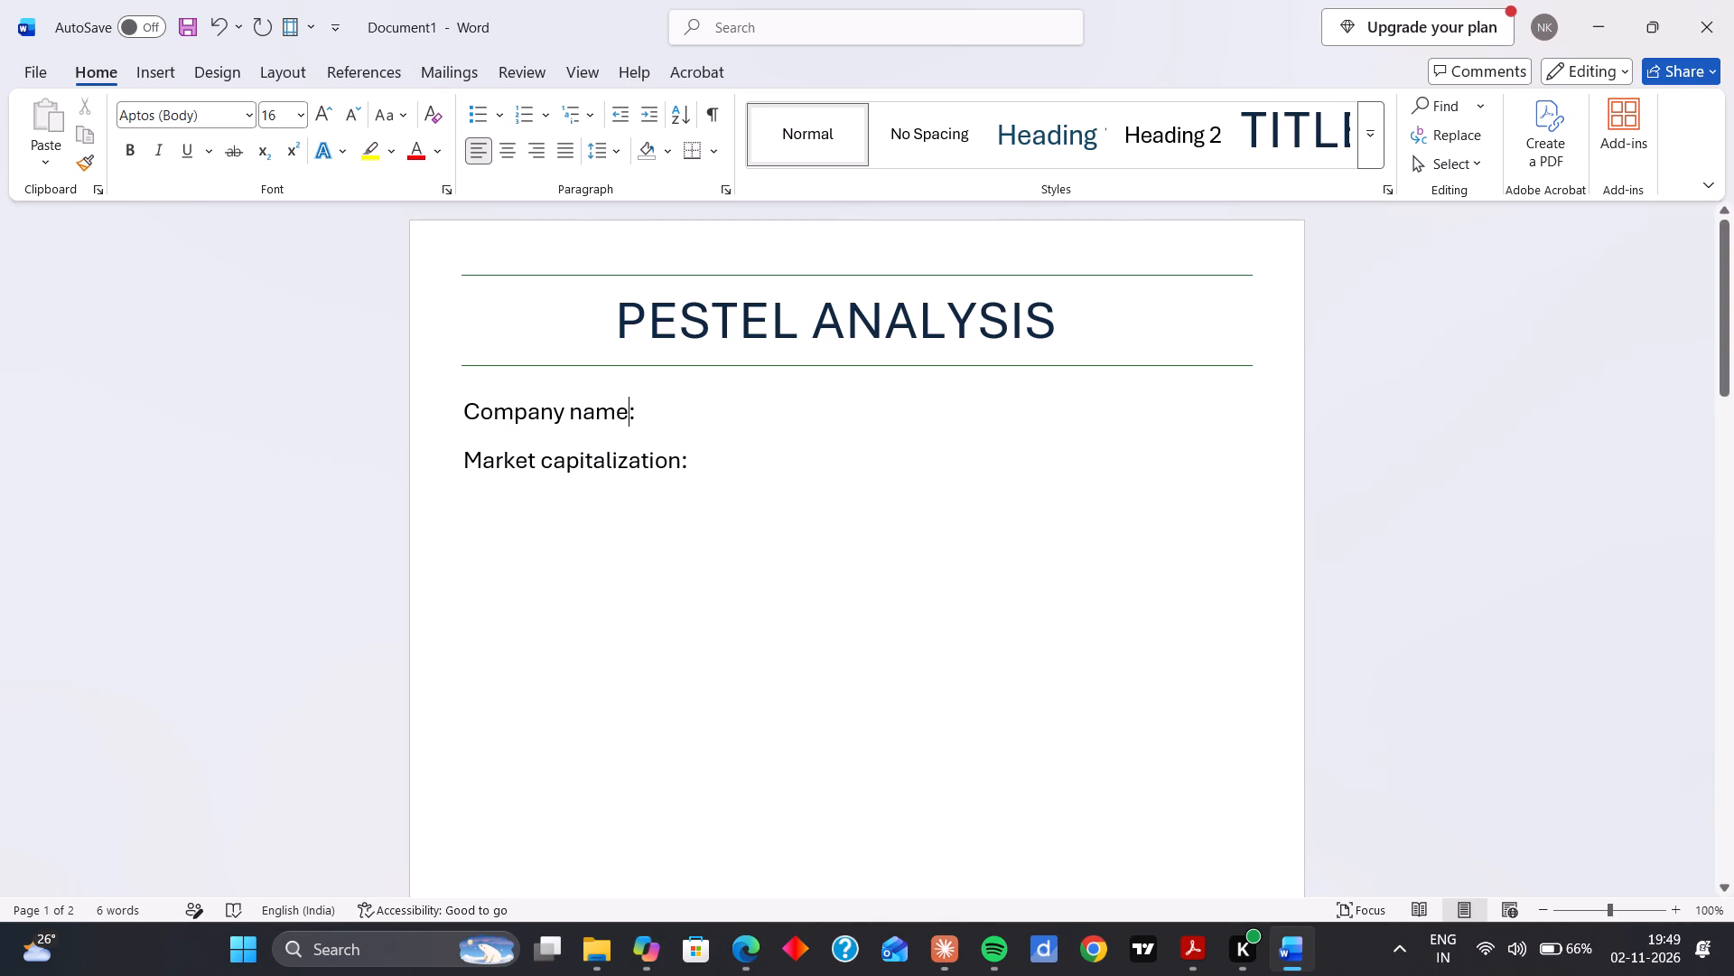
# Add the label "ROE :" on a new line below market capitalization, followed by an empty line.
pyautogui.click(702, 474)
pyautogui.press('Return')
pyautogui.write('ROE')
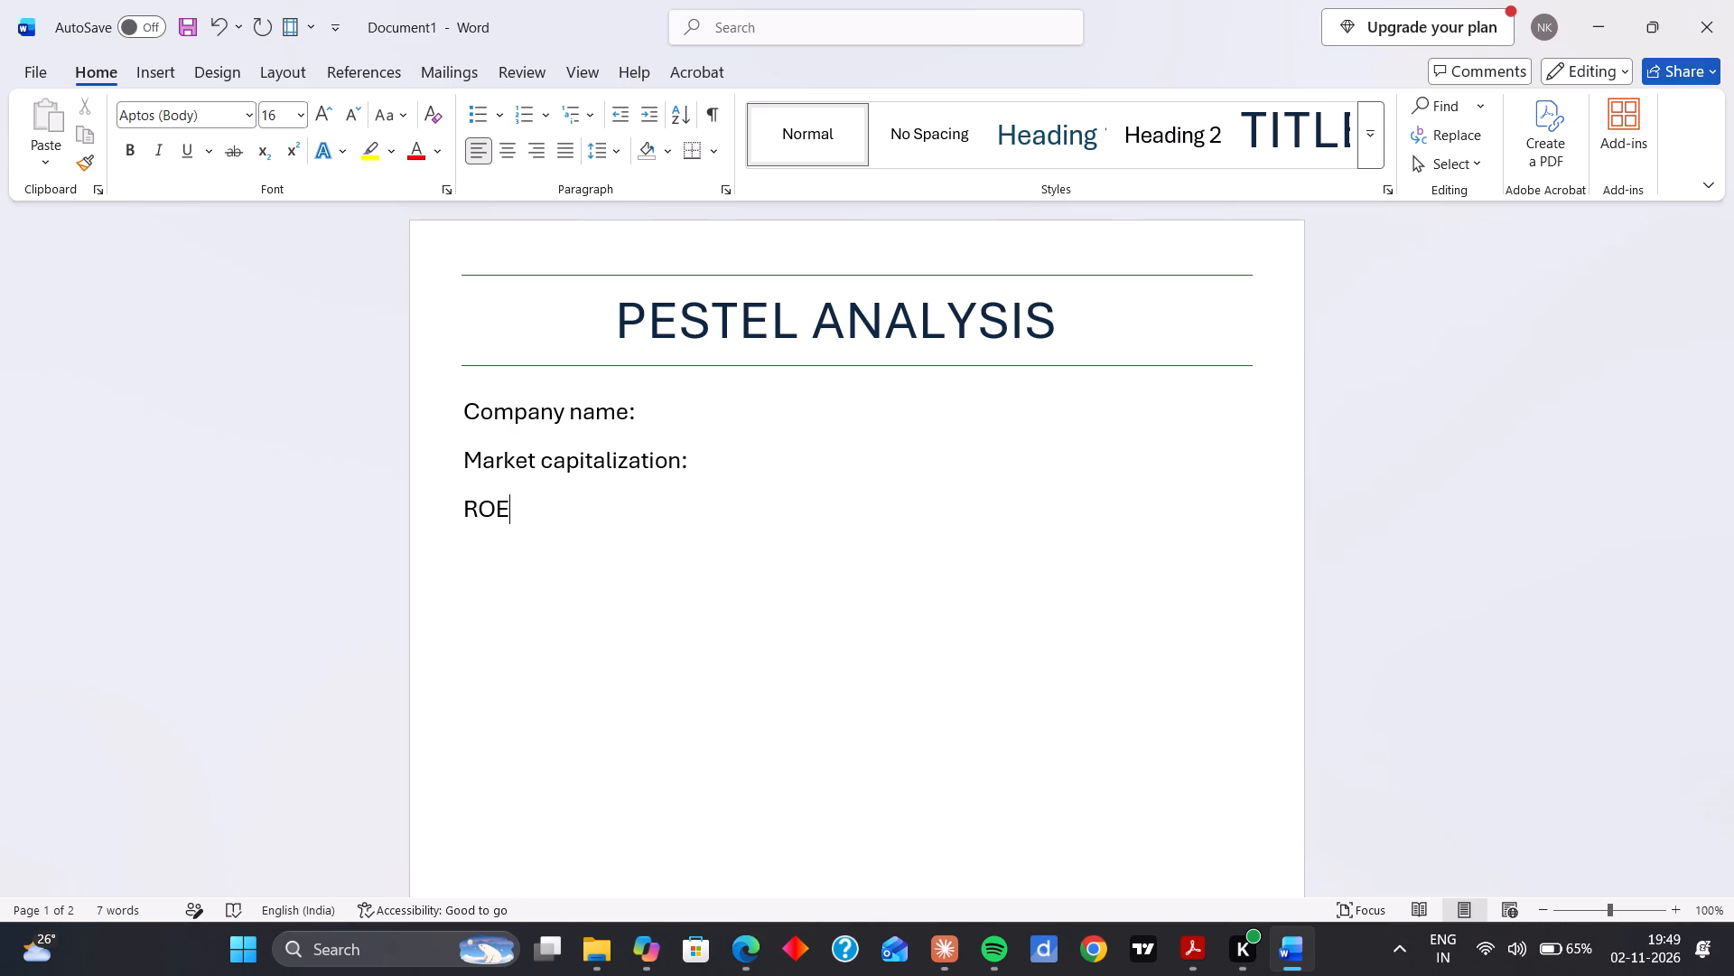
pyautogui.press('space')
pyautogui.hotkey('shift', ':')
pyautogui.press('Return')
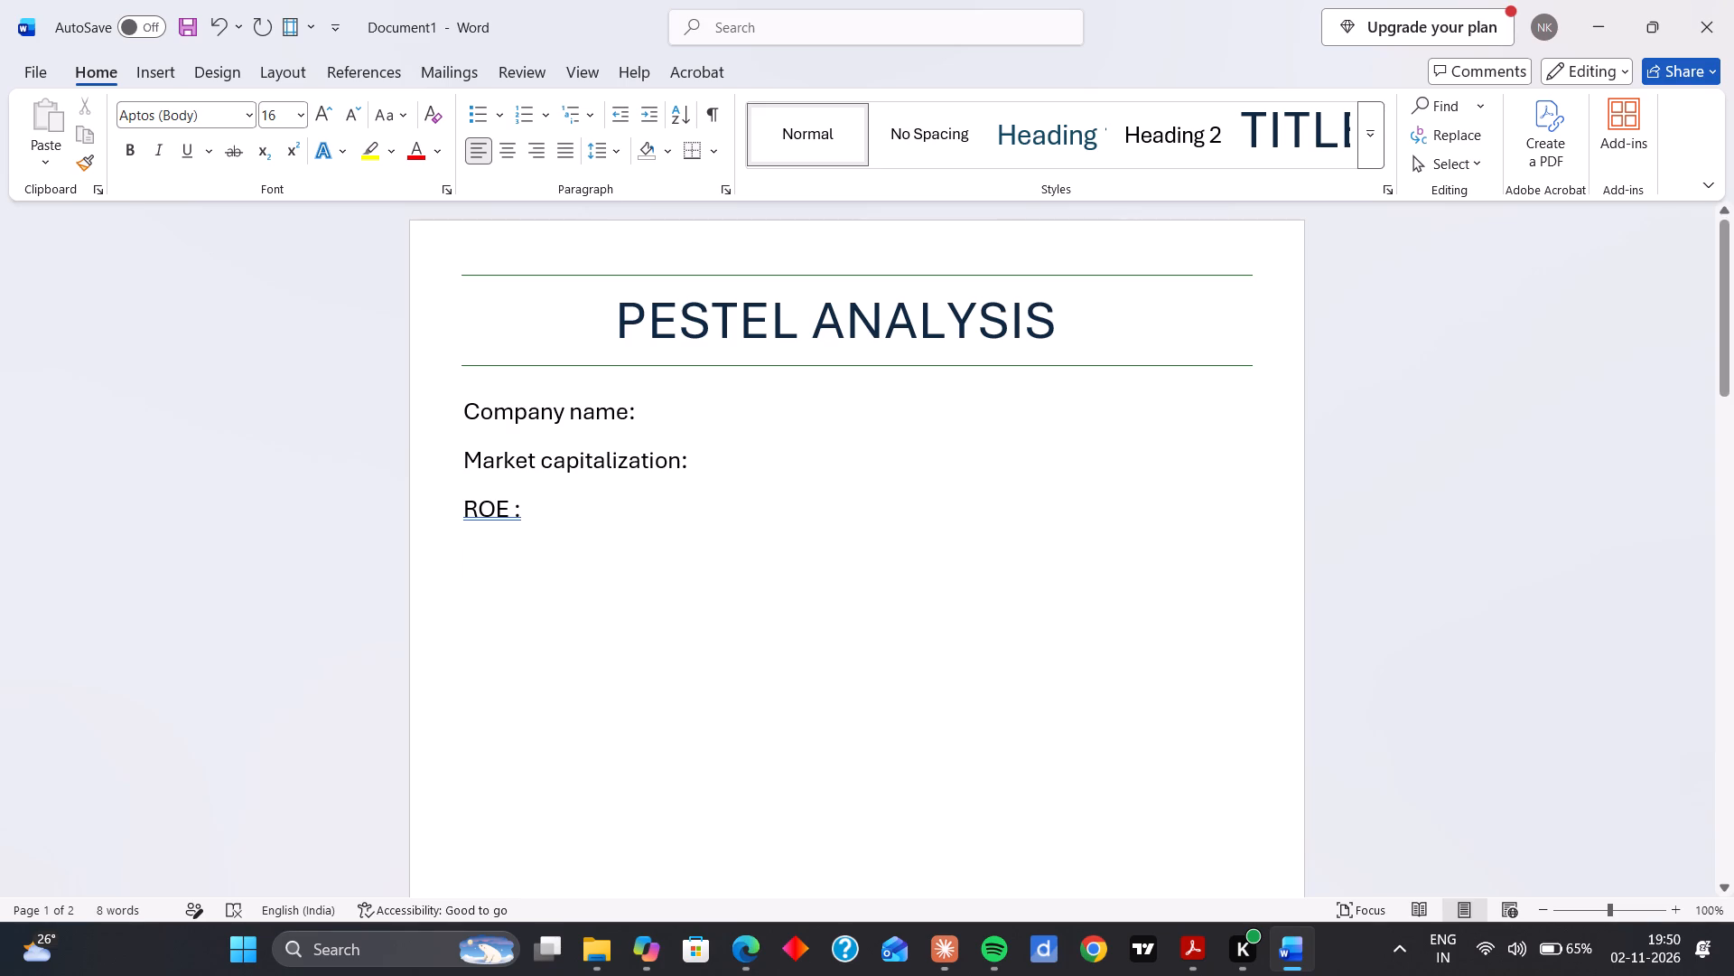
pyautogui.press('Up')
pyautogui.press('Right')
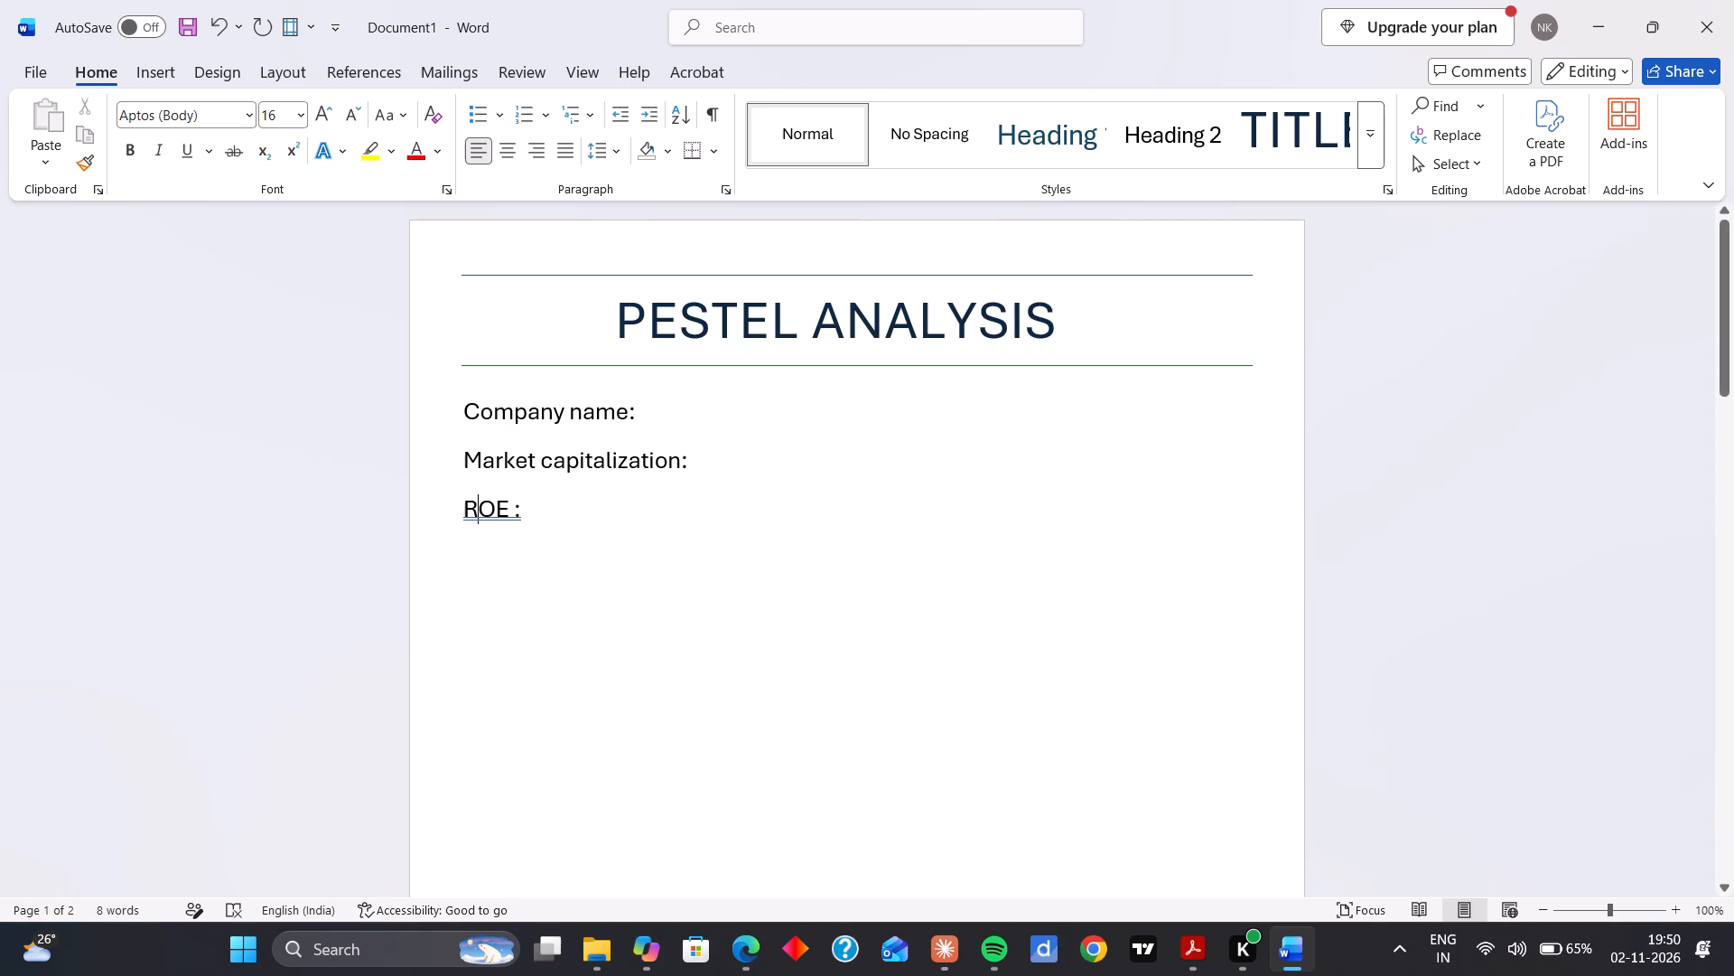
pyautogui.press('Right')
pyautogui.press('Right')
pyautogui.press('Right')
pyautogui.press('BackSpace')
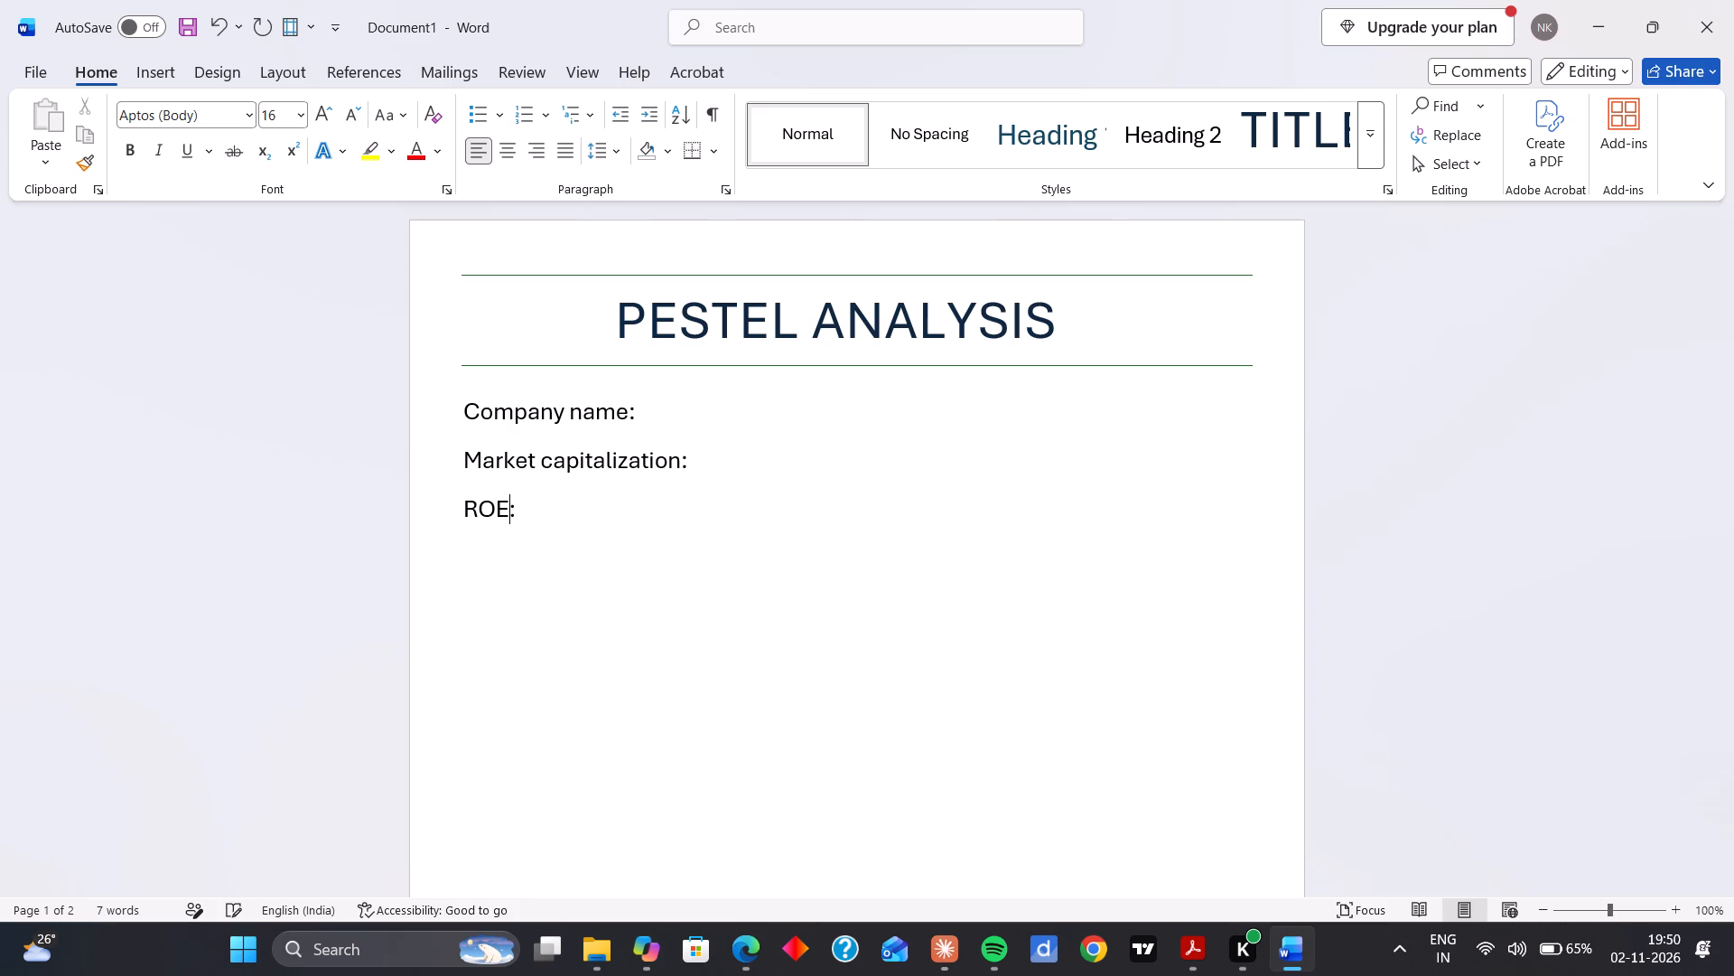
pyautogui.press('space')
# Insert one space before the colon in the "Market capitalization" label.
pyautogui.press('Up')
pyautogui.press('Right')
pyautogui.press('Right')
pyautogui.press('Right')
pyautogui.press('Right')
pyautogui.press('Right')
pyautogui.press('Right')
pyautogui.press('Right')
pyautogui.press('Right')
pyautogui.press('Right')
pyautogui.press('Right')
pyautogui.press('Right')
pyautogui.press('Right')
pyautogui.press('Right')
pyautogui.press('Right')
pyautogui.press('Right')
pyautogui.press('Right')
pyautogui.press('Right')
pyautogui.press('space')
# Insert two spaces before the colon in the "Company name" label.
pyautogui.press('Up')
pyautogui.press('Right')
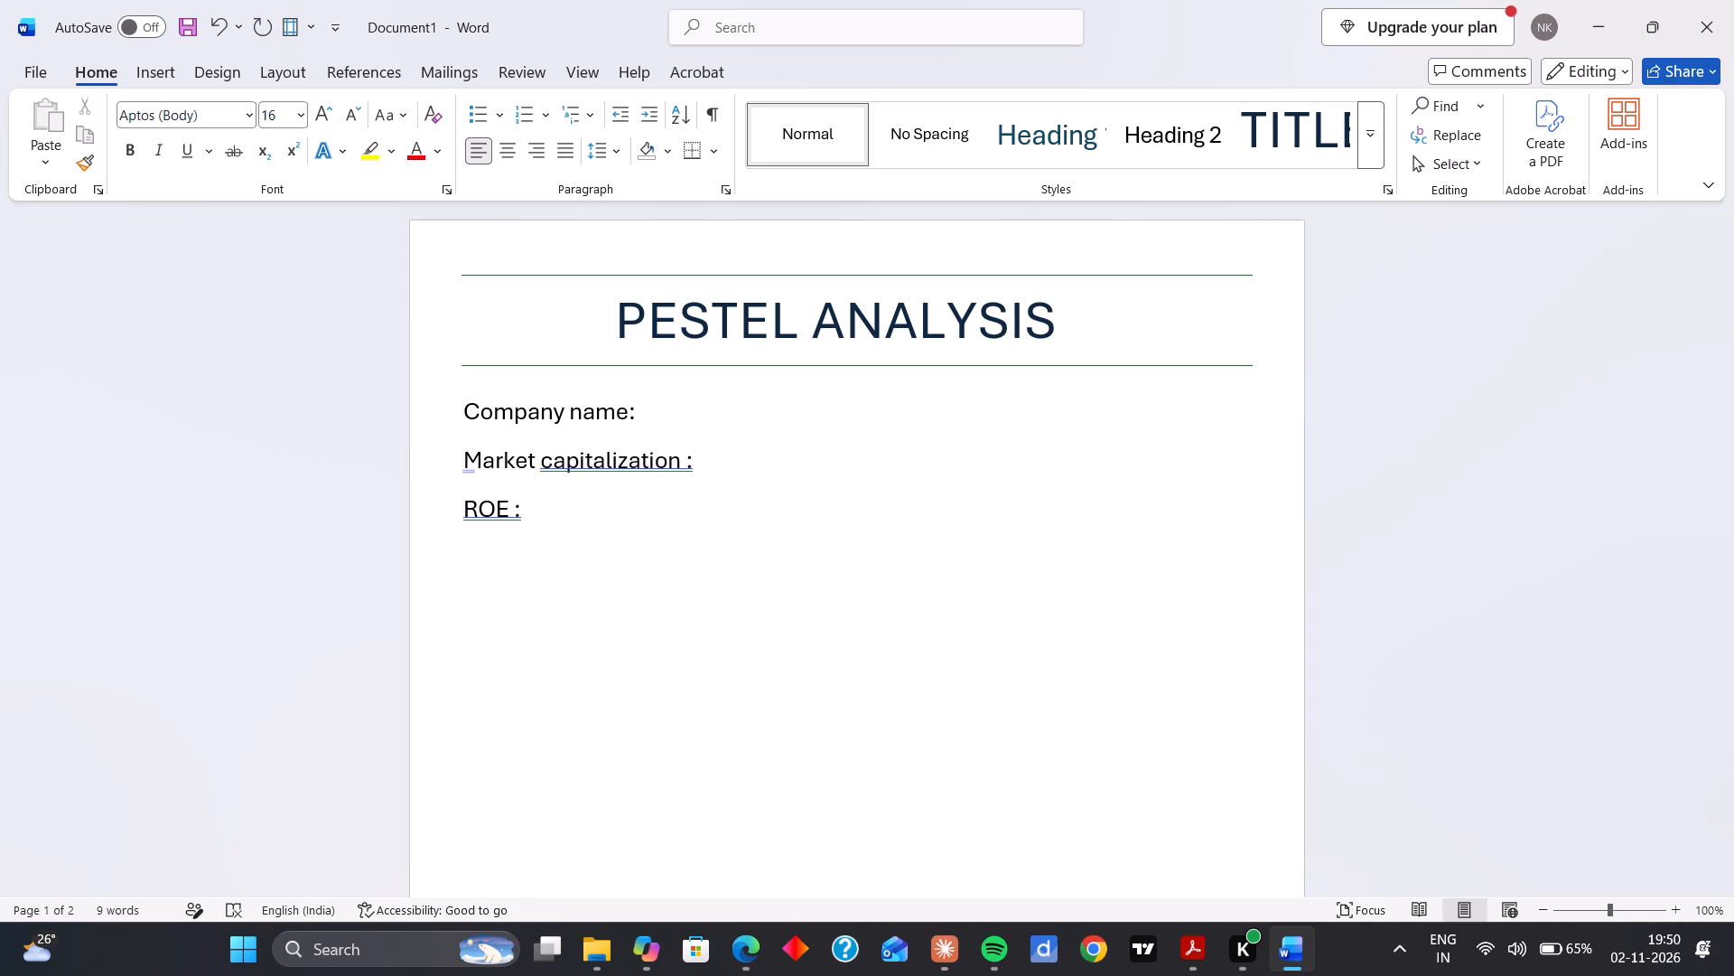
pyautogui.press('Up')
pyautogui.press('Right')
pyautogui.press('Right')
pyautogui.press('Right')
pyautogui.press('Right')
pyautogui.press('Right')
pyautogui.press('Right')
pyautogui.press('Right')
pyautogui.press('Right')
pyautogui.press('Right')
pyautogui.press('Right')
pyautogui.press('Right')
pyautogui.press('Right')
pyautogui.press('space')
pyautogui.press('space')
# Remove the extra space before the colon in the "Company name" label, leaving a single space.
pyautogui.press('BackSpace')
pyautogui.press('Right')
pyautogui.press('Return')
pyautogui.press('BackSpace')
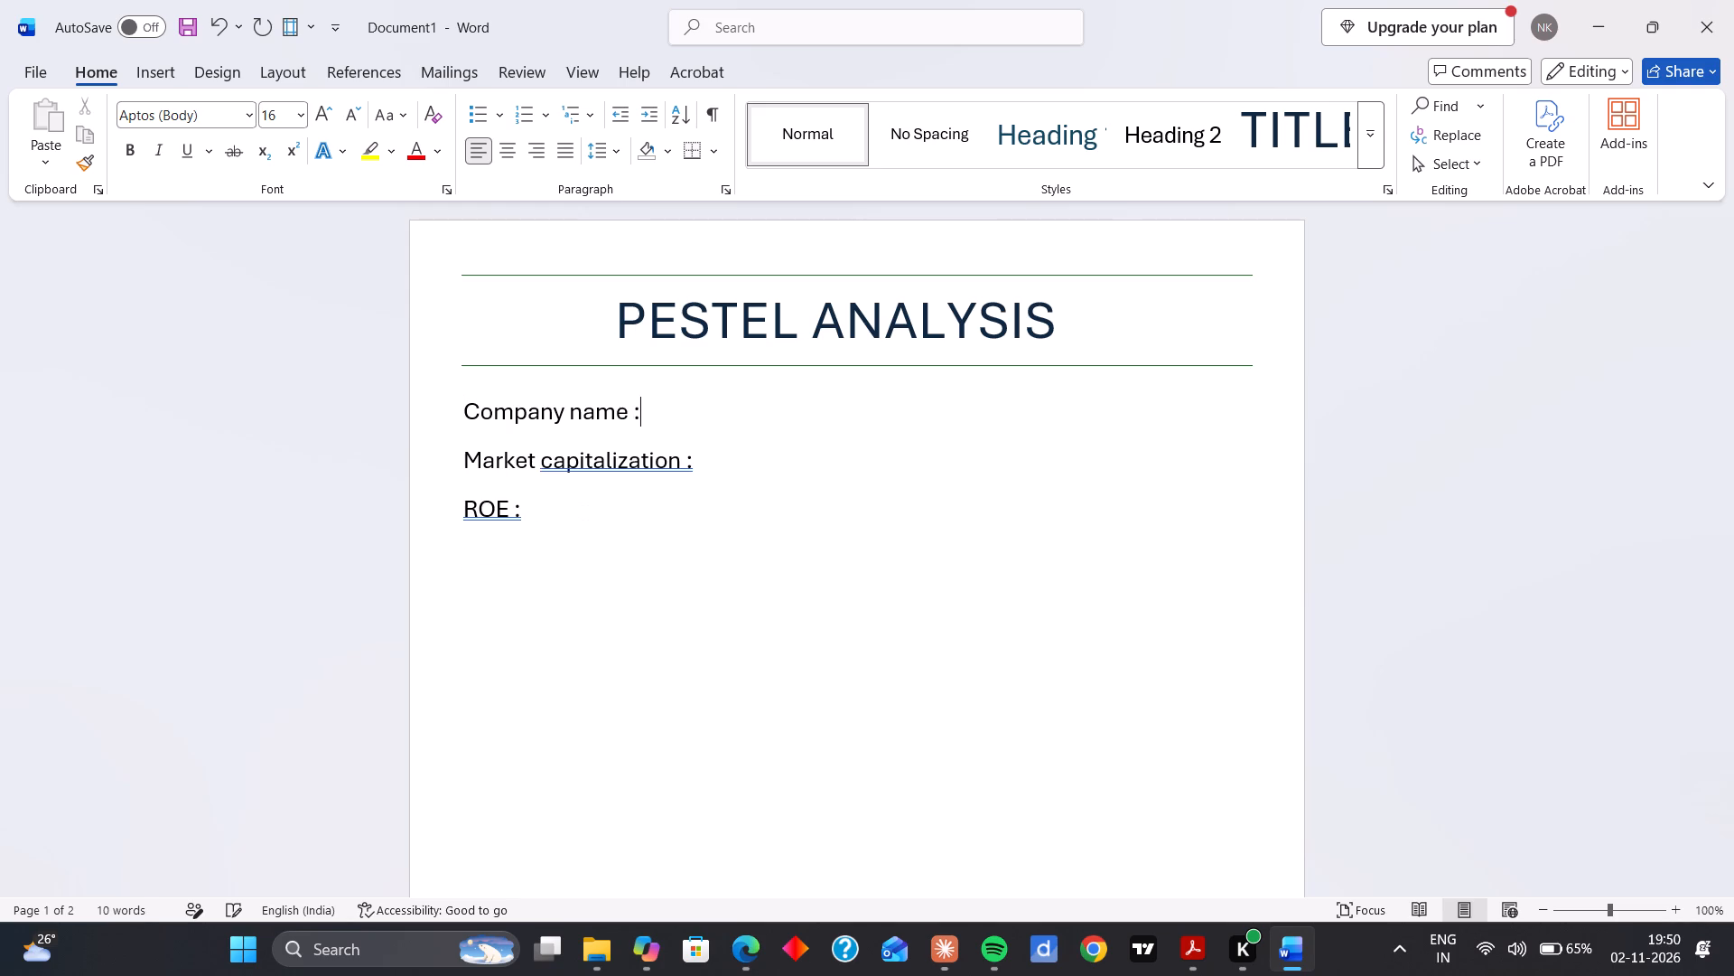
# Add the label "P/E RATIO(TTM):" on the line below ROE, followed by an empty line.
pyautogui.press('Down')
pyautogui.press('Down')
pyautogui.press('Down')
pyautogui.scroll(-1, 515, 528)
pyautogui.scroll(1, 505, 530)
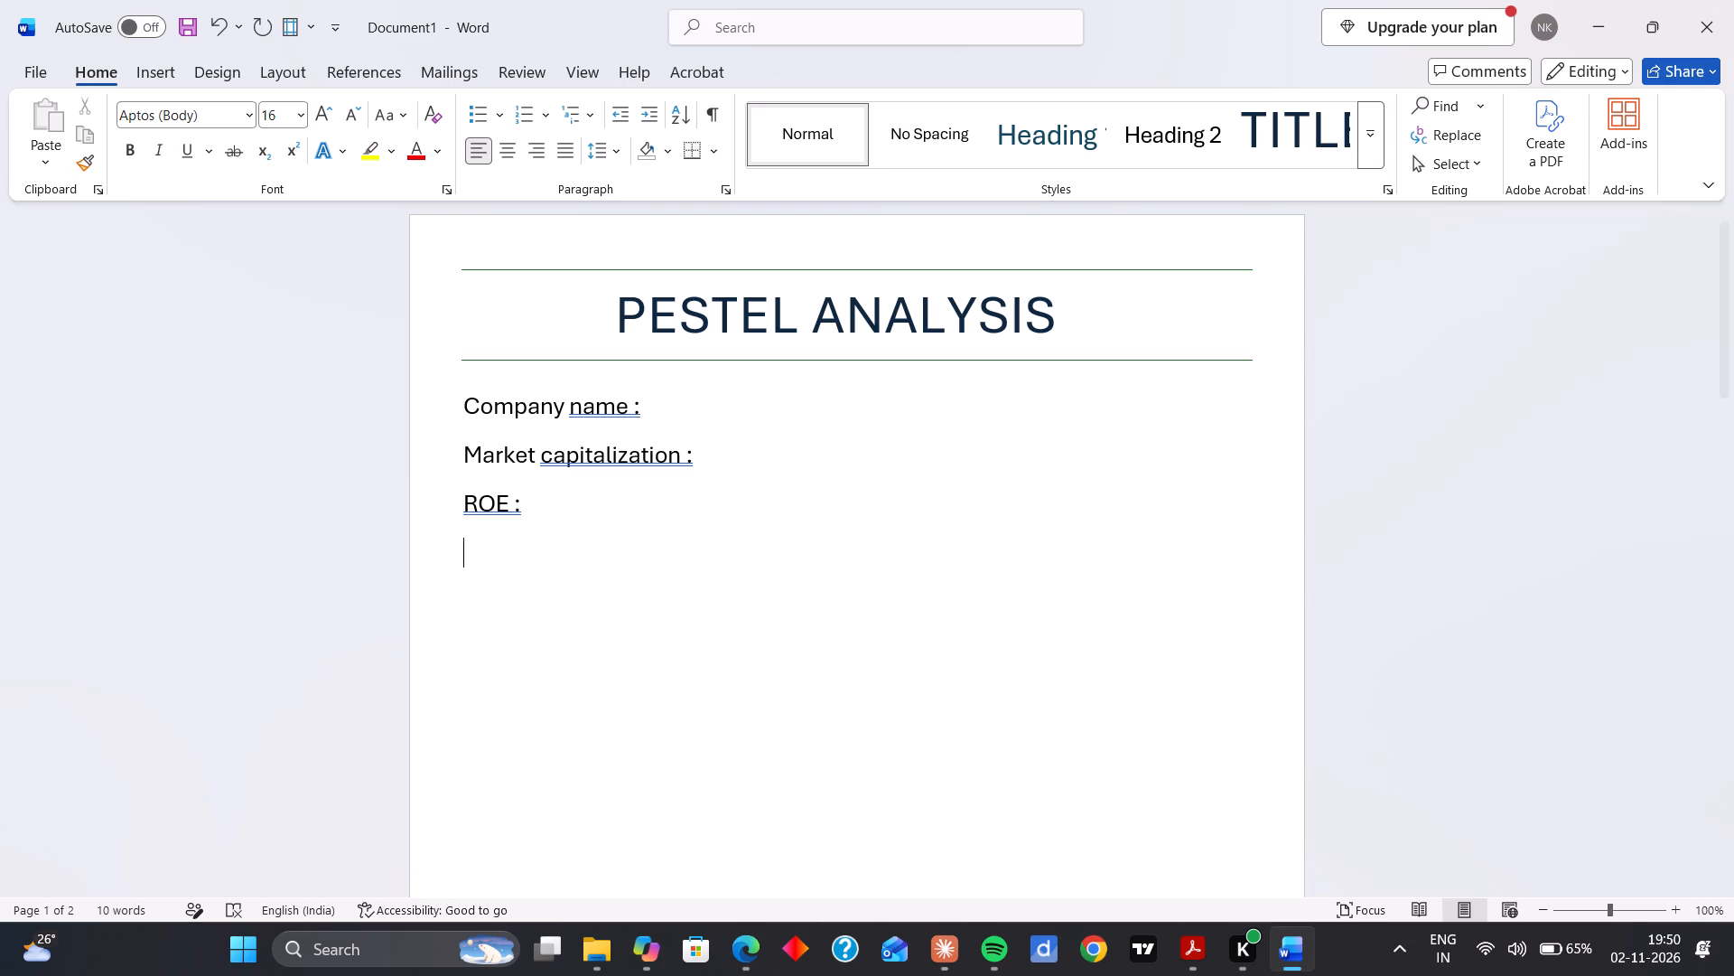
pyautogui.write('P/E')
pyautogui.press('space')
pyautogui.write('RATIO')
pyautogui.write('()')
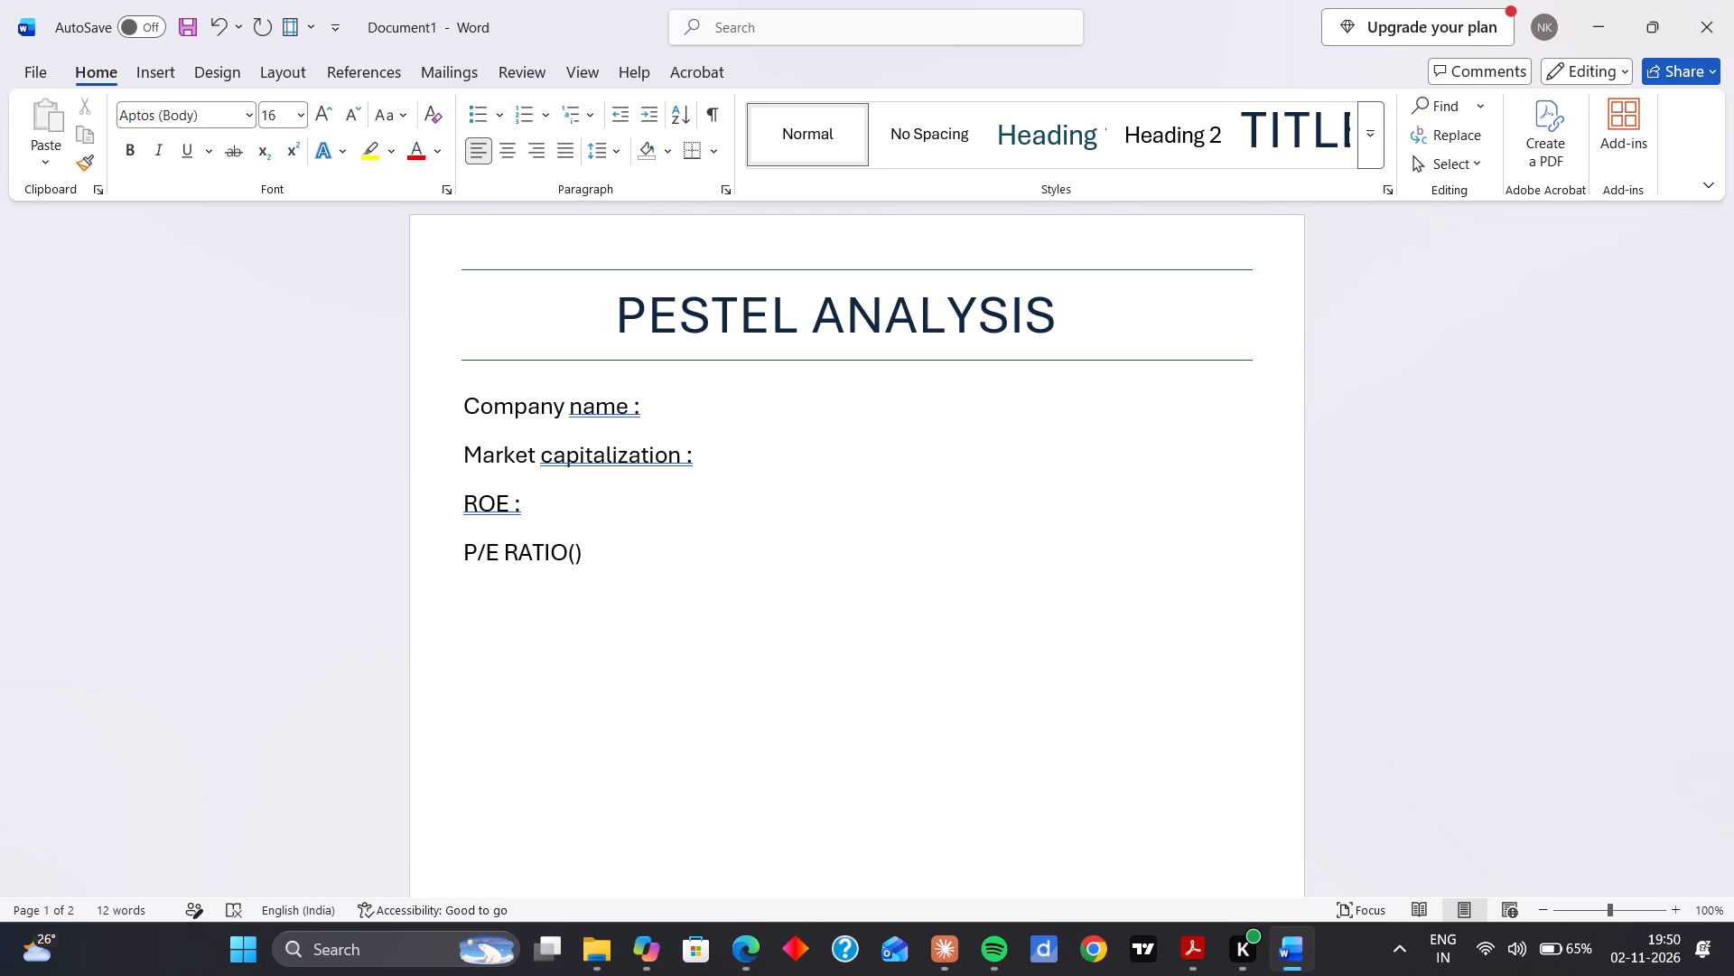
pyautogui.press('Left')
pyautogui.write('TT')
pyautogui.write('M')
pyautogui.press('space')
pyautogui.press('space')
pyautogui.press('BackSpace')
pyautogui.press('BackSpace')
pyautogui.press('Right')
pyautogui.hotkey('shift', ':')
pyautogui.press('Return')
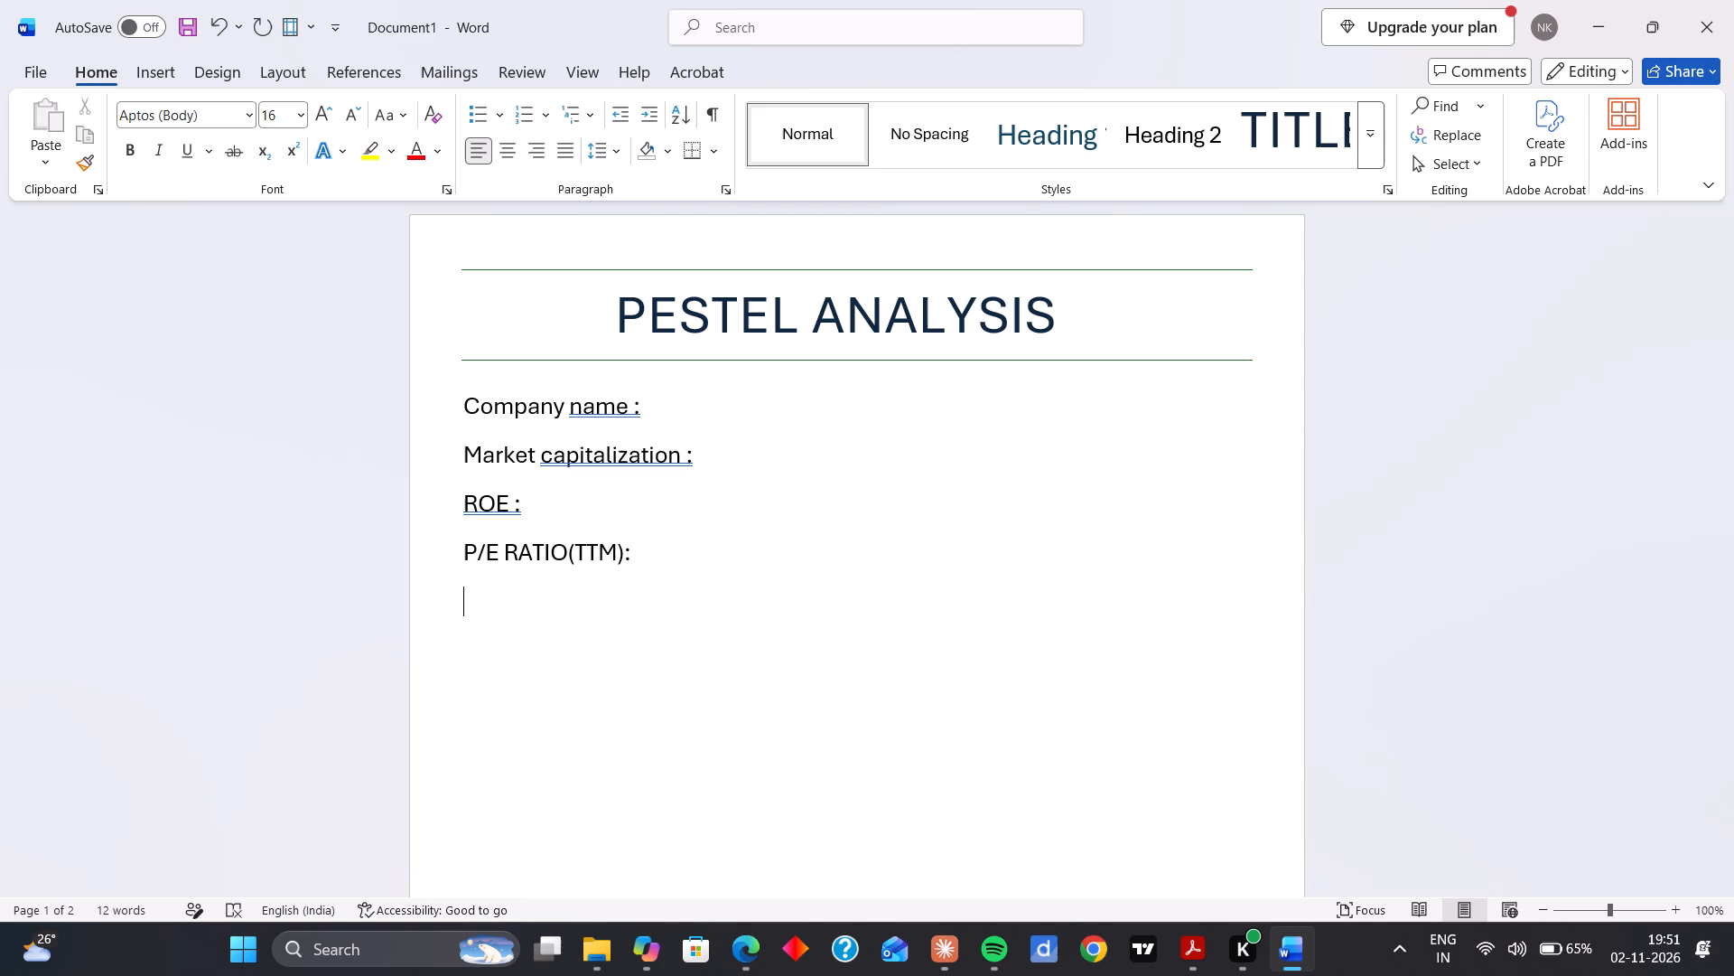
# Insert one space before the colon in the "P/E RATIO(TTM)" label.
pyautogui.press('Up')
pyautogui.press('Right')
pyautogui.press('Right')
pyautogui.press('Right')
pyautogui.press('Right')
pyautogui.press('Right')
pyautogui.press('Right')
pyautogui.press('Right')
pyautogui.press('Right')
pyautogui.press('Right')
pyautogui.press('Right')
pyautogui.press('Right')
pyautogui.press('Right')
pyautogui.press('Right')
pyautogui.press('Right')
pyautogui.press('space')
pyautogui.press('Return')
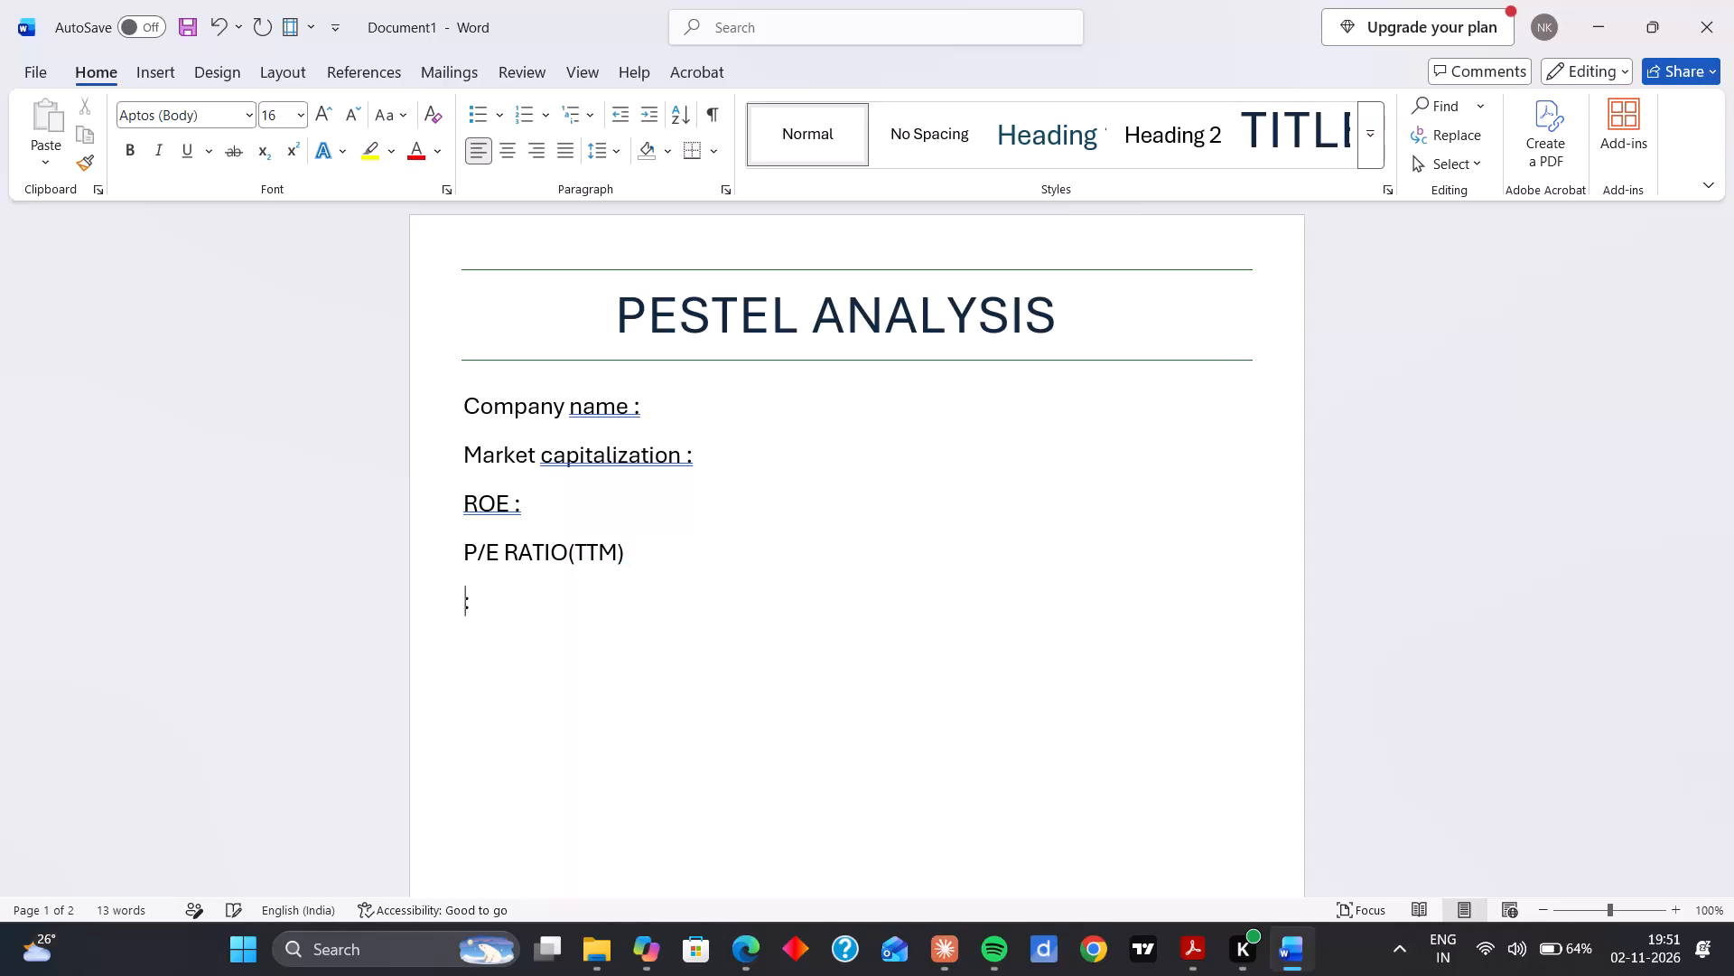
pyautogui.press('BackSpace')
pyautogui.press('Right')
# Add the label "INDUSTRY P/E :" on the line below the P/E ratio, followed by an empty line.
pyautogui.press('Down')
pyautogui.write('IN')
pyautogui.write('DUSTRY')
pyautogui.press('space')
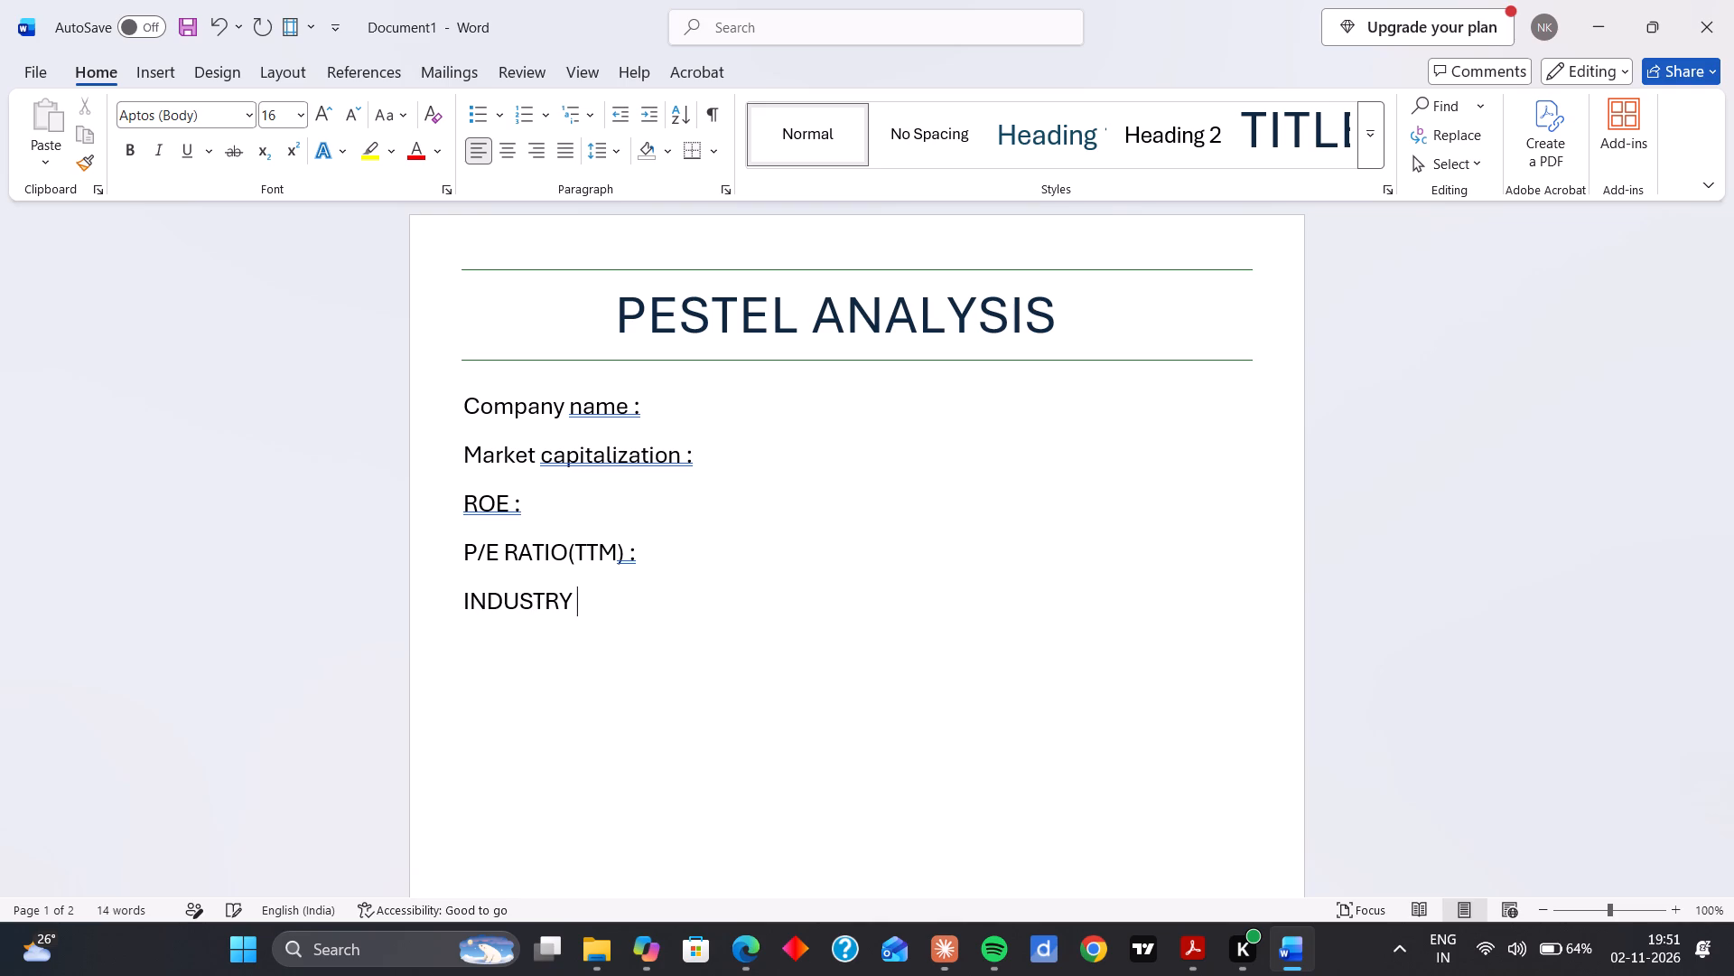
pyautogui.write('PW')
pyautogui.press('BackSpace')
pyautogui.press('e')
pyautogui.press('BackSpace')
pyautogui.write('/E')
pyautogui.press('space')
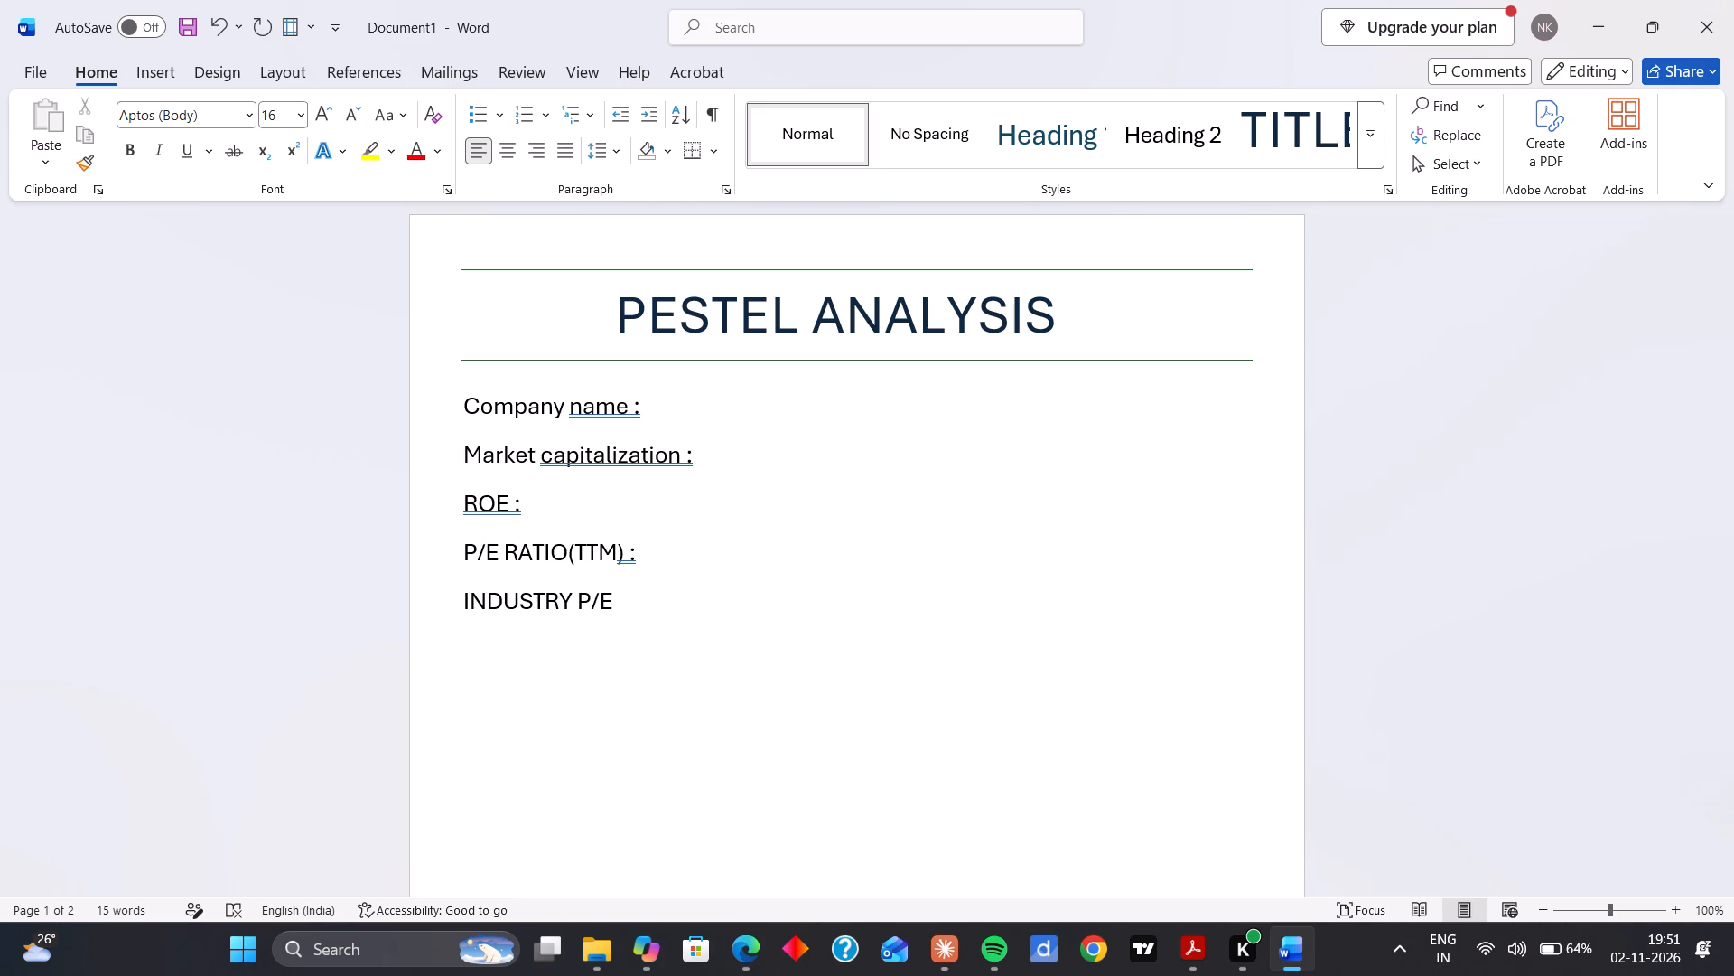
pyautogui.hotkey('shift', ':')
pyautogui.press('Return')
# Start the debt label below the industry P/E line, keeping only its initial capital "D".
pyautogui.write('DEBT')
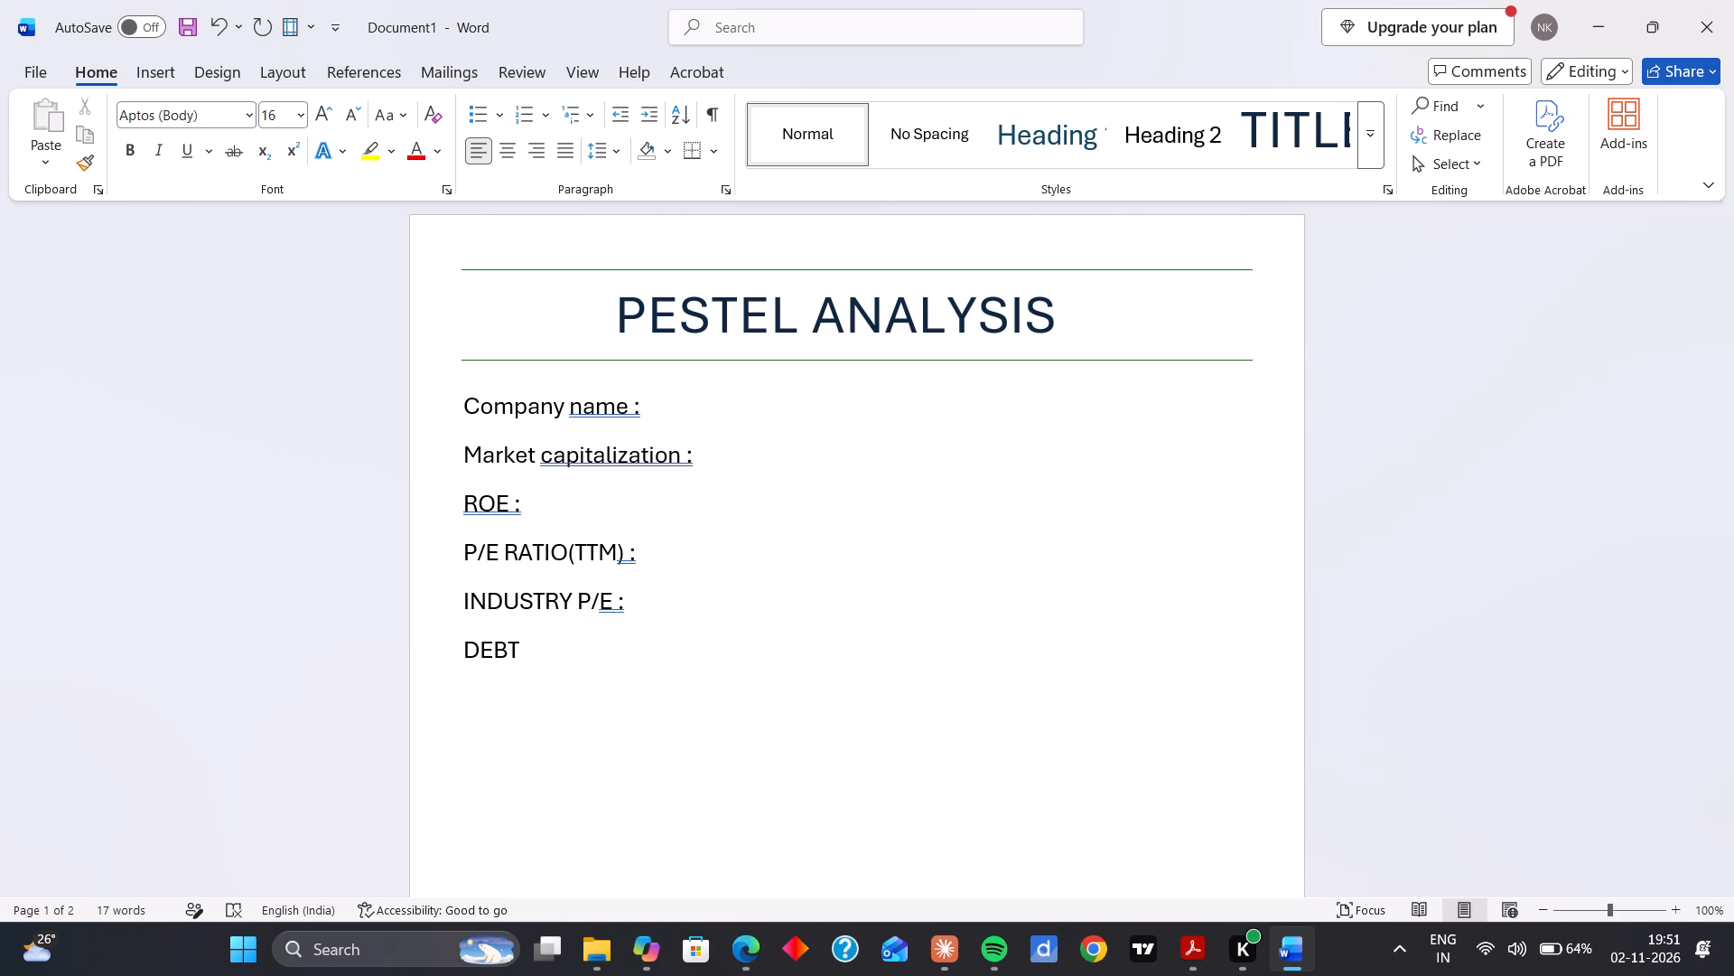
pyautogui.press('space')
pyautogui.write('TO')
pyautogui.press('space')
pyautogui.press('BackSpace')
pyautogui.press('BackSpace')
pyautogui.press('BackSpace')
pyautogui.press('BackSpace')
pyautogui.press('BackSpace')
pyautogui.press('BackSpace')
pyautogui.press('BackSpace')
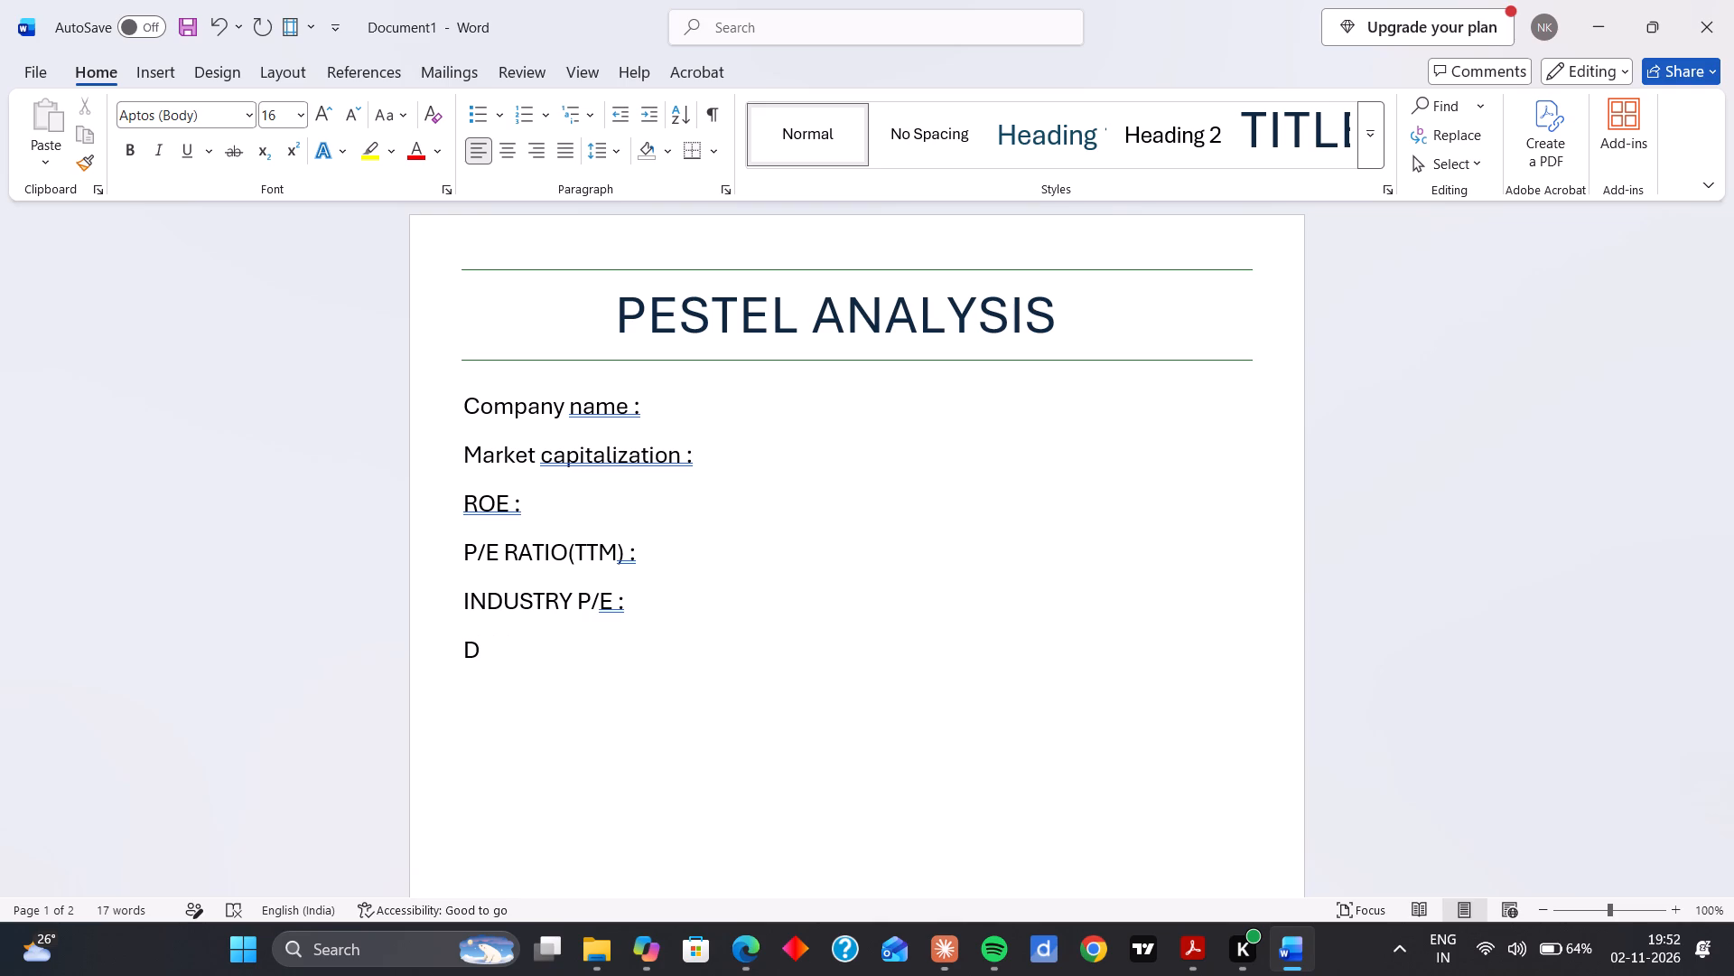
# Change "INDUSTRY" to "Industry" in the industry P/E label.
pyautogui.press('Up')
pyautogui.press('Right')
pyautogui.press('Right')
pyautogui.press('Right')
pyautogui.press('Right')
pyautogui.press('Right')
pyautogui.press('Right')
pyautogui.press('BackSpace')
pyautogui.press('BackSpace')
pyautogui.press('BackSpace')
pyautogui.press('BackSpace')
pyautogui.press('BackSpace')
pyautogui.press('BackSpace')
pyautogui.press('BackSpace')
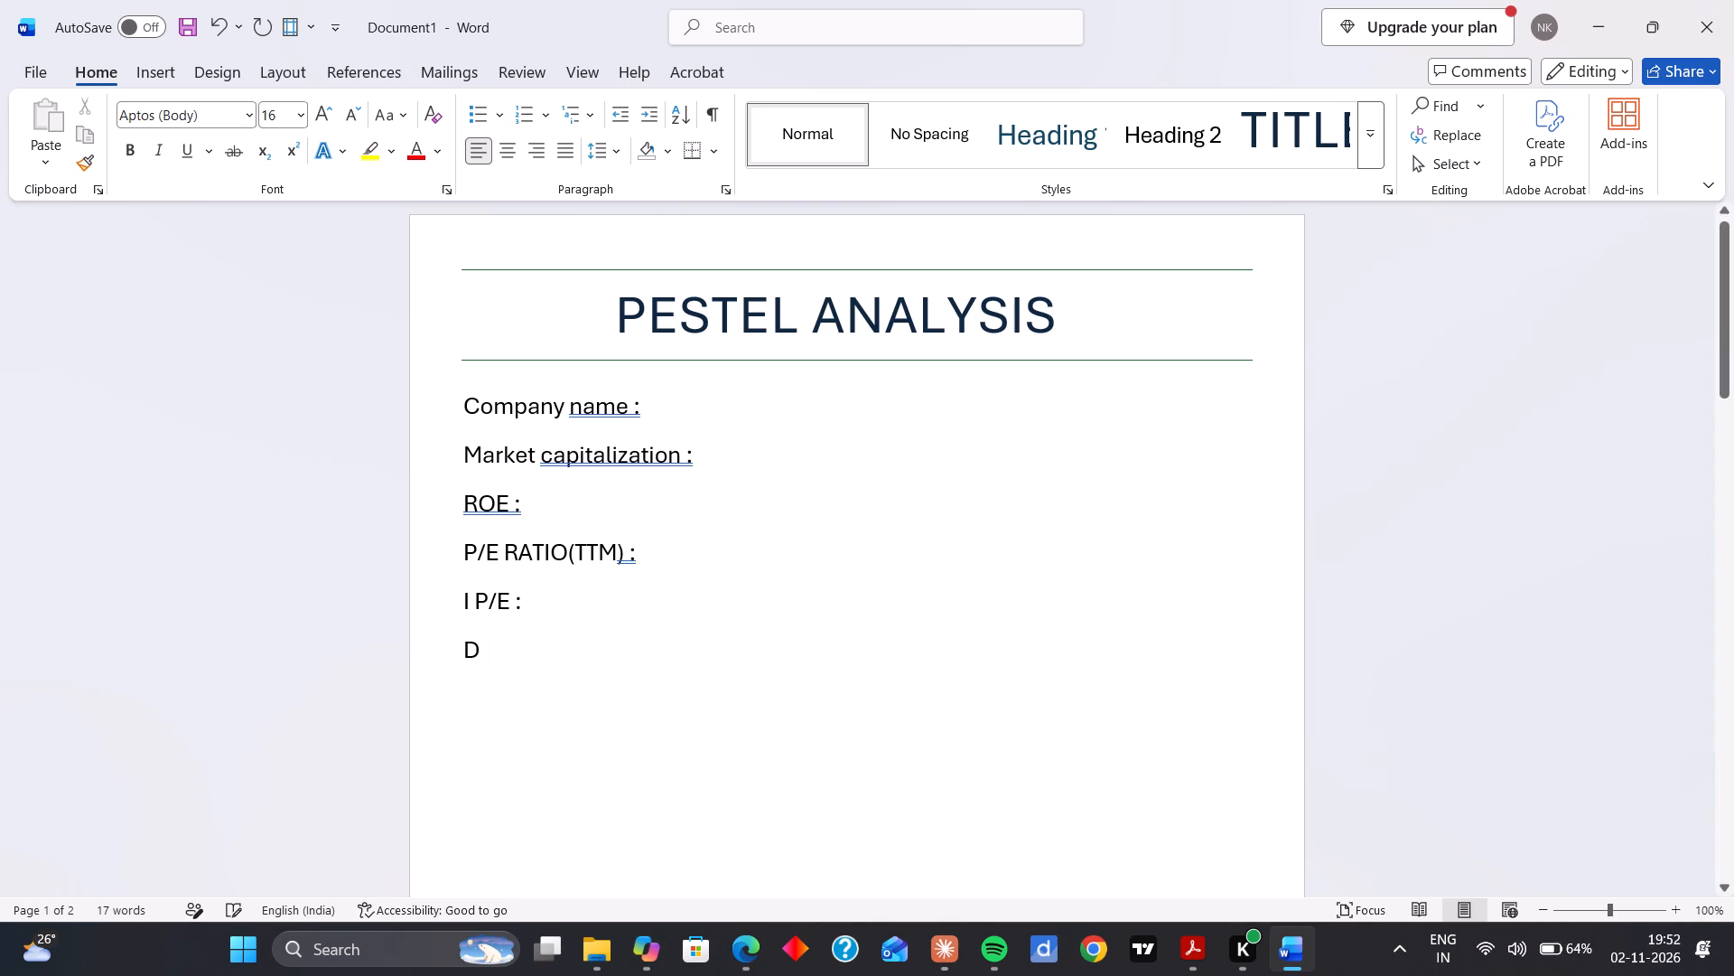
pyautogui.write('NDUSTRY')
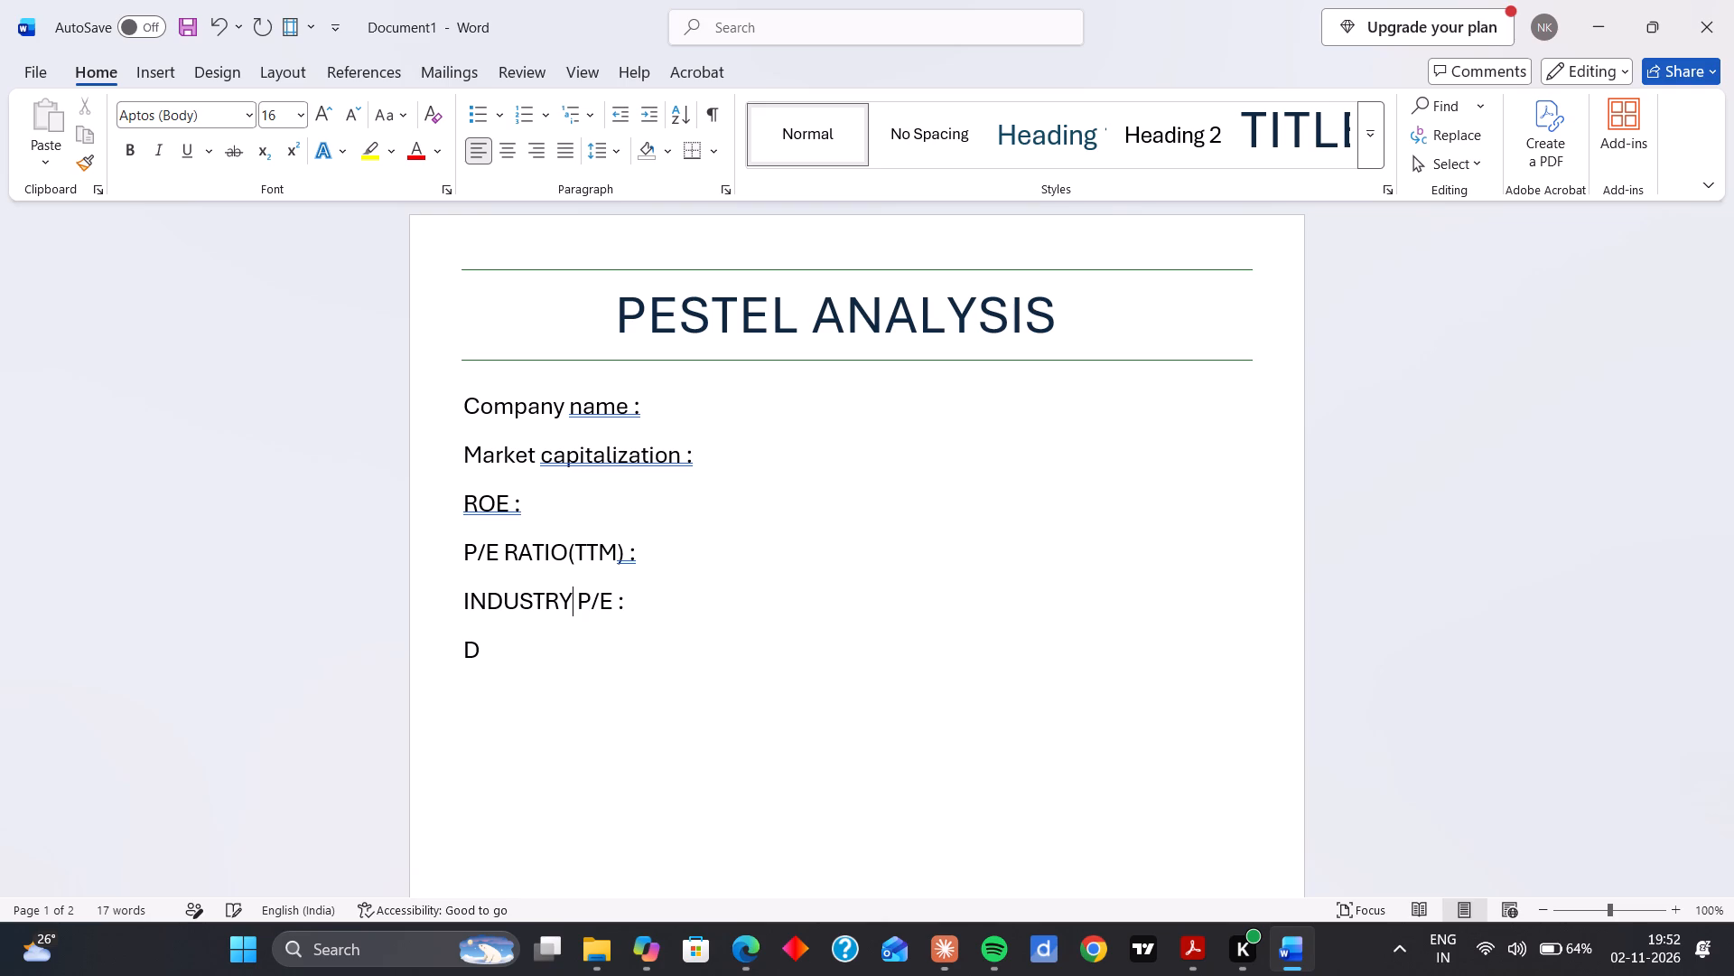
pyautogui.press('BackSpace')
pyautogui.press('BackSpace')
pyautogui.press('BackSpace')
pyautogui.press('BackSpace')
pyautogui.press('BackSpace')
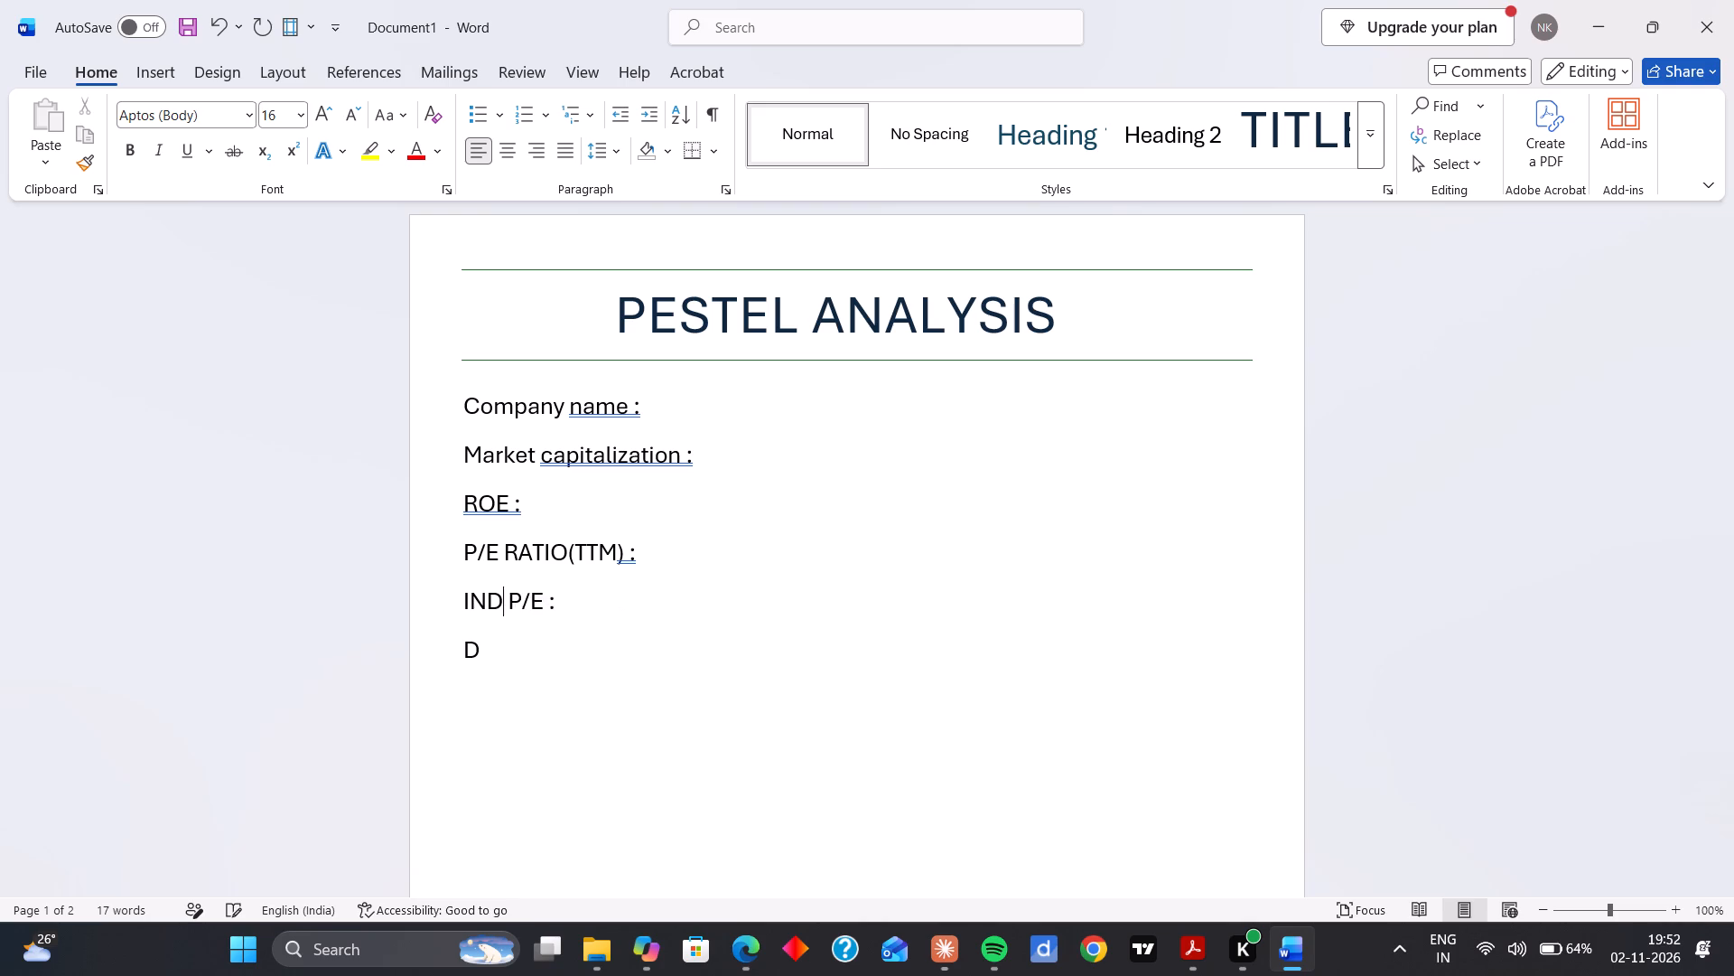
pyautogui.press('BackSpace')
pyautogui.press('BackSpace')
pyautogui.write('ndustry')
# Replace "RATIO(" with "Ratio" in the P/E label above the industry P/E line.
pyautogui.press('Up')
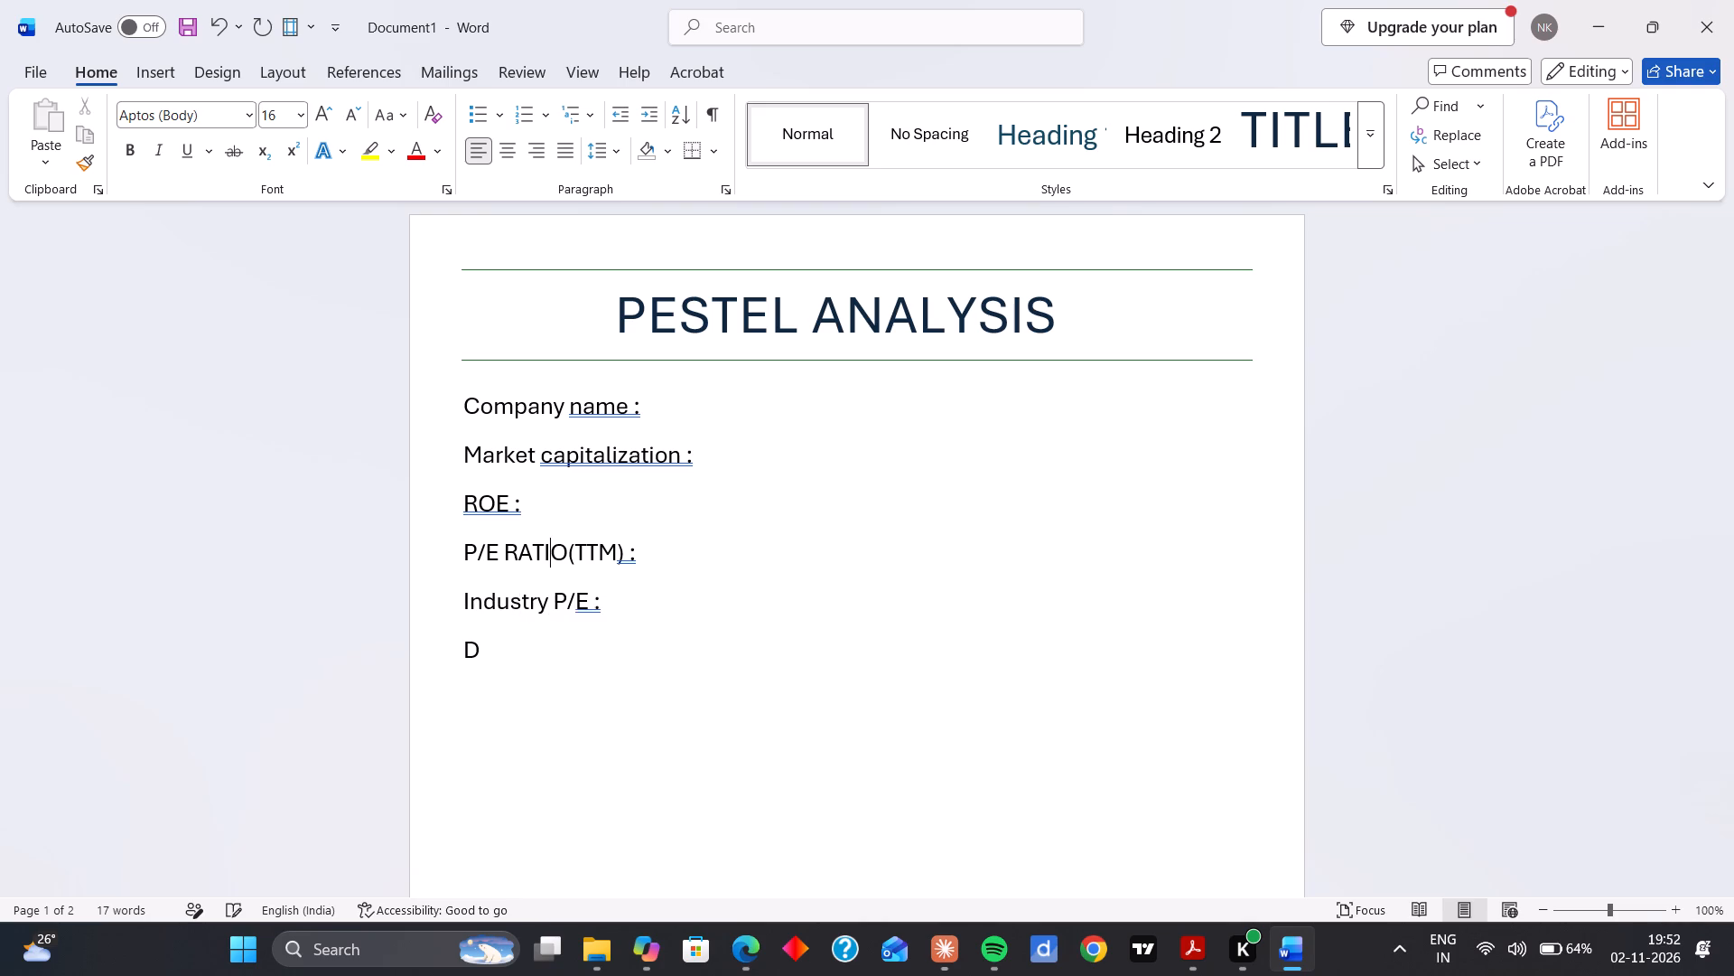
pyautogui.press('Right')
pyautogui.press('Right')
pyautogui.press('BackSpace')
pyautogui.press('BackSpace')
pyautogui.press('BackSpace')
pyautogui.press('BackSpace')
pyautogui.press('BackSpace')
pyautogui.write('atio')
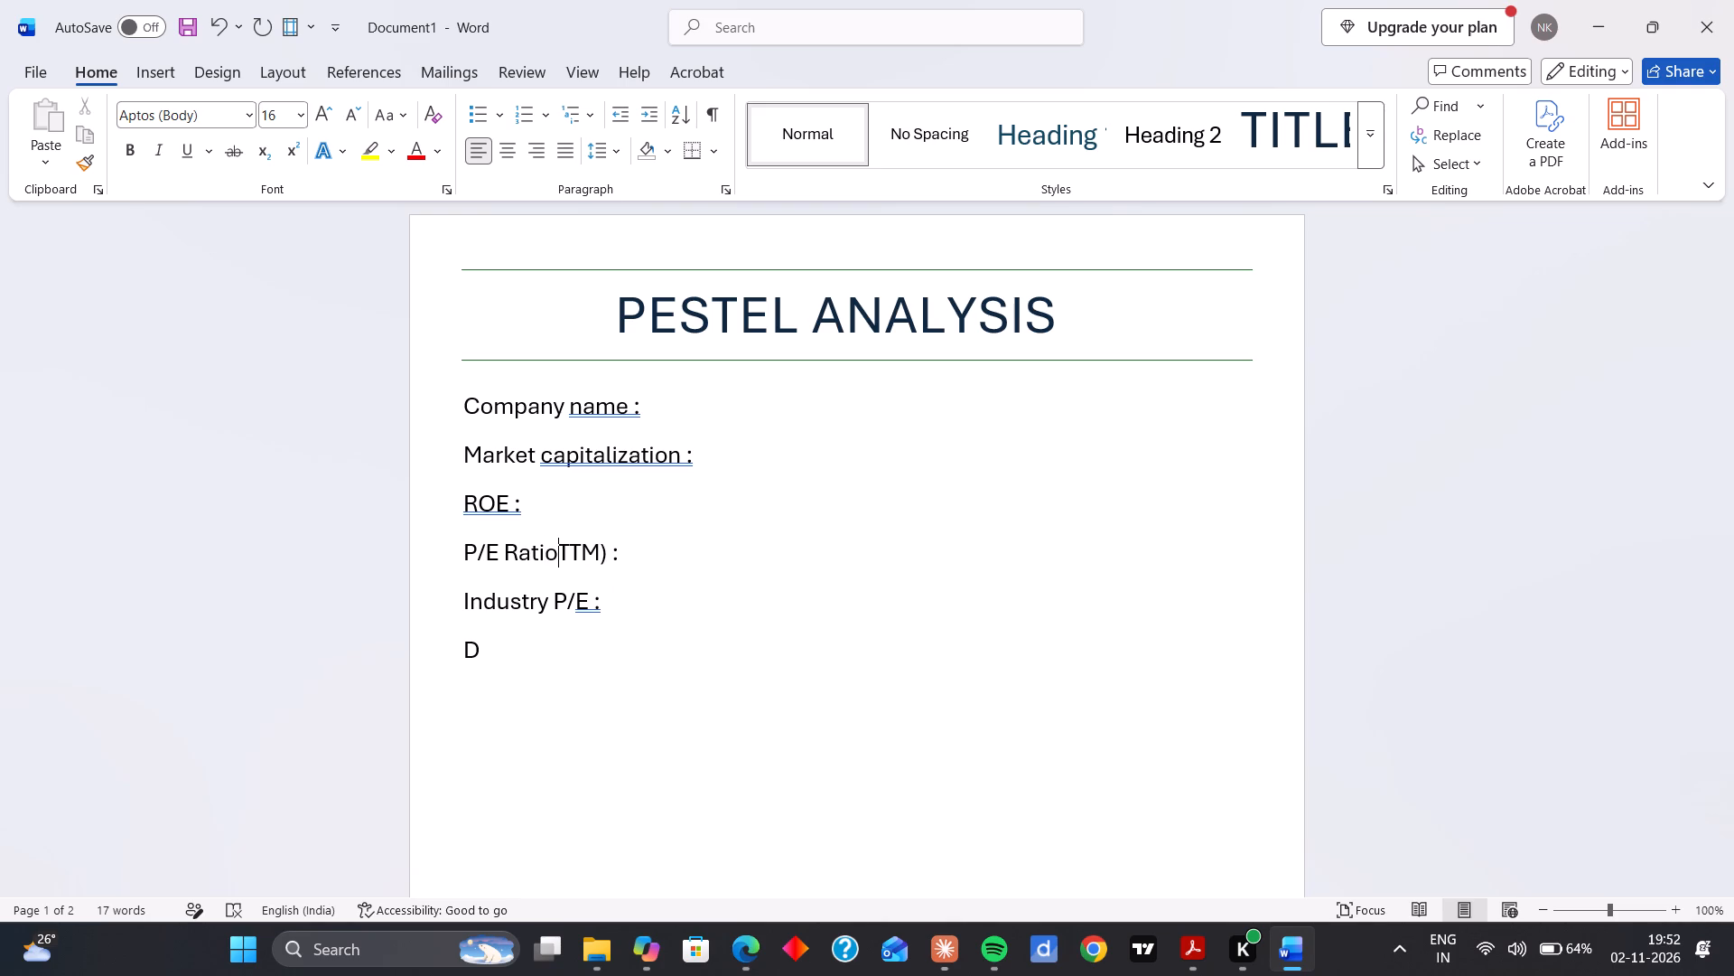
# Complete the debt label below the industry P/E line as "Debt to Equity :" and add two line breaks after it.
pyautogui.press('Down')
pyautogui.press('Down')
pyautogui.write('ebt')
pyautogui.press('space')
pyautogui.press('z')
pyautogui.press('t')
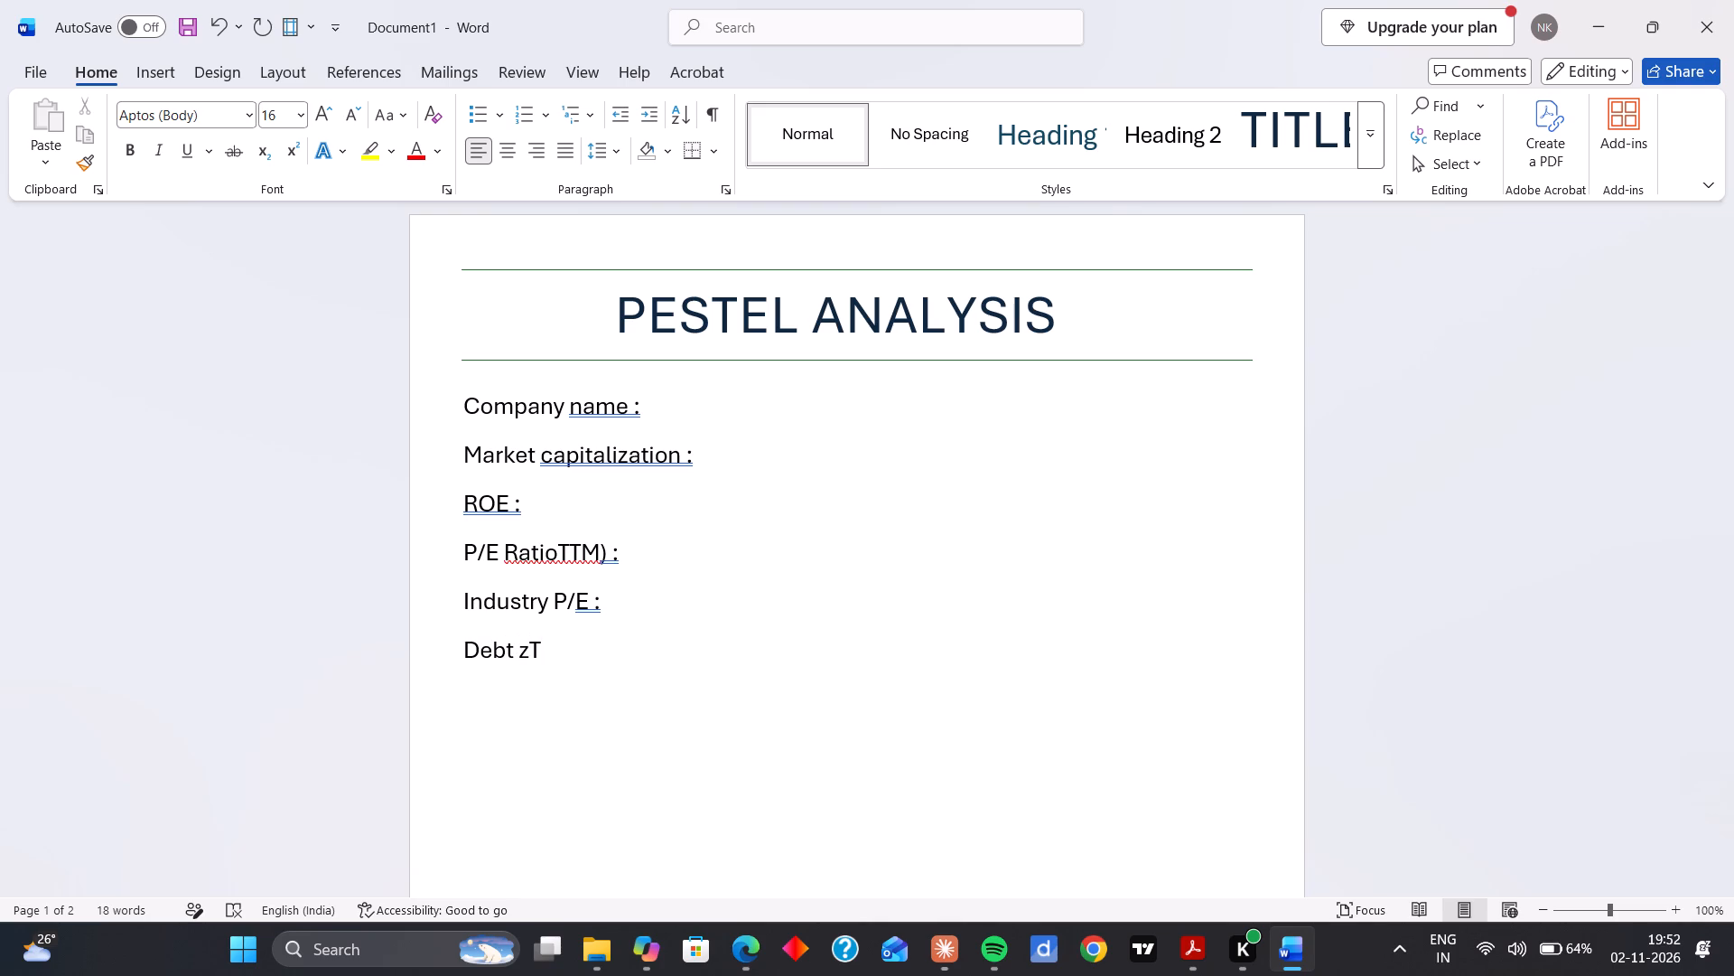
pyautogui.press('o')
pyautogui.press('BackSpace')
pyautogui.press('BackSpace')
pyautogui.press('BackSpace')
pyautogui.press('t')
pyautogui.write('o')
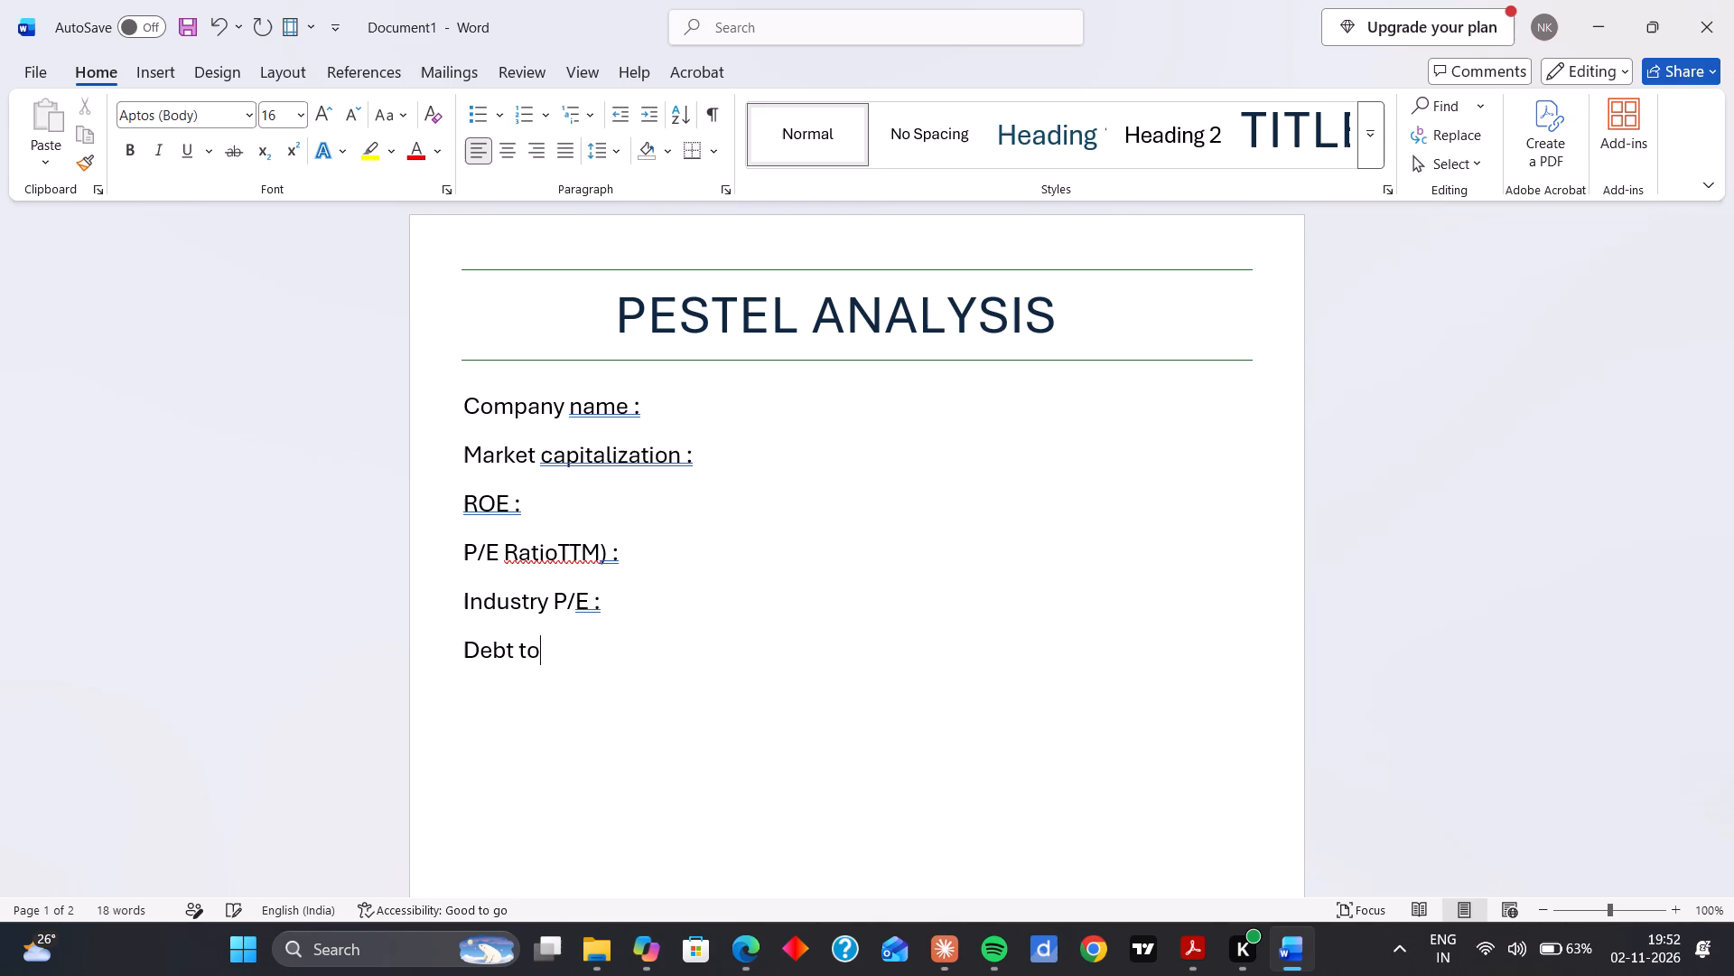
pyautogui.press('space')
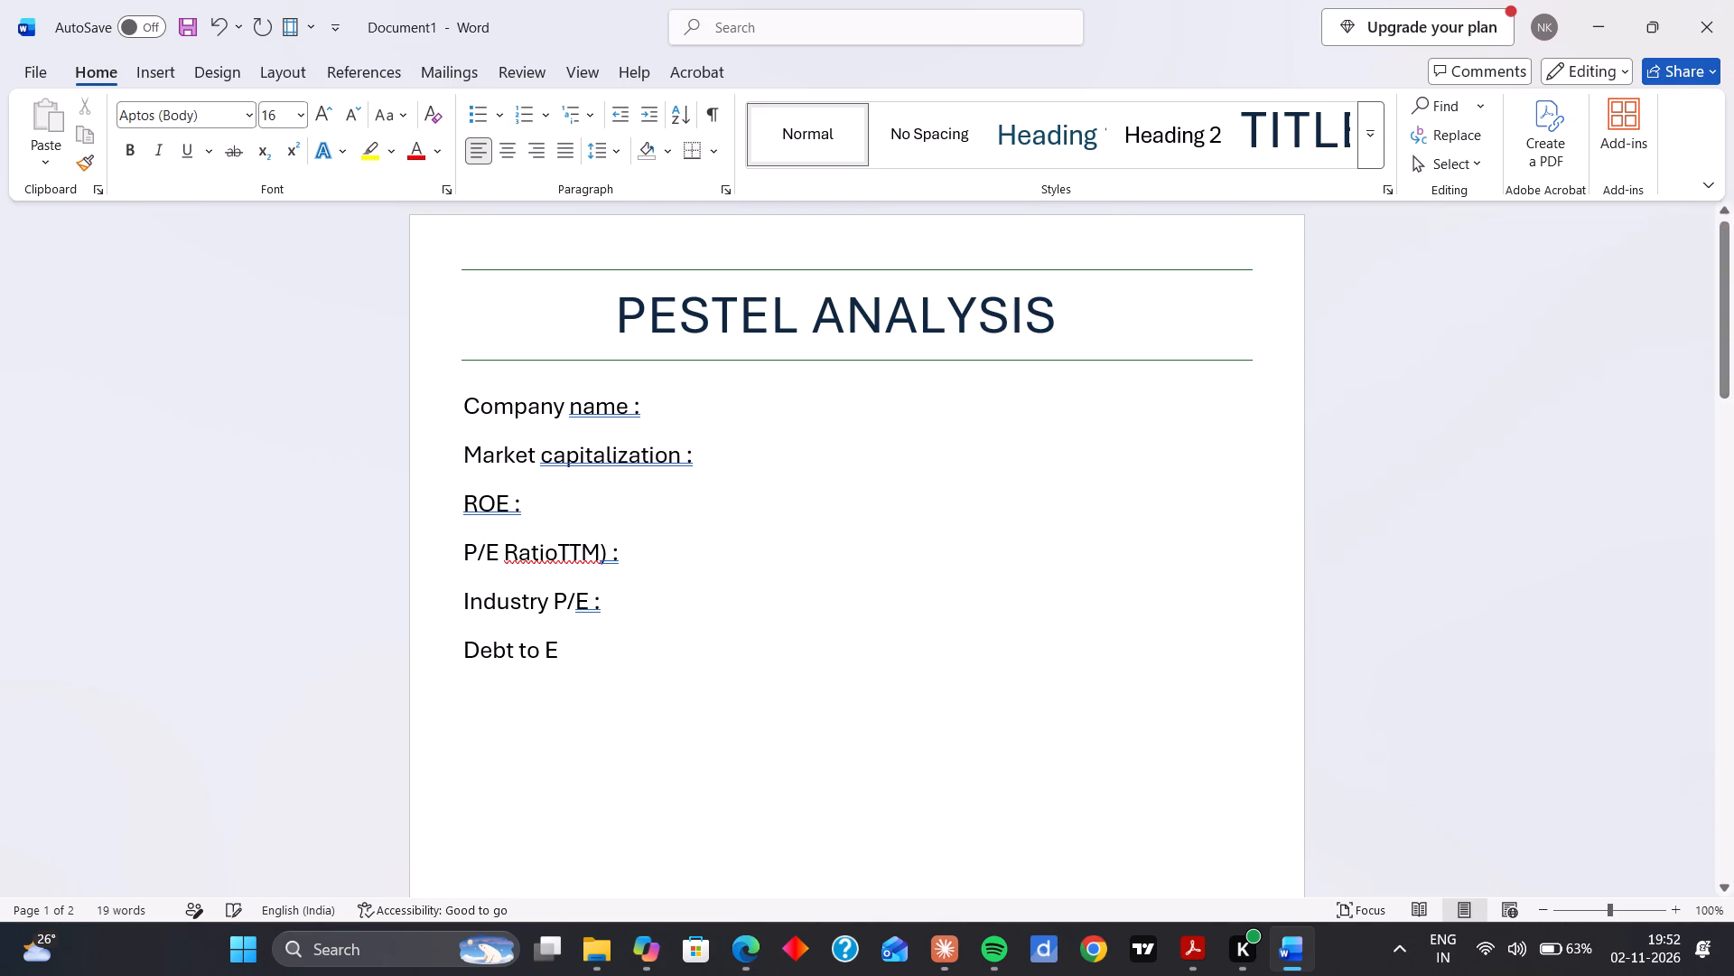
pyautogui.write('quity')
pyautogui.press('space')
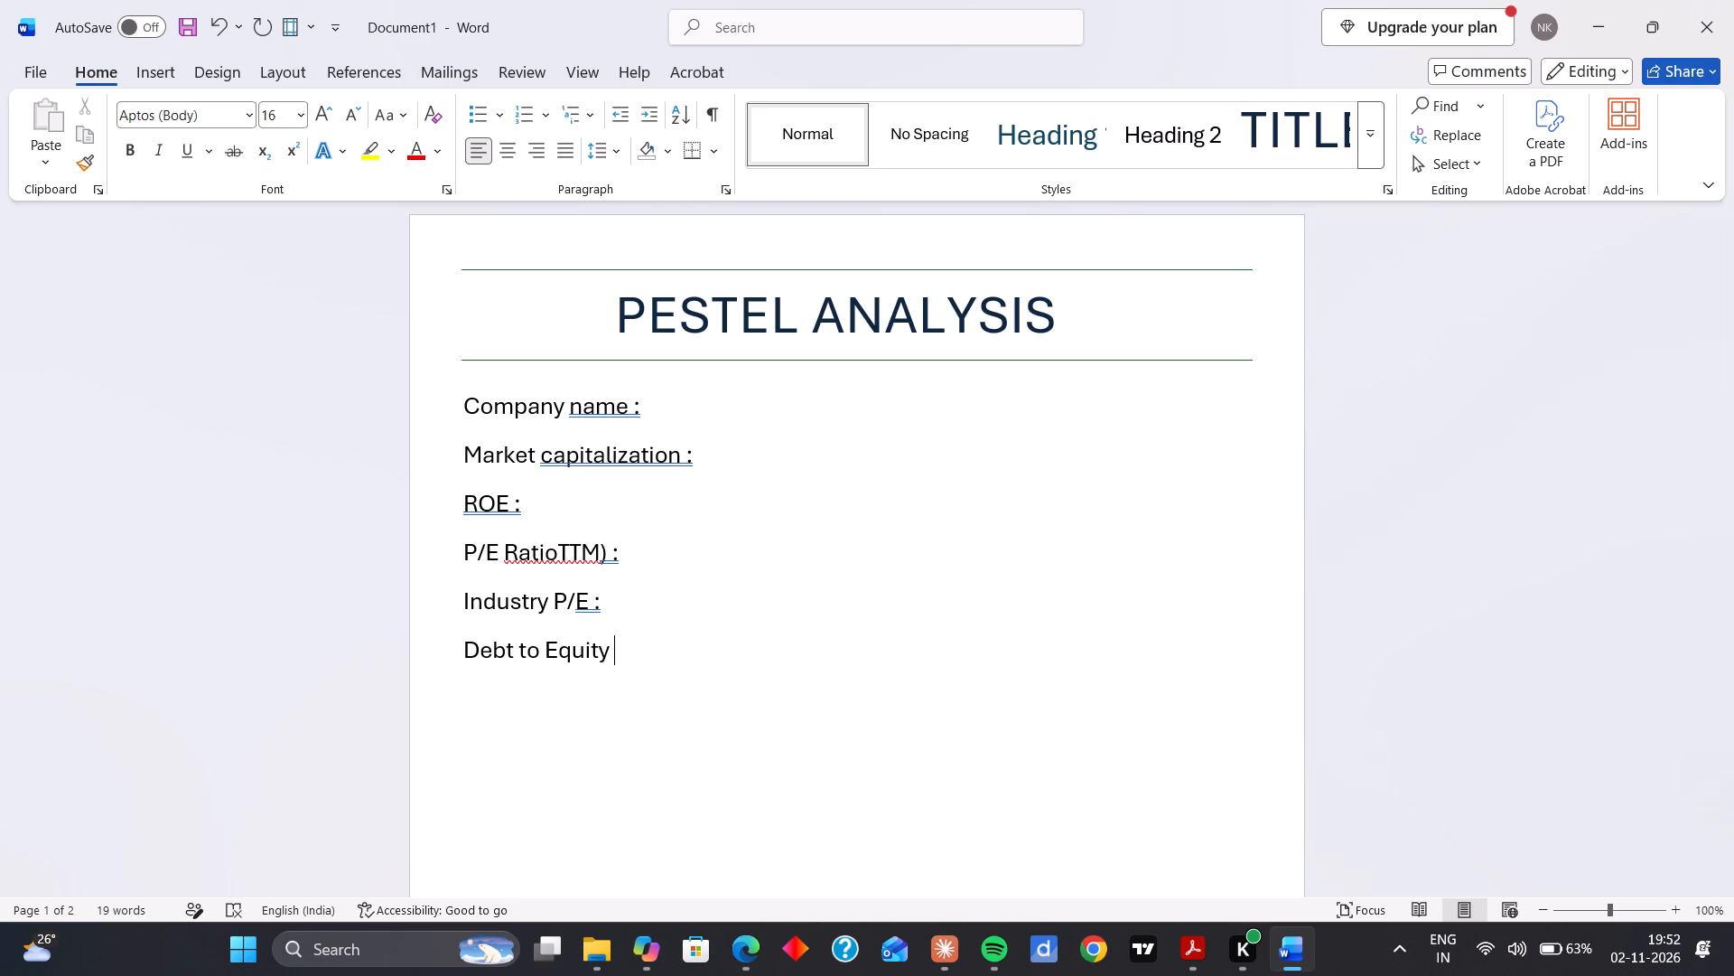
pyautogui.write(':4')
pyautogui.press('BackSpace')
pyautogui.press('Return')
pyautogui.press('Return')
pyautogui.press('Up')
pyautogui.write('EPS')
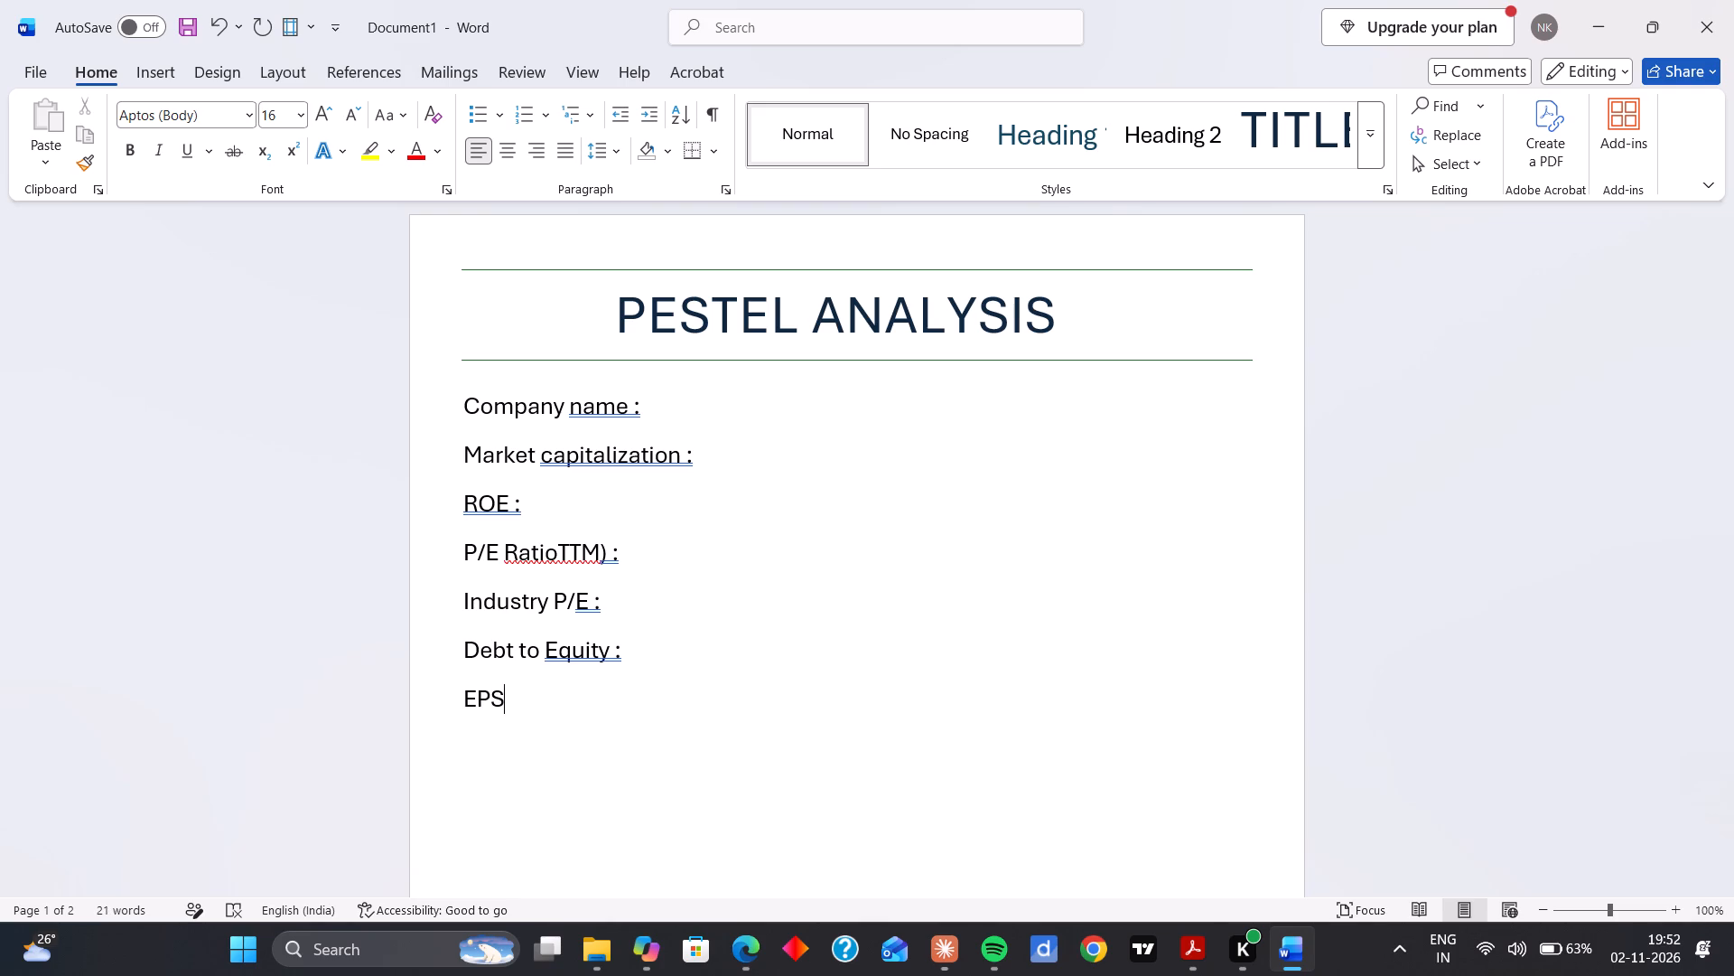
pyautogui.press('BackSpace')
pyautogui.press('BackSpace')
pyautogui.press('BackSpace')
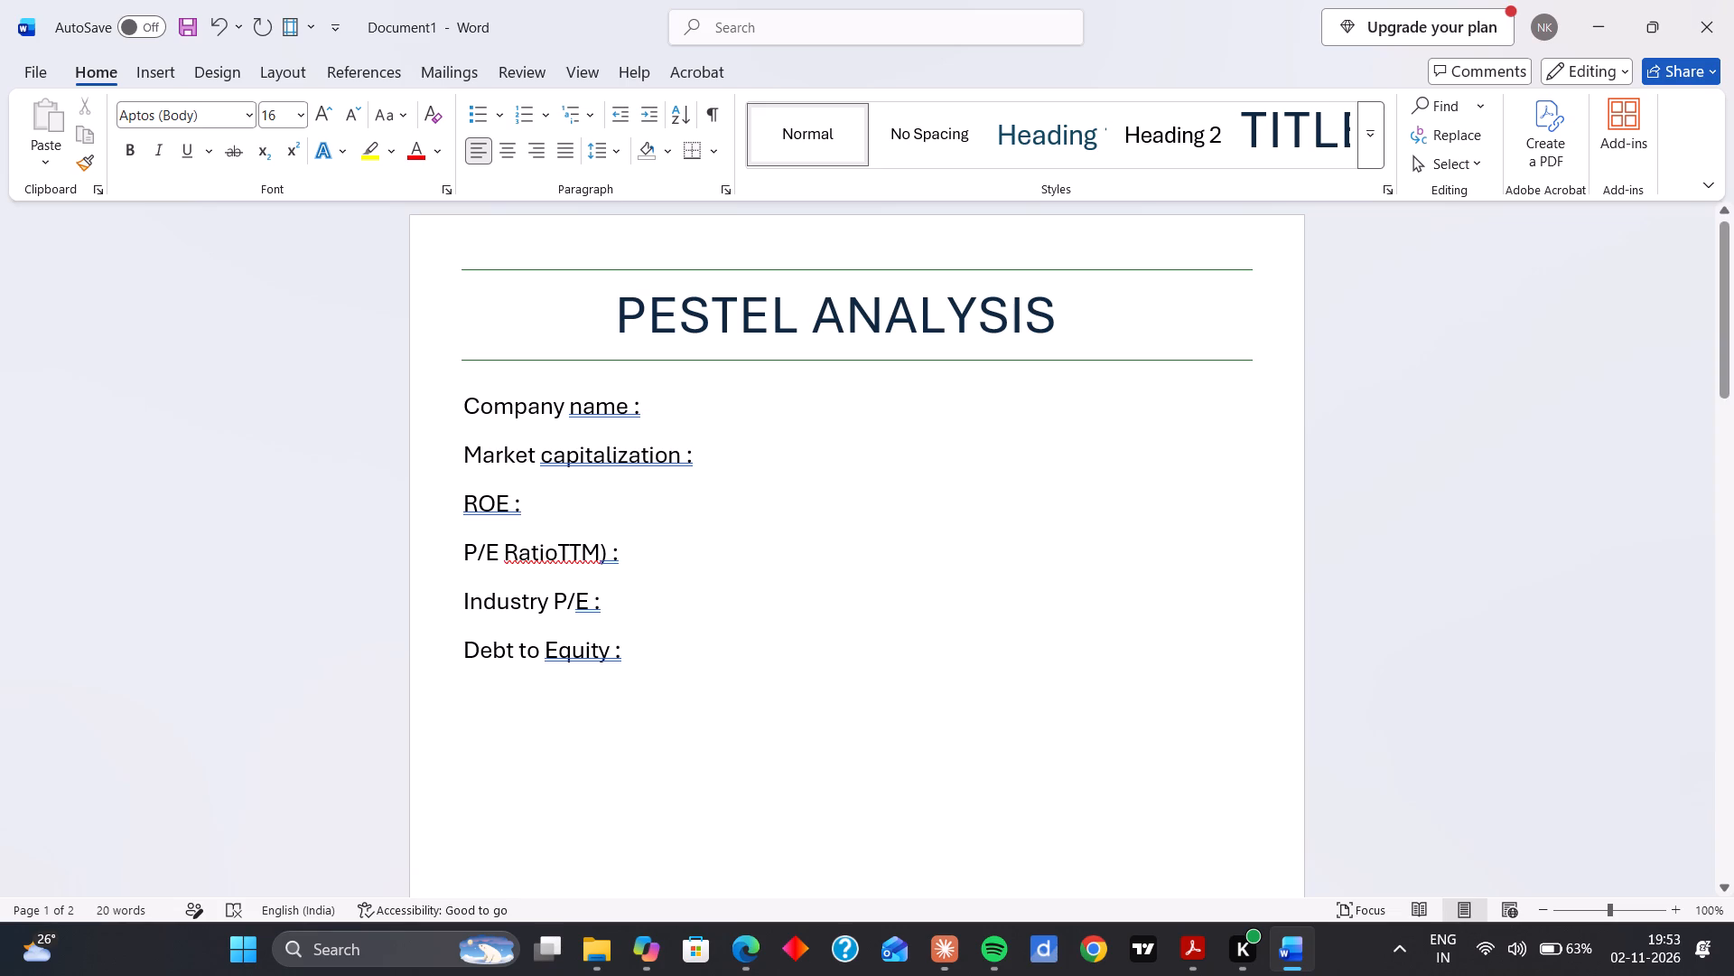
# Delete the "ROE :" line between the market capitalization and P/E ratio labels, closing the gap.
pyautogui.click(555, 507)
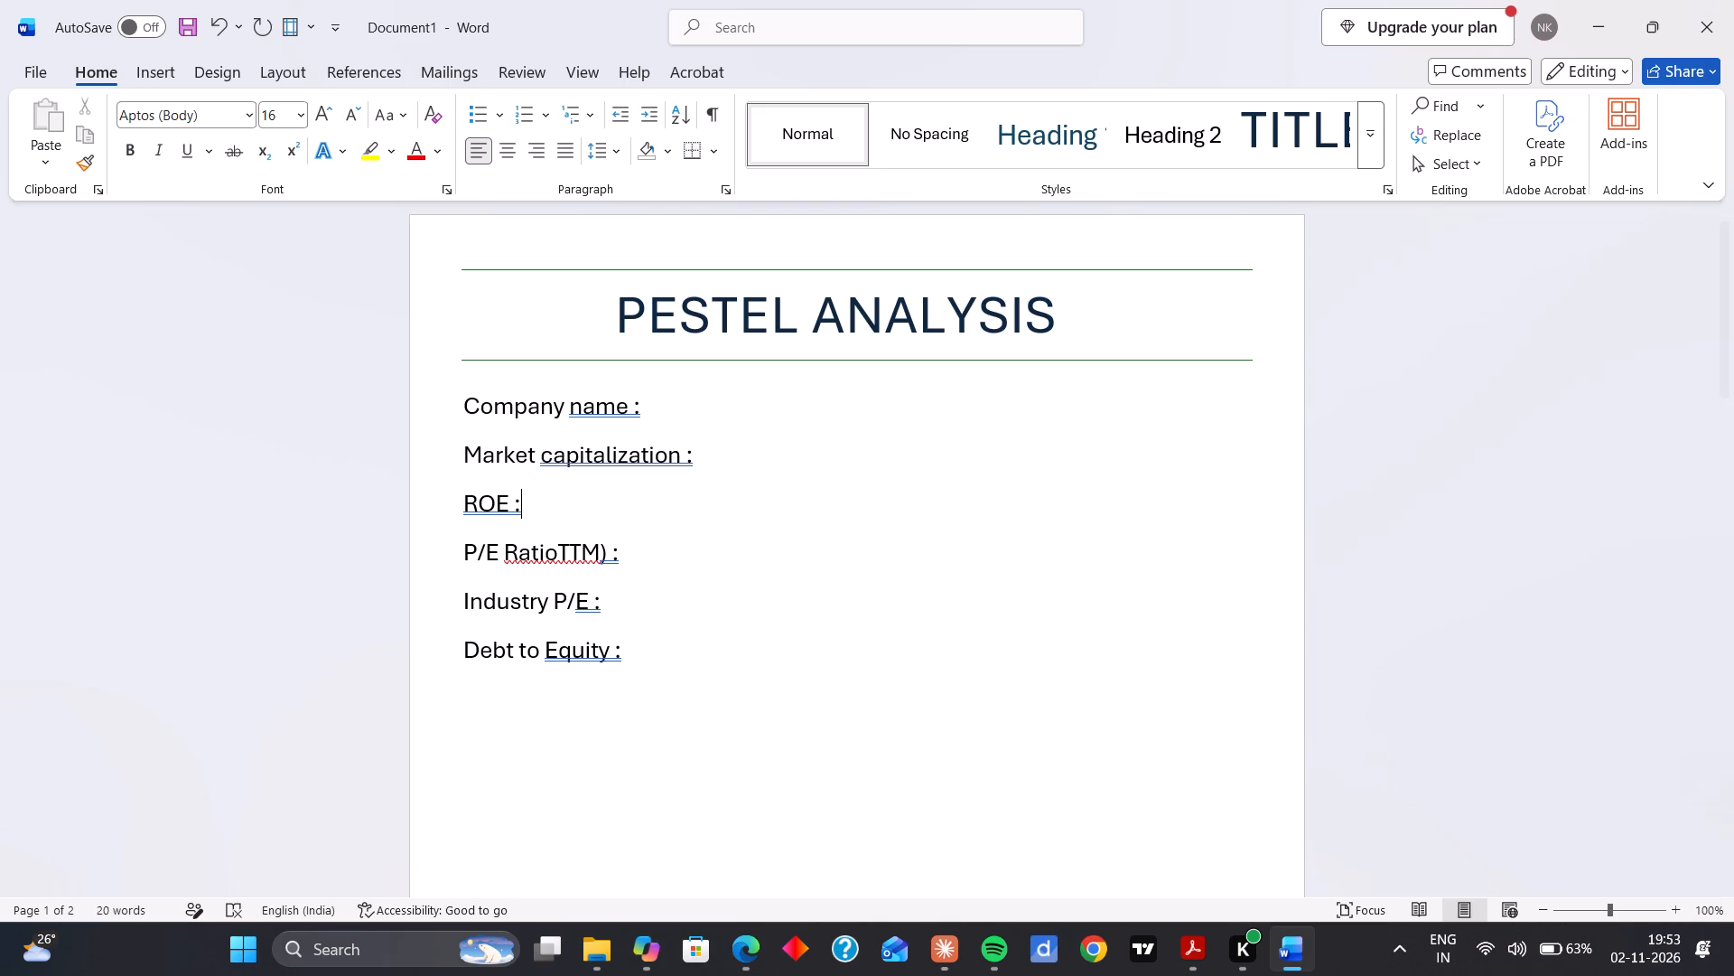
pyautogui.scroll(1, 555, 507)
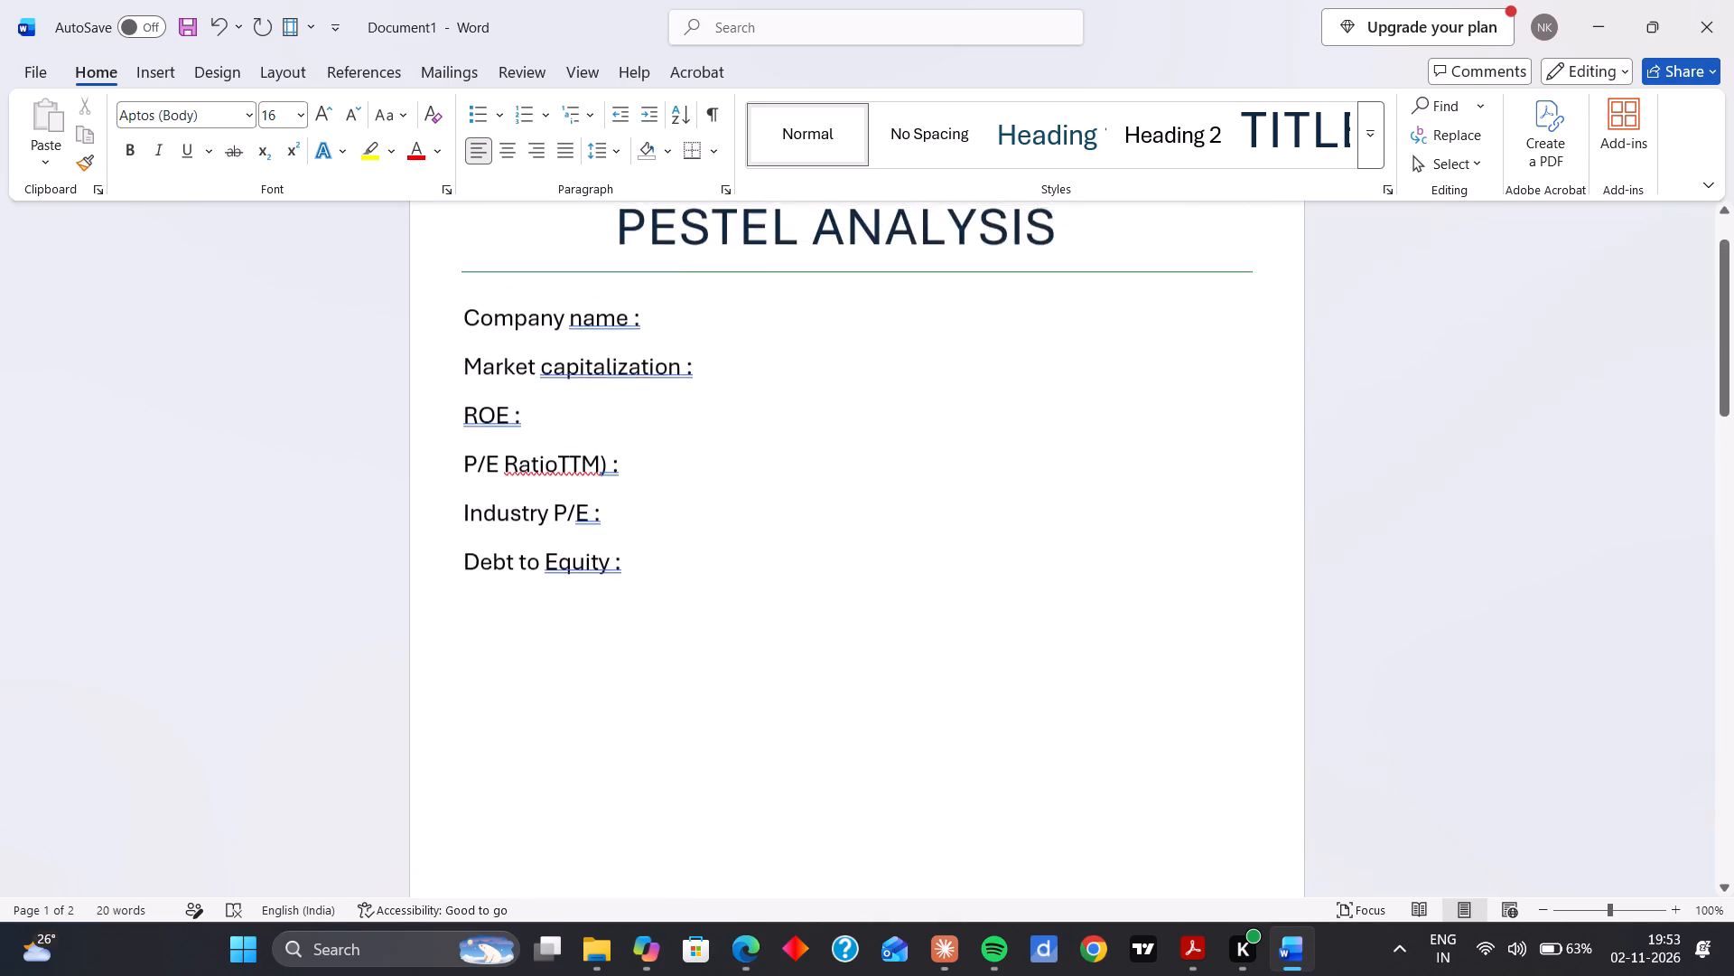
pyautogui.scroll(1, 555, 507)
pyautogui.press('BackSpace')
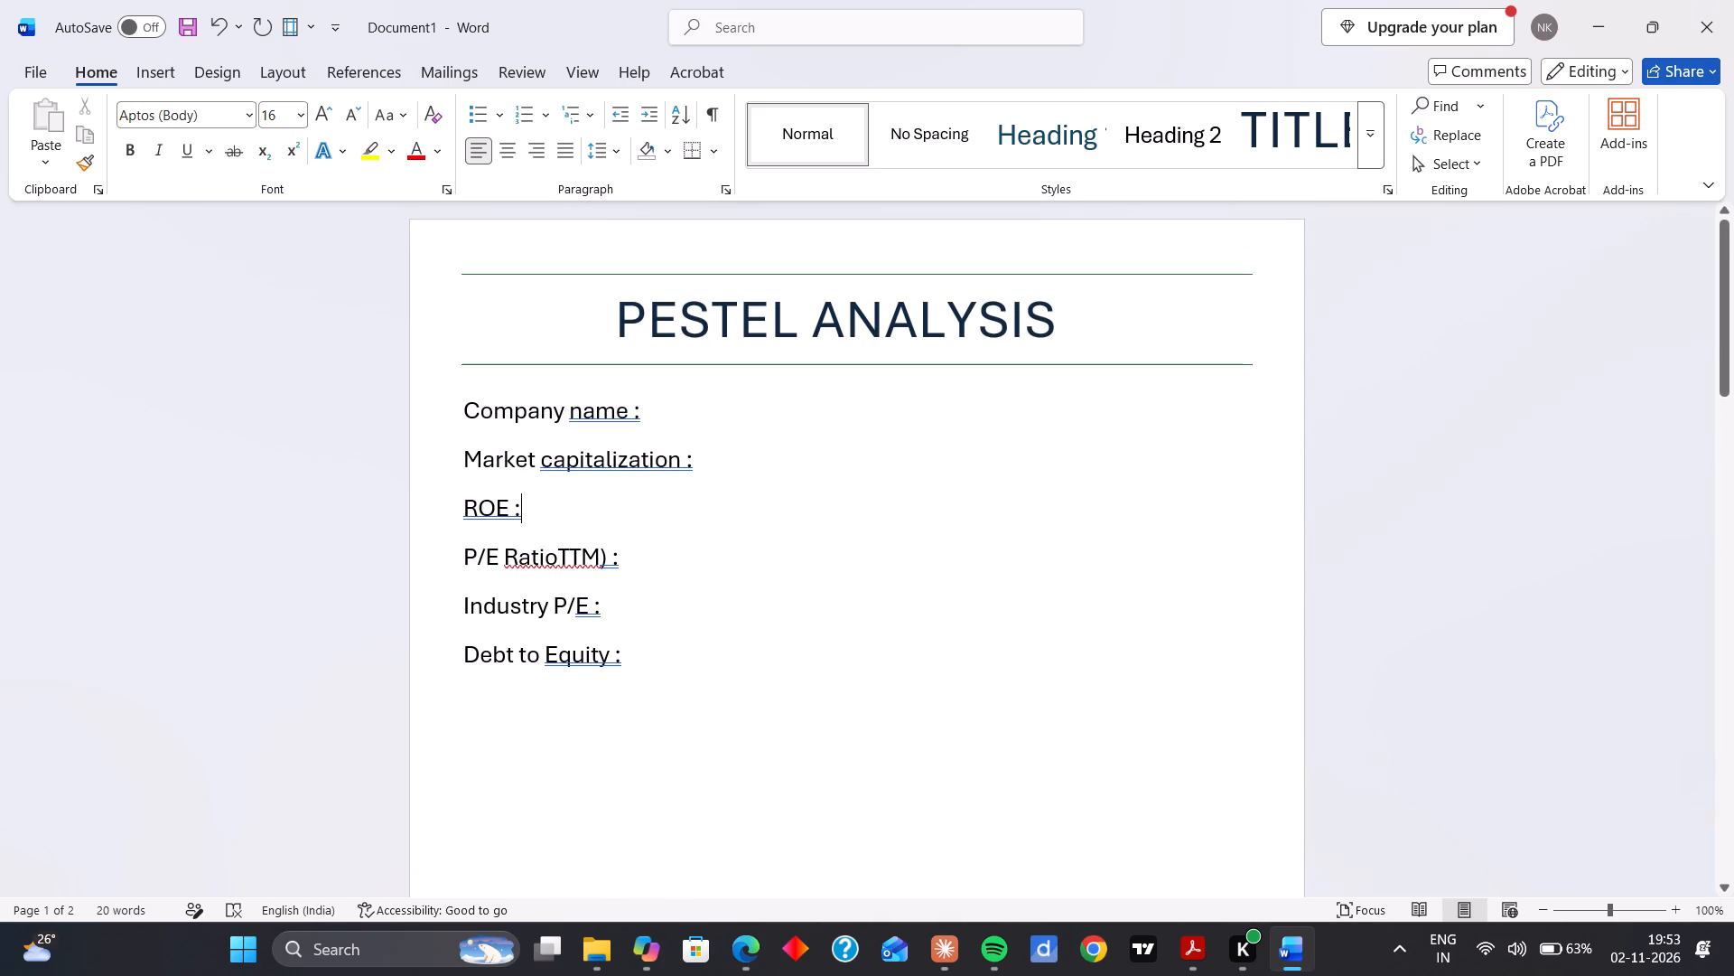
pyautogui.press('BackSpace')
pyautogui.press('BackSpace')
pyautogui.press('BackSpace')
pyautogui.press('BackSpace')
pyautogui.press('BackSpace')
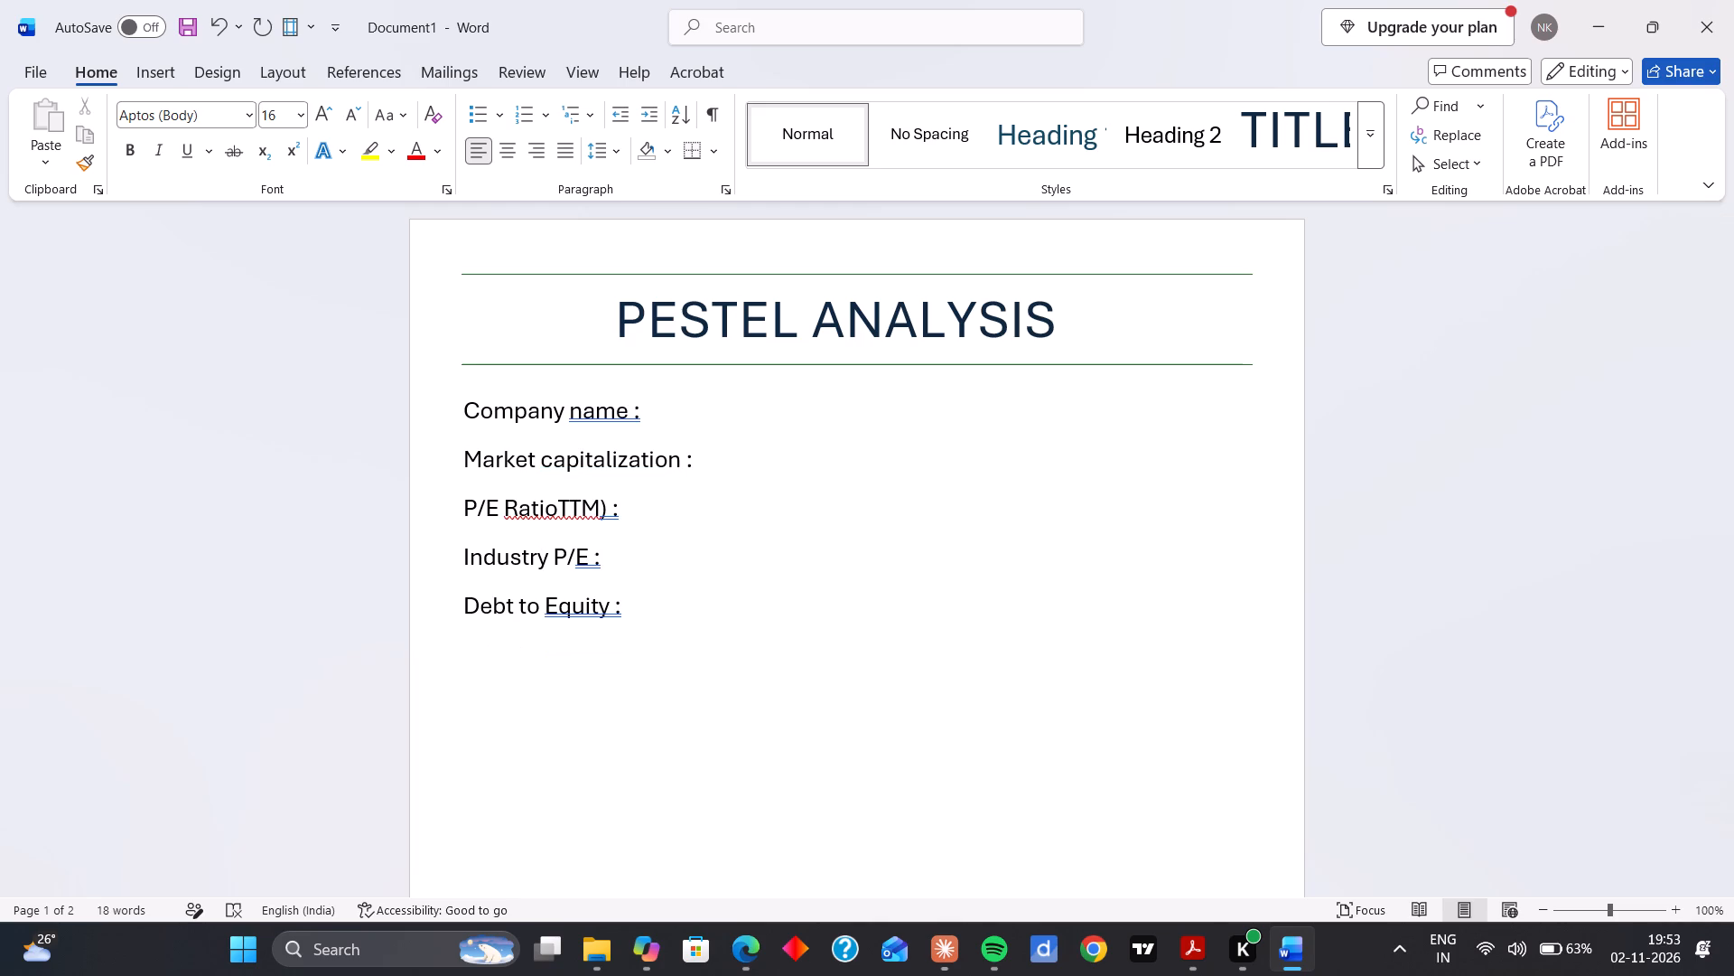
# Add the label "ROE :" as a second-column entry on the company name line, separated by a wide run of spaces.
pyautogui.click(978, 447)
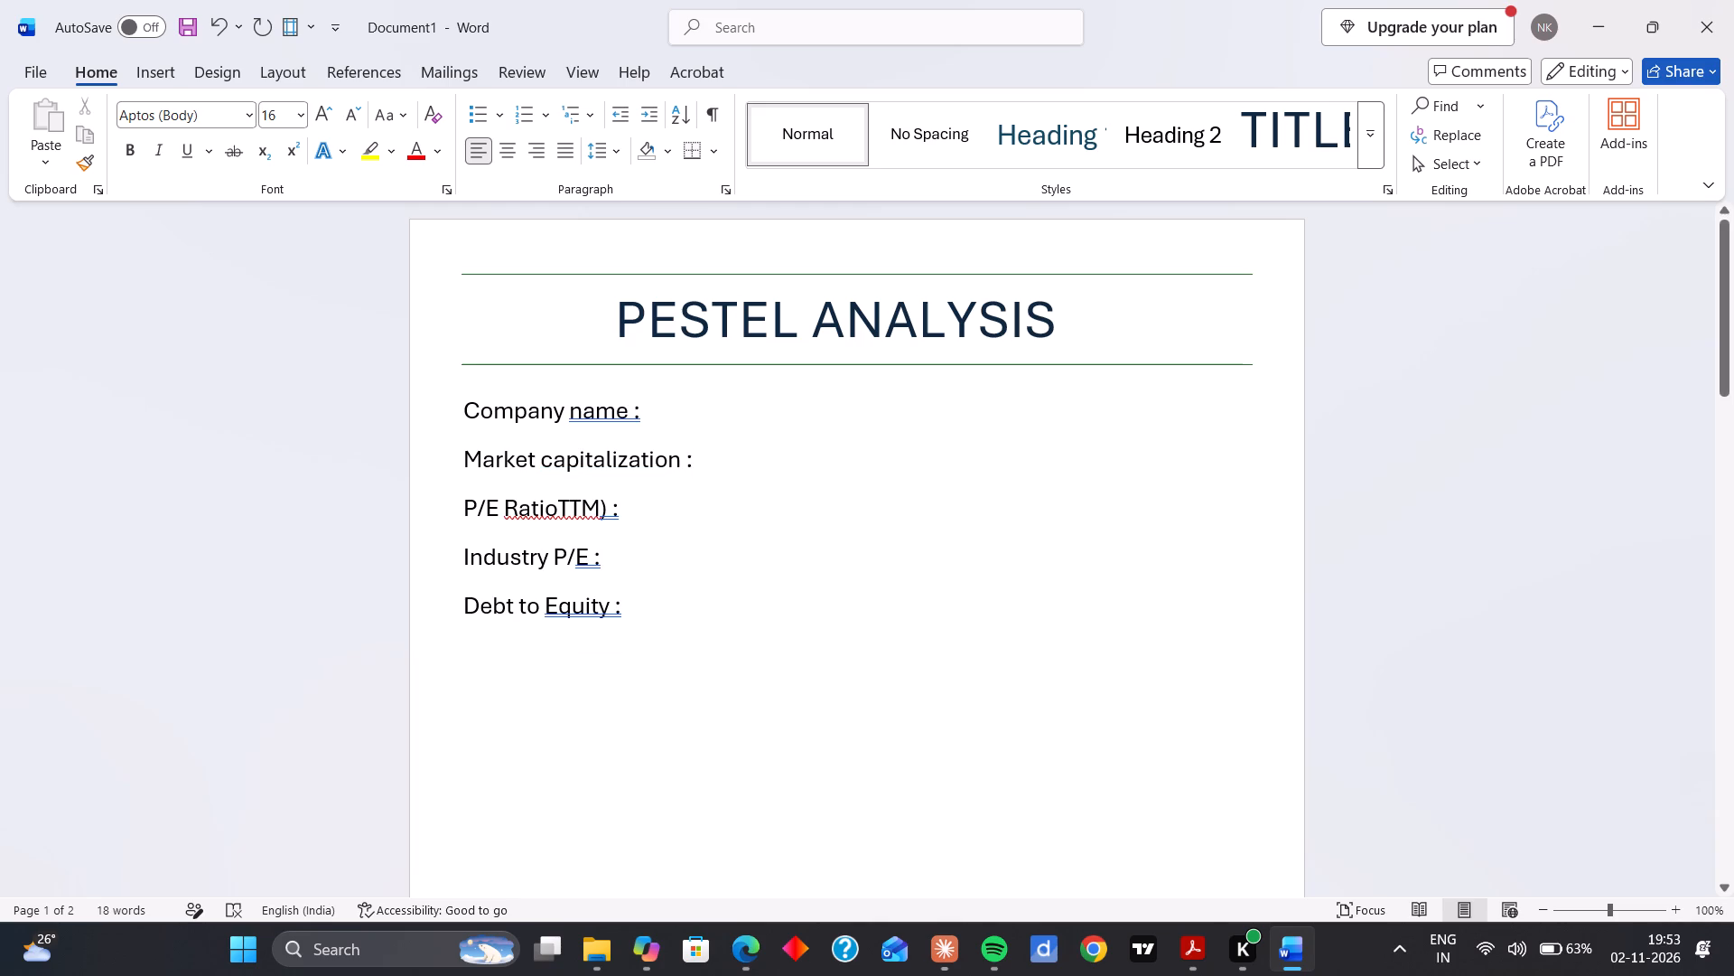
pyautogui.doubleClick(968, 408)
pyautogui.click(824, 410)
pyautogui.press('space')
pyautogui.press('space')
pyautogui.press('space')
pyautogui.press('space')
pyautogui.press('space')
pyautogui.press('space')
pyautogui.press('space')
pyautogui.press('space')
pyautogui.press('space')
pyautogui.press('space')
pyautogui.press('space')
pyautogui.press('space')
pyautogui.press('space')
pyautogui.press('space')
pyautogui.press('space')
pyautogui.press('space')
pyautogui.press('space')
pyautogui.press('space')
pyautogui.press('space')
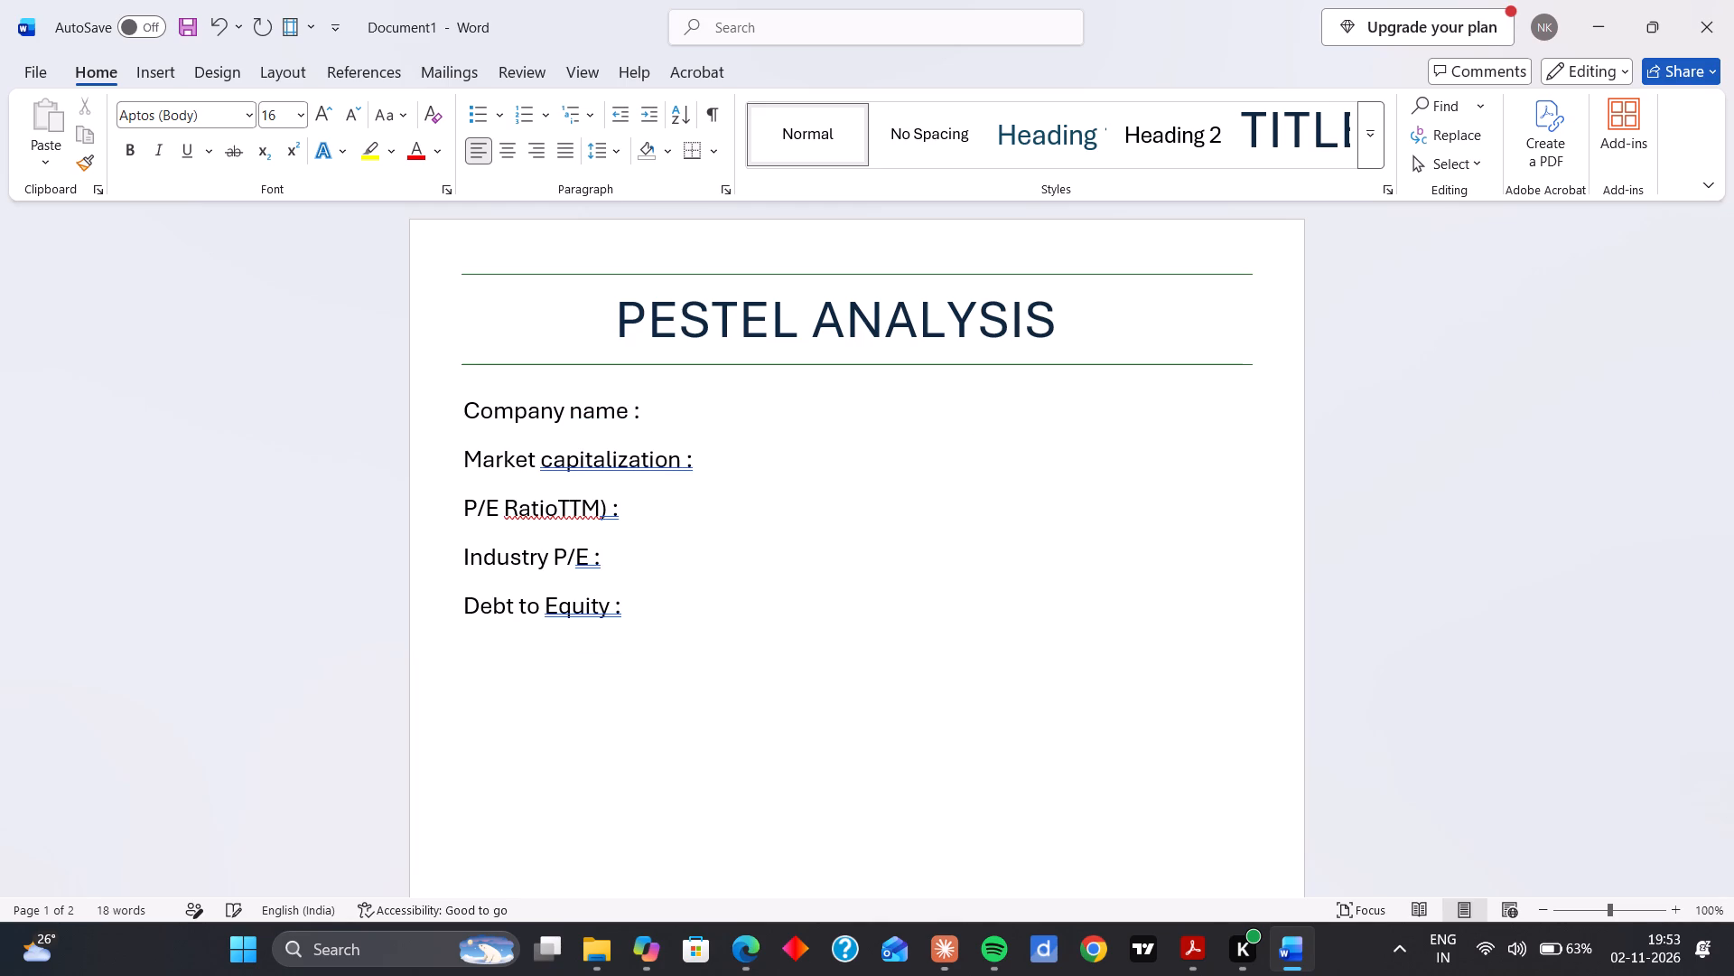
pyautogui.press('space')
pyautogui.press('space')
pyautogui.press('space')
pyautogui.press('space')
pyautogui.press('space')
pyautogui.press('space')
pyautogui.press('space')
pyautogui.press('space')
pyautogui.press('space')
pyautogui.press('space')
pyautogui.press('space')
pyautogui.press('space')
pyautogui.press('space')
pyautogui.press('space')
pyautogui.press('space')
pyautogui.press('space')
pyautogui.press('space')
pyautogui.press('space')
pyautogui.press('space')
pyautogui.press('space')
pyautogui.press('space')
pyautogui.press('space')
pyautogui.press('space')
pyautogui.press('space')
pyautogui.press('space')
pyautogui.press('space')
pyautogui.press('space')
pyautogui.press('space')
pyautogui.press('space')
pyautogui.press('space')
pyautogui.press('space')
pyautogui.press('space')
pyautogui.press('space')
pyautogui.press('space')
pyautogui.press('space')
pyautogui.press('r')
pyautogui.write('OE')
pyautogui.hotkey('shift', ':')
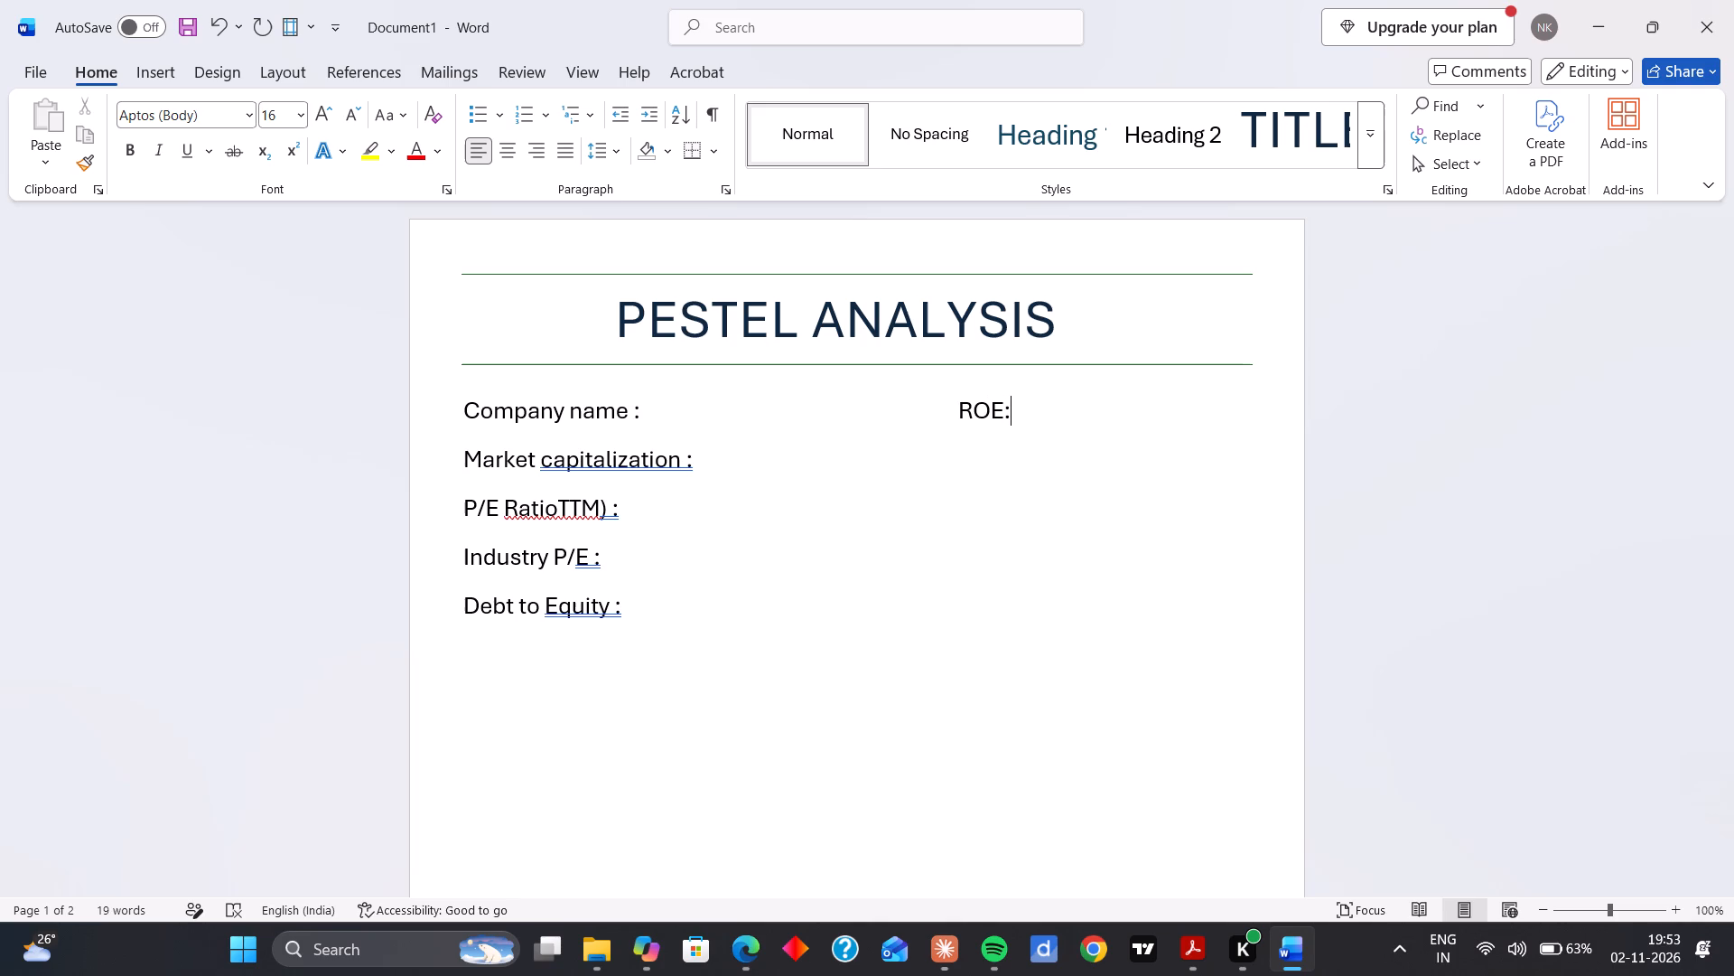
pyautogui.press('Left')
pyautogui.press('space')
pyautogui.press('Right')
pyautogui.press('Return')
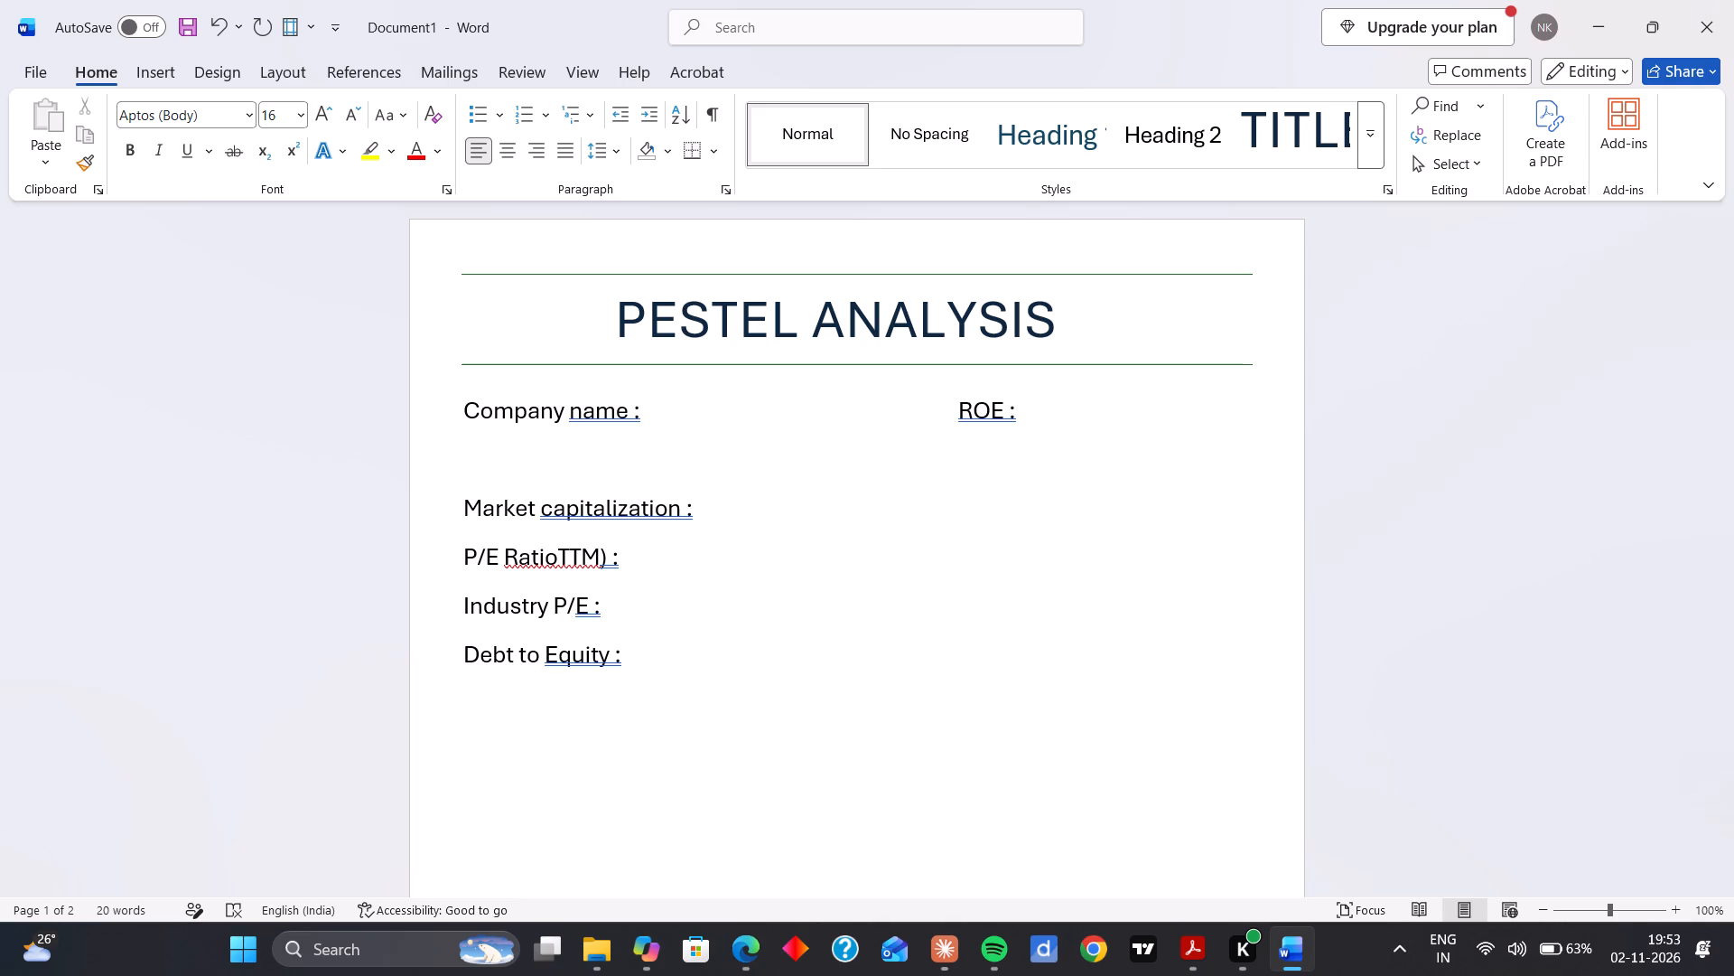
pyautogui.press('BackSpace')
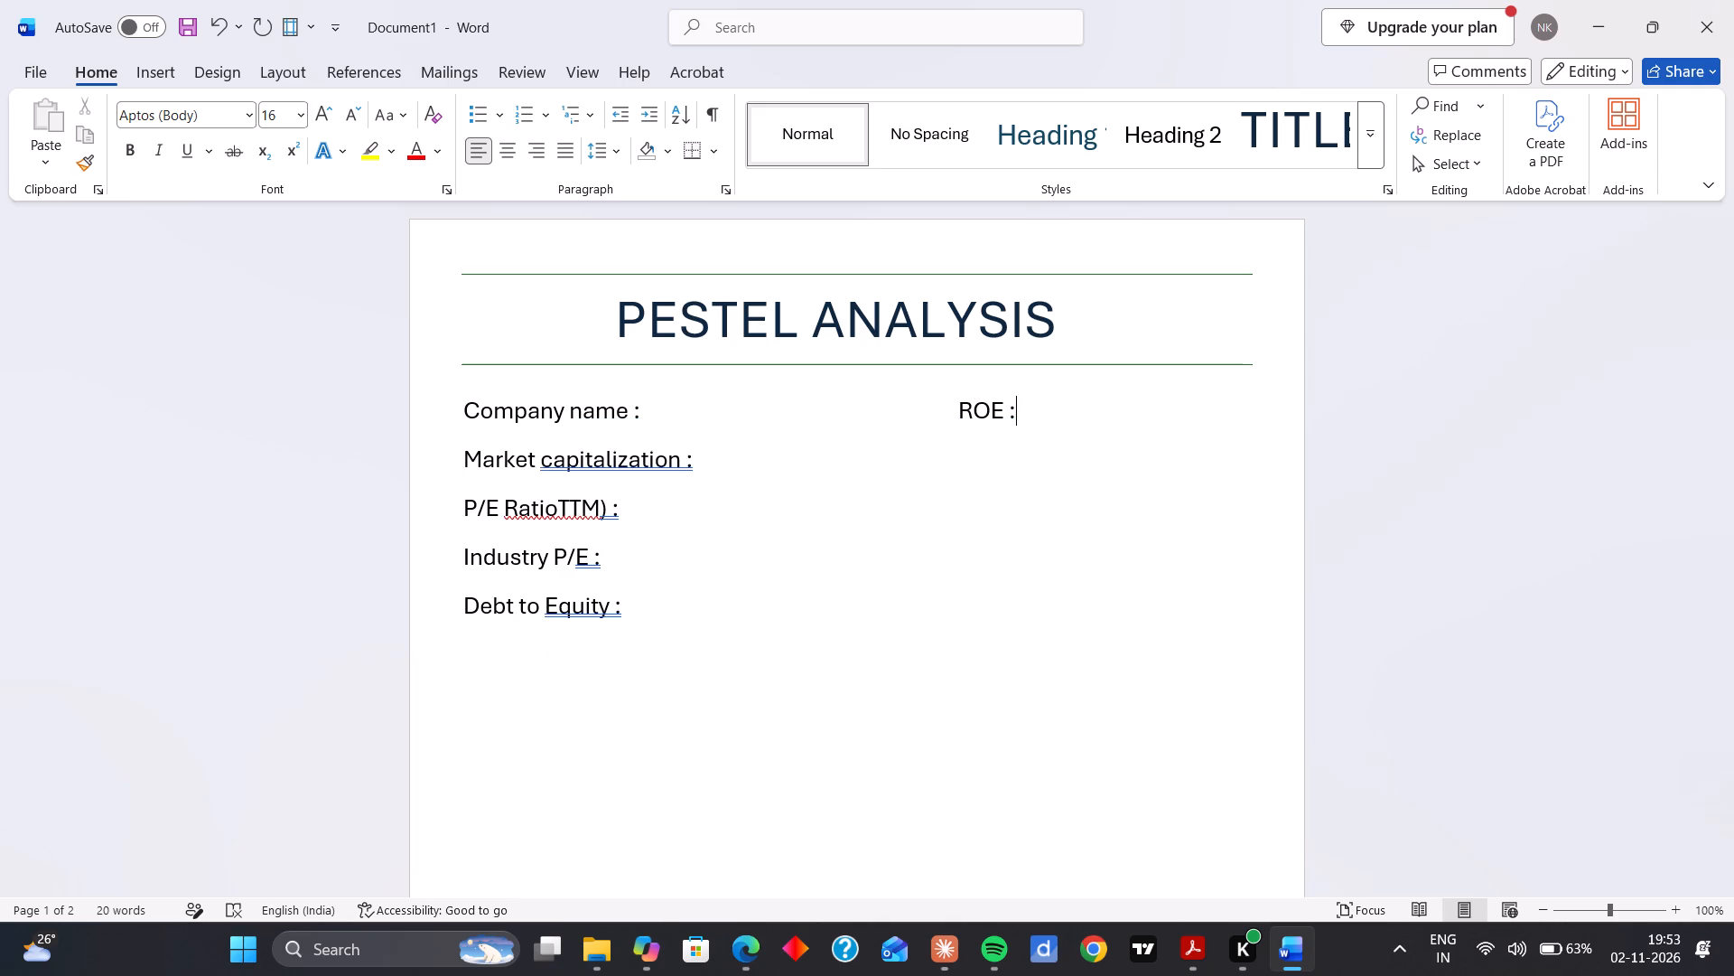
# Add the label "EPS :" as a second-column entry on the market capitalization line, spaced out to sit beneath "ROE :".
pyautogui.press('Down')
pyautogui.press('space')
pyautogui.press('space')
pyautogui.press('space')
pyautogui.press('space')
pyautogui.press('space')
pyautogui.press('space')
pyautogui.press('space')
pyautogui.press('space')
pyautogui.press('space')
pyautogui.press('space')
pyautogui.press('space')
pyautogui.press('space')
pyautogui.press('space')
pyautogui.press('space')
pyautogui.press('space')
pyautogui.press('space')
pyautogui.press('space')
pyautogui.press('space')
pyautogui.press('space')
pyautogui.press('space')
pyautogui.press('space')
pyautogui.press('space')
pyautogui.press('space')
pyautogui.press('space')
pyautogui.press('space')
pyautogui.press('space')
pyautogui.press('space')
pyautogui.press('space')
pyautogui.press('space')
pyautogui.press('space')
pyautogui.press('space')
pyautogui.press('space')
pyautogui.press('space')
pyautogui.press('e')
pyautogui.press('p')
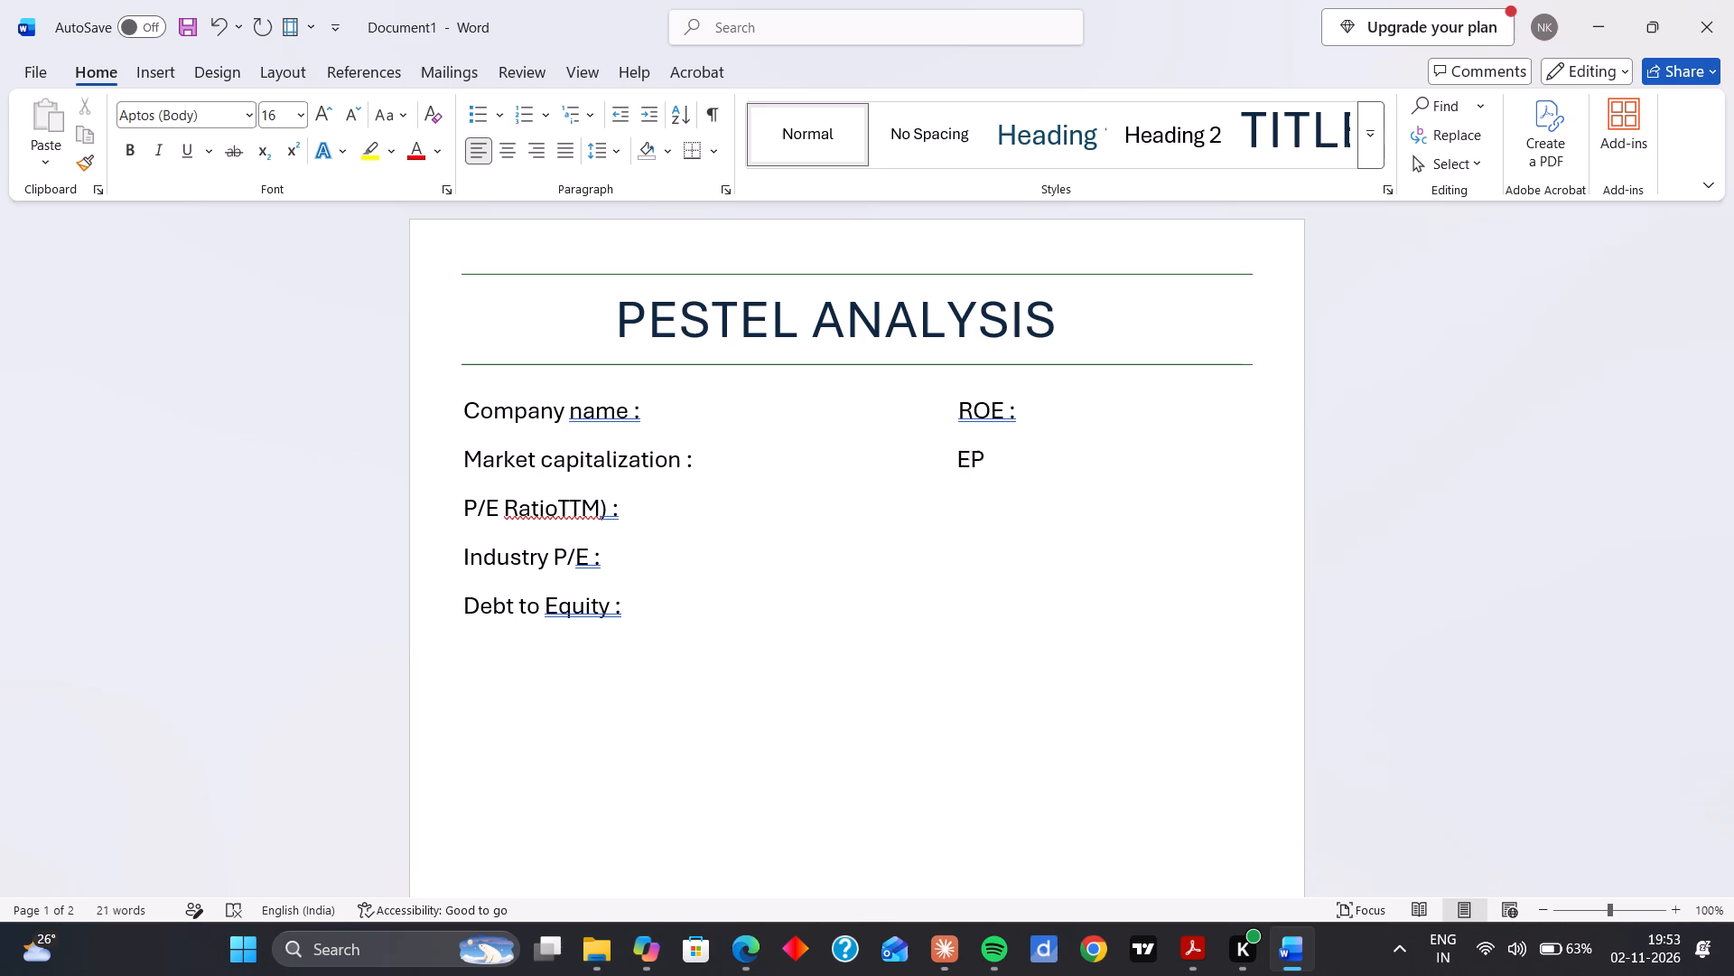
pyautogui.press('s')
pyautogui.press('space')
pyautogui.hotkey('shift', ':')
# Remove three spaces before "EPS :" and four before "ROE :" to bring both second-column labels closer to the first column.
pyautogui.press('Left')
pyautogui.press('Left')
pyautogui.press('Left')
pyautogui.press('Left')
pyautogui.press('Left')
pyautogui.press('BackSpace')
pyautogui.press('BackSpace')
pyautogui.press('BackSpace')
pyautogui.press('Up')
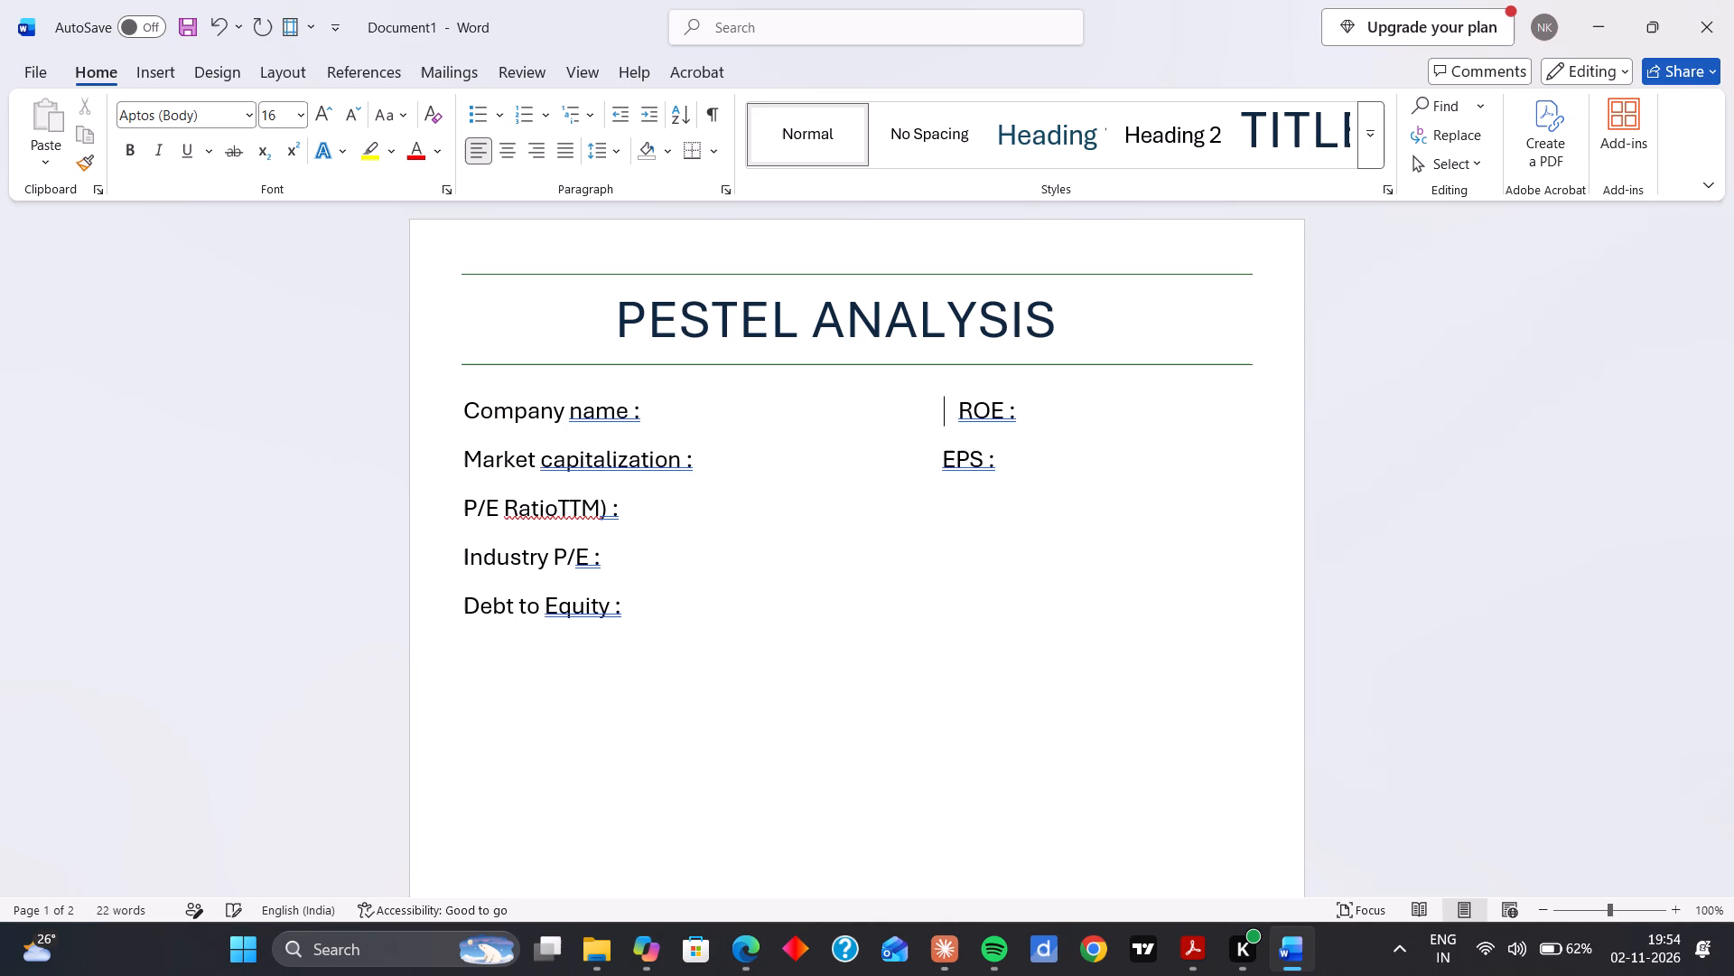
pyautogui.press('BackSpace')
pyautogui.press('BackSpace')
pyautogui.press('BackSpace')
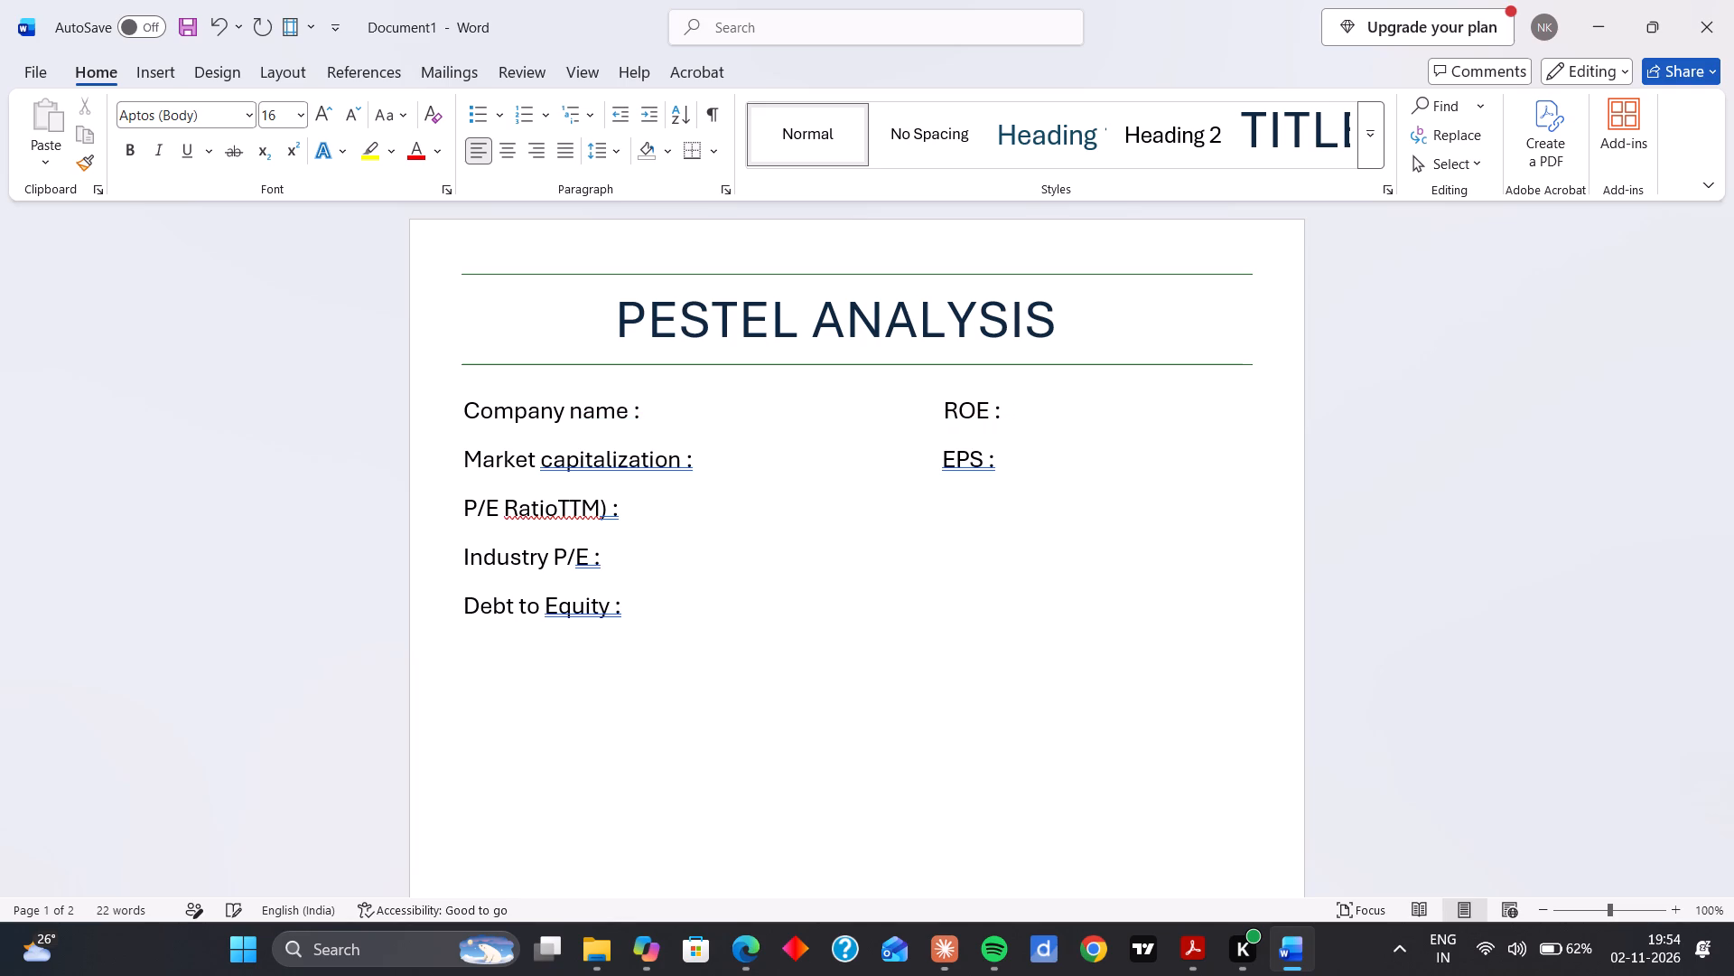
pyautogui.press('BackSpace')
# Insert the missing opening parenthesis before "TTM" in the P/E label so it reads "P/E Ratio(TTM) :".
pyautogui.press('Down')
pyautogui.press('Down')
pyautogui.press('Down')
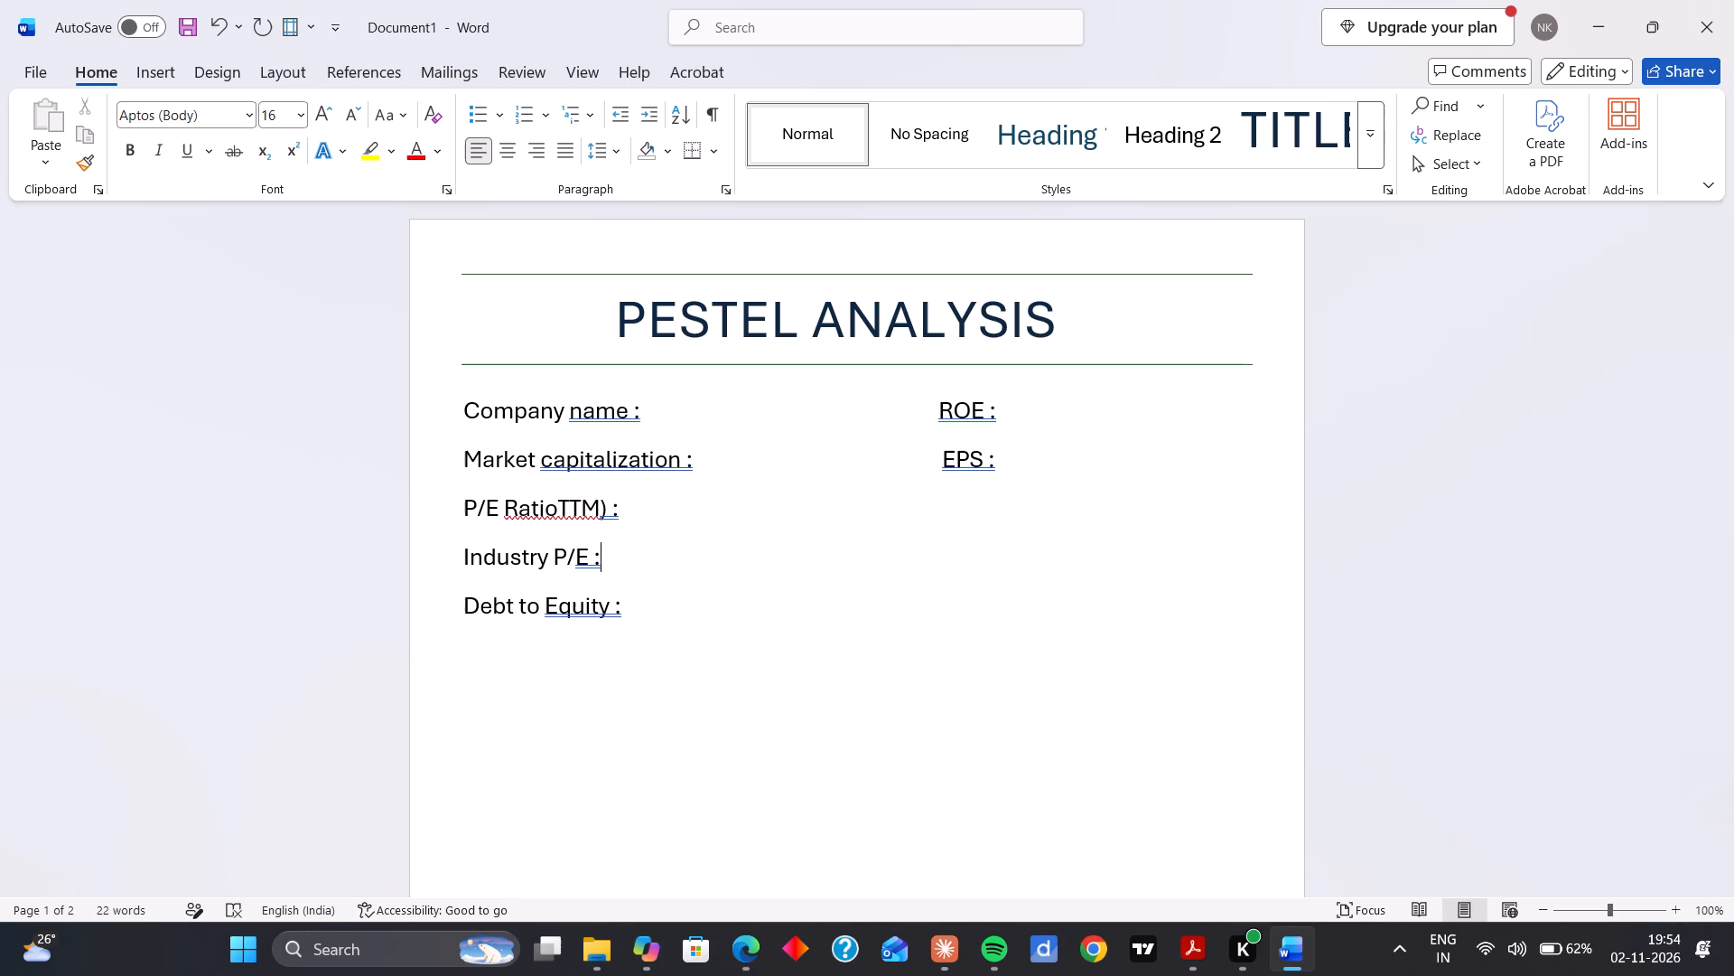
pyautogui.press('Down')
pyautogui.press('Up')
pyautogui.press('Up')
pyautogui.press('Left')
pyautogui.press('Left')
pyautogui.press('Left')
pyautogui.press('Left')
pyautogui.press('Left')
pyautogui.press('Left')
pyautogui.hotkey('shift', '(')
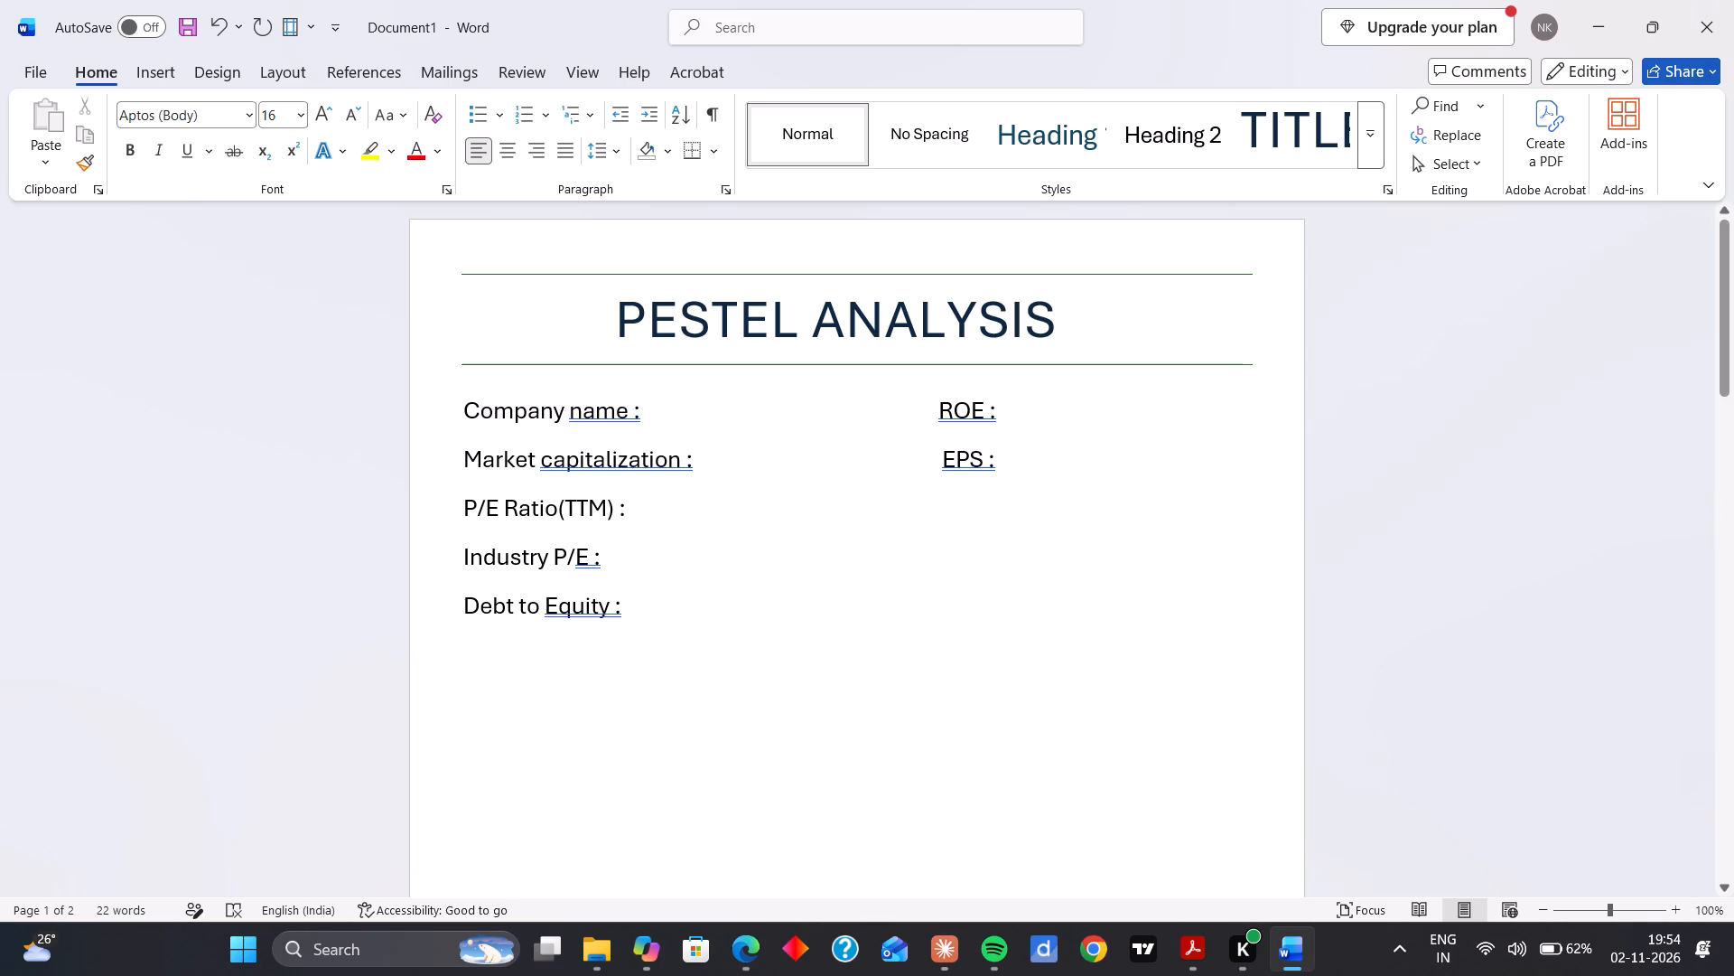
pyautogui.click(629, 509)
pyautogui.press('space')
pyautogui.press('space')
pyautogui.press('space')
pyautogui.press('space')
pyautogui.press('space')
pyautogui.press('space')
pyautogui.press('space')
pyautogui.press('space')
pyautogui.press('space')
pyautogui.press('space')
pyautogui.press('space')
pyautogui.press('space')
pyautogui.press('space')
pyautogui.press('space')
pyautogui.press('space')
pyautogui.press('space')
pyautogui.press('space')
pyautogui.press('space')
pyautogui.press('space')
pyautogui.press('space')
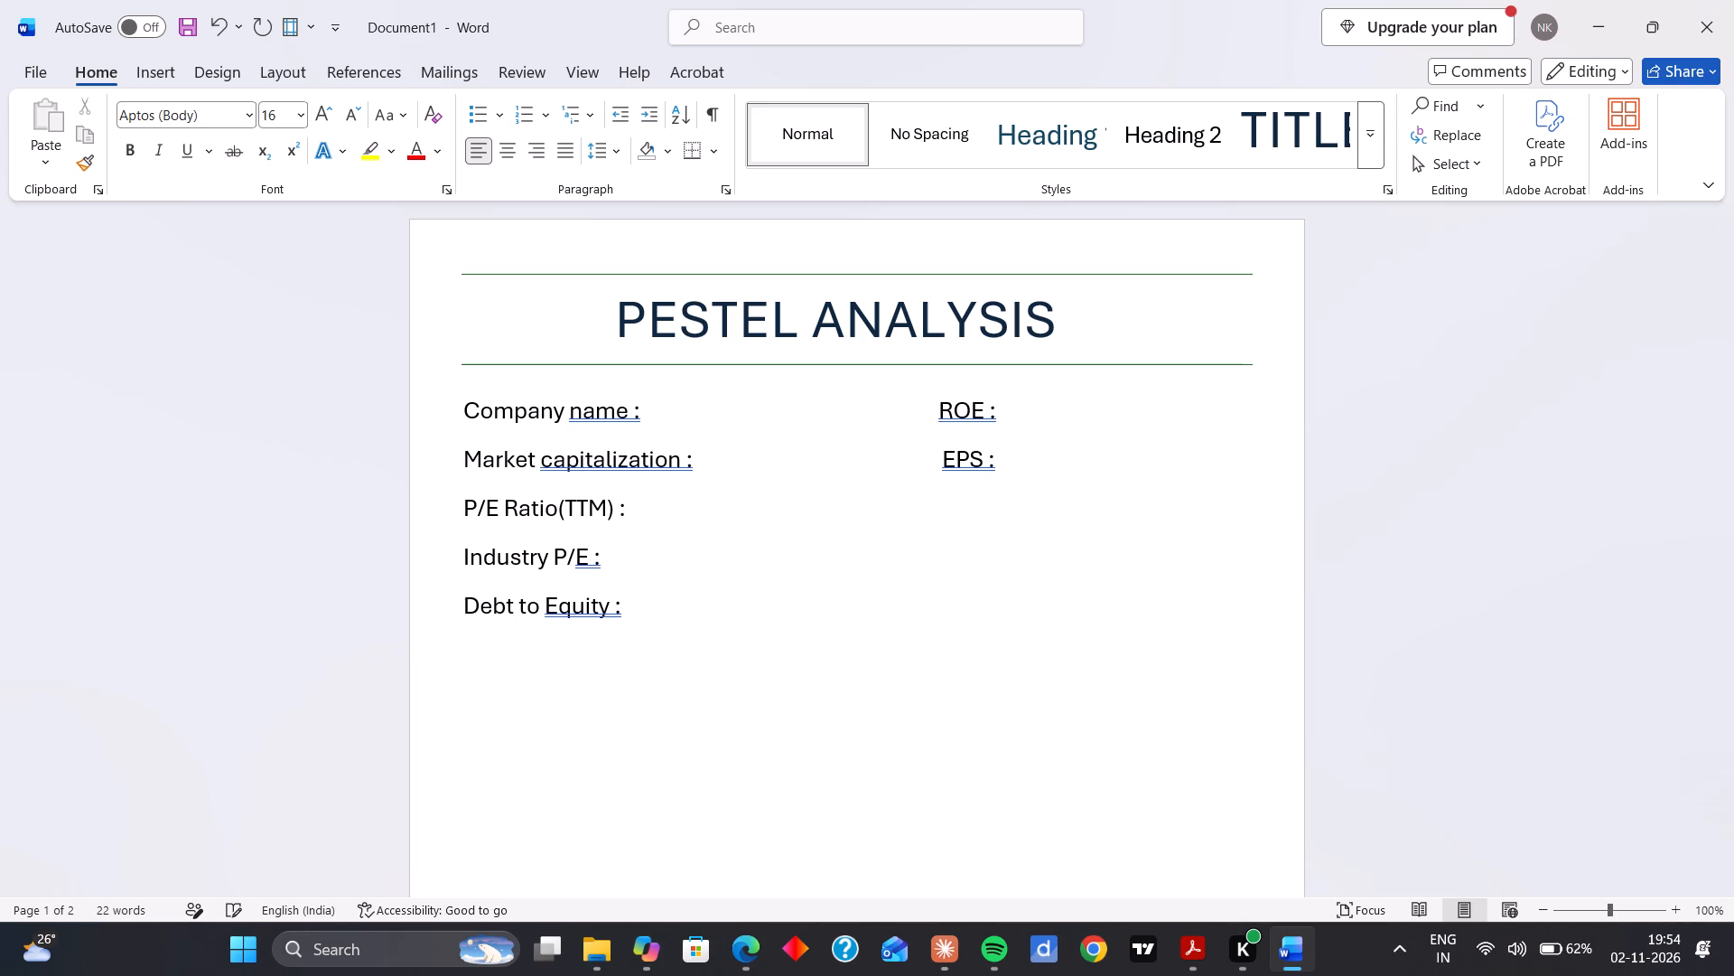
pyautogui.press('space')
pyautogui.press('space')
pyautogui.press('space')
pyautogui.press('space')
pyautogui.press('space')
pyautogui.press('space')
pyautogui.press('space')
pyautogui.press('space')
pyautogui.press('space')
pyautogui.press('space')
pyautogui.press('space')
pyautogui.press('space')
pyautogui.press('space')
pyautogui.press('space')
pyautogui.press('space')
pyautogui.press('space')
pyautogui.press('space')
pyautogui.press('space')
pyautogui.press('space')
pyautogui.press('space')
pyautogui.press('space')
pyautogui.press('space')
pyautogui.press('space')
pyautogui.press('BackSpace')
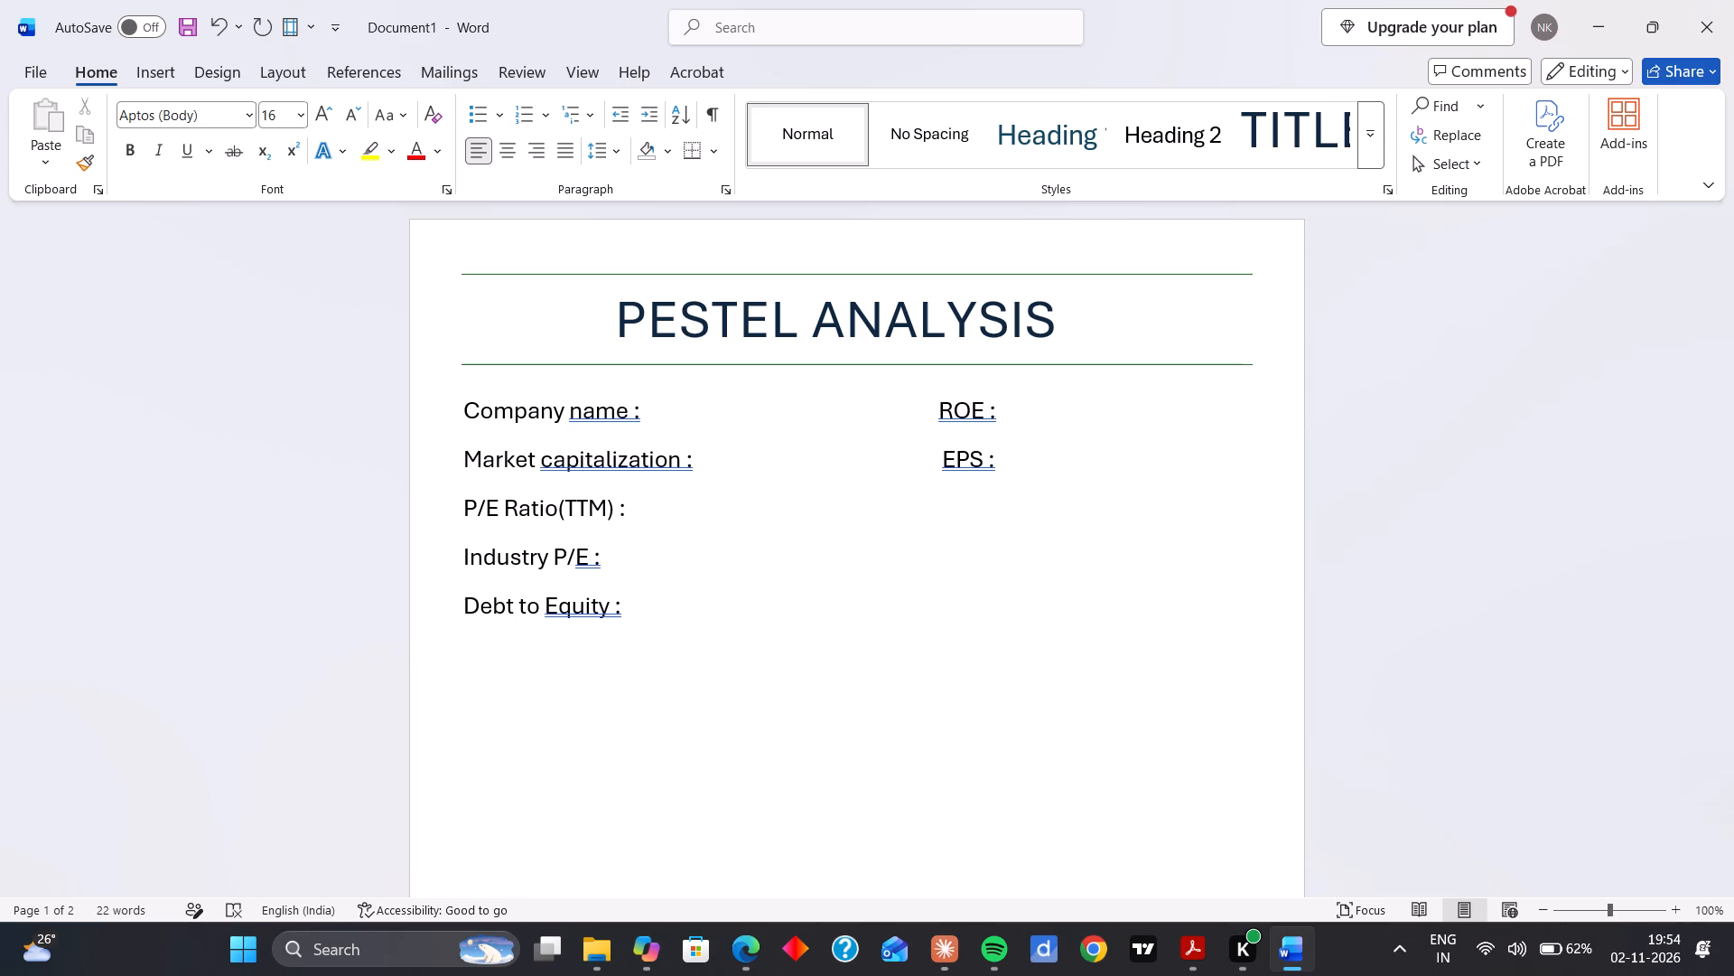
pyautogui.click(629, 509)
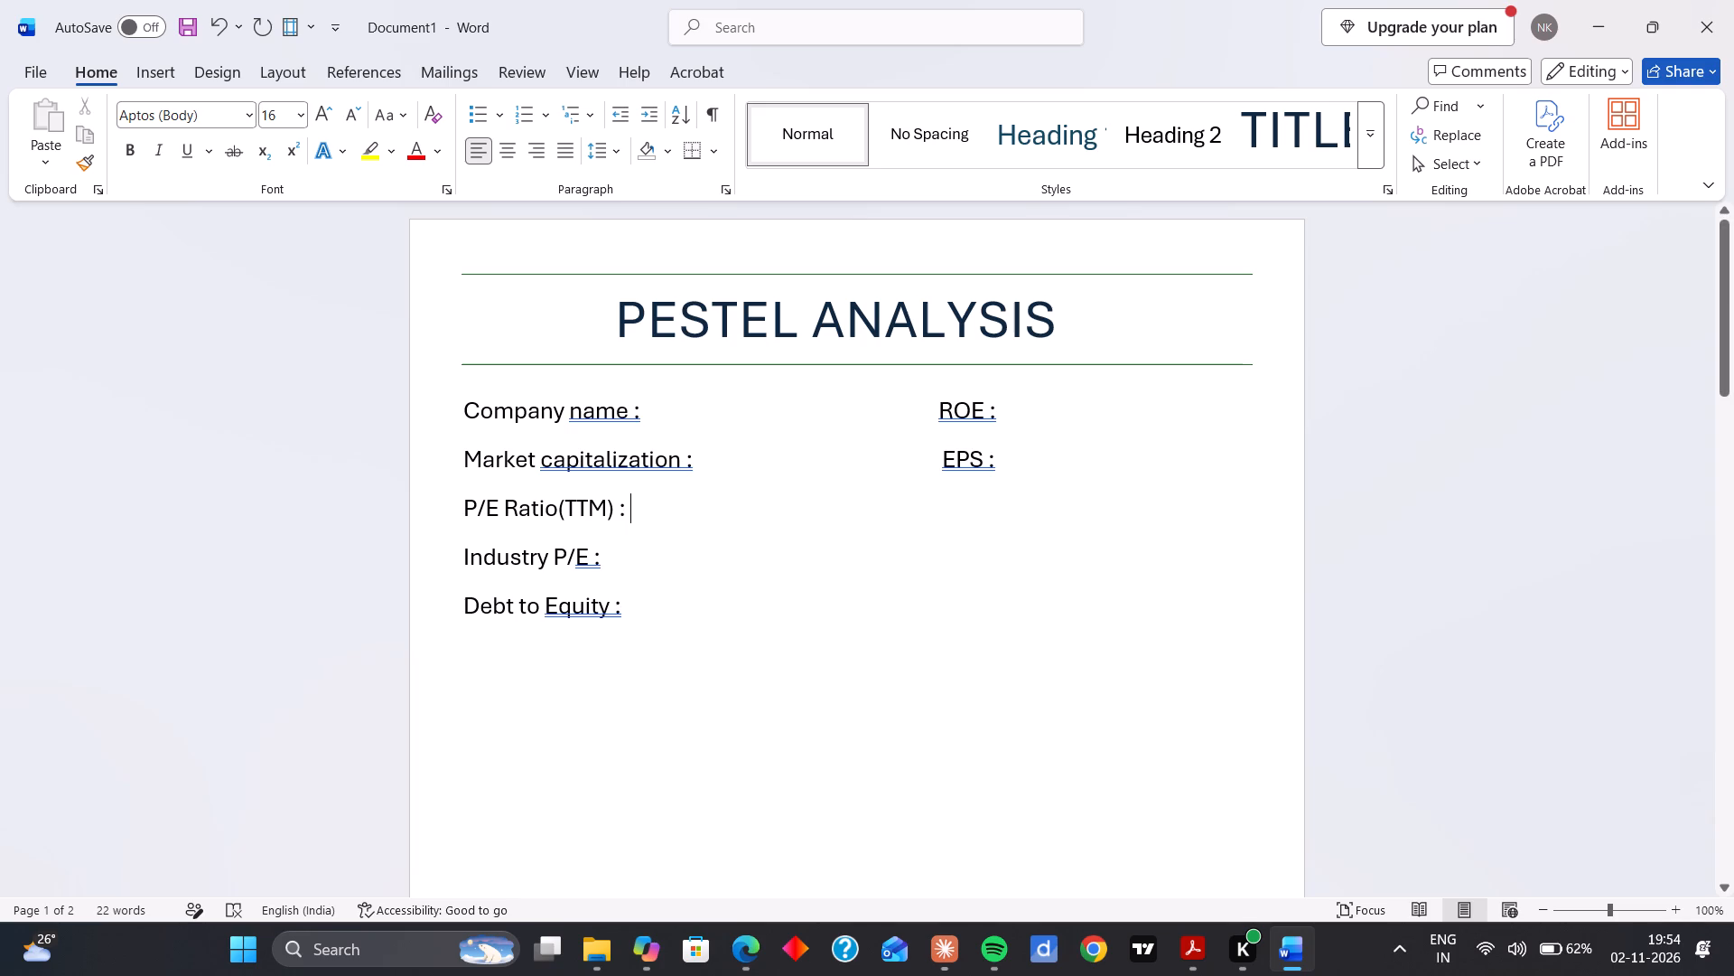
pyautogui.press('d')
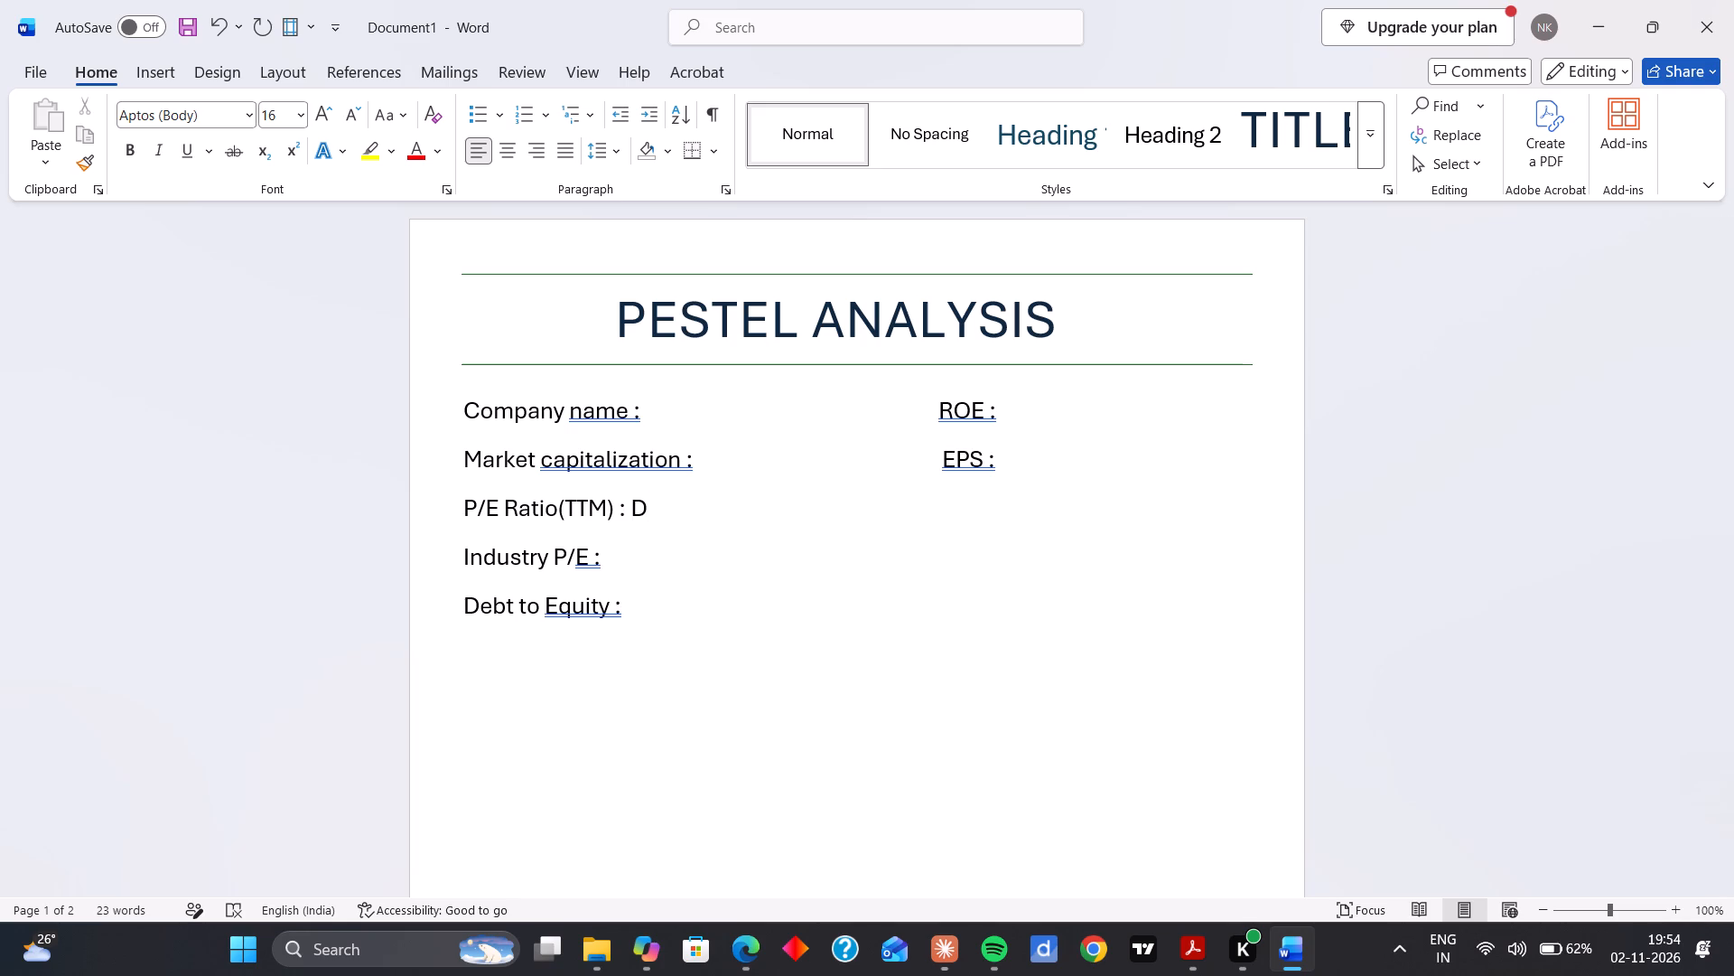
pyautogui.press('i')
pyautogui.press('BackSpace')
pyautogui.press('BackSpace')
# Add the label "Div Yeild" as a second-column entry on the P/E Ratio(TTM) line, after a wide run of spaces.
pyautogui.press('space')
pyautogui.press('space')
pyautogui.press('space')
pyautogui.press('space')
pyautogui.press('space')
pyautogui.press('space')
pyautogui.press('space')
pyautogui.press('space')
pyautogui.press('space')
pyautogui.press('space')
pyautogui.press('space')
pyautogui.press('space')
pyautogui.press('space')
pyautogui.press('space')
pyautogui.press('space')
pyautogui.press('space')
pyautogui.press('space')
pyautogui.press('space')
pyautogui.press('space')
pyautogui.press('space')
pyautogui.press('space')
pyautogui.press('space')
pyautogui.press('space')
pyautogui.press('space')
pyautogui.press('space')
pyautogui.press('space')
pyautogui.press('d')
pyautogui.write('iv')
pyautogui.press('space')
pyautogui.press('y')
pyautogui.write('eild')
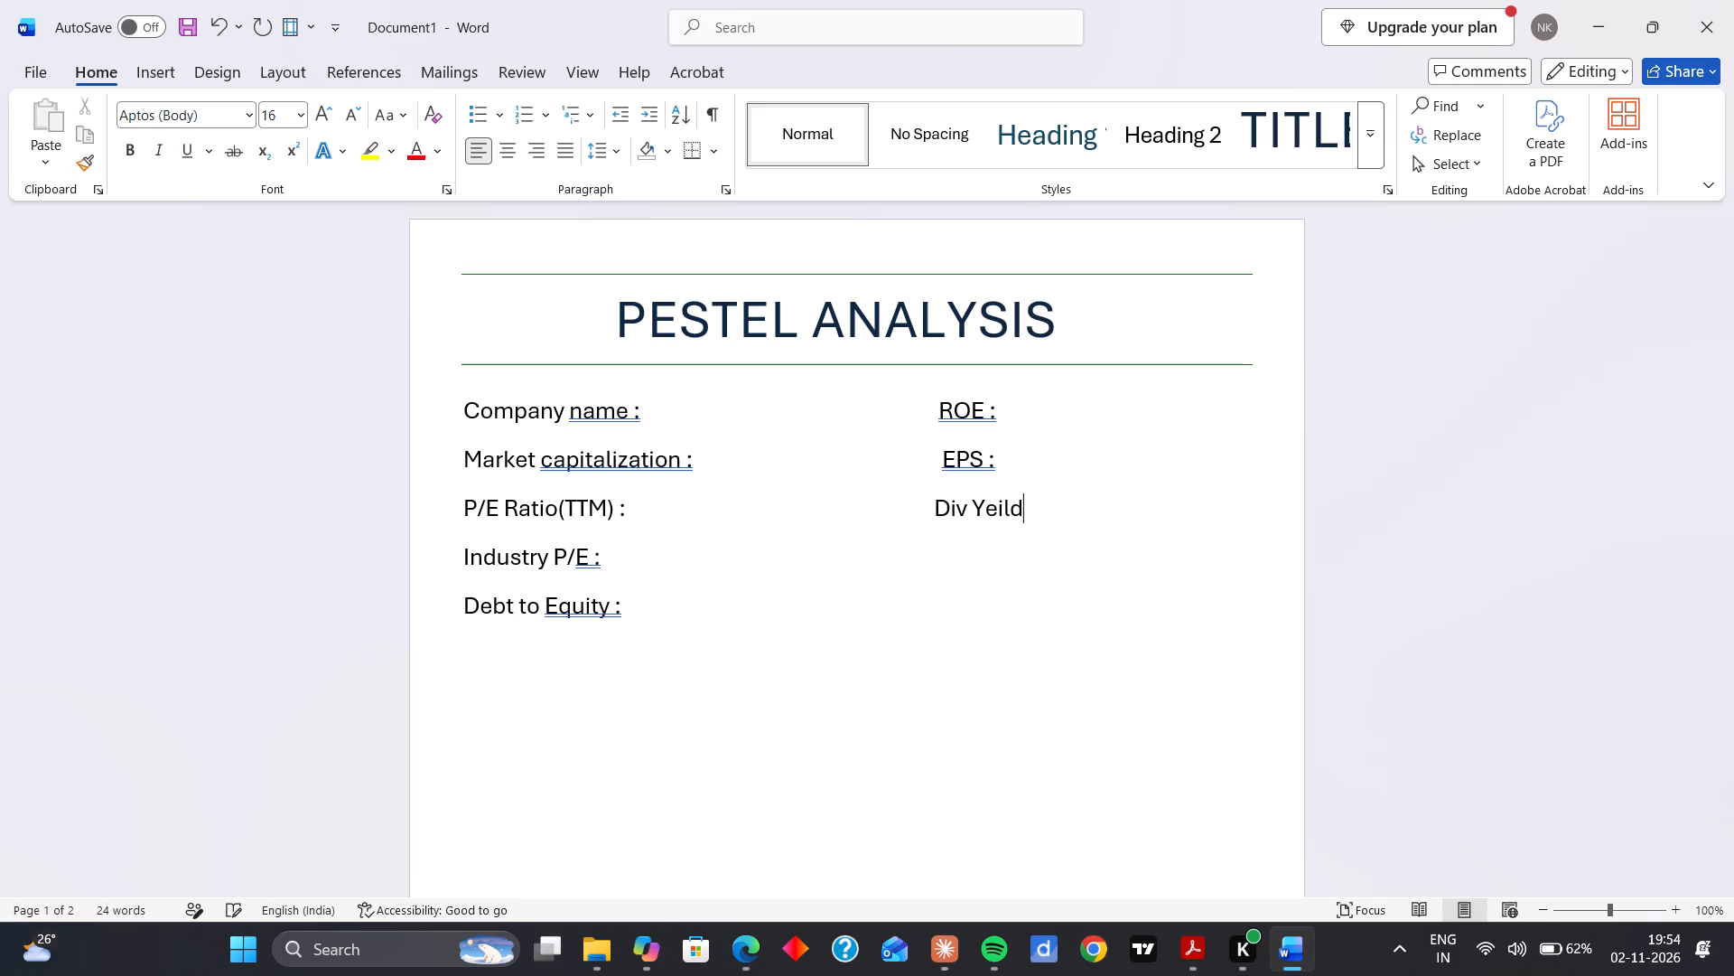
# Insert two spaces before the "Div Yeild" label to align it with "EPS :" above.
pyautogui.press('Left')
pyautogui.press('Left')
pyautogui.press('Left')
pyautogui.press('Left')
pyautogui.press('Left')
pyautogui.press('Left')
pyautogui.press('Left')
pyautogui.press('Left')
pyautogui.press('Left')
pyautogui.press('Left')
pyautogui.press('Right')
pyautogui.press('space')
pyautogui.press('space')
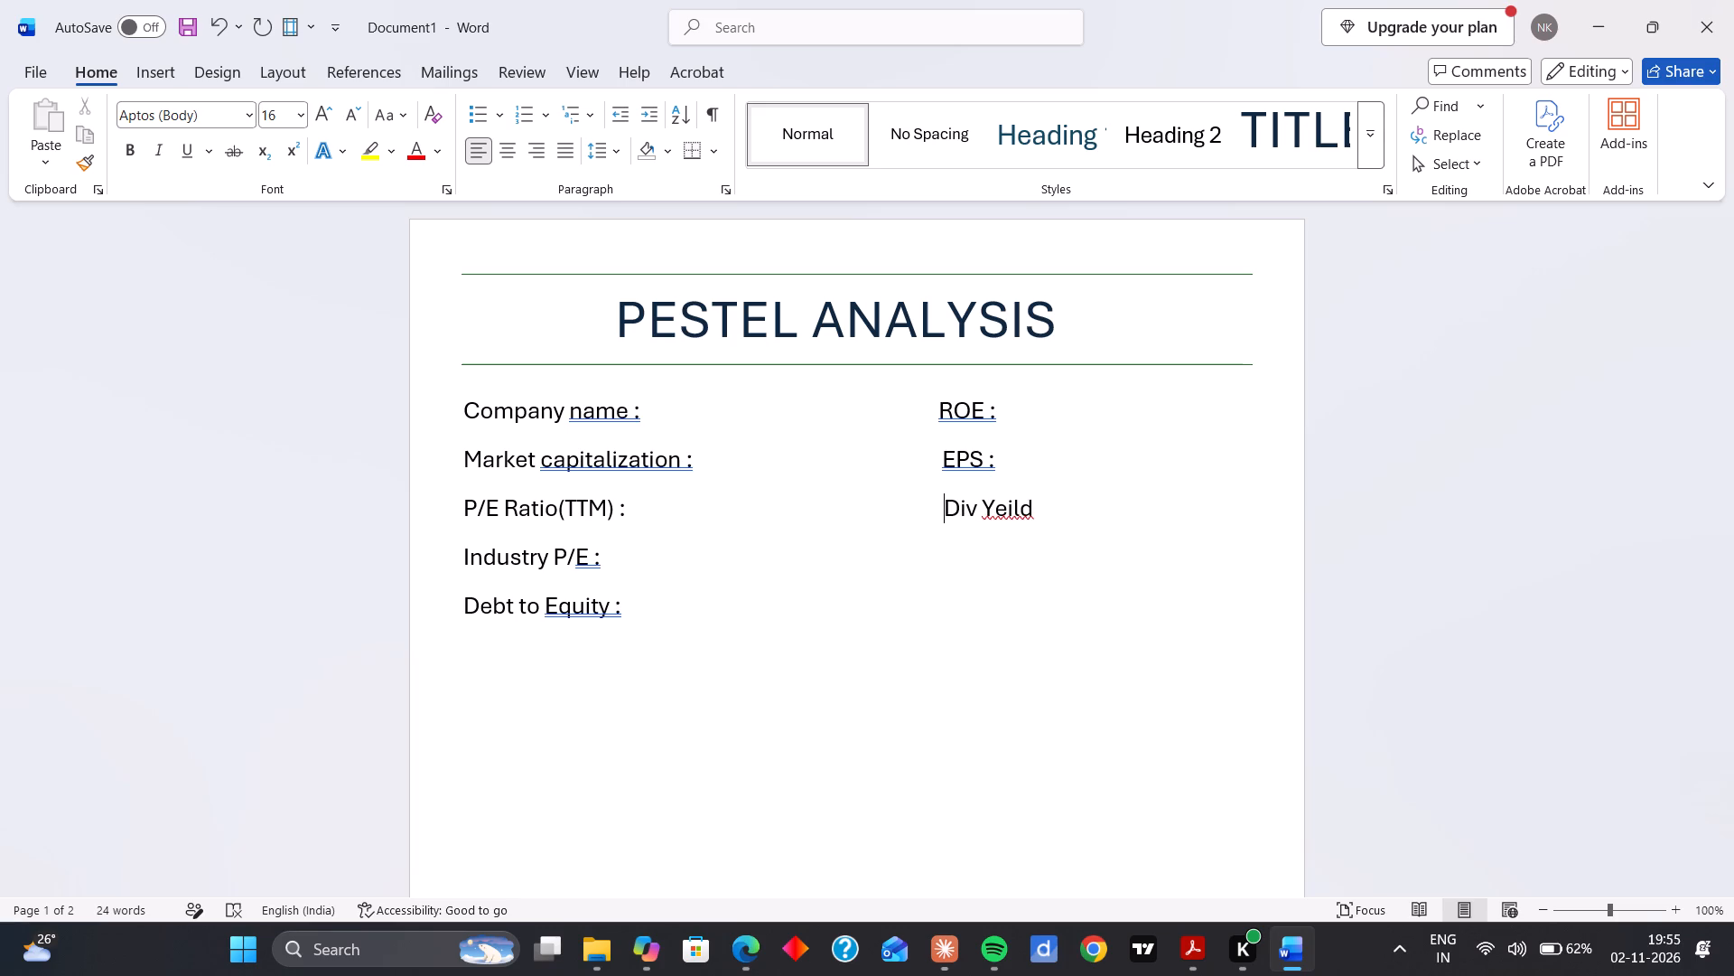
pyautogui.click(1062, 521)
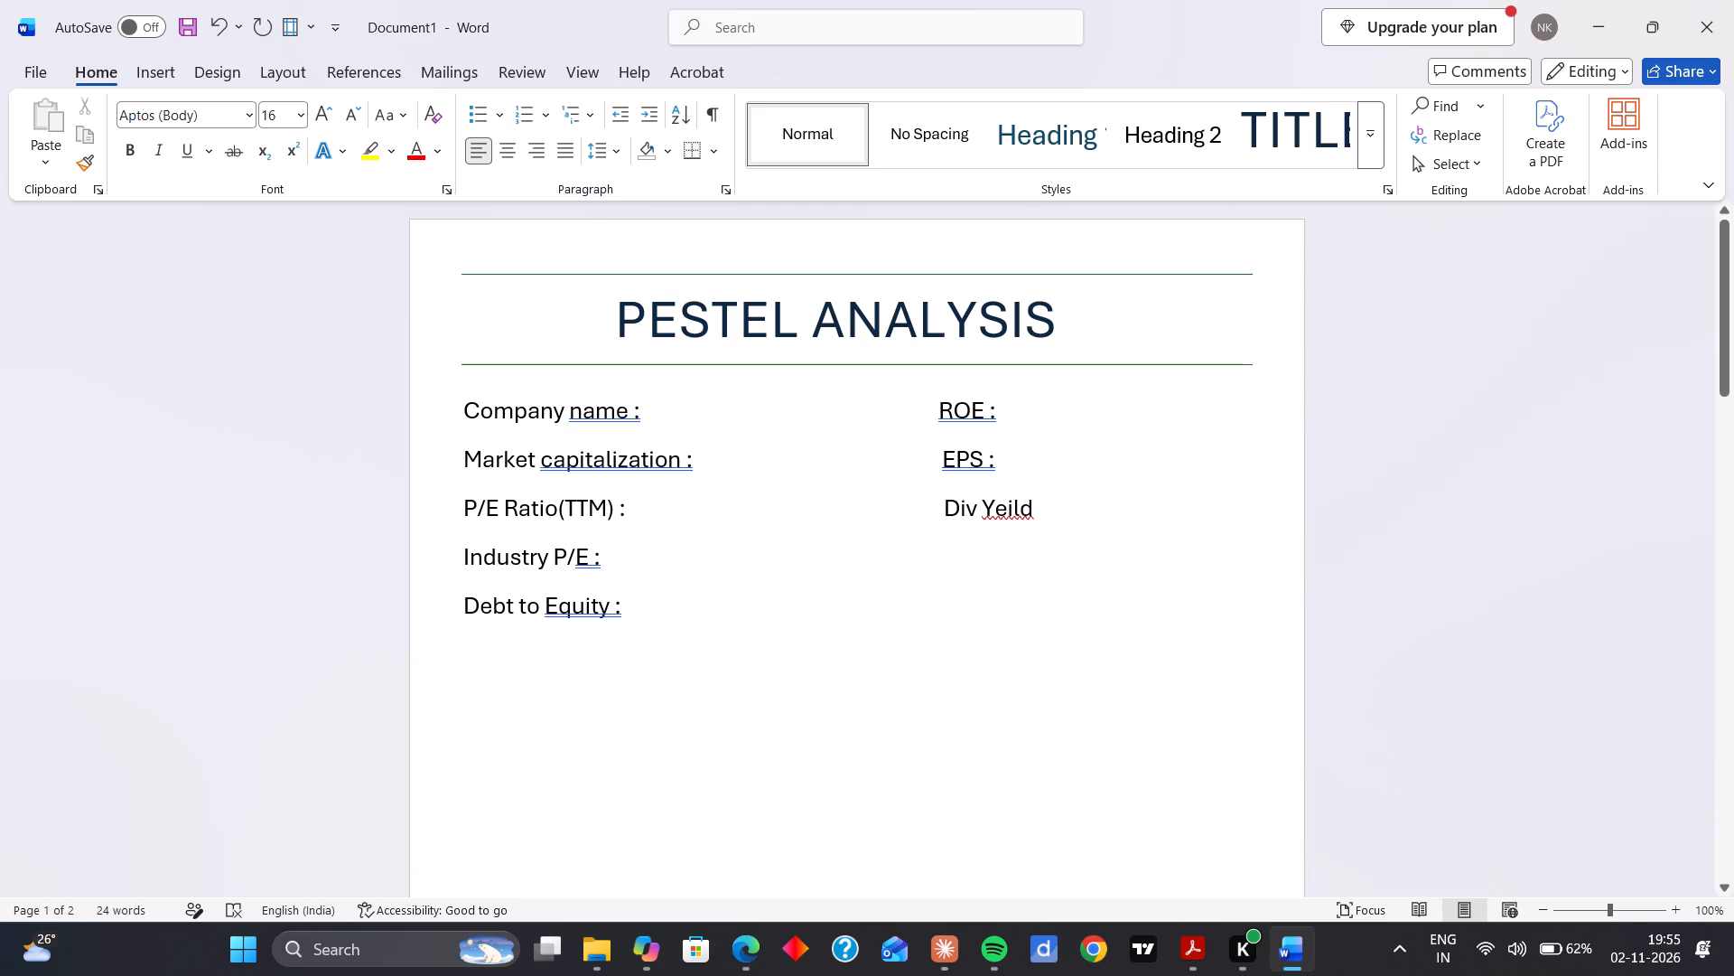
# Remove the extra spaces after "Div Yeild" and end the label with a space and colon.
pyautogui.press('BackSpace')
pyautogui.press('BackSpace')
pyautogui.press('BackSpace')
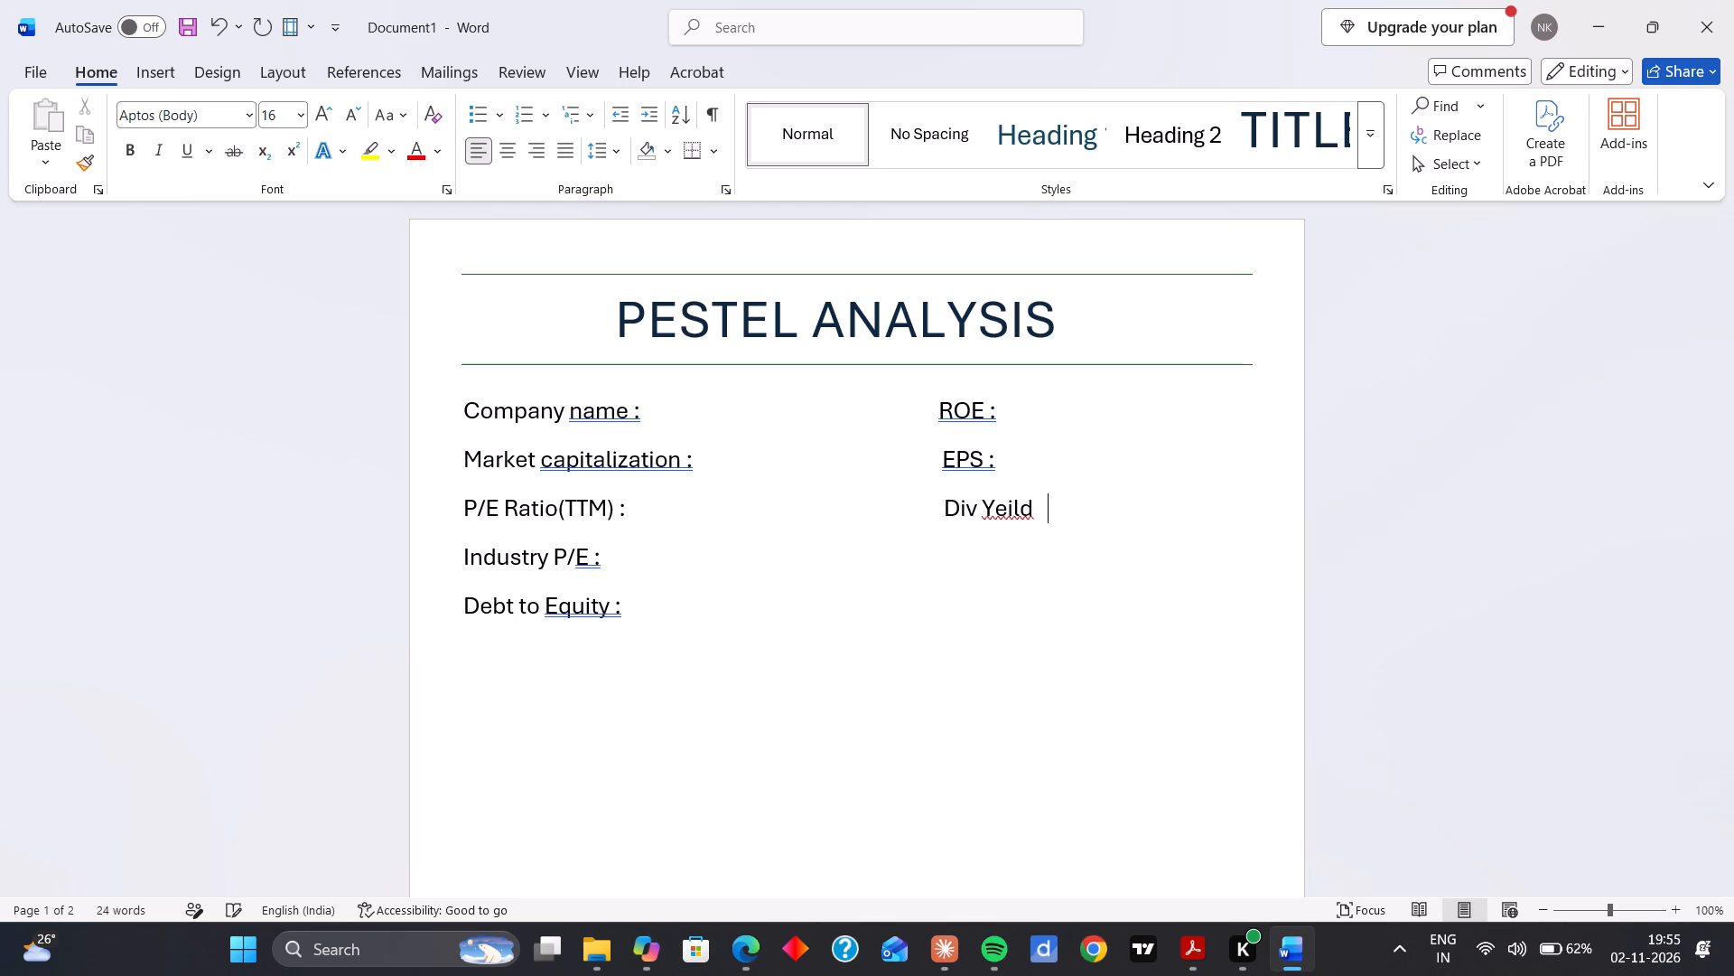
pyautogui.press('BackSpace')
pyautogui.press('BackSpace')
pyautogui.press('BackSpace')
pyautogui.press('space')
pyautogui.hotkey('shift', ':')
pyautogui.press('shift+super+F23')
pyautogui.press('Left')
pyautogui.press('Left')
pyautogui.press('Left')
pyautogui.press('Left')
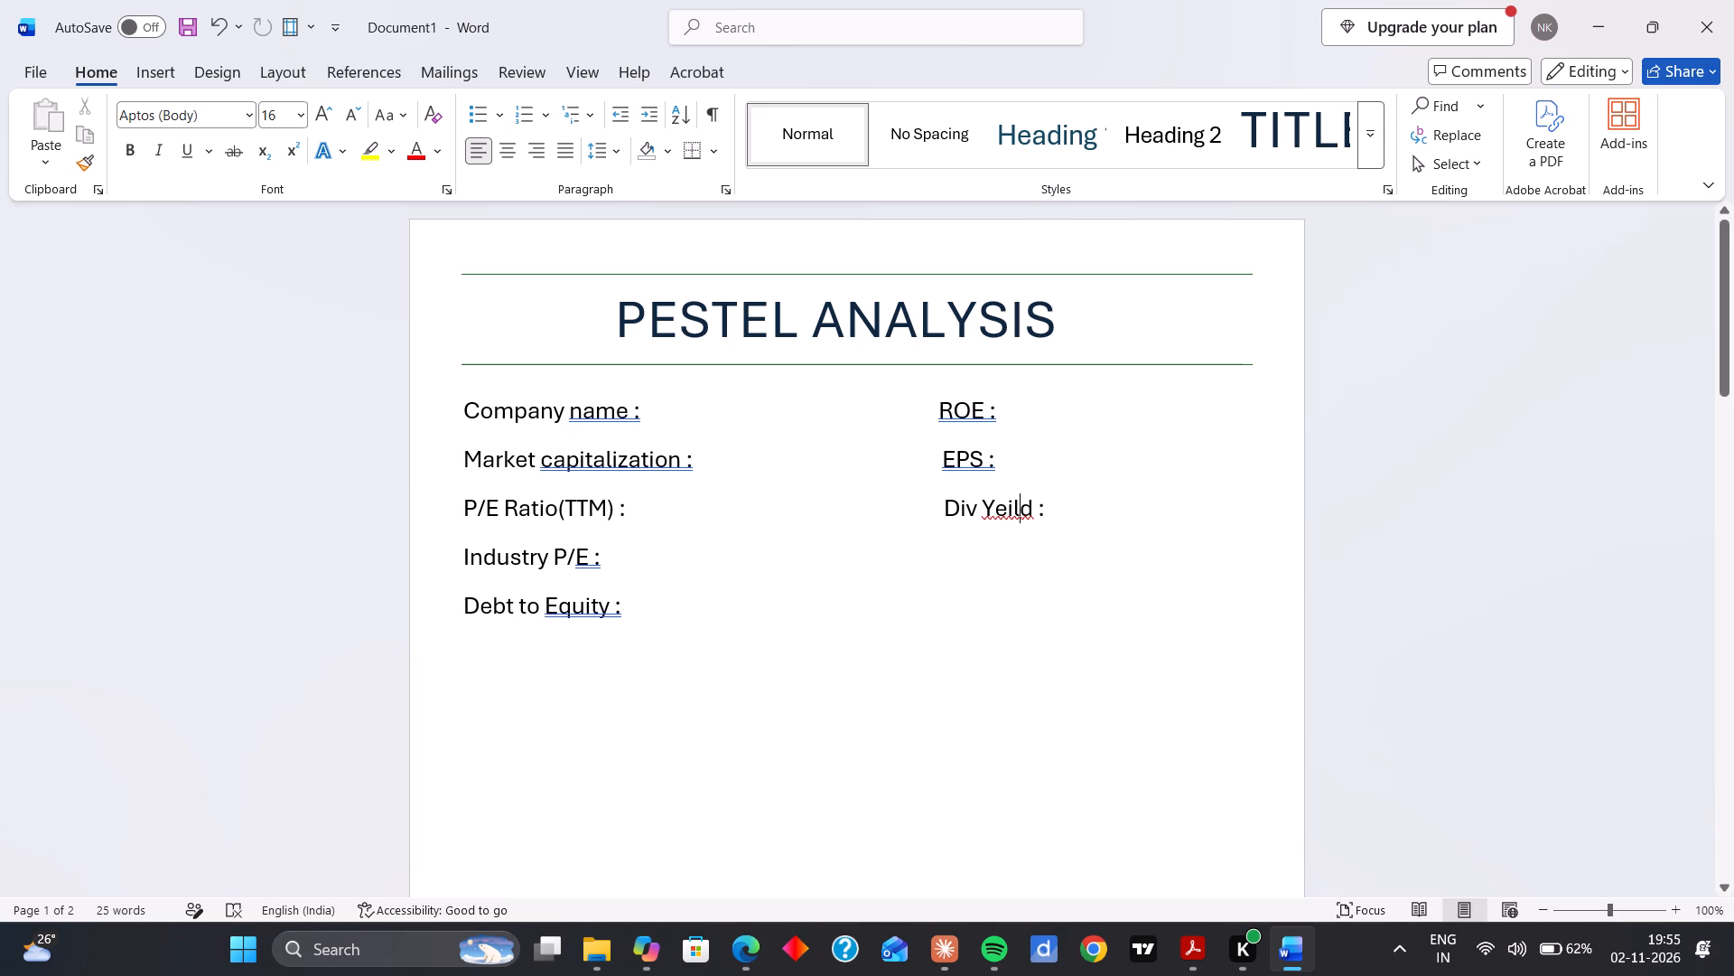
pyautogui.press('BackSpace')
pyautogui.press('BackSpace')
pyautogui.press('BackSpace')
pyautogui.write('iel')
# Add the label "book value :" in the second column on the Industry P/E line, below the dividend yield label.
pyautogui.click(940, 550)
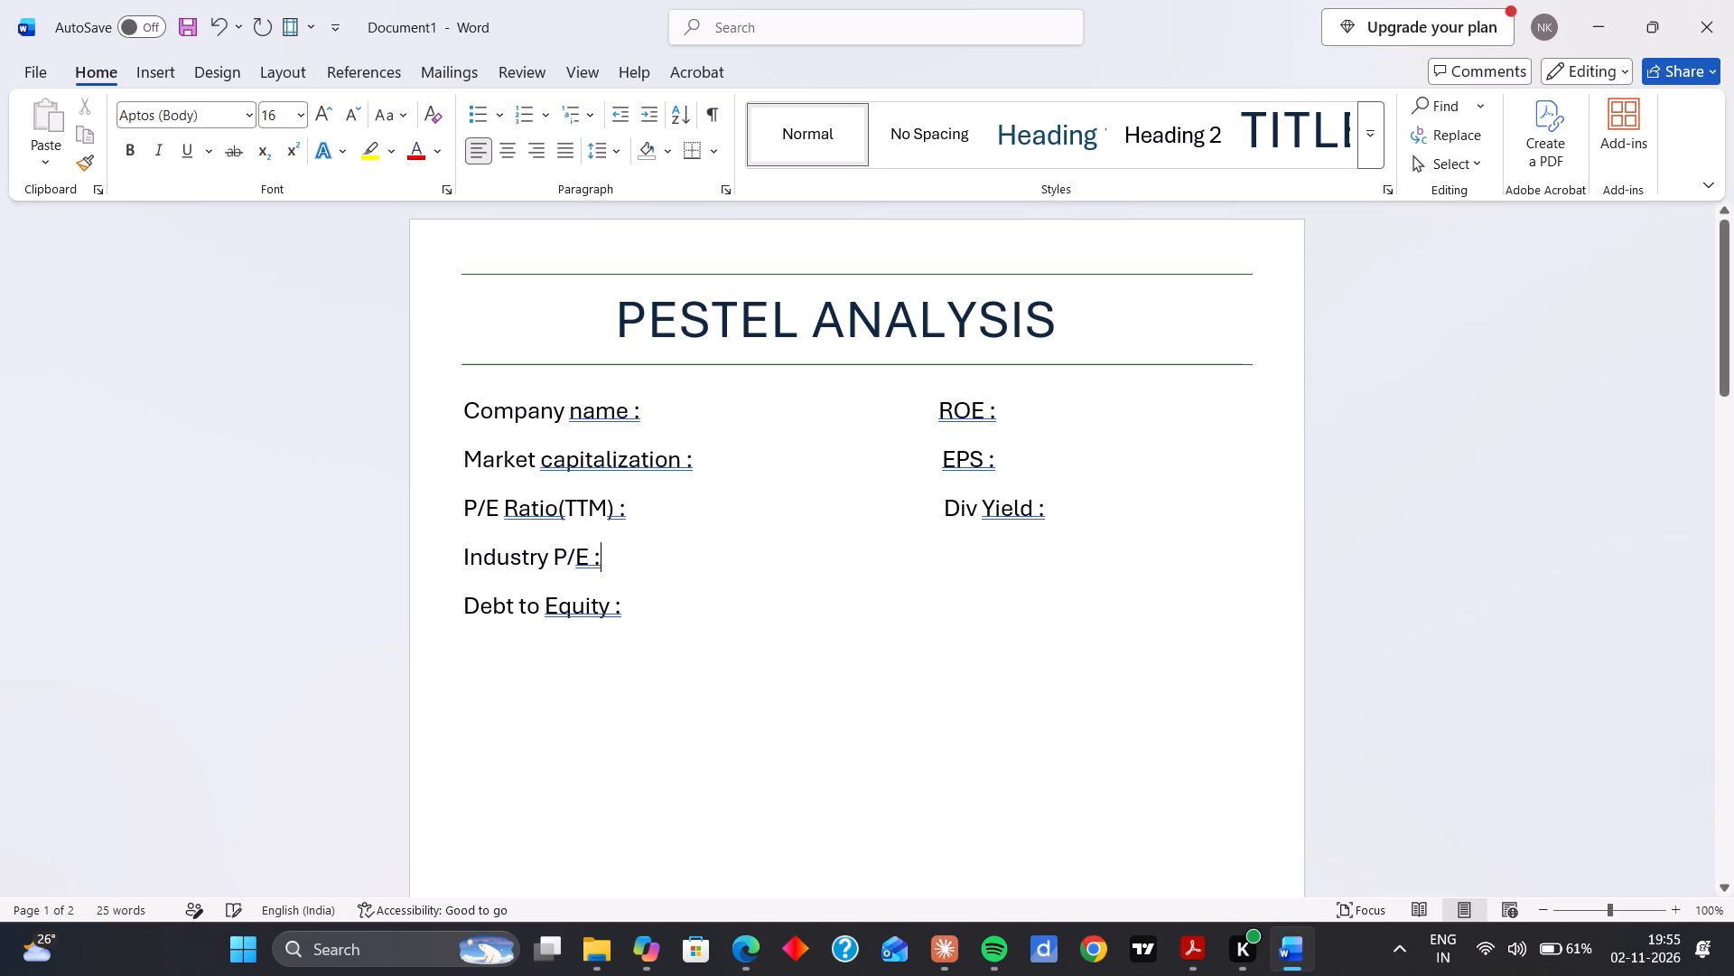
pyautogui.doubleClick(940, 550)
pyautogui.doubleClick(940, 550)
pyautogui.write('book')
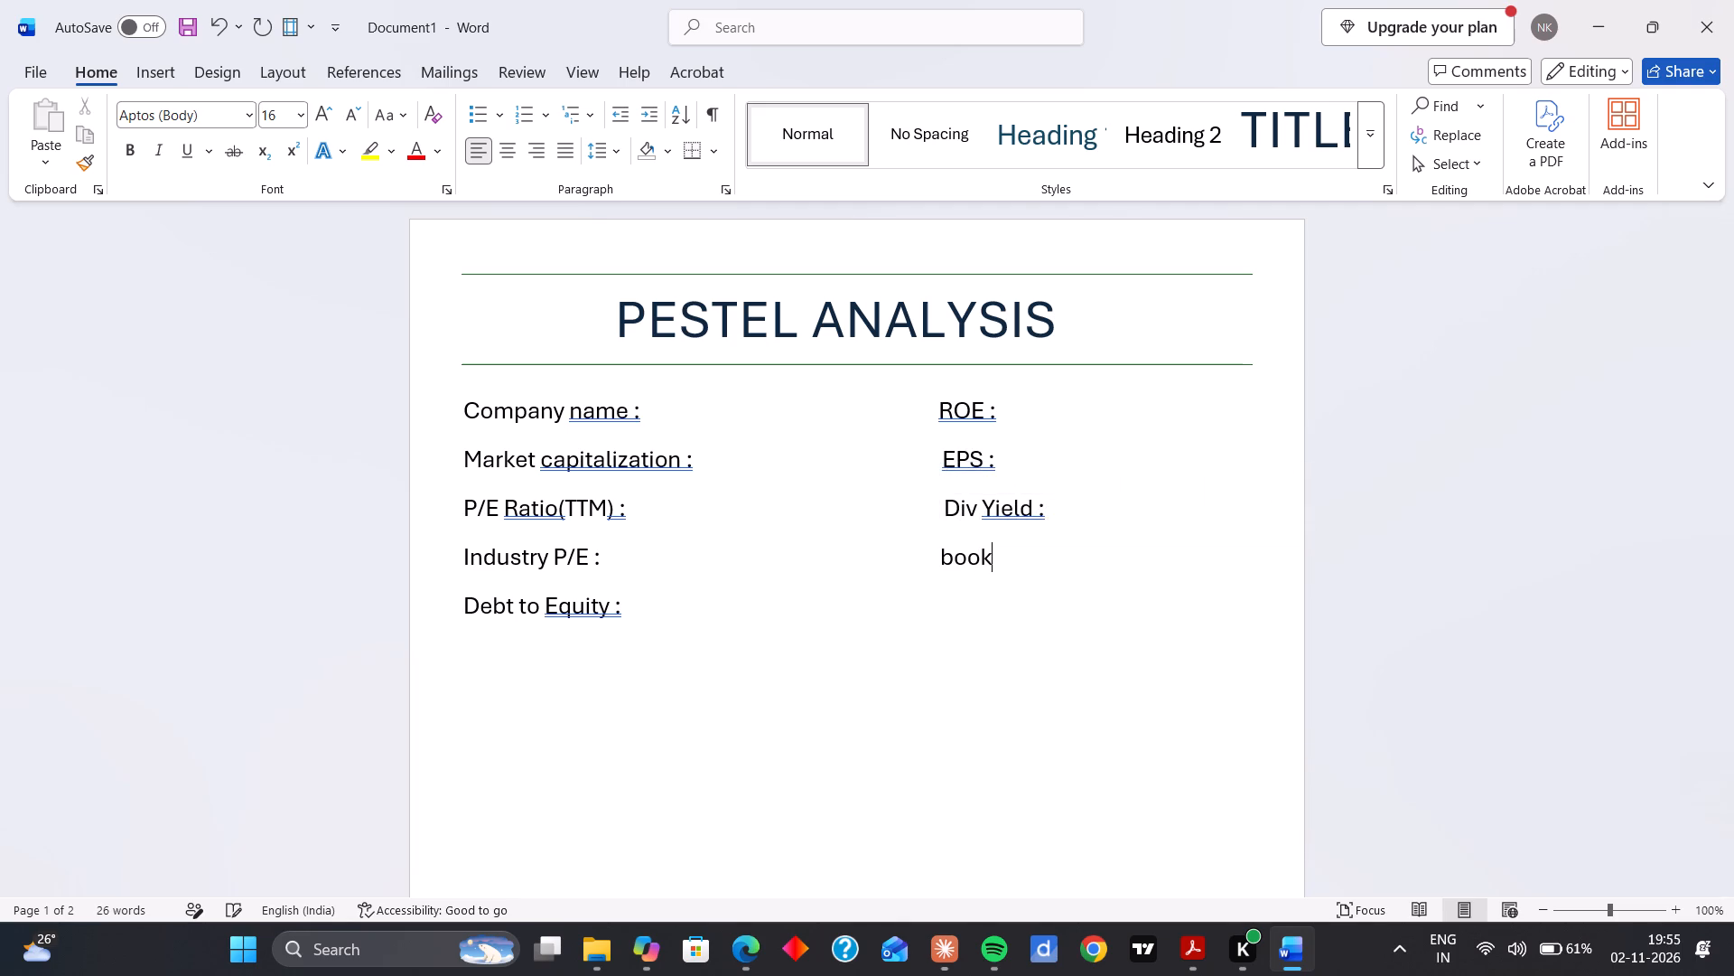
pyautogui.press('space')
pyautogui.write('valu')
pyautogui.press('space')
pyautogui.press('BackSpace')
pyautogui.write('e')
pyautogui.press('space')
pyautogui.hotkey('shift', ':')
# Capitalize both words of the "book value :" label so it reads "Book Value :".
pyautogui.press('Left')
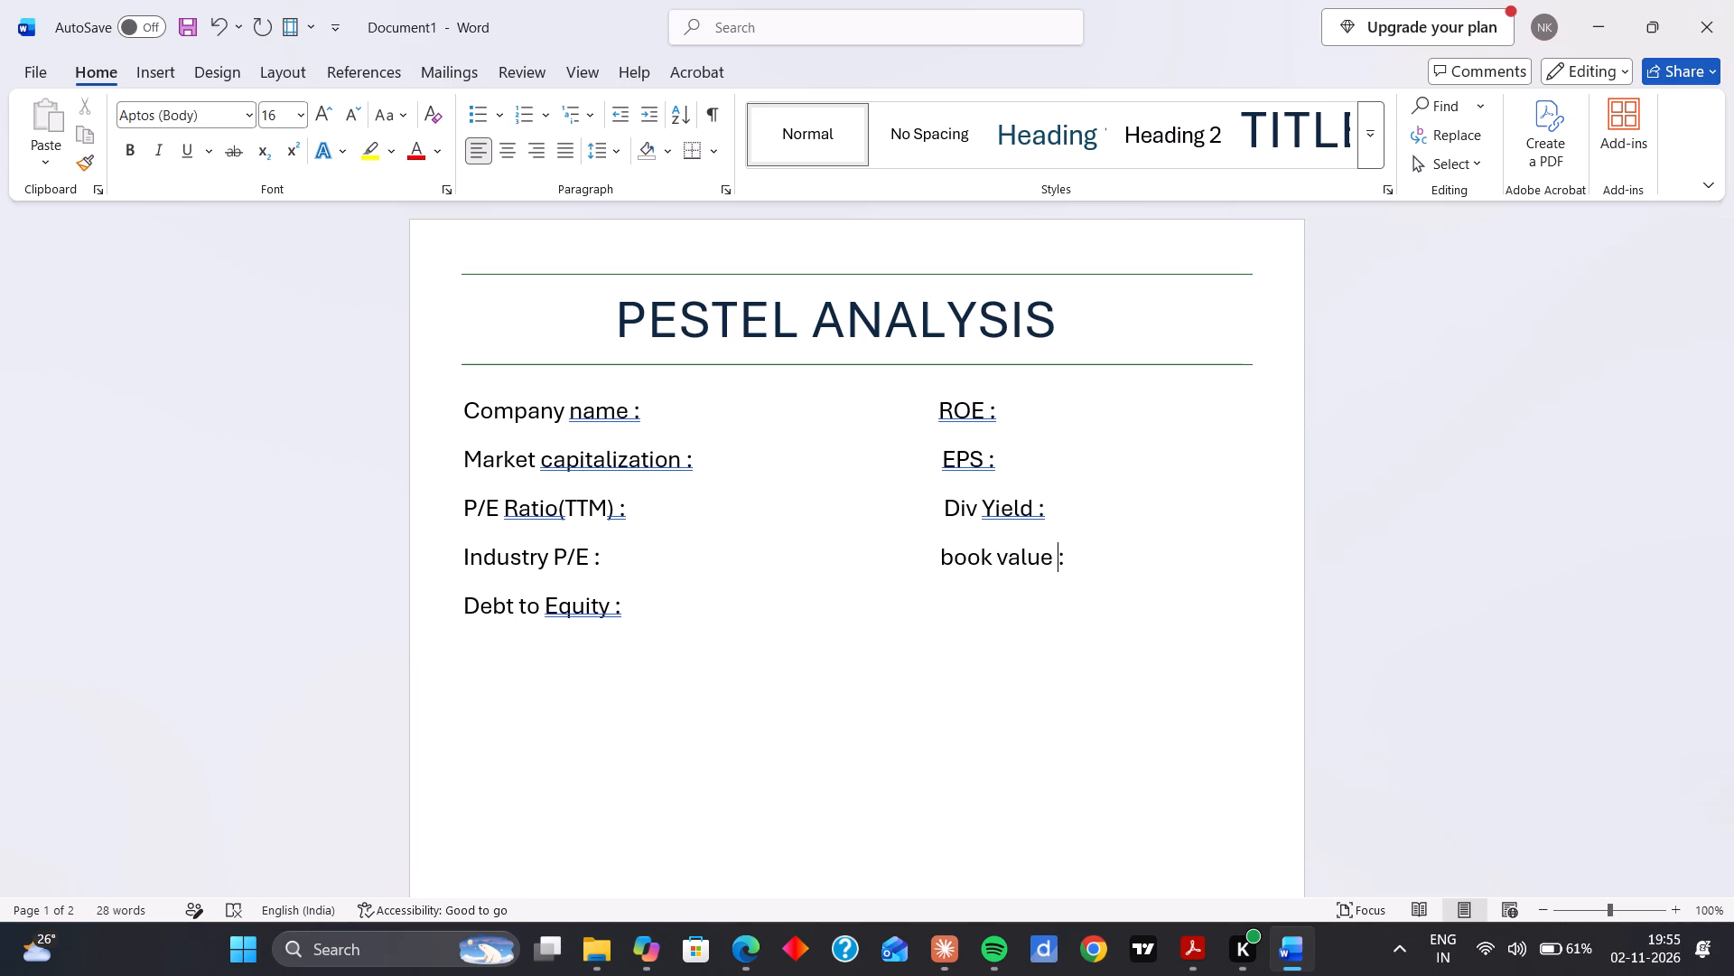
pyautogui.press('Left')
pyautogui.press('Left')
pyautogui.press('Left')
pyautogui.press('Left')
pyautogui.press('Left')
pyautogui.press('BackSpace')
pyautogui.hotkey('shift', 's')
pyautogui.press('BackSpace')
pyautogui.hotkey('shift', 'v')
pyautogui.press('Left')
pyautogui.press('Left')
pyautogui.press('Left')
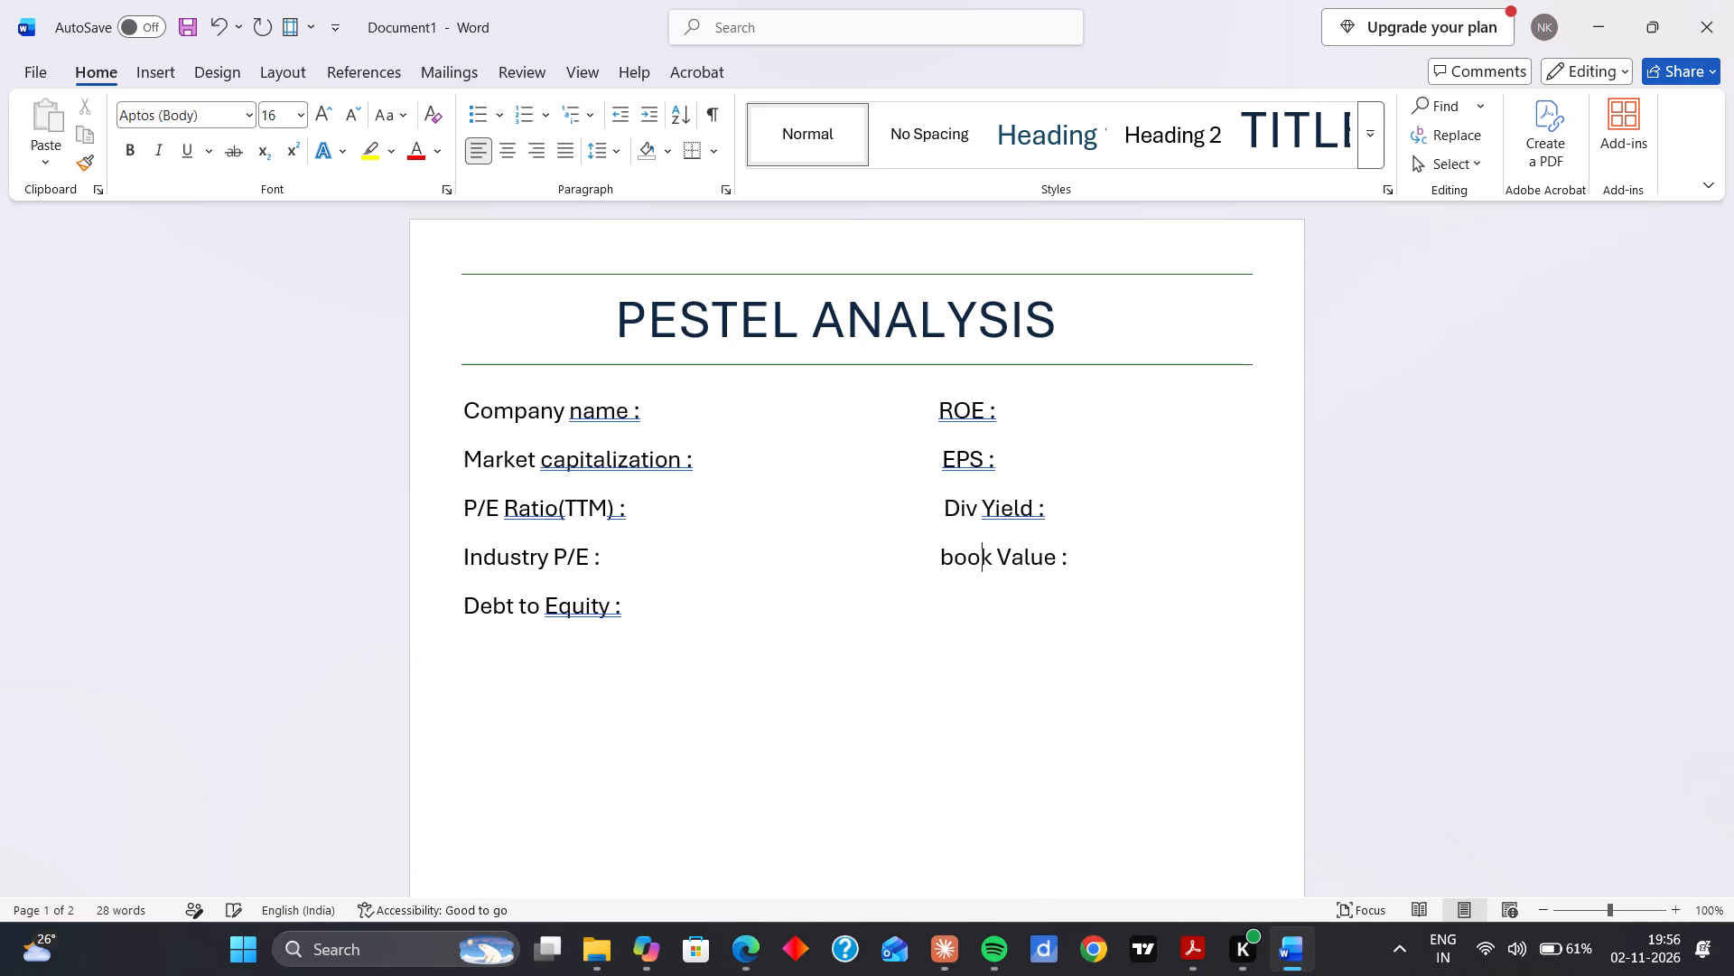
pyautogui.press('Left')
pyautogui.press('Left')
pyautogui.press('BackSpace')
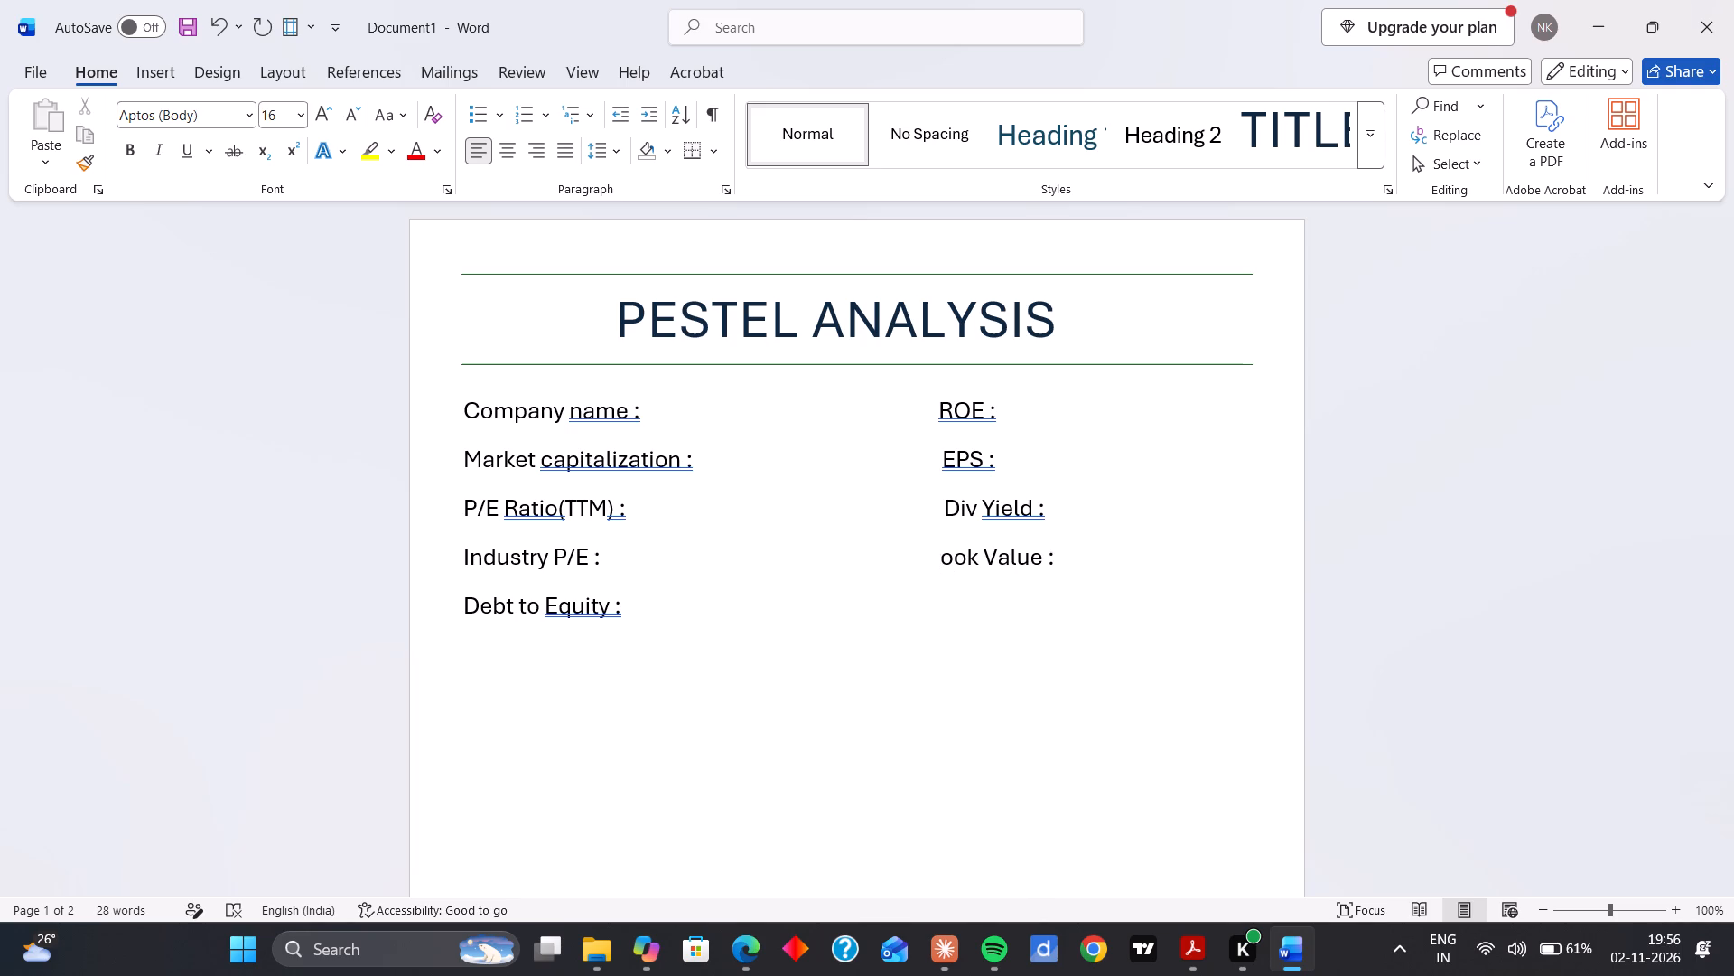
pyautogui.hotkey('shift', 'b')
# Remove one space before "Div Yield :" to line it up with the "Book Value :" label below.
pyautogui.press('Left')
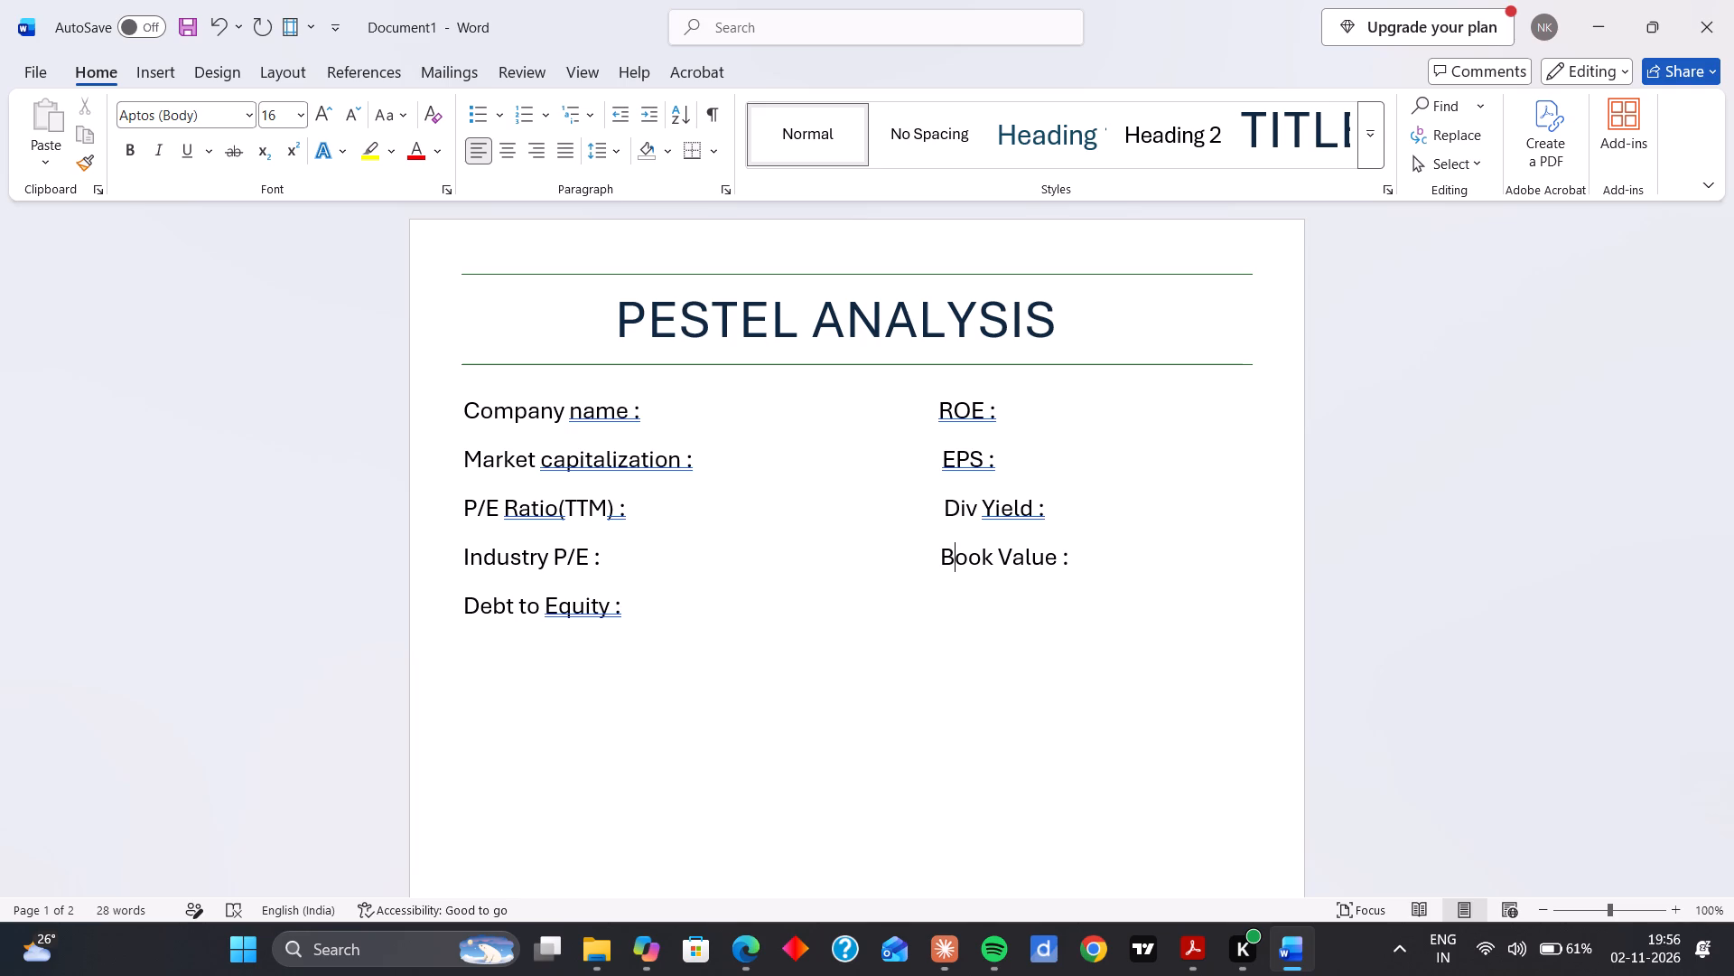
pyautogui.press('space')
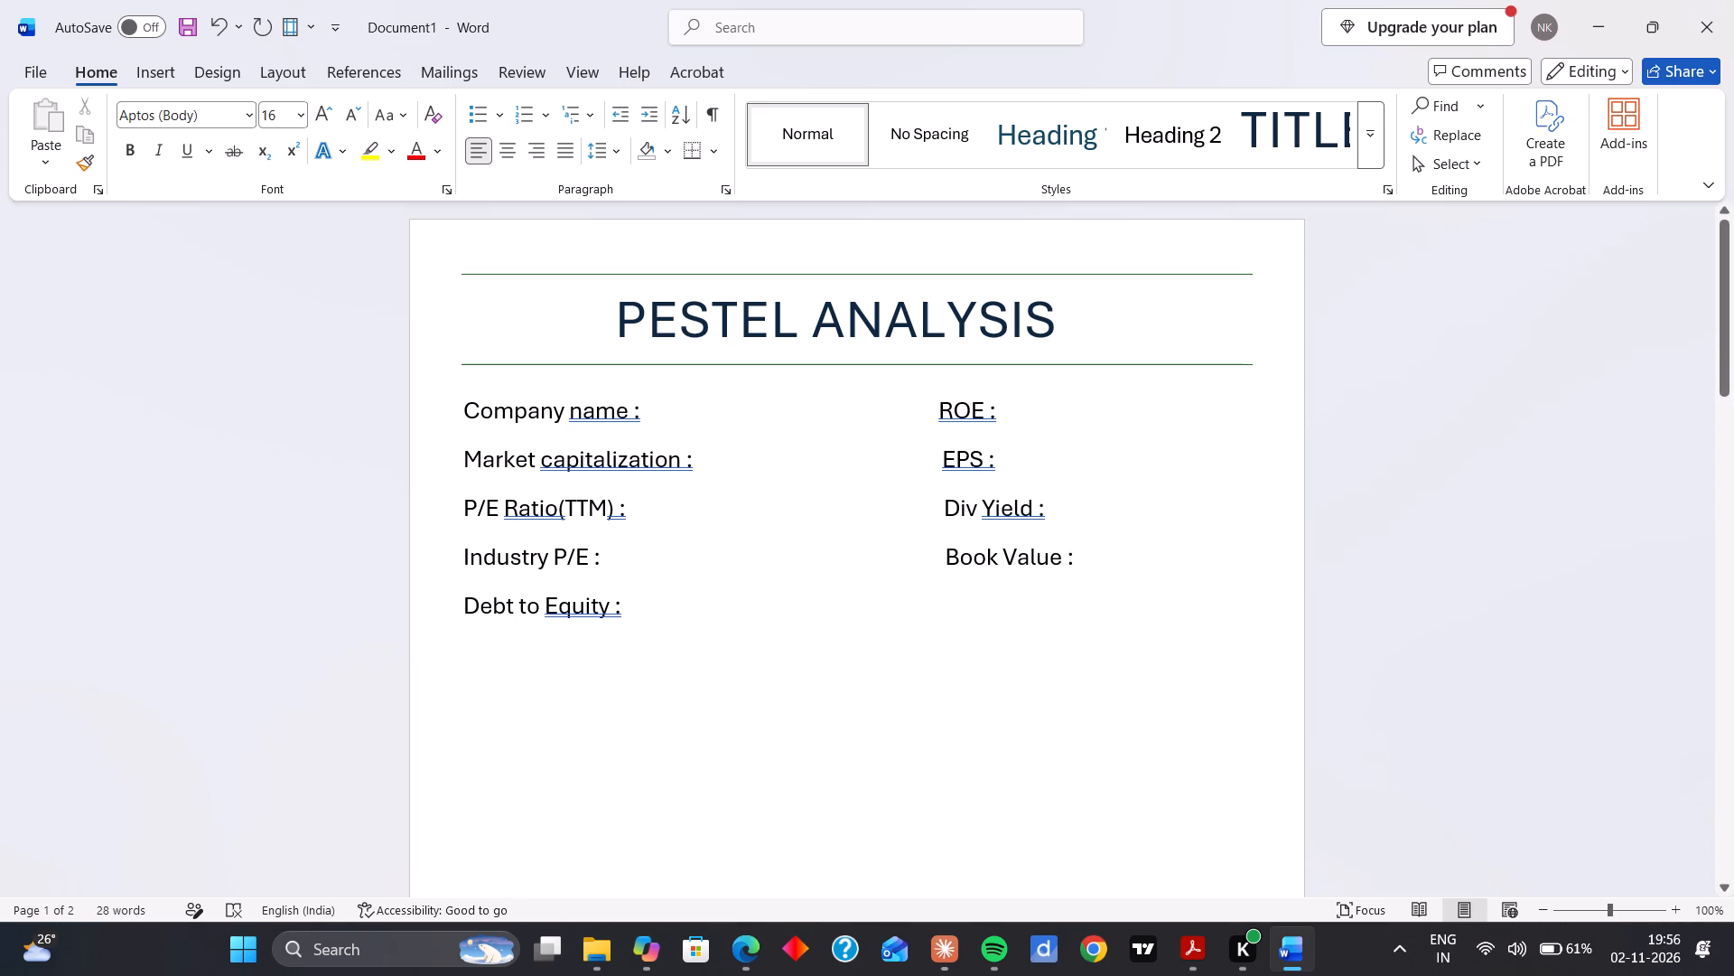
pyautogui.press('BackSpace')
pyautogui.press('Up')
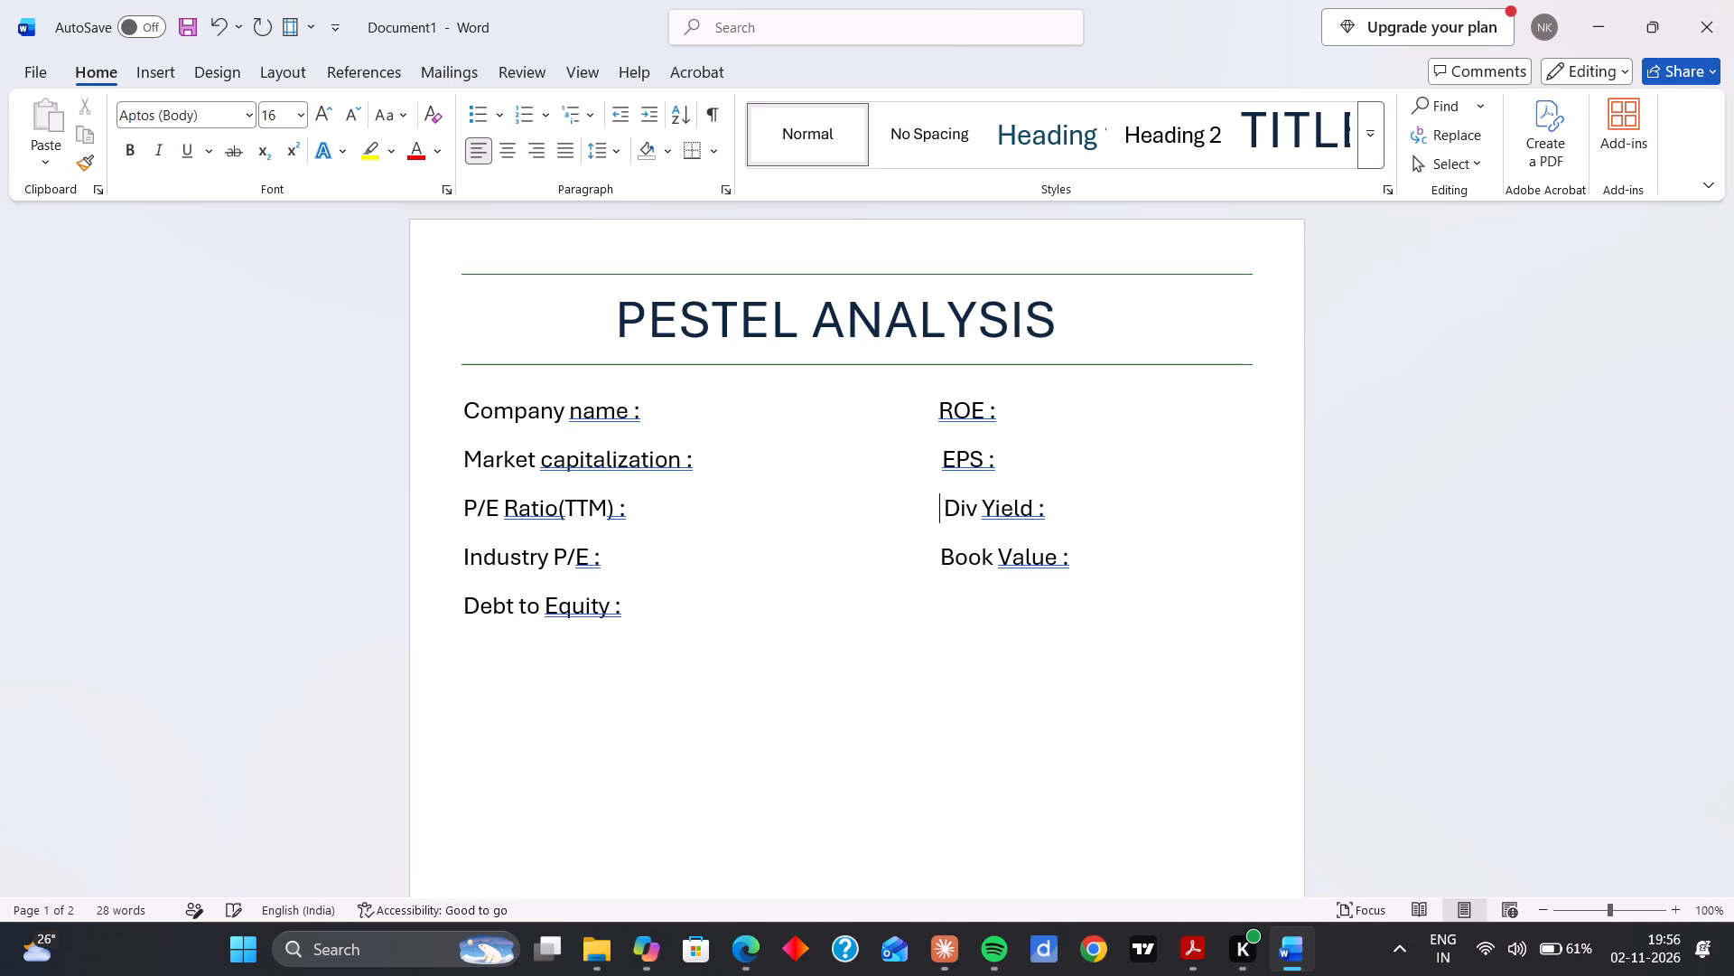
pyautogui.press('BackSpace')
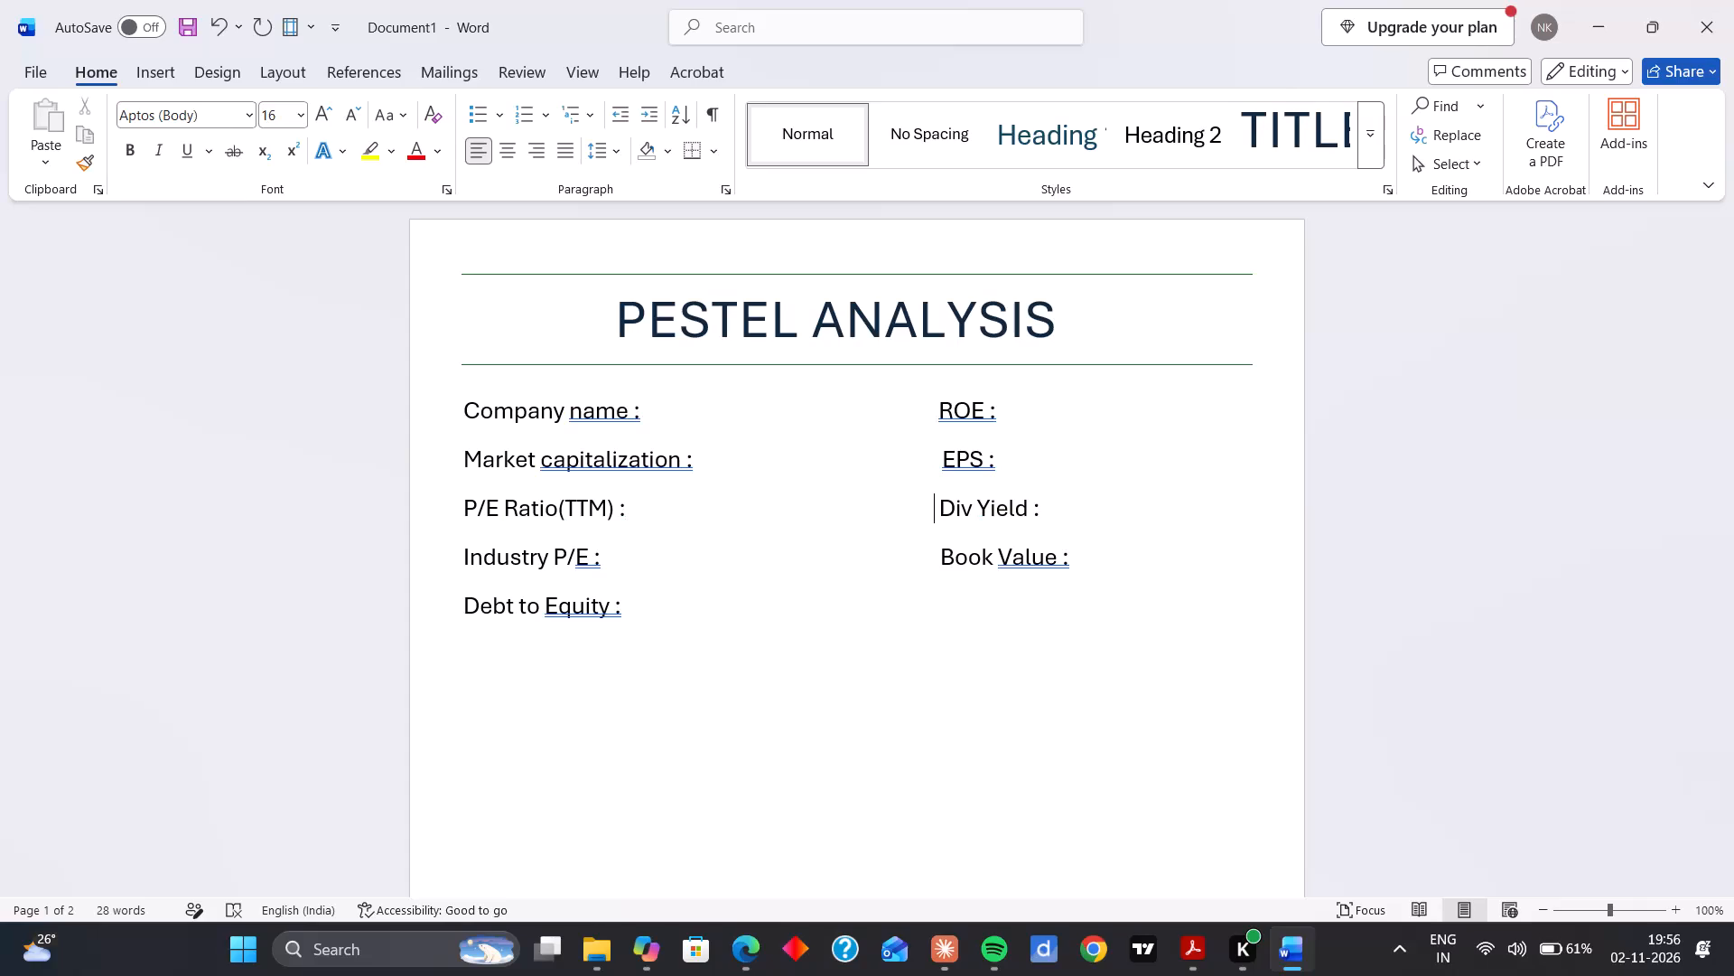
# Add the label "Face Value :" in the second column on the Debt to Equity line, below "Book Value :".
pyautogui.click(956, 602)
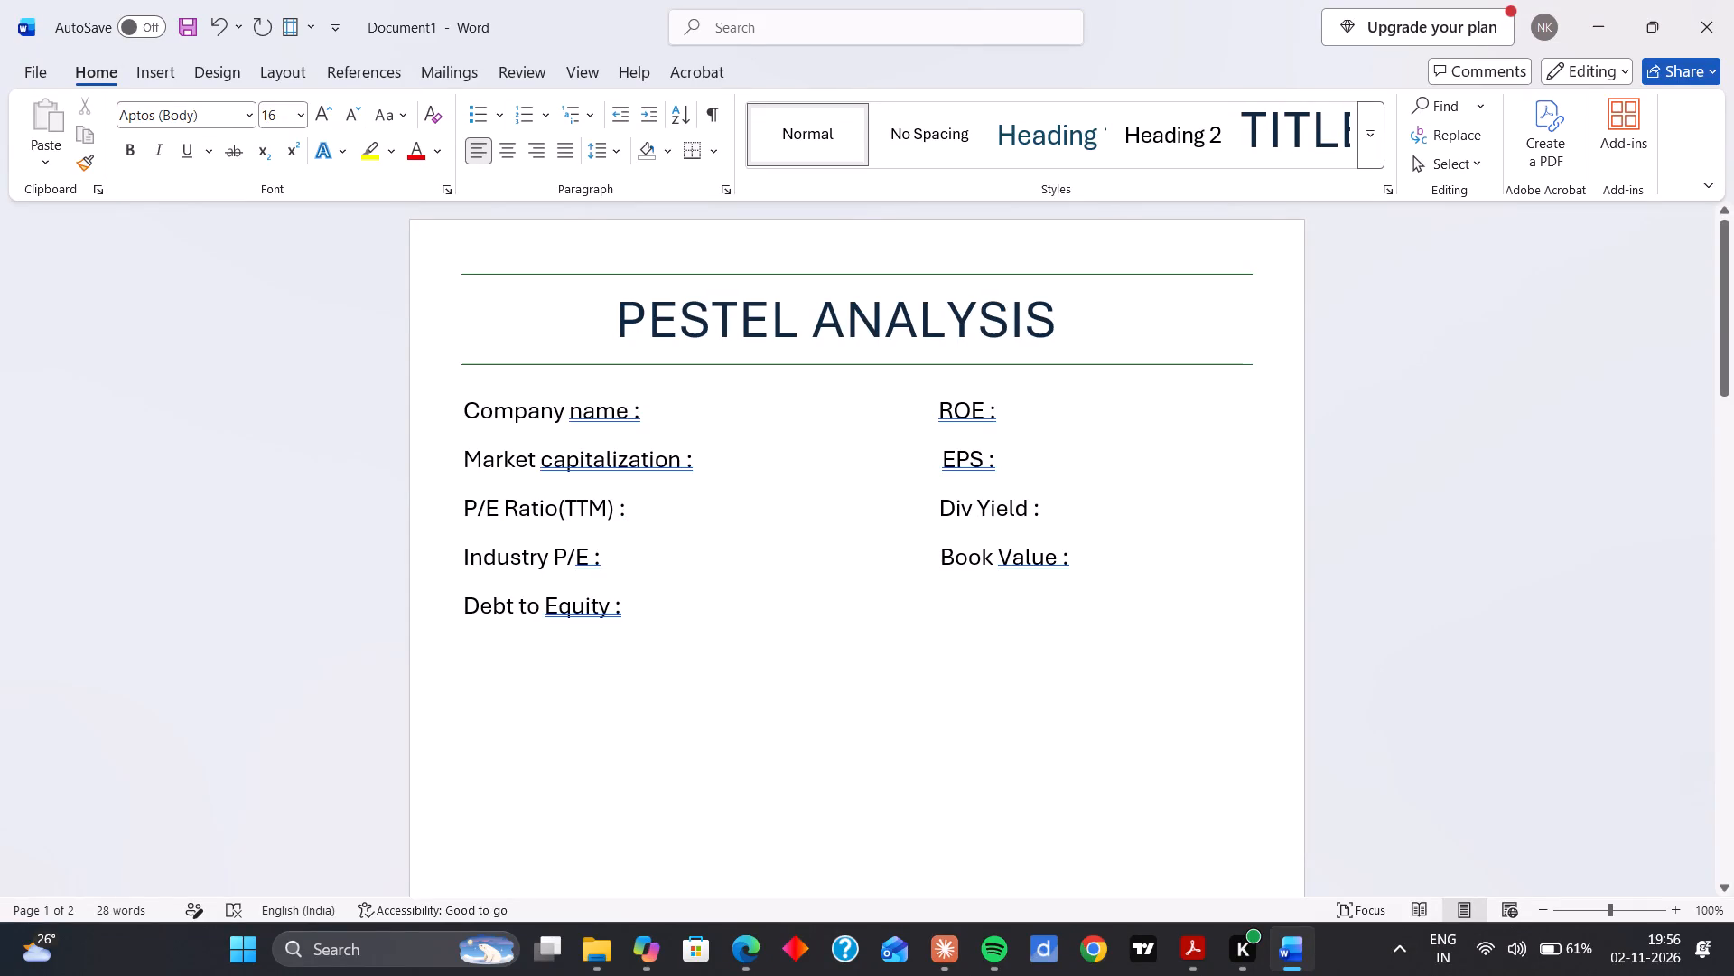
pyautogui.click(956, 613)
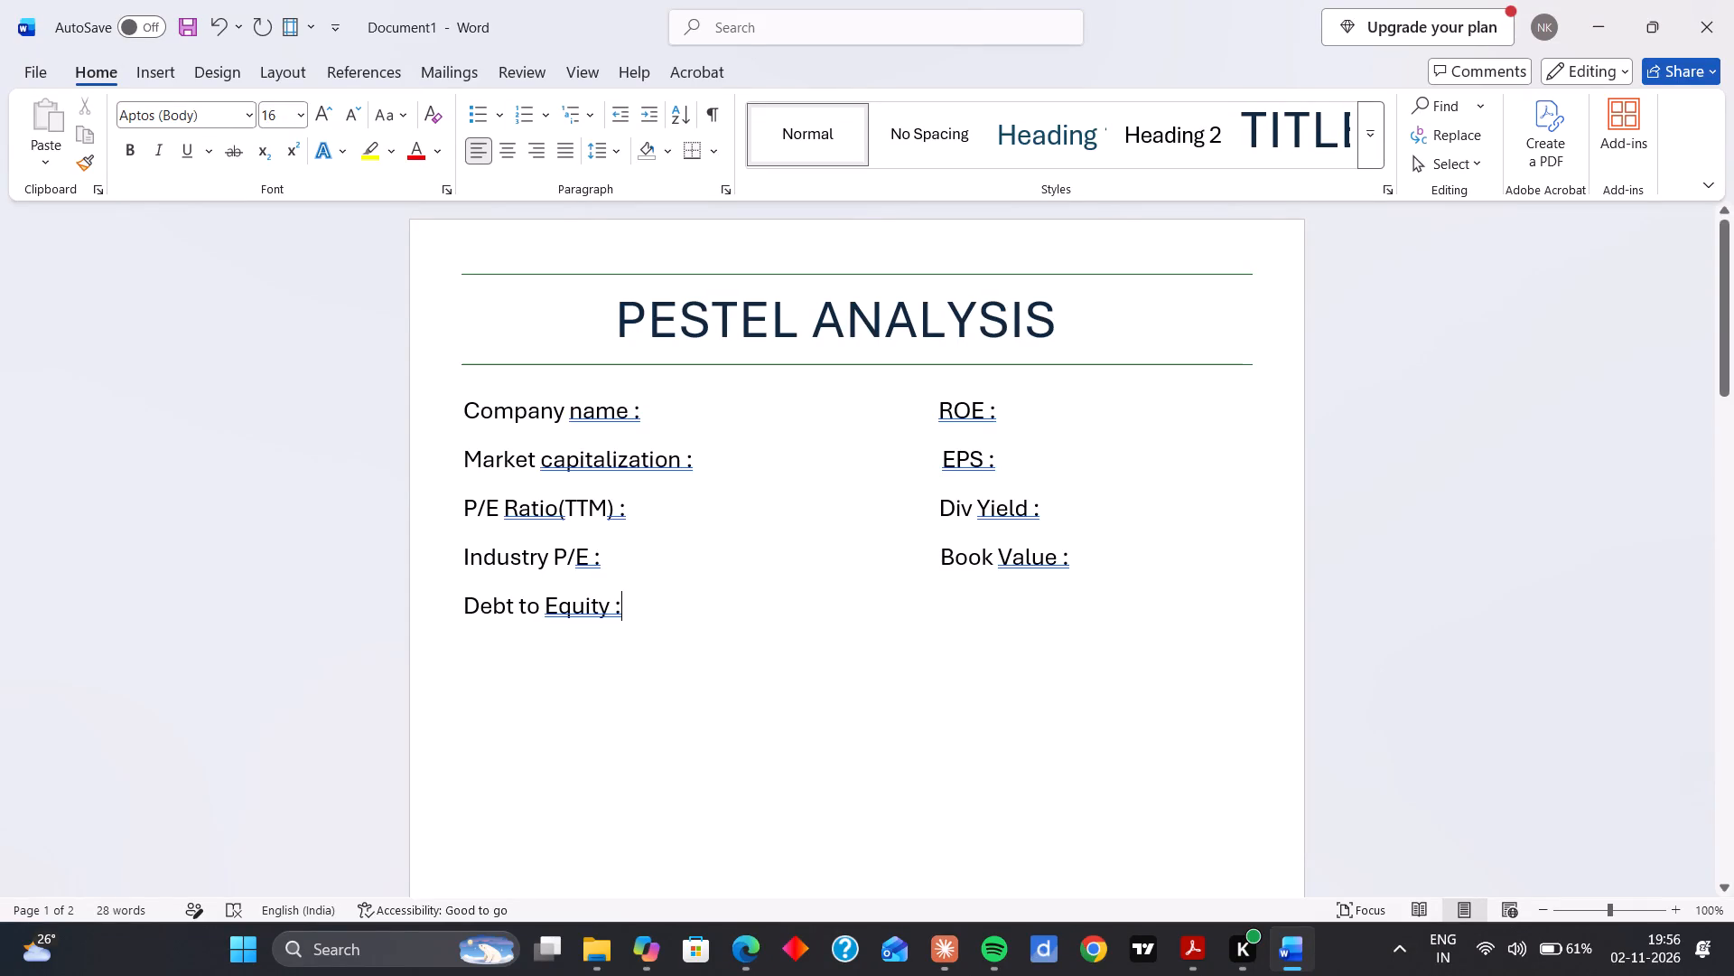
pyautogui.doubleClick(950, 611)
pyautogui.write('FACE')
pyautogui.press('BackSpace')
pyautogui.press('BackSpace')
pyautogui.press('BackSpace')
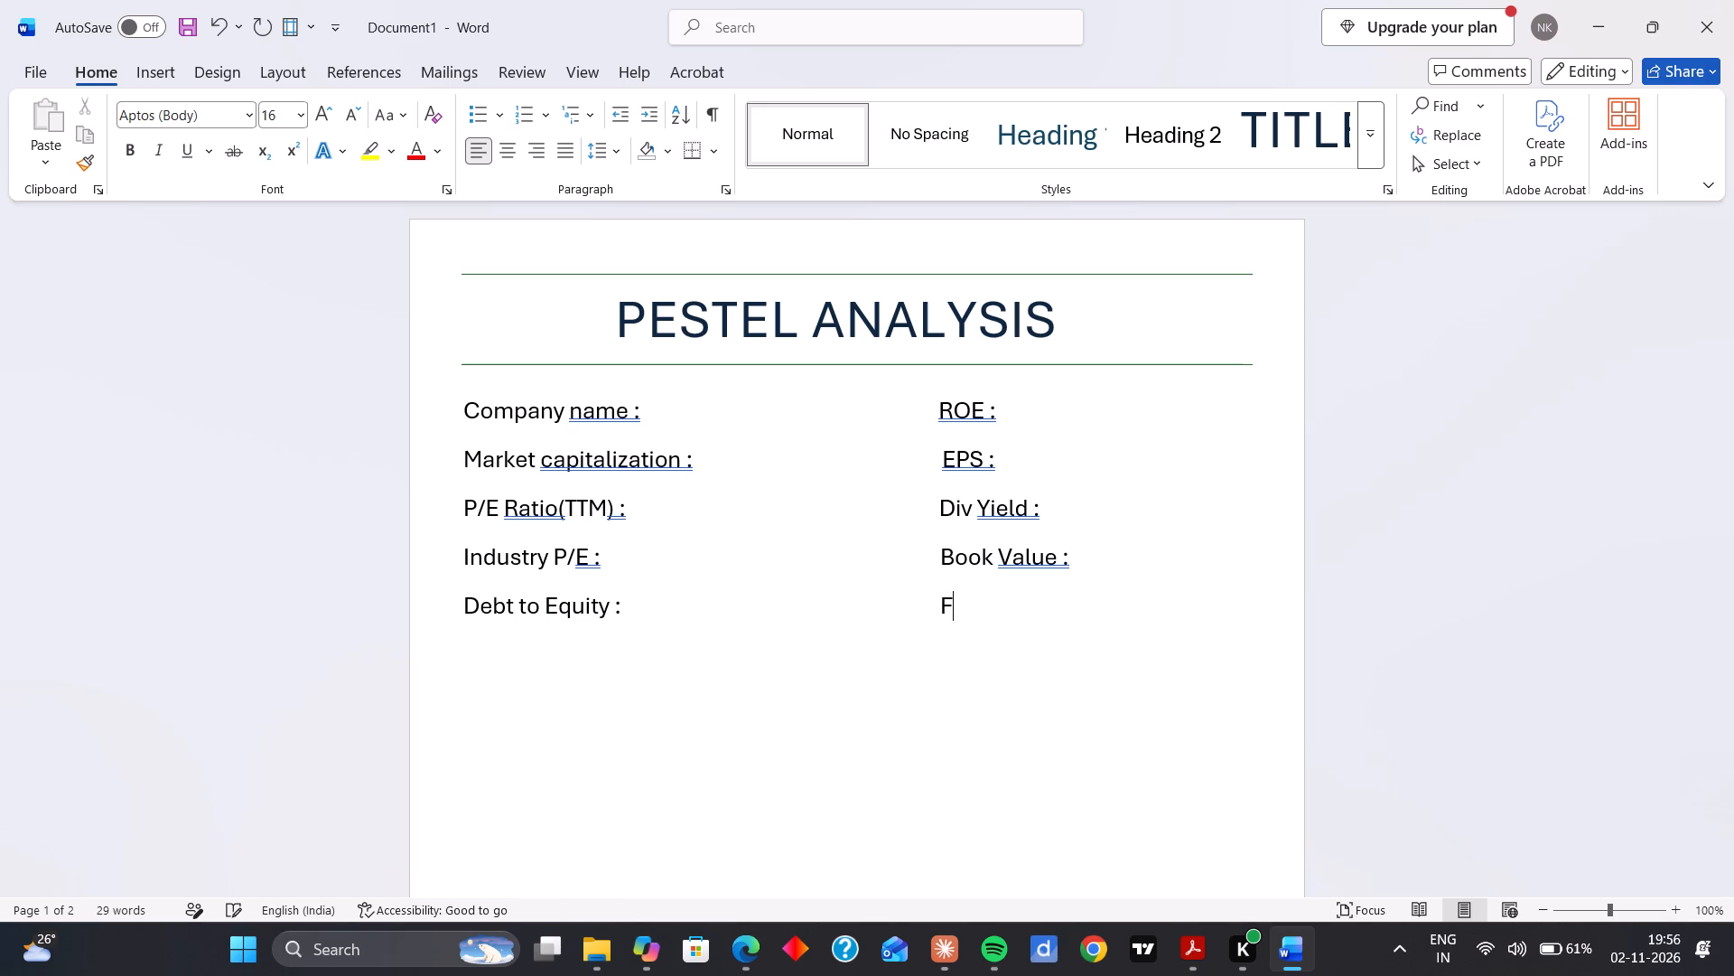
pyautogui.write('ace')
pyautogui.press('space')
pyautogui.write('alue')
pyautogui.press('space')
pyautogui.hotkey('shift', ':')
# Insert one space before the "Face Value :" label to shift it slightly further from the first column.
pyautogui.press('Left')
pyautogui.press('Left')
pyautogui.press('Left')
pyautogui.press('Left')
pyautogui.press('Left')
pyautogui.press('Left')
pyautogui.press('Left')
pyautogui.press('Left')
pyautogui.press('Left')
pyautogui.press('Left')
pyautogui.press('Left')
pyautogui.press('Left')
pyautogui.press('Left')
pyautogui.press('Right')
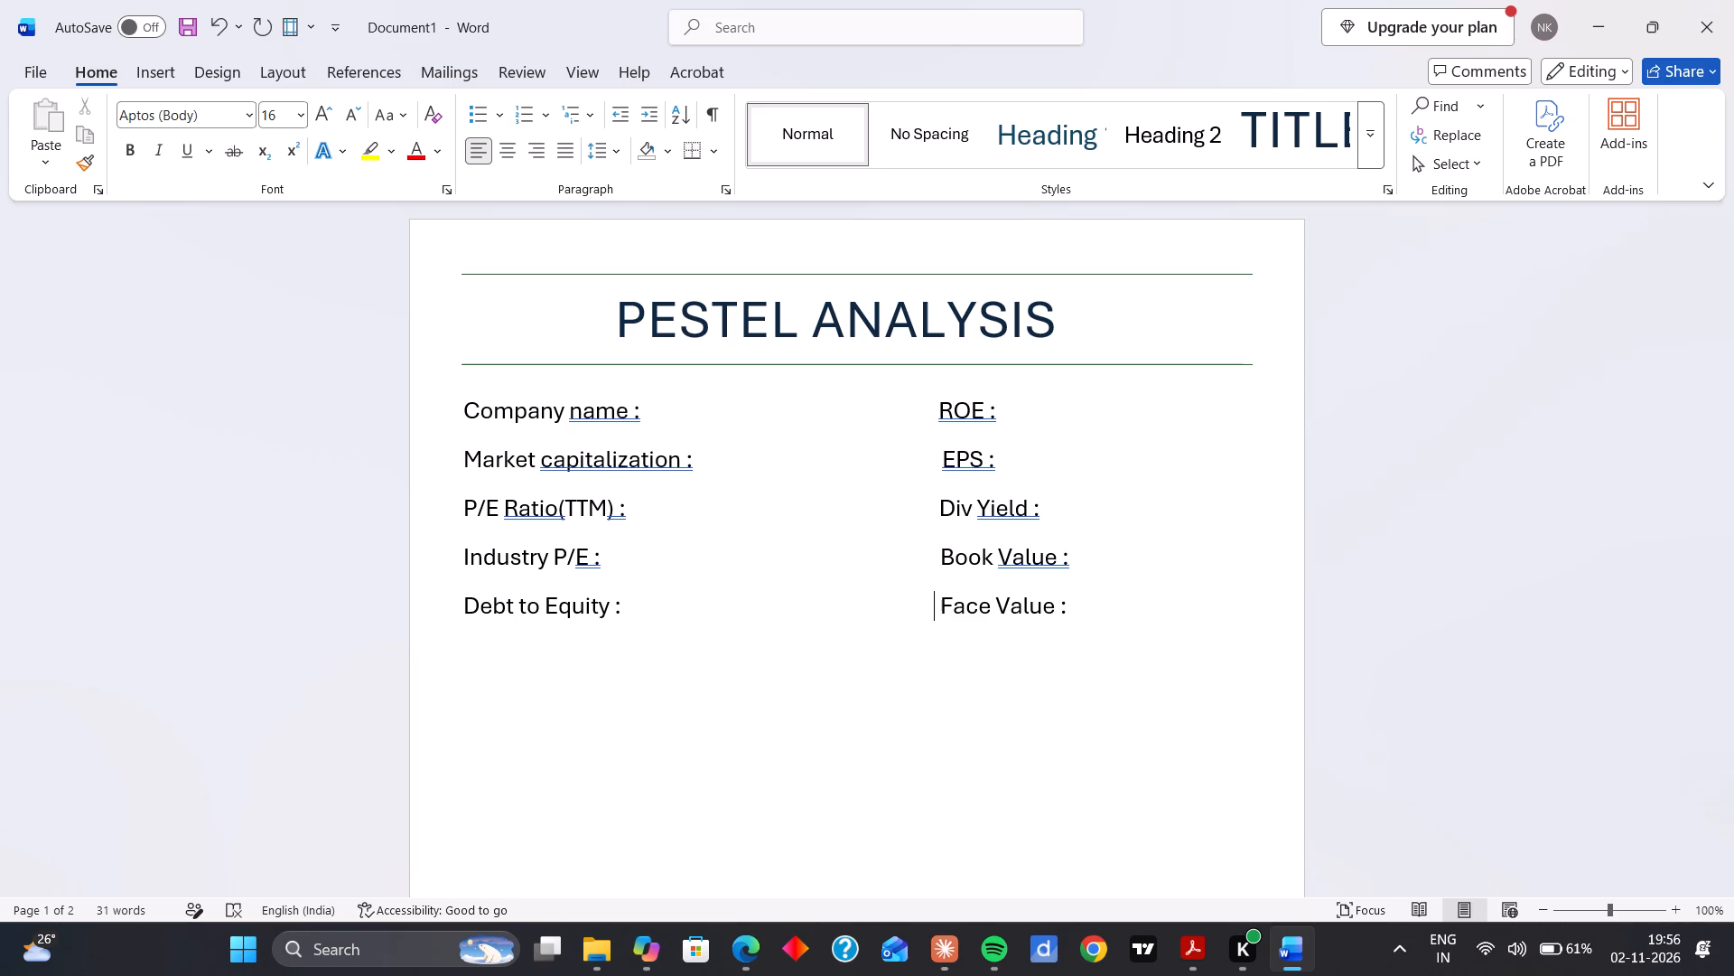
pyautogui.press('space')
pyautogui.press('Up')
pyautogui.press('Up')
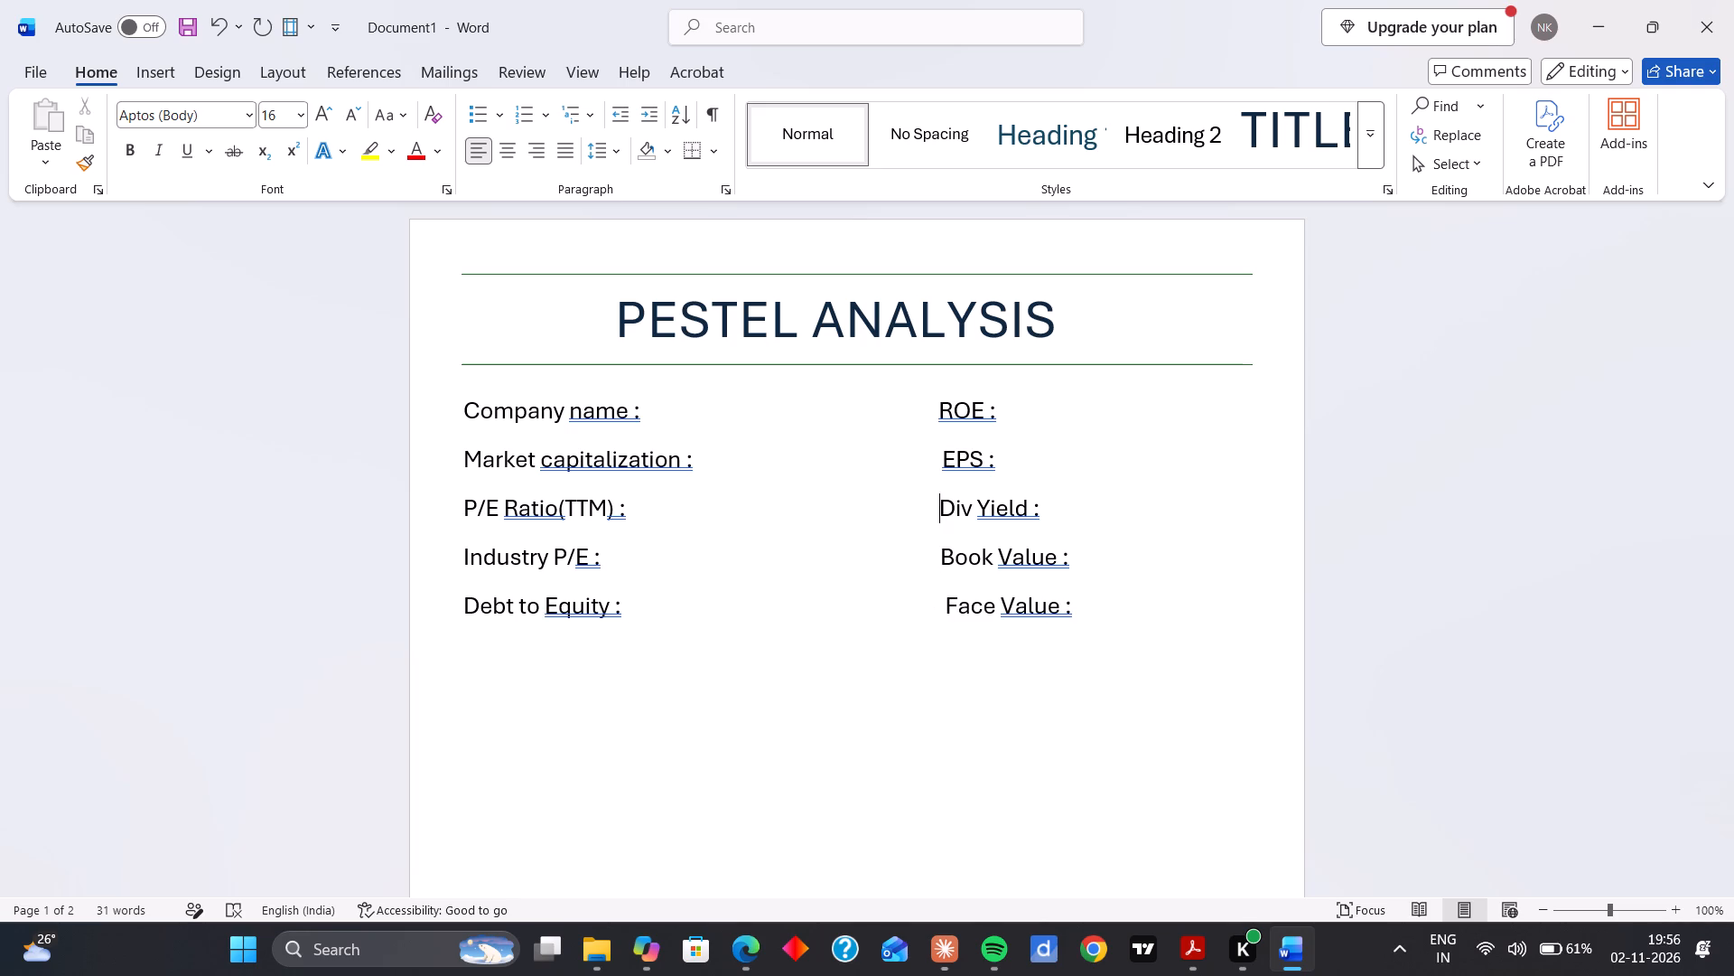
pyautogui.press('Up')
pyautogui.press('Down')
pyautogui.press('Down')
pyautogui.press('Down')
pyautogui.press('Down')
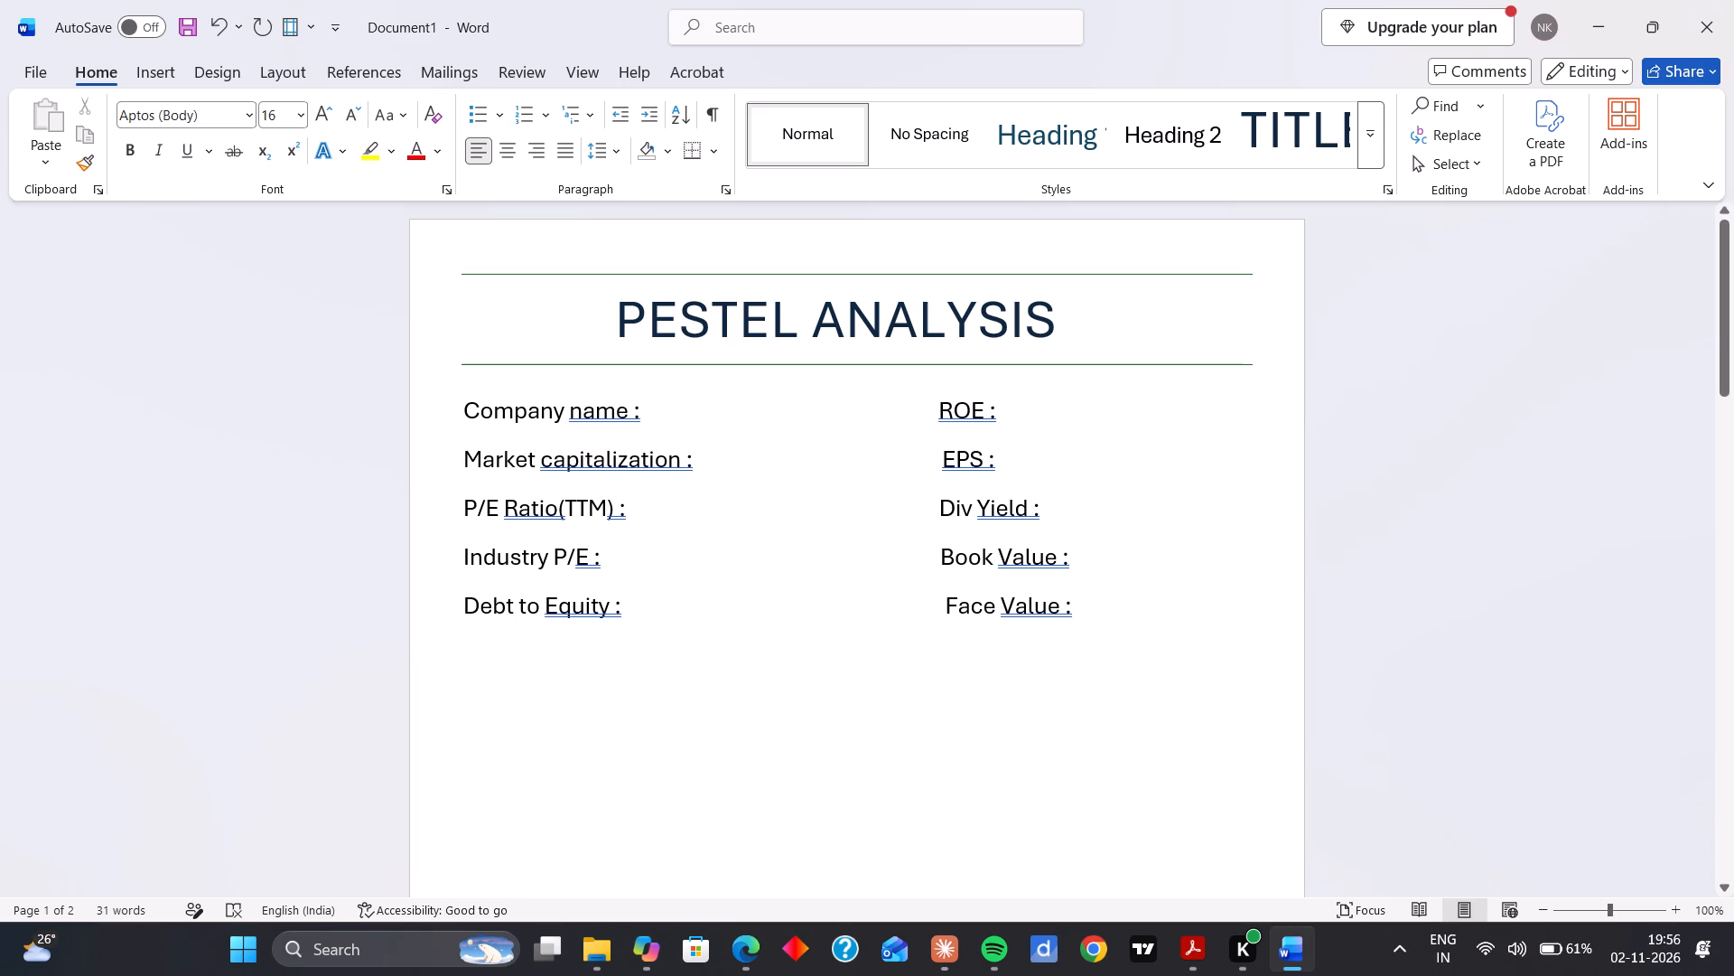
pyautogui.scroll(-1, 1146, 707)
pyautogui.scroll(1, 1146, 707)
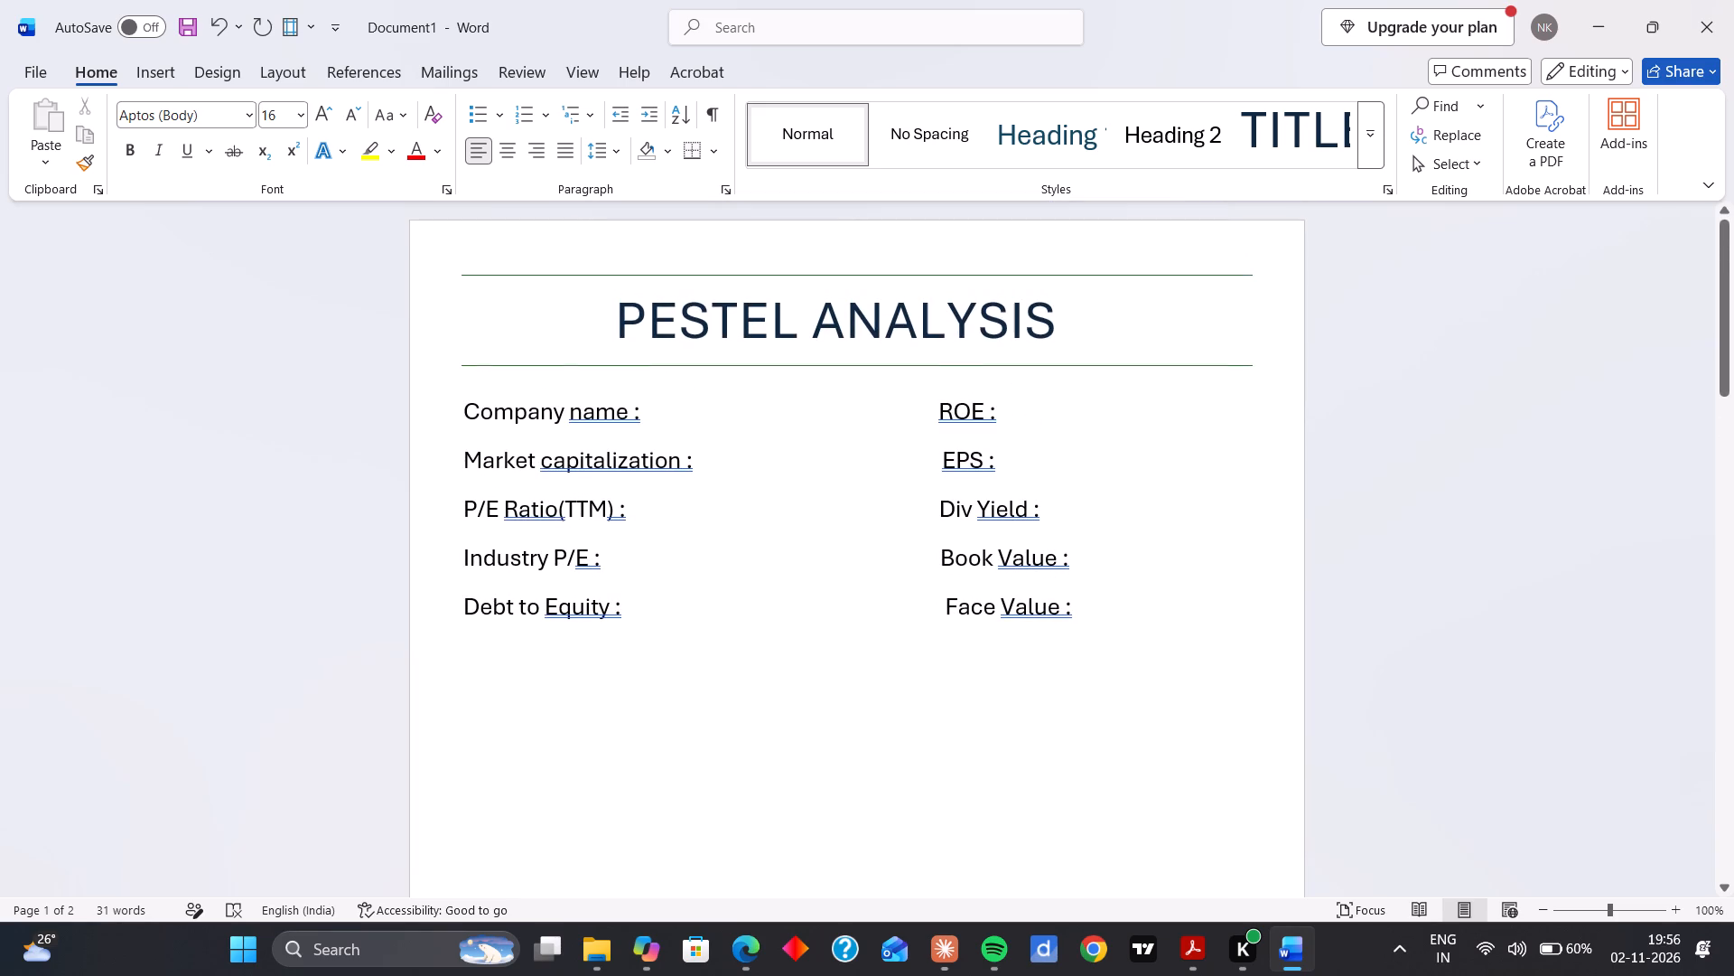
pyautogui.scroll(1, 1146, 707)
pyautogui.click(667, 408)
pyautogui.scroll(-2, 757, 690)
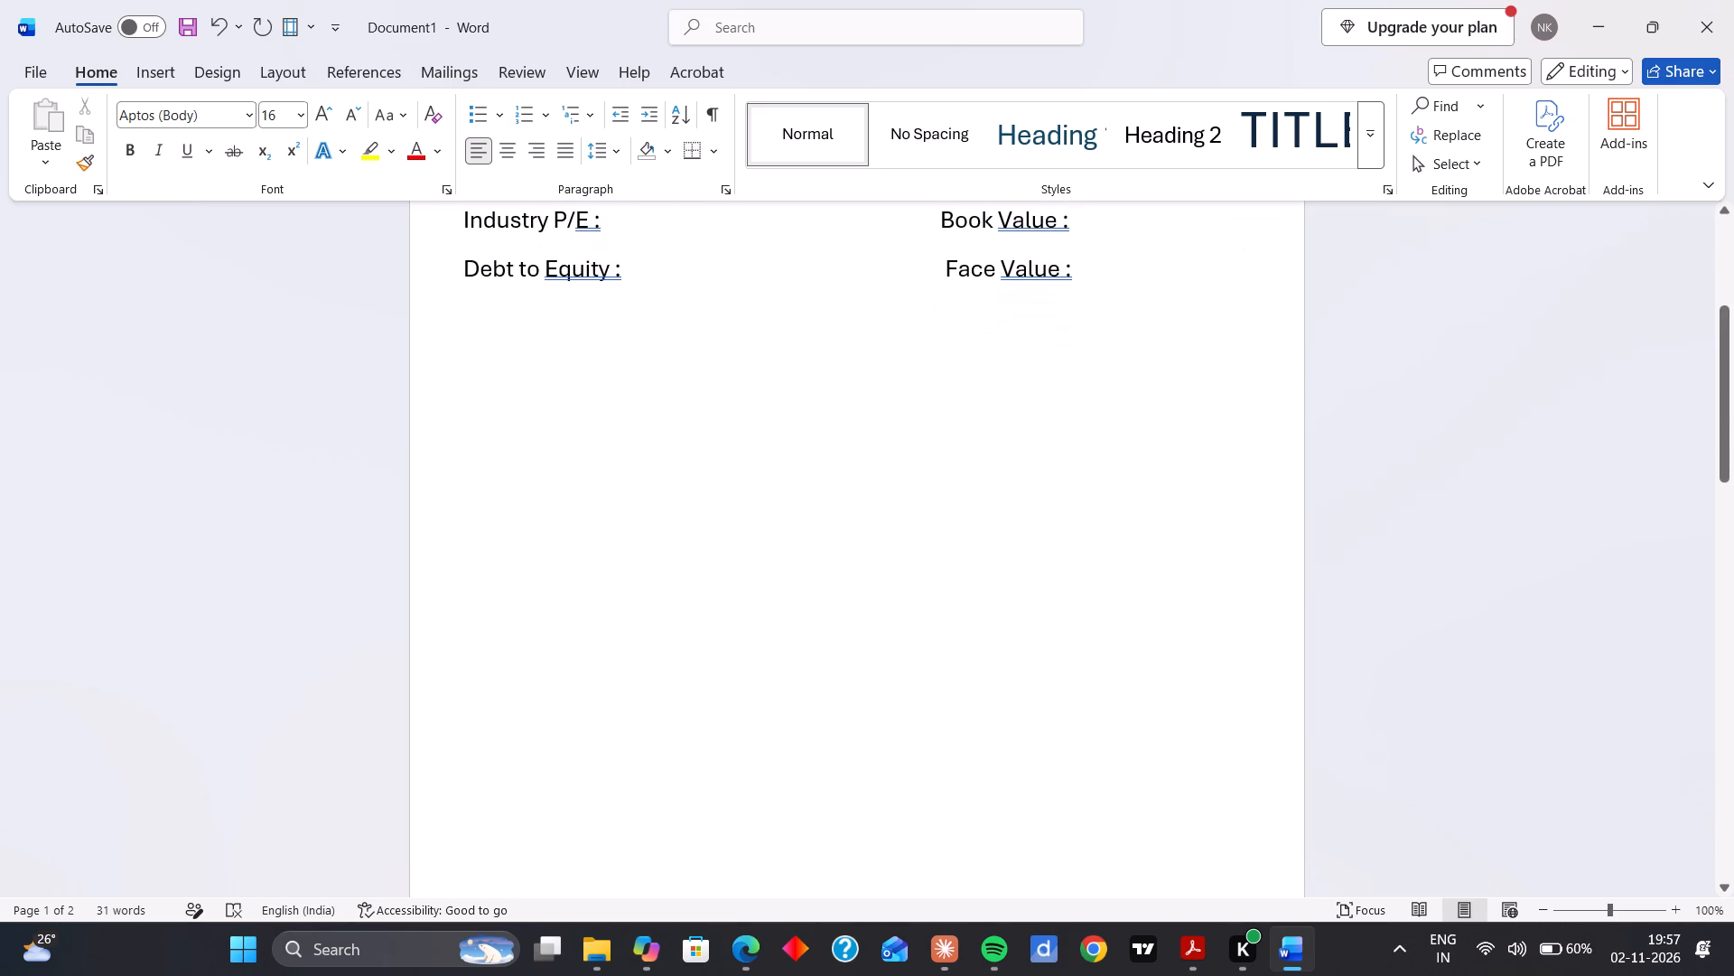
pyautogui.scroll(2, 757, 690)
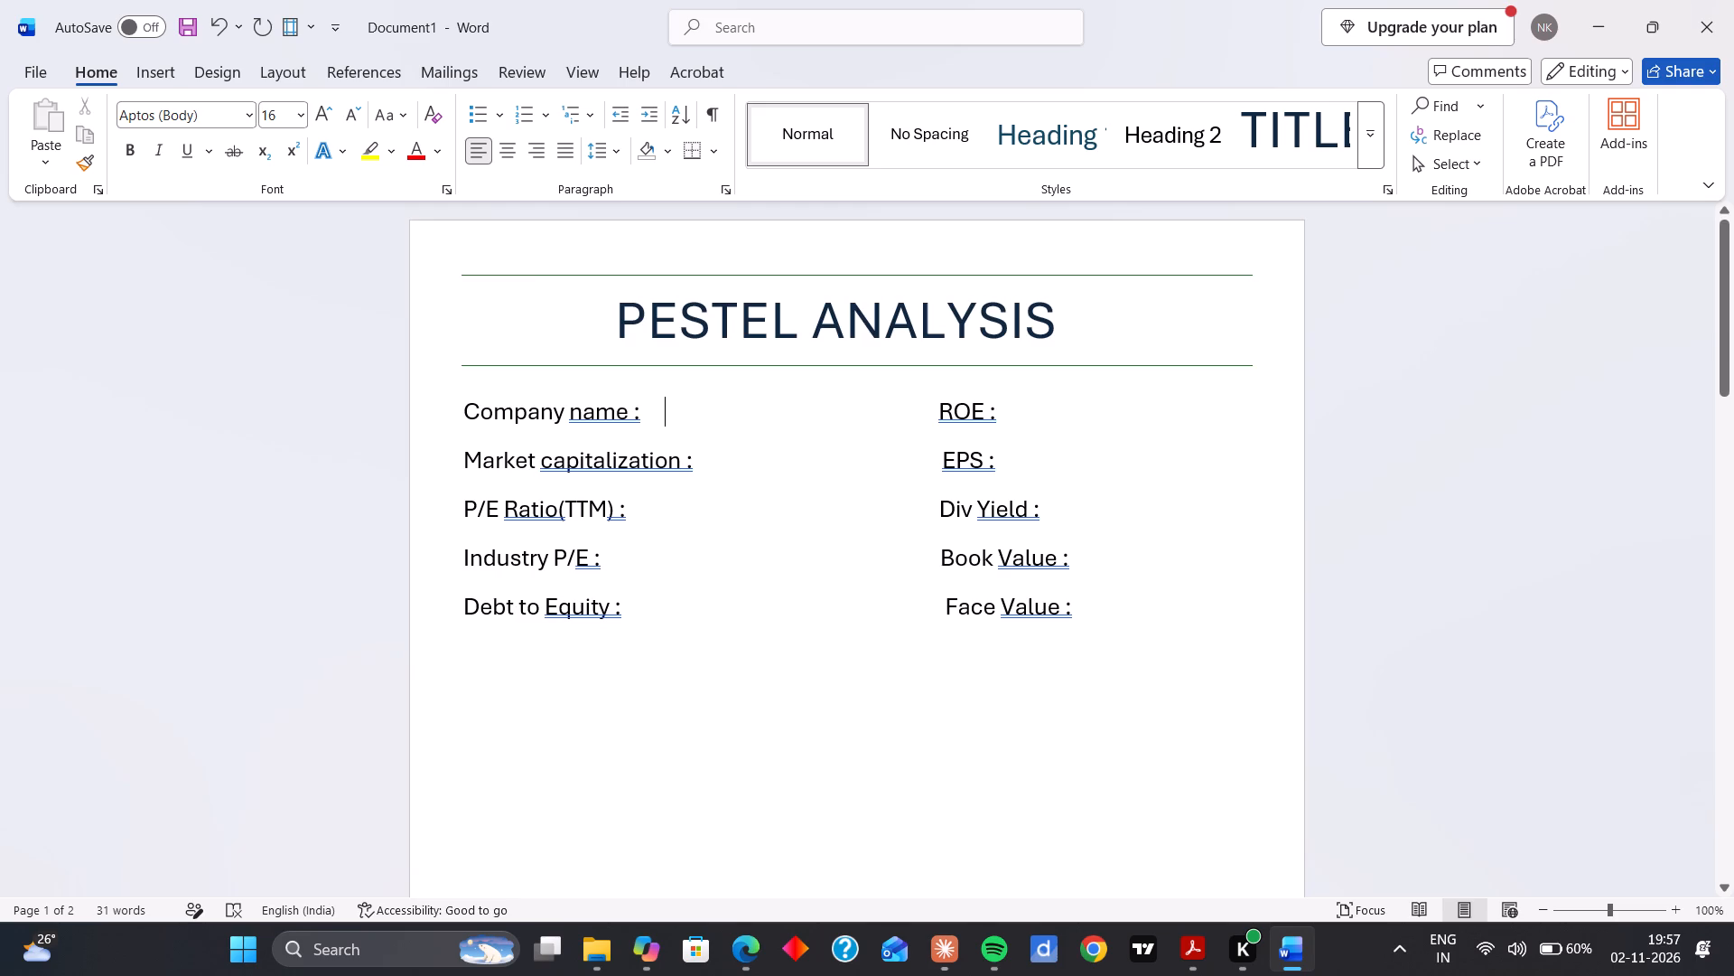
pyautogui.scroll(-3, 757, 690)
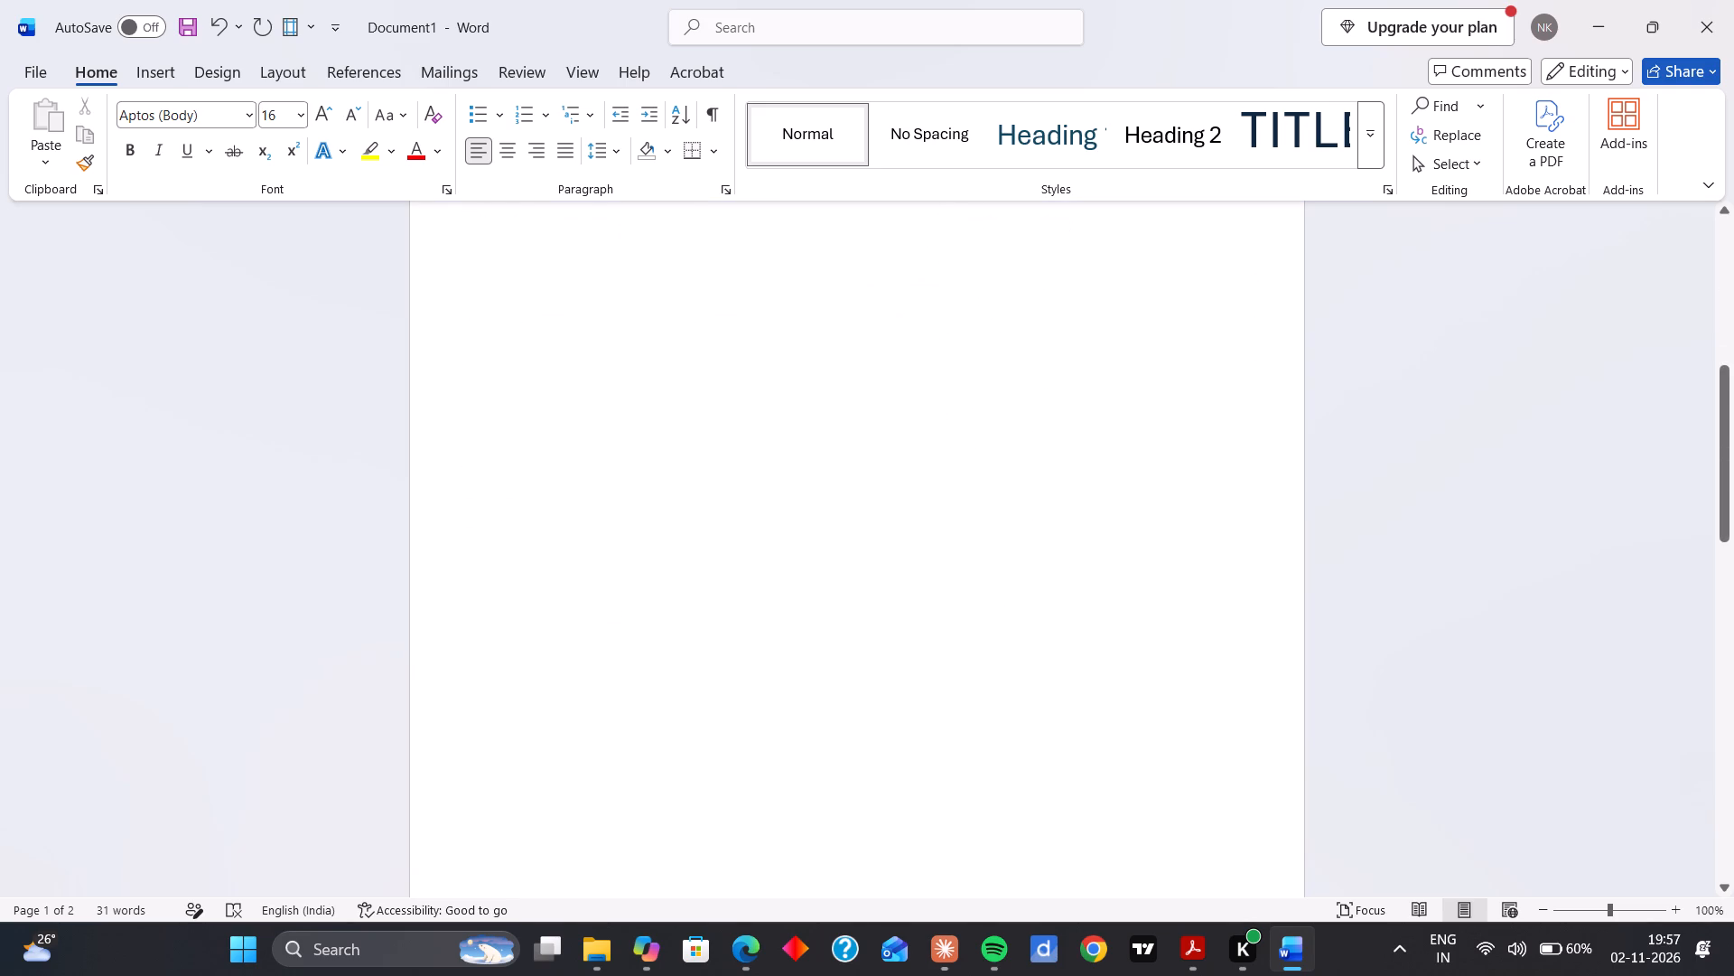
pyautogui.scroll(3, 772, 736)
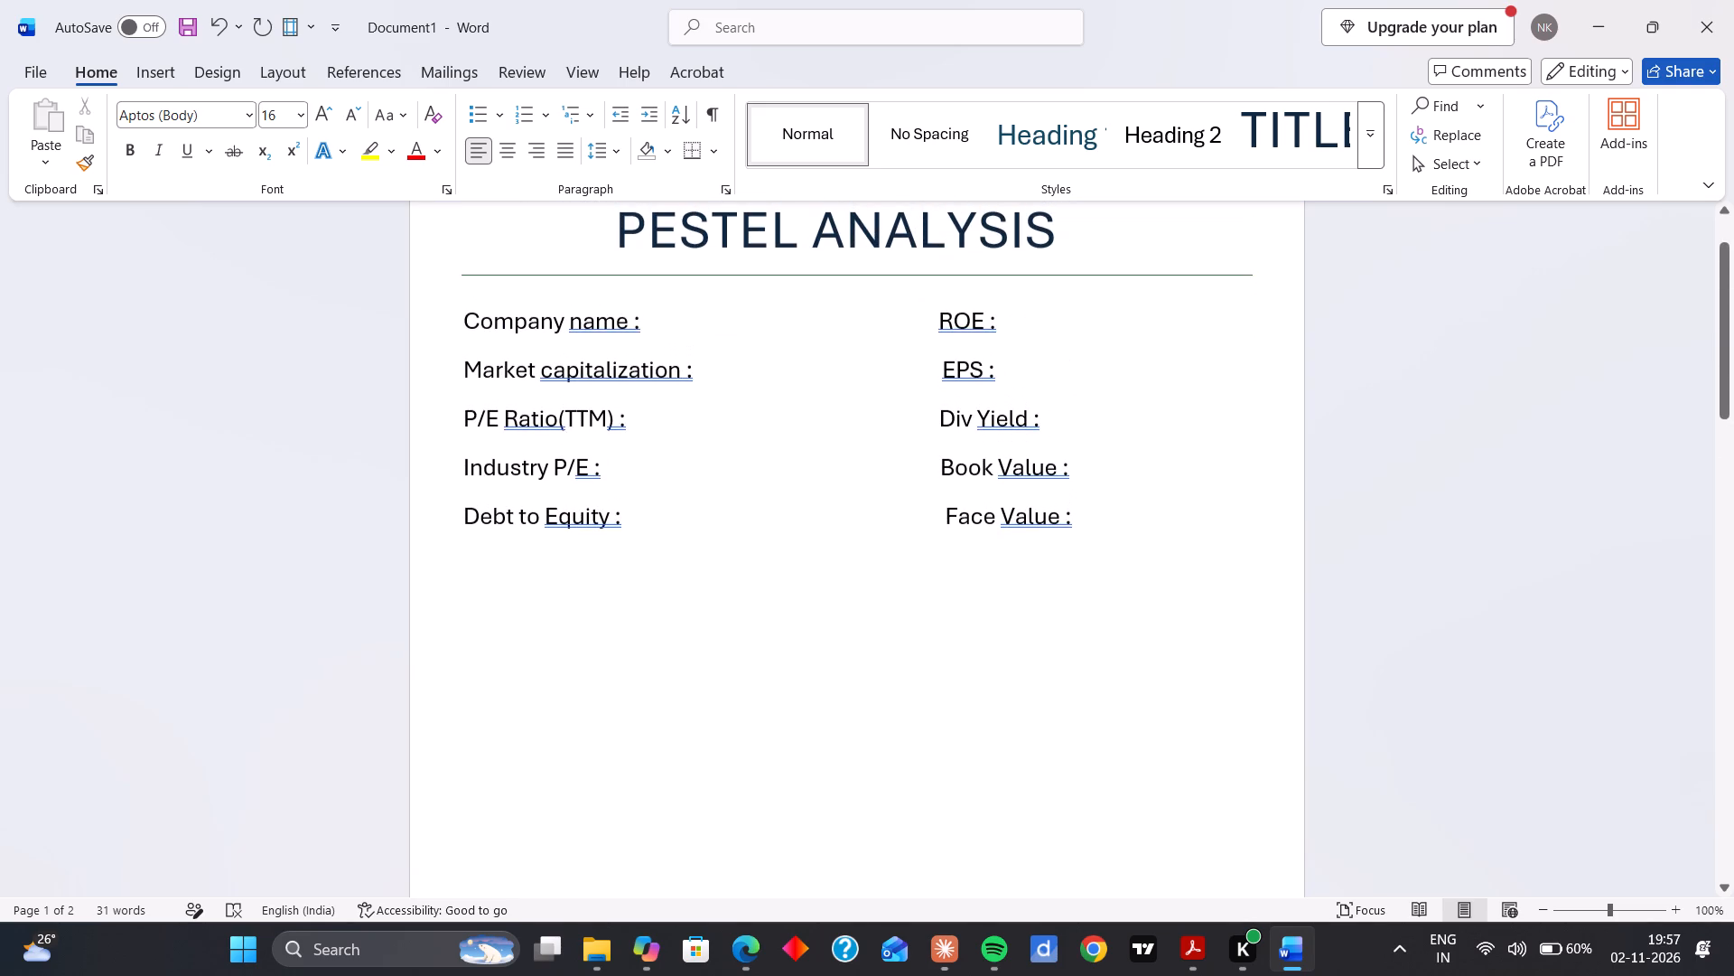
# Insert two blank lines between the PESTEL ANALYSIS title and the "Company name :" line.
pyautogui.click(463, 317)
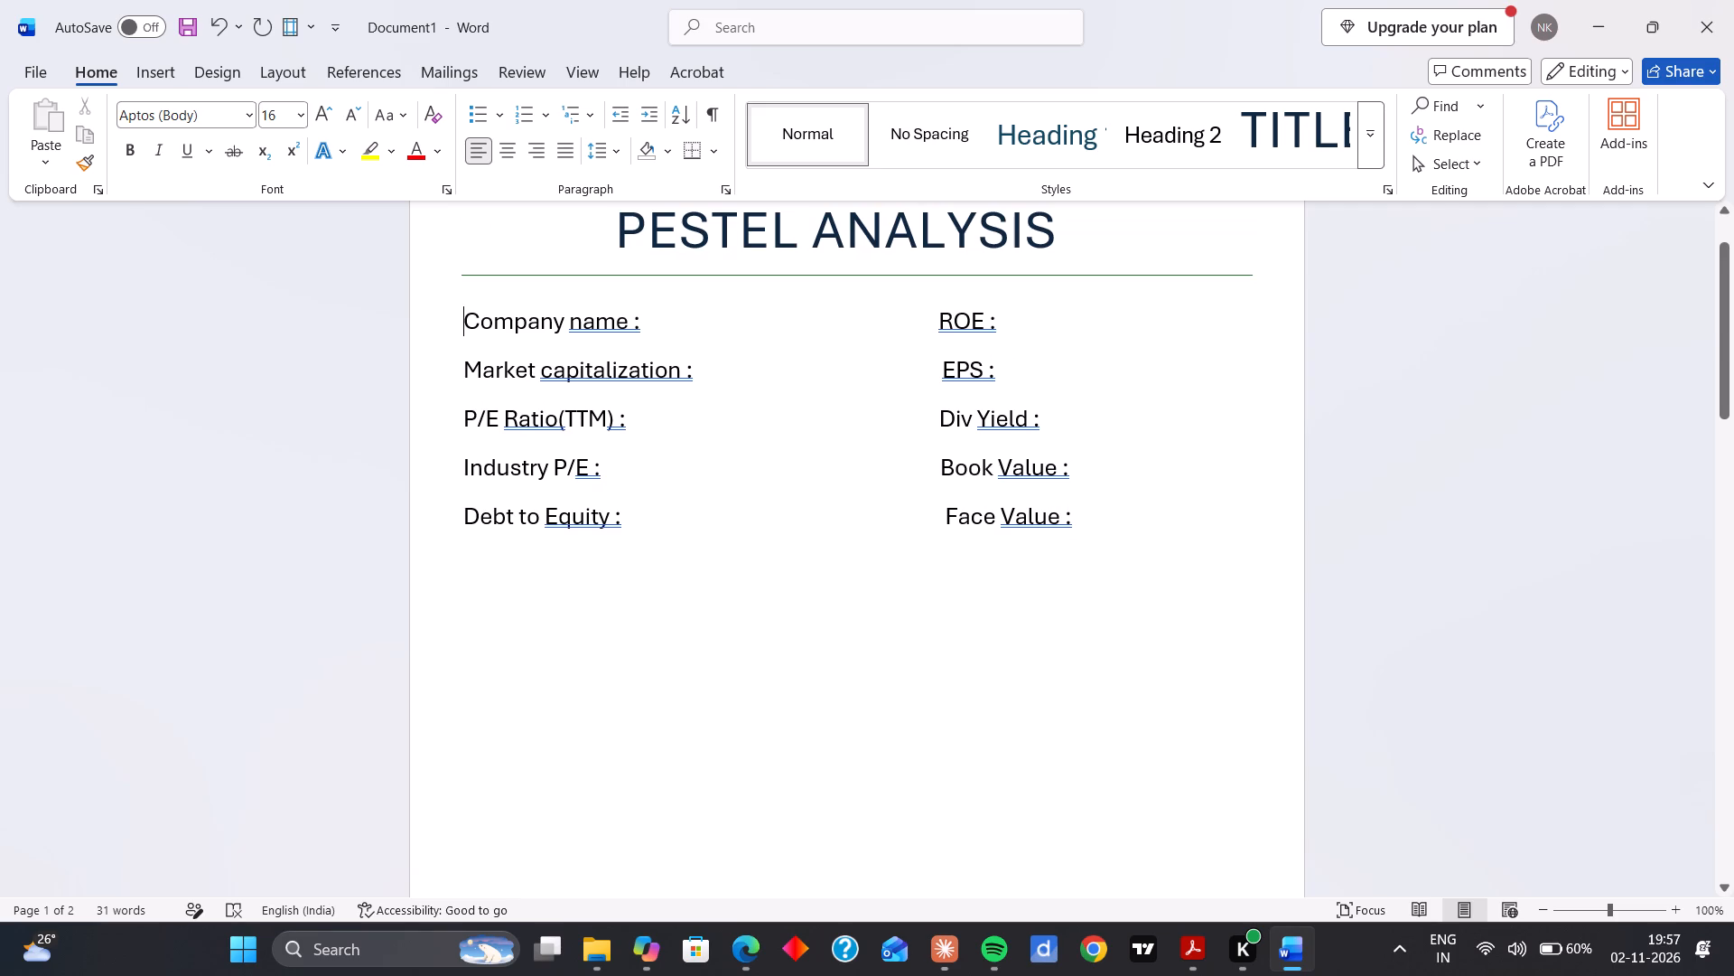
pyautogui.press('Return')
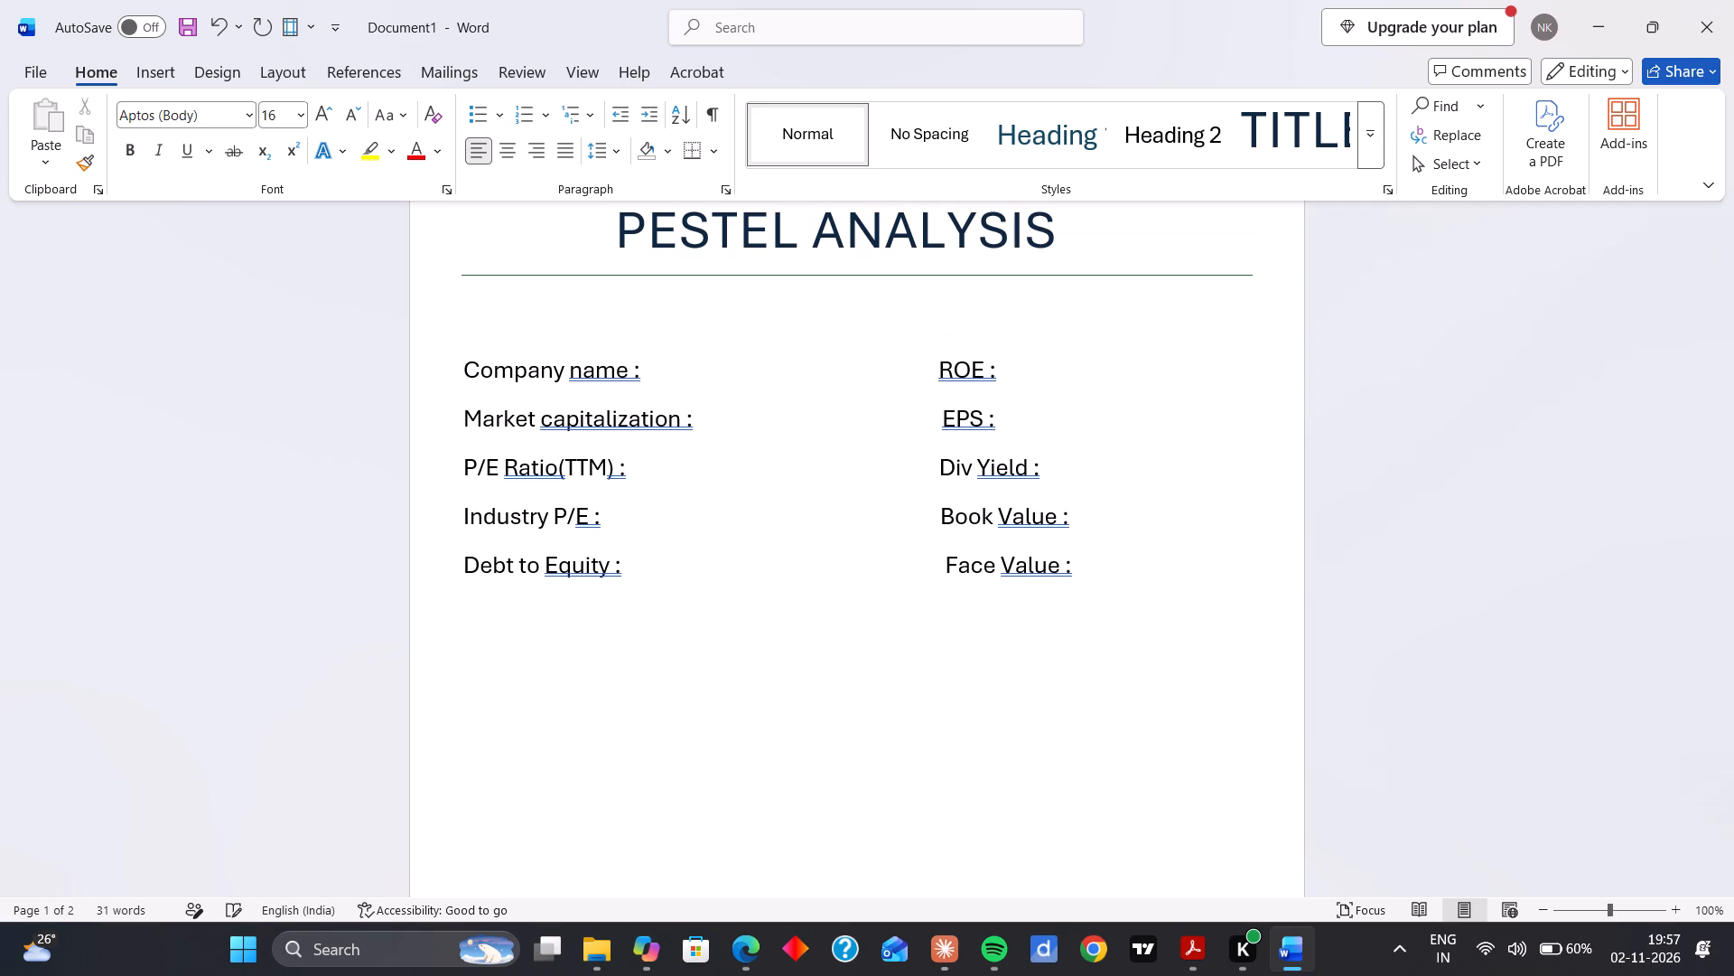
pyautogui.press('Return')
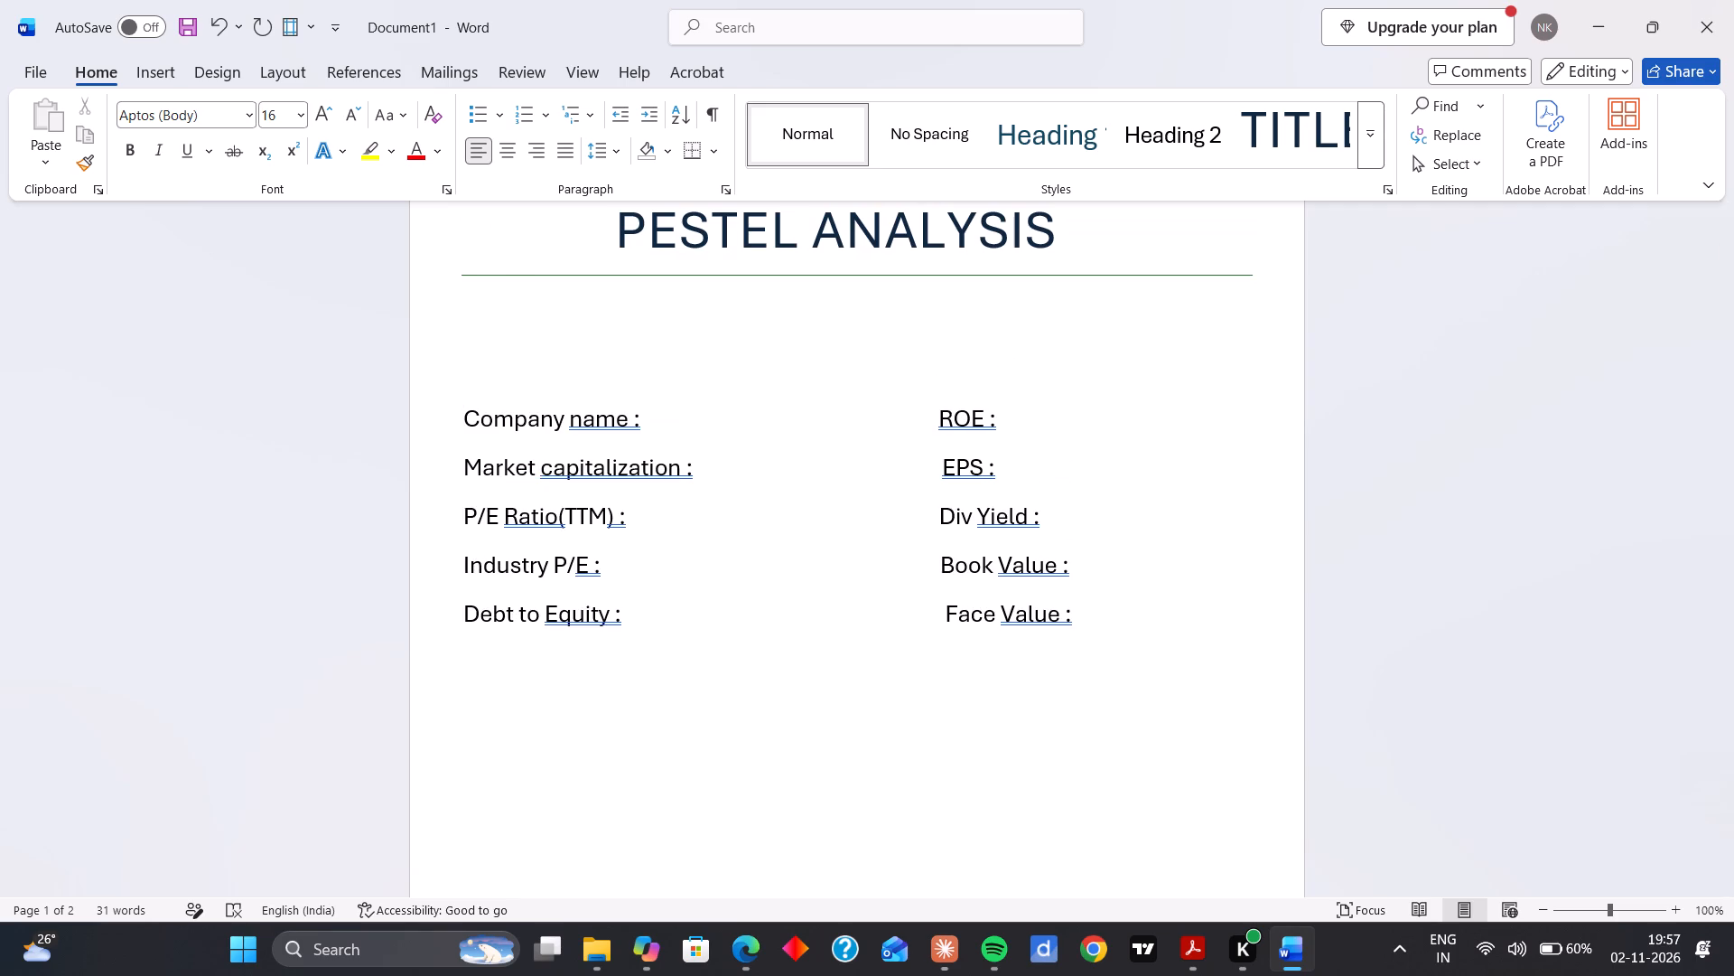
pyautogui.press('Up')
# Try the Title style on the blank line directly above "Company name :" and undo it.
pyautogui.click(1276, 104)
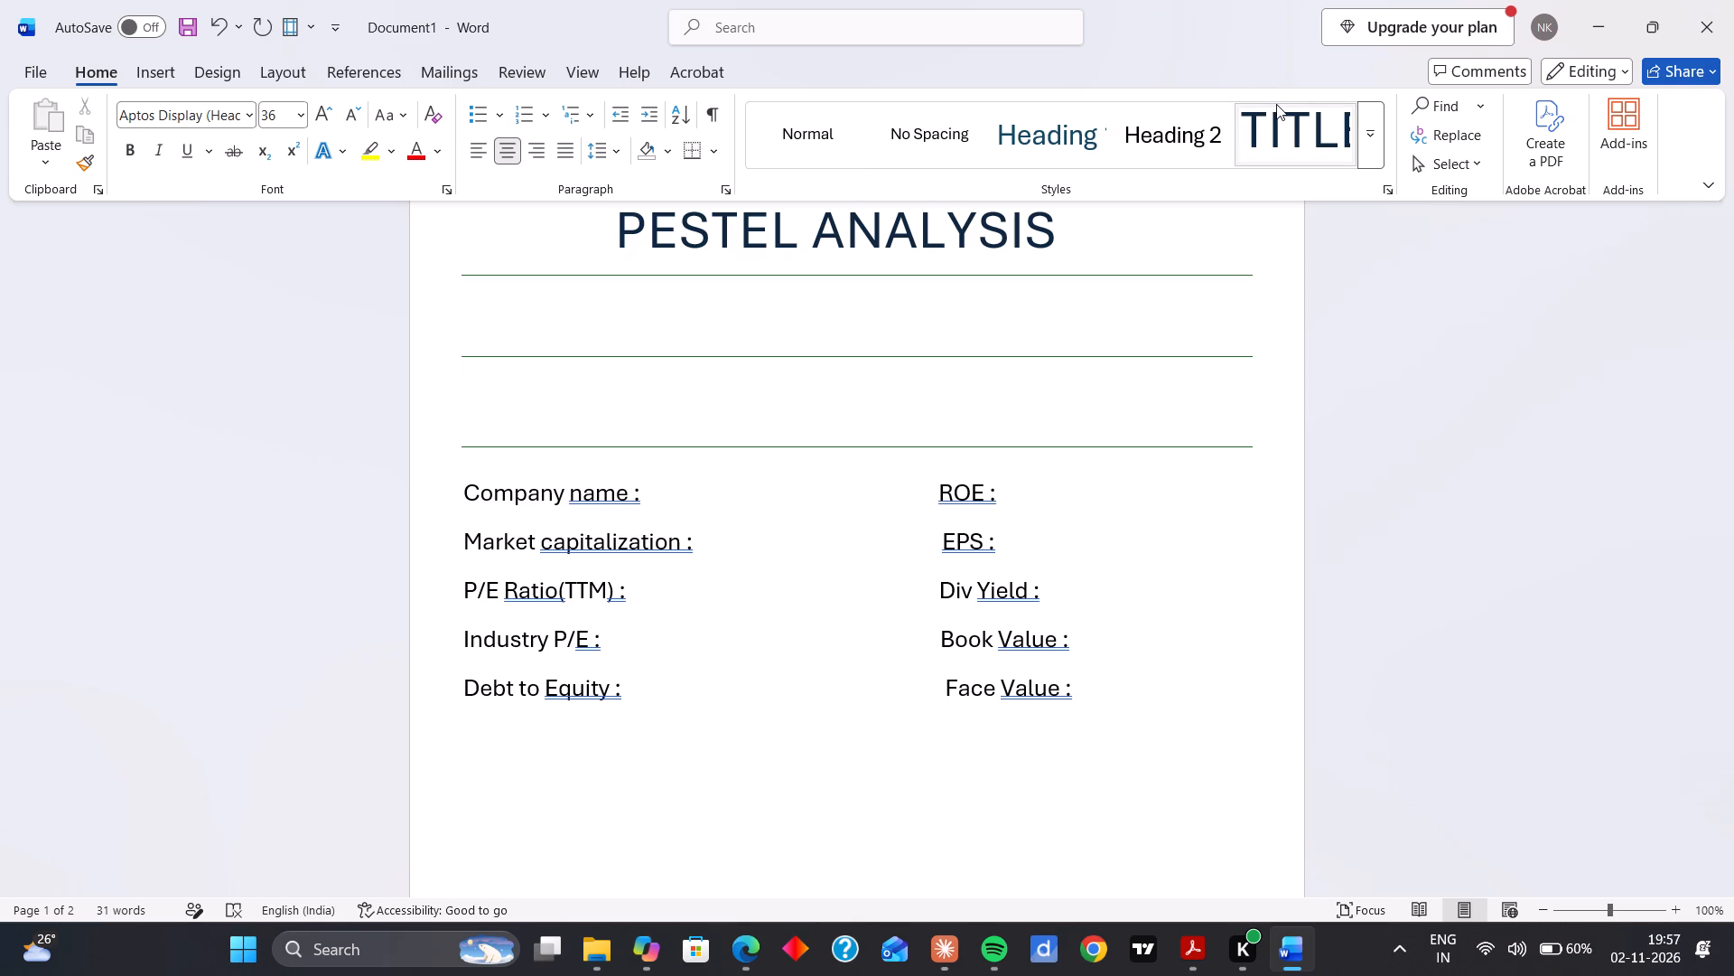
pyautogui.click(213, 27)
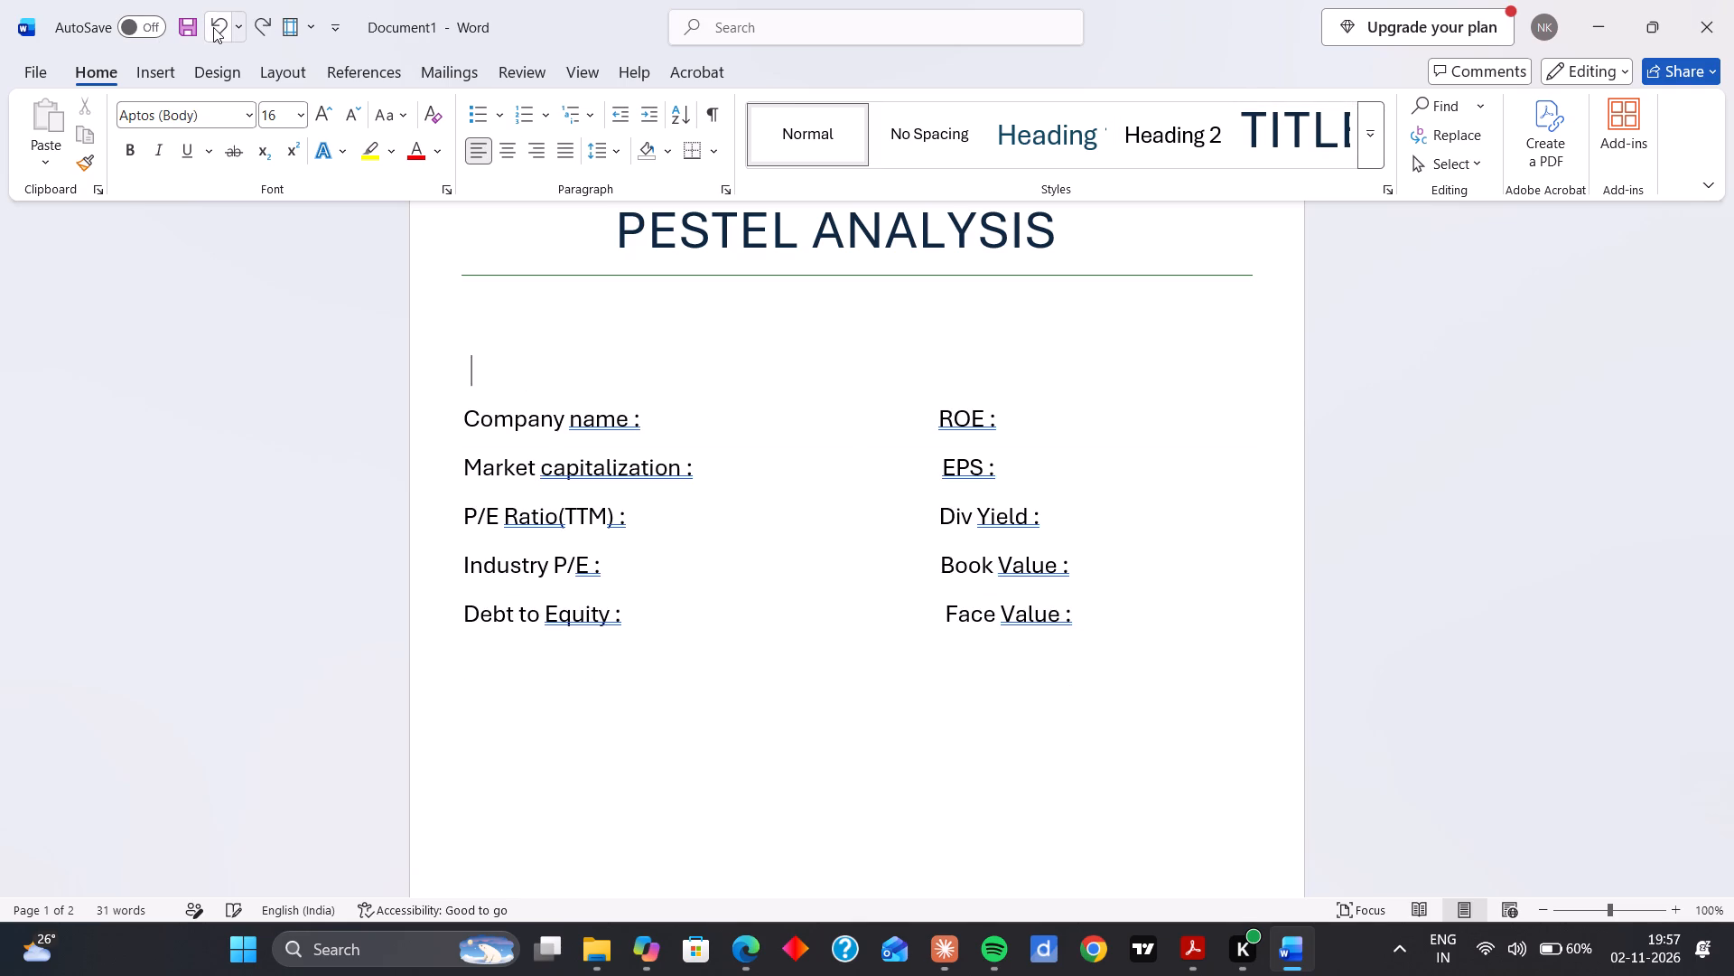
# Apply the Heading 2 style to both blank lines below the title.
pyautogui.hscroll(-1, 1168, 152)
pyautogui.click(1168, 152)
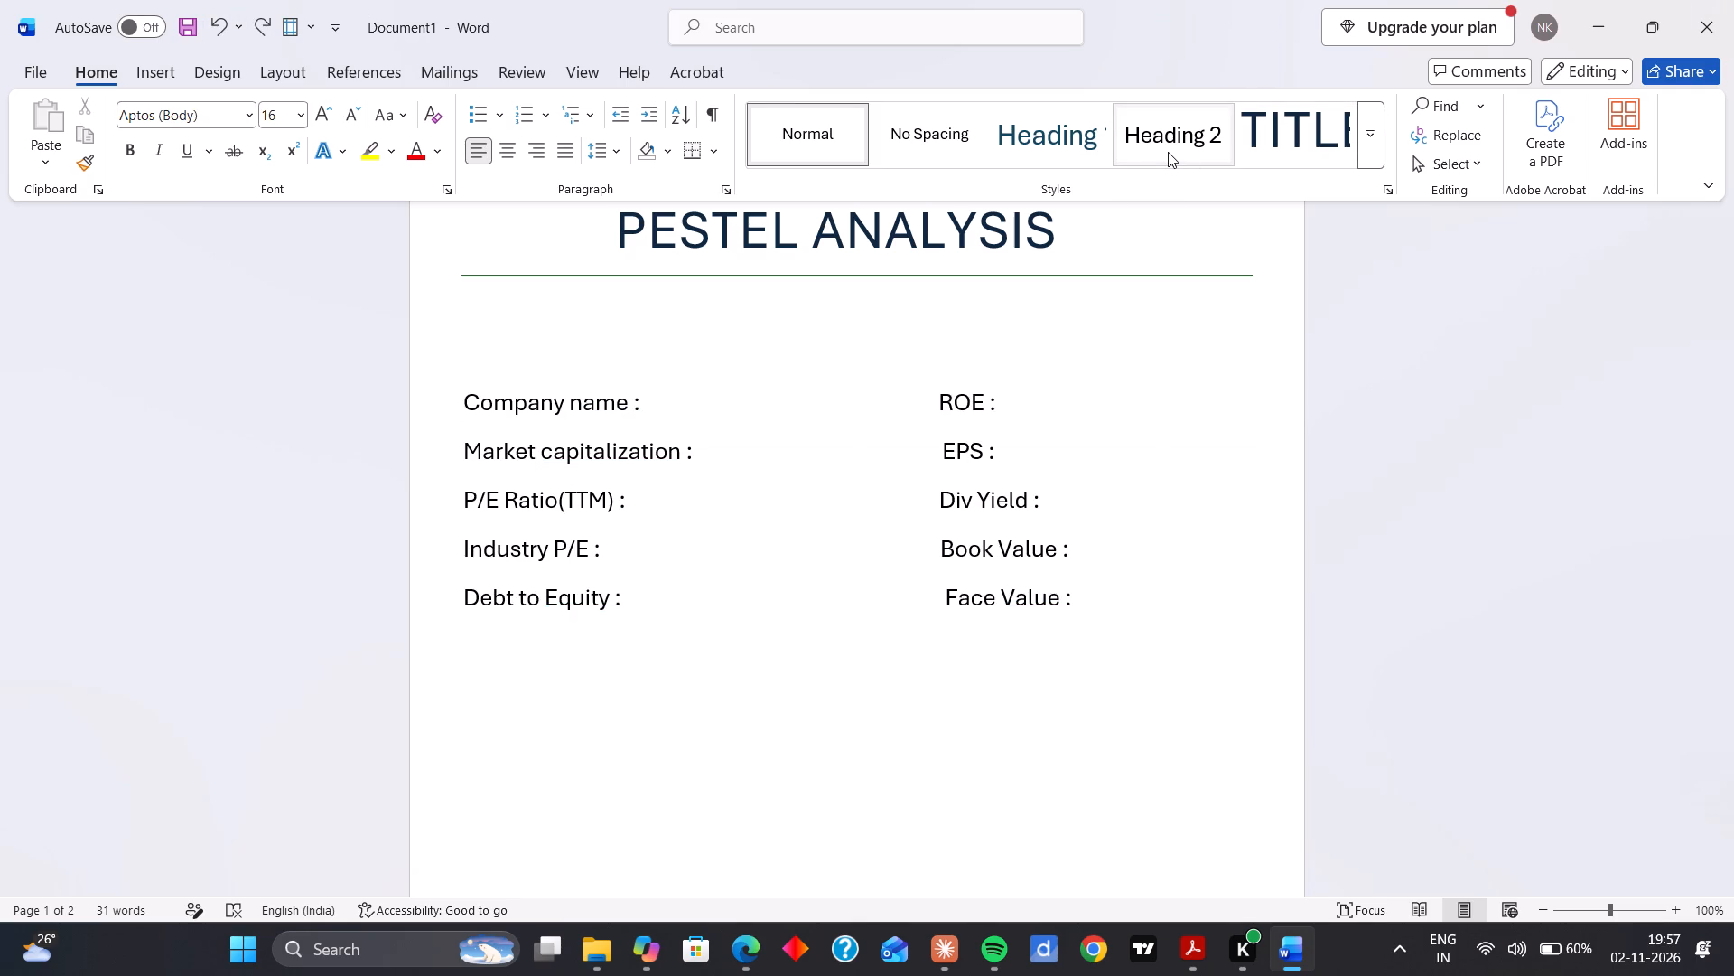
pyautogui.click(508, 313)
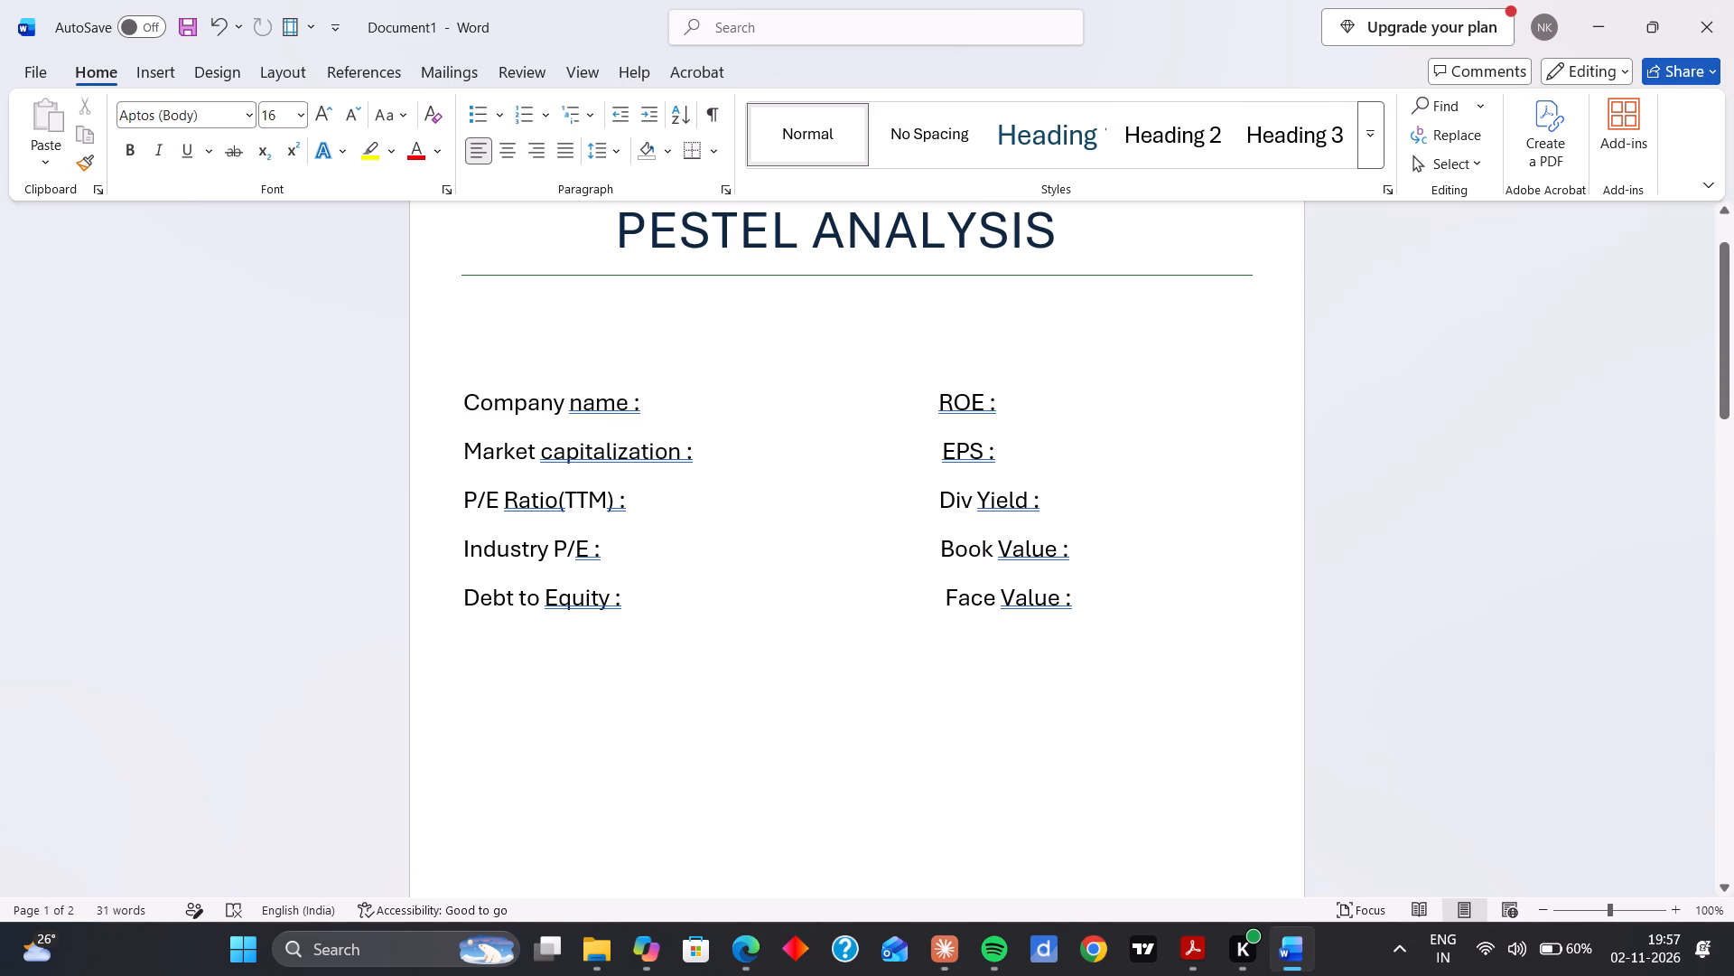
pyautogui.click(1168, 162)
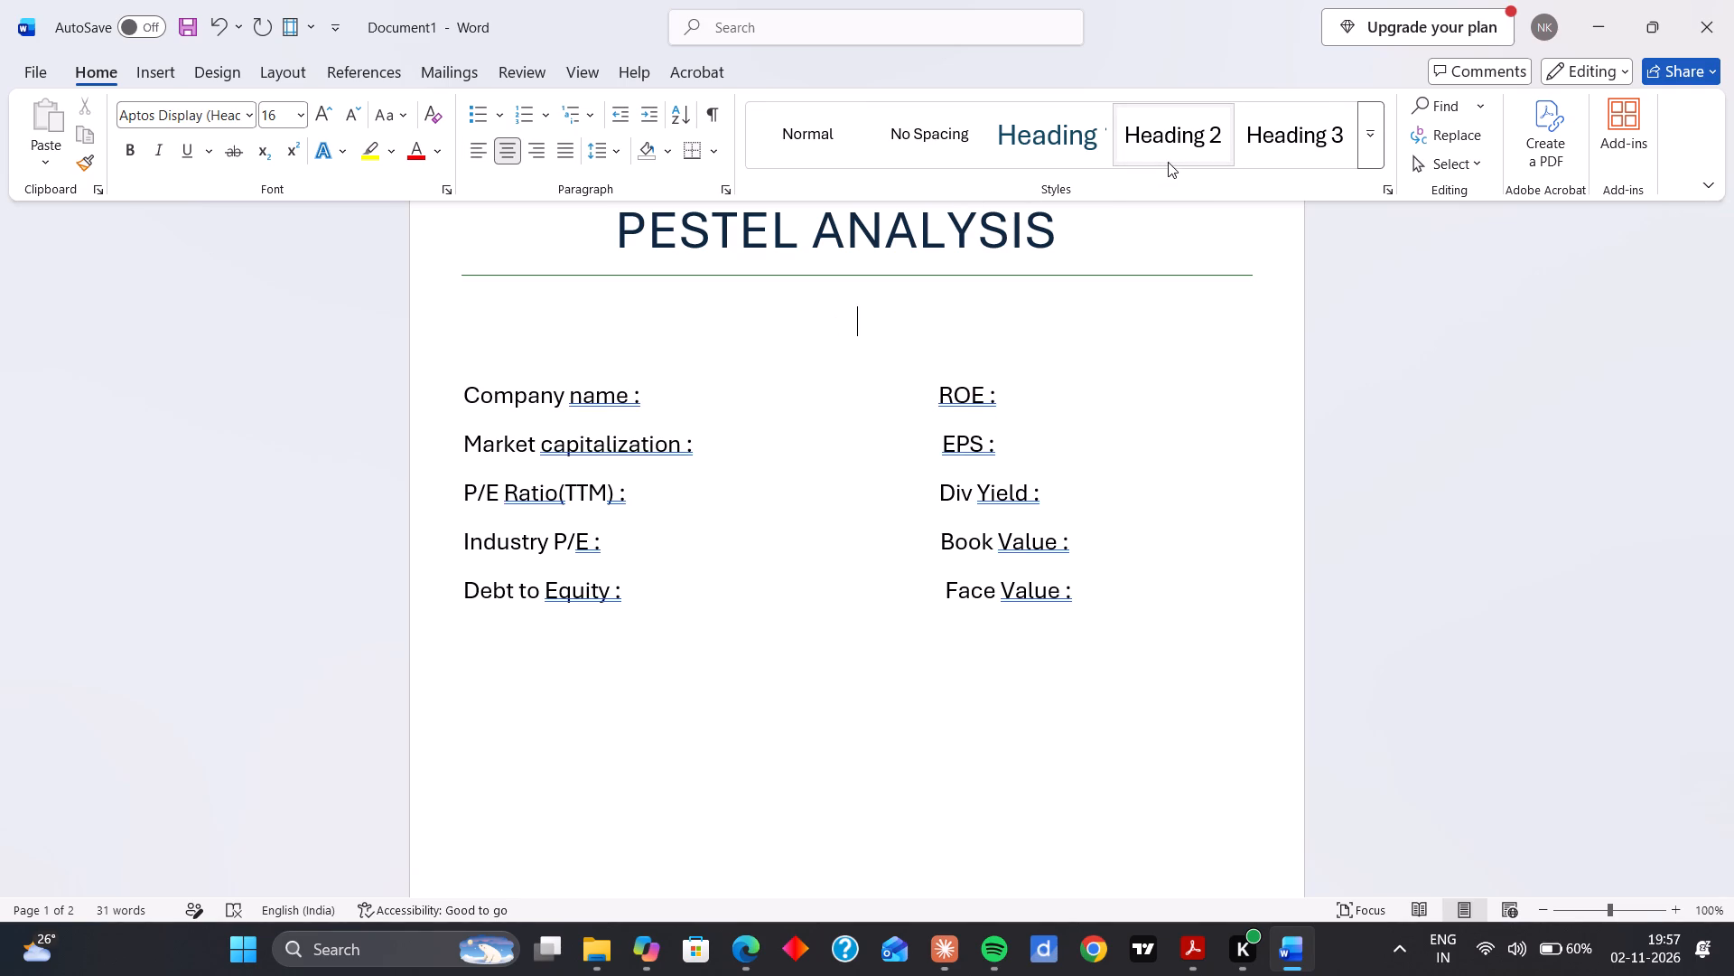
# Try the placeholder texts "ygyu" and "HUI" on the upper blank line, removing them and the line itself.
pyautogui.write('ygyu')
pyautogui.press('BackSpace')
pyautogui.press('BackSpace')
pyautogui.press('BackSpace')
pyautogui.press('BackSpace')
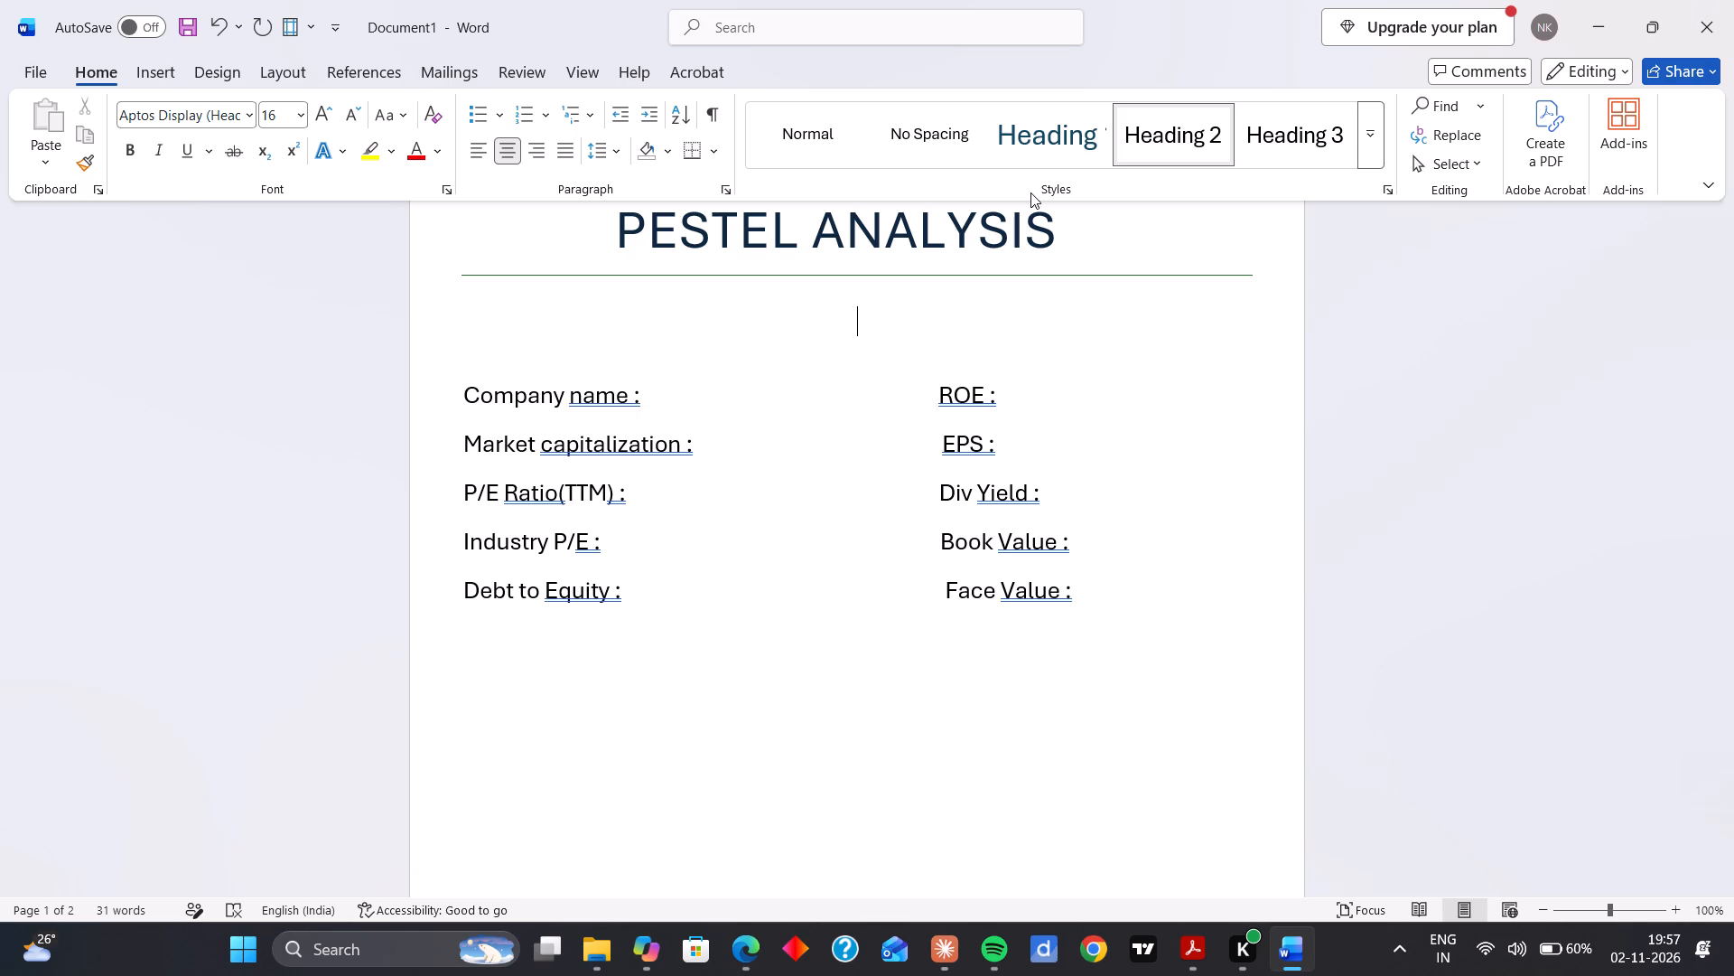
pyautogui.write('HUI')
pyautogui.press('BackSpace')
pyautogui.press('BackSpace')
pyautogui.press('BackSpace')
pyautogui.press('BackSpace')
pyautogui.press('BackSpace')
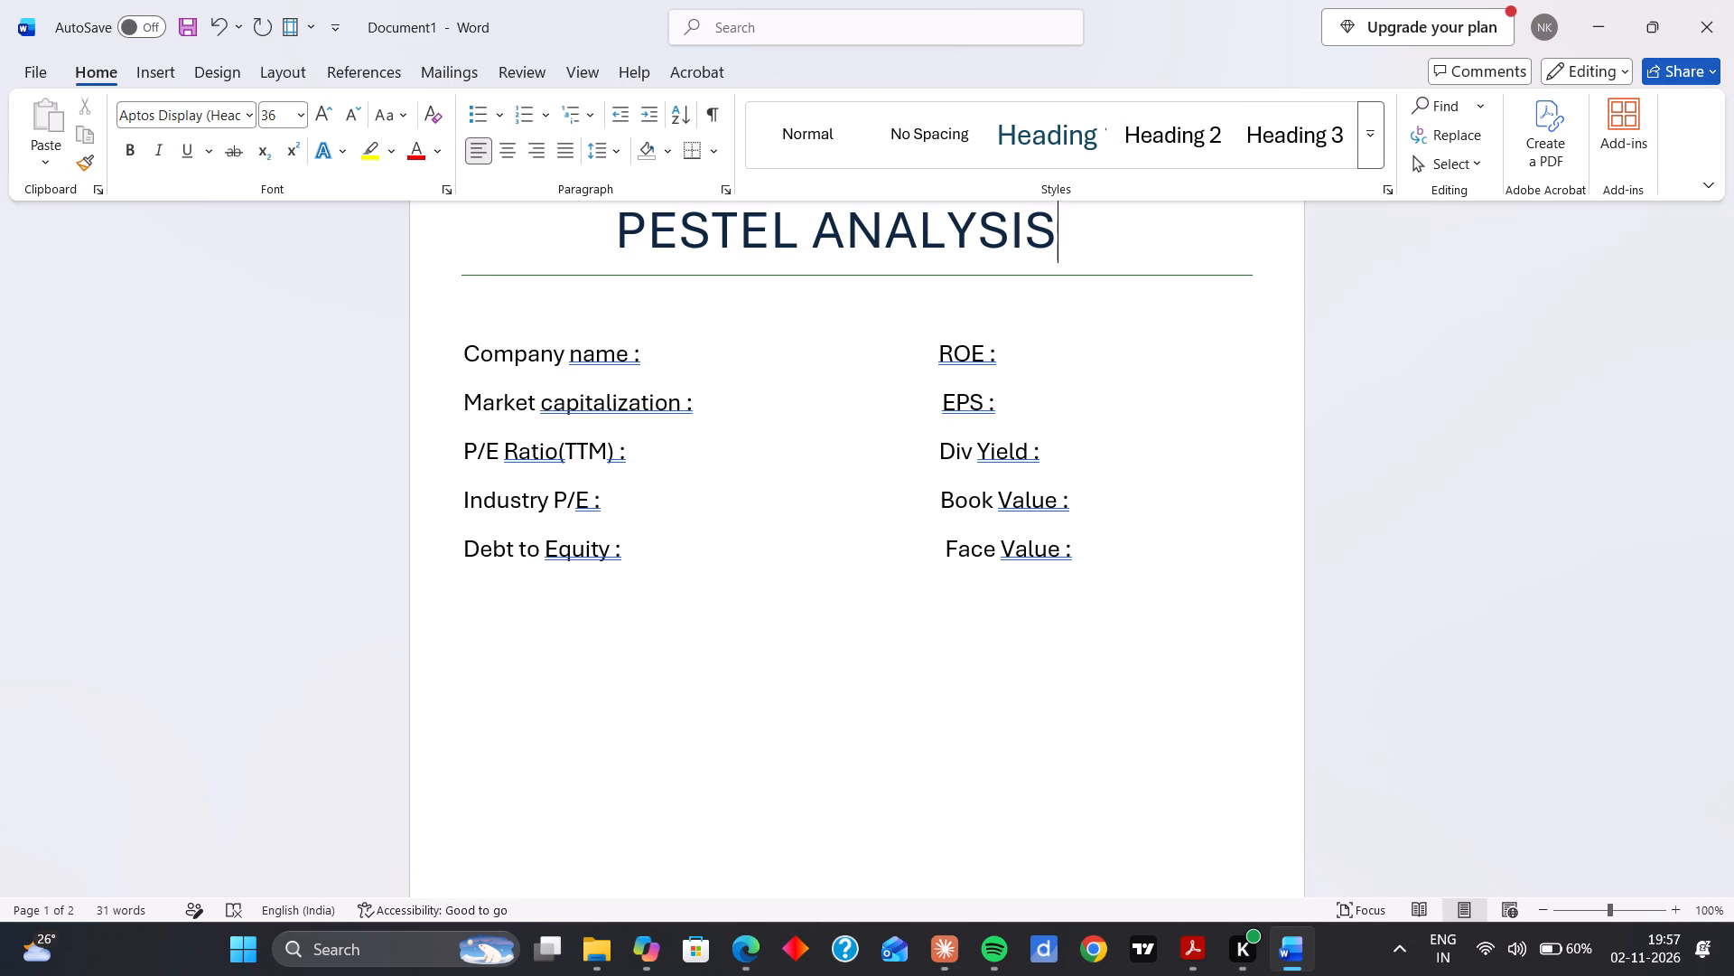
# Insert a new line directly below the PESTEL ANALYSIS title and give it the Heading 2 style.
pyautogui.press('Return')
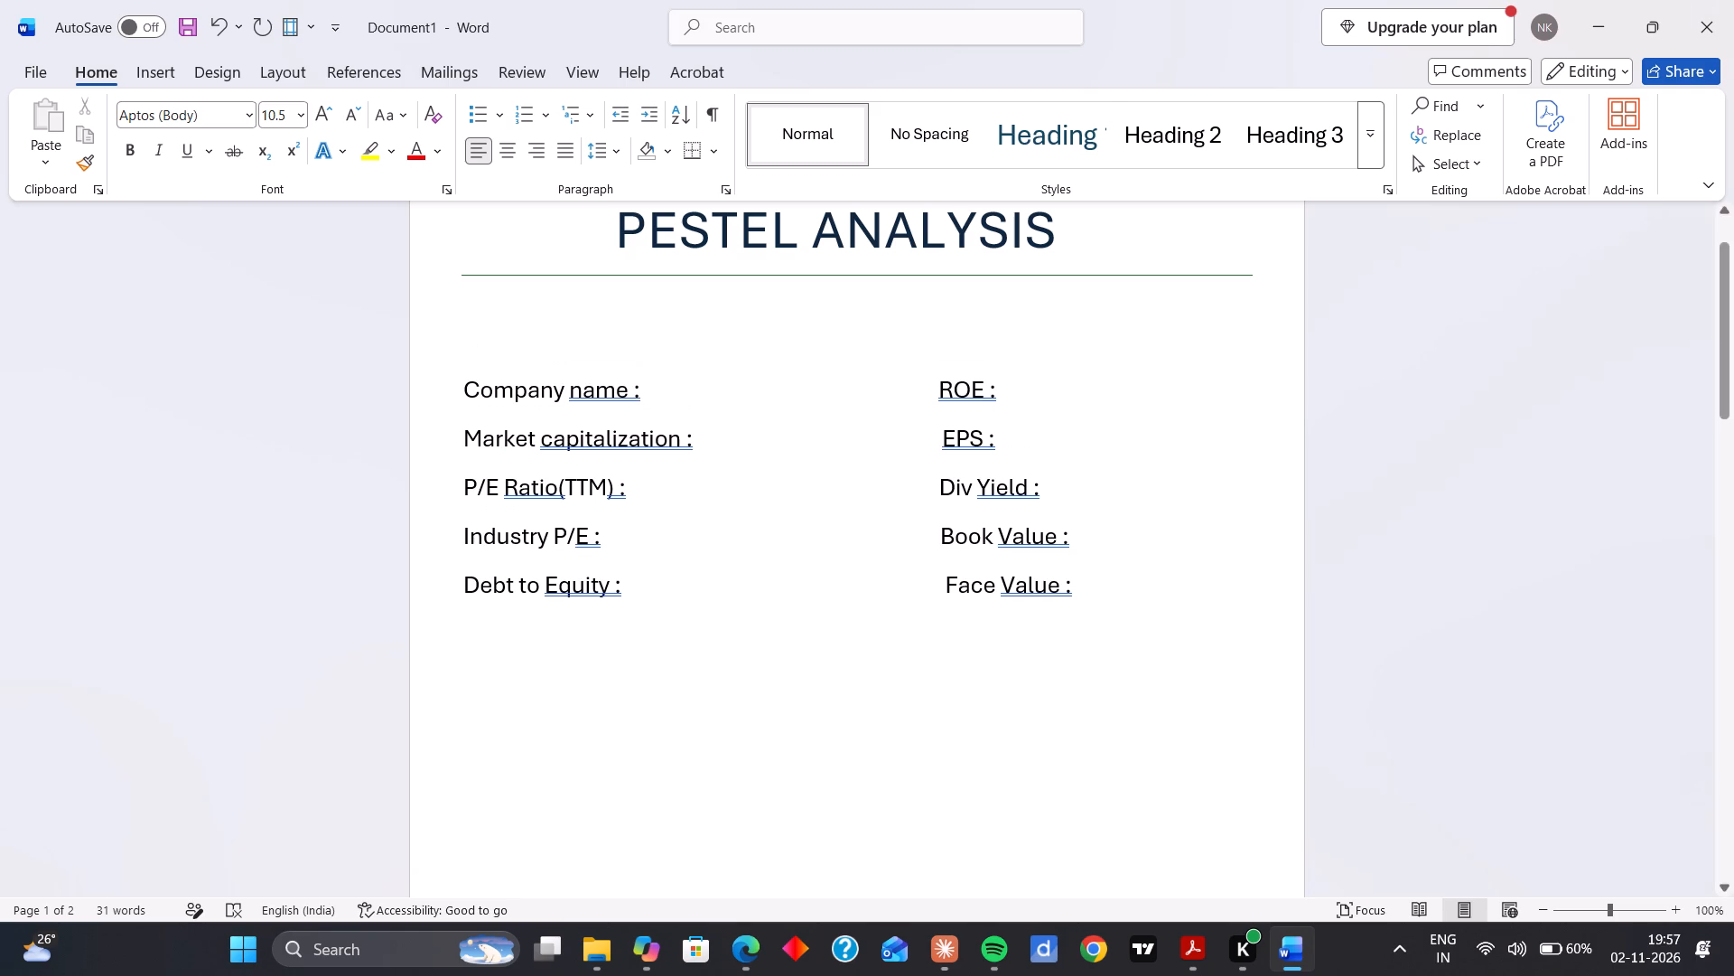
pyautogui.click(1029, 141)
pyautogui.click(1132, 138)
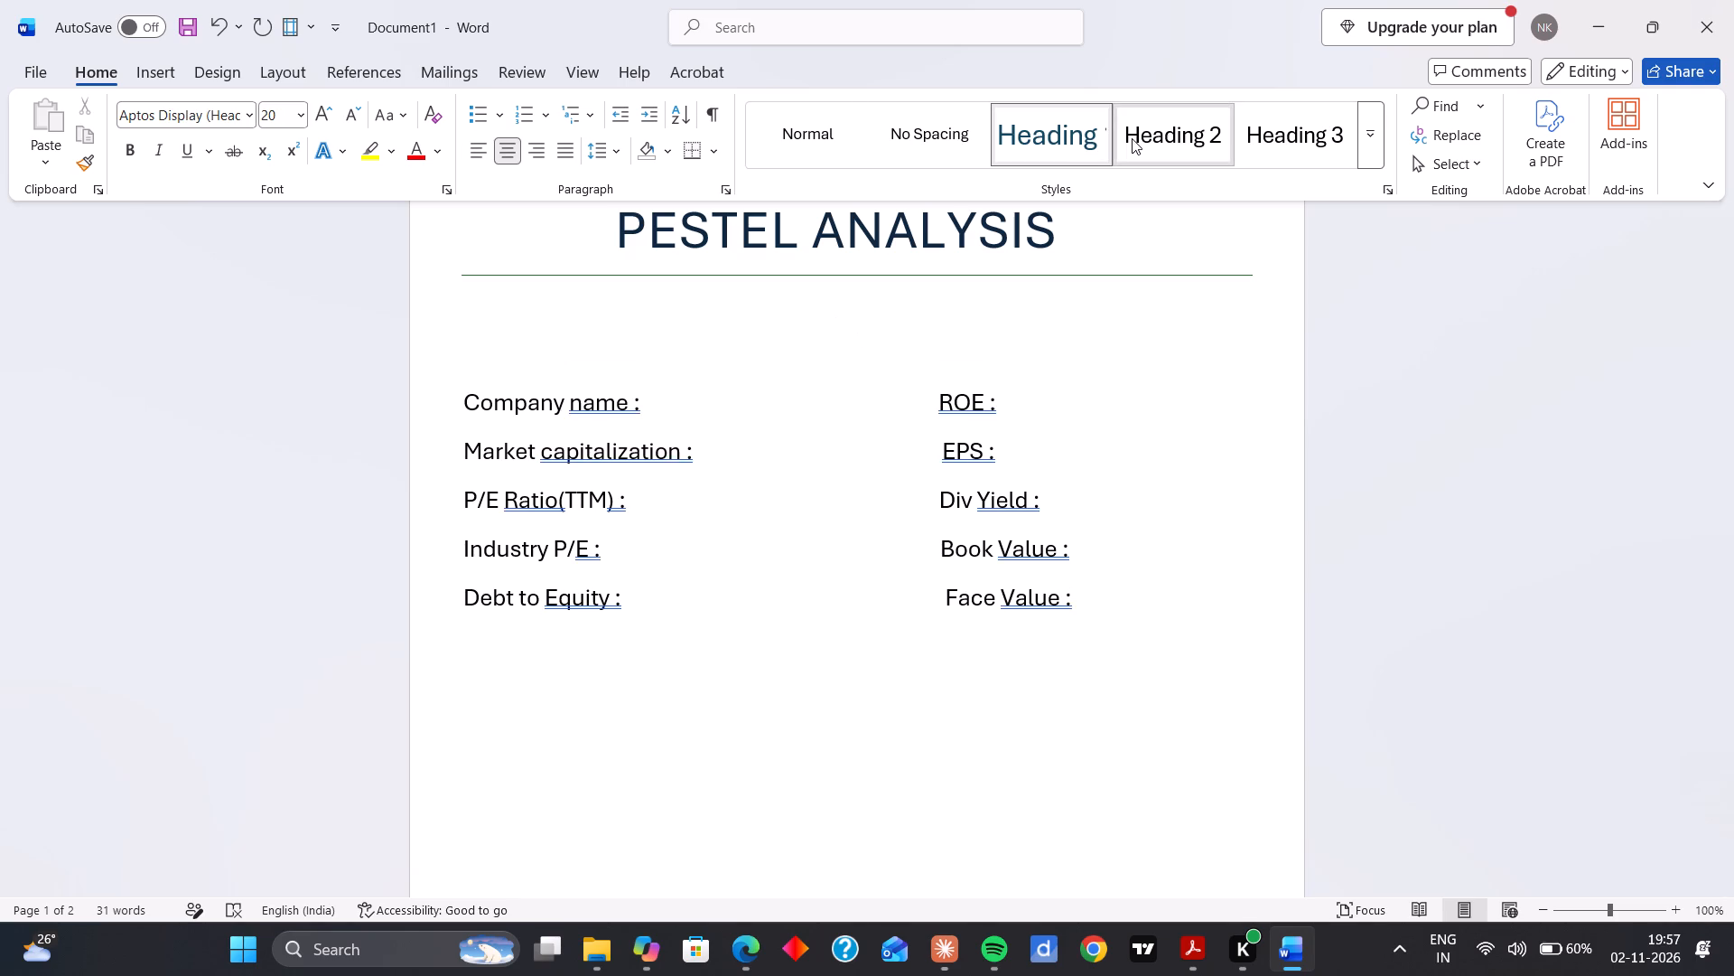
# Left-align the blank Heading 2 line directly below the title.
pyautogui.doubleClick(502, 361)
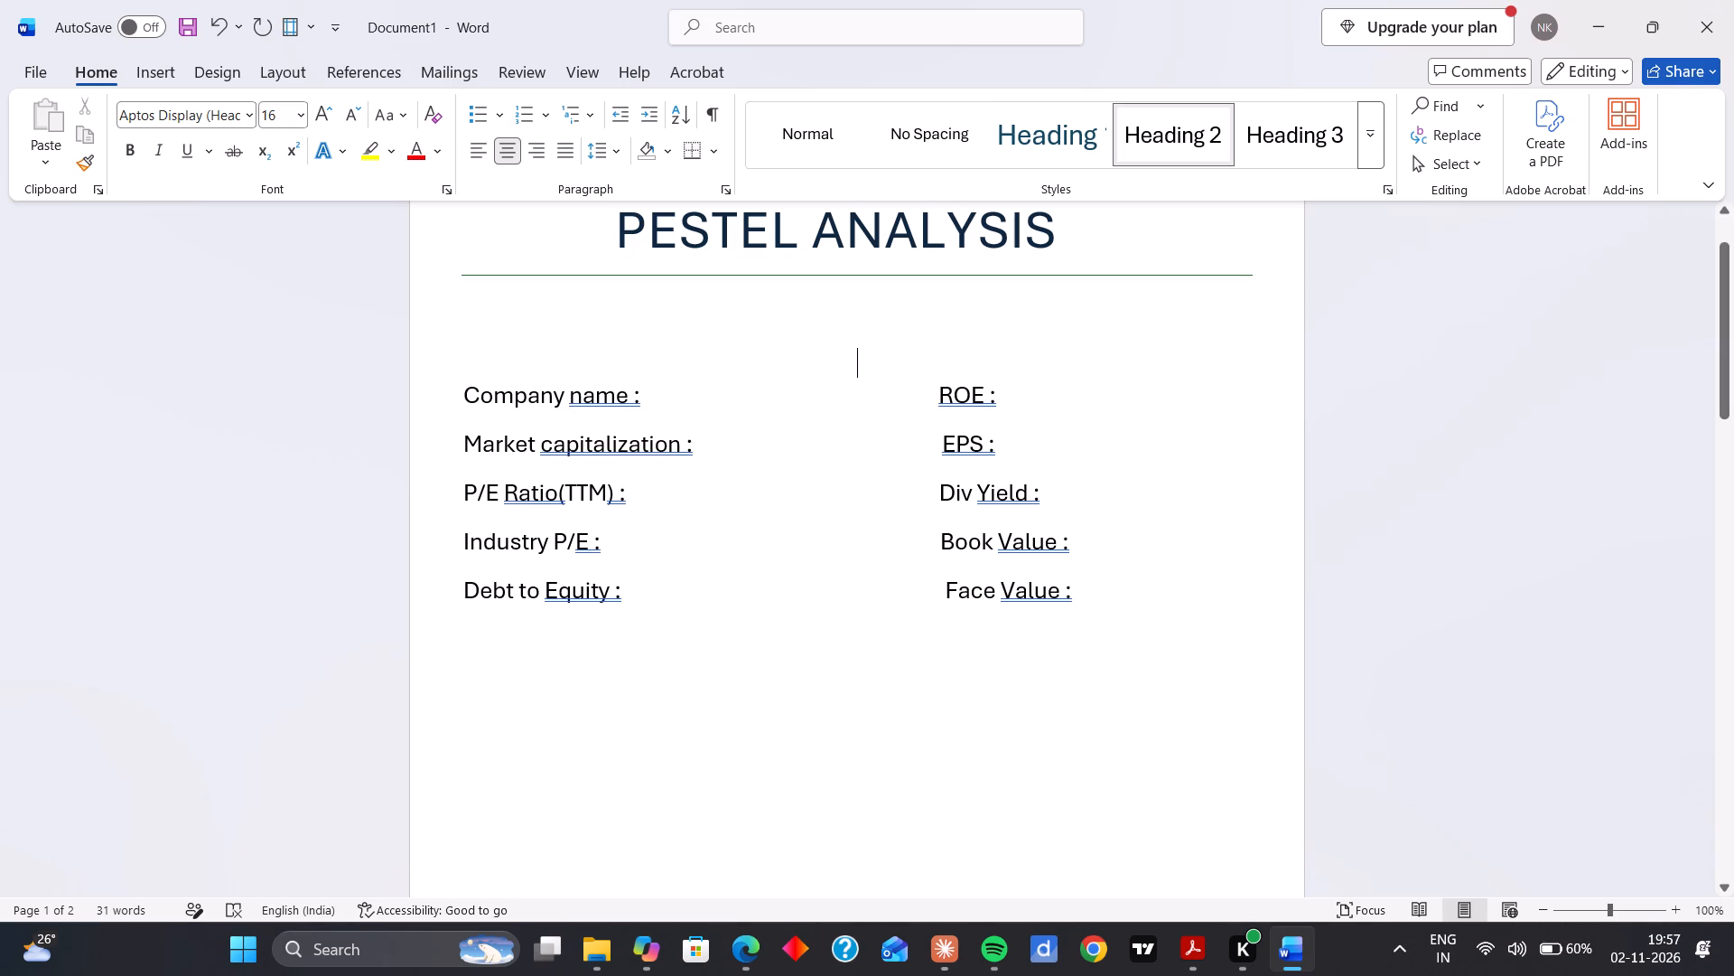
pyautogui.click(470, 327)
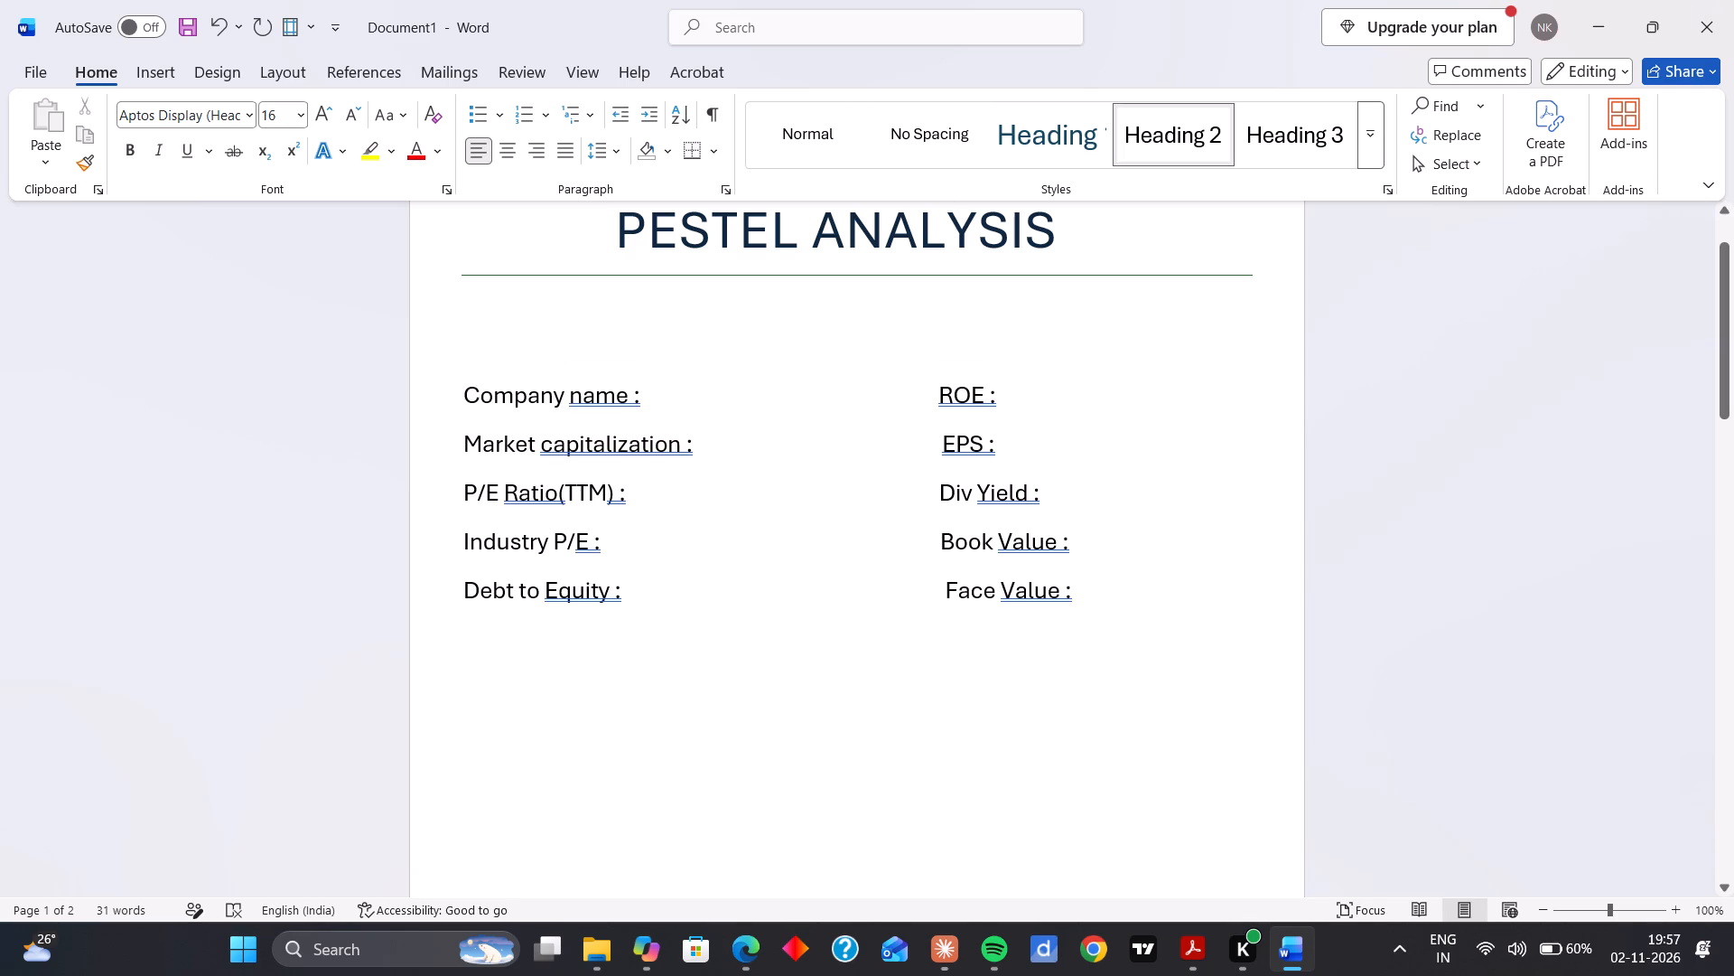
pyautogui.click(463, 334)
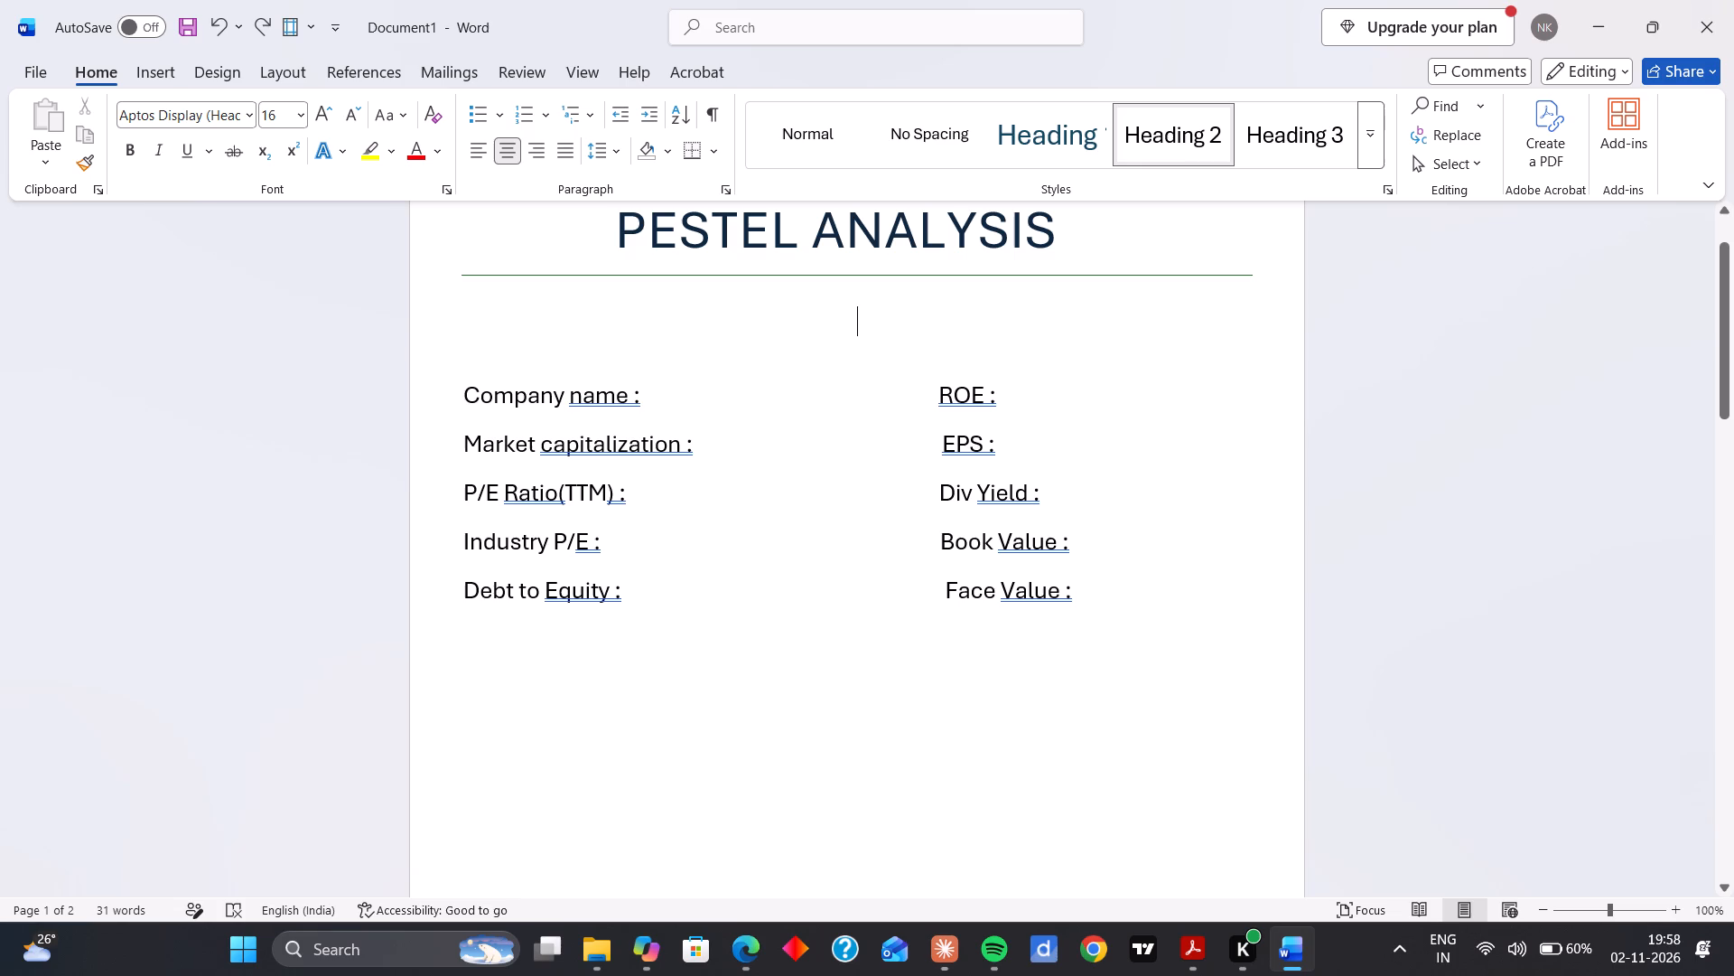
pyautogui.doubleClick(463, 334)
# Add the heading "FUNDAMENTALS" at font size 20 on the blank line below the title.
pyautogui.click(289, 114)
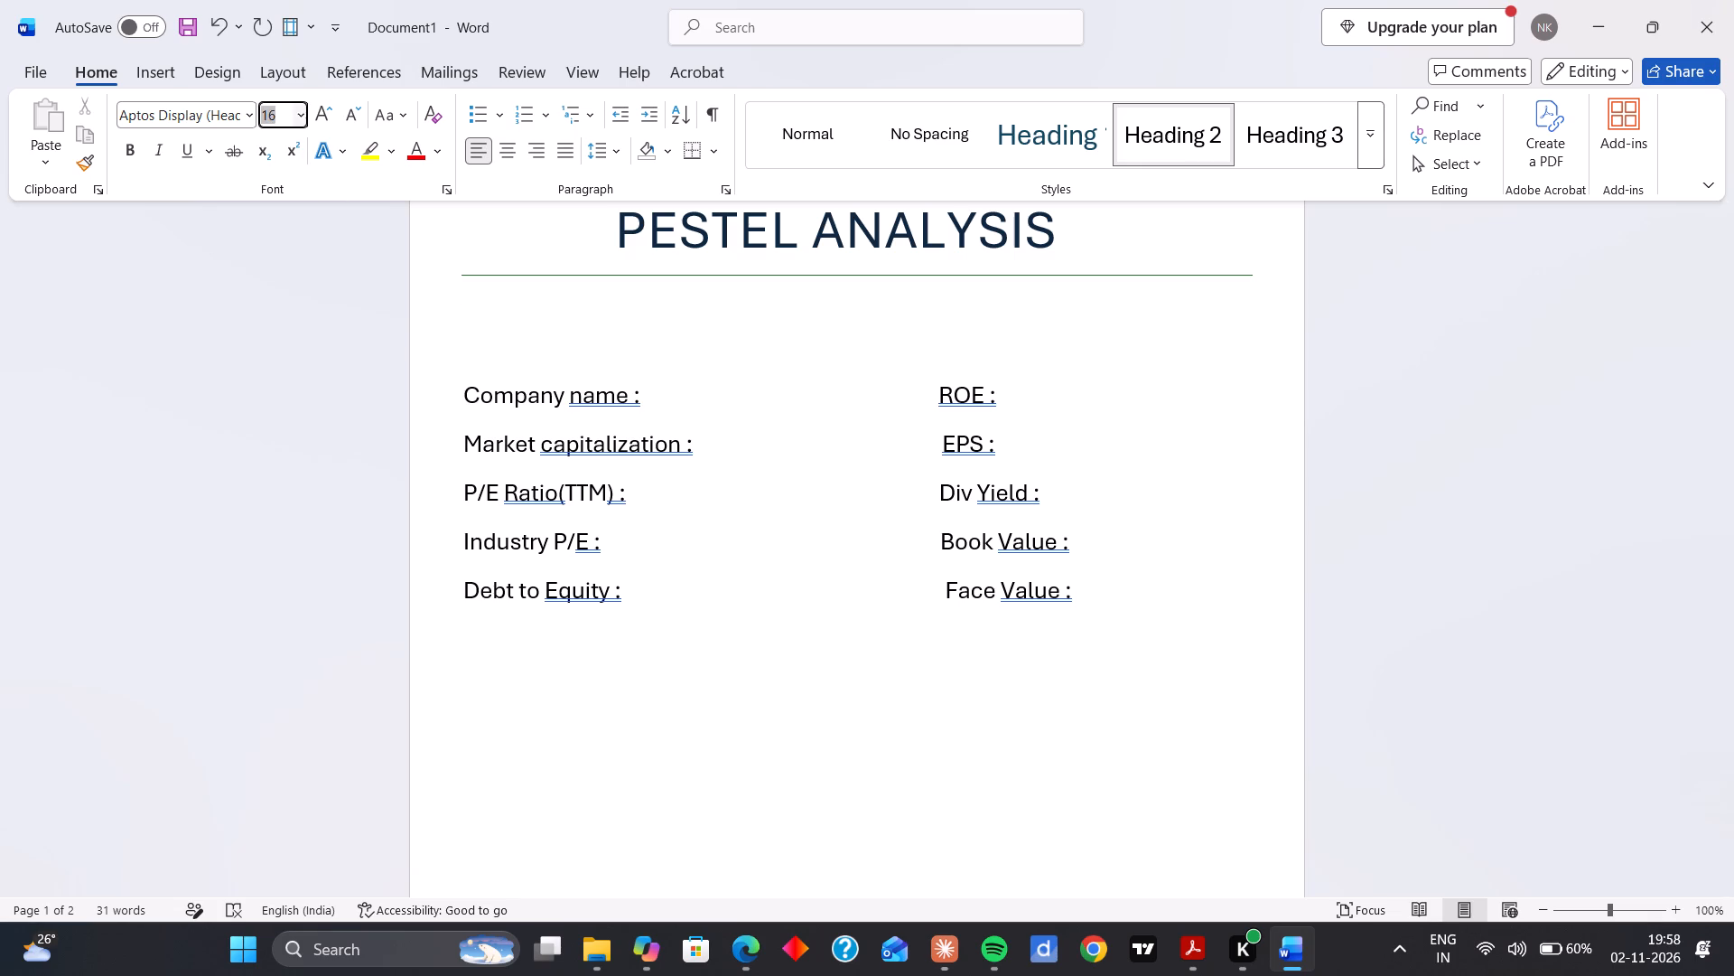
pyautogui.press('BackSpace')
pyautogui.write('20')
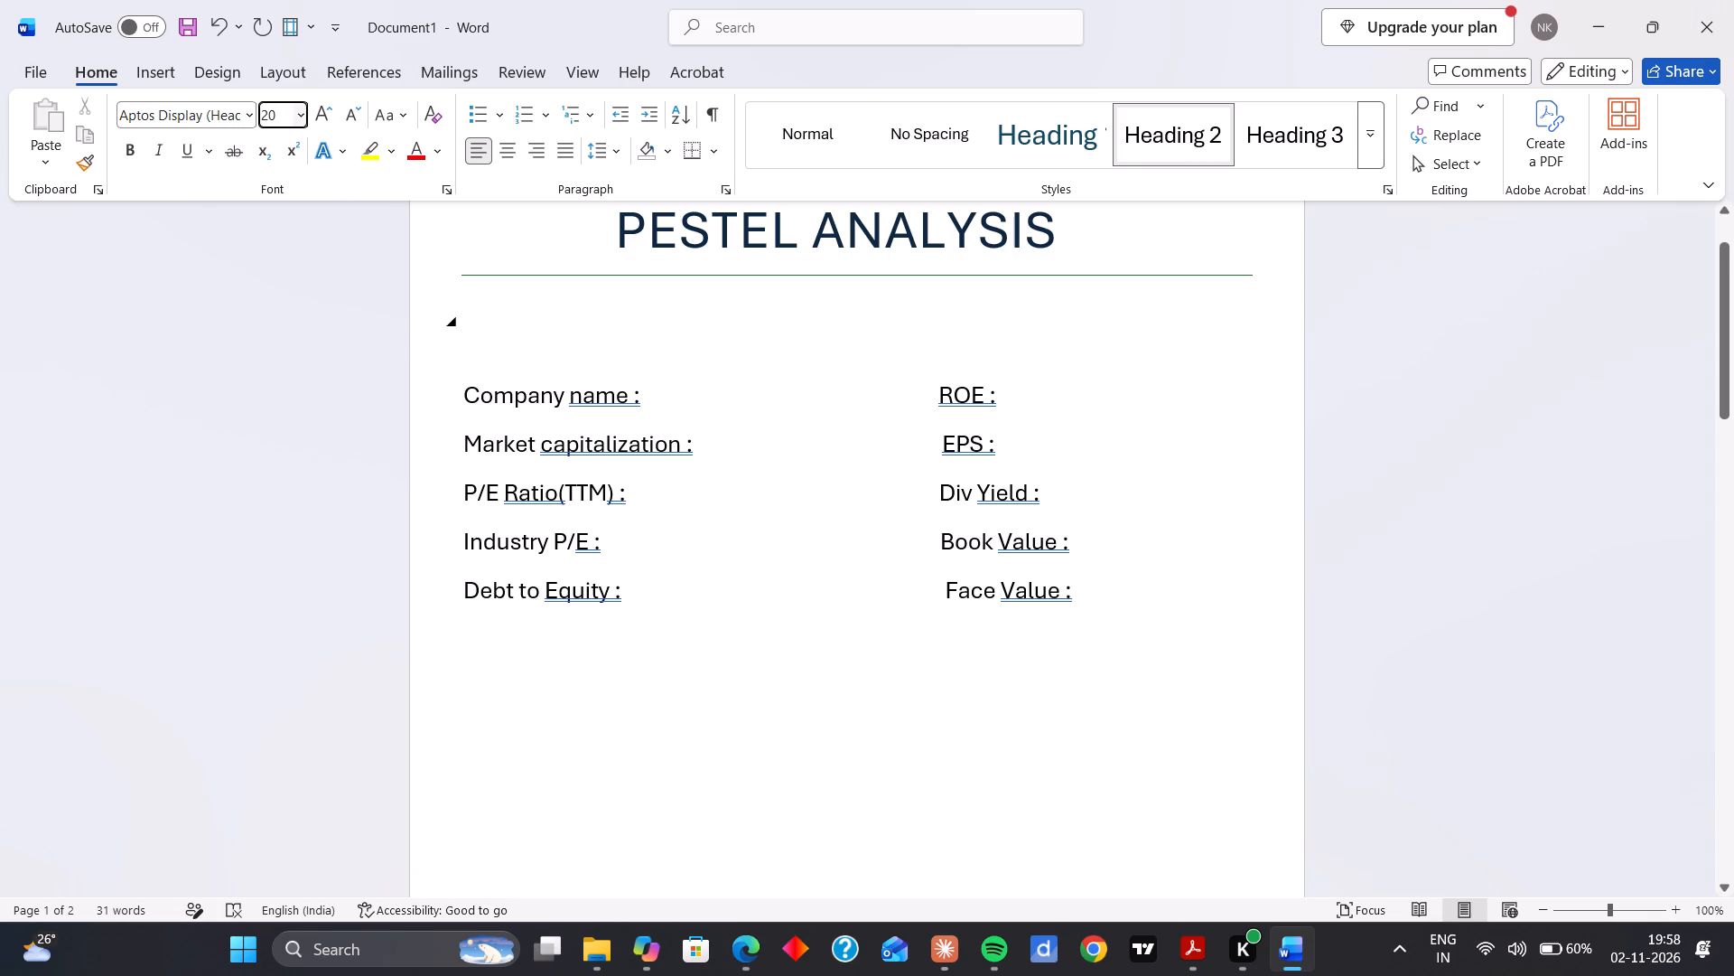
pyautogui.click(476, 328)
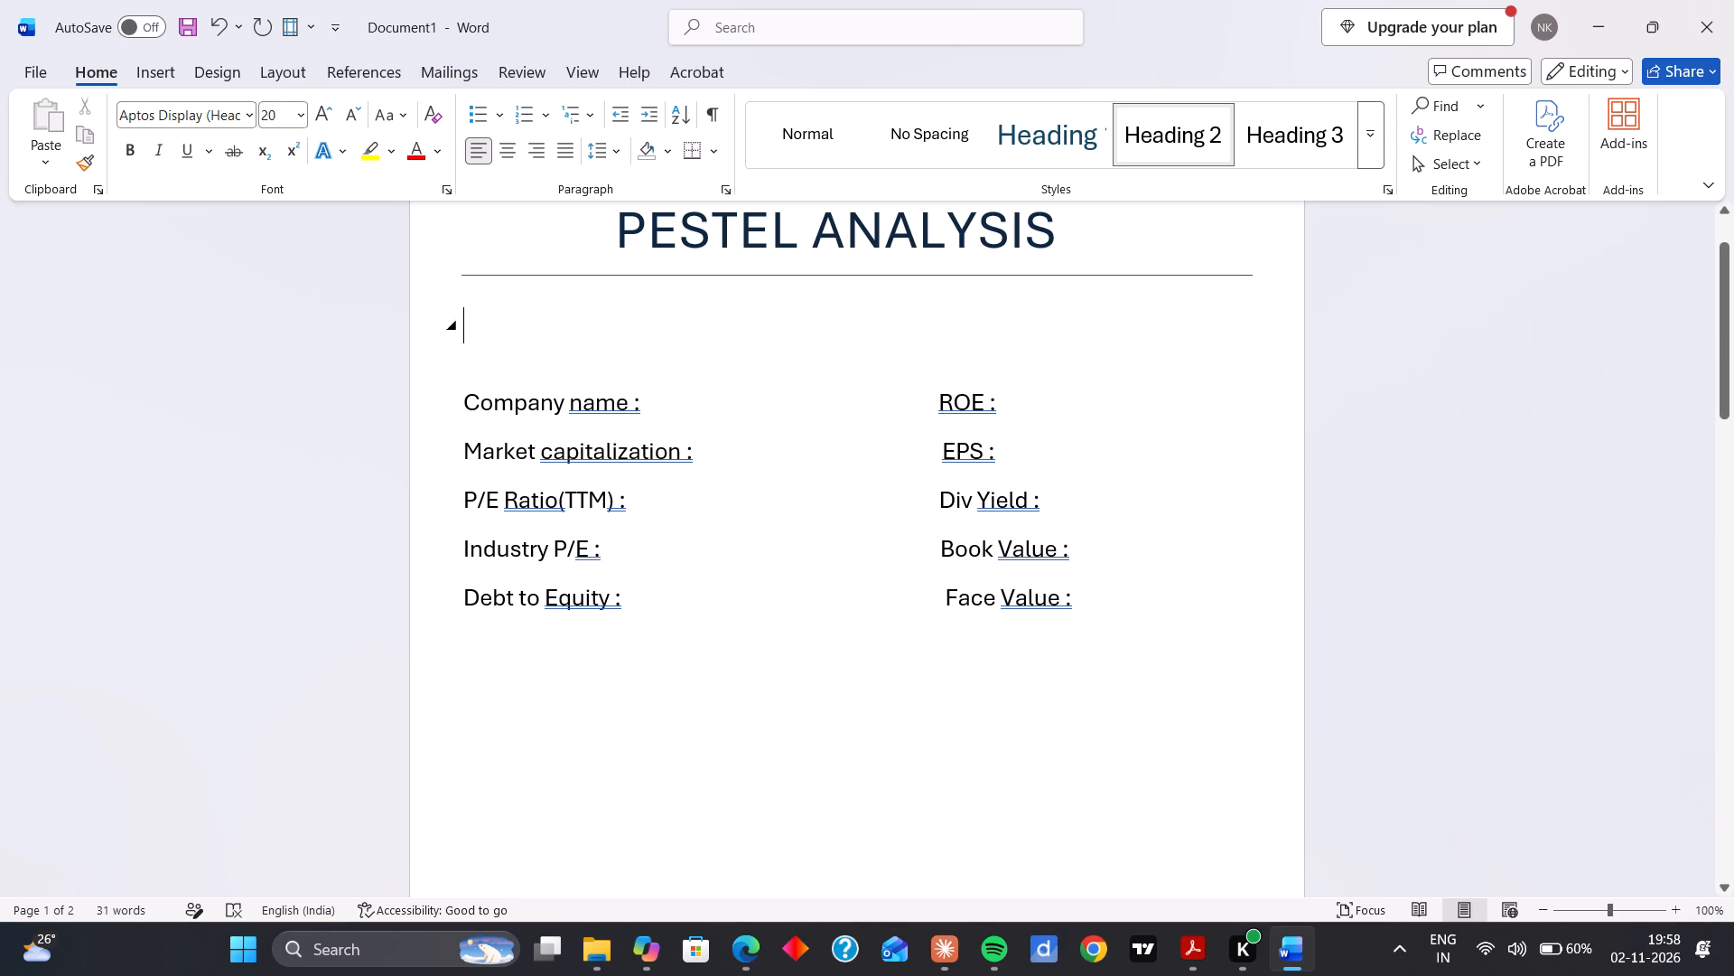
pyautogui.write('FUN')
pyautogui.write('DA')
pyautogui.write('MENTALS')
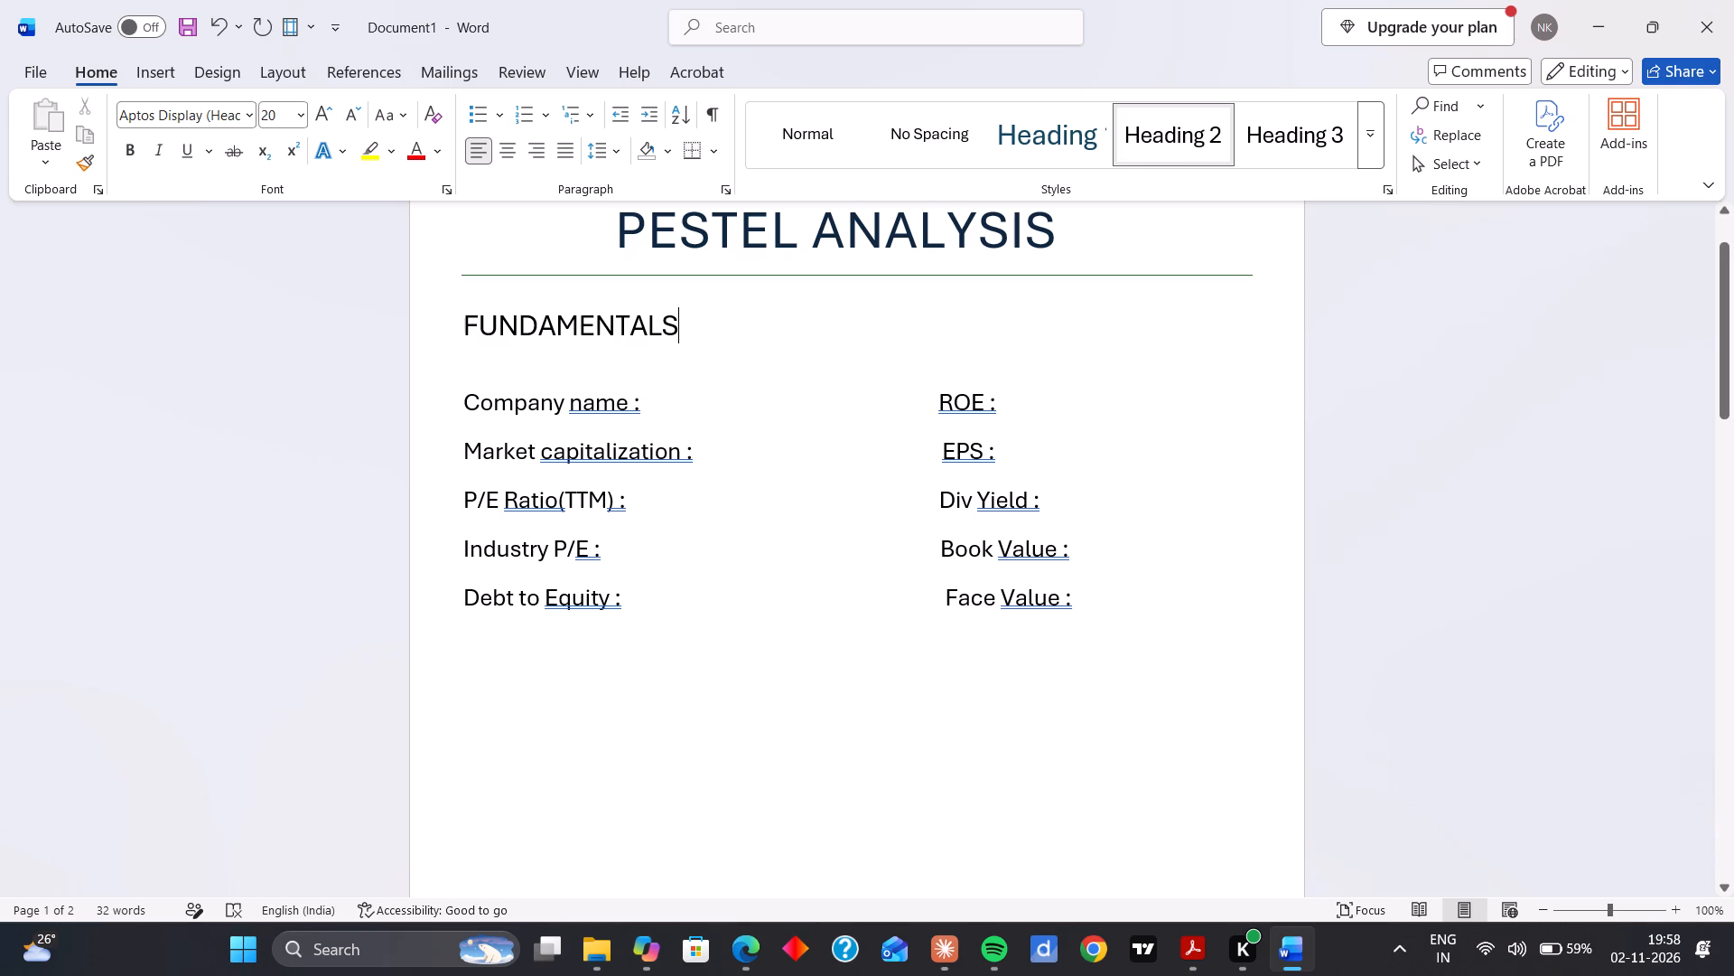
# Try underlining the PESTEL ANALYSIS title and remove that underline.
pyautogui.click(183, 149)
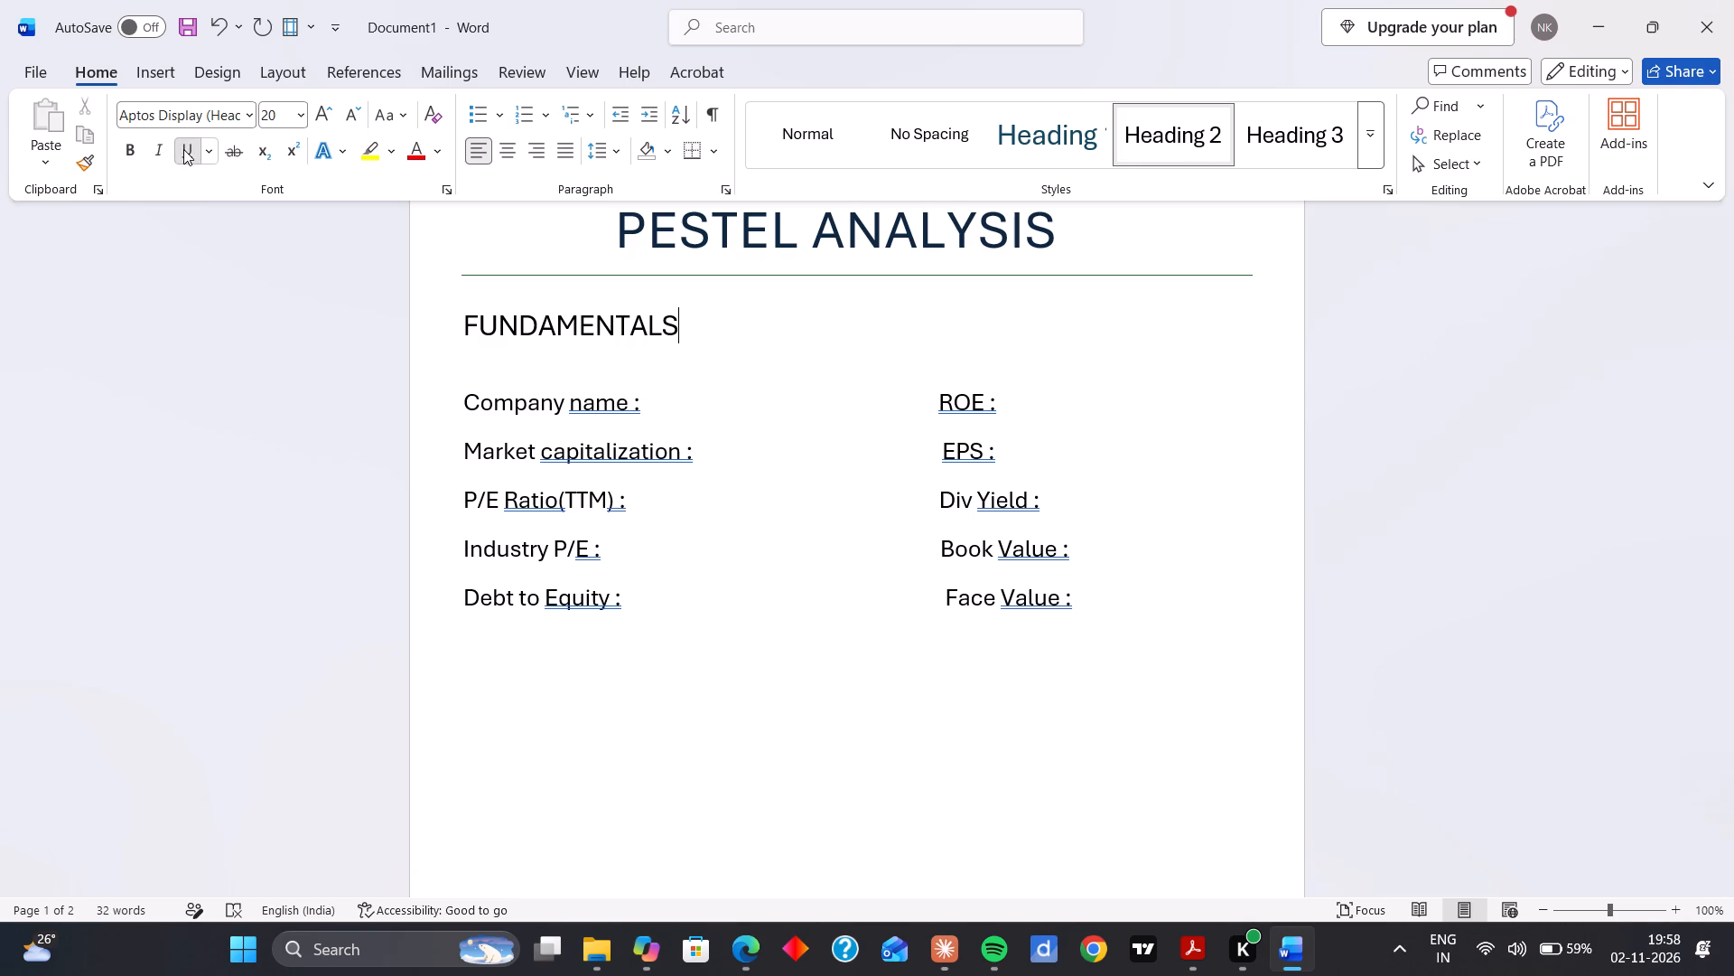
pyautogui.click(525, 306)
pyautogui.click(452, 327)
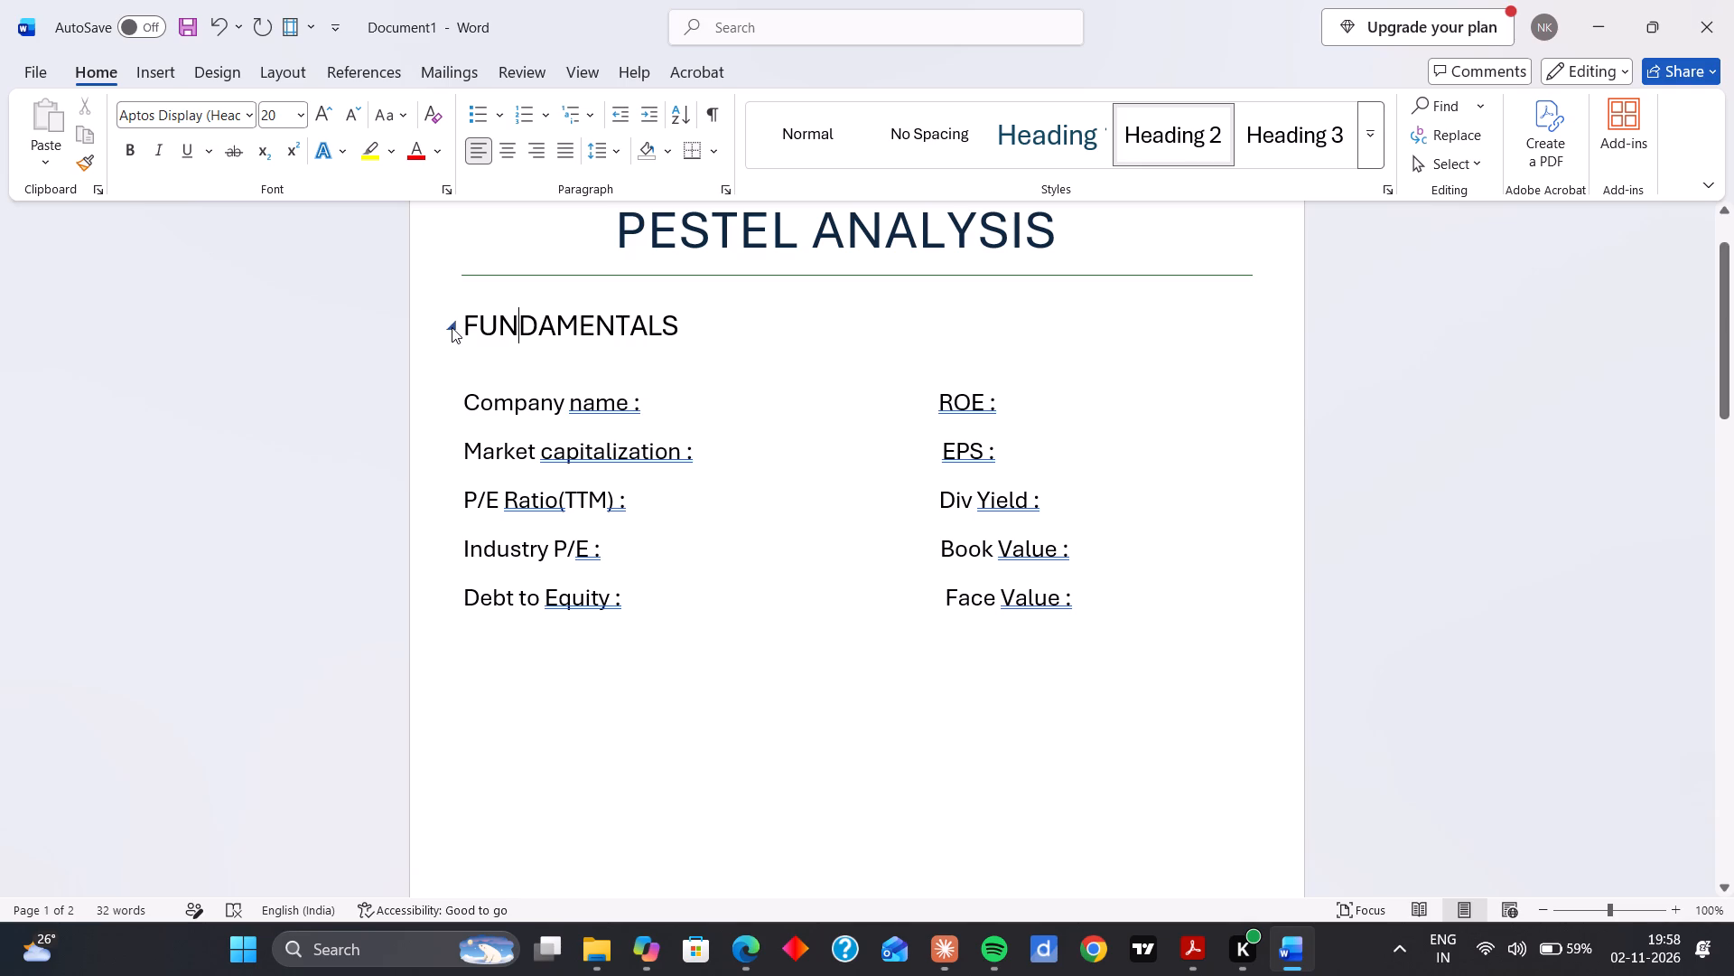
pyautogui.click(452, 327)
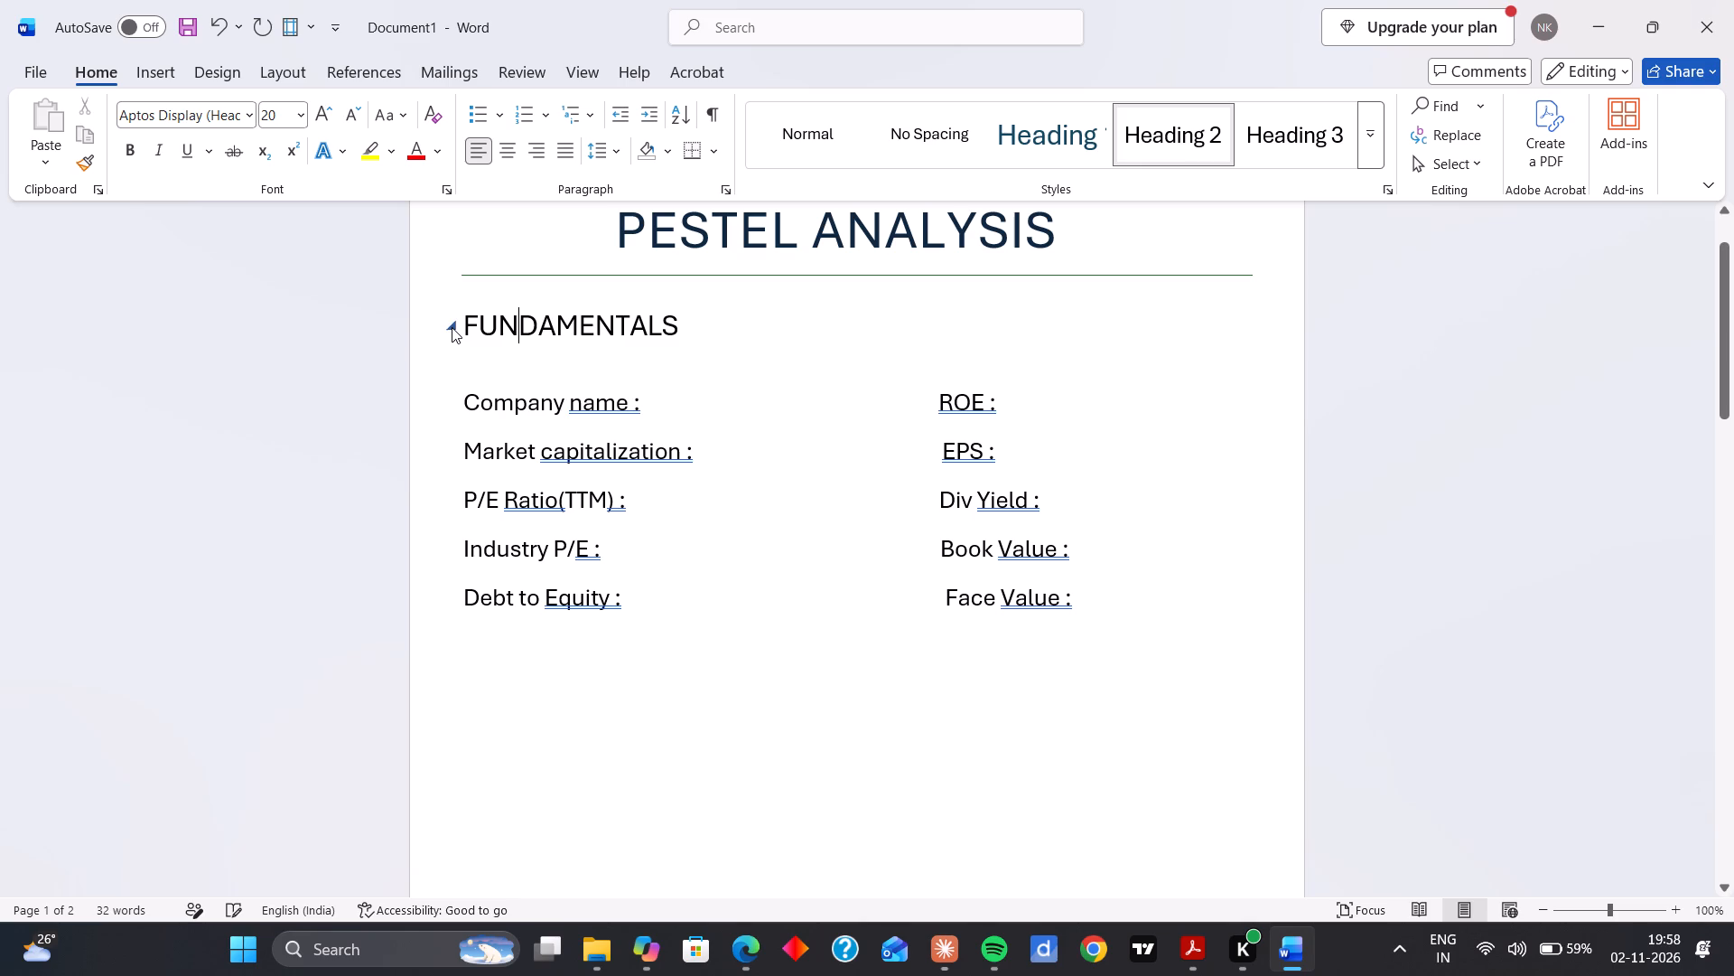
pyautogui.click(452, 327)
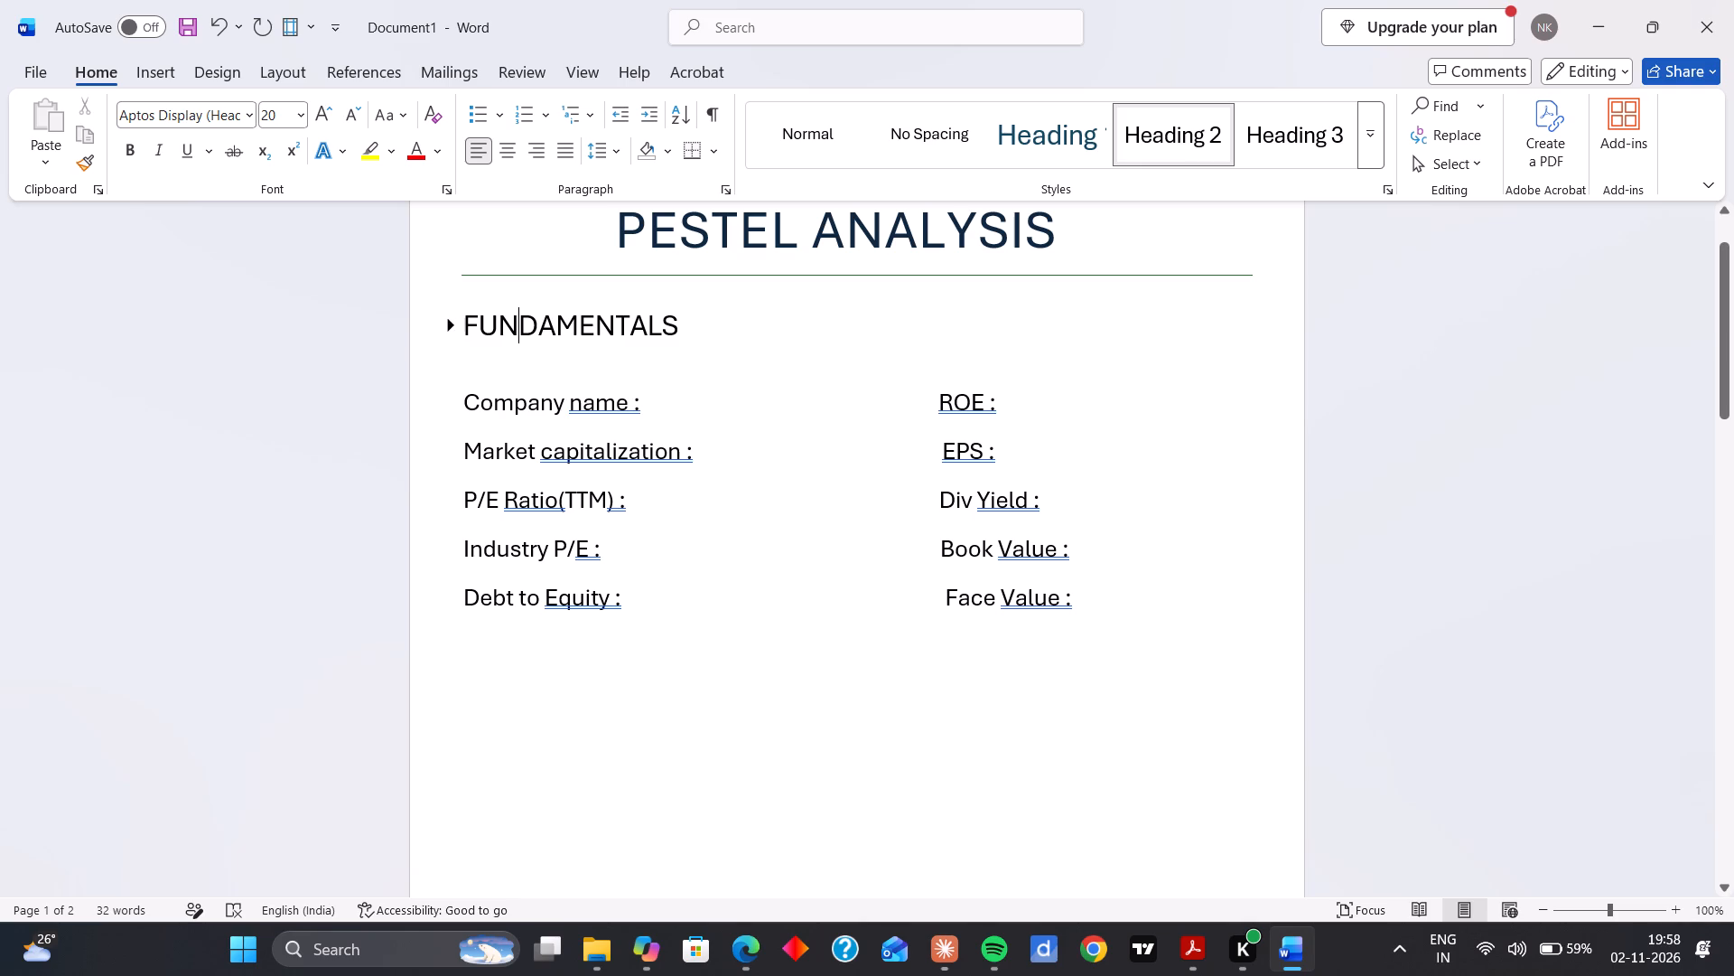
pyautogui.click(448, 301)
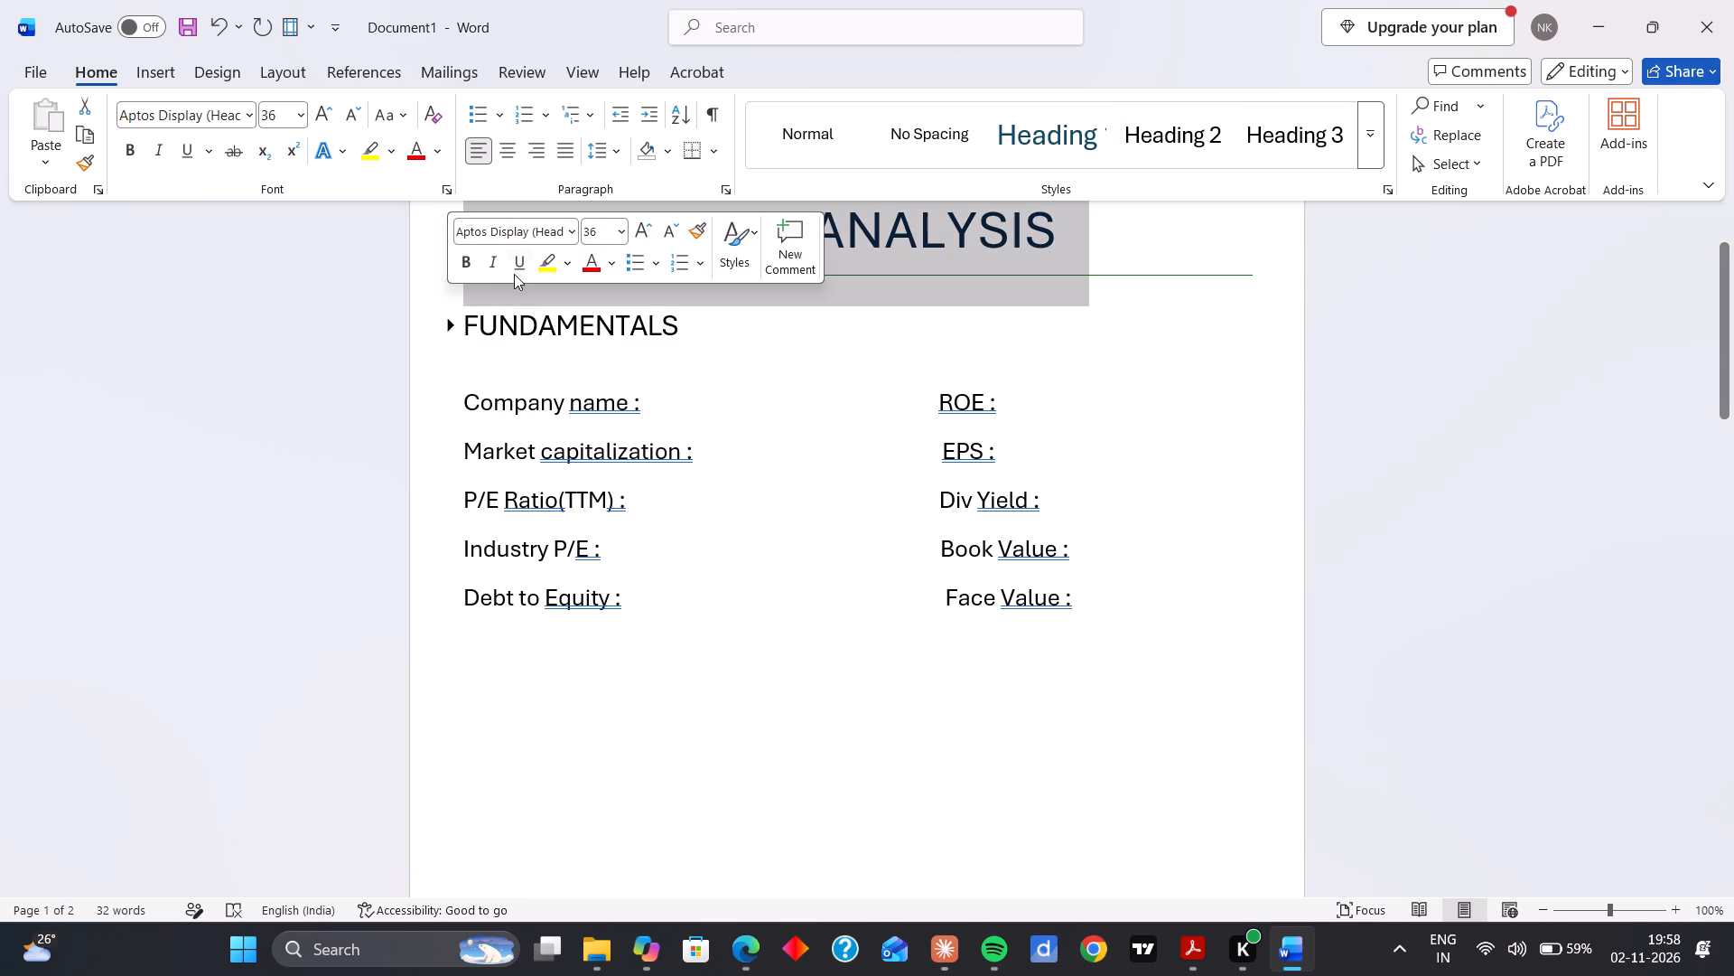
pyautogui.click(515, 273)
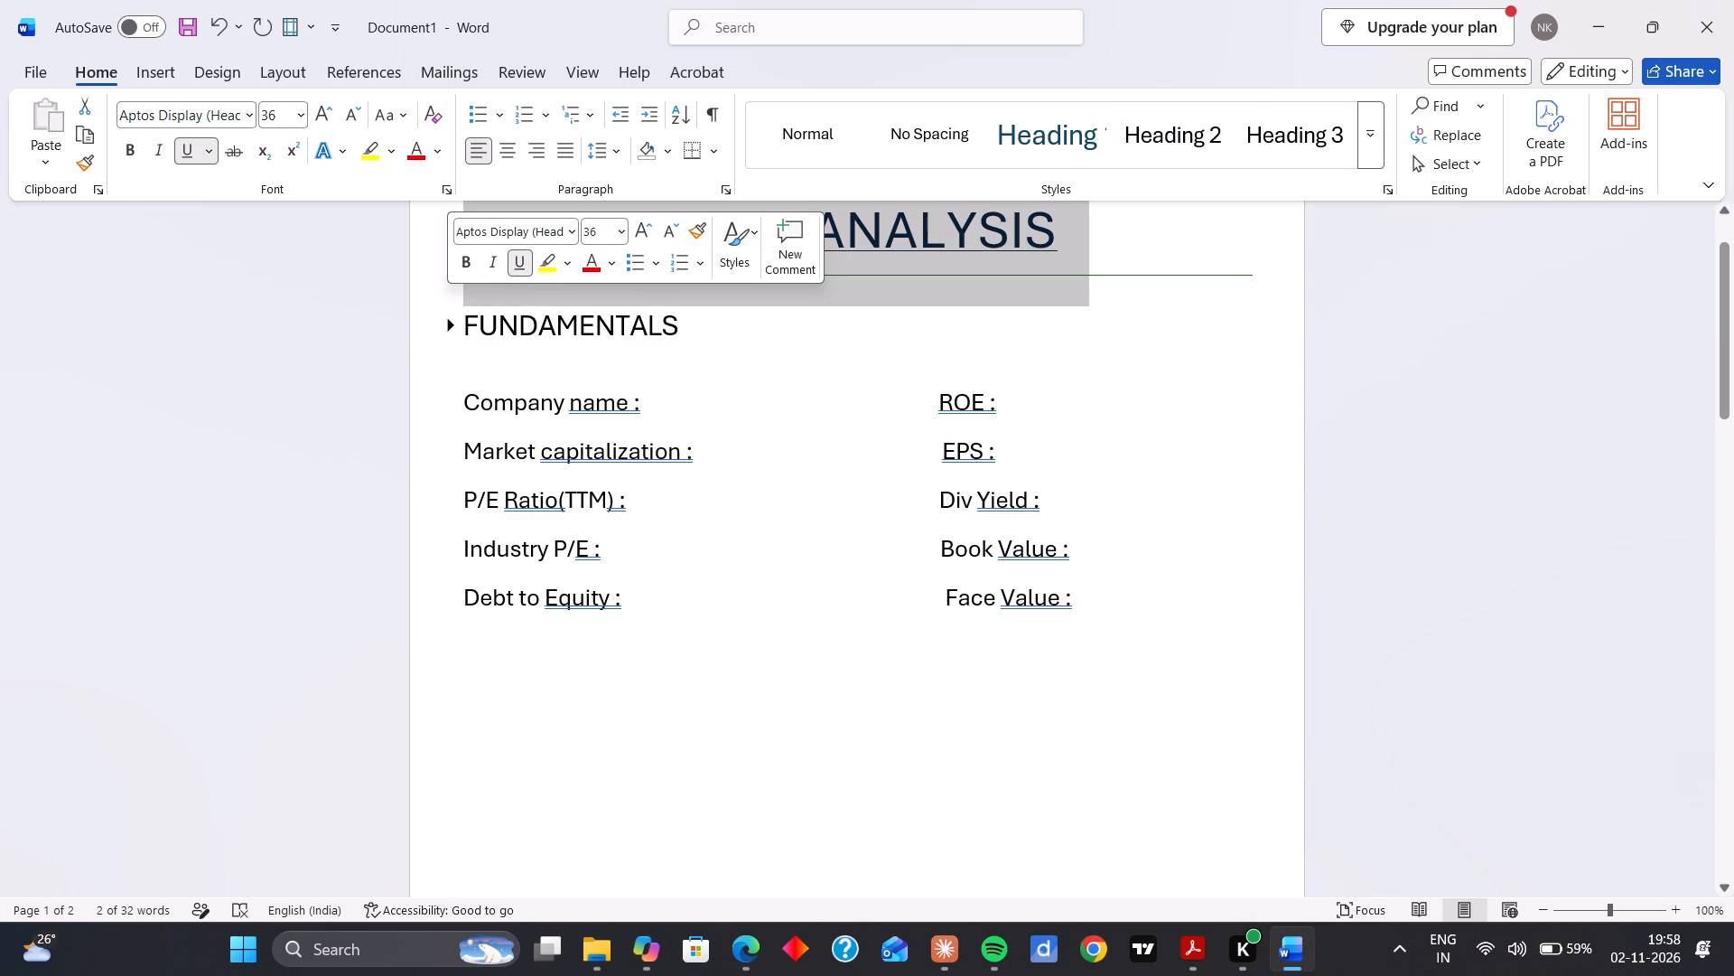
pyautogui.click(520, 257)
# Underline the FUNDAMENTALS heading text.
pyautogui.click(714, 348)
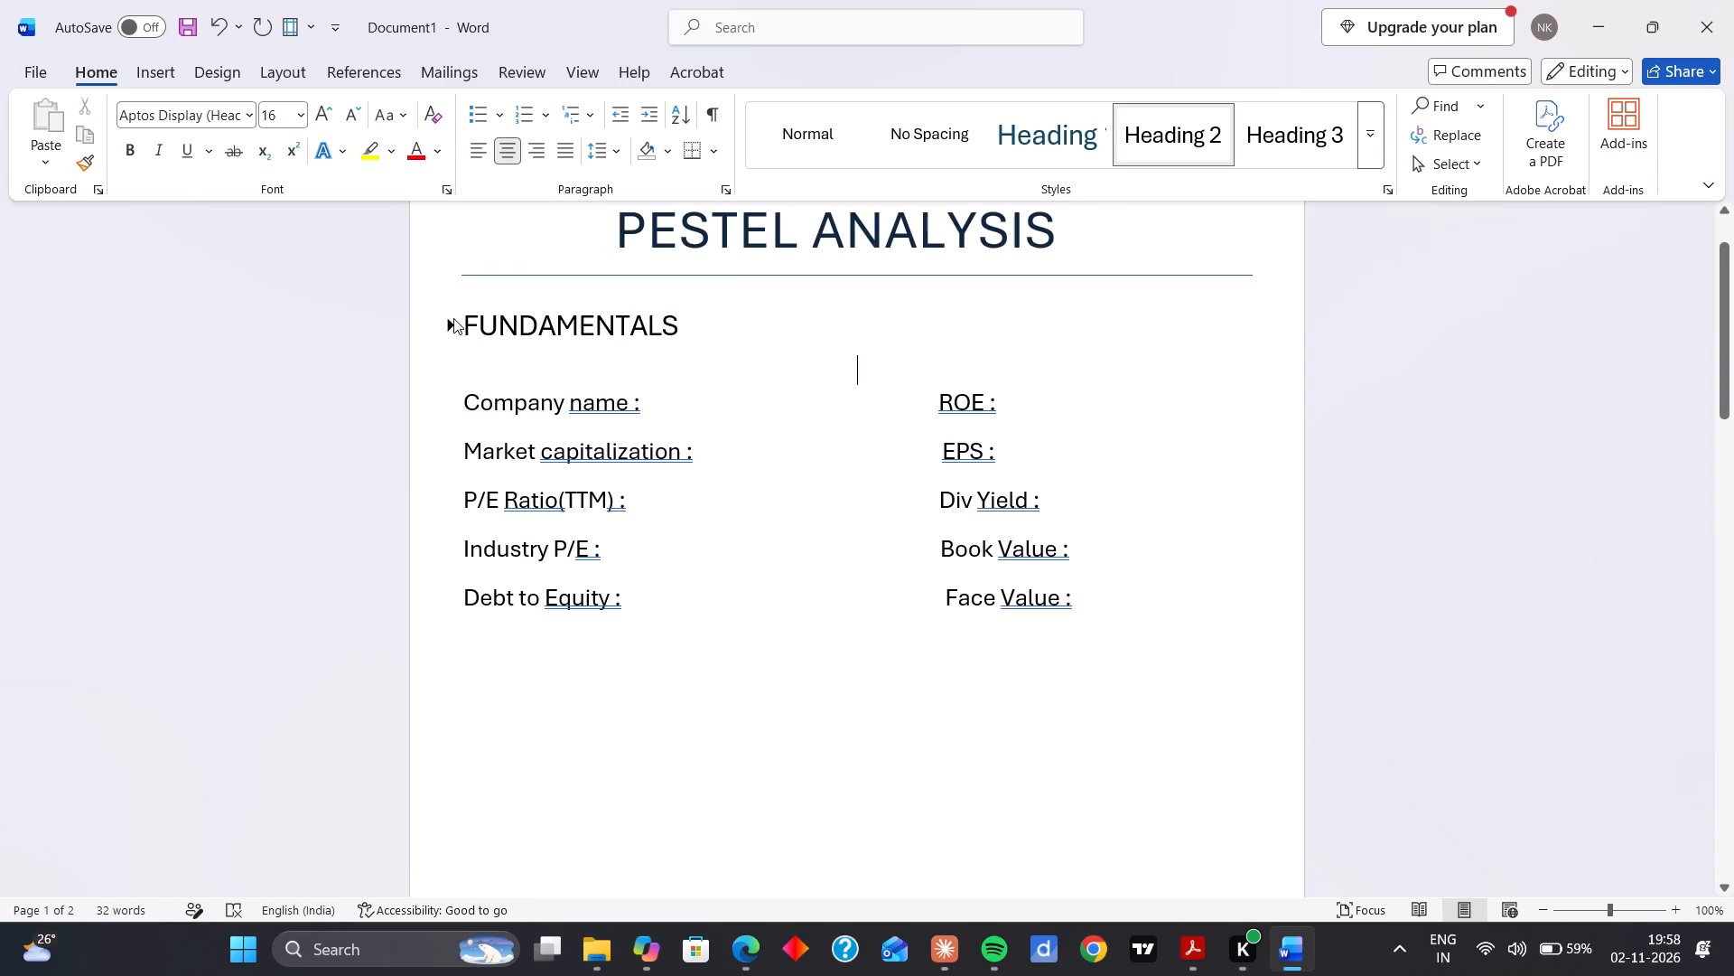
pyautogui.moveTo(453, 318); pyautogui.dragTo(686, 351)
pyautogui.hscroll(1, 686, 351)
pyautogui.click(687, 346)
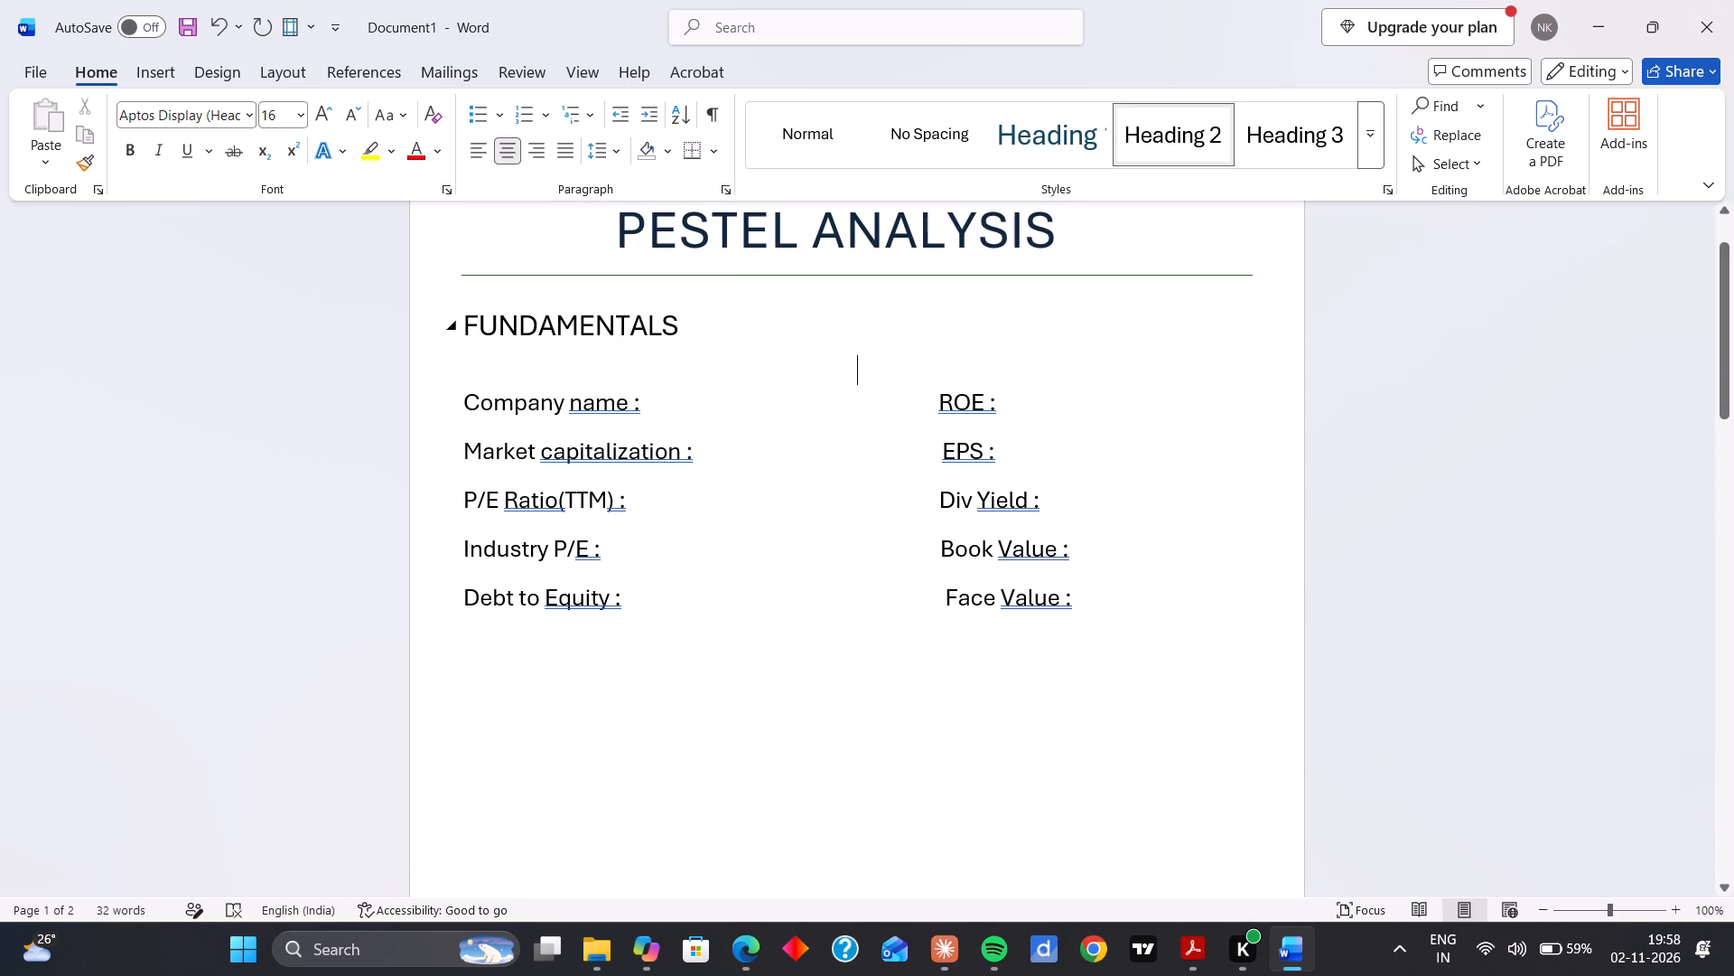
pyautogui.doubleClick(696, 337)
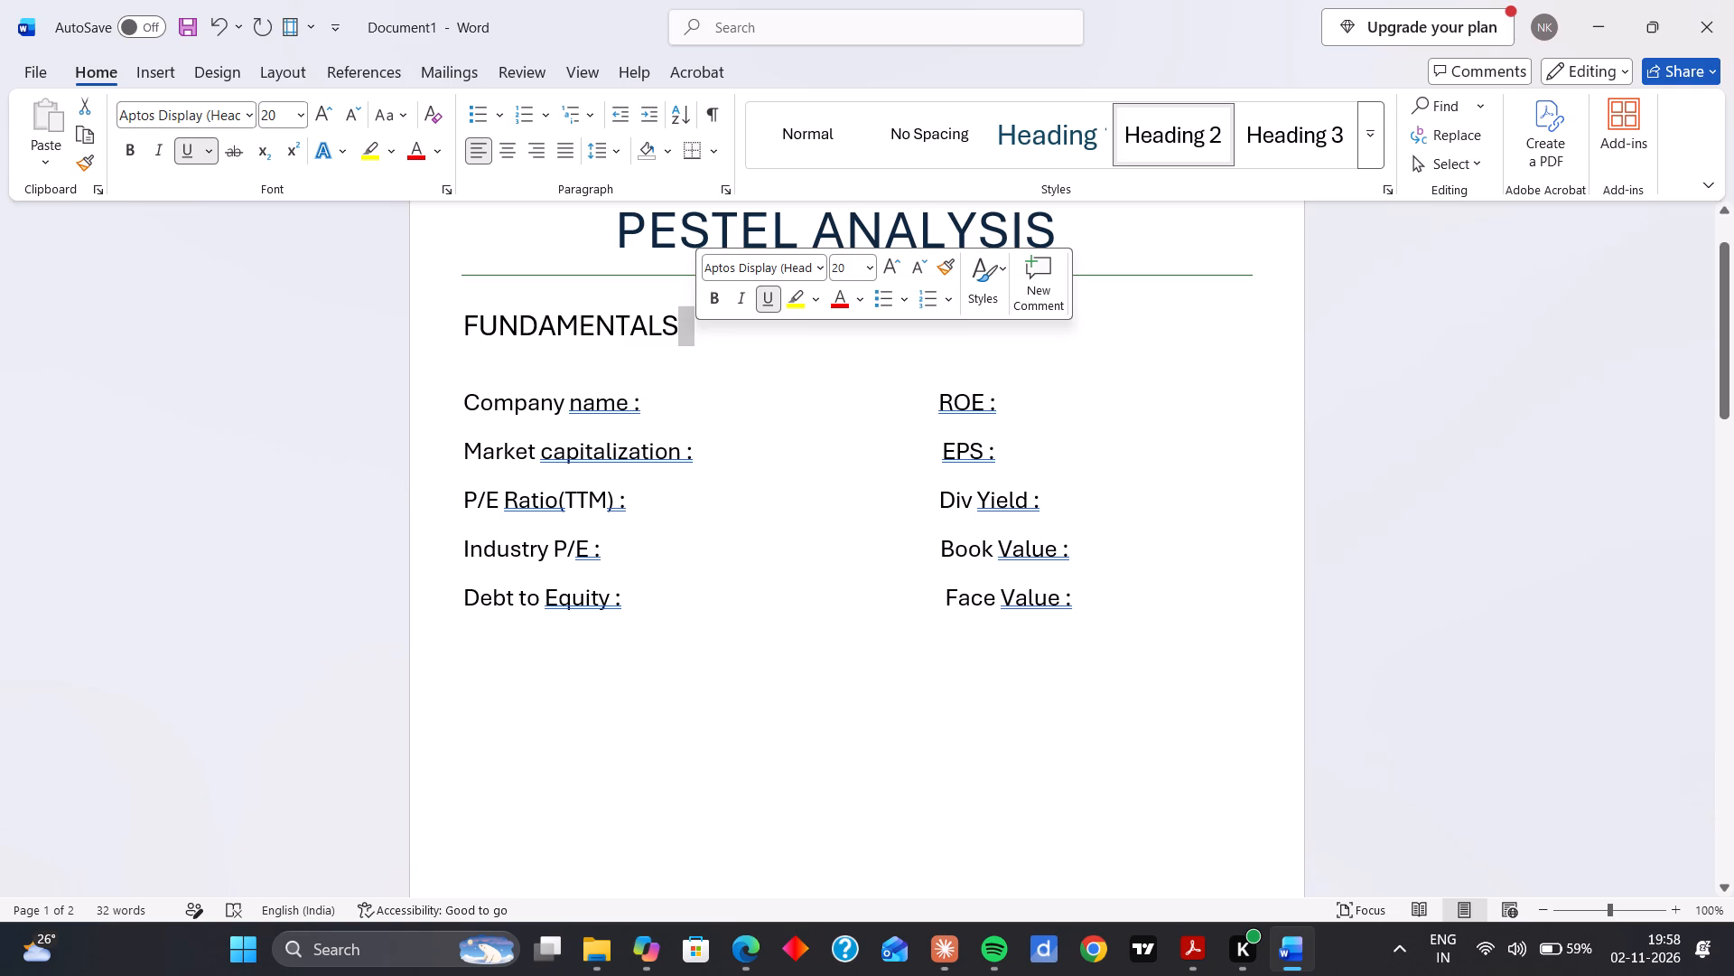
pyautogui.click(713, 351)
pyautogui.moveTo(694, 321); pyautogui.dragTo(387, 299)
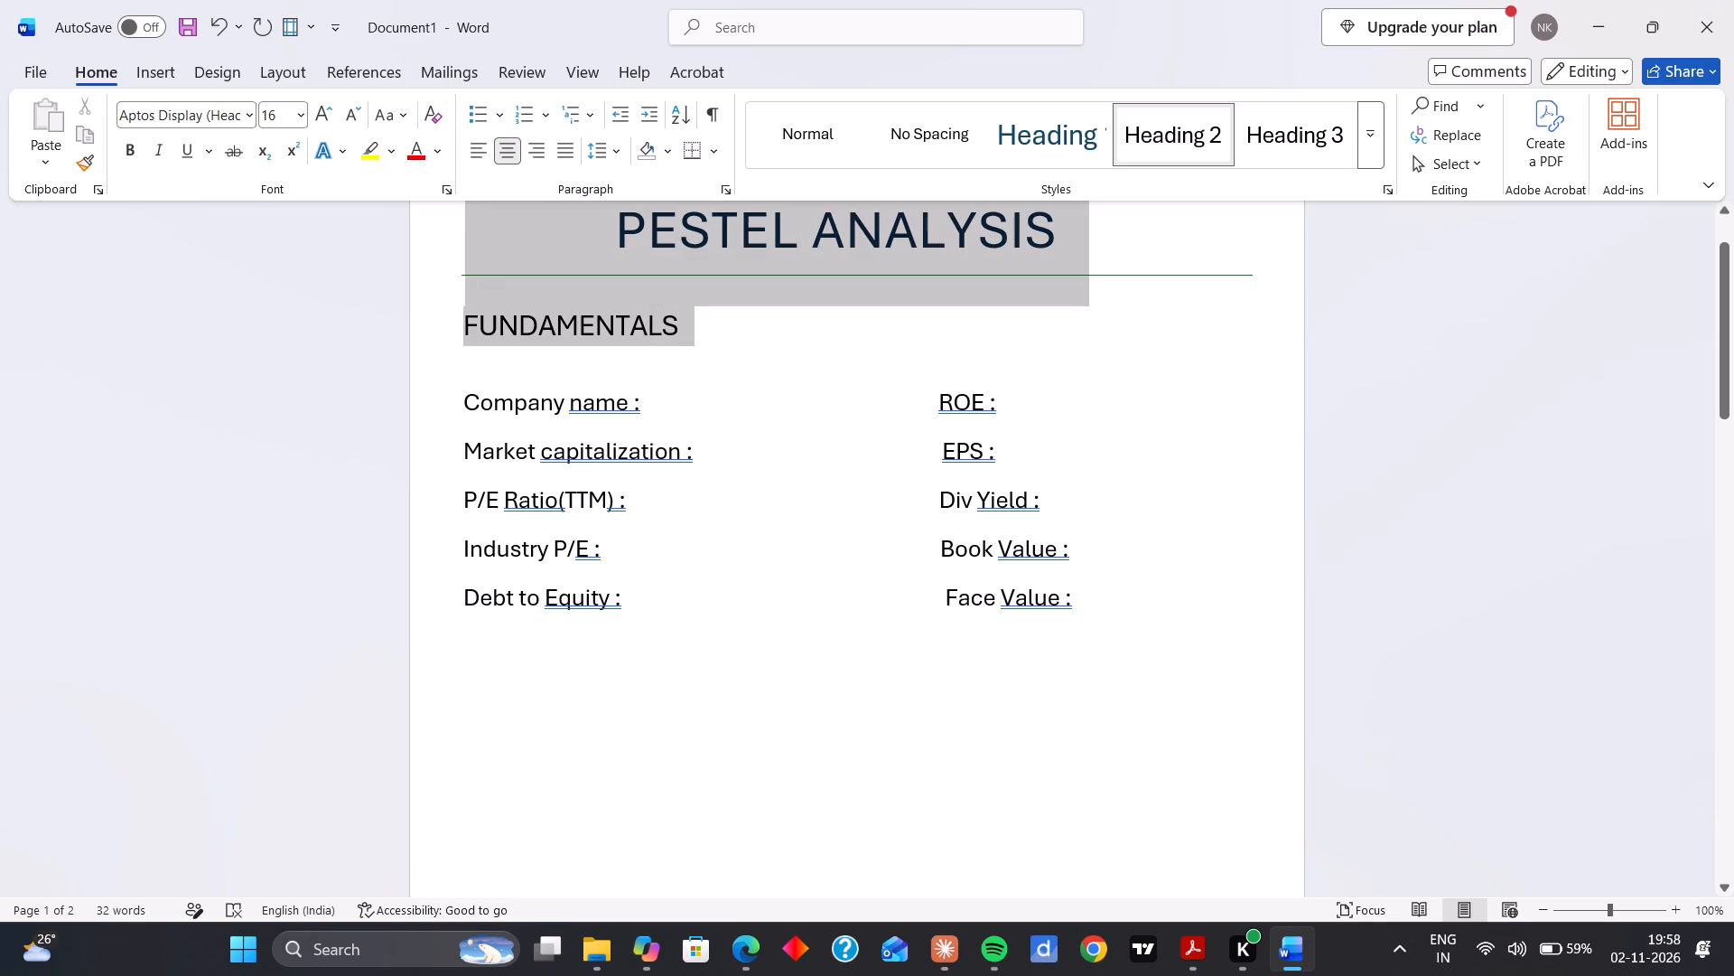
pyautogui.moveTo(387, 299); pyautogui.dragTo(429, 335)
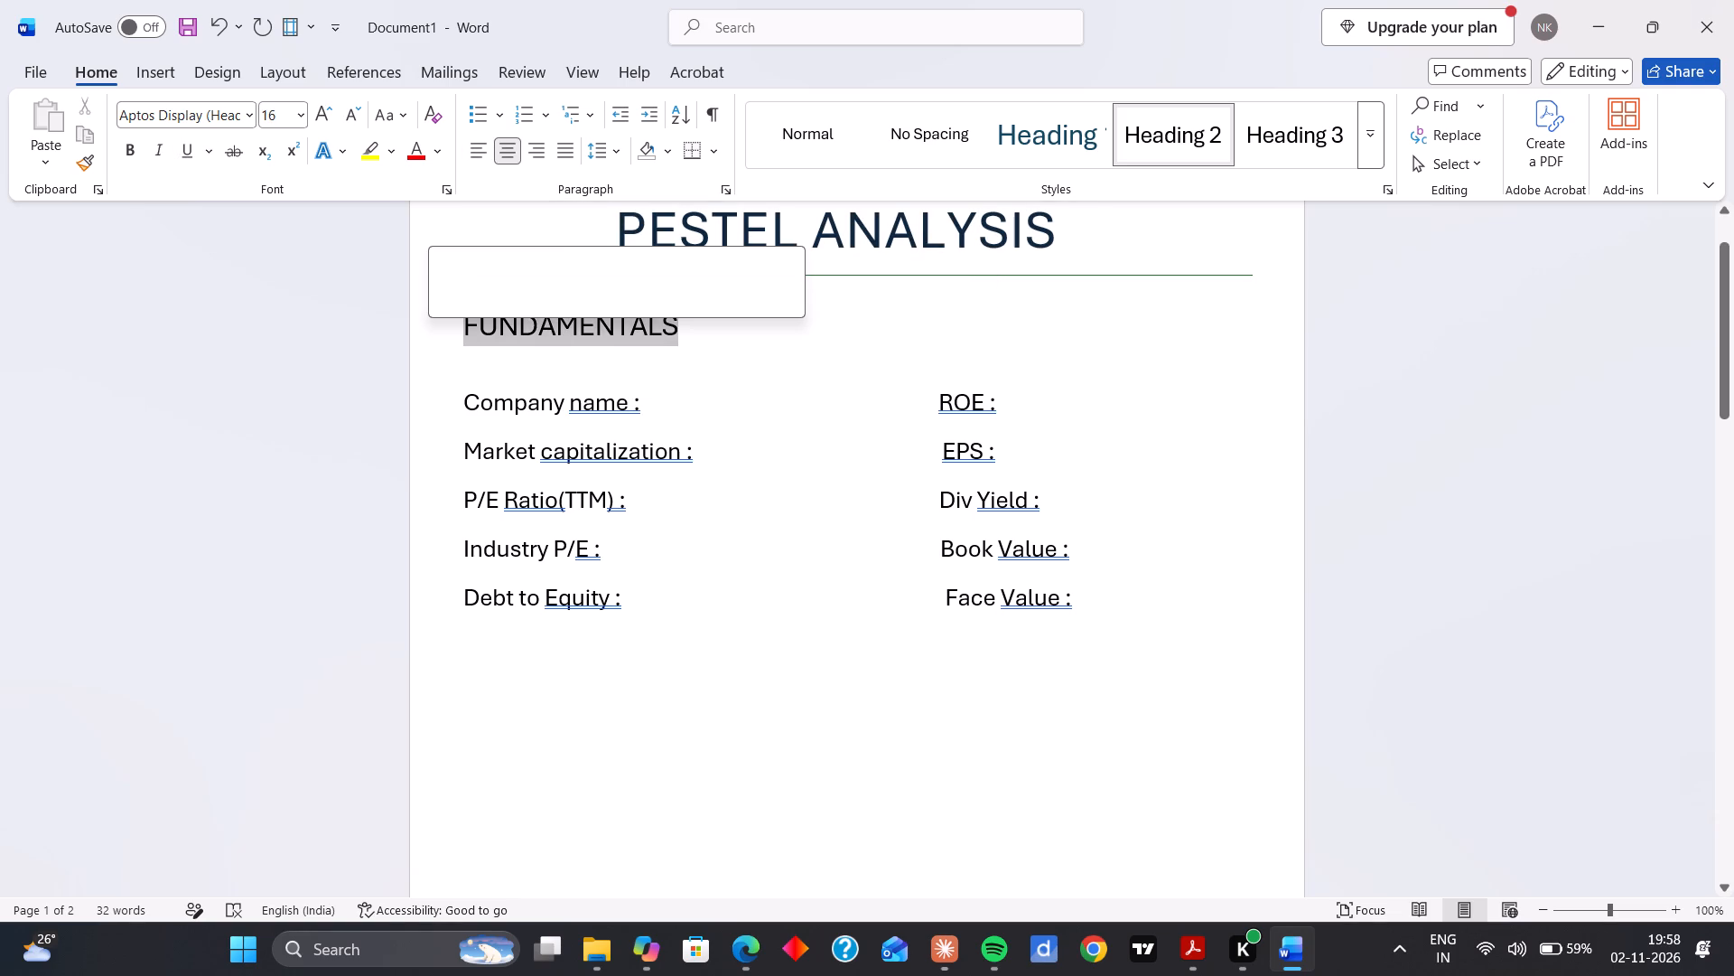
pyautogui.click(501, 296)
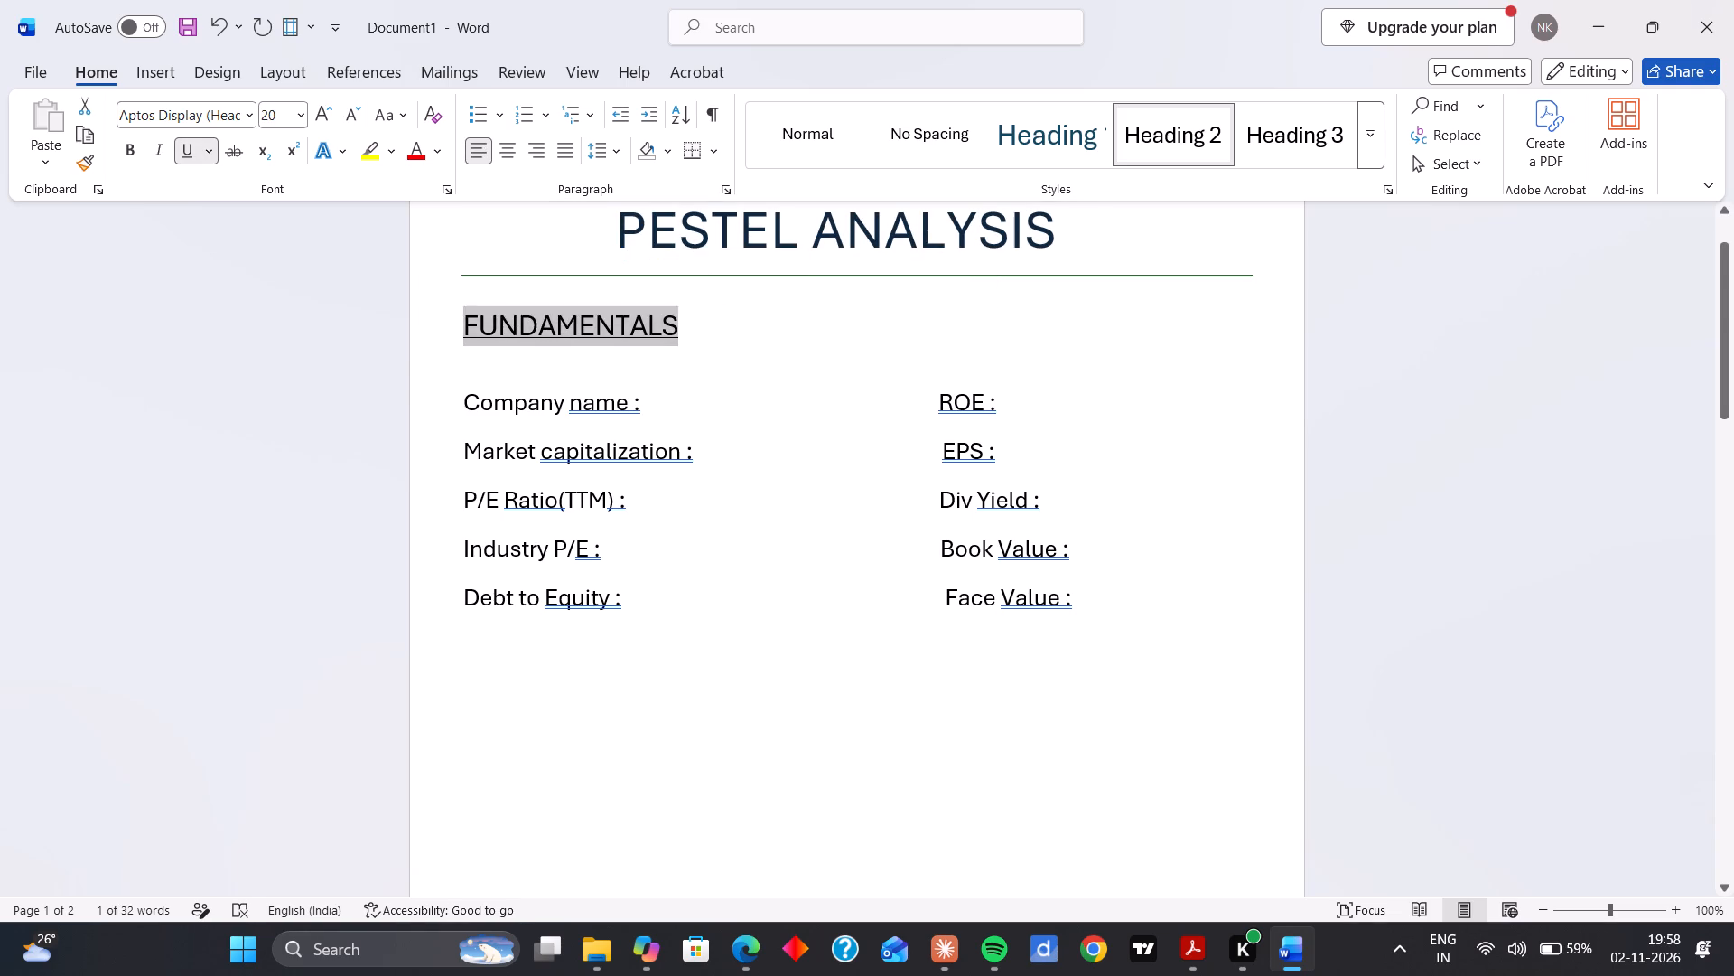
pyautogui.click(296, 397)
# Enter a "/" on the second blank line below the Debt to Equity row.
pyautogui.click(764, 701)
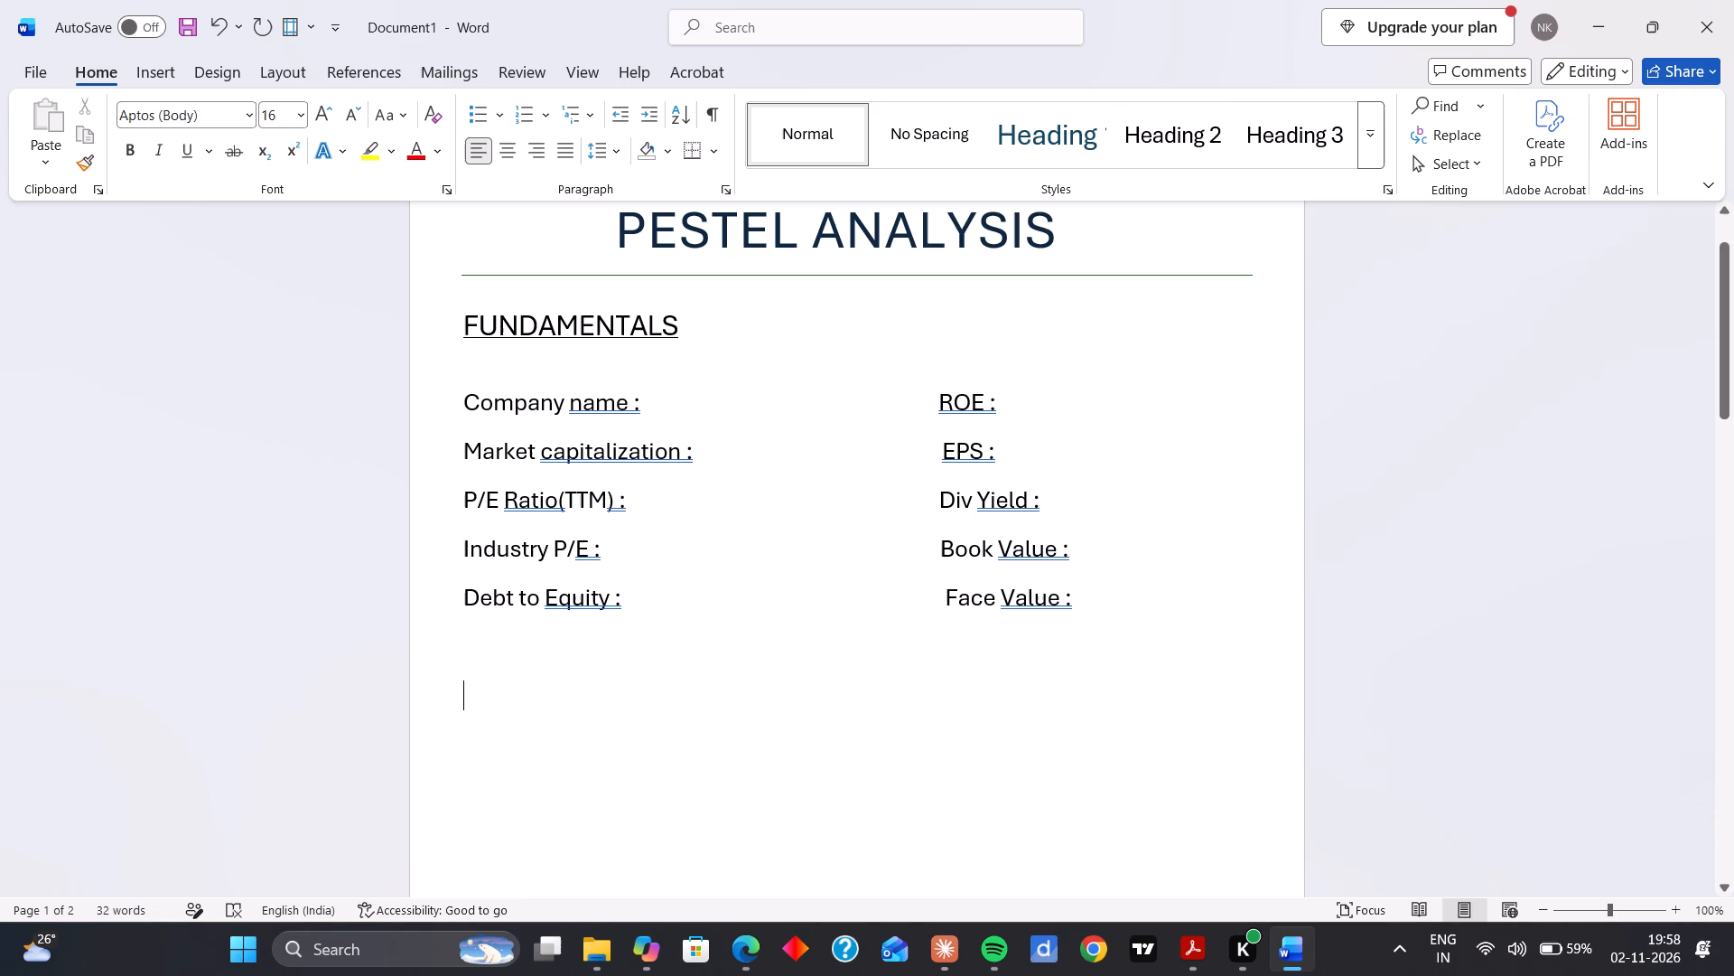
pyautogui.press('/')
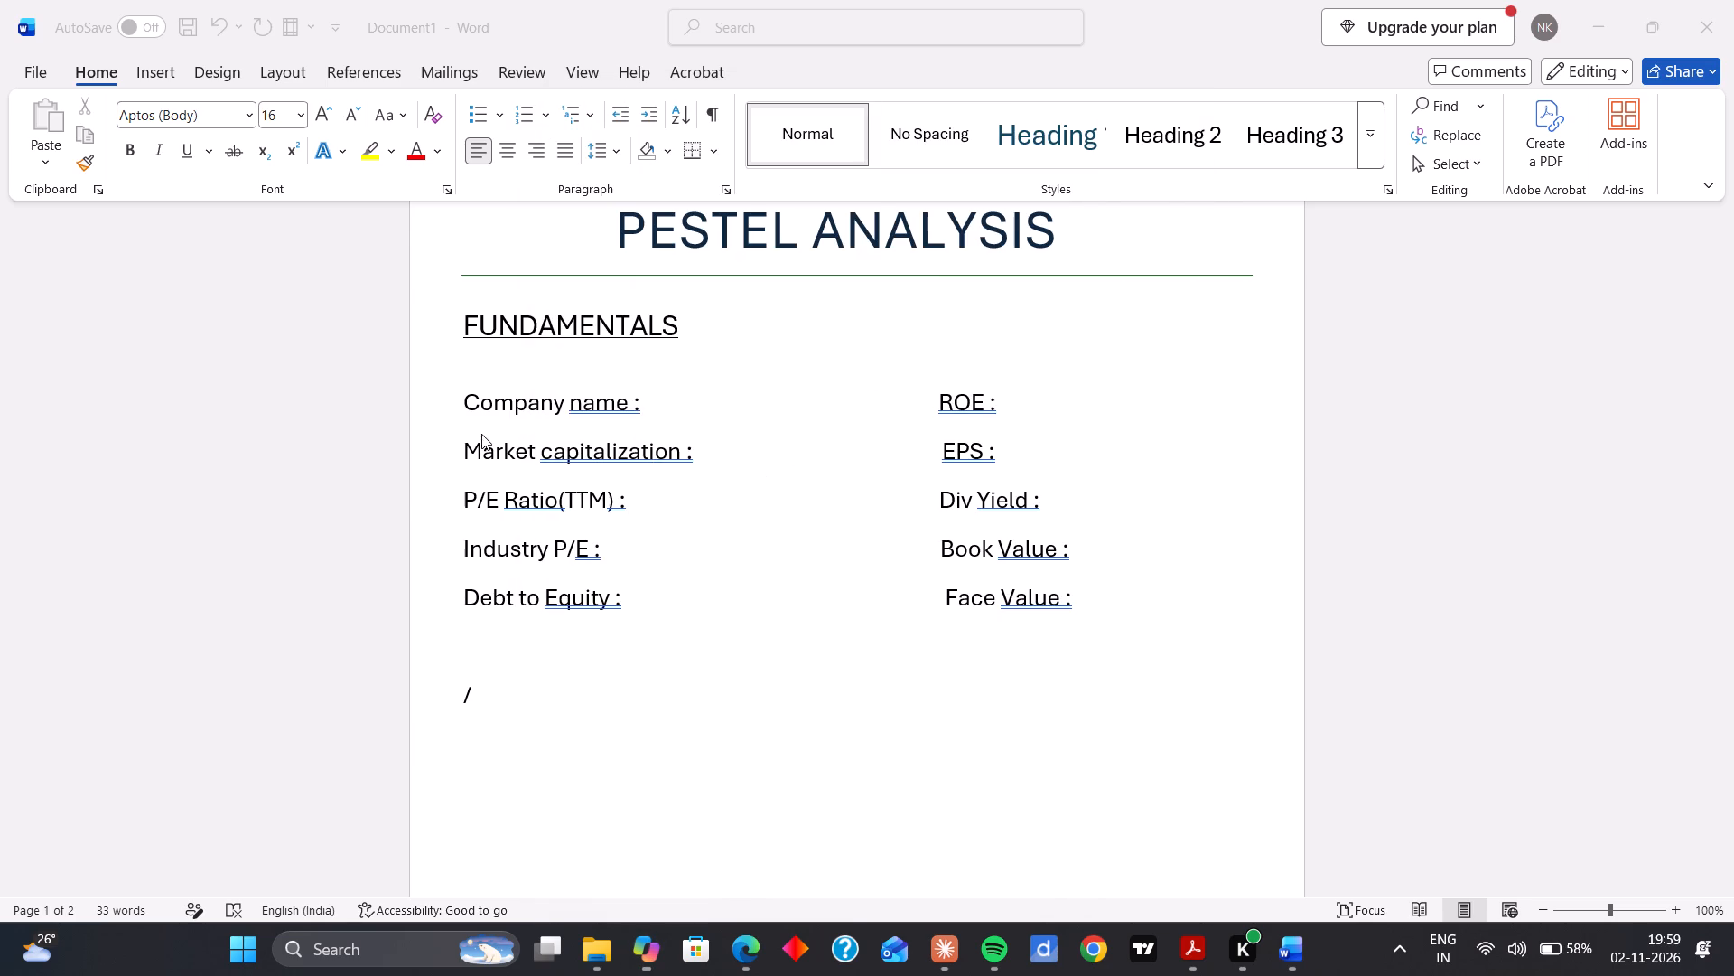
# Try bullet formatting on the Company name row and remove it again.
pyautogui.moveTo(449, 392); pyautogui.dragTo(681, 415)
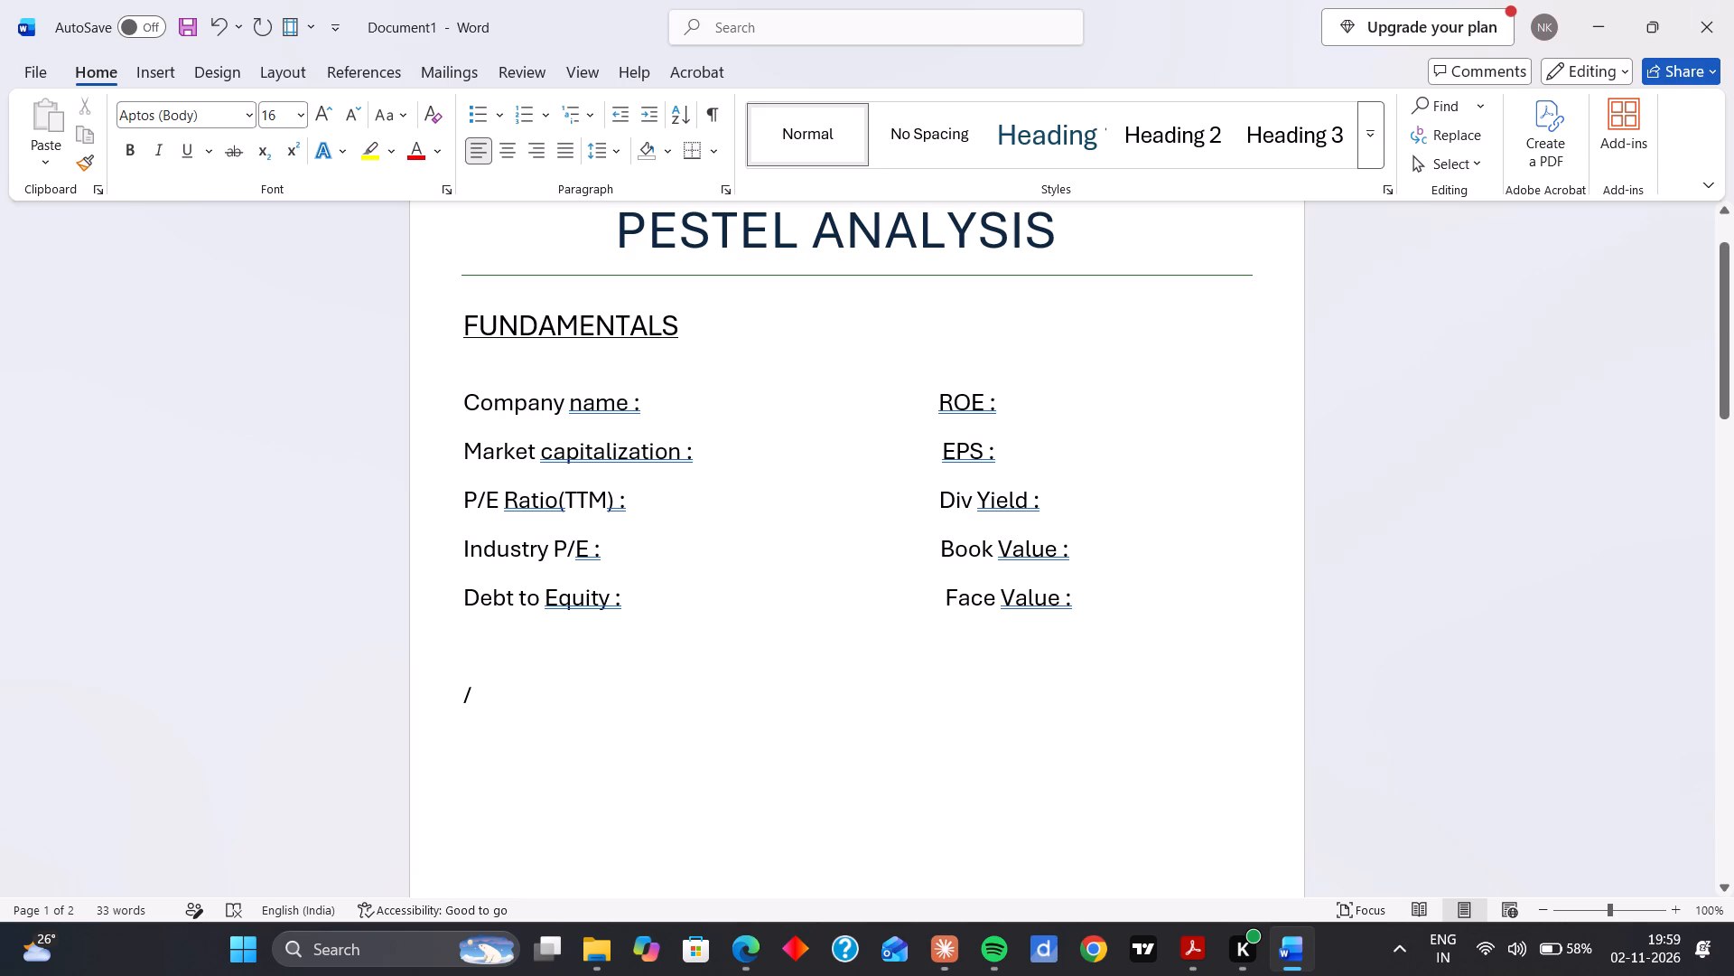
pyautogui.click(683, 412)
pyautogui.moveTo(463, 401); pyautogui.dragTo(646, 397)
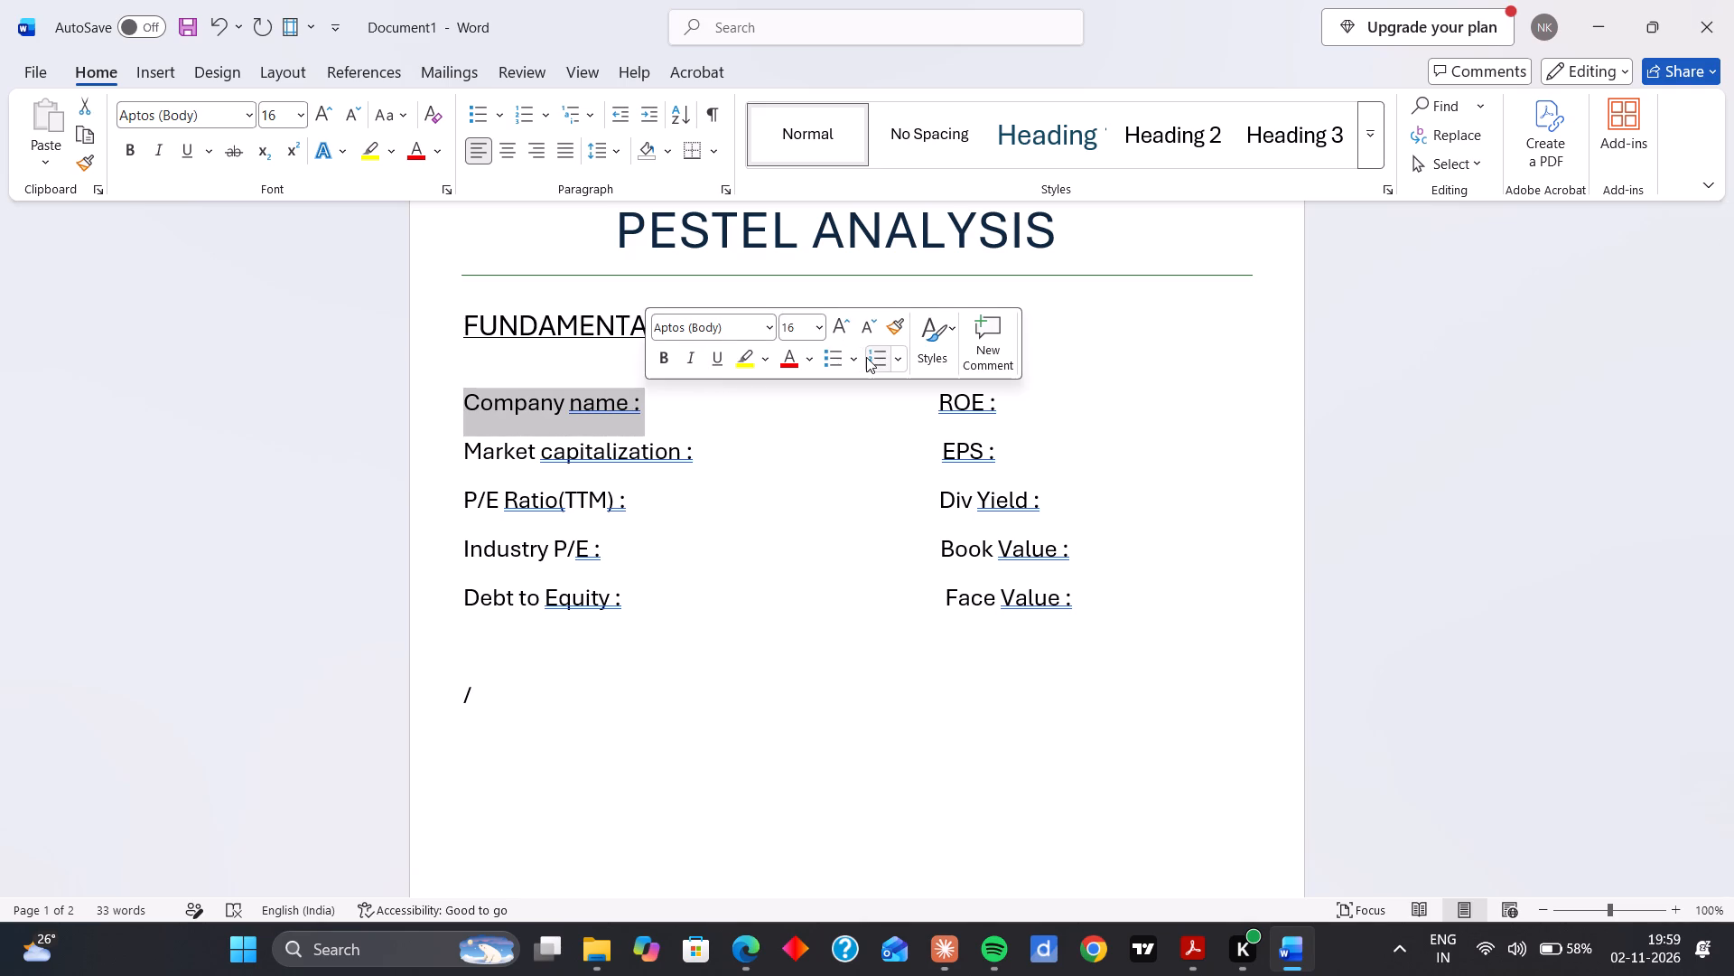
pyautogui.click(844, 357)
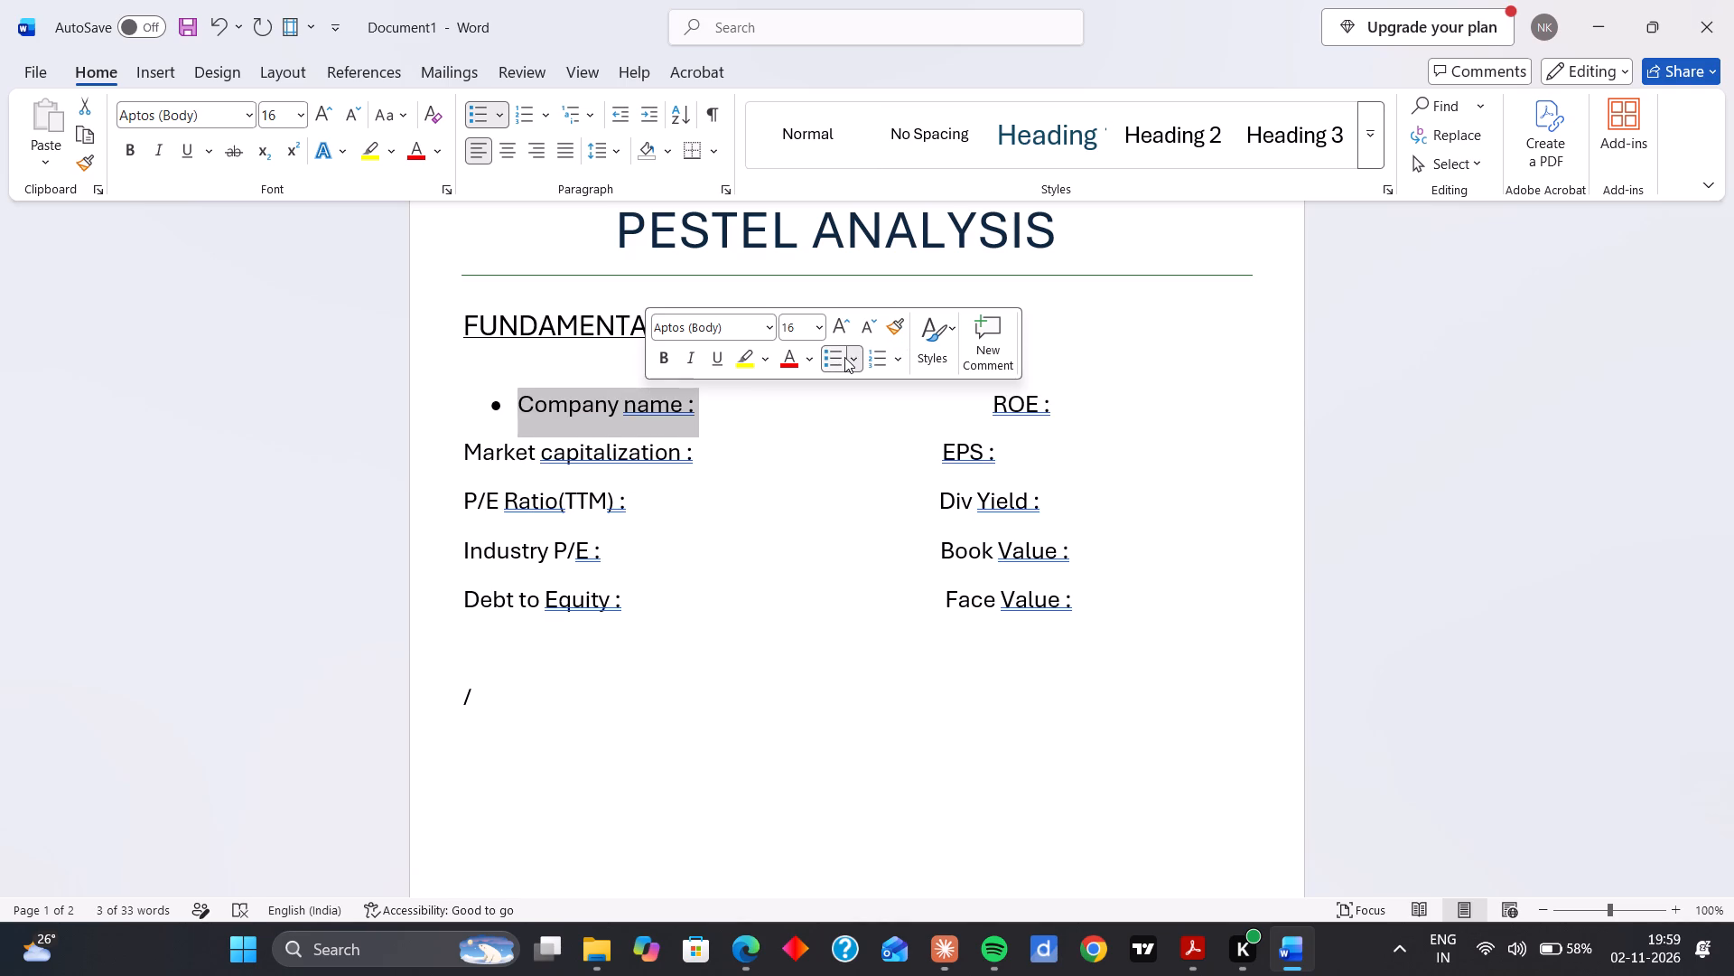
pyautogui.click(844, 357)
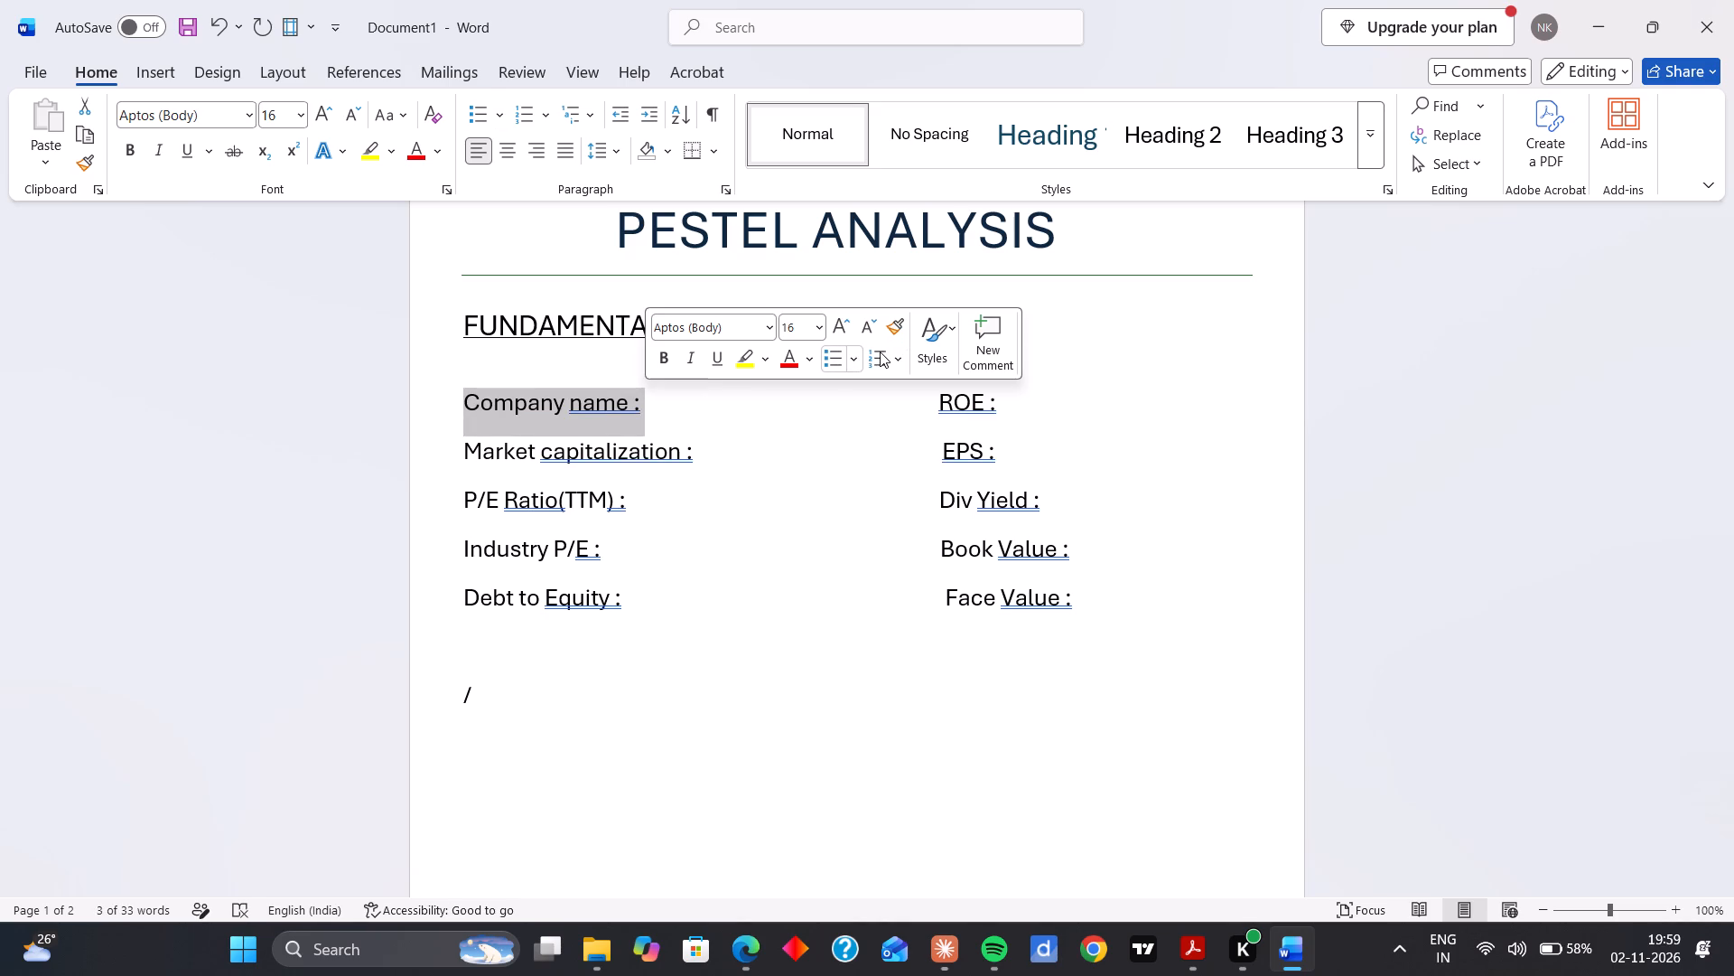
# Create a new paragraph style from the Company name row's formatting, keeping the suggested name.
pyautogui.click(945, 336)
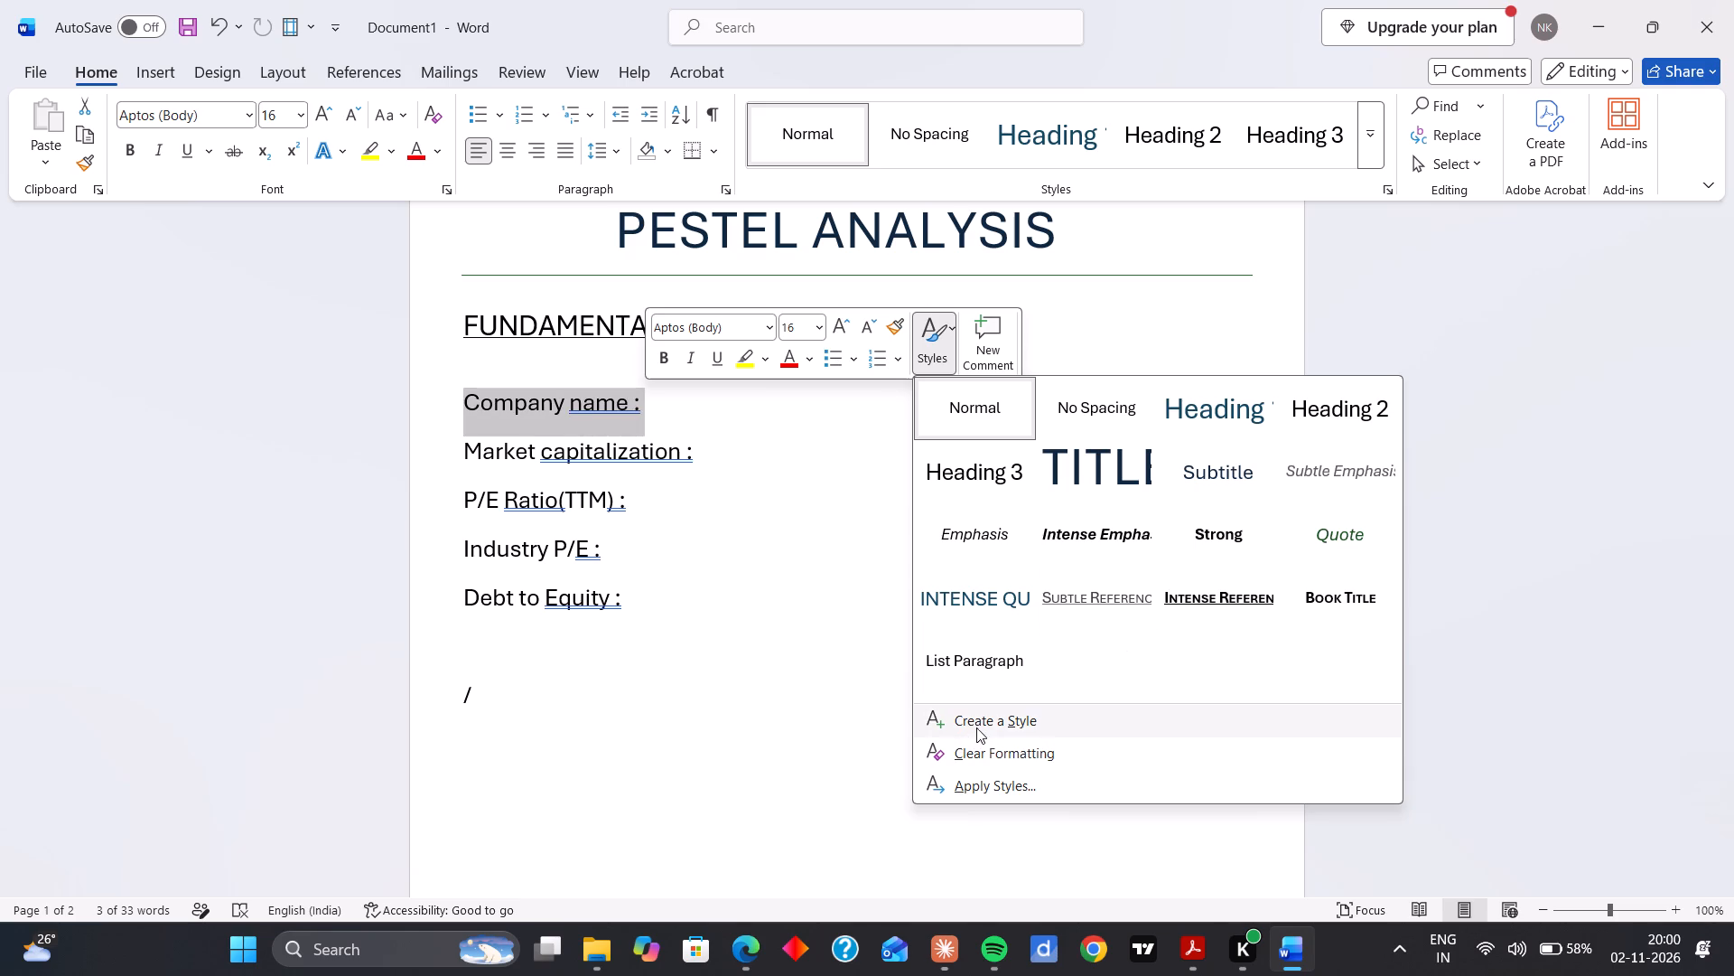
pyautogui.click(999, 720)
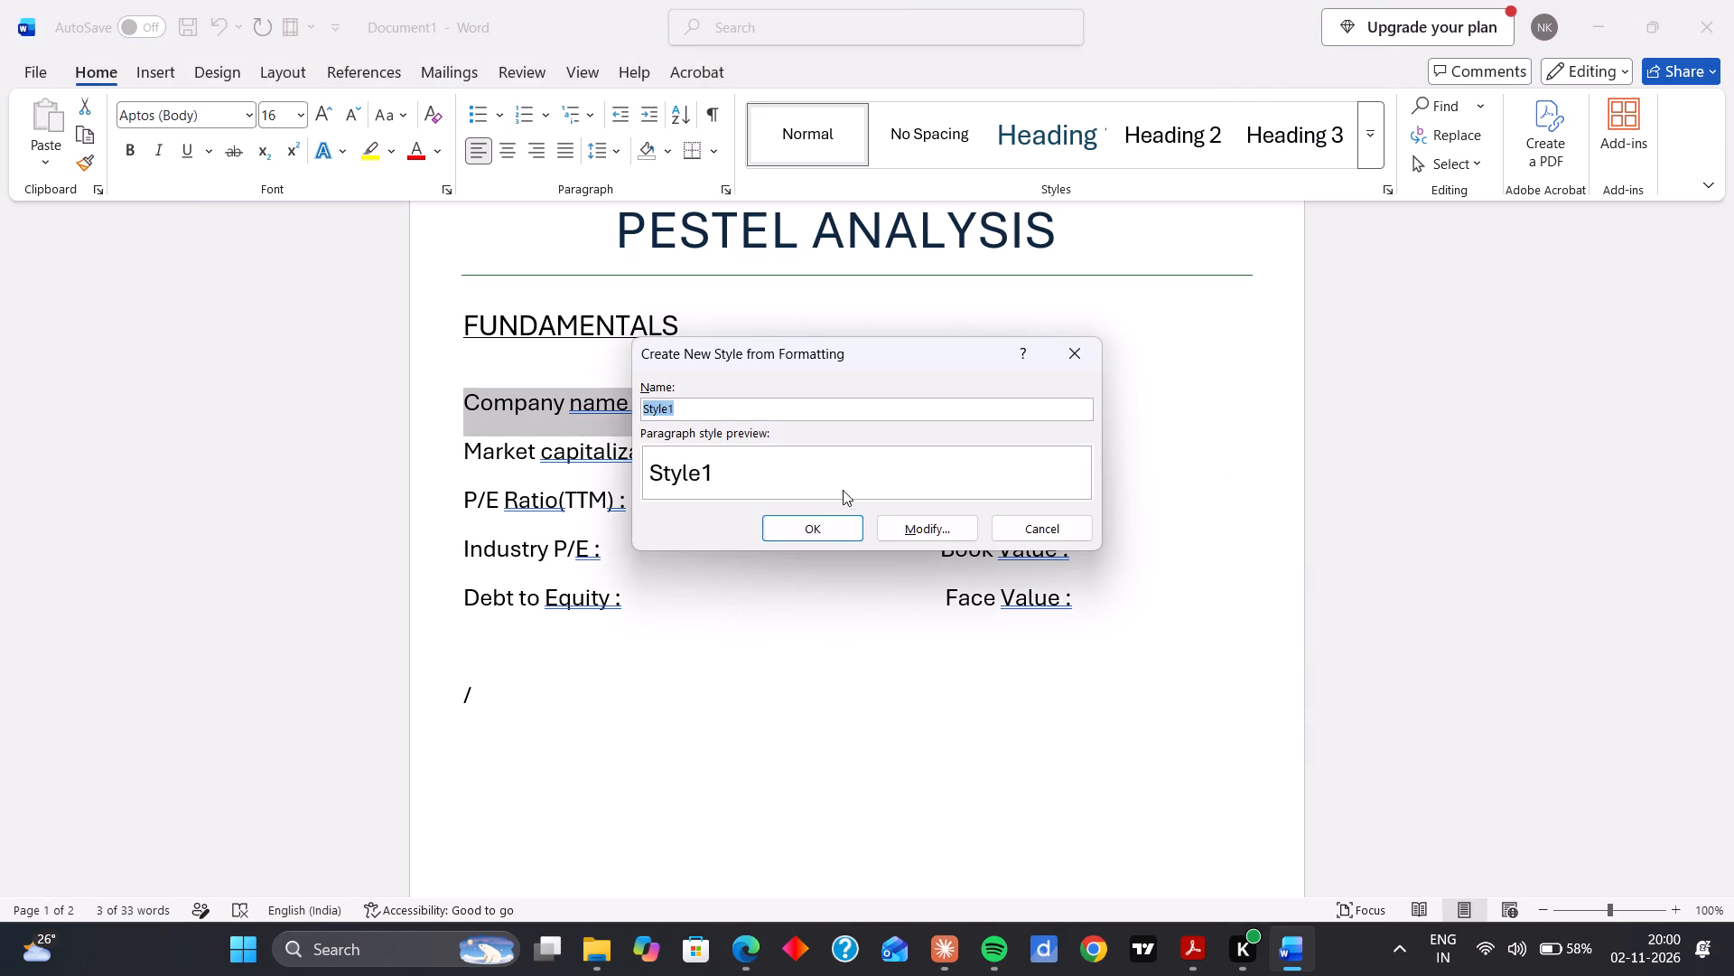
pyautogui.click(833, 529)
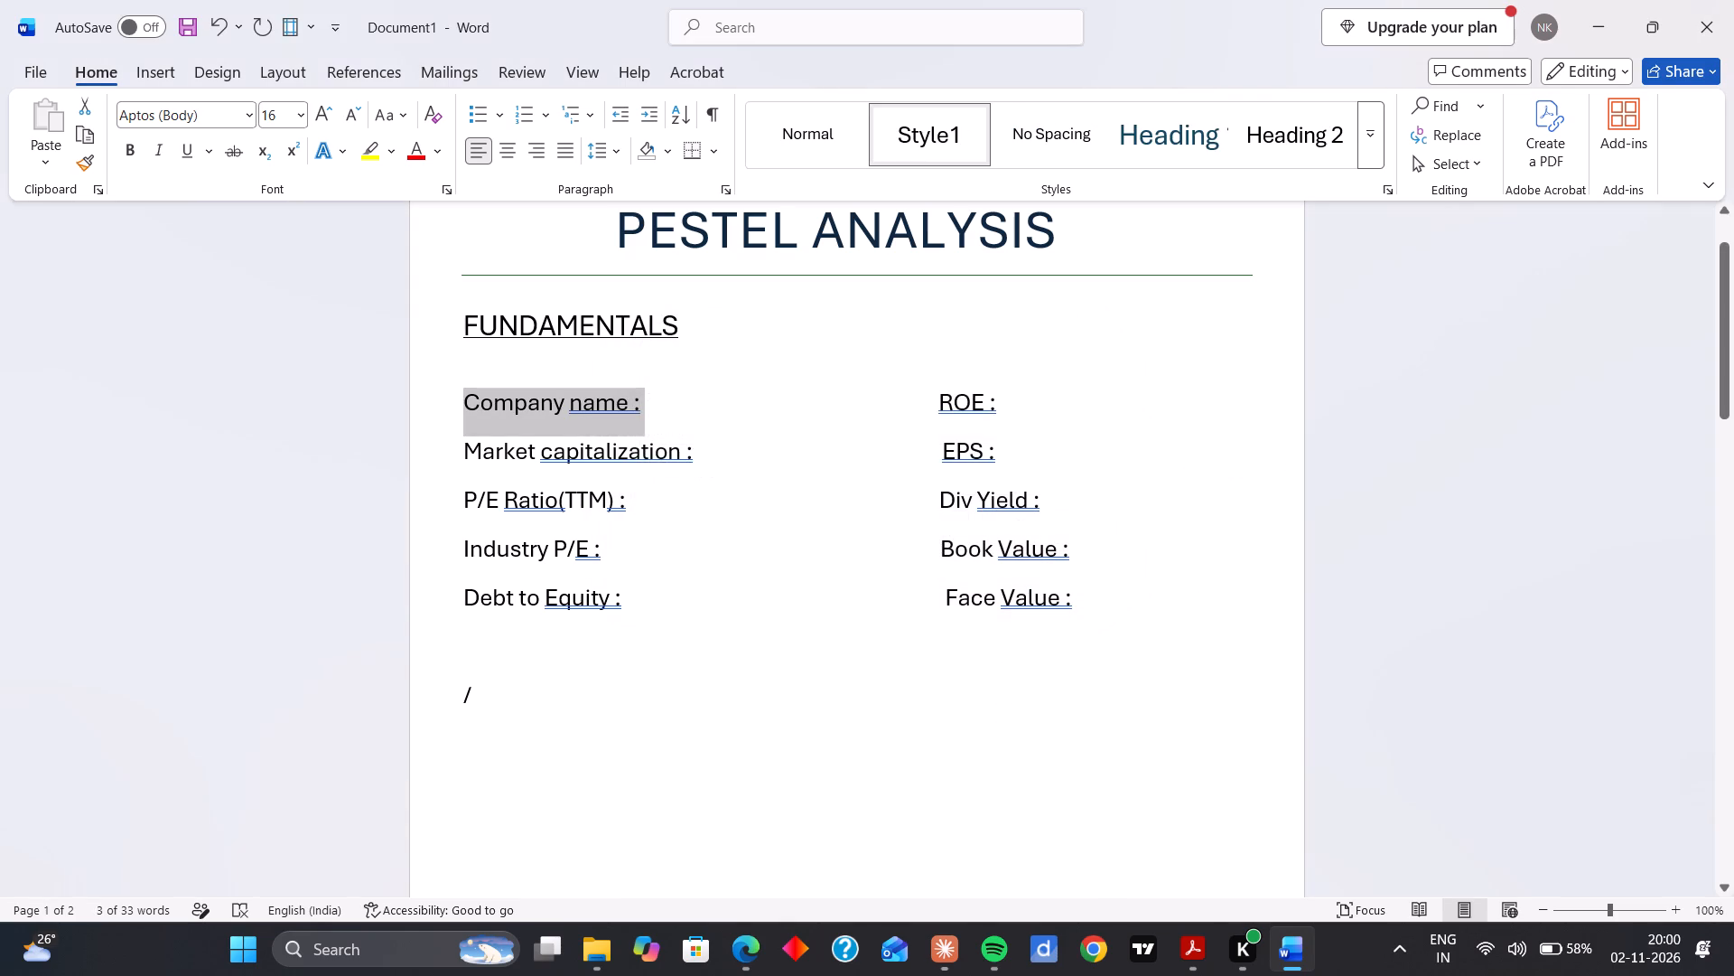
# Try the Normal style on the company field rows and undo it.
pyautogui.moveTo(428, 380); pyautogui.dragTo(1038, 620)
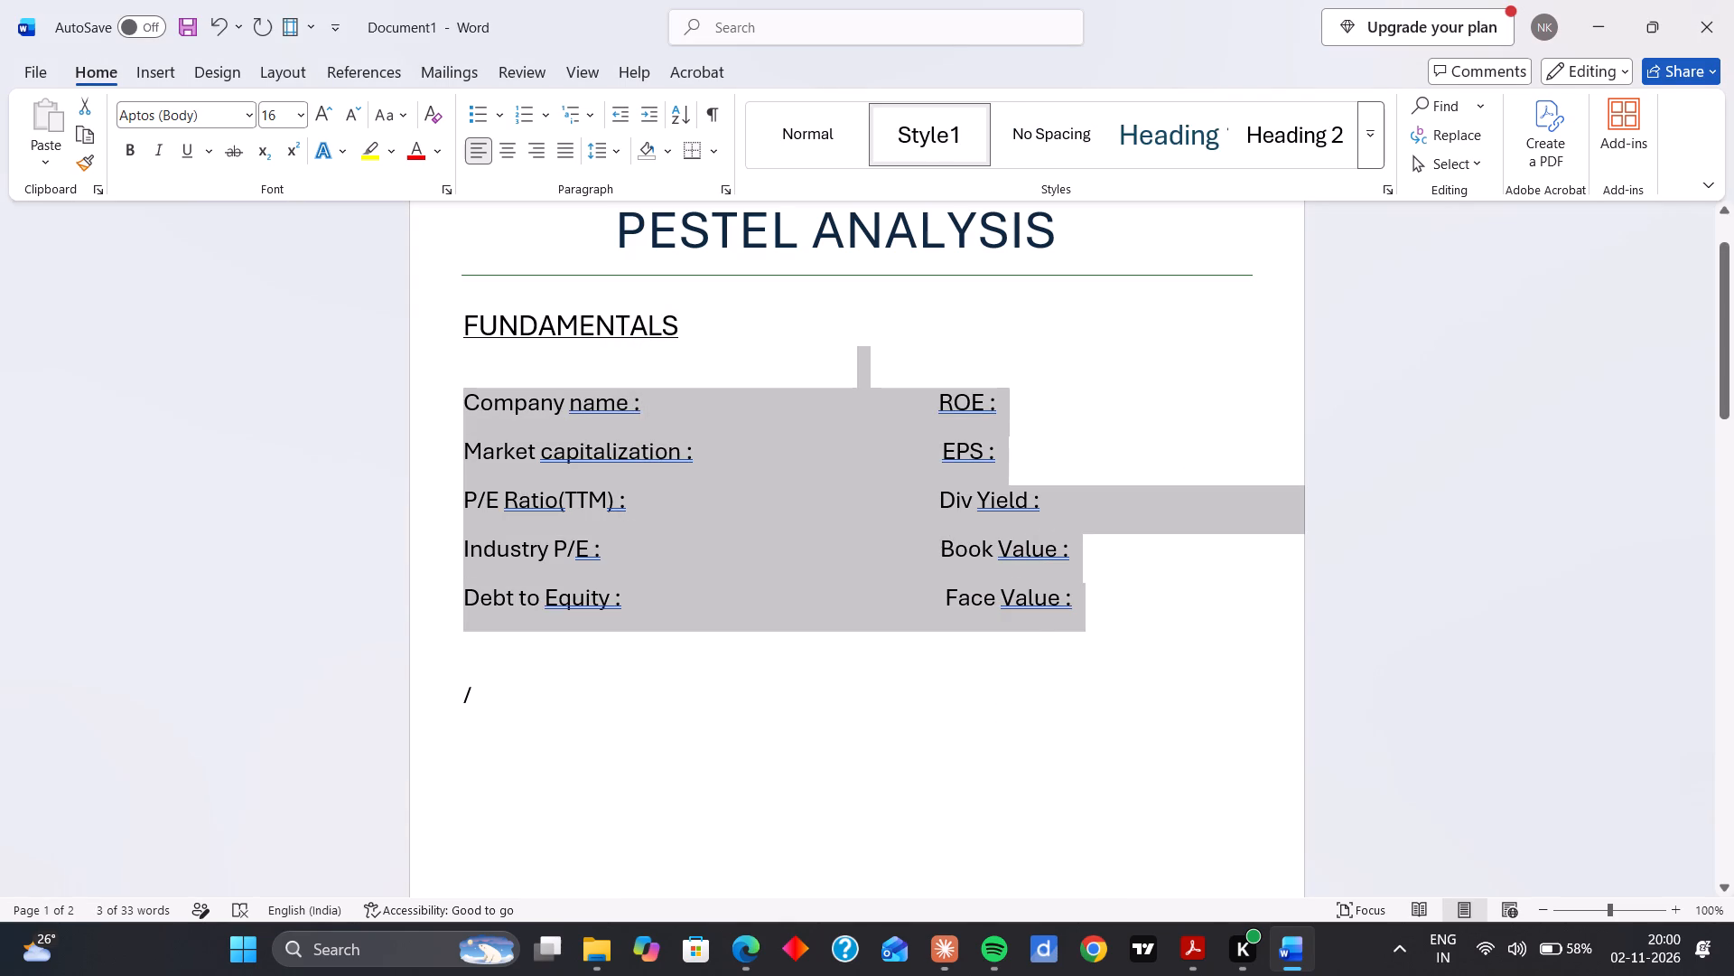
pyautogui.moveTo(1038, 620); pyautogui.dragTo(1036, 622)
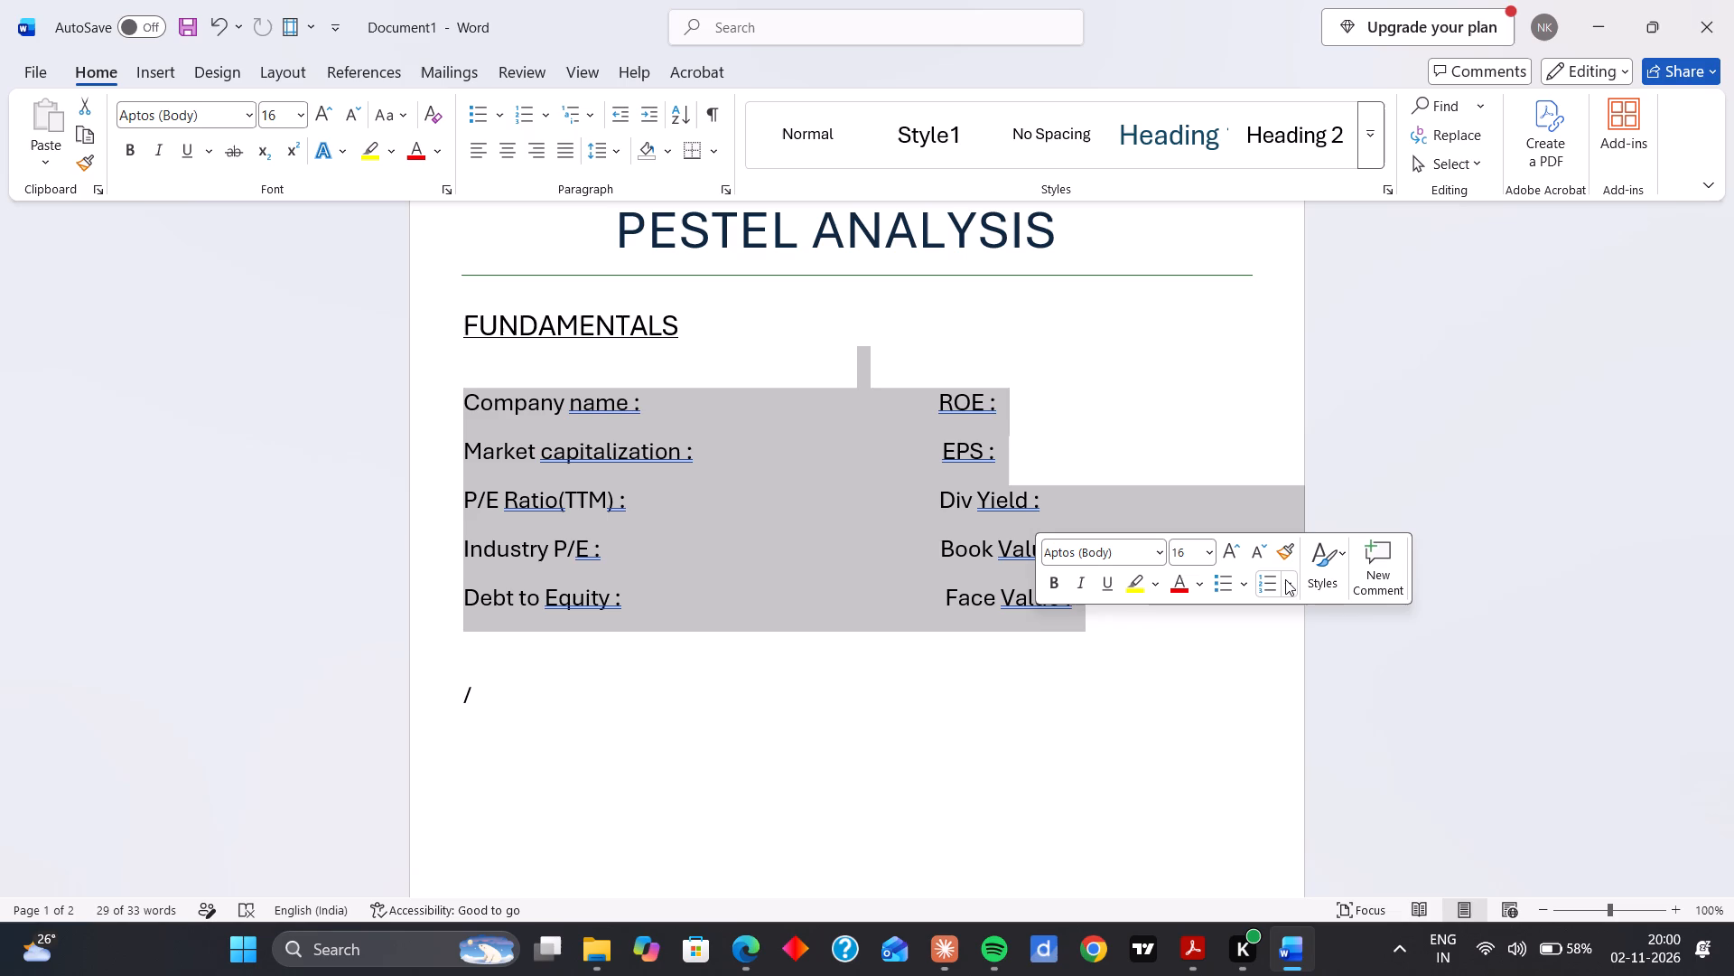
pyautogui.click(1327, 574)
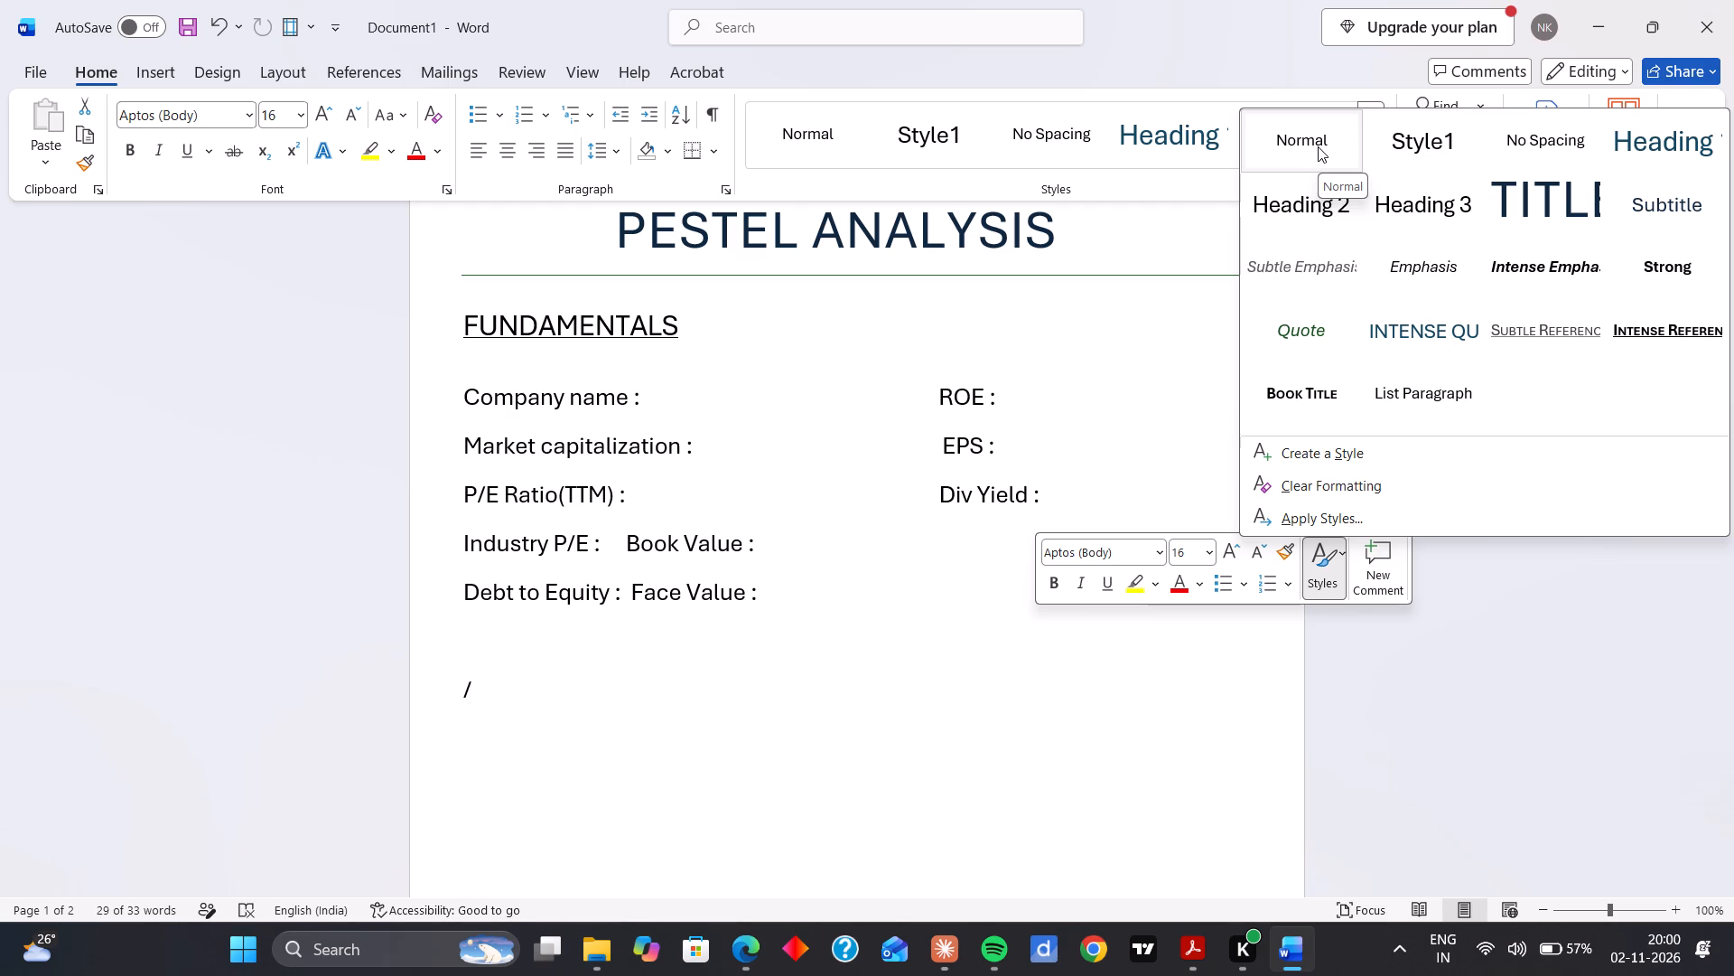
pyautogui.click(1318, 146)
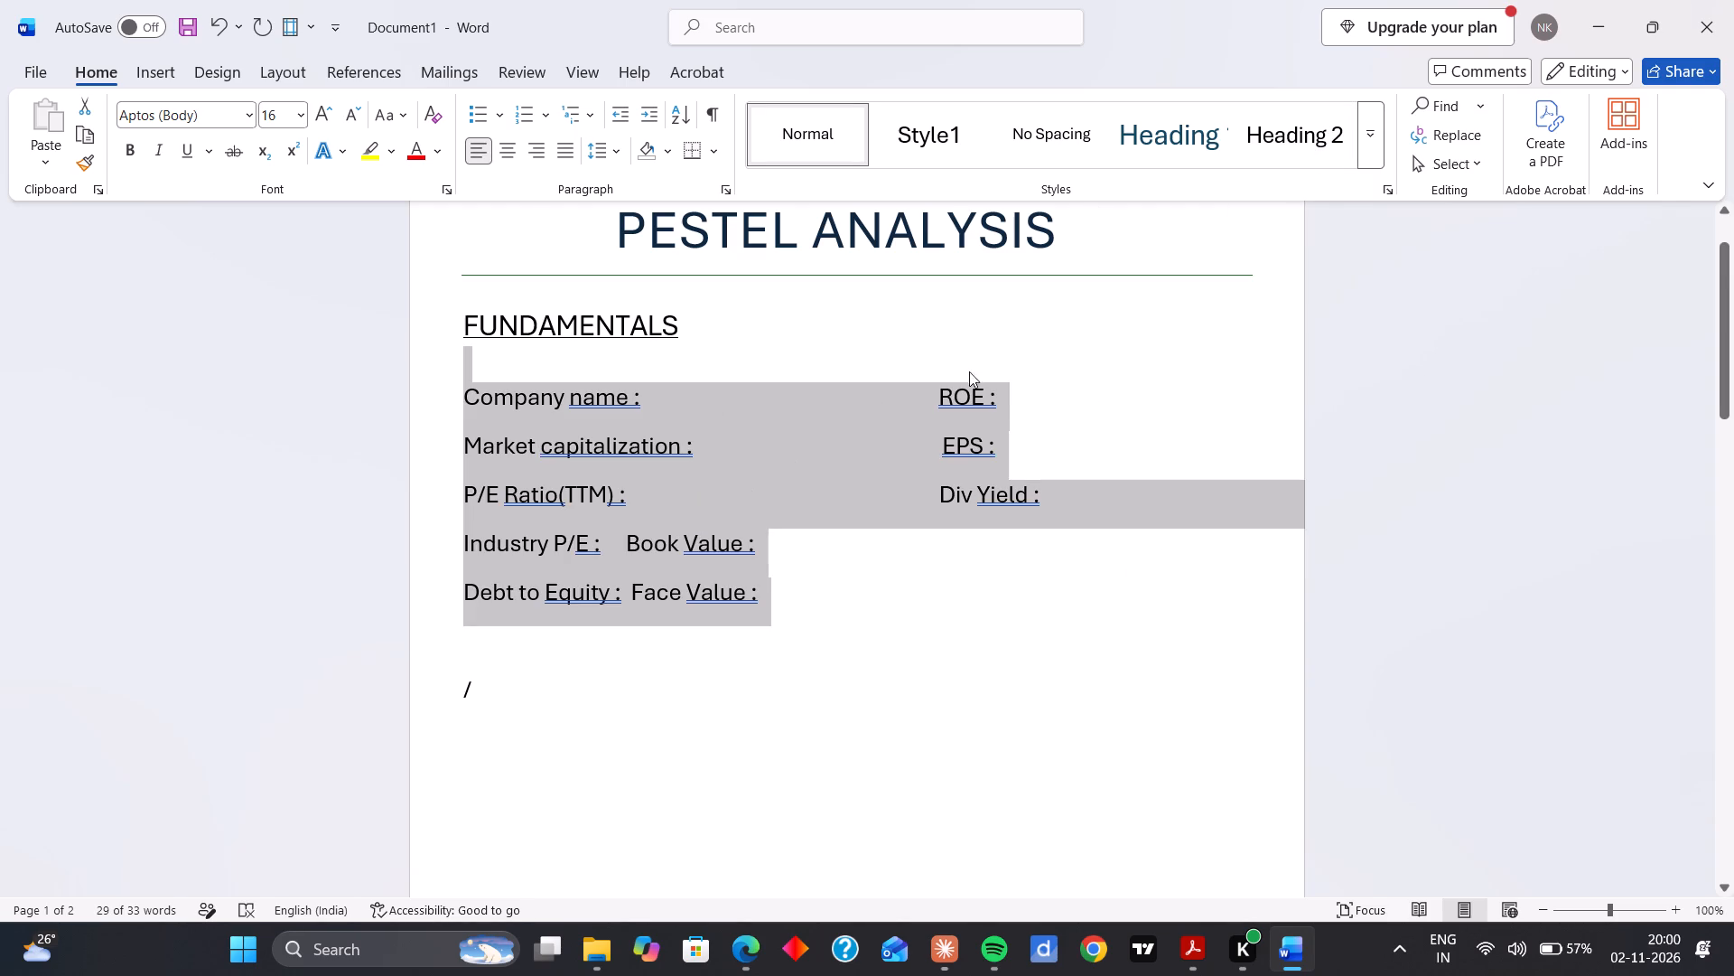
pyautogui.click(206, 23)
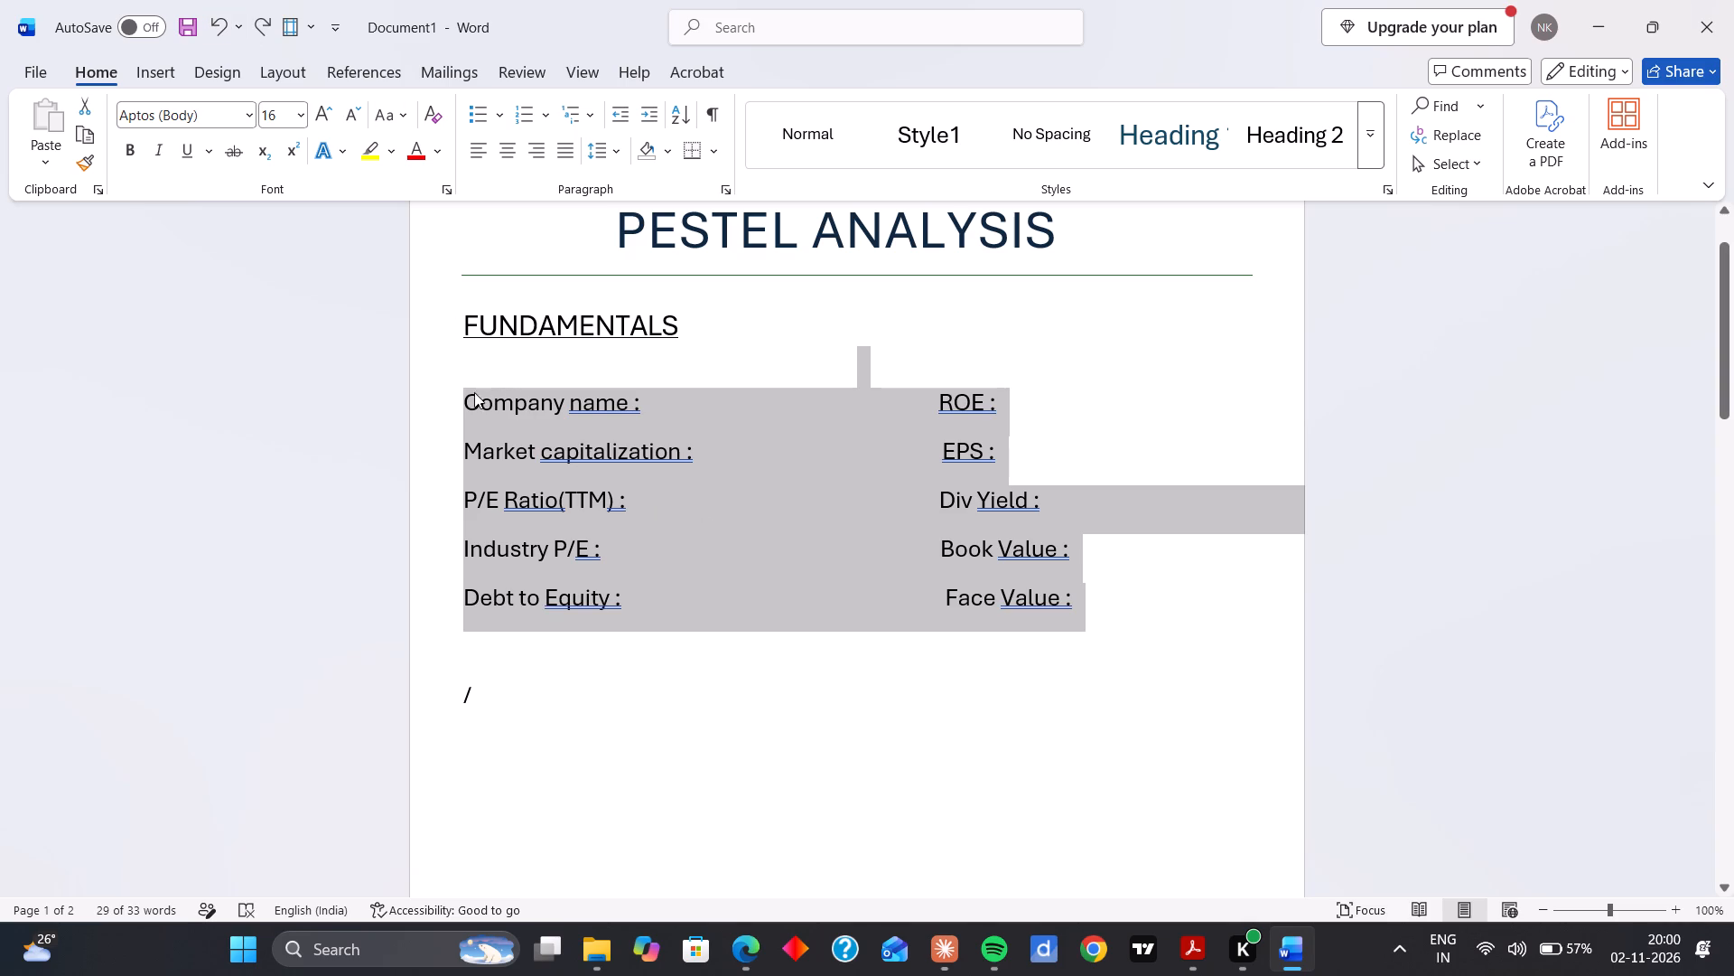
# Make all the company field rows under FUNDAMENTALS bold, without italics, and set their font to Arial.
pyautogui.moveTo(450, 396); pyautogui.dragTo(1116, 622)
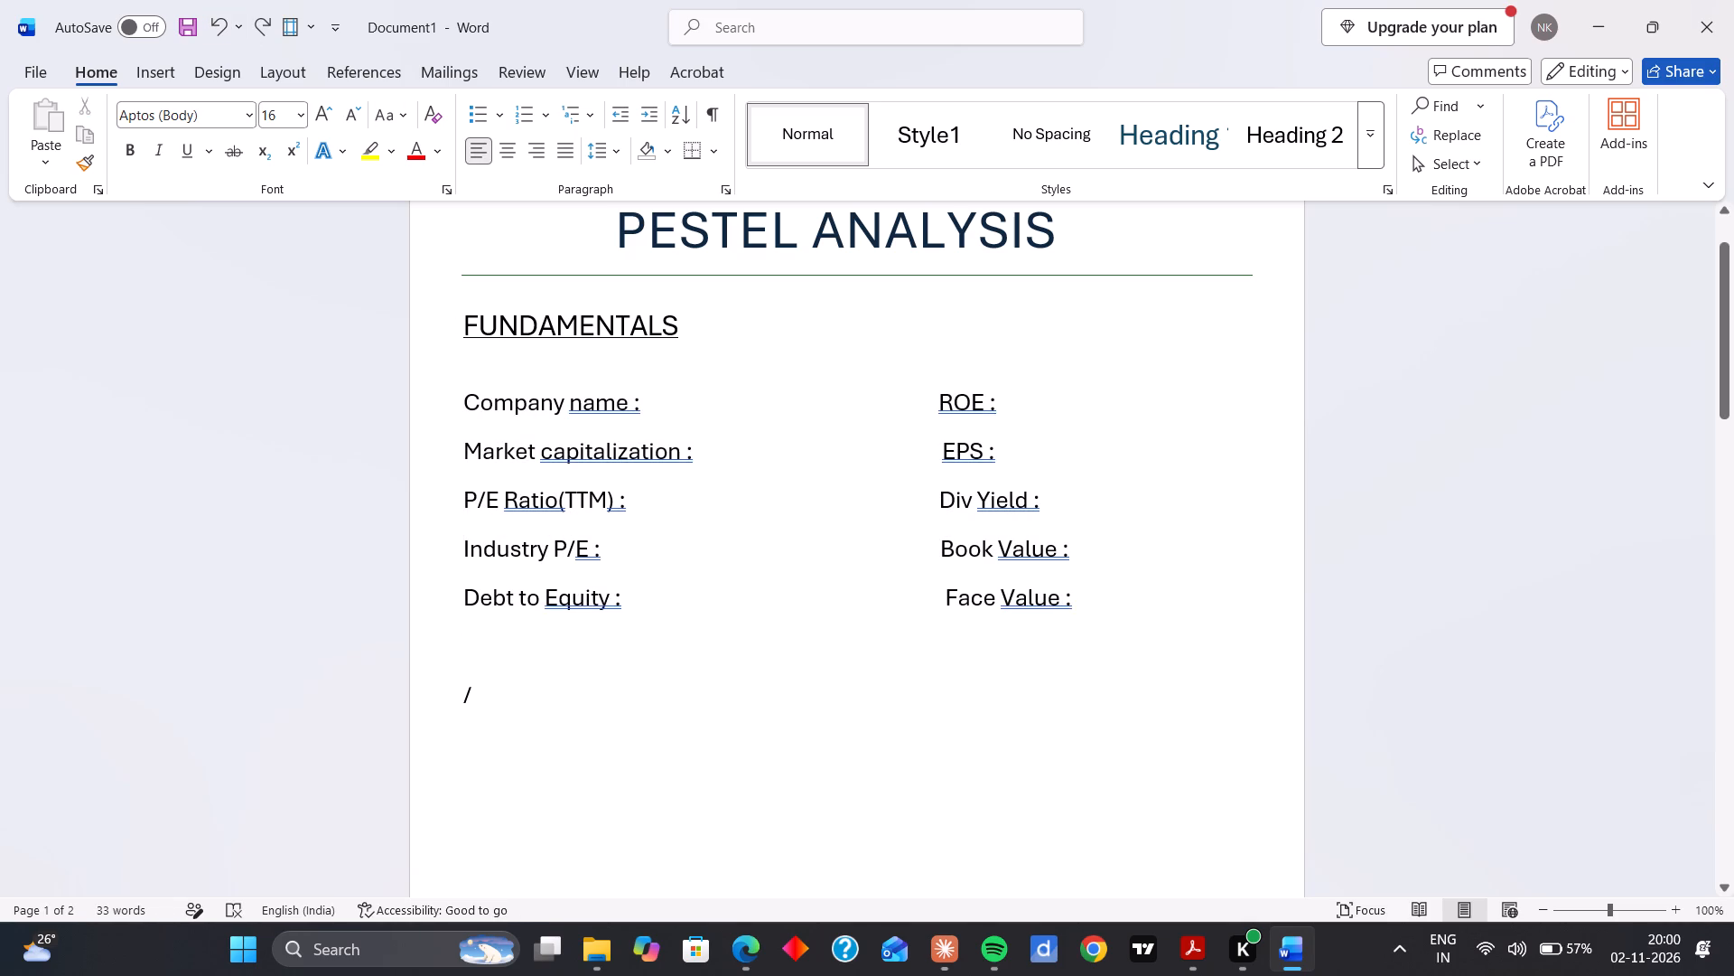
pyautogui.moveTo(448, 397); pyautogui.dragTo(957, 605)
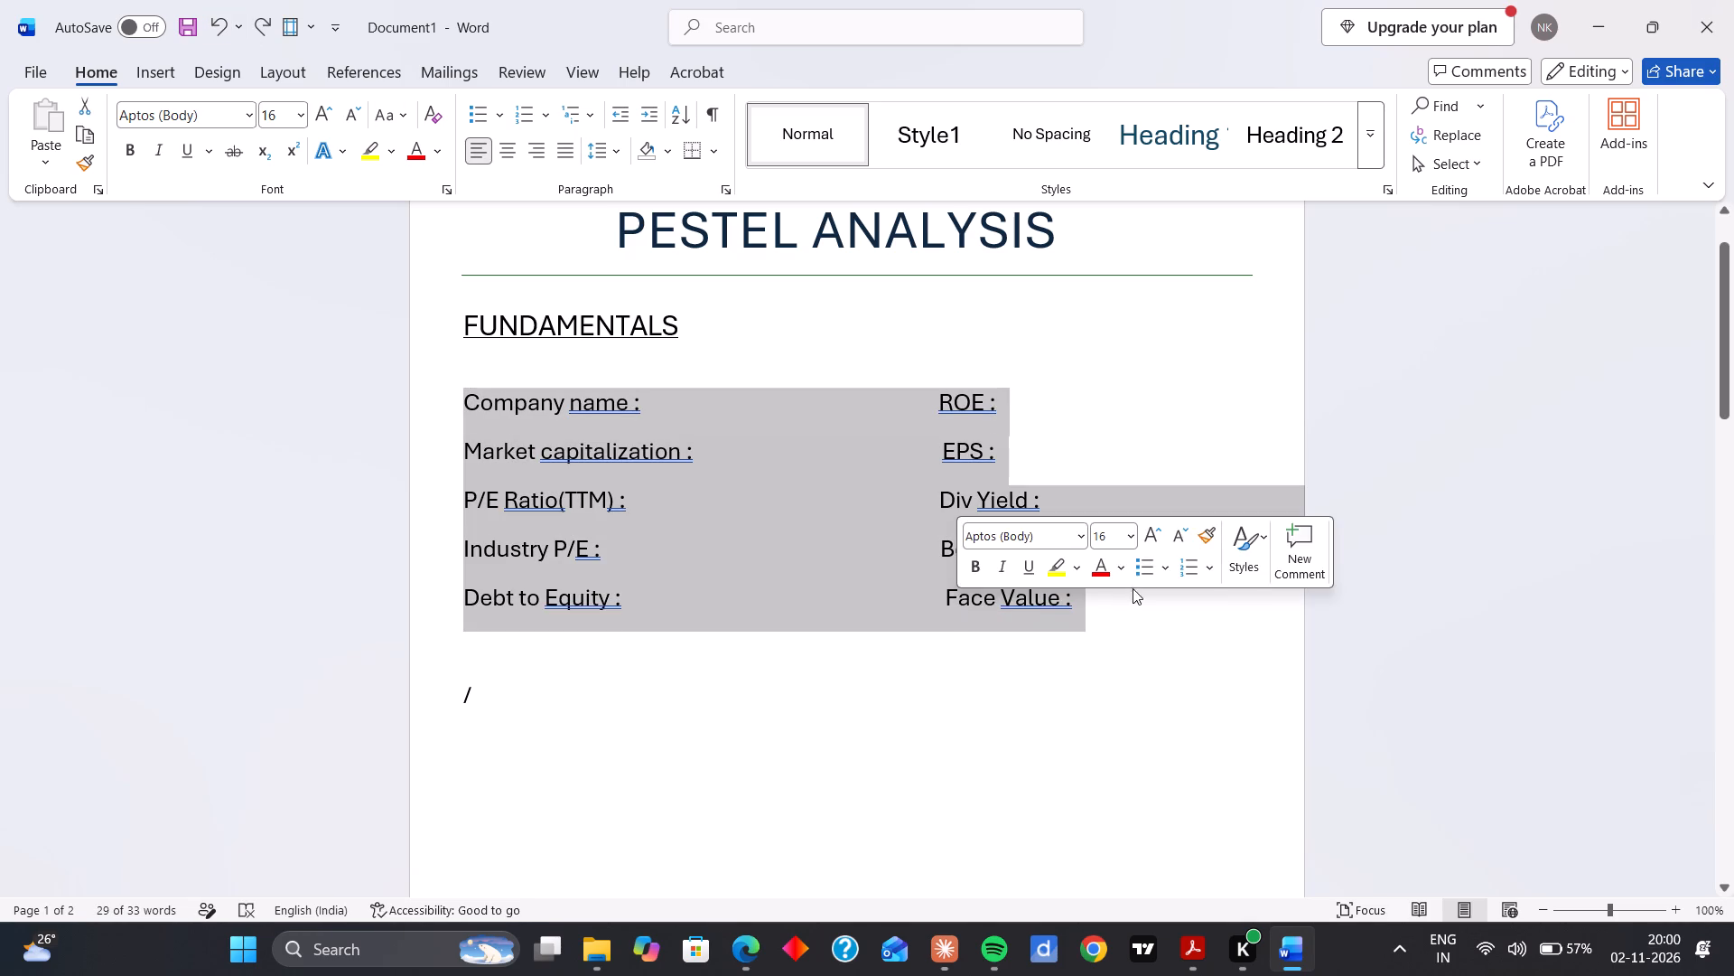
pyautogui.click(1114, 568)
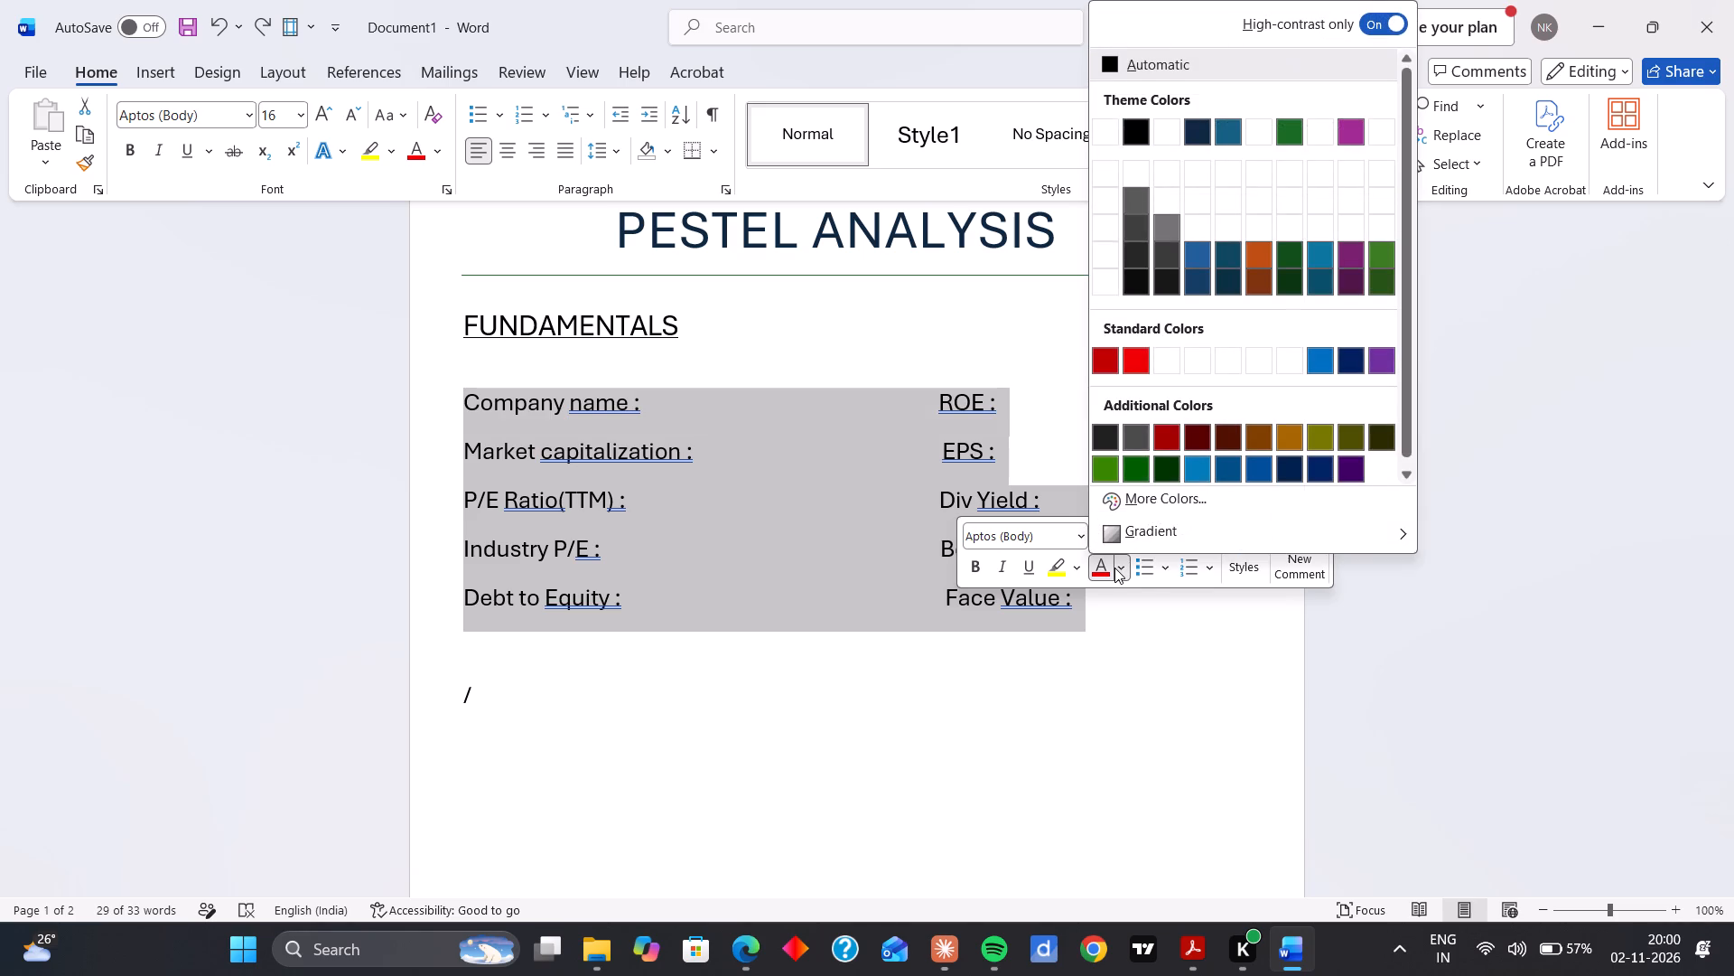
pyautogui.click(1013, 565)
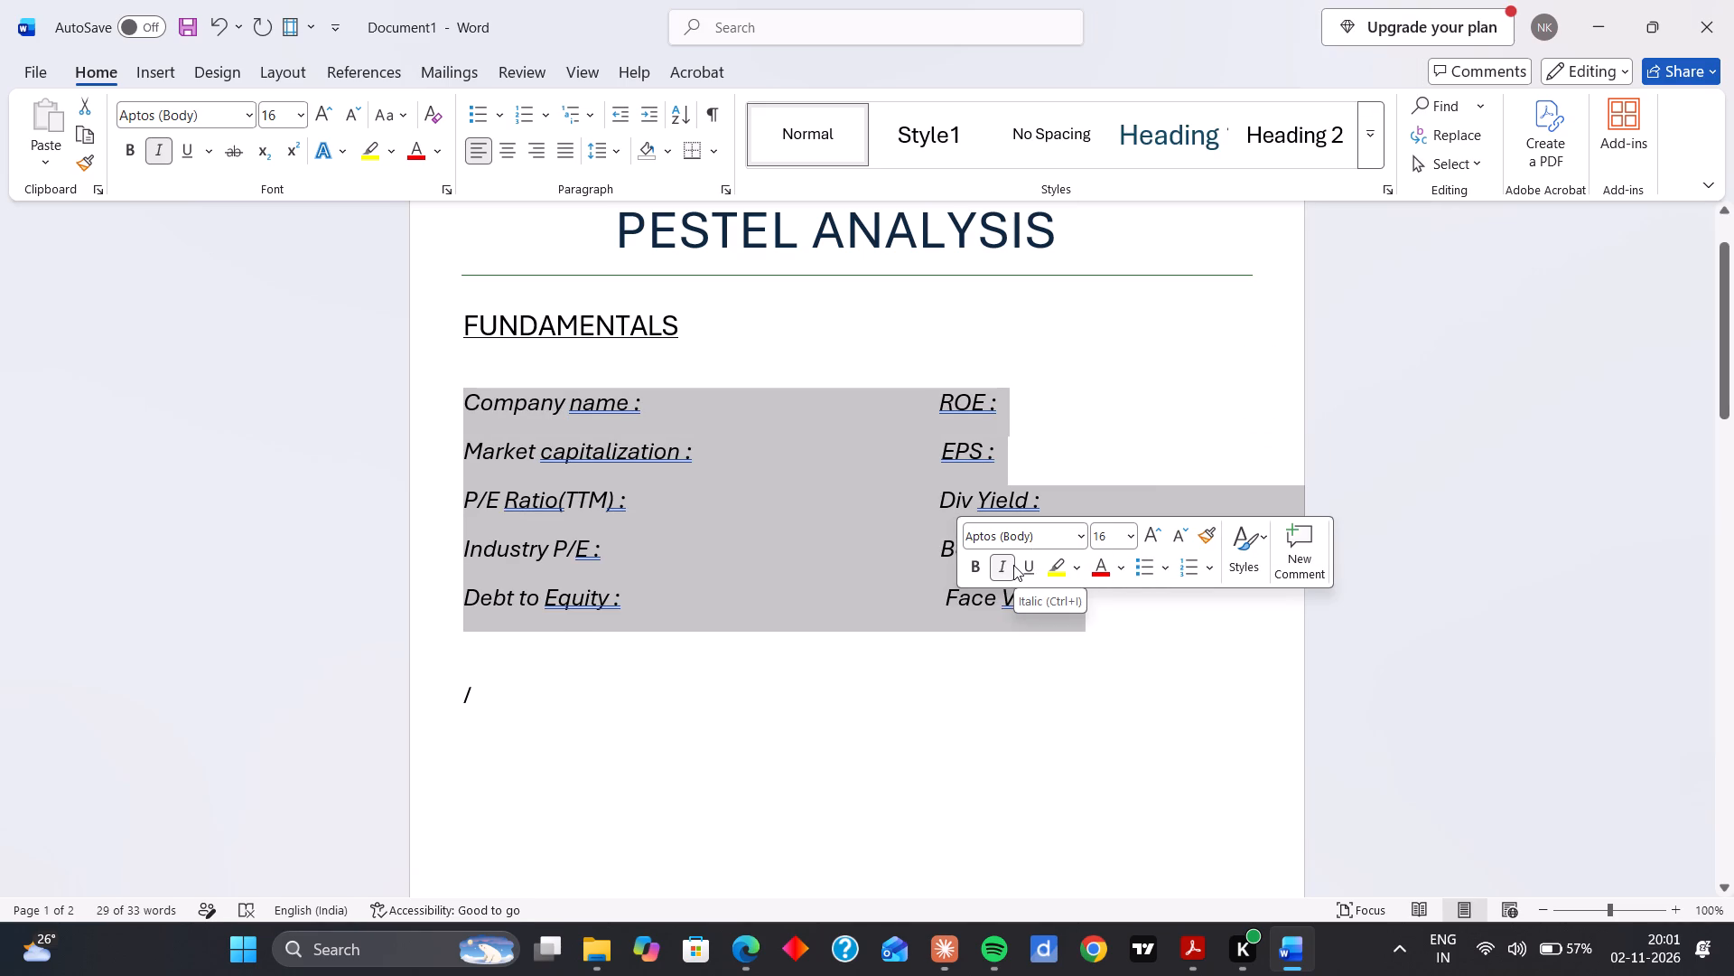
pyautogui.click(981, 569)
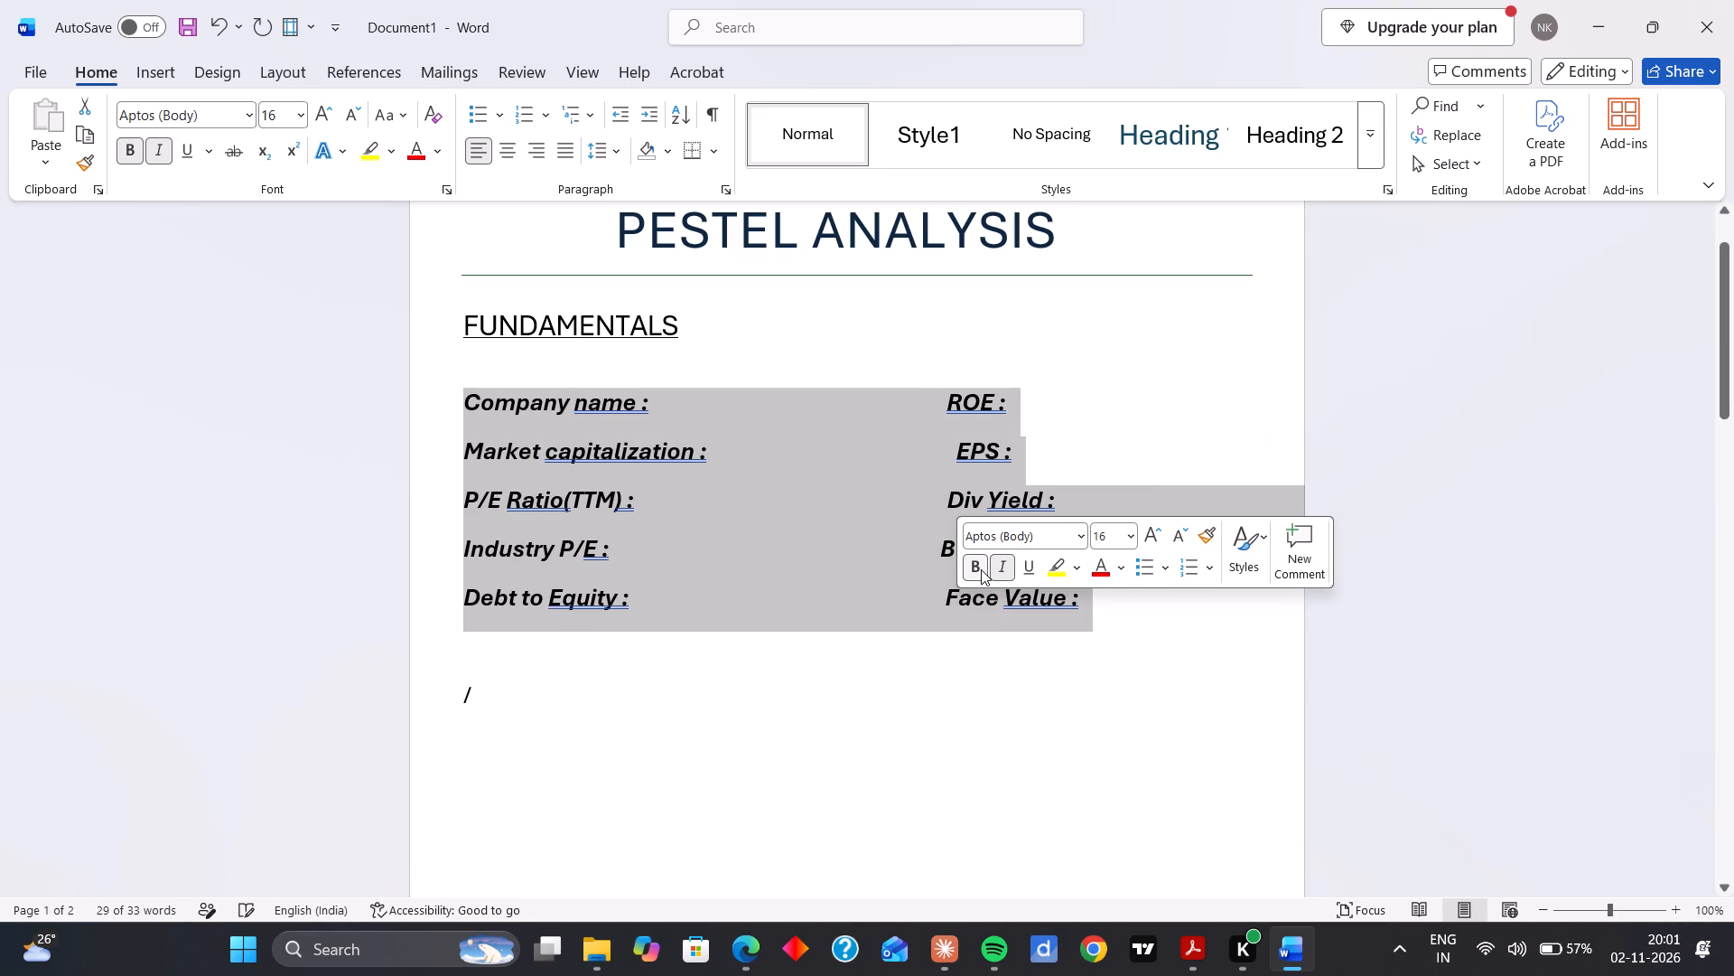
pyautogui.click(1002, 572)
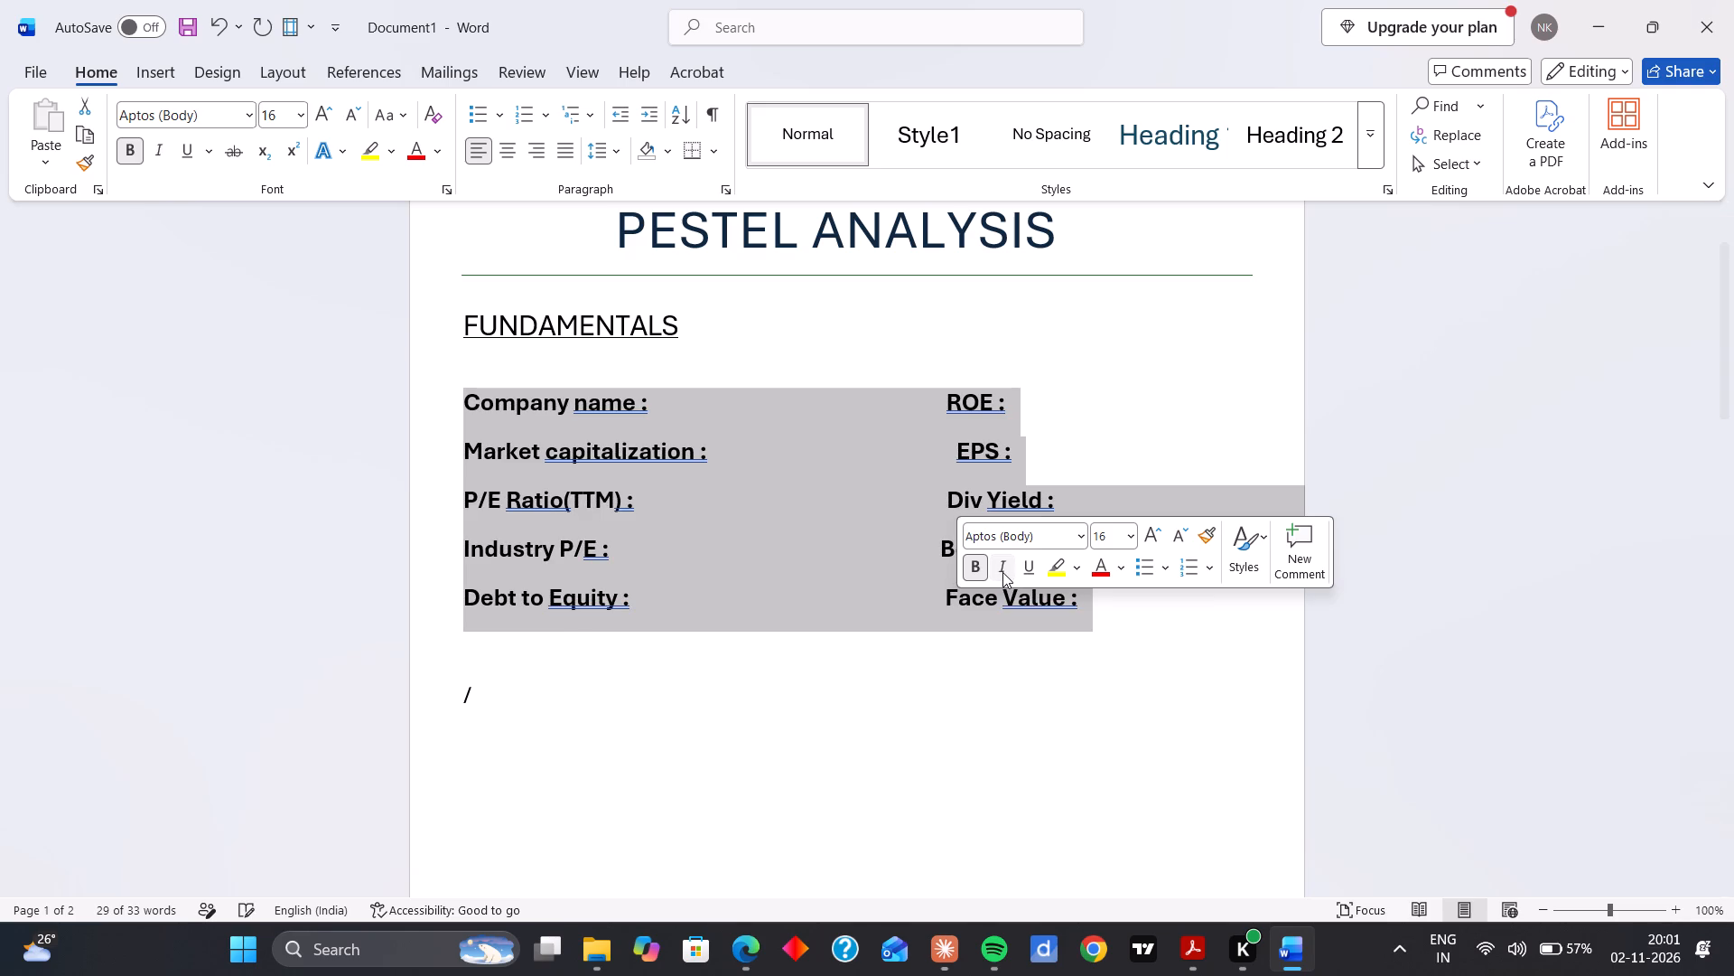
pyautogui.click(1007, 542)
pyautogui.click(1075, 539)
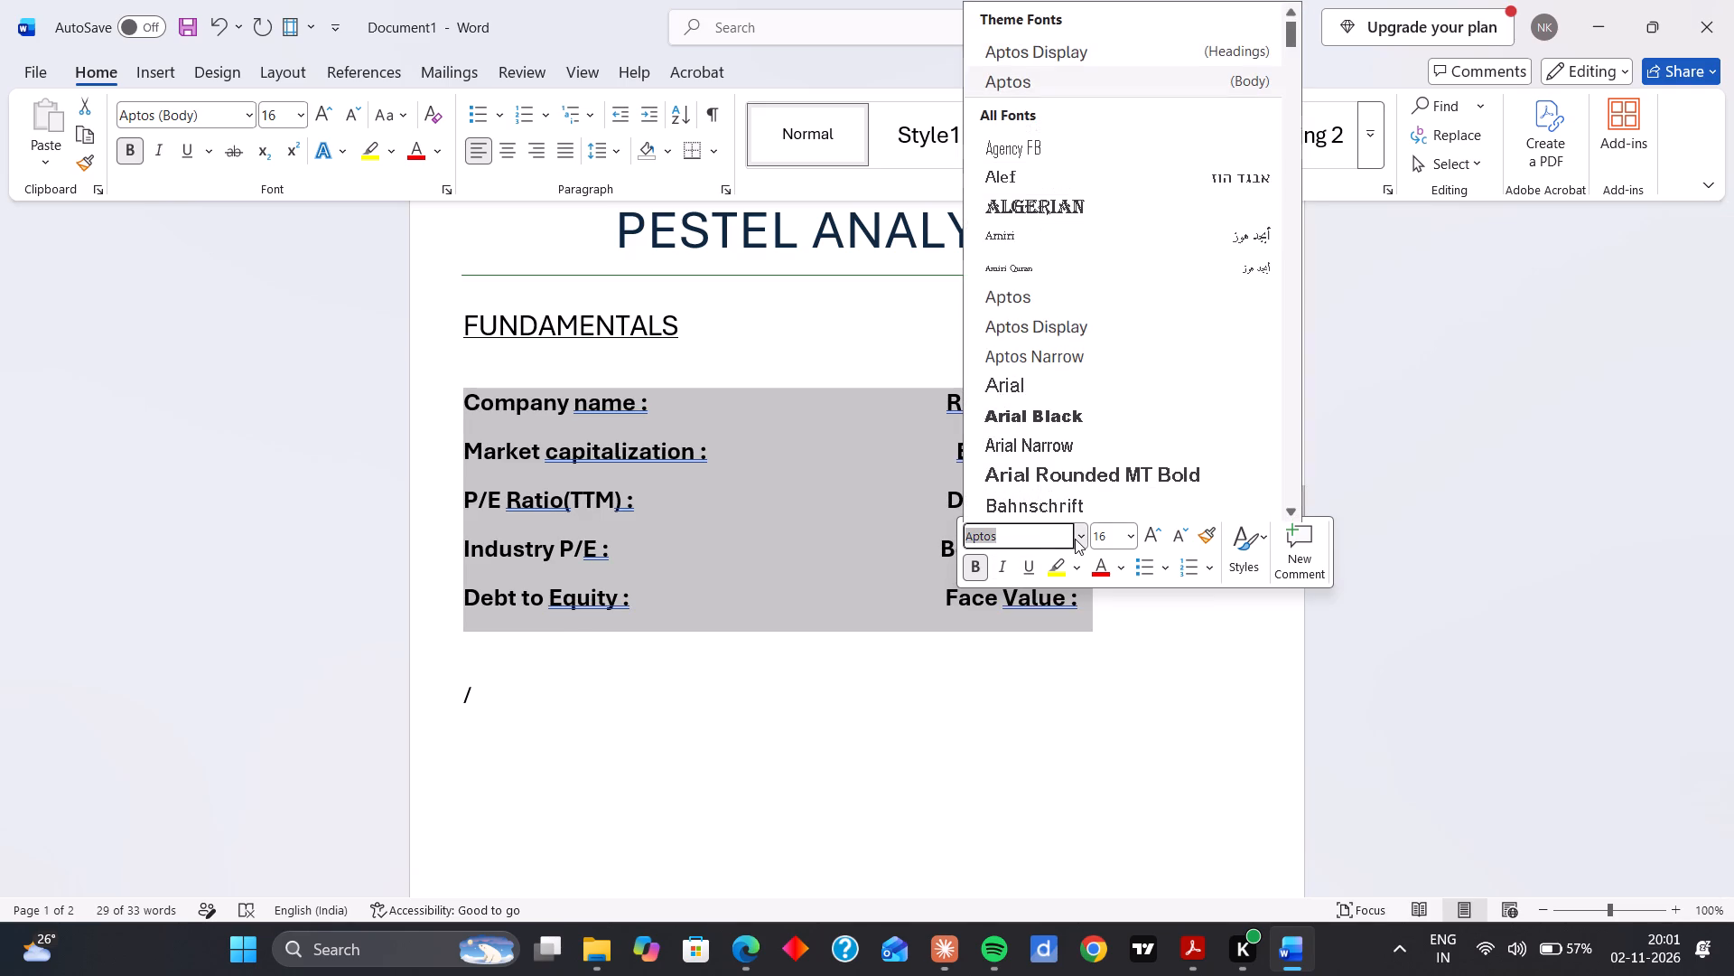
pyautogui.click(1034, 392)
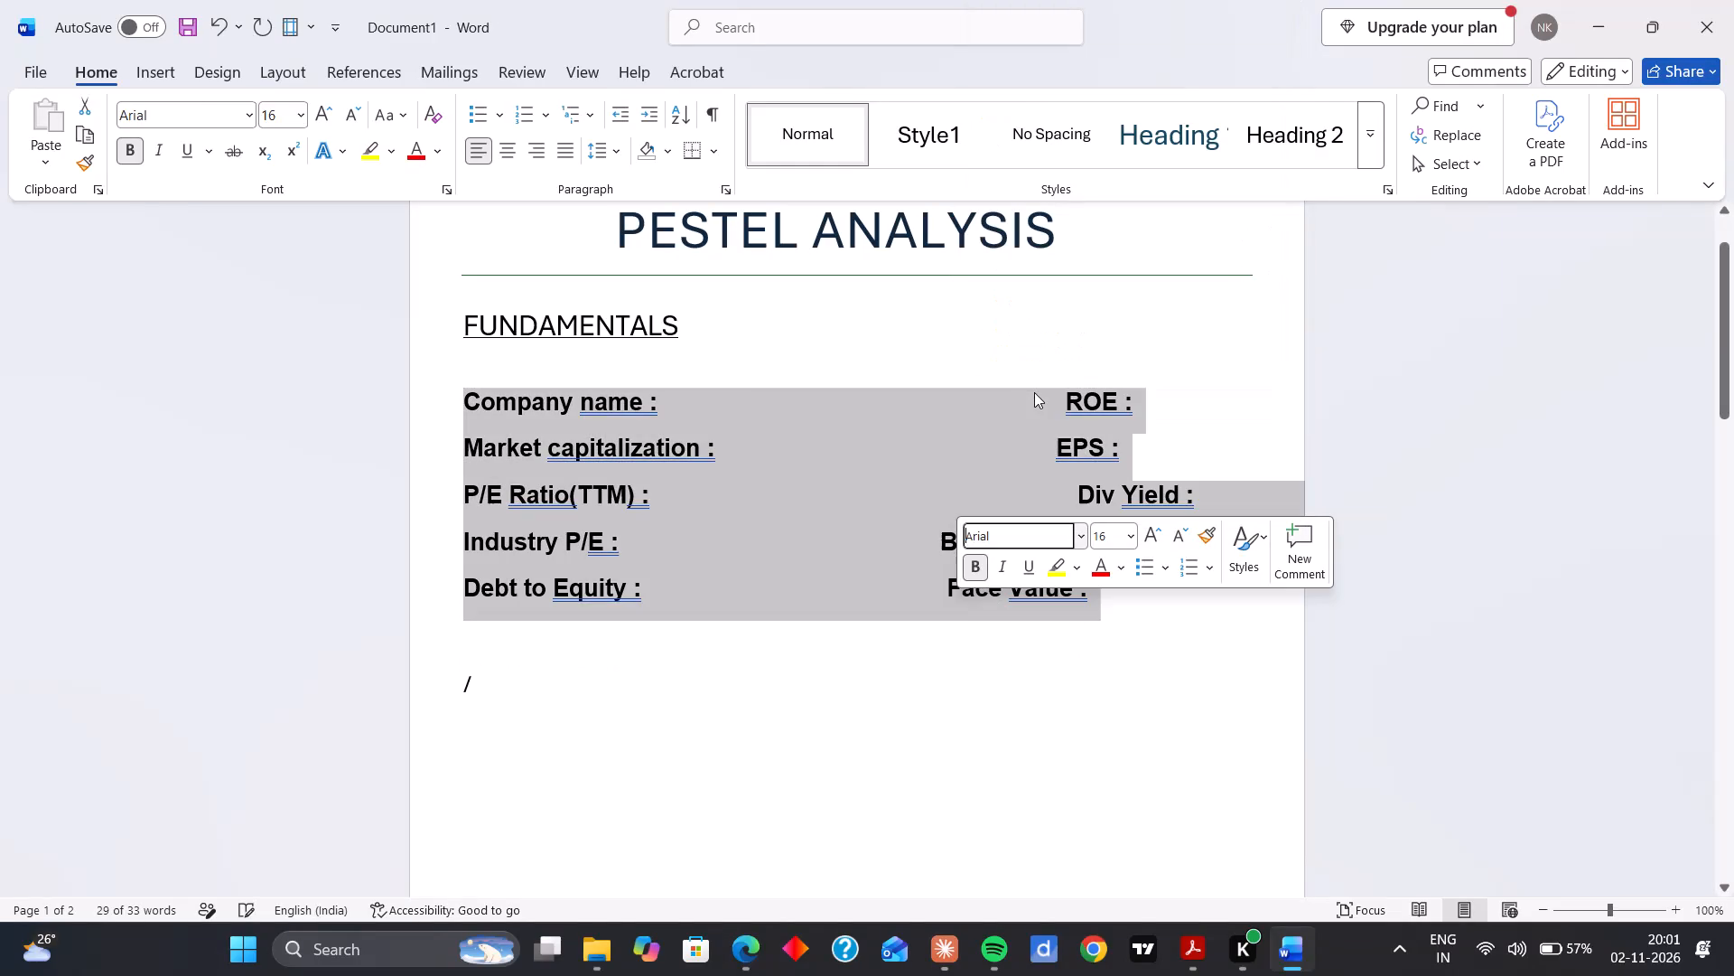
pyautogui.doubleClick(831, 677)
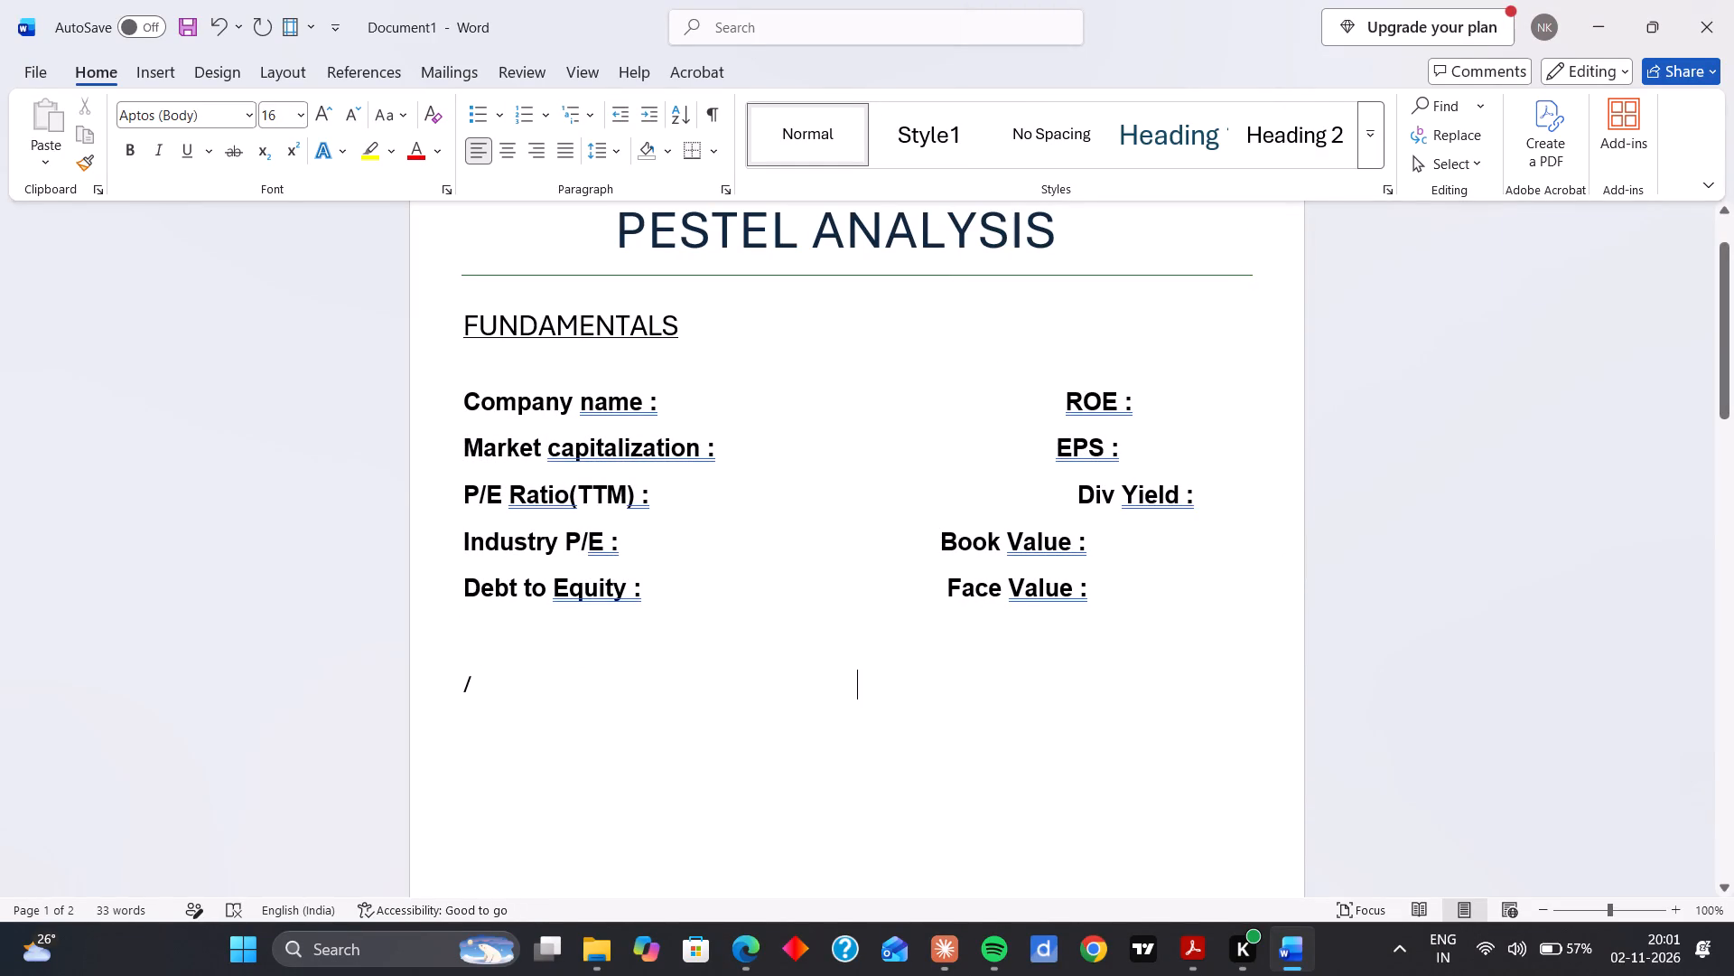
# In the P/E Ratio label, remove the space before the colon and insert a space before "(TTM)".
pyautogui.click(641, 501)
pyautogui.press('BackSpace')
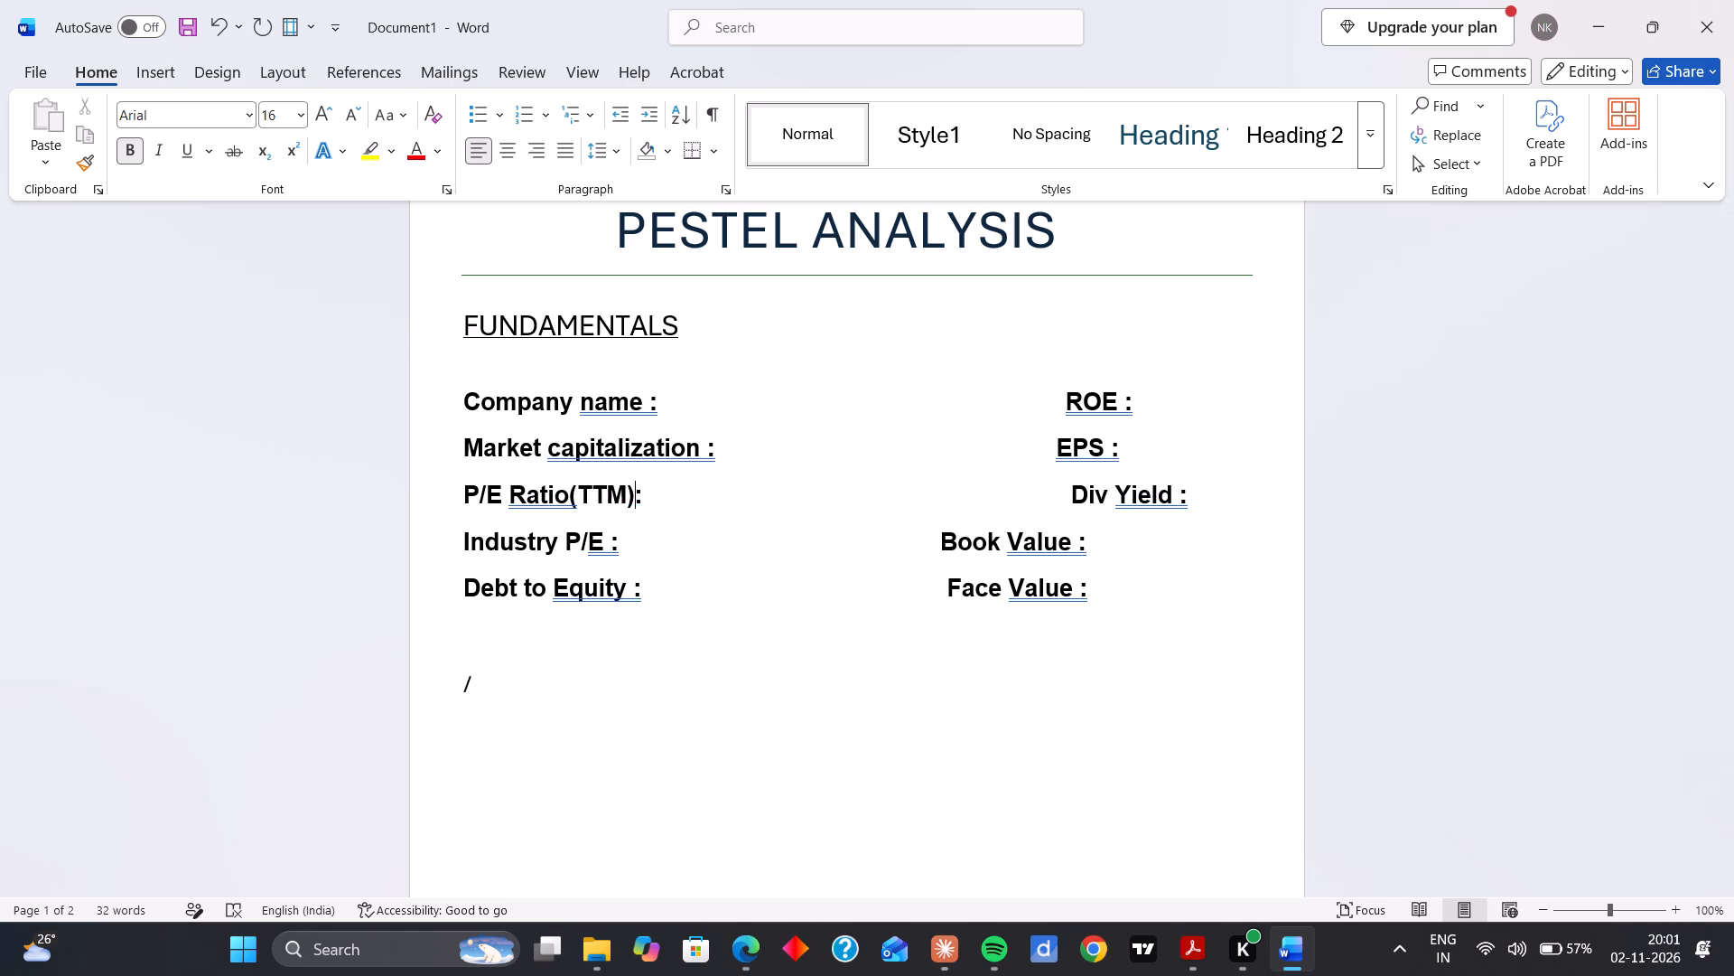
pyautogui.press('Left')
pyautogui.press('Left')
pyautogui.press('Left')
pyautogui.press('Left')
pyautogui.press('Left')
pyautogui.press('space')
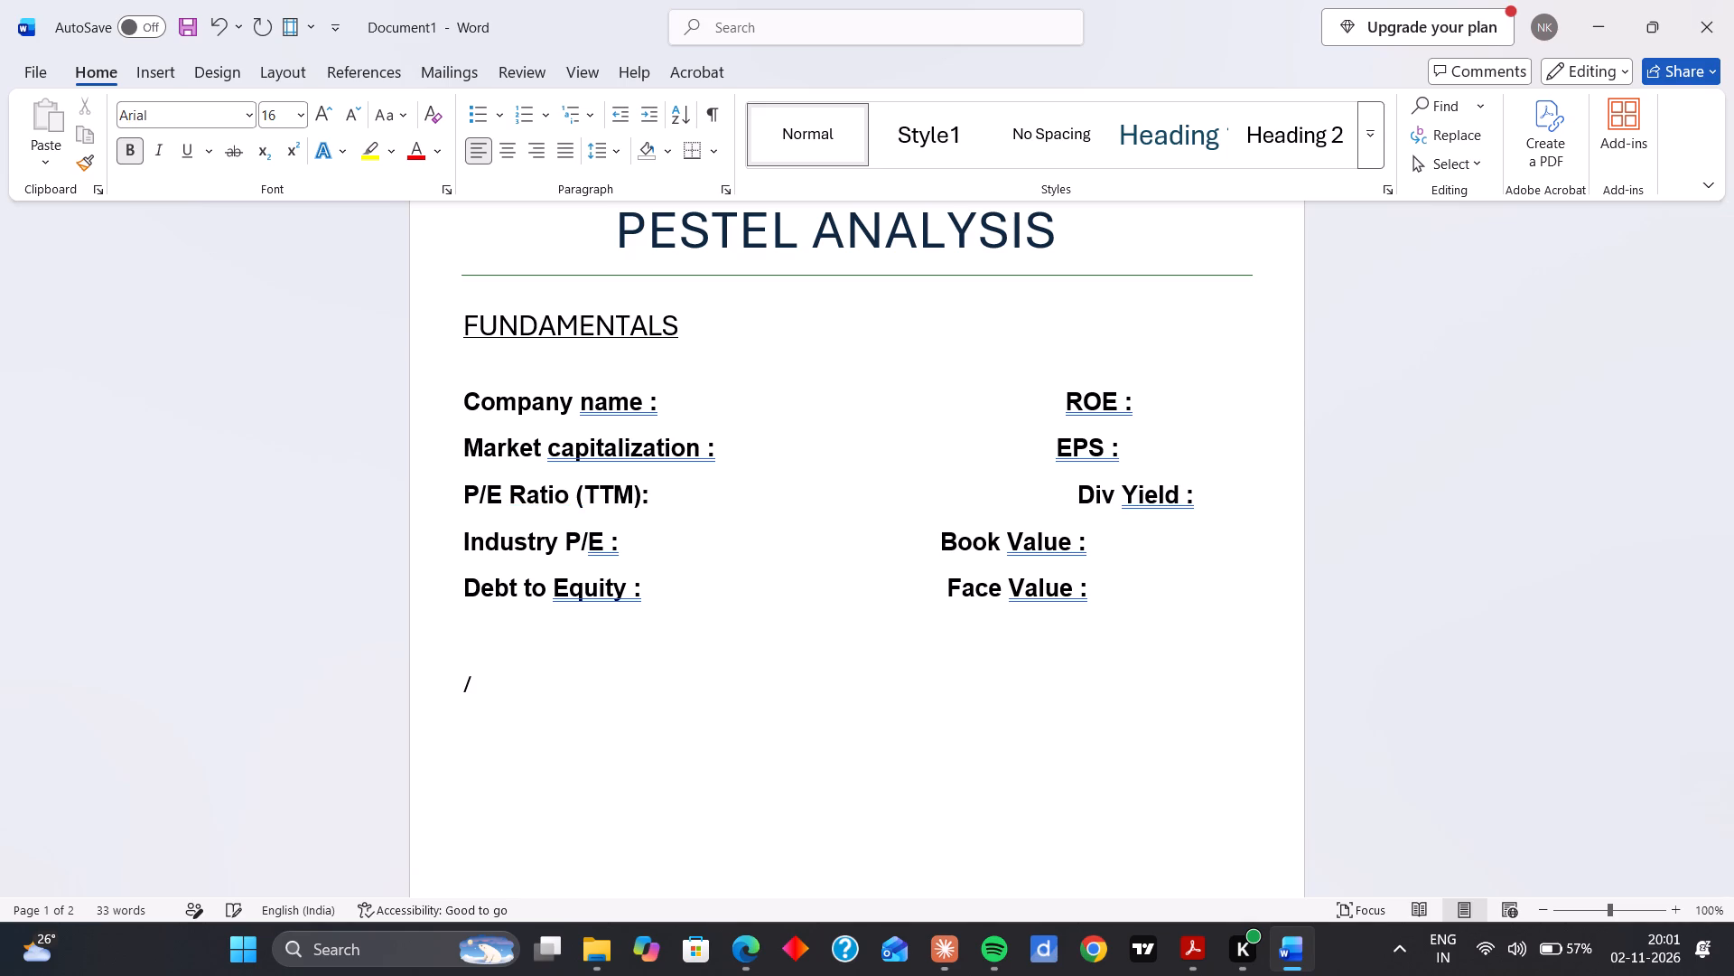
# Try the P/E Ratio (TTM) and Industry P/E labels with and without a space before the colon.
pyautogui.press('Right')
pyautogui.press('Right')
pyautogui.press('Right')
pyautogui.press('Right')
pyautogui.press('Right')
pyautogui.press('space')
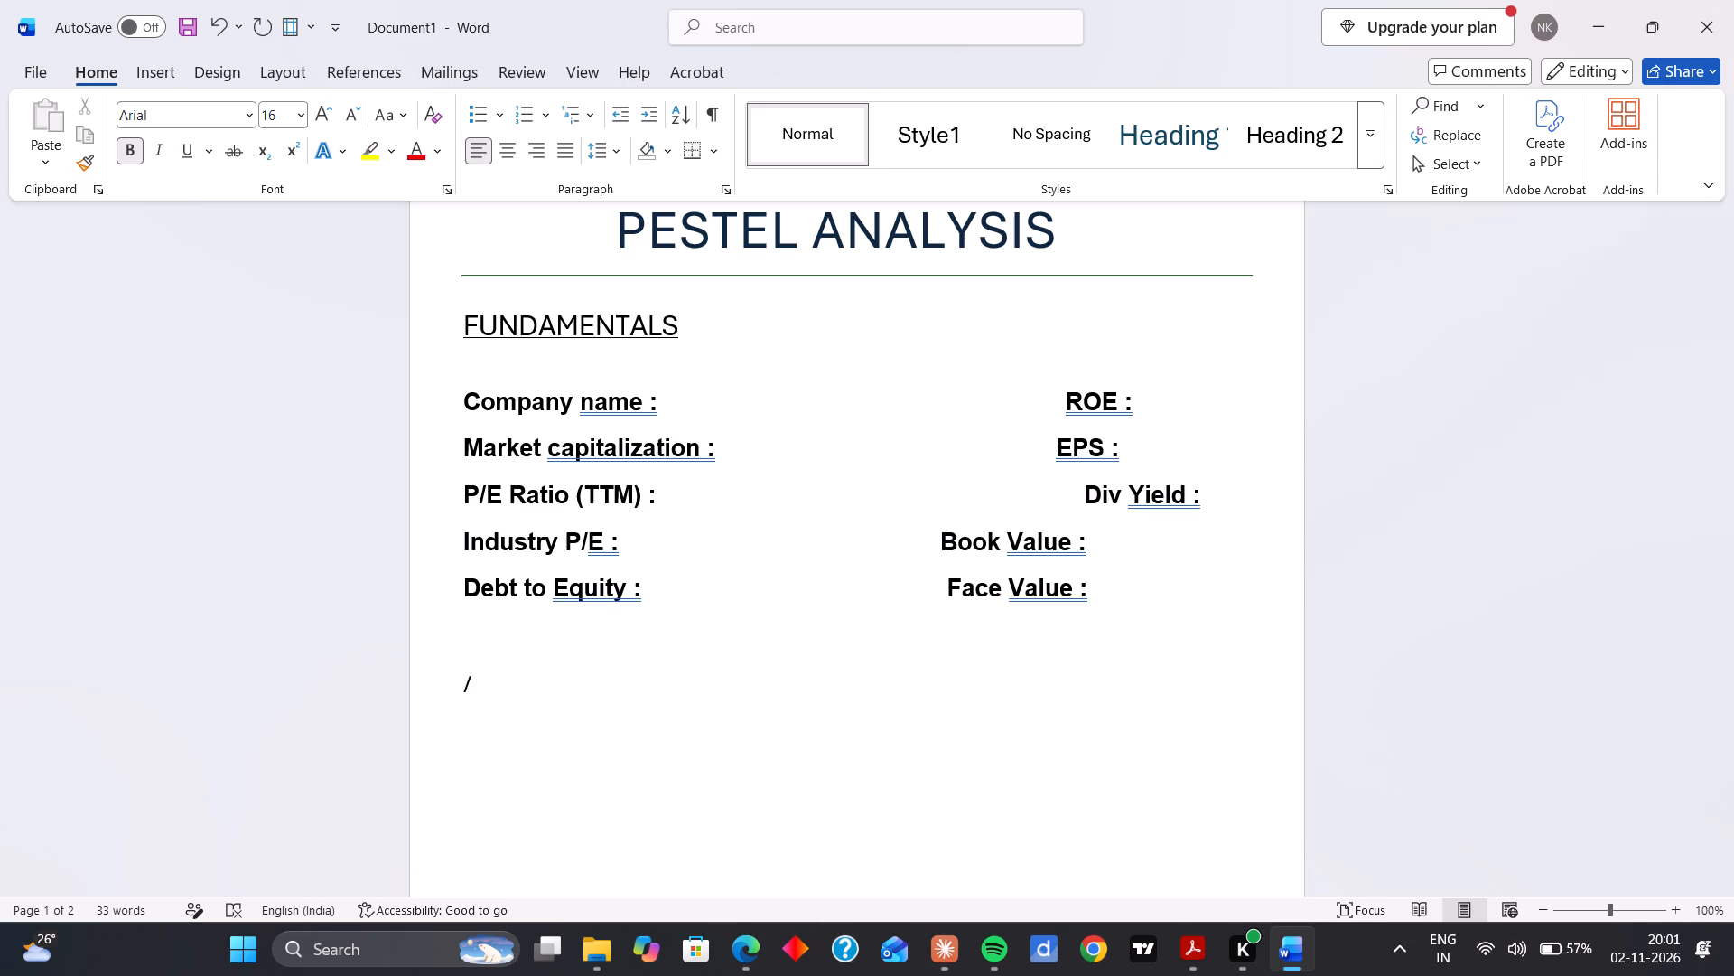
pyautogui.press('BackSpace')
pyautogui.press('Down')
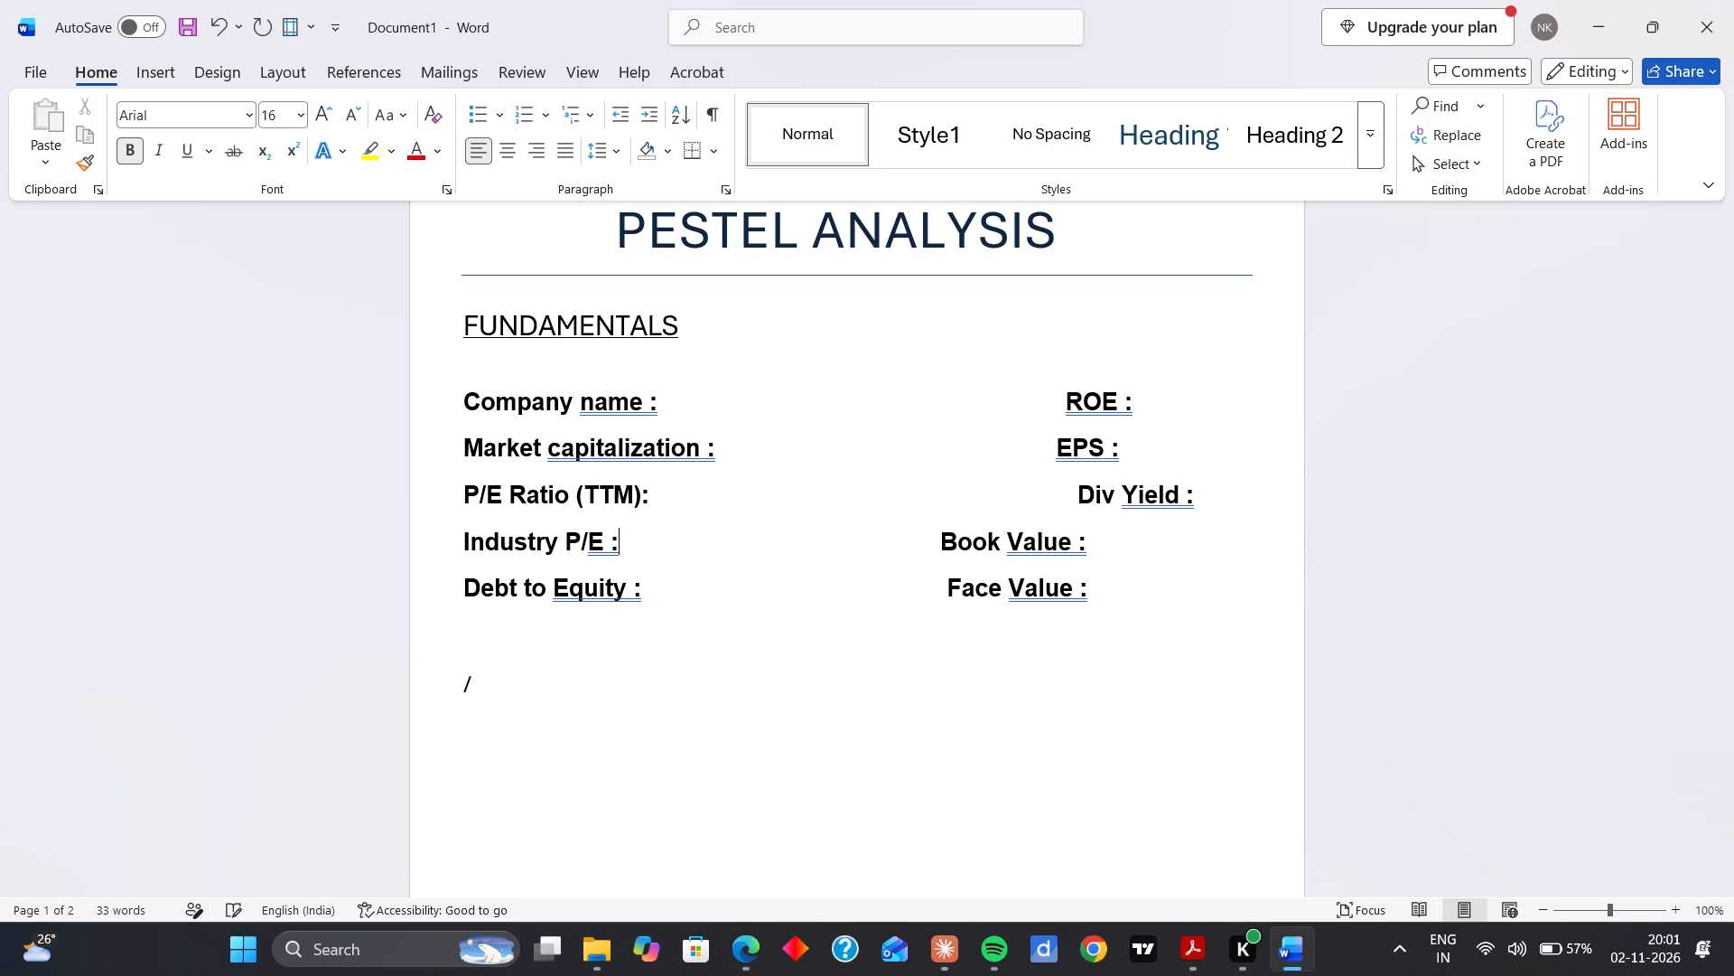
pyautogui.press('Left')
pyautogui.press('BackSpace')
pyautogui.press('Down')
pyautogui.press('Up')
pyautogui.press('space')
# Put a space back before the colon in the P/E Ratio (TTM) label.
pyautogui.press('Up')
pyautogui.press('Right')
pyautogui.press('Right')
pyautogui.press('space')
# Adjust the spaces before Div Yield to shift it leftward, closer to the start of the second column's lower entries.
pyautogui.press('Right')
pyautogui.press('Right')
pyautogui.press('Right')
pyautogui.press('Right')
pyautogui.press('Right')
pyautogui.press('Right')
pyautogui.press('Right')
pyautogui.press('Right')
pyautogui.press('Right')
pyautogui.press('Right')
pyautogui.press('Right')
pyautogui.press('Right')
pyautogui.press('Right')
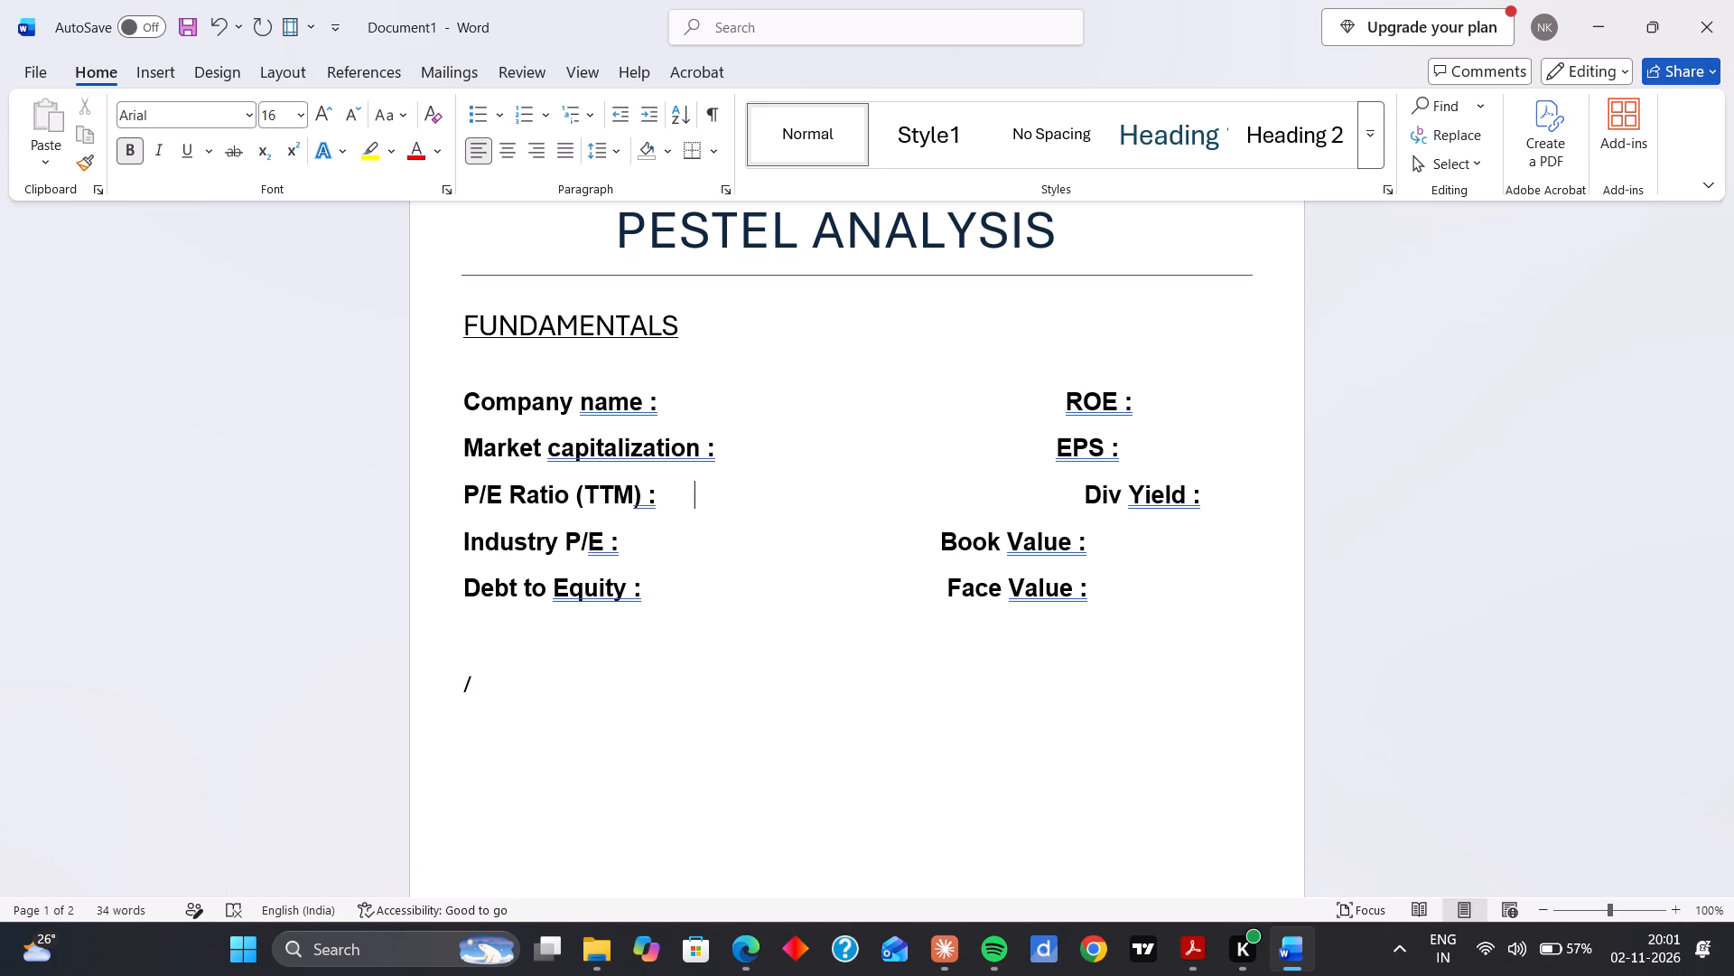
pyautogui.press('Right')
pyautogui.press('Right')
pyautogui.press('Right')
pyautogui.press('Right')
pyautogui.press('Right')
pyautogui.press('Right')
pyautogui.press('Right')
pyautogui.press('Right')
pyautogui.press('Right')
pyautogui.press('Right')
pyautogui.press('Right')
pyautogui.press('Right')
pyautogui.press('Right')
pyautogui.press('Right')
pyautogui.press('Right')
pyautogui.press('Right')
pyautogui.press('Right')
pyautogui.press('Right')
pyautogui.press('Right')
pyautogui.press('Right')
pyautogui.press('Right')
pyautogui.press('Right')
pyautogui.press('Right')
pyautogui.press('Right')
pyautogui.press('Right')
pyautogui.press('Right')
pyautogui.press('Right')
pyautogui.press('Right')
pyautogui.press('BackSpace')
pyautogui.press('BackSpace')
pyautogui.press('BackSpace')
pyautogui.press('BackSpace')
pyautogui.press('BackSpace')
pyautogui.press('BackSpace')
pyautogui.press('BackSpace')
pyautogui.press('BackSpace')
pyautogui.press('BackSpace')
pyautogui.press('BackSpace')
pyautogui.press('BackSpace')
pyautogui.press('BackSpace')
pyautogui.press('BackSpace')
pyautogui.press('BackSpace')
pyautogui.press('BackSpace')
pyautogui.press('BackSpace')
pyautogui.press('BackSpace')
pyautogui.press('BackSpace')
pyautogui.press('BackSpace')
pyautogui.press('BackSpace')
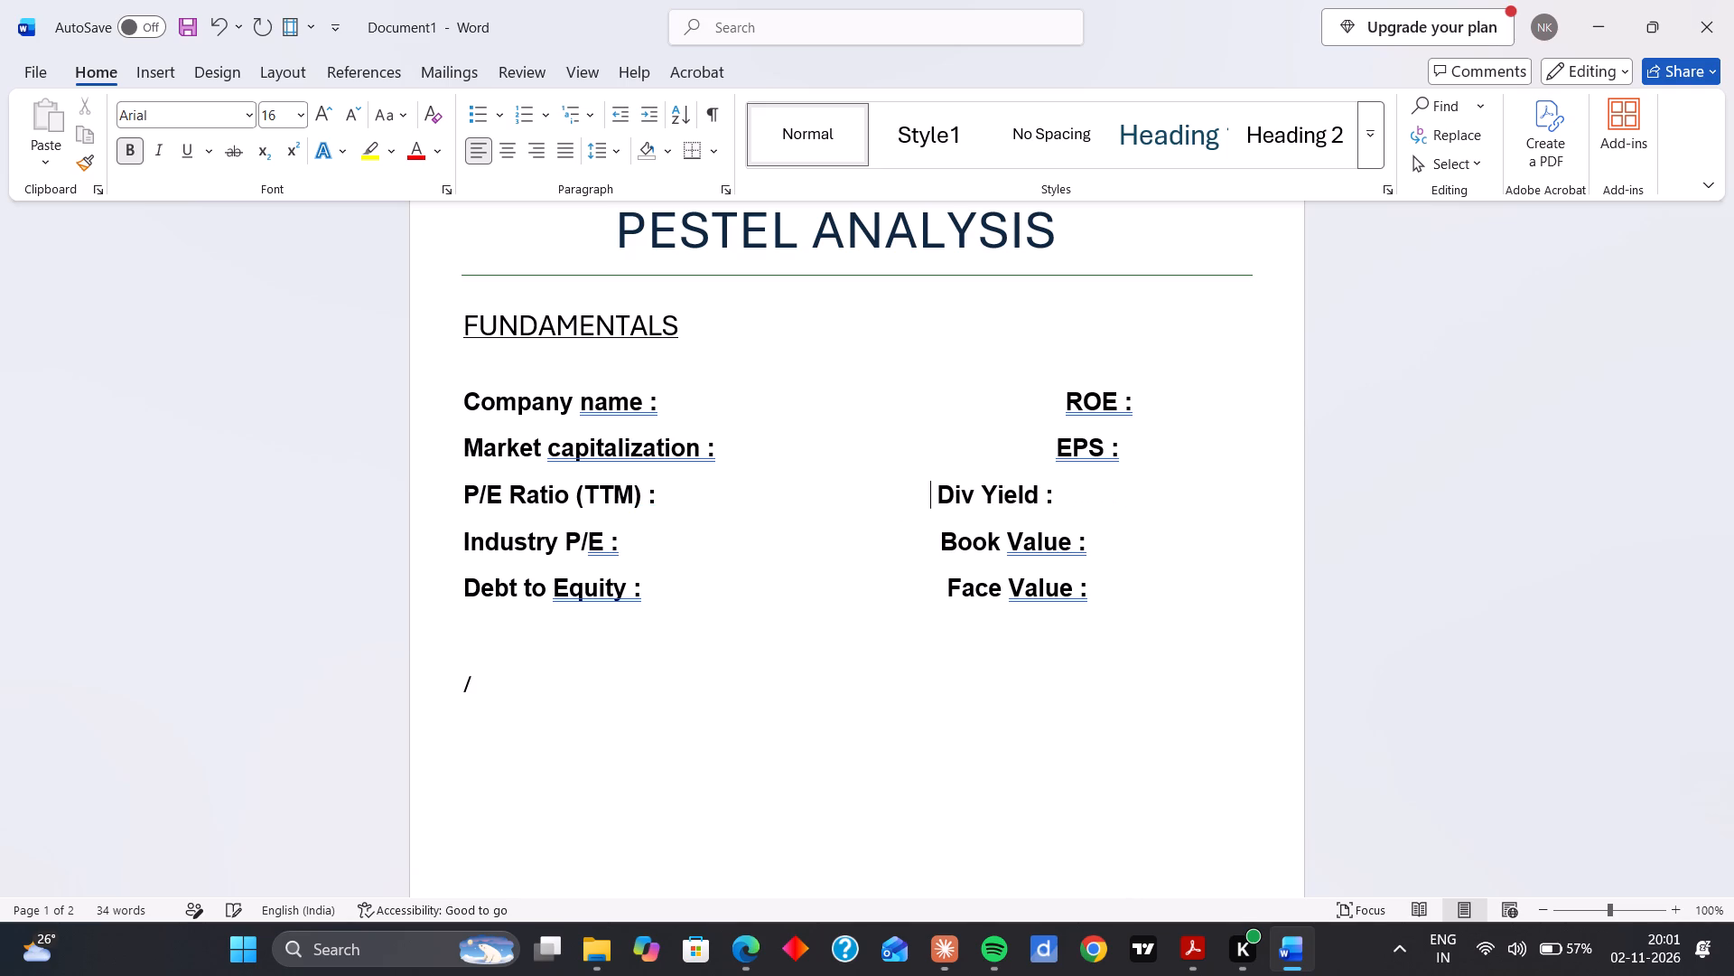
pyautogui.press('space')
pyautogui.press('space')
pyautogui.press('space')
pyautogui.press('space')
pyautogui.press('space')
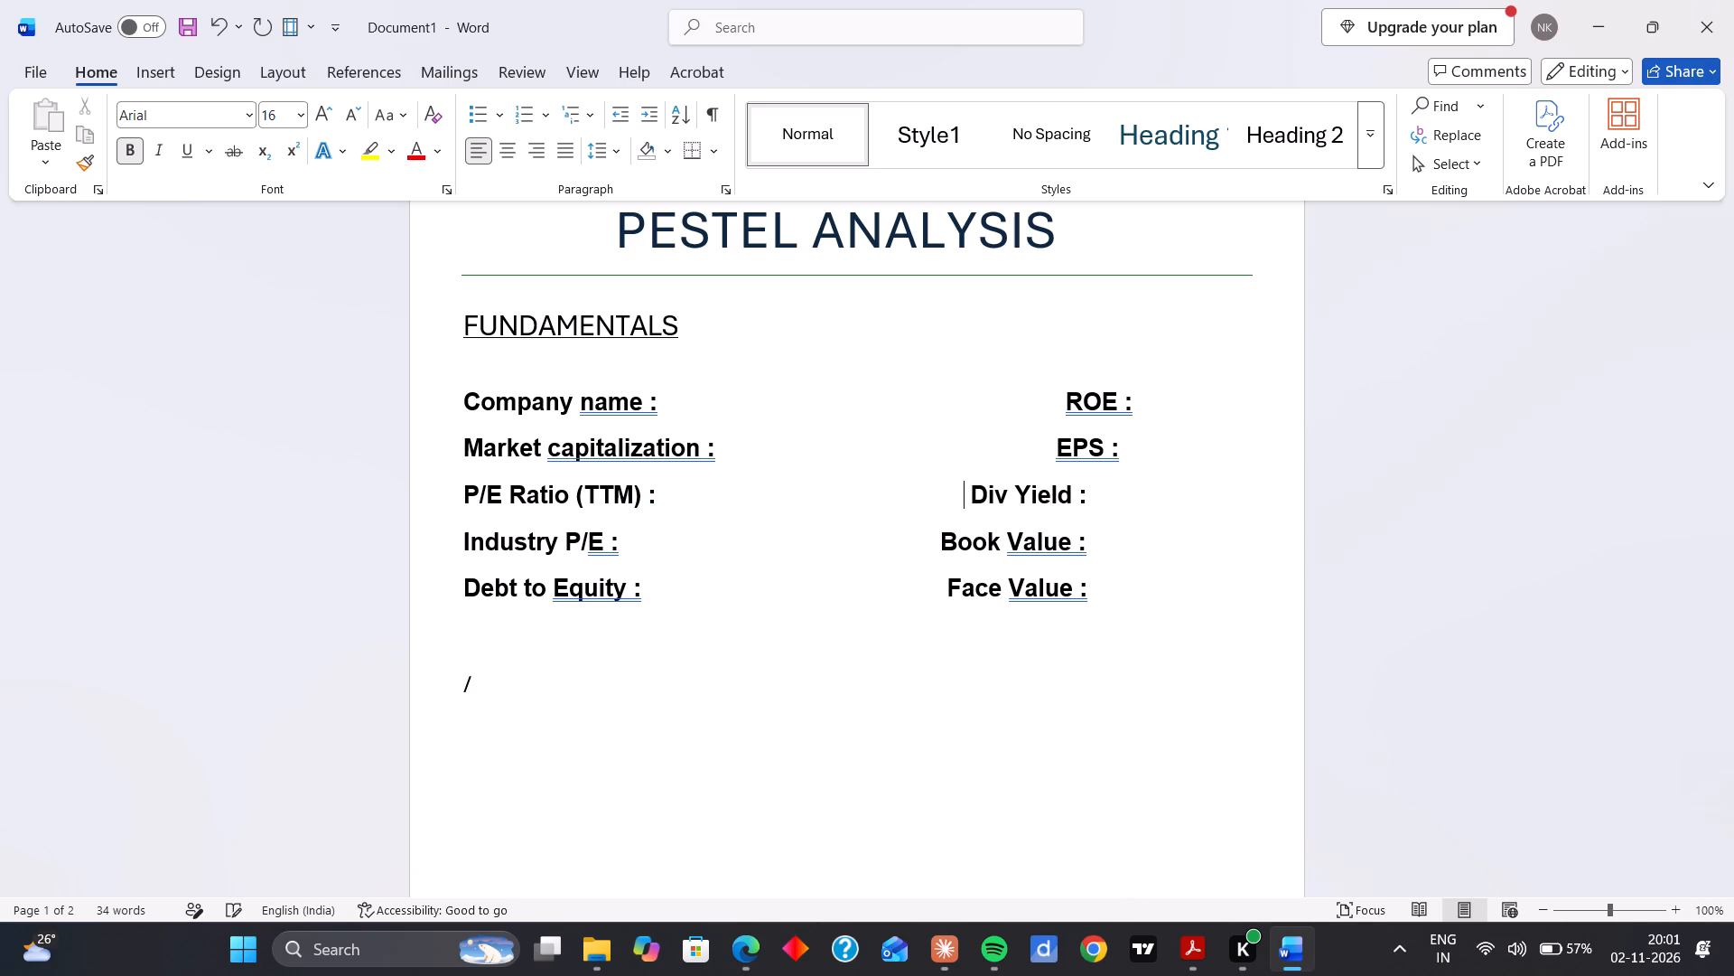
pyautogui.press('space')
pyautogui.press('space')
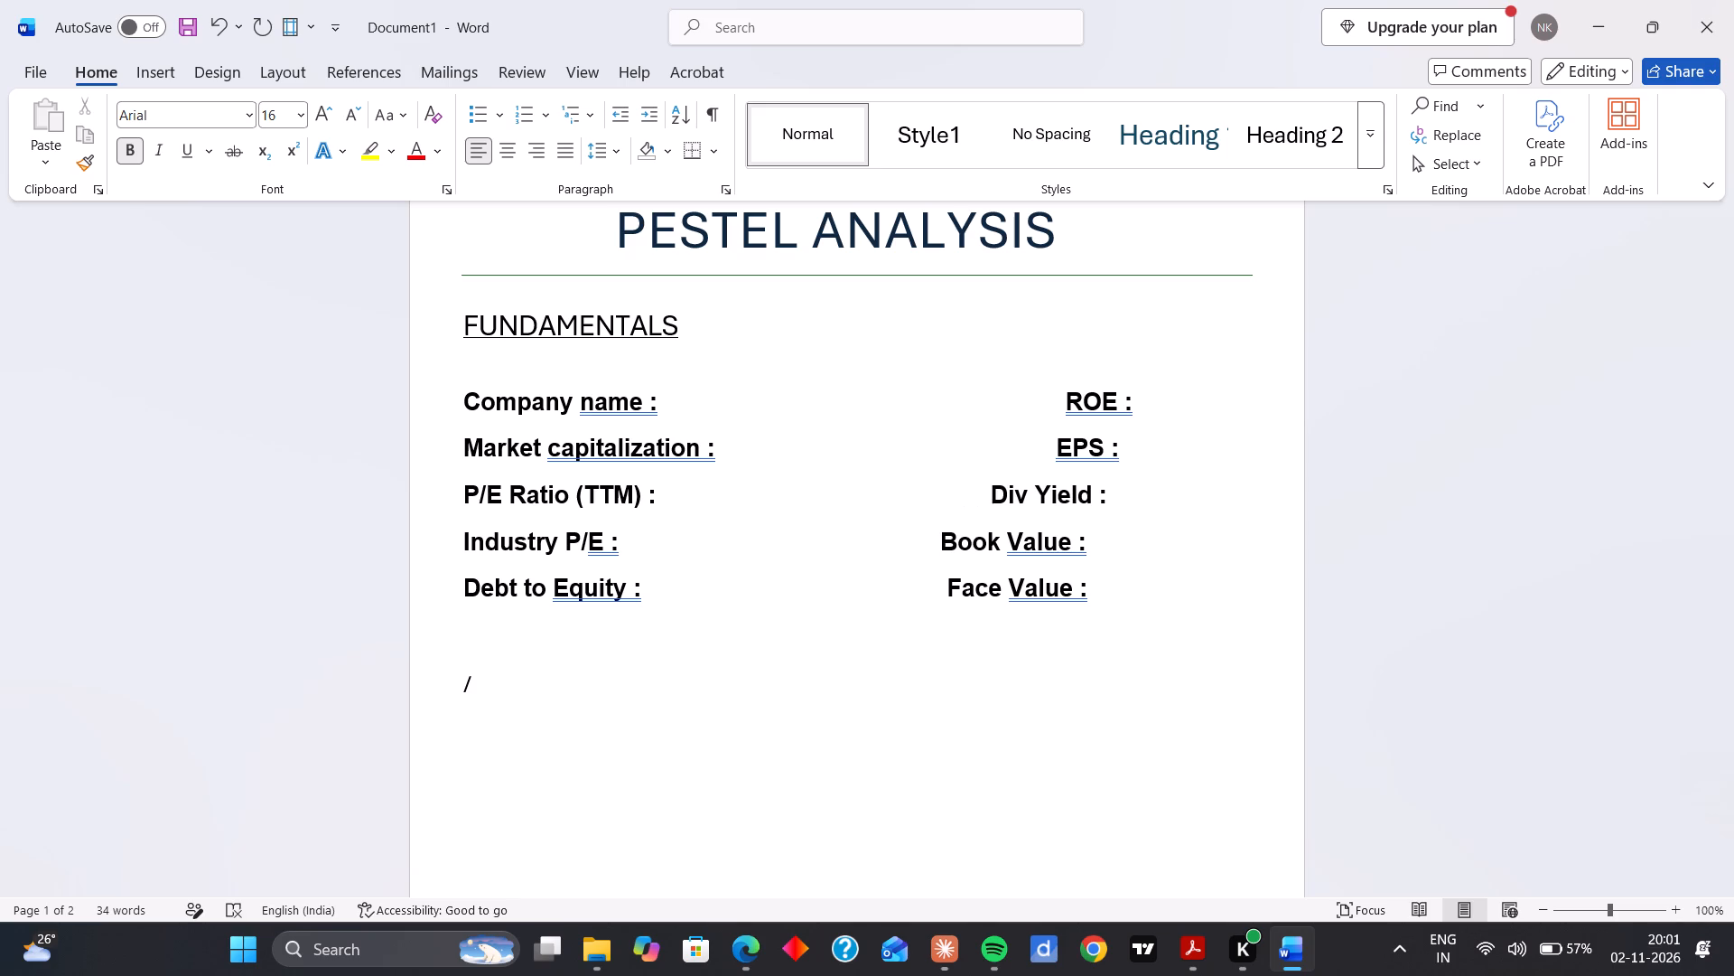
pyautogui.press('space')
# Delete spaces before EPS so that it lines up with Div Yield in the second column.
pyautogui.press('Up')
pyautogui.press('Right')
pyautogui.press('Right')
pyautogui.press('Right')
pyautogui.press('Right')
pyautogui.press('Right')
pyautogui.press('Right')
pyautogui.press('Right')
pyautogui.press('Right')
pyautogui.press('Right')
pyautogui.press('space')
pyautogui.press('space')
pyautogui.press('space')
pyautogui.press('space')
pyautogui.press('space')
pyautogui.press('BackSpace')
pyautogui.press('BackSpace')
pyautogui.press('BackSpace')
pyautogui.press('BackSpace')
pyautogui.press('BackSpace')
pyautogui.press('BackSpace')
pyautogui.press('BackSpace')
pyautogui.press('BackSpace')
pyautogui.press('BackSpace')
pyautogui.press('BackSpace')
pyautogui.press('BackSpace')
pyautogui.press('BackSpace')
pyautogui.press('BackSpace')
pyautogui.press('BackSpace')
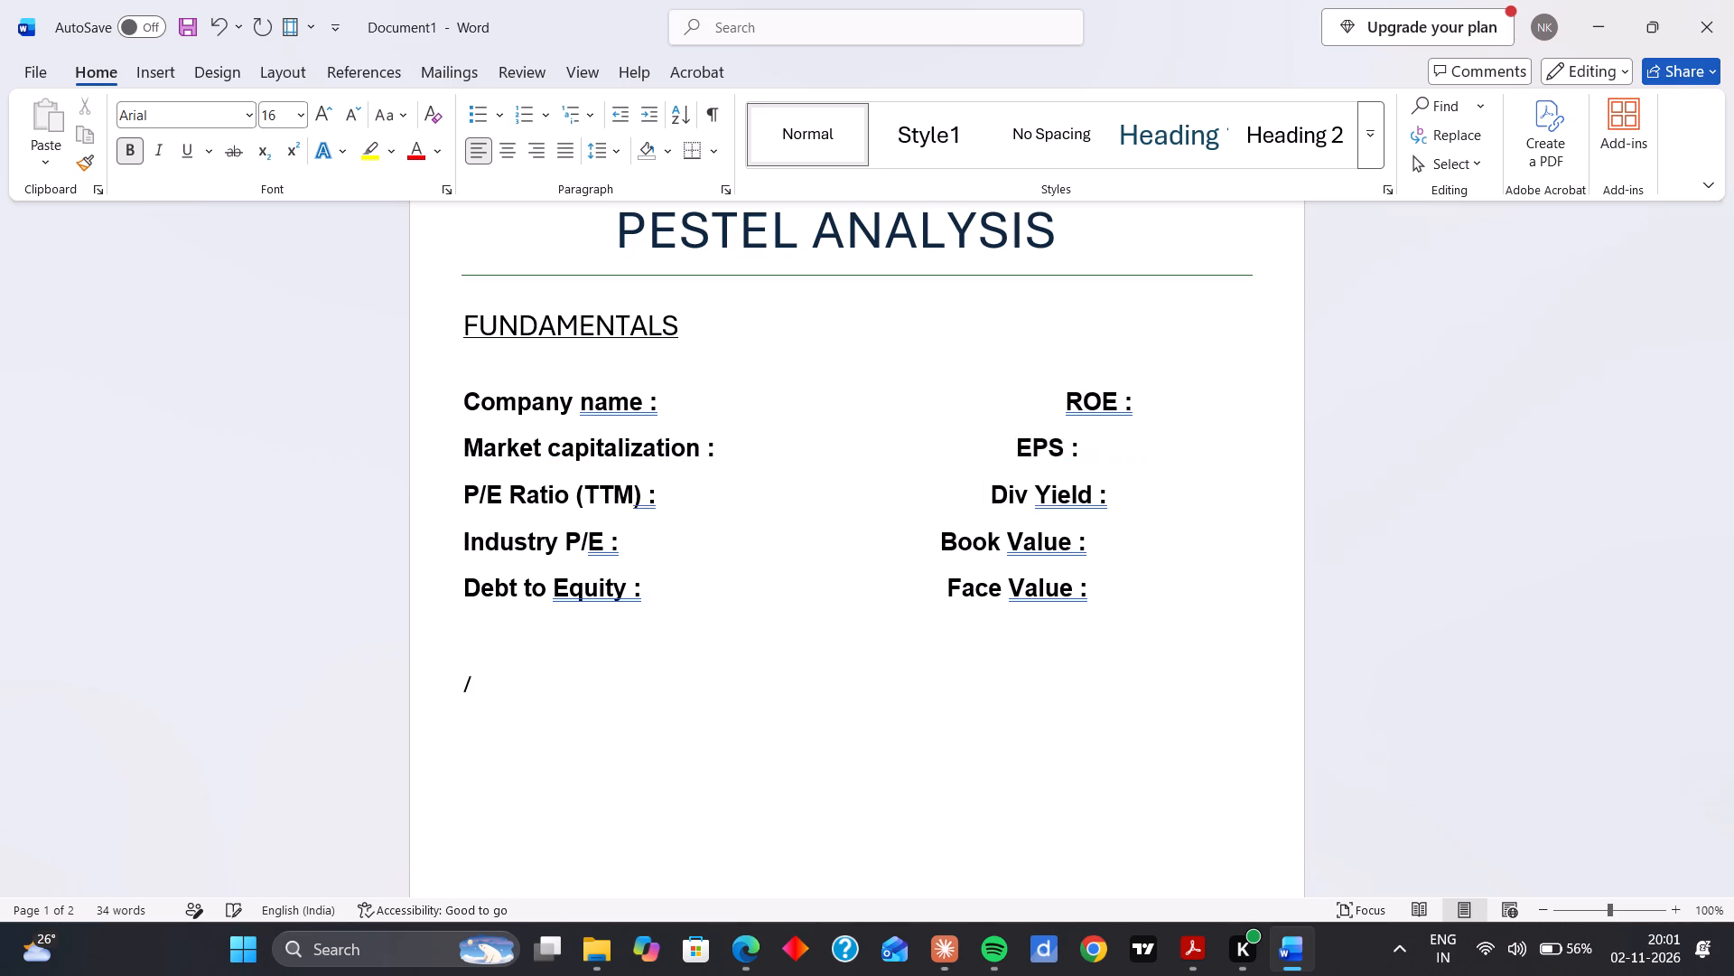
pyautogui.press('BackSpace')
# Add spaces before Book Value so that it lines up with Div Yield in the second column.
pyautogui.press('Down')
pyautogui.press('Down')
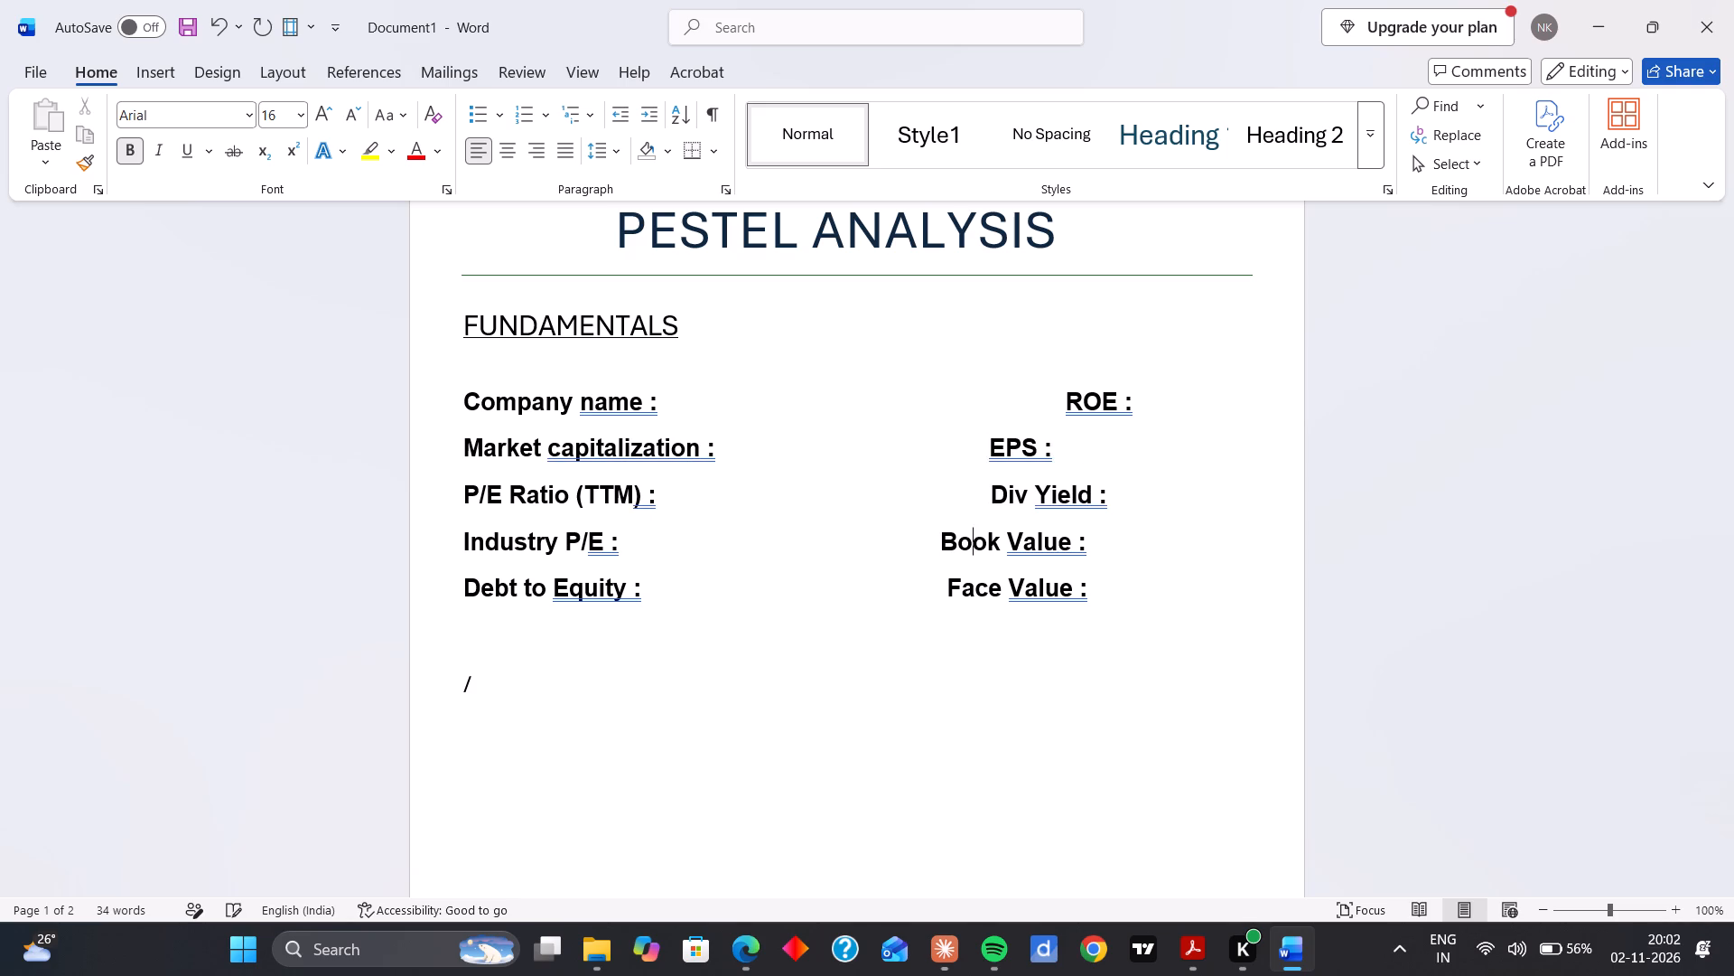
pyautogui.press('space')
pyautogui.press('BackSpace')
pyautogui.press('Left')
pyautogui.press('Left')
pyautogui.press('space')
pyautogui.press('space')
pyautogui.press('space')
pyautogui.press('space')
pyautogui.press('space')
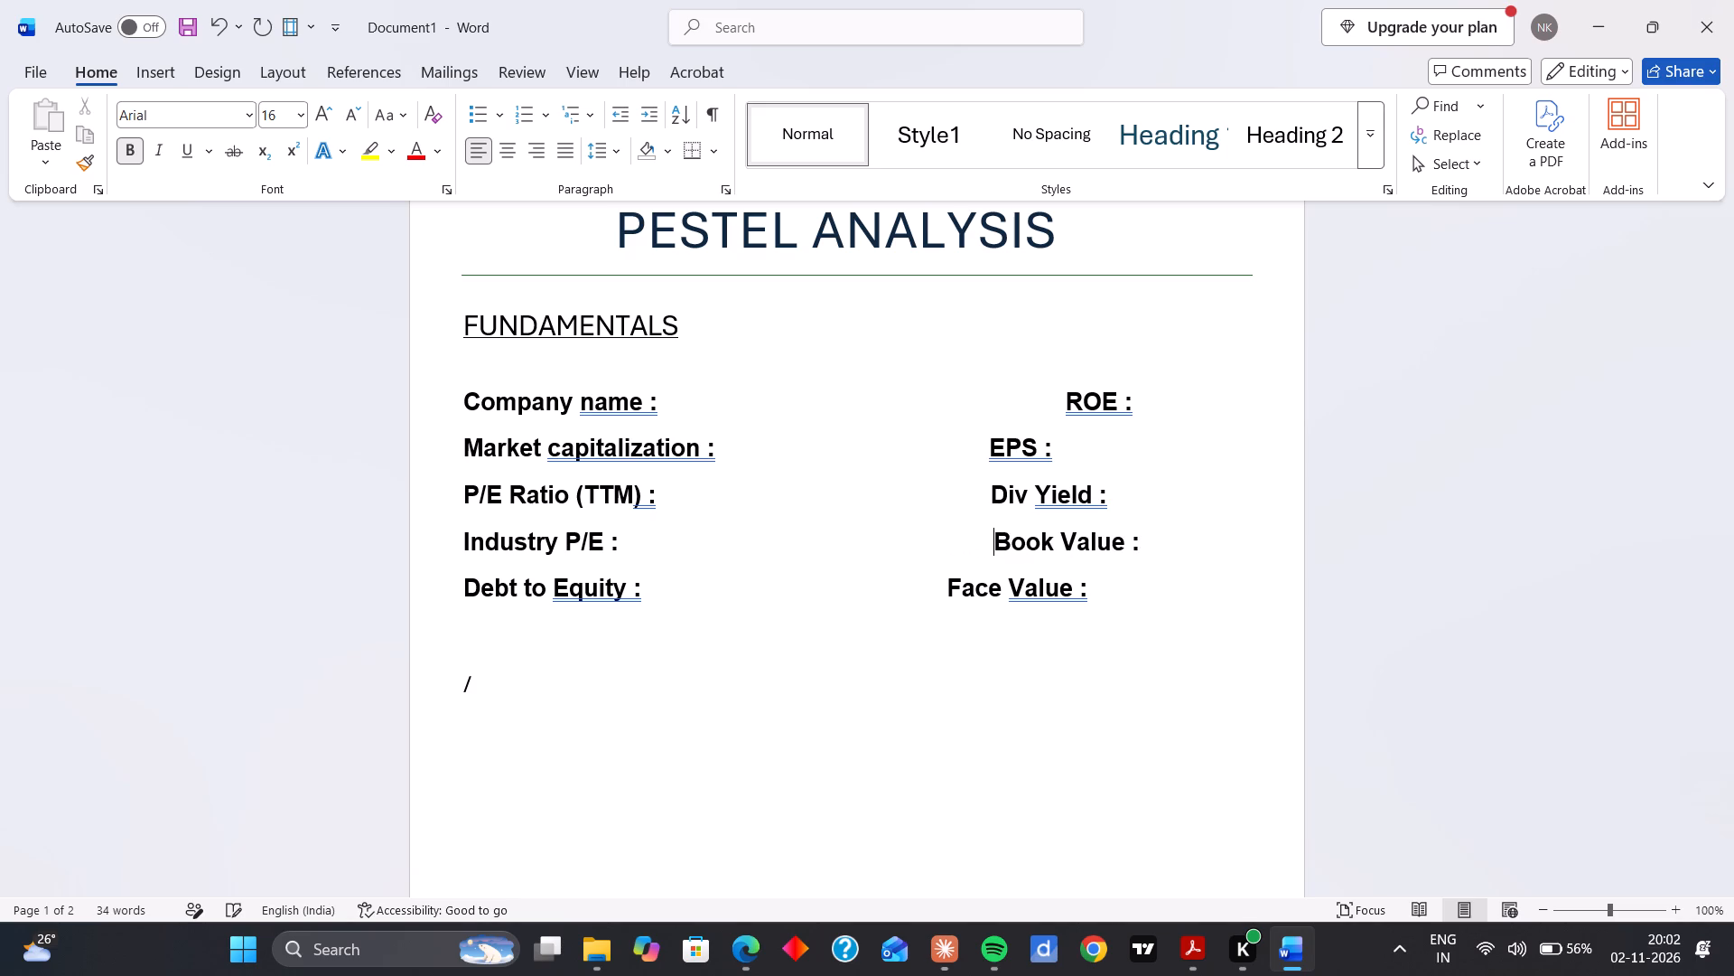
# Add spaces before Face Value so that it lines up with Book Value in the second column.
pyautogui.press('space')
pyautogui.press('BackSpace')
pyautogui.press('Down')
pyautogui.press('Left')
pyautogui.press('Left')
pyautogui.press('Left')
pyautogui.press('space')
pyautogui.press('space')
pyautogui.press('space')
pyautogui.press('space')
pyautogui.press('space')
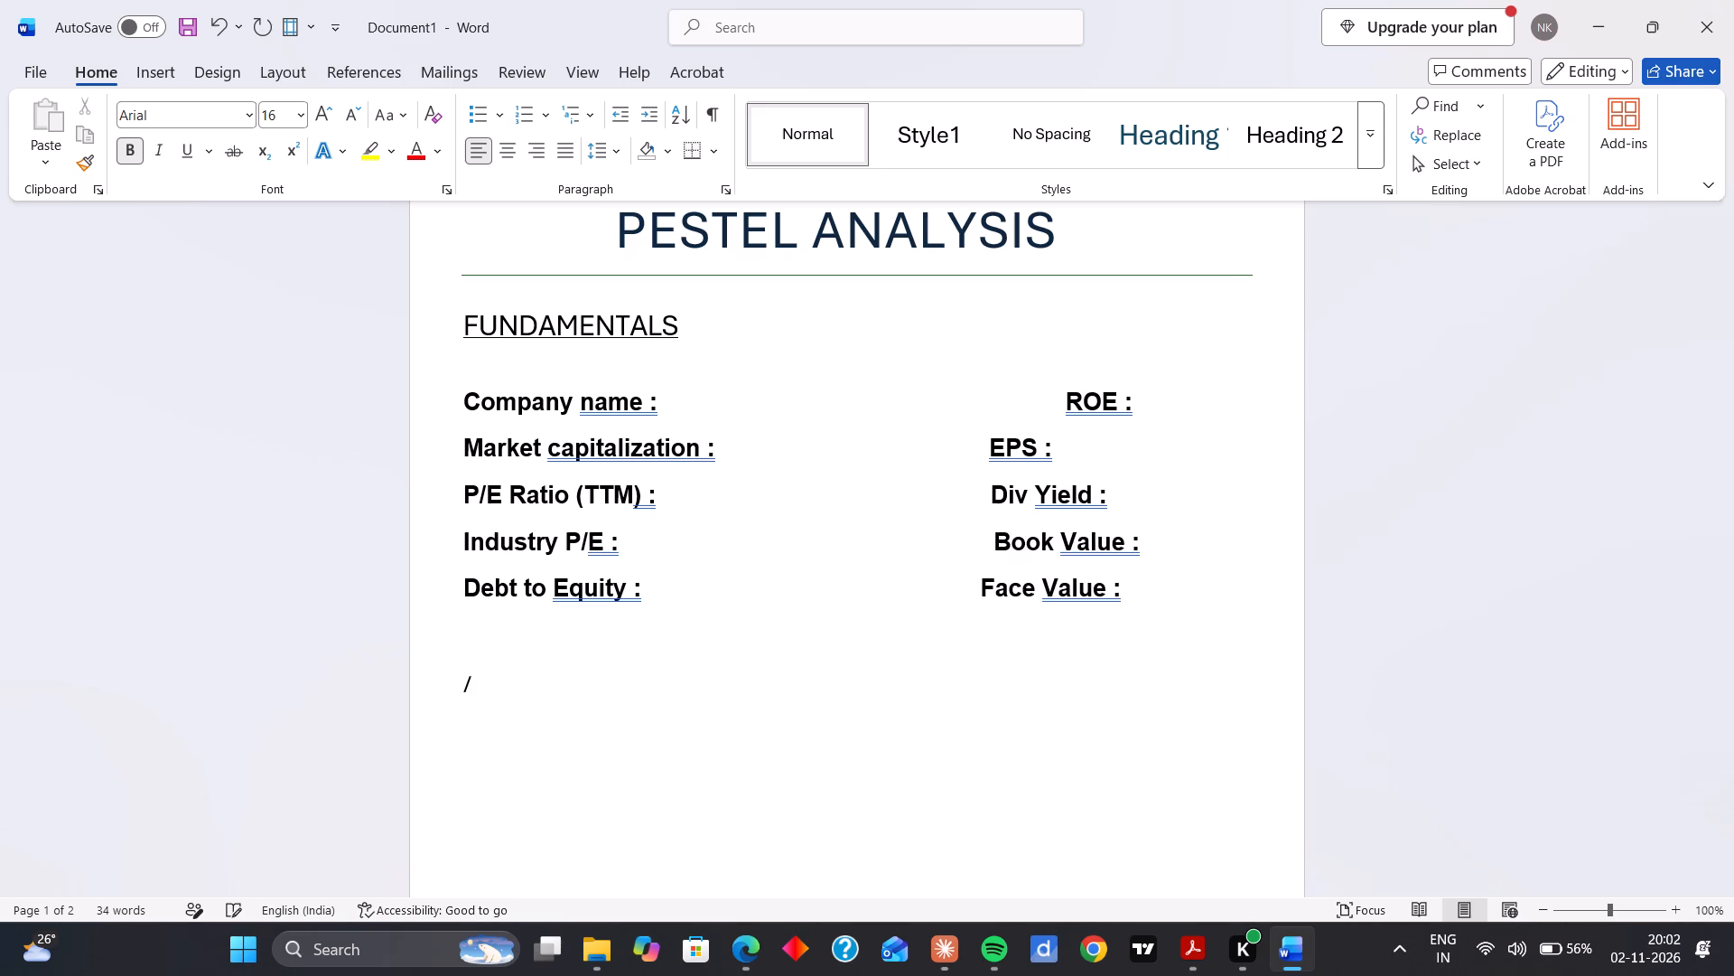
pyautogui.press('space')
pyautogui.press('space')
# Delete spaces before ROE so that it lines up approximately with EPS at the start of the second column.
pyautogui.press('Up')
pyautogui.press('Up')
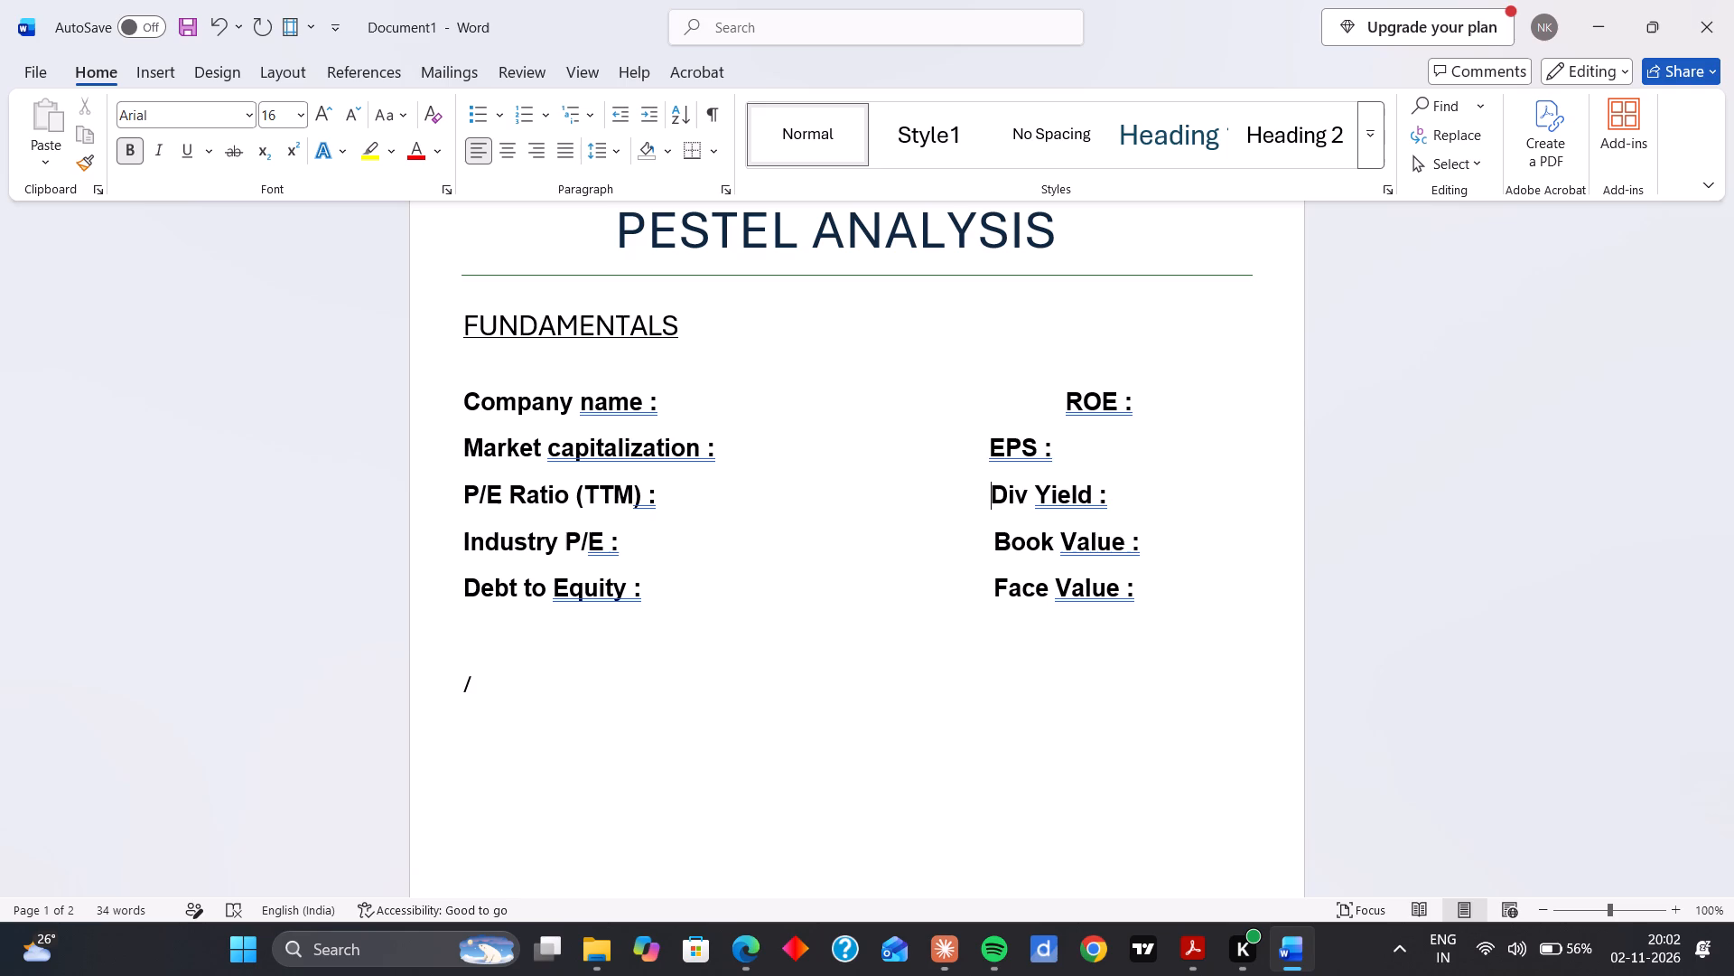
pyautogui.press('Up')
pyautogui.press('Up')
pyautogui.press('space')
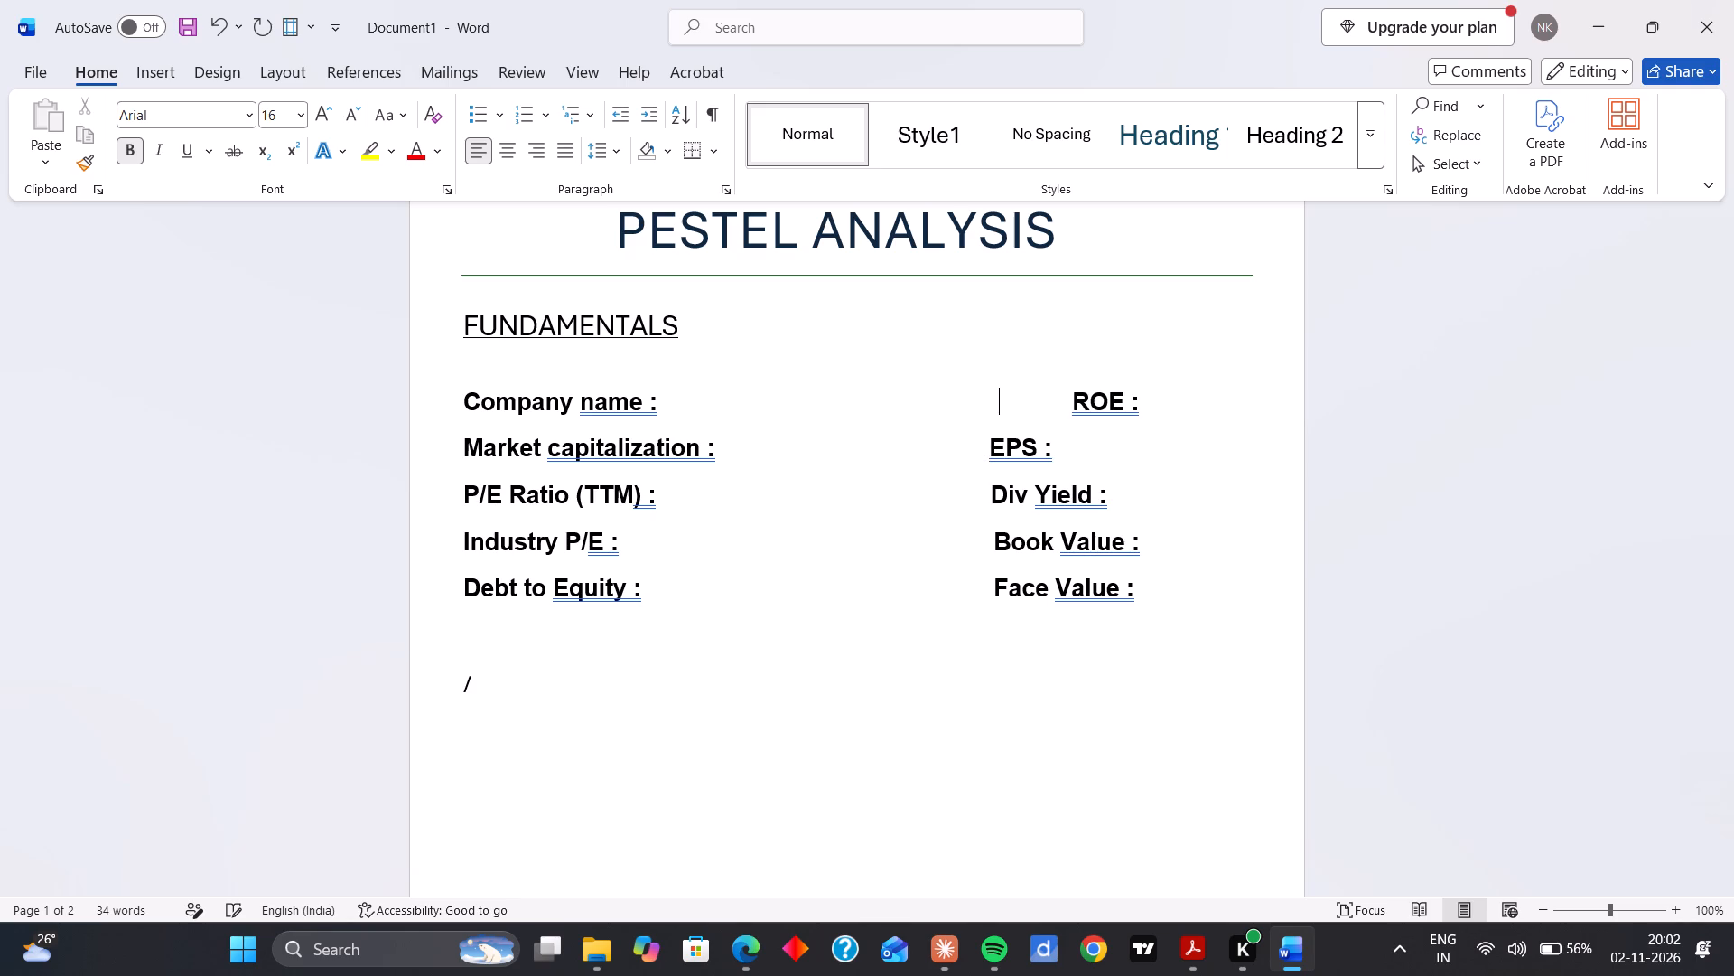
pyautogui.press('BackSpace')
pyautogui.press('BackSpace')
pyautogui.press('BackSpace')
pyautogui.press('BackSpace')
pyautogui.press('BackSpace')
pyautogui.press('BackSpace')
pyautogui.press('BackSpace')
pyautogui.press('BackSpace')
pyautogui.press('BackSpace')
pyautogui.press('BackSpace')
pyautogui.press('BackSpace')
pyautogui.press('BackSpace')
pyautogui.press('BackSpace')
pyautogui.press('BackSpace')
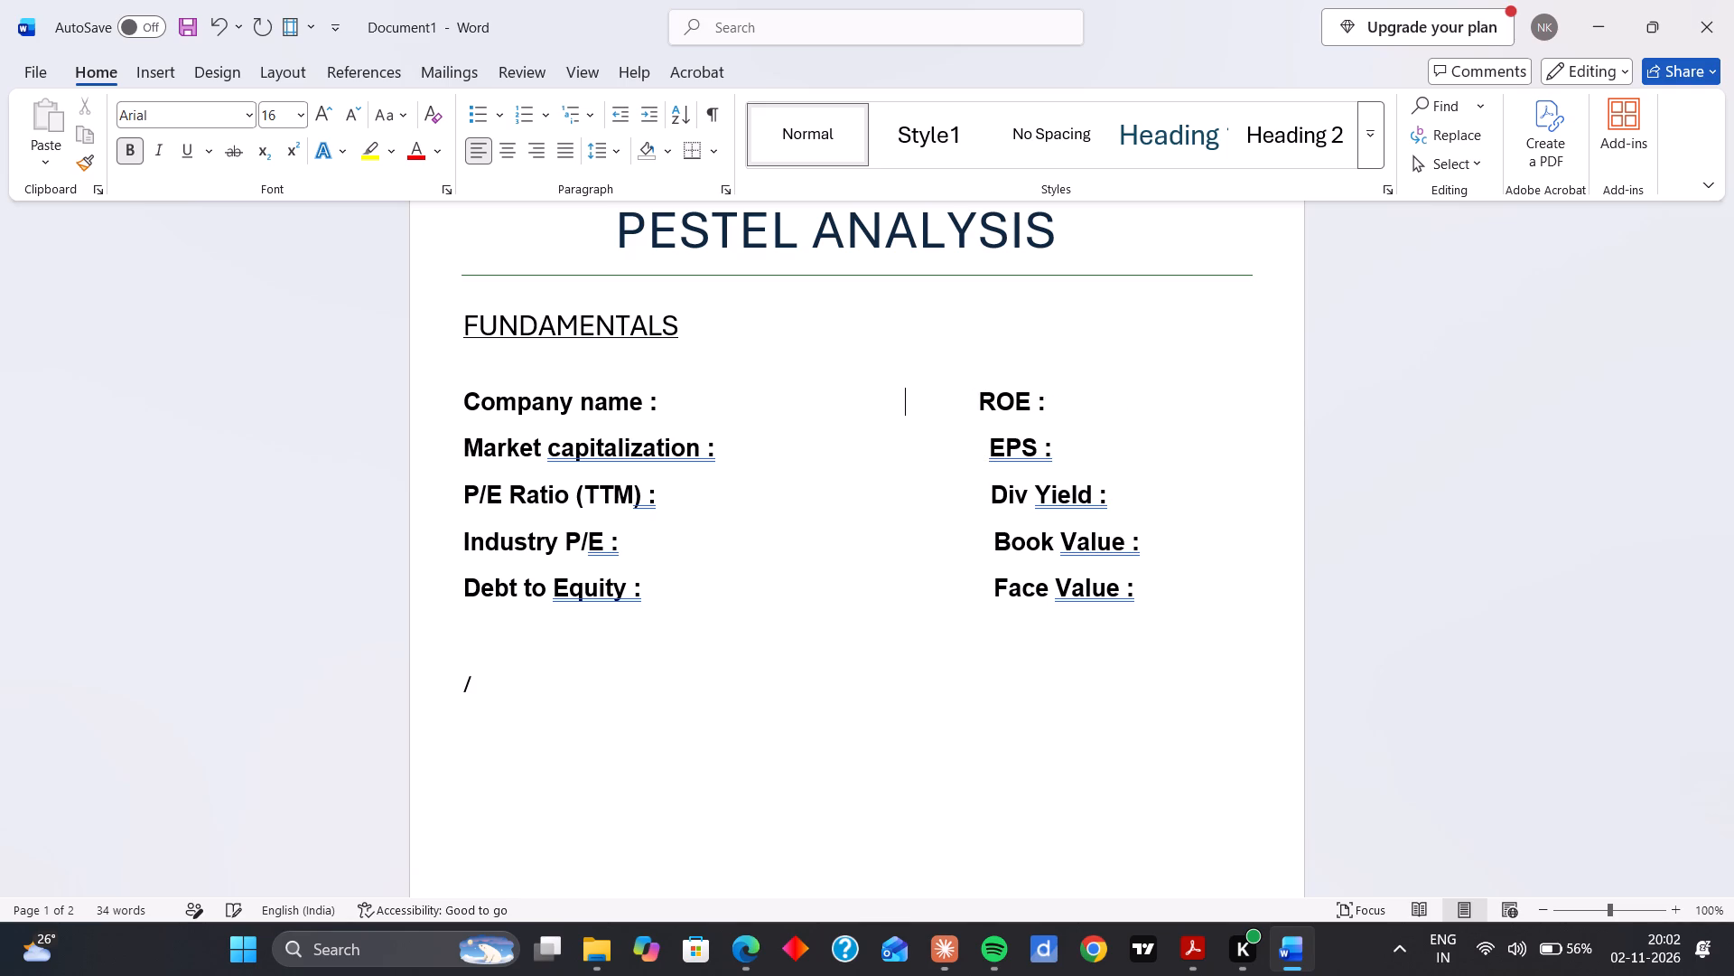
pyautogui.press('space')
pyautogui.click(788, 411)
pyautogui.click(774, 439)
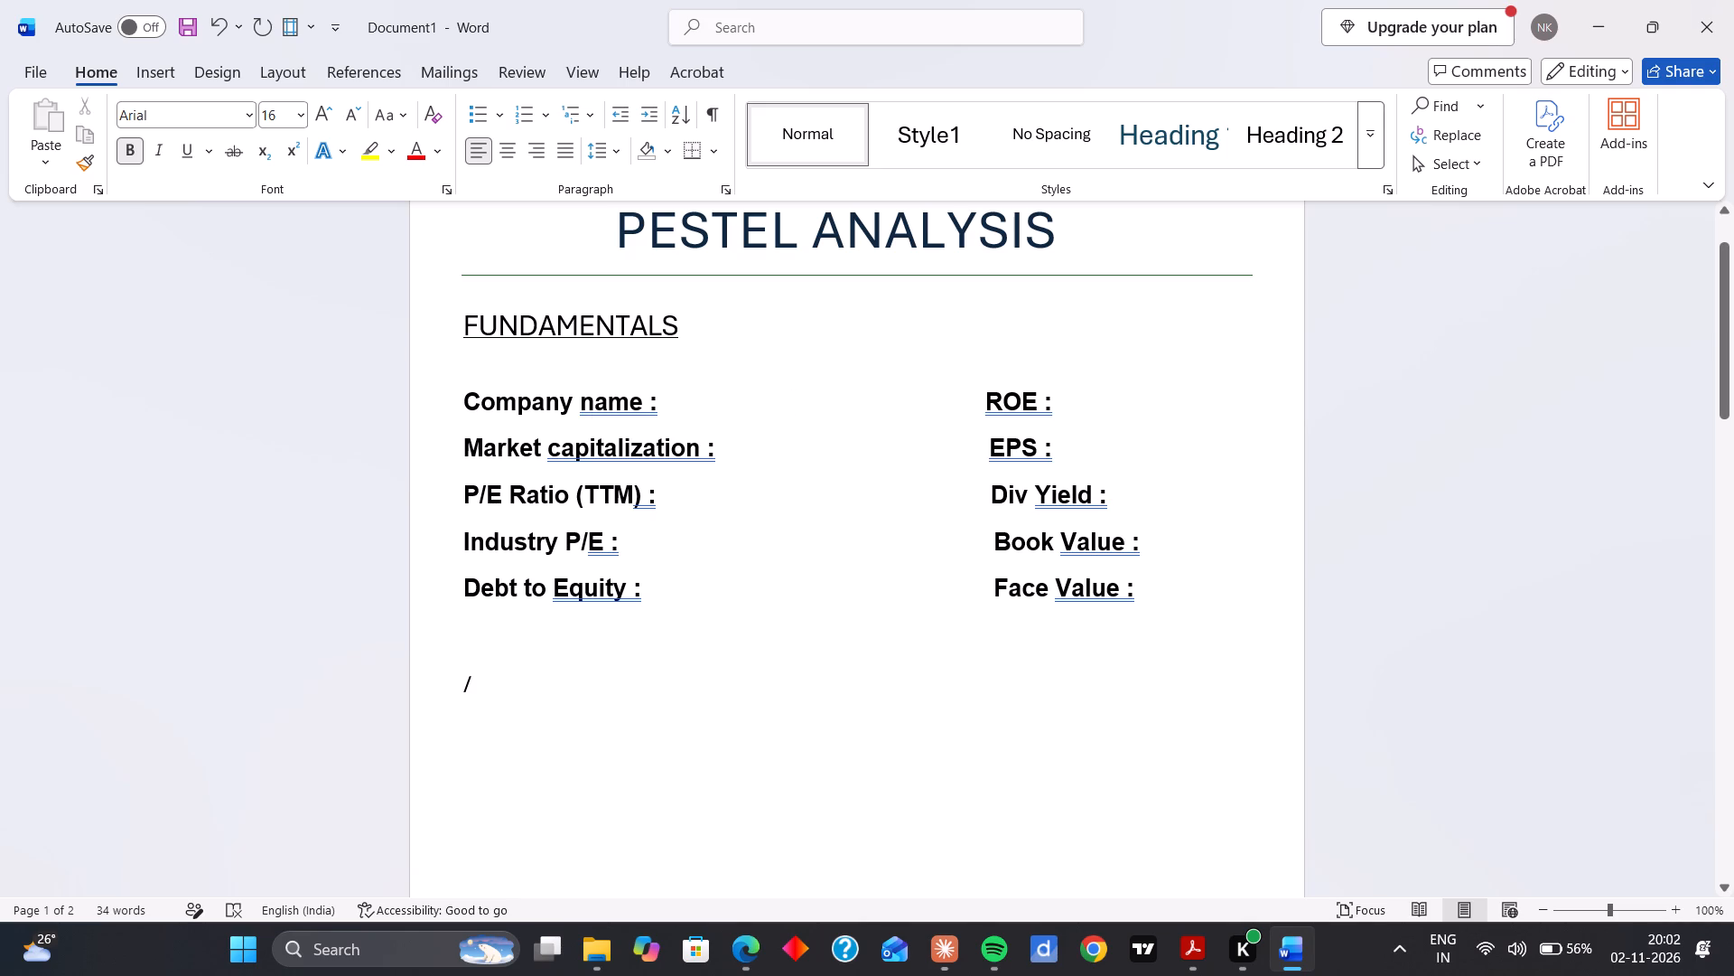
# Delete the stray slash below the company fields.
pyautogui.click(486, 678)
pyautogui.press('BackSpace')
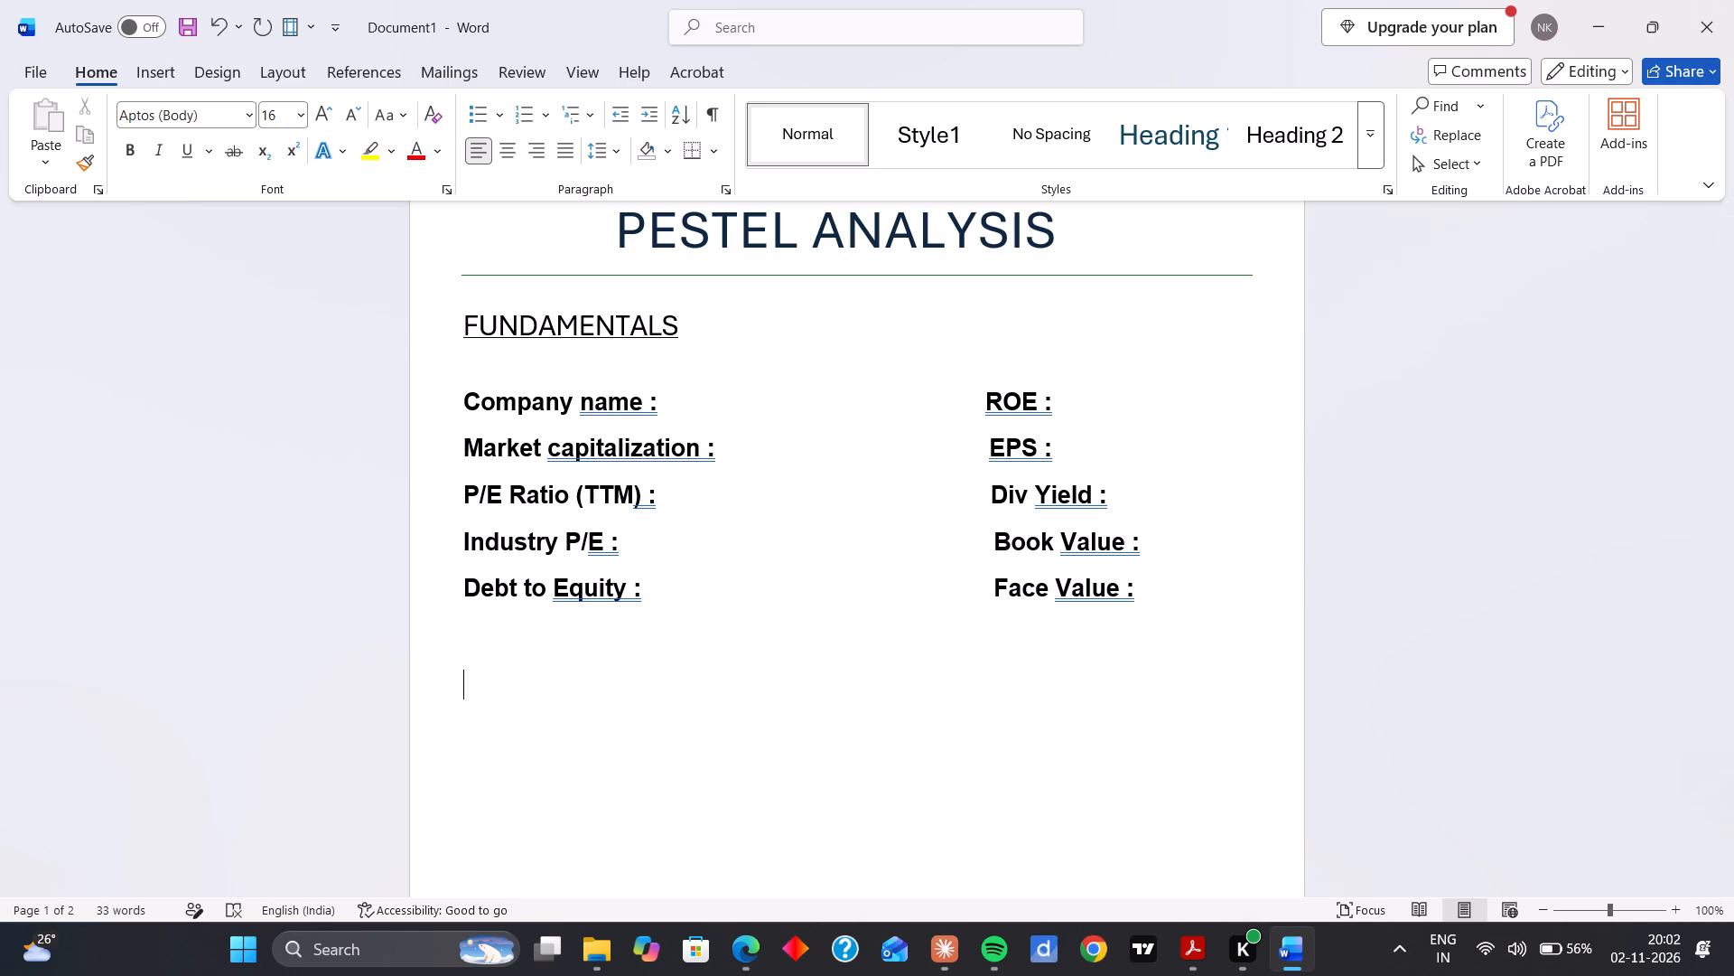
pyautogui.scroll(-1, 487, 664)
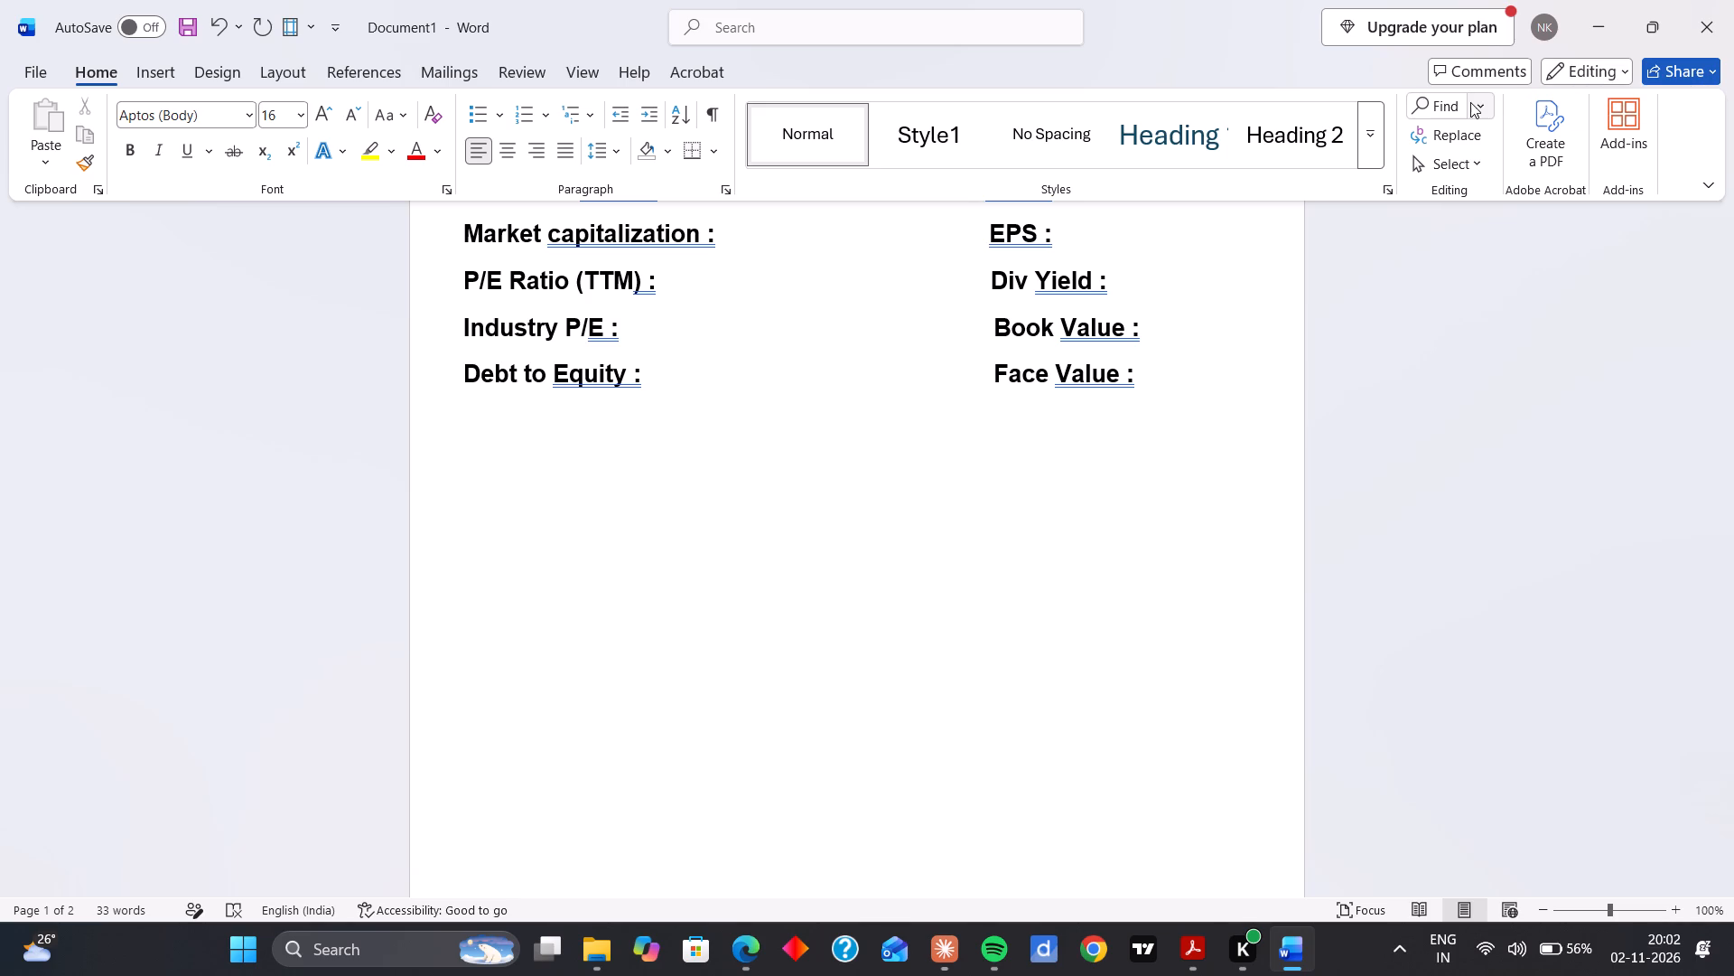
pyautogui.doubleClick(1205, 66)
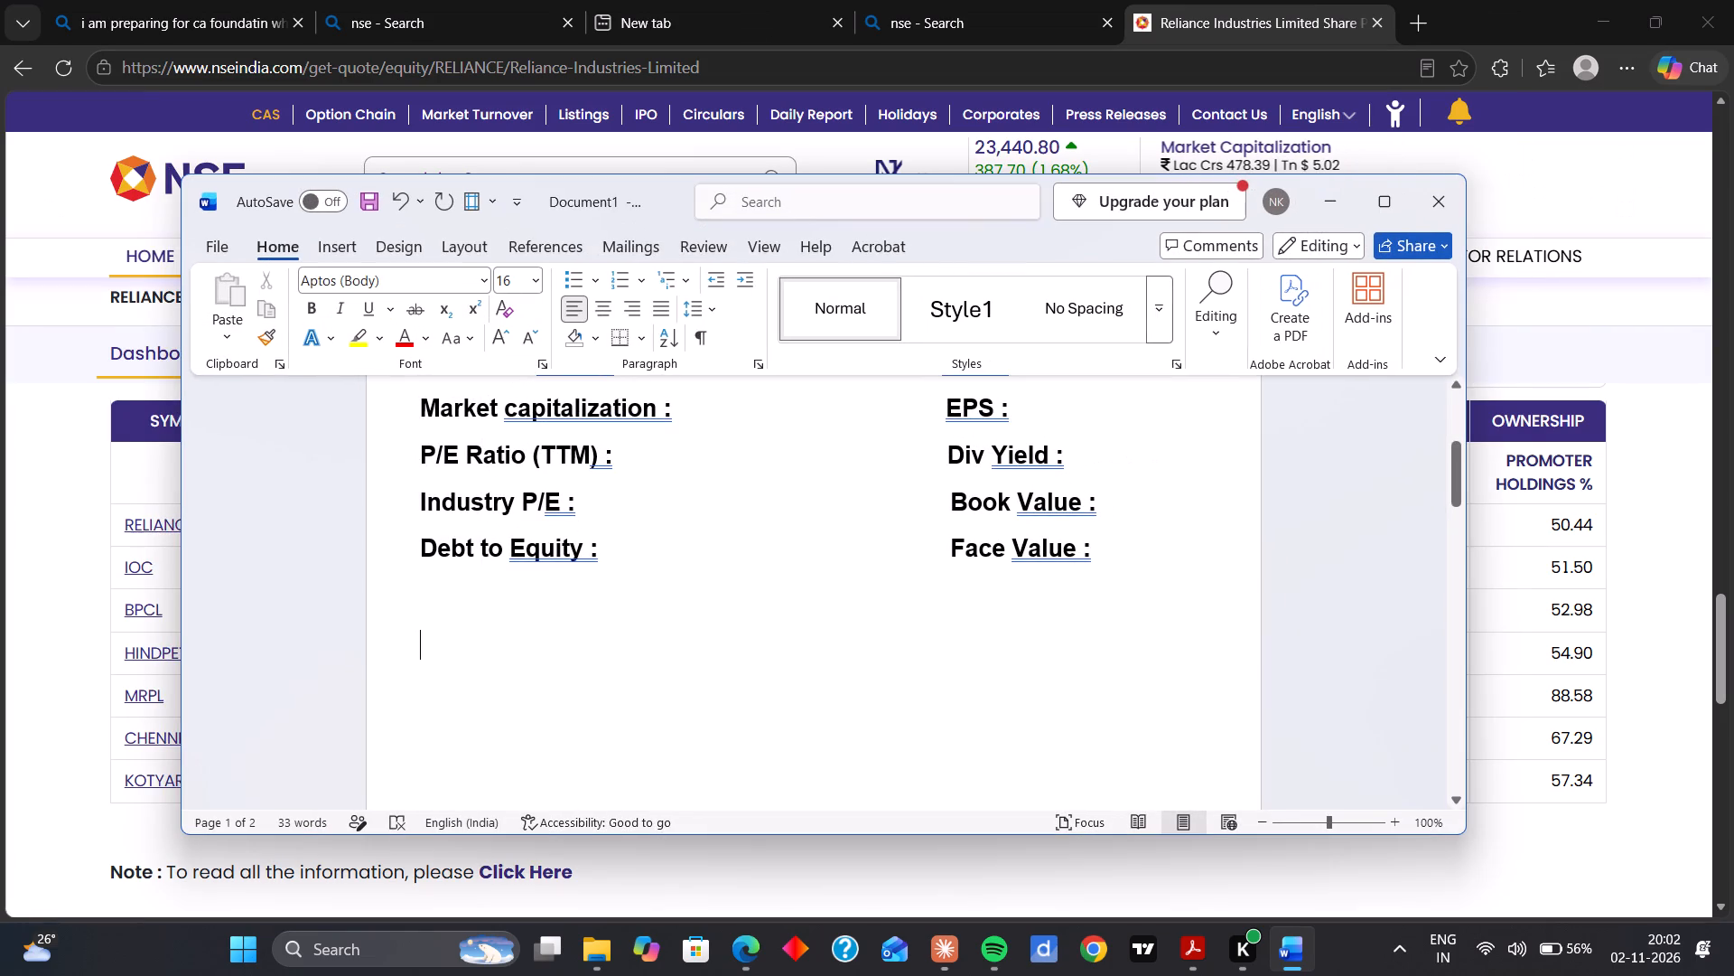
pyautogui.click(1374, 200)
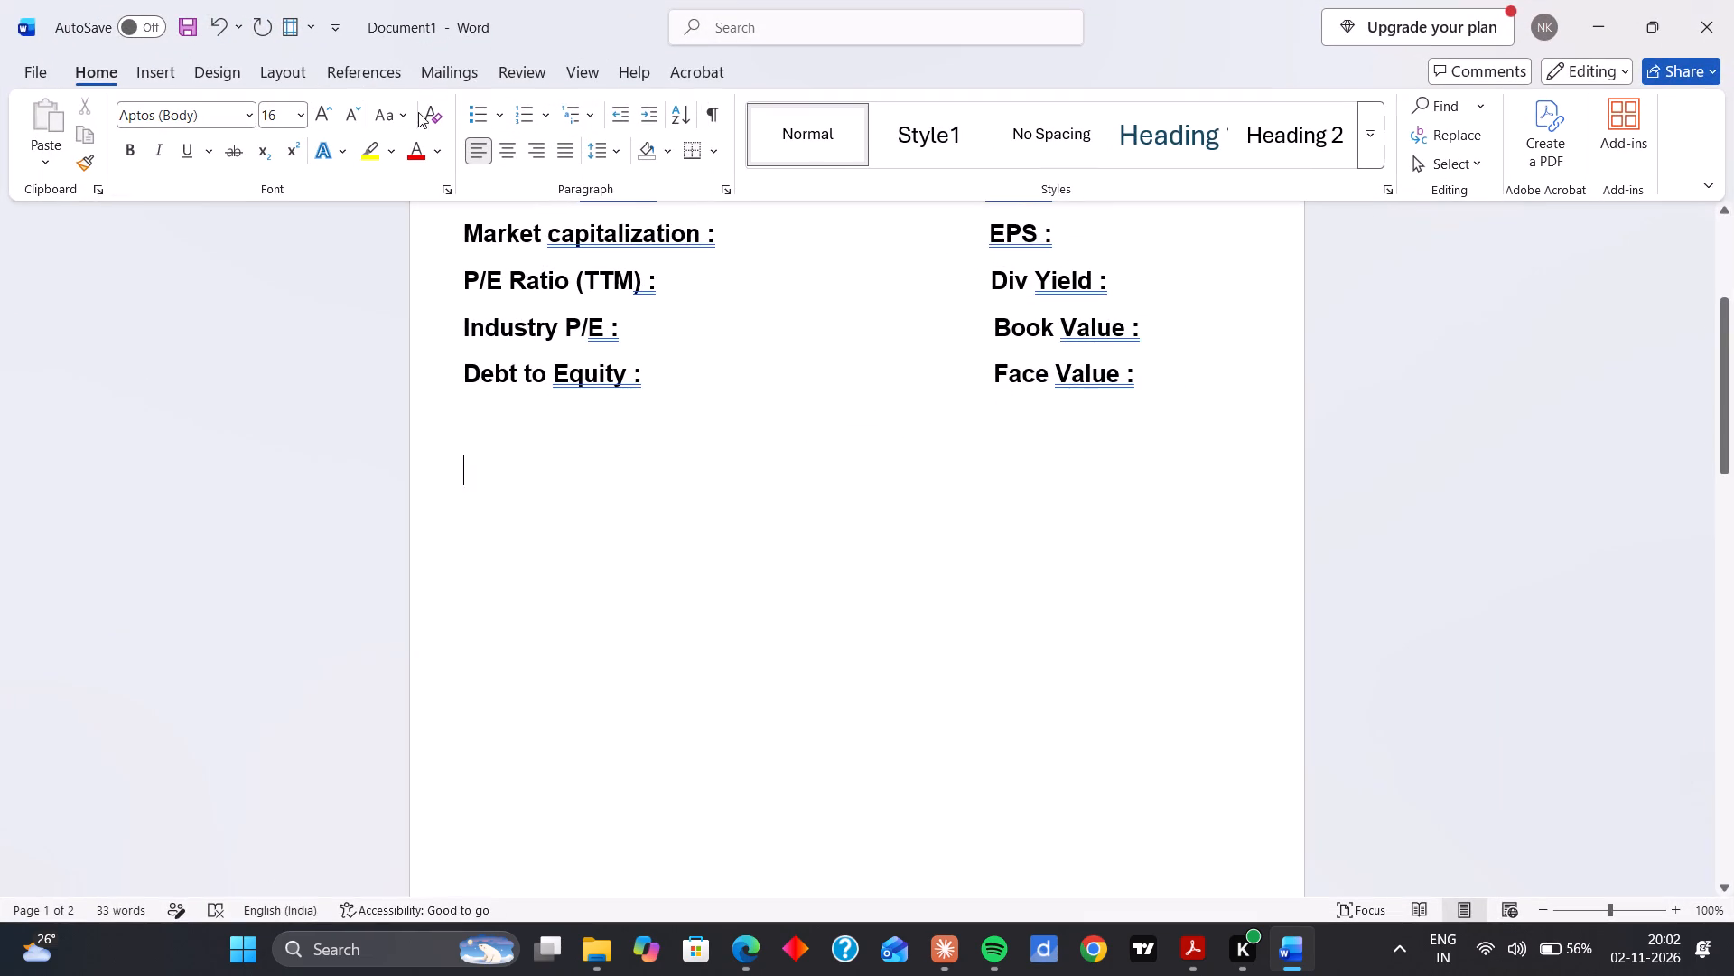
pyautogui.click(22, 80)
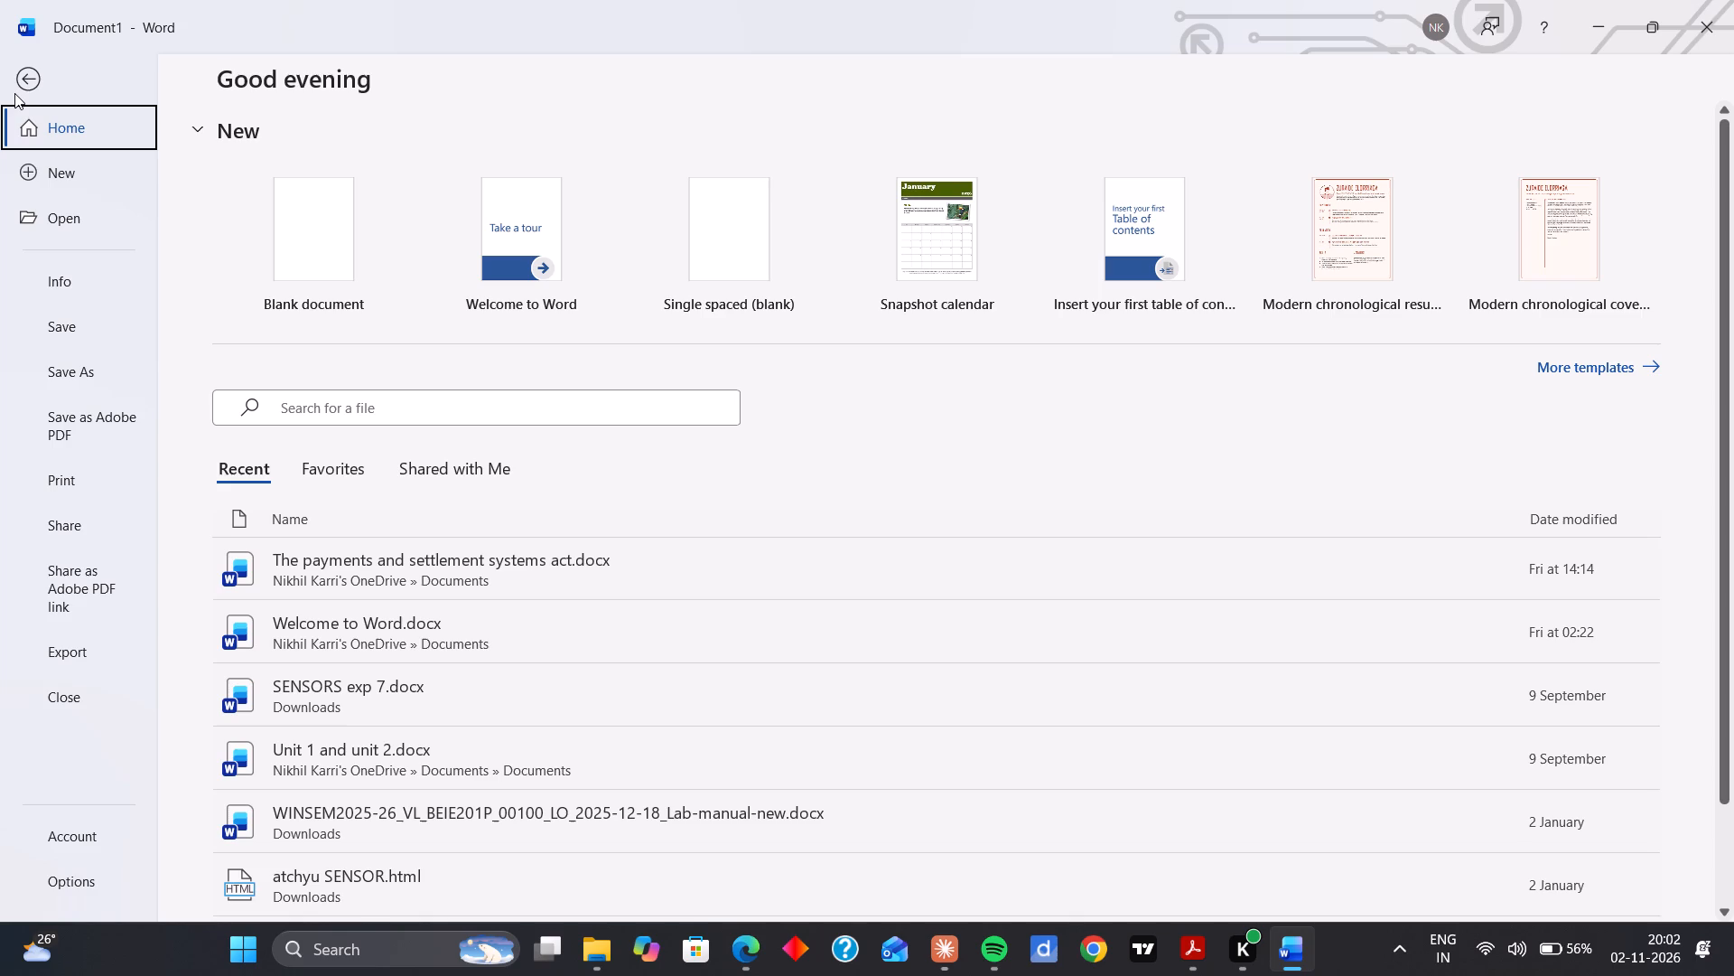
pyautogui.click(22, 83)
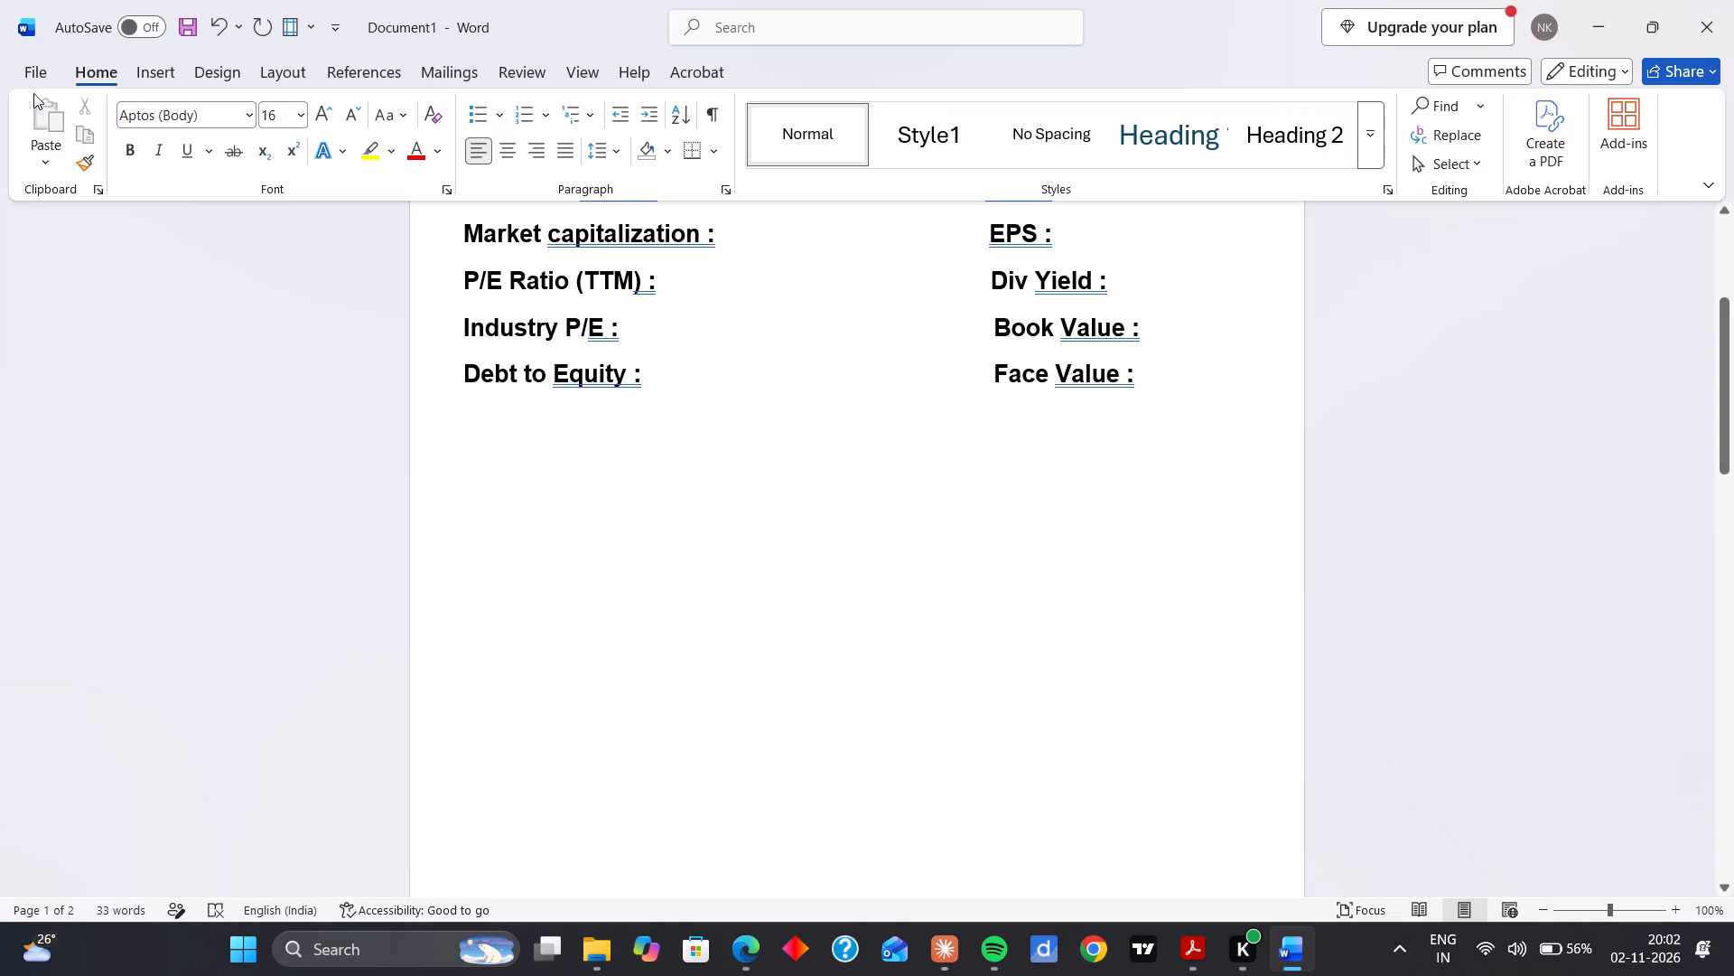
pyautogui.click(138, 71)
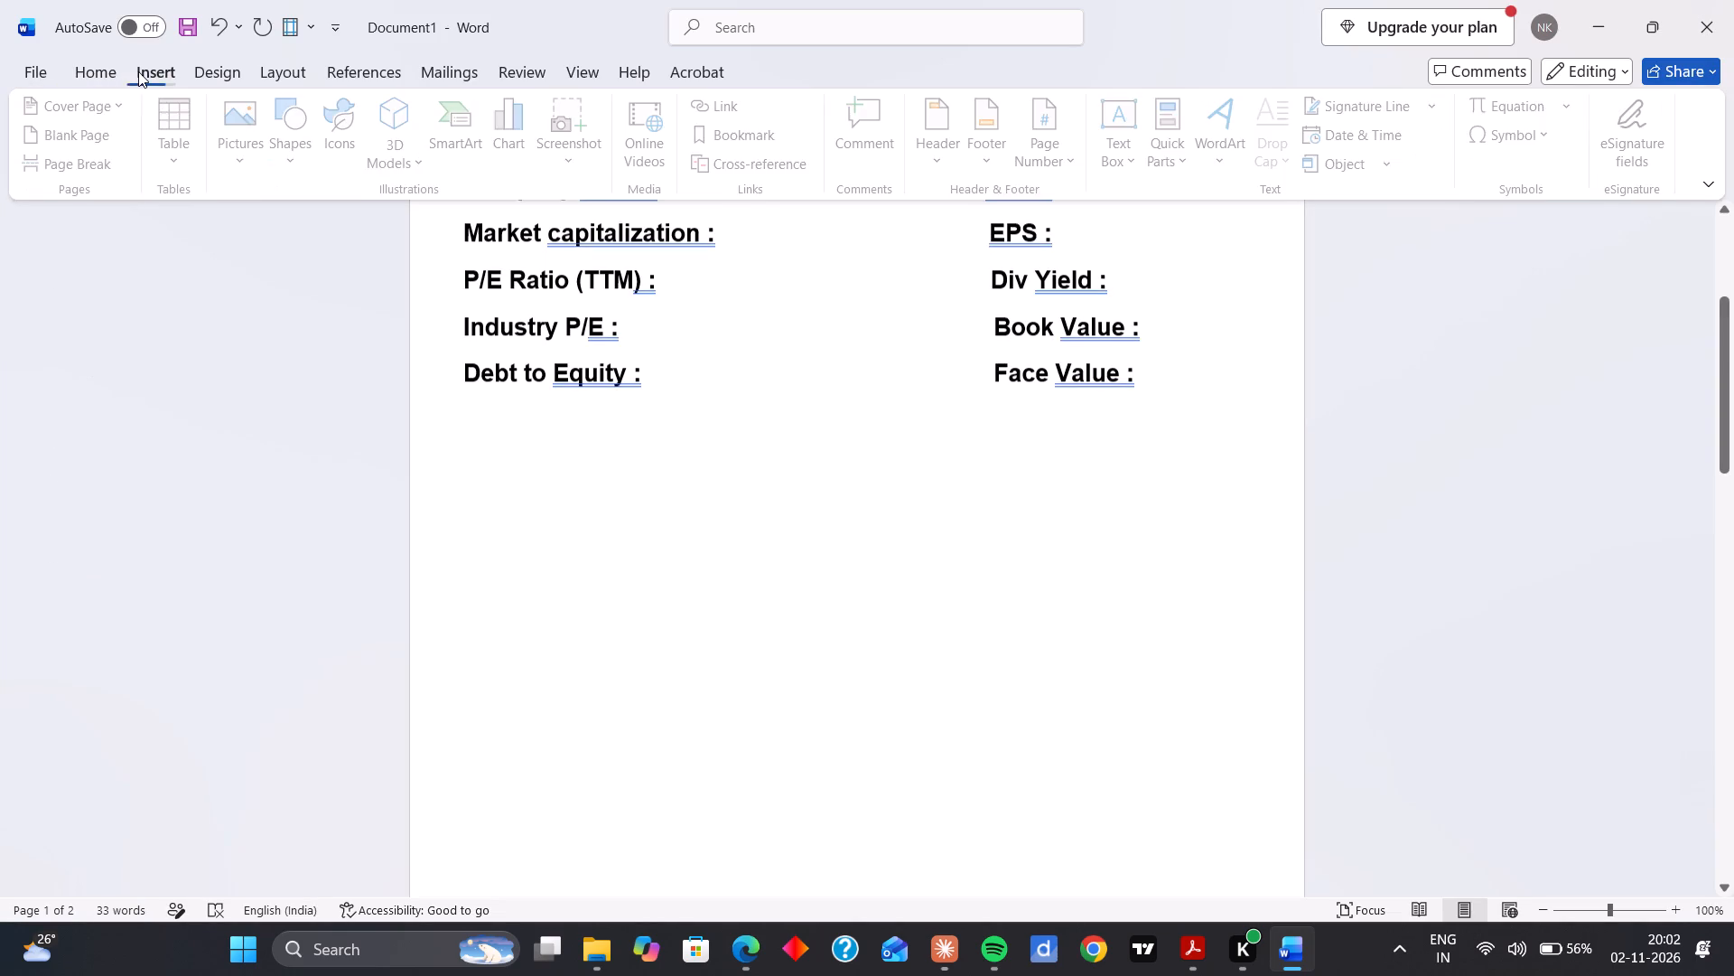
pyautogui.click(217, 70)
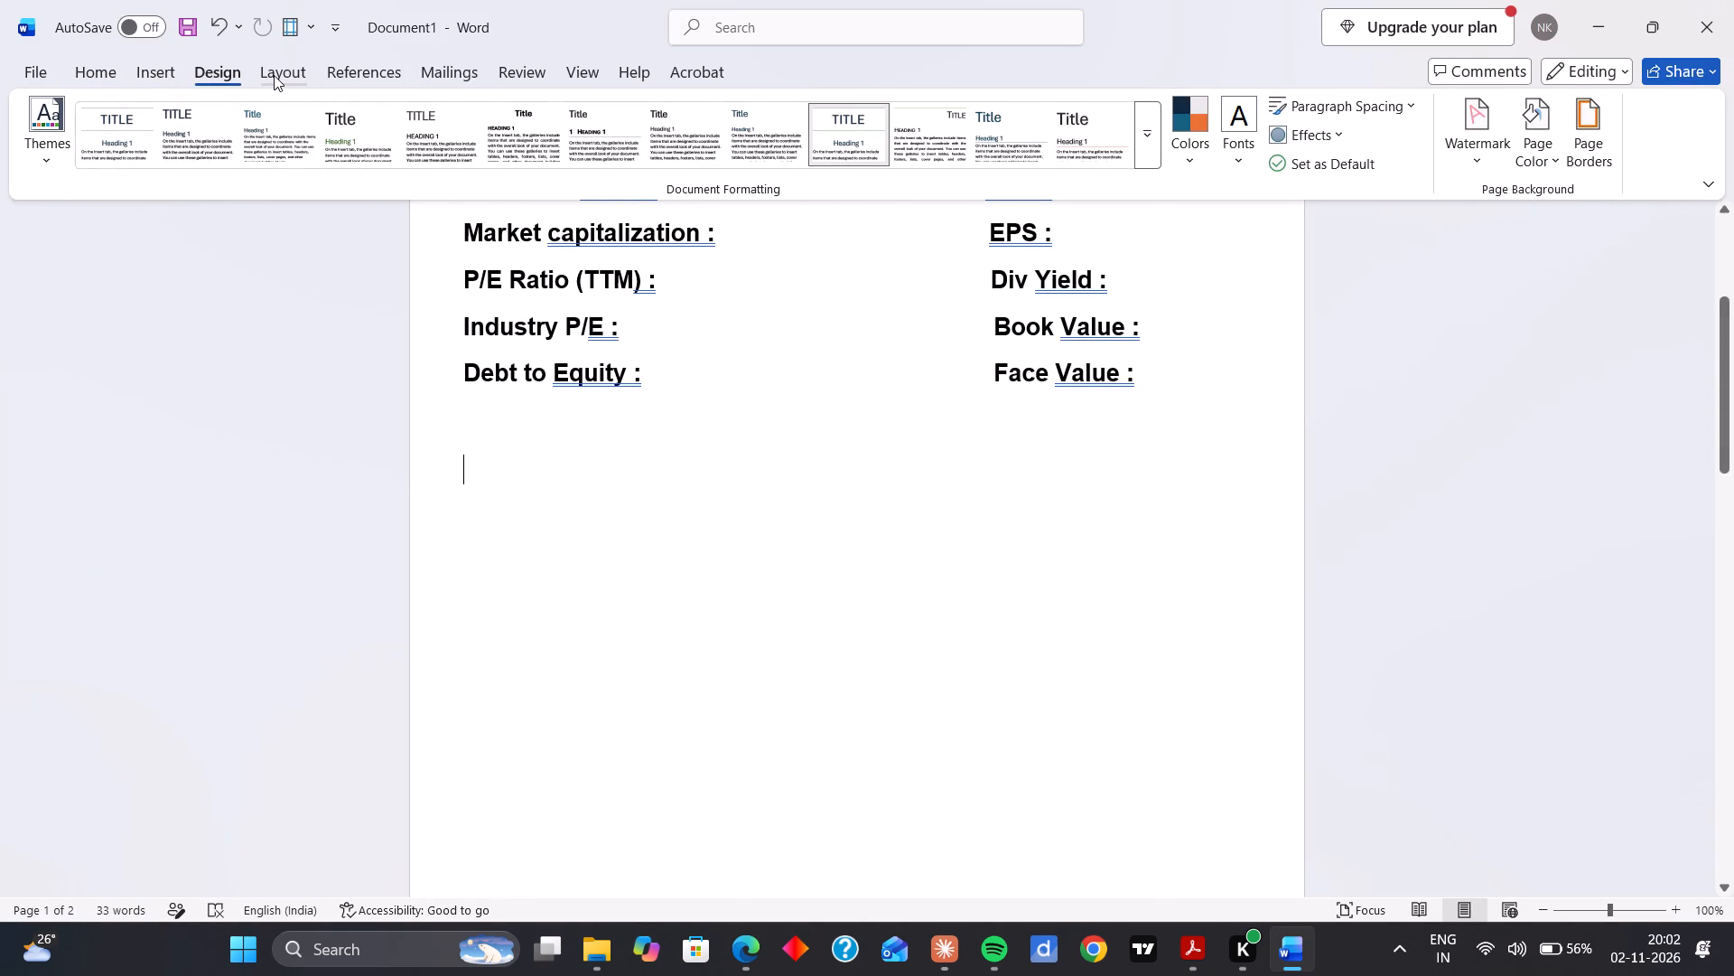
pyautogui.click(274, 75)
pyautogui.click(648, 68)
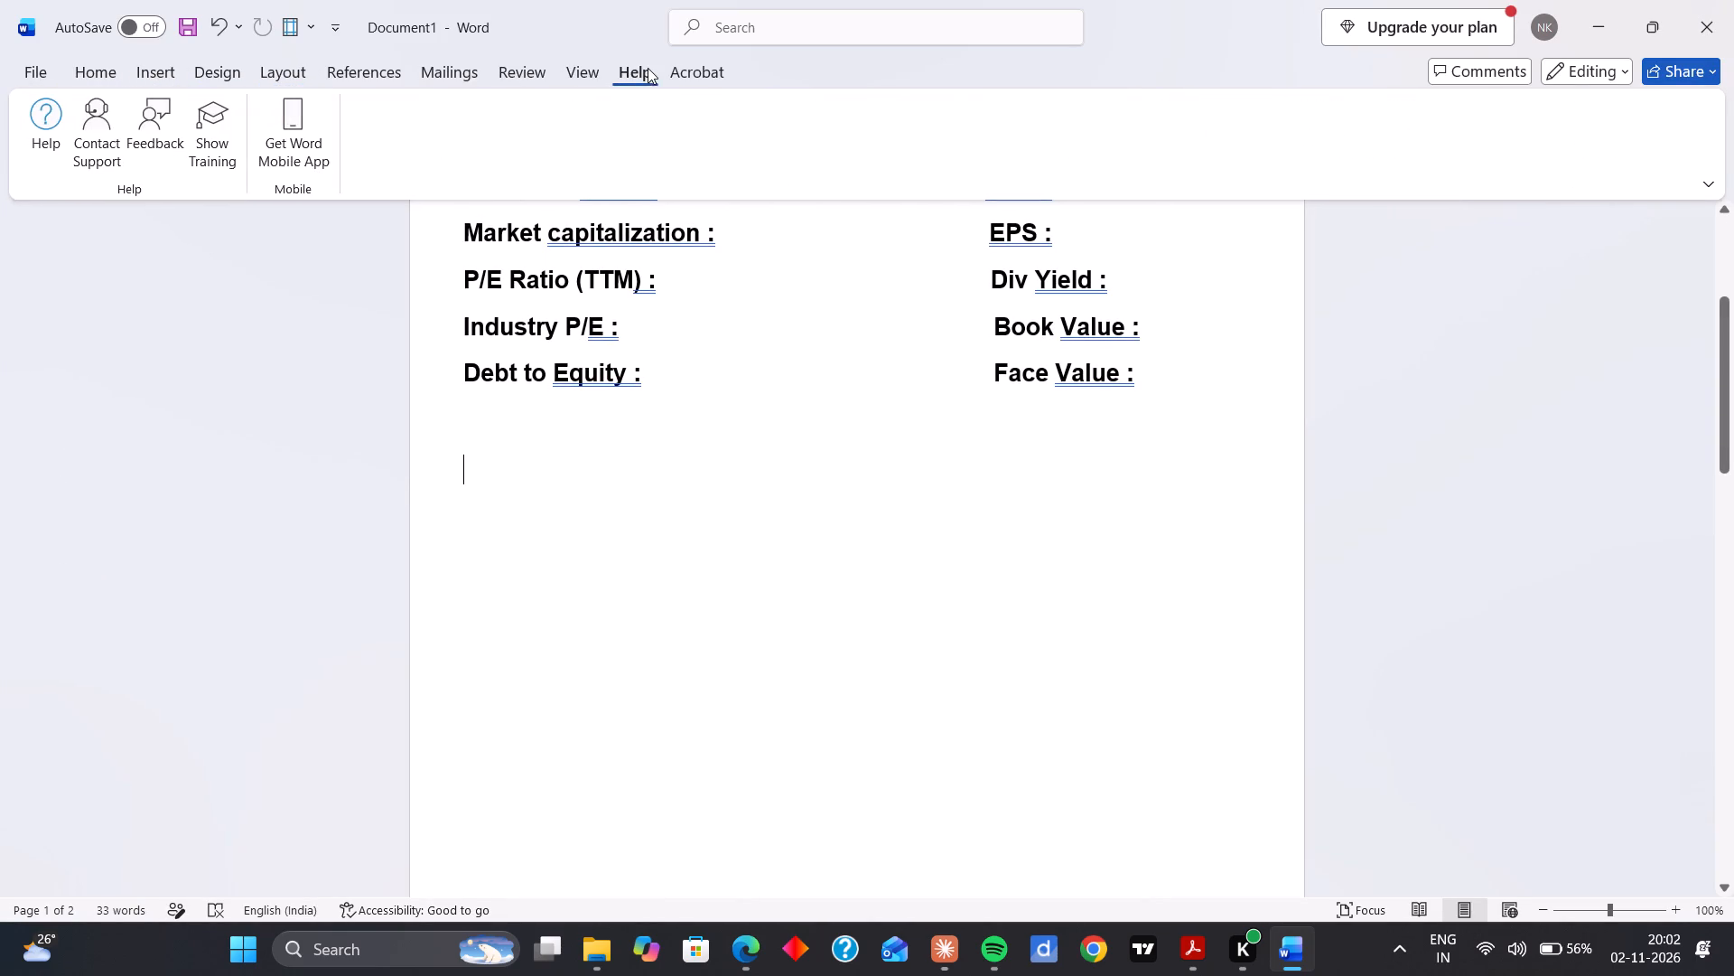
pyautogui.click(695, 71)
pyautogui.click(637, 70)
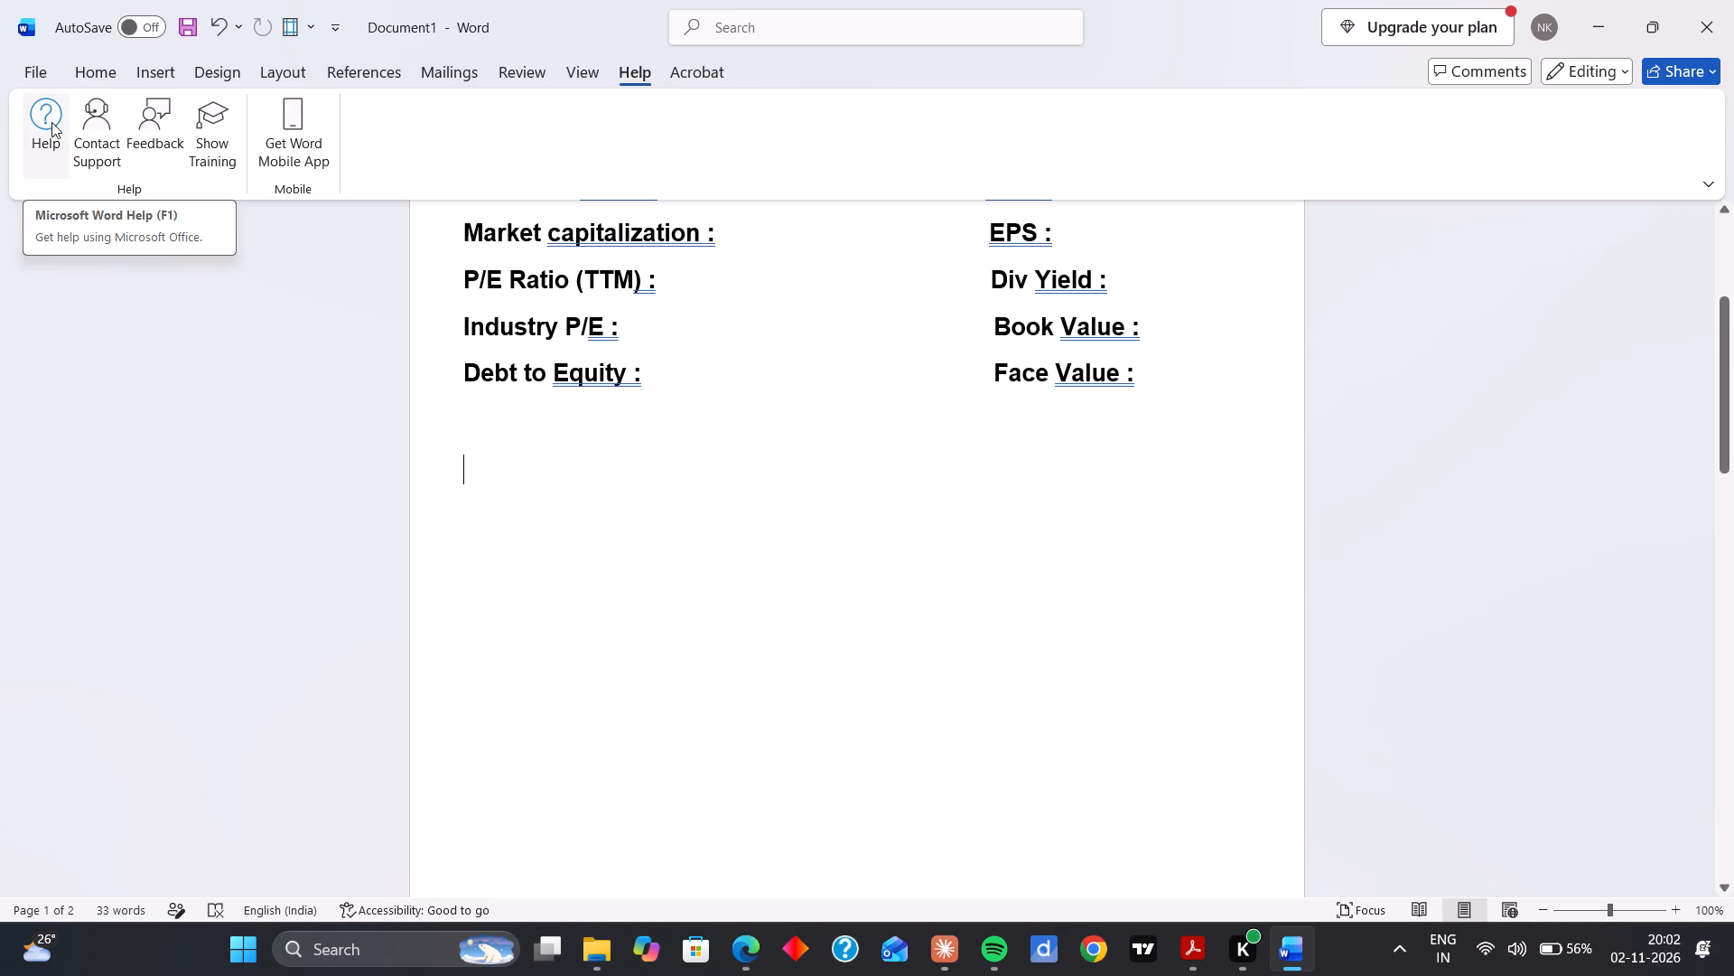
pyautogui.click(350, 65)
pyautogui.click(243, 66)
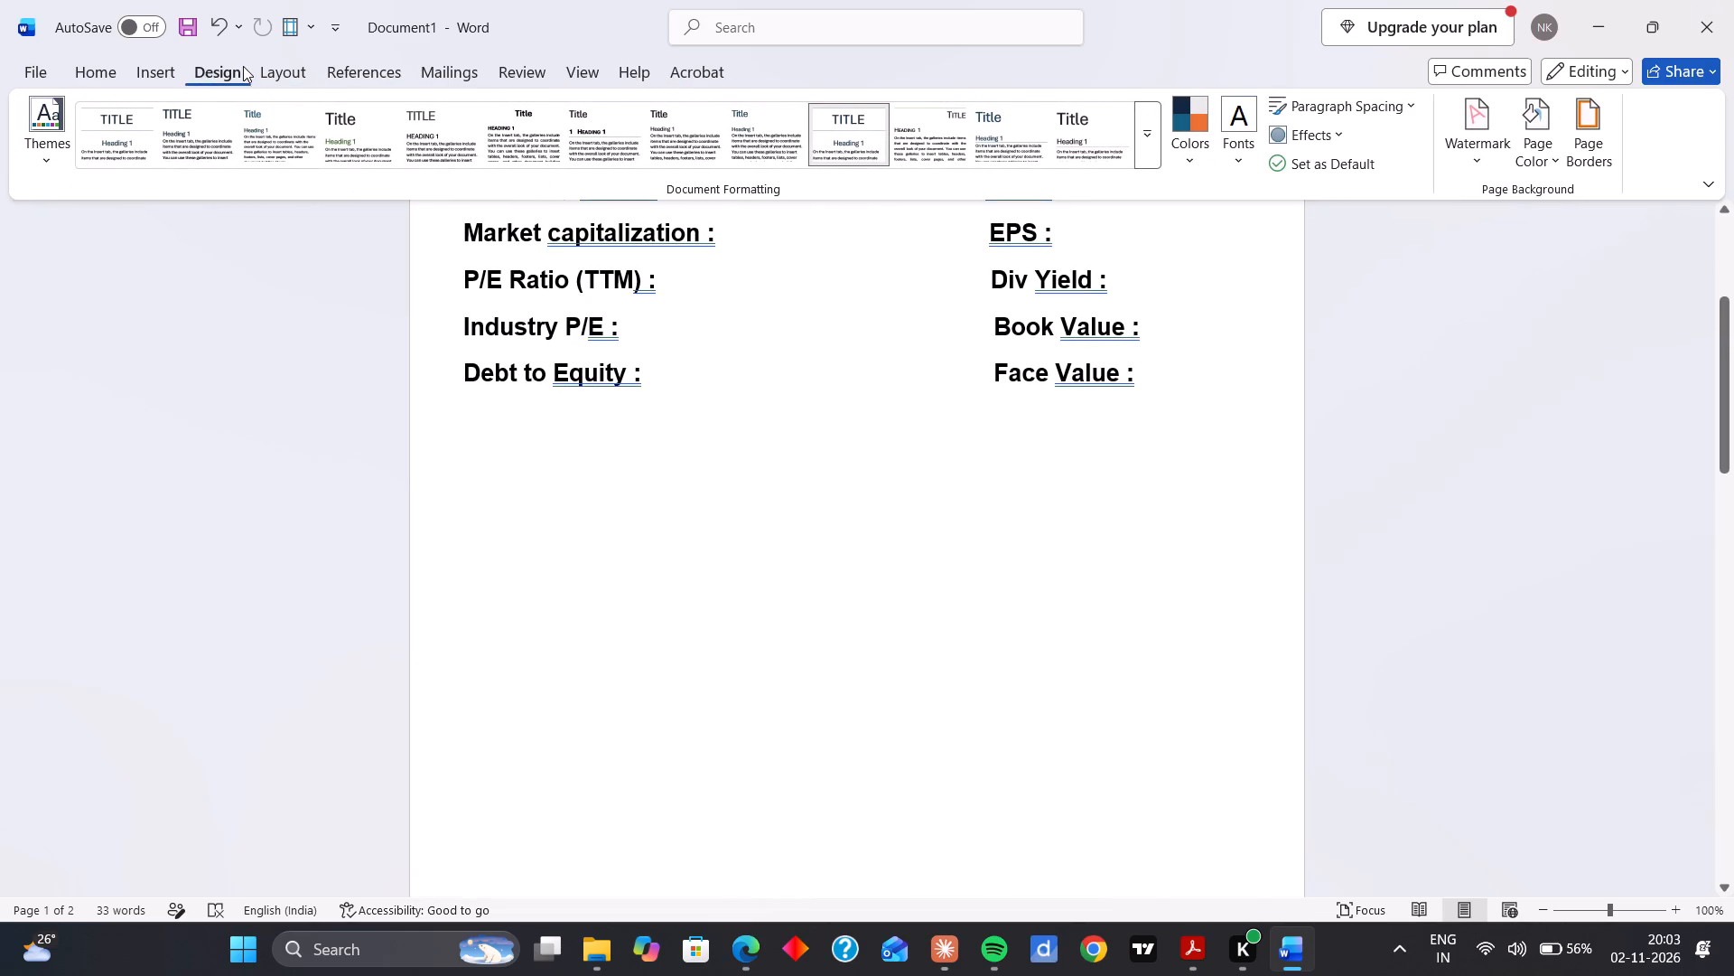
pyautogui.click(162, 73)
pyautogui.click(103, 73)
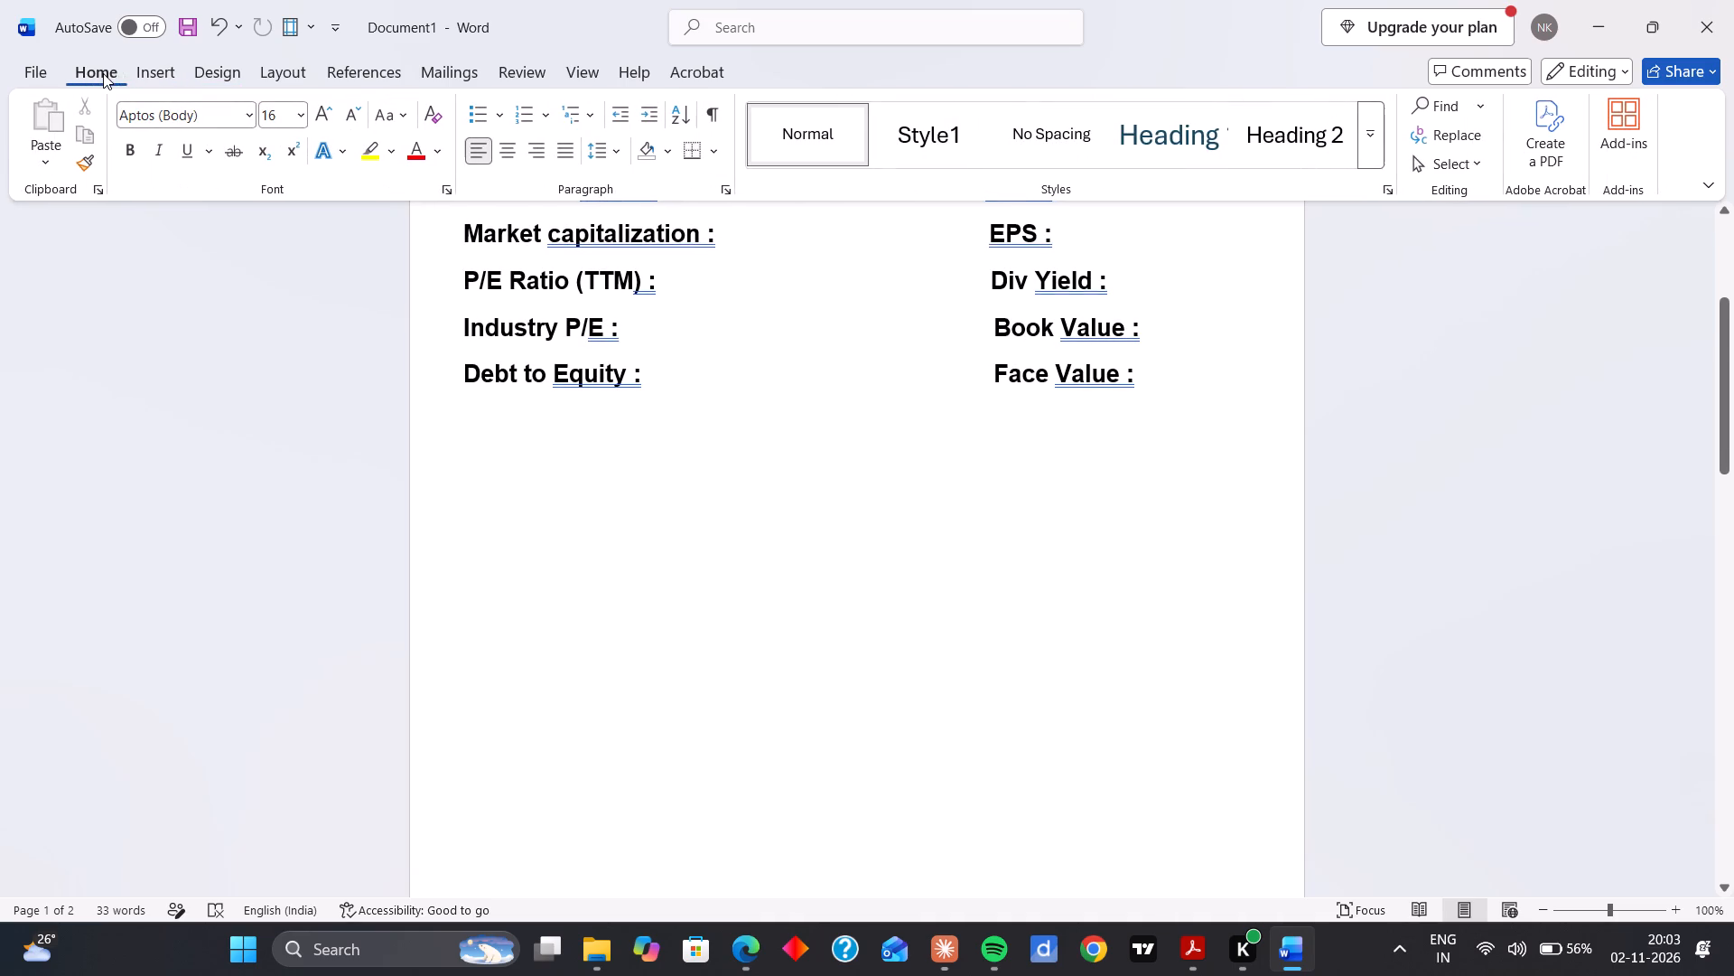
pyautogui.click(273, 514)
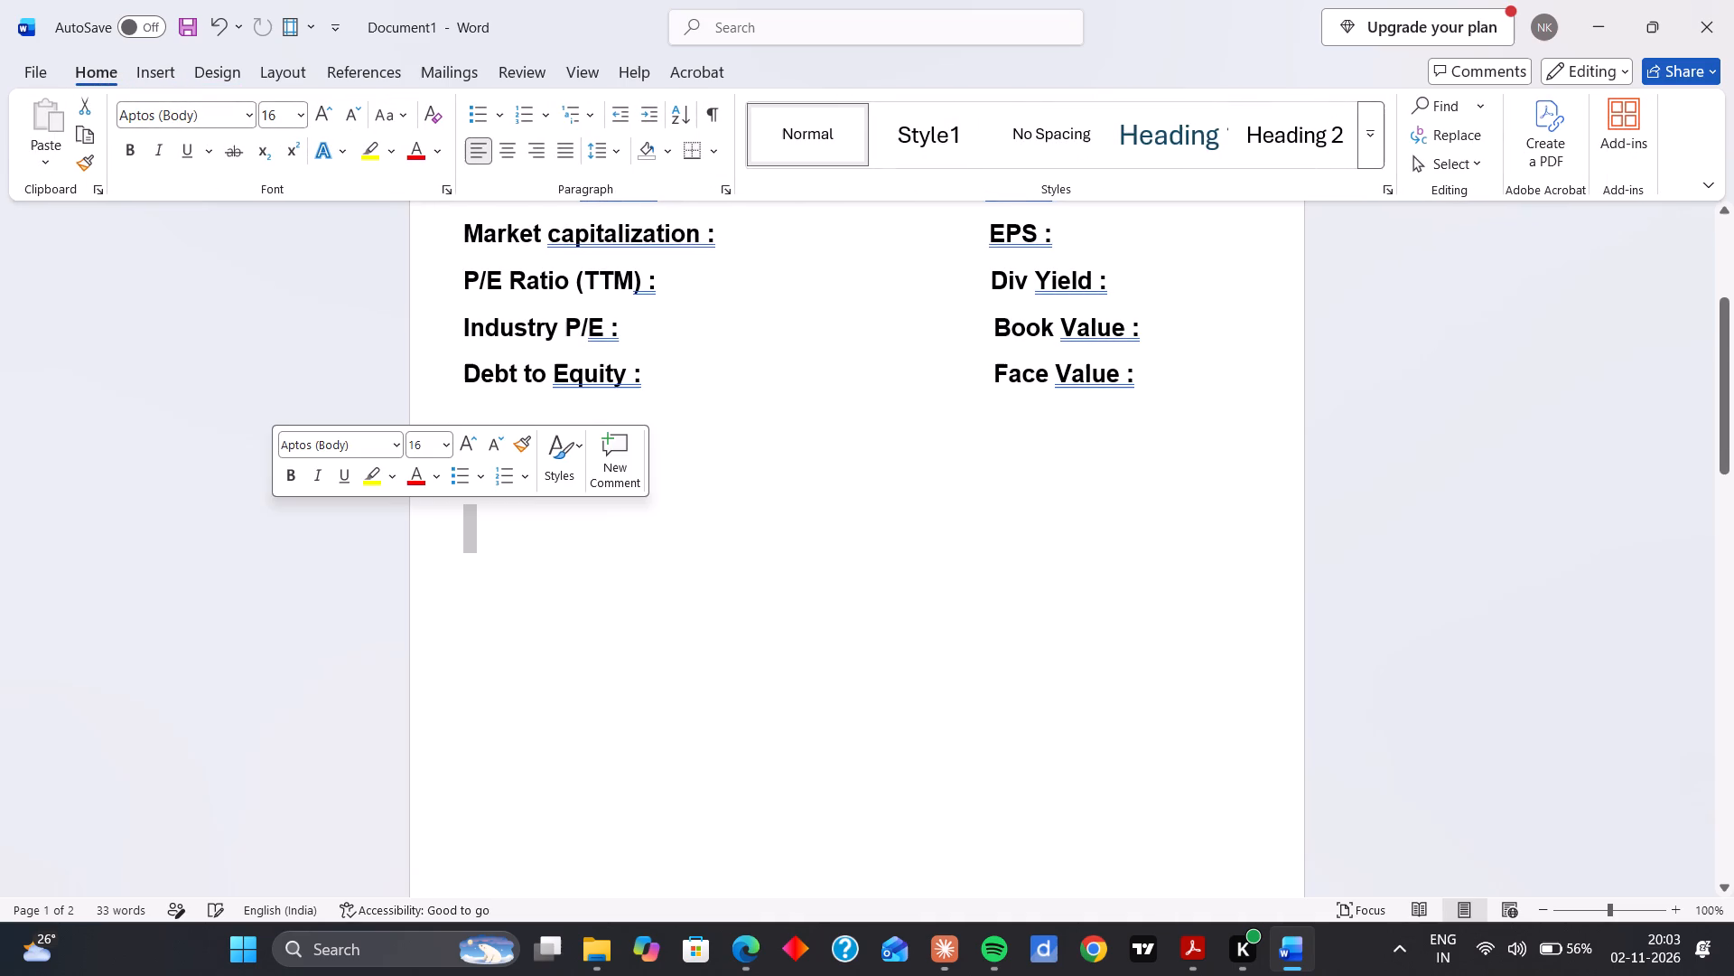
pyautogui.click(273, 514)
# Capture a selection screenshot of the page from the PESTEL ANALYSIS title down to the Debt to Equity and Face Value row.
pyautogui.scroll(2, 179, 530)
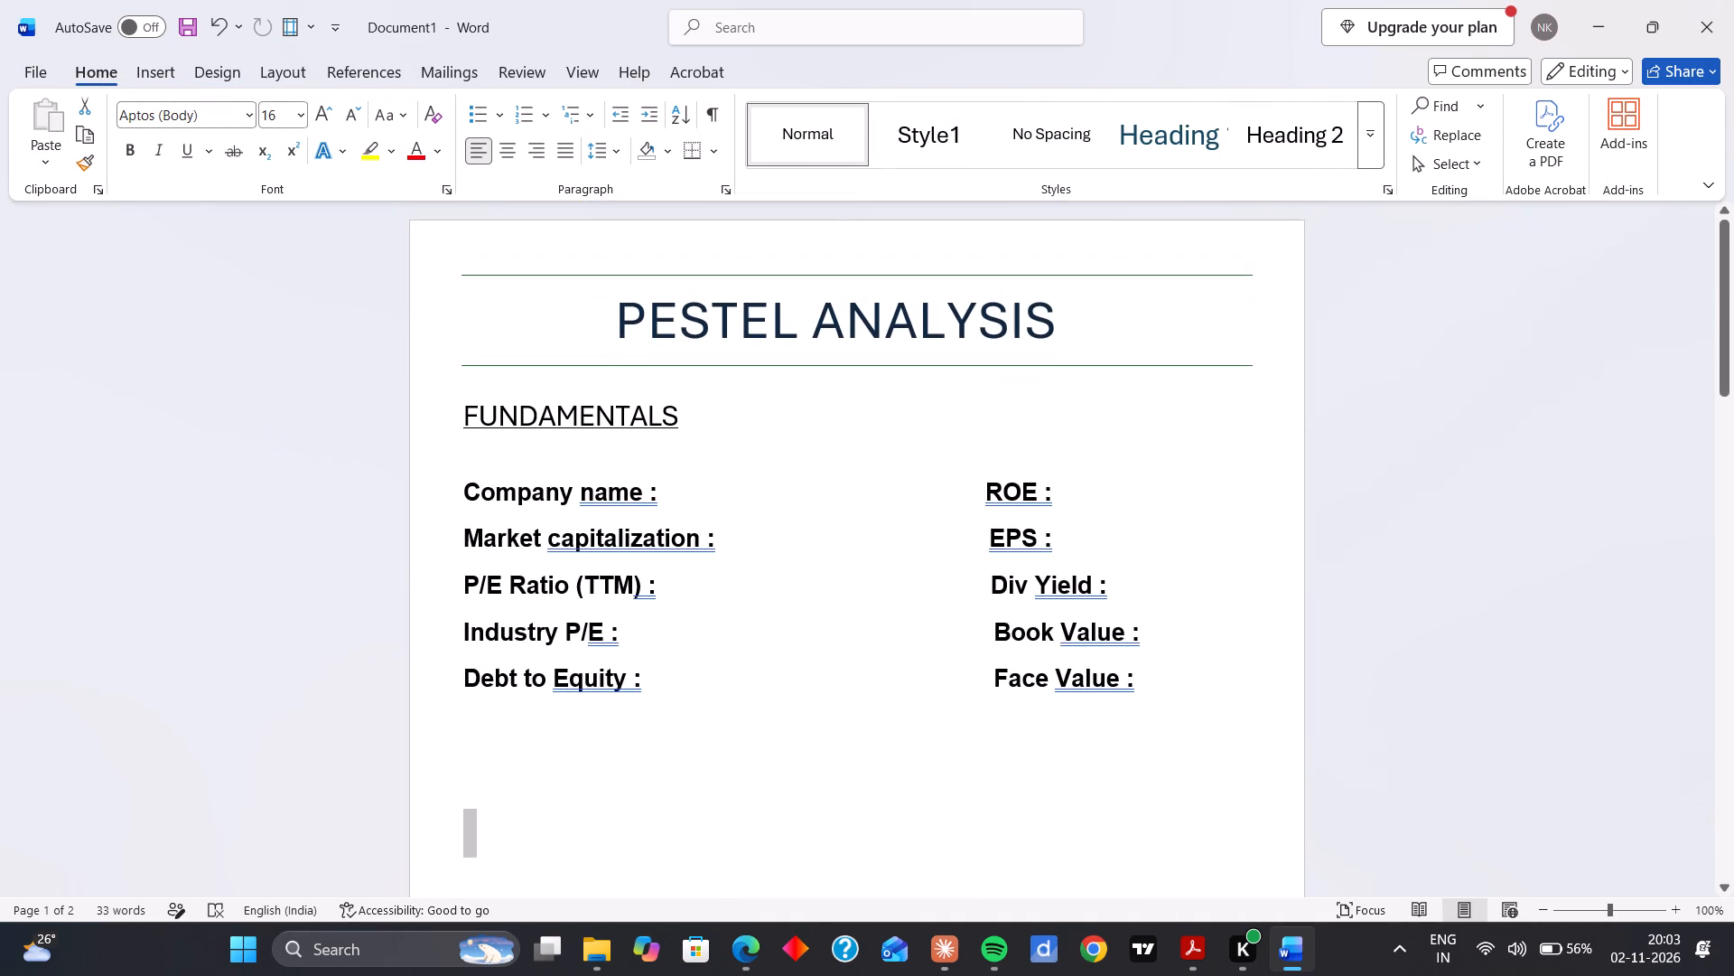
pyautogui.press('Print')
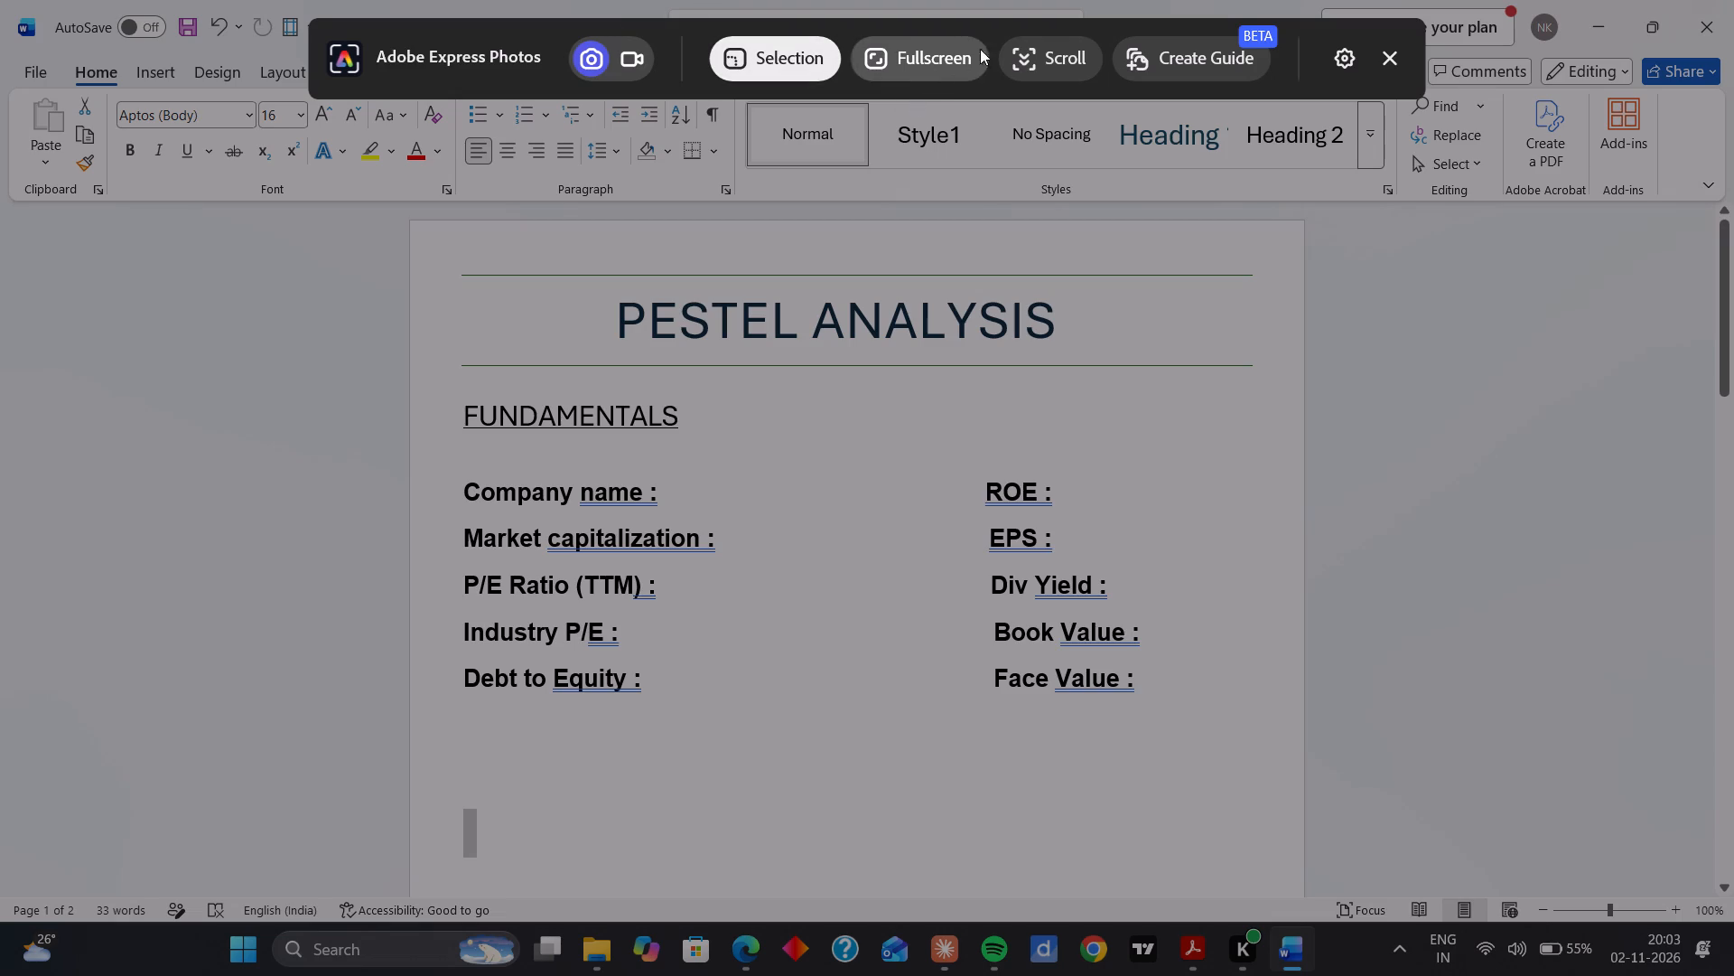
pyautogui.click(749, 46)
pyautogui.moveTo(406, 228); pyautogui.dragTo(1024, 572)
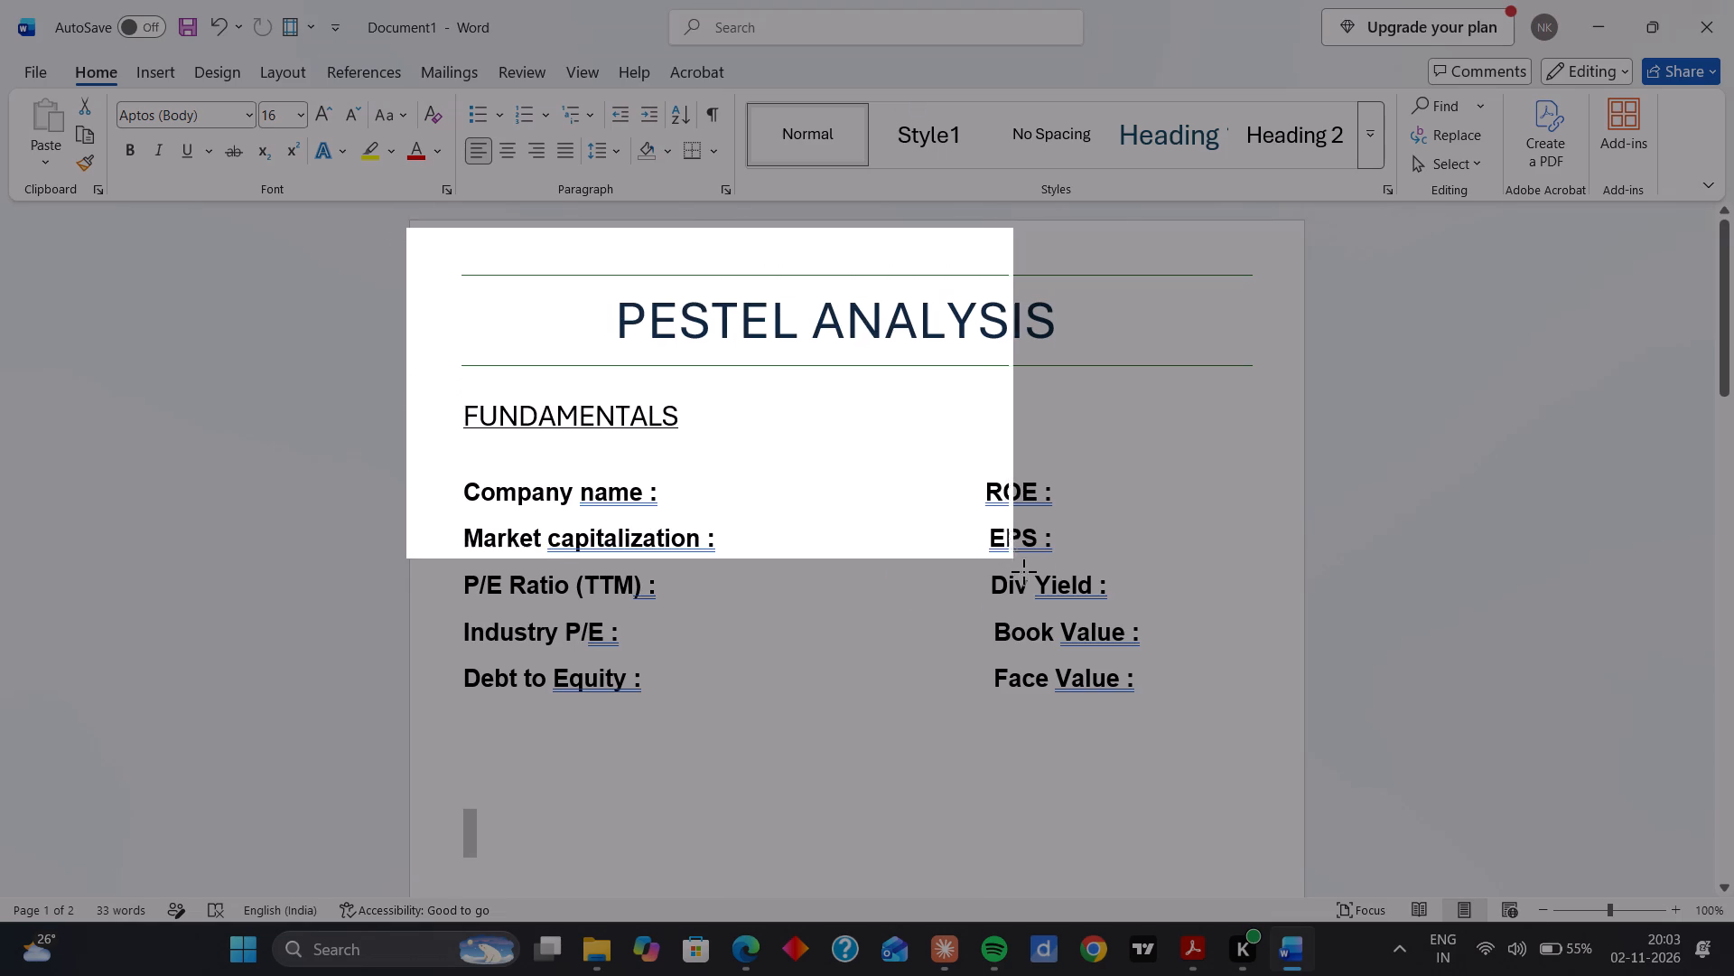
pyautogui.moveTo(1024, 572); pyautogui.dragTo(1307, 734)
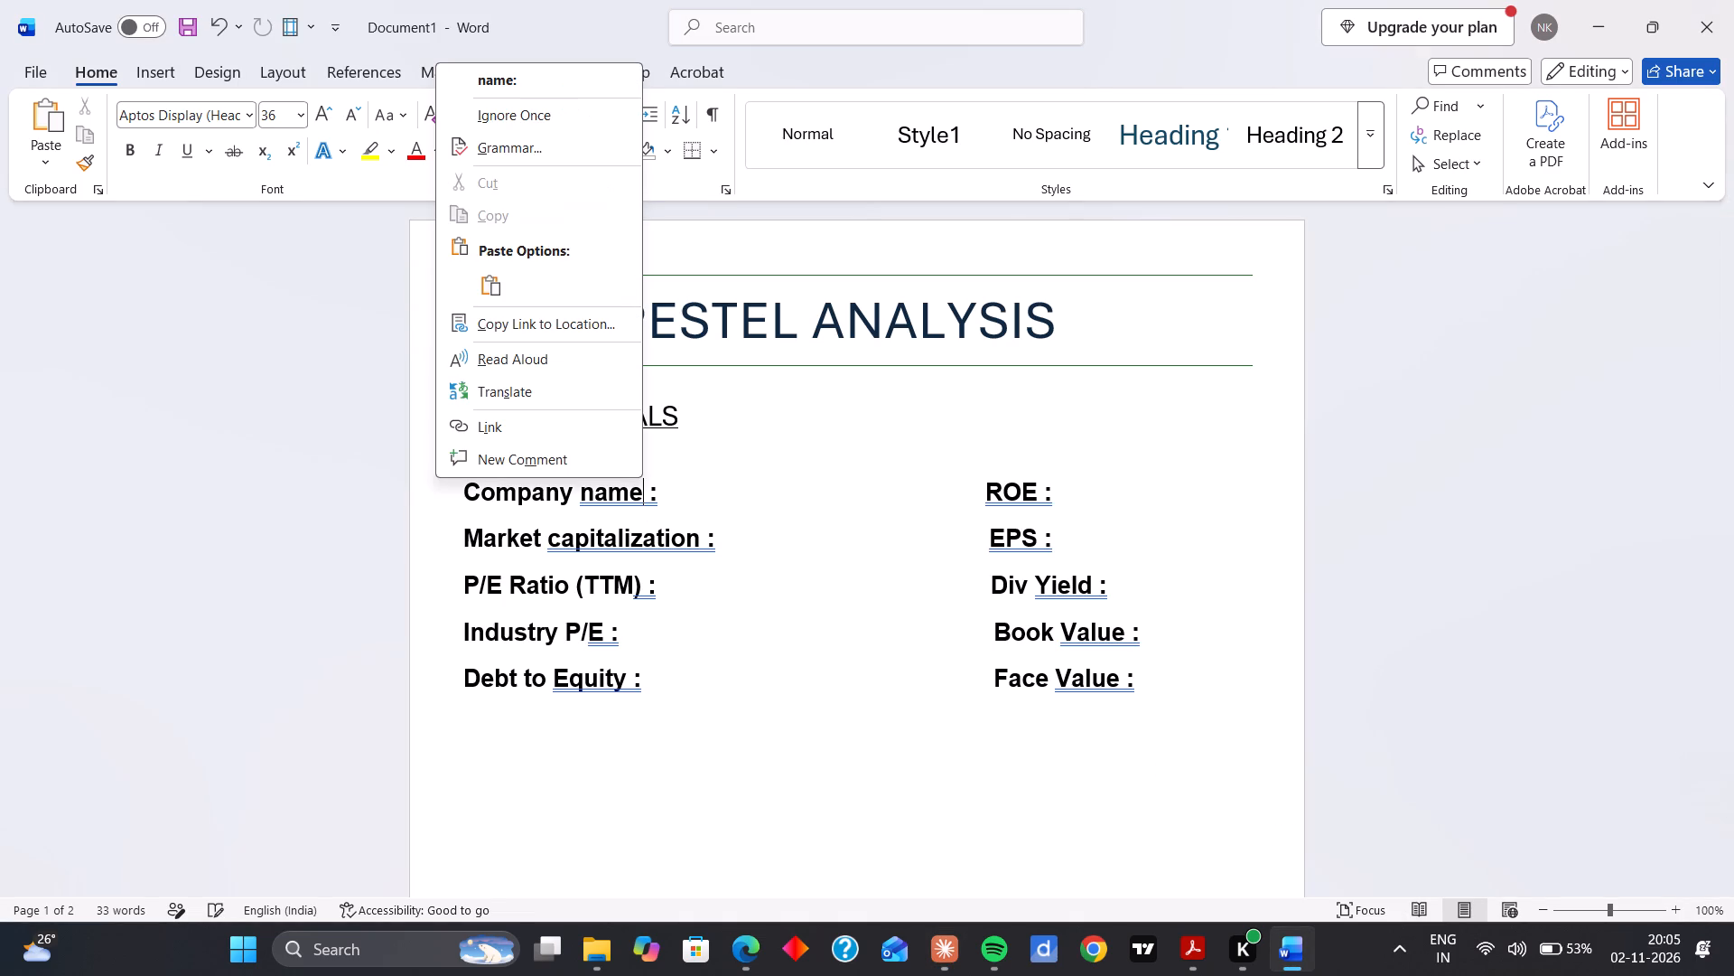
pyautogui.click(549, 120)
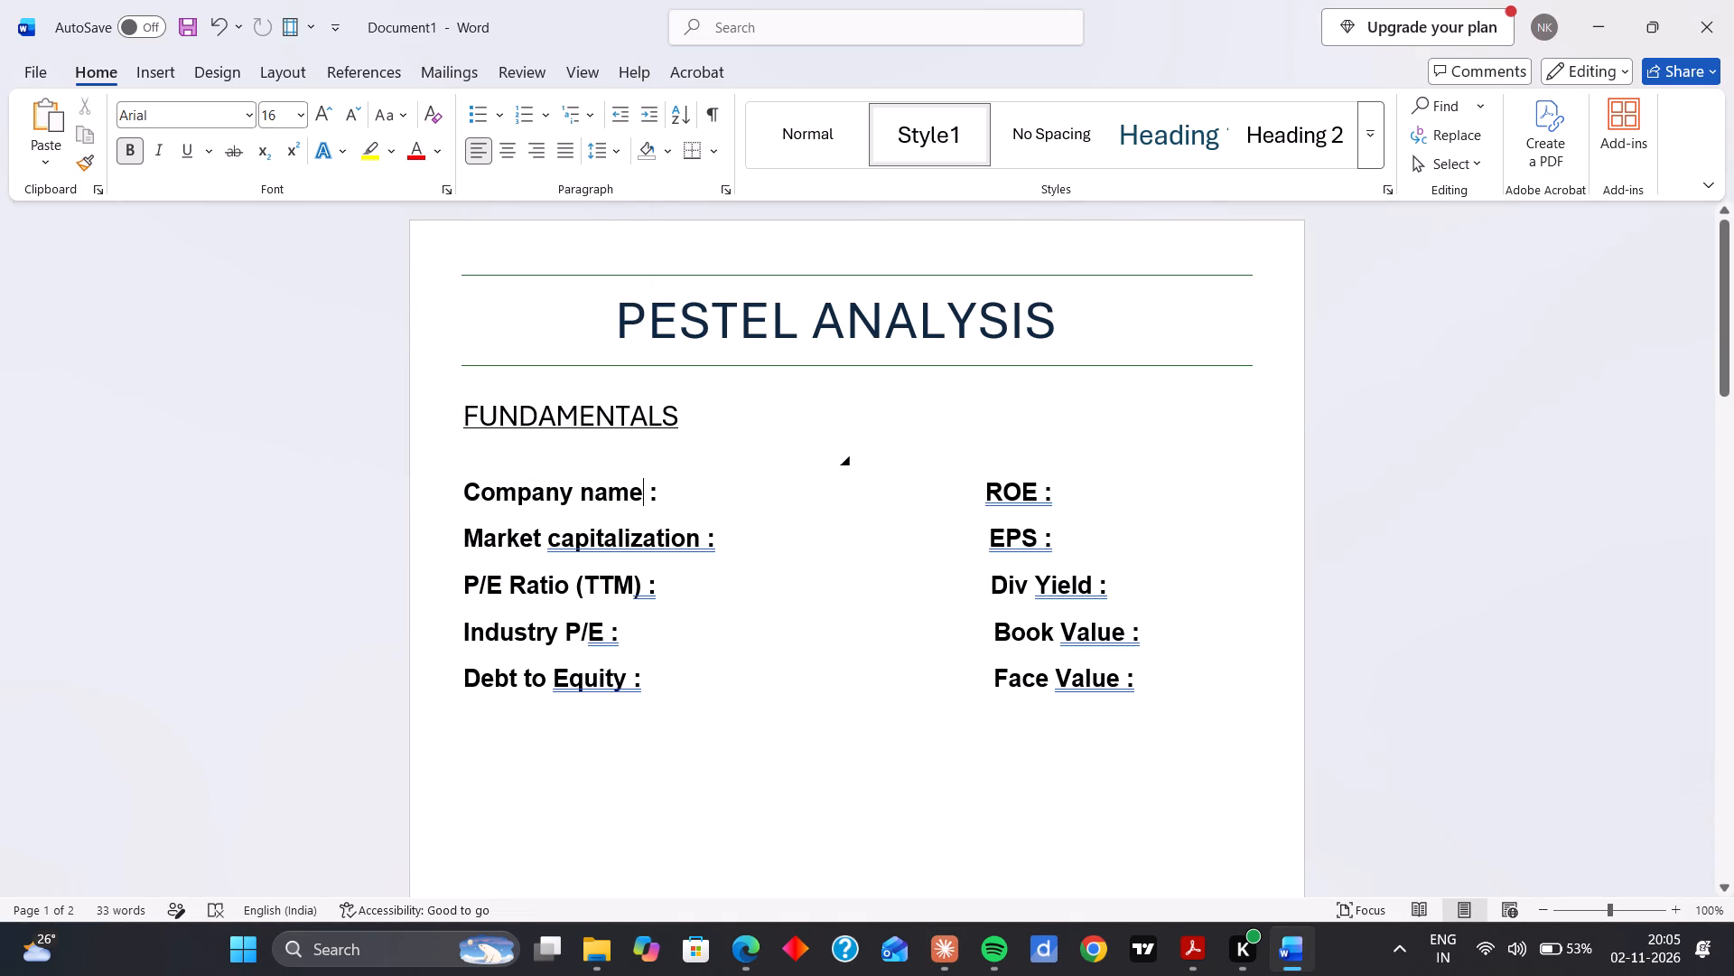
# From the grammar flag on "ROE :", stop Word checking for the space-before-punctuation issue, and place the cursor below the company fields.
pyautogui.rightClick(1040, 500)
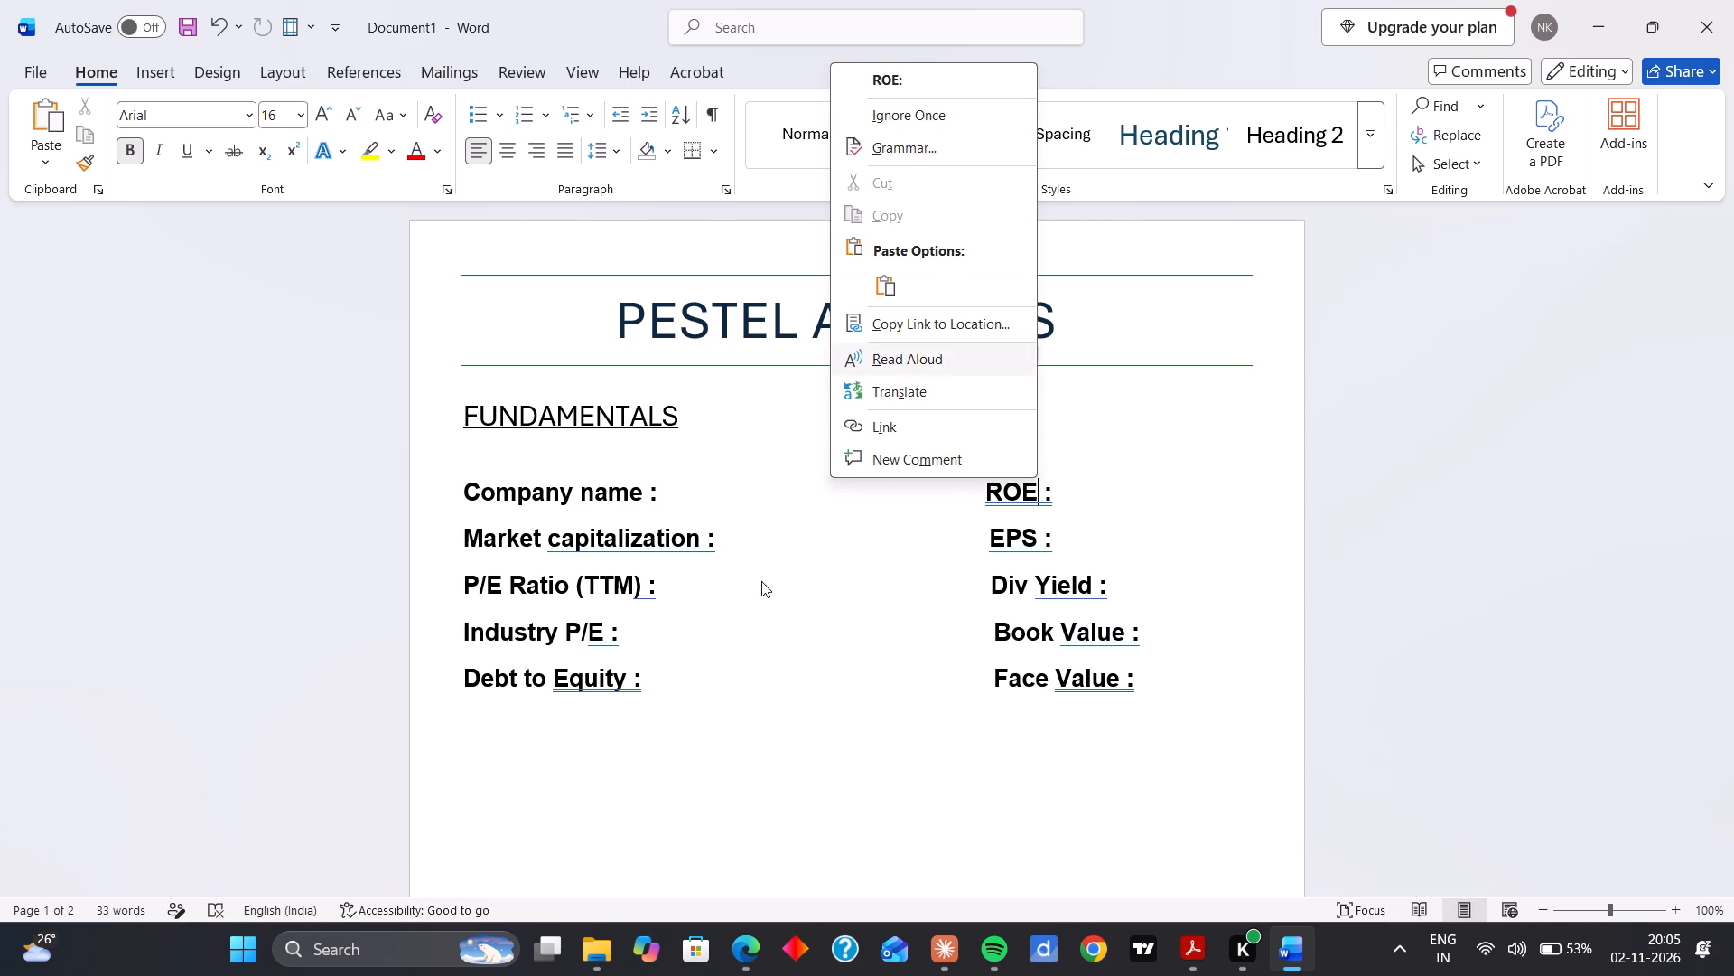
pyautogui.click(902, 149)
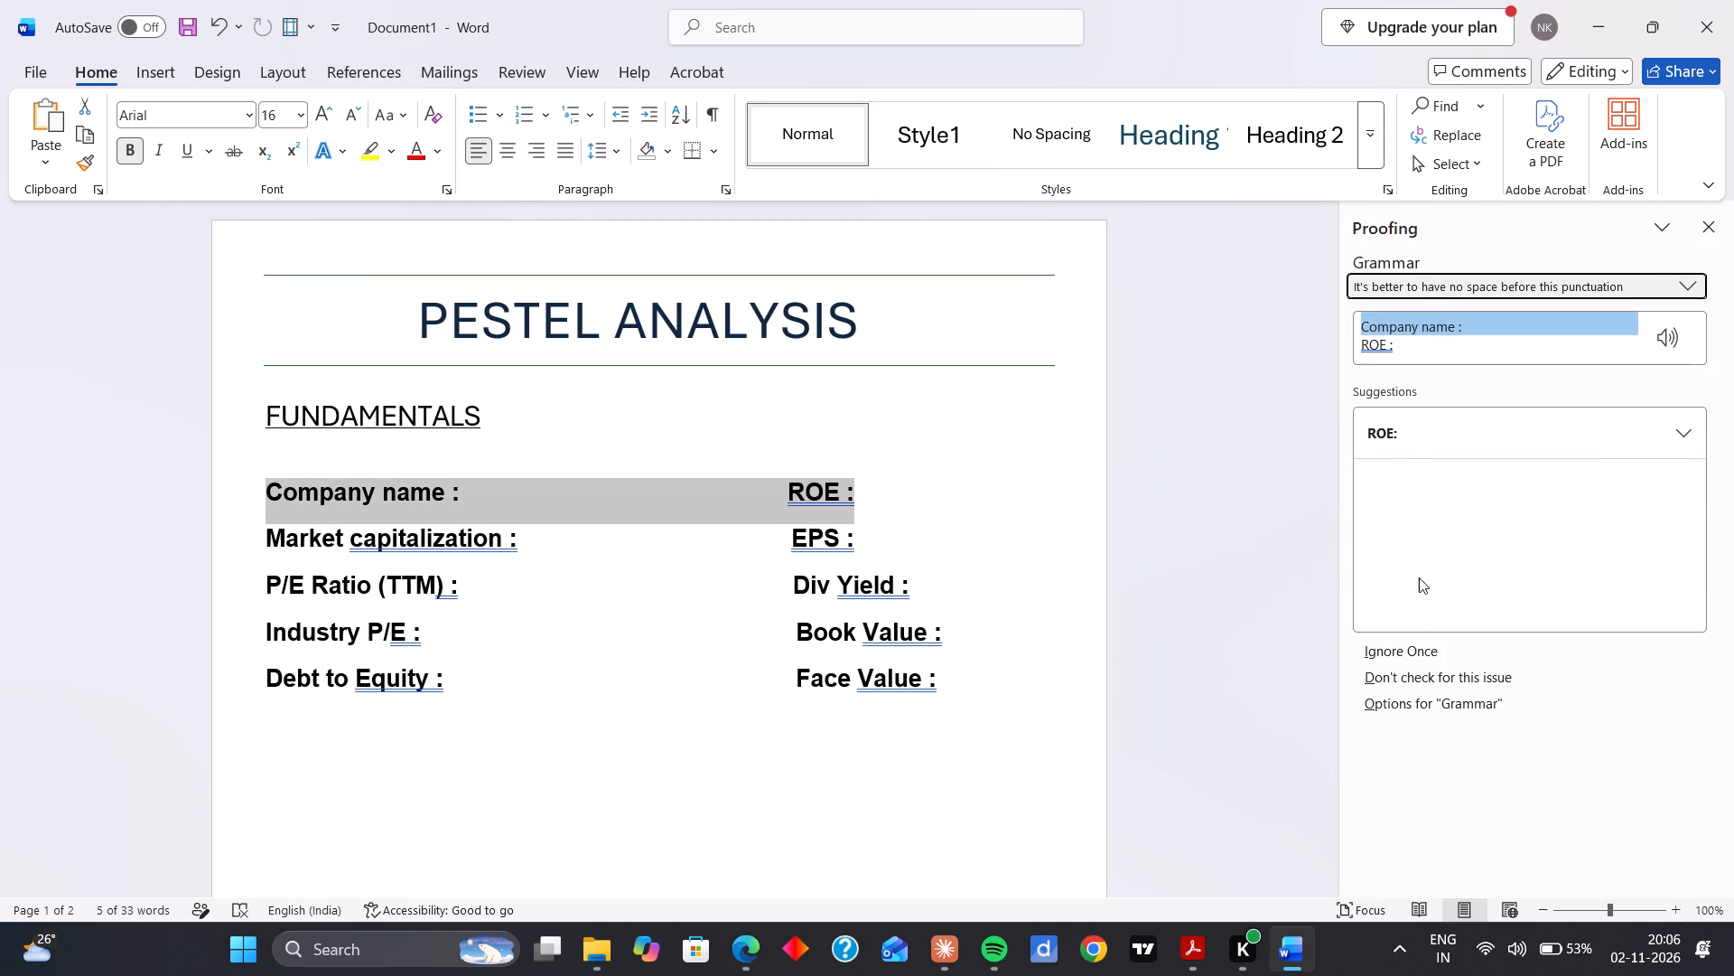
pyautogui.click(1421, 673)
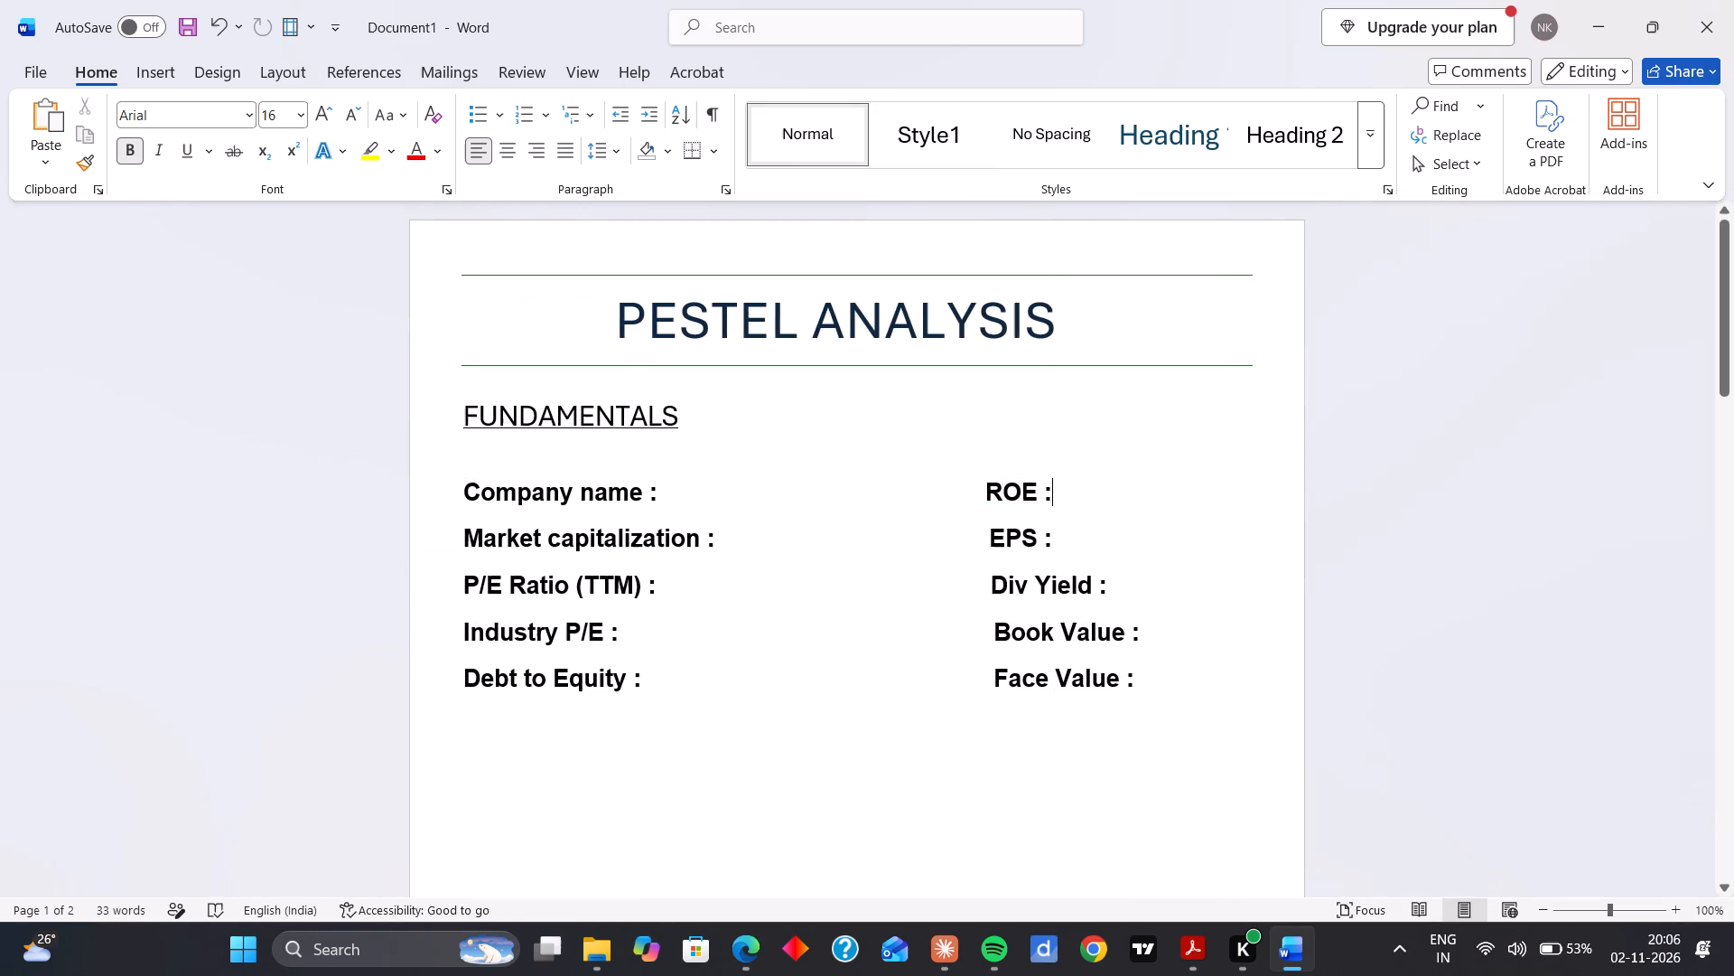
pyautogui.click(650, 770)
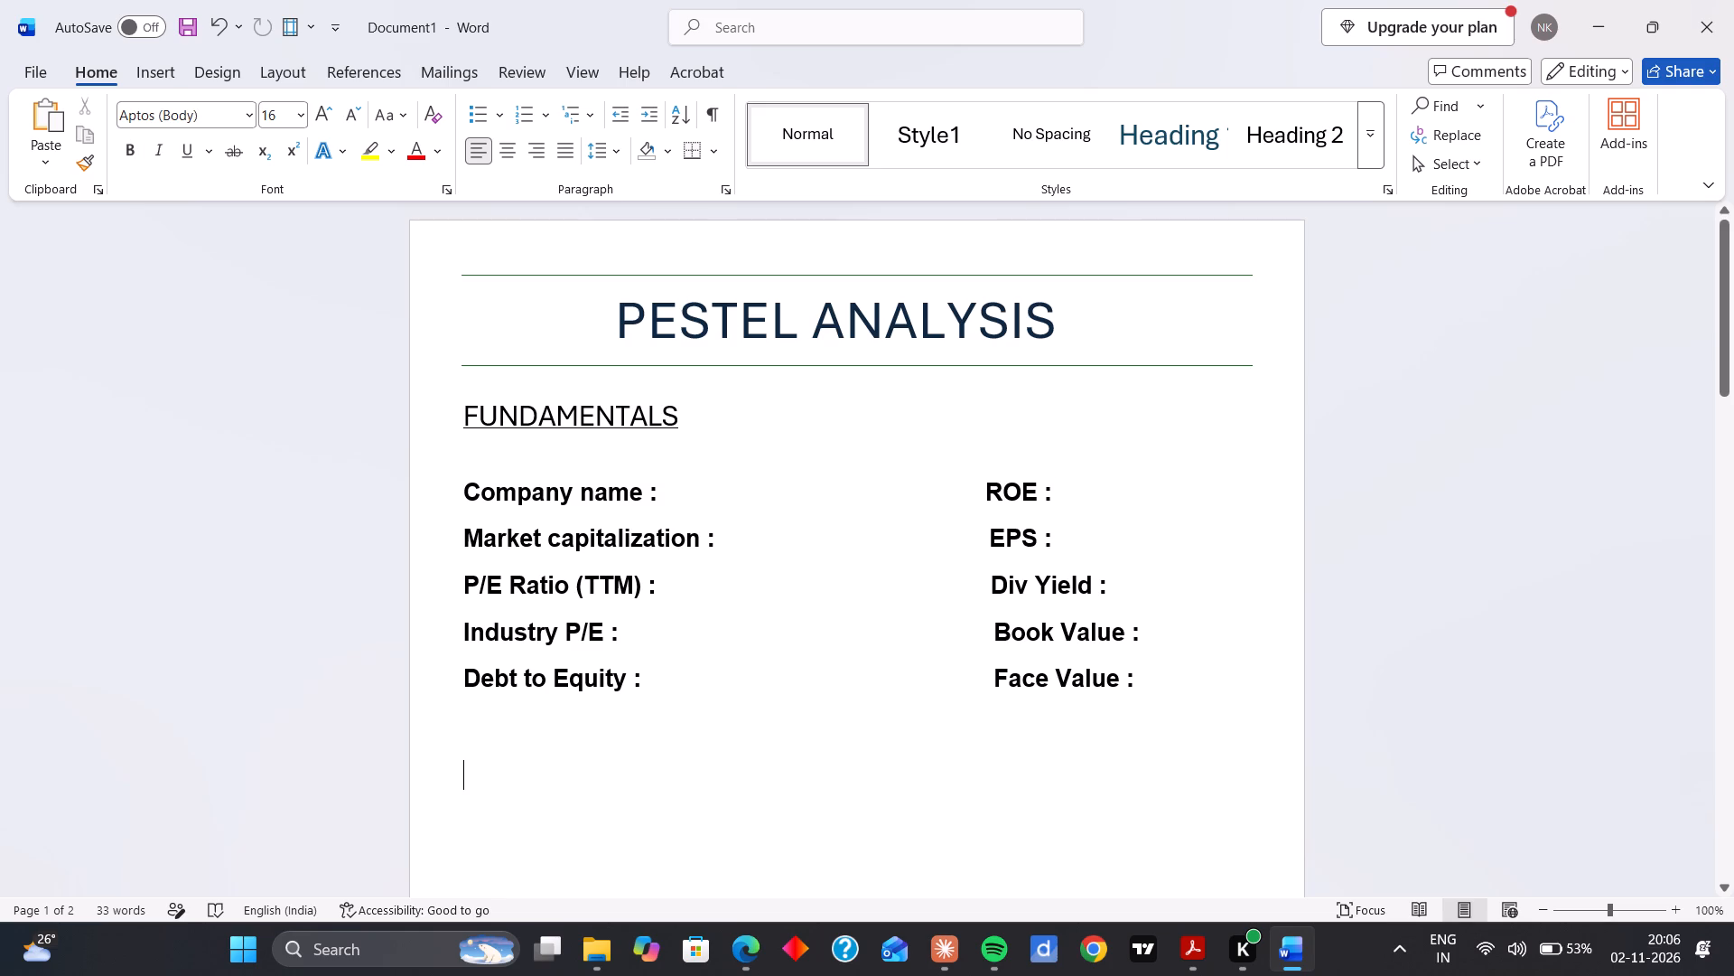
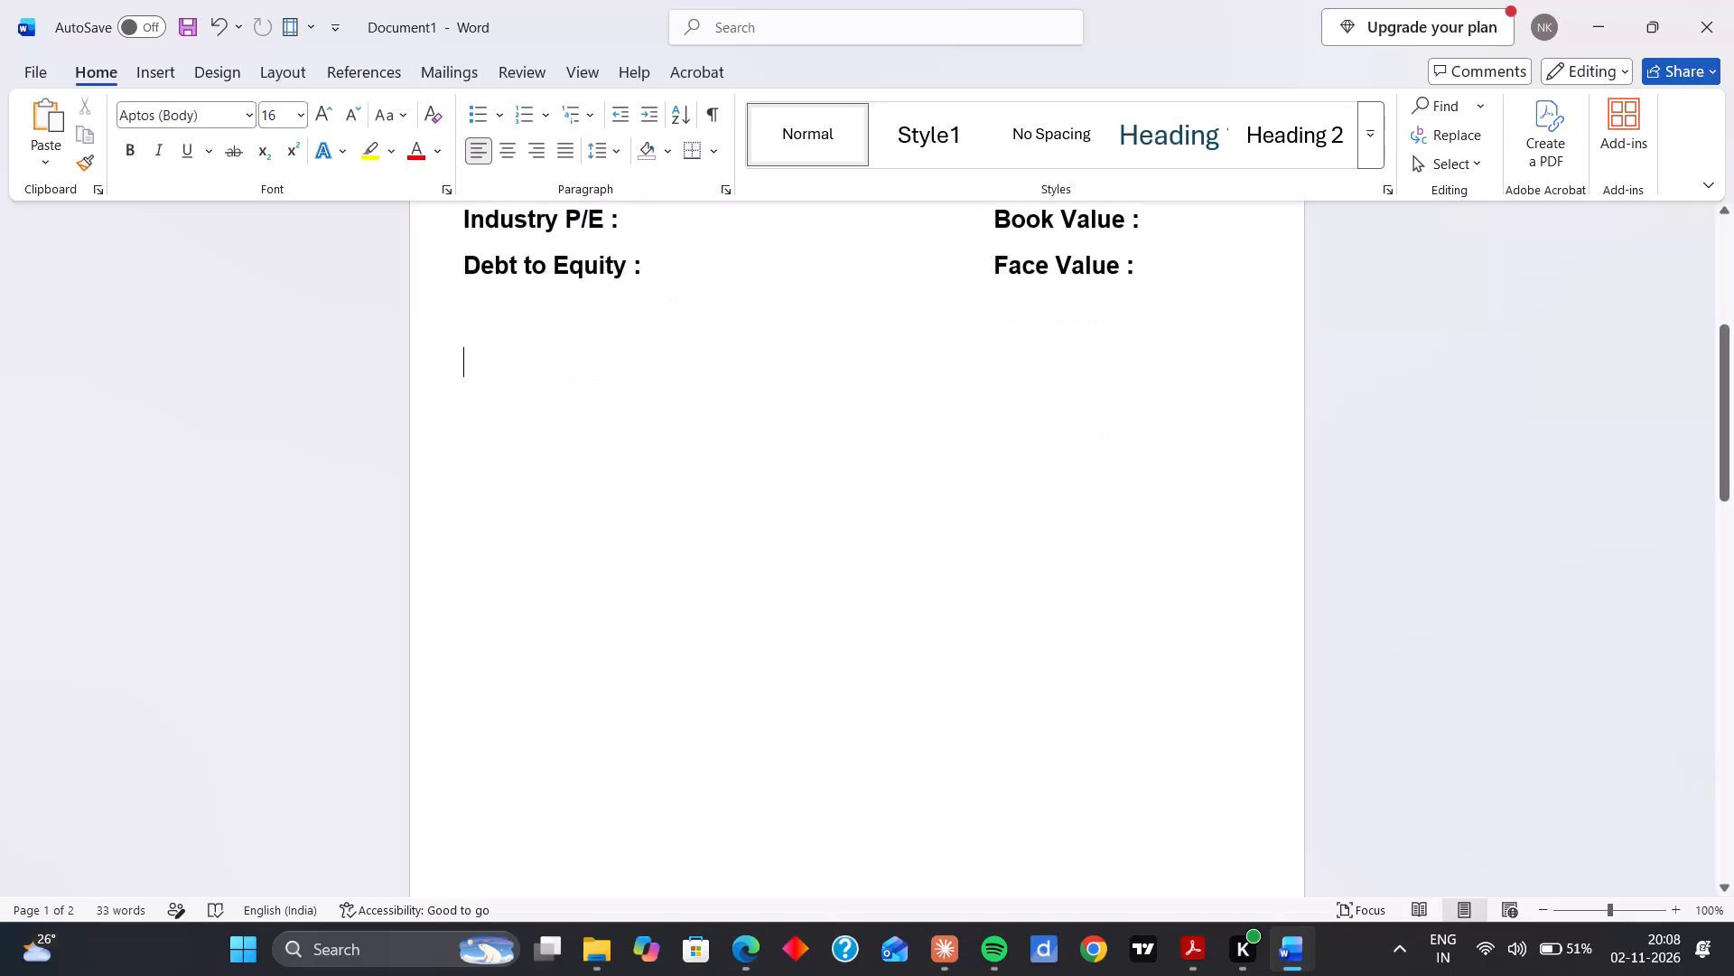
# Enter the bold heading "About Company", with a leading space, below the company fields.
pyautogui.press('space')
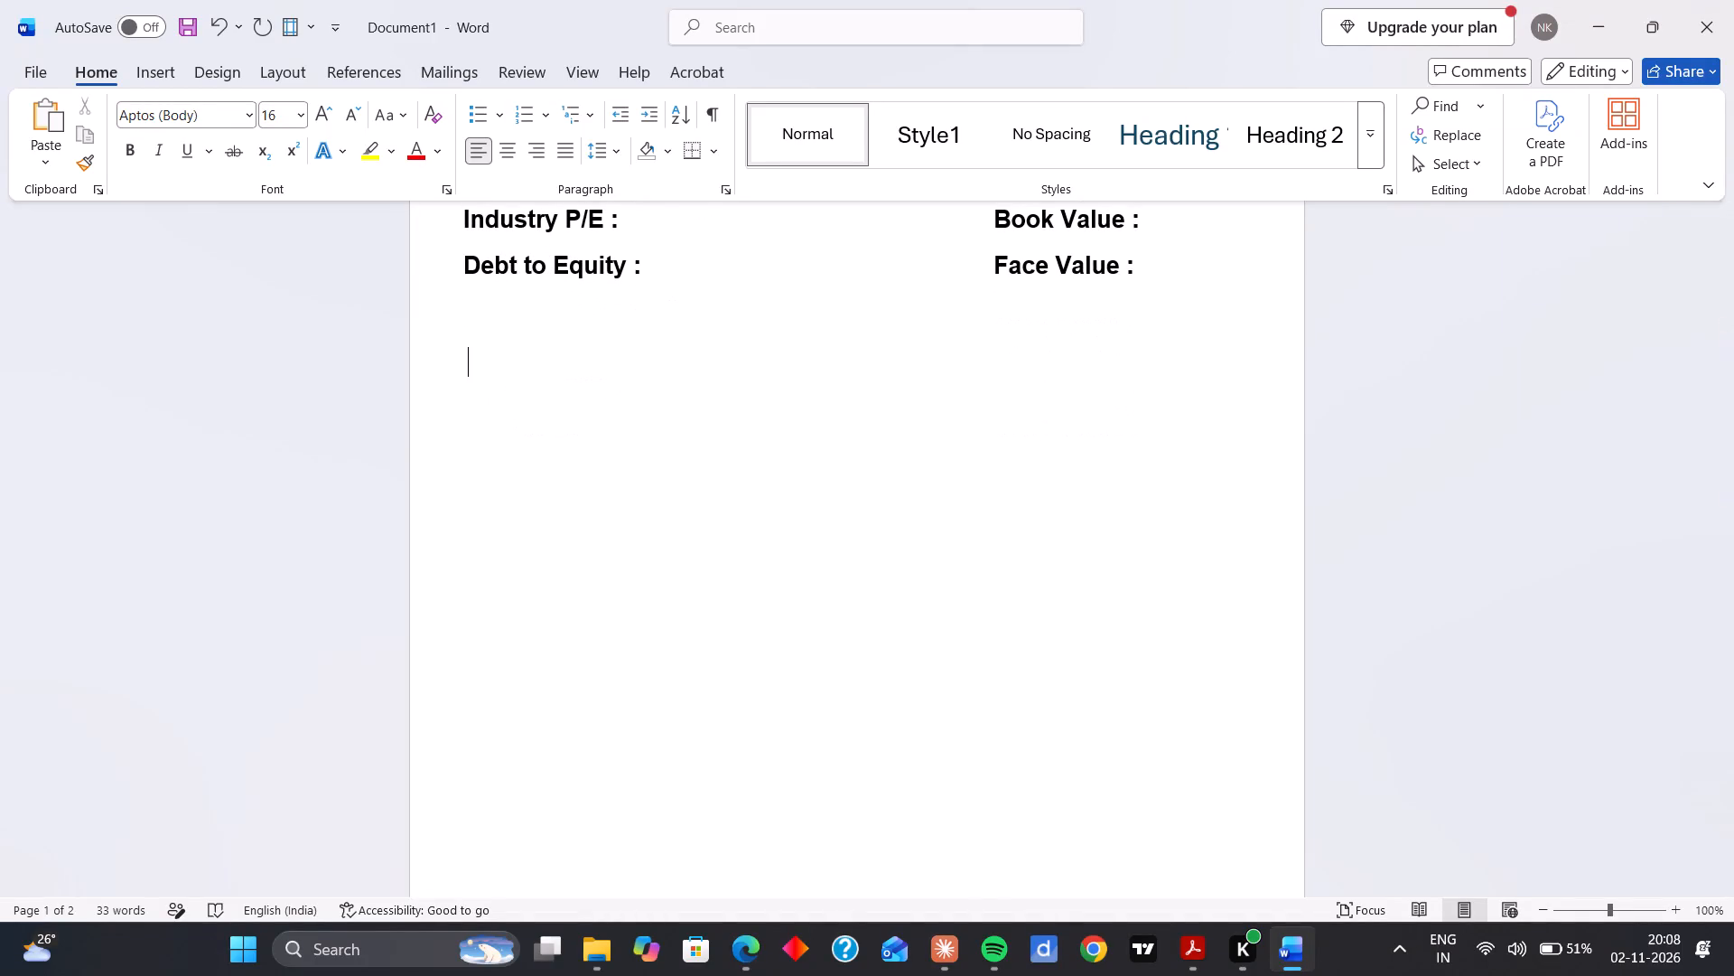
pyautogui.scroll(1, 584, 537)
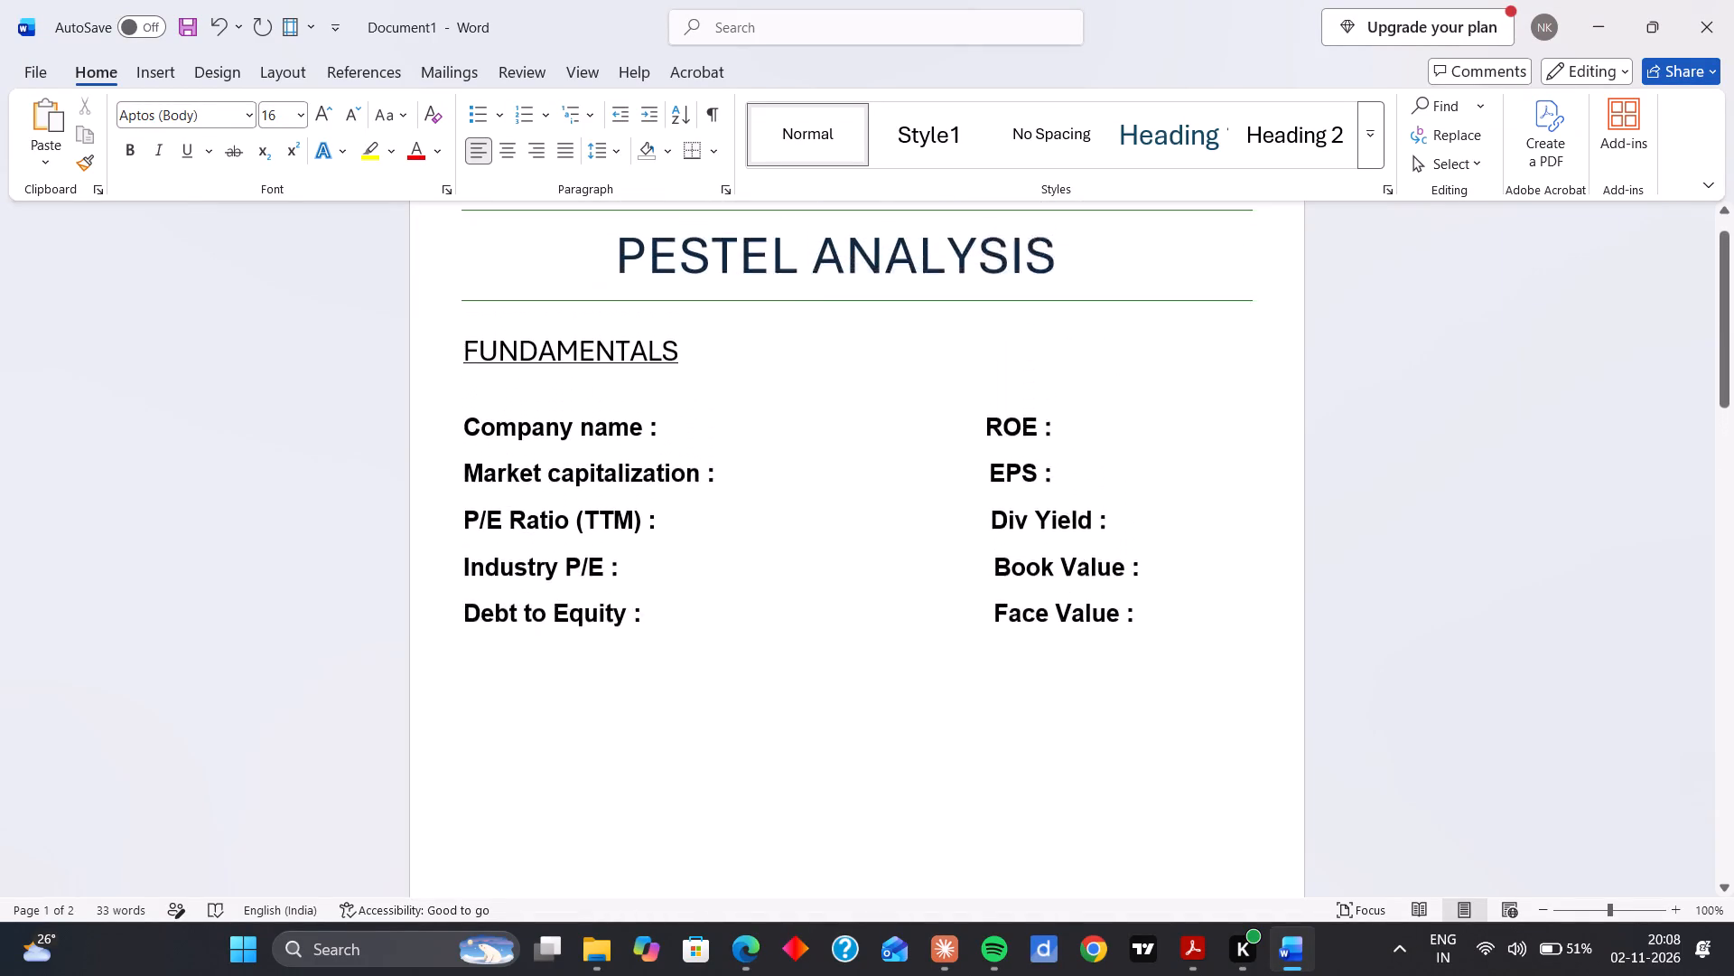
pyautogui.scroll(2, 584, 537)
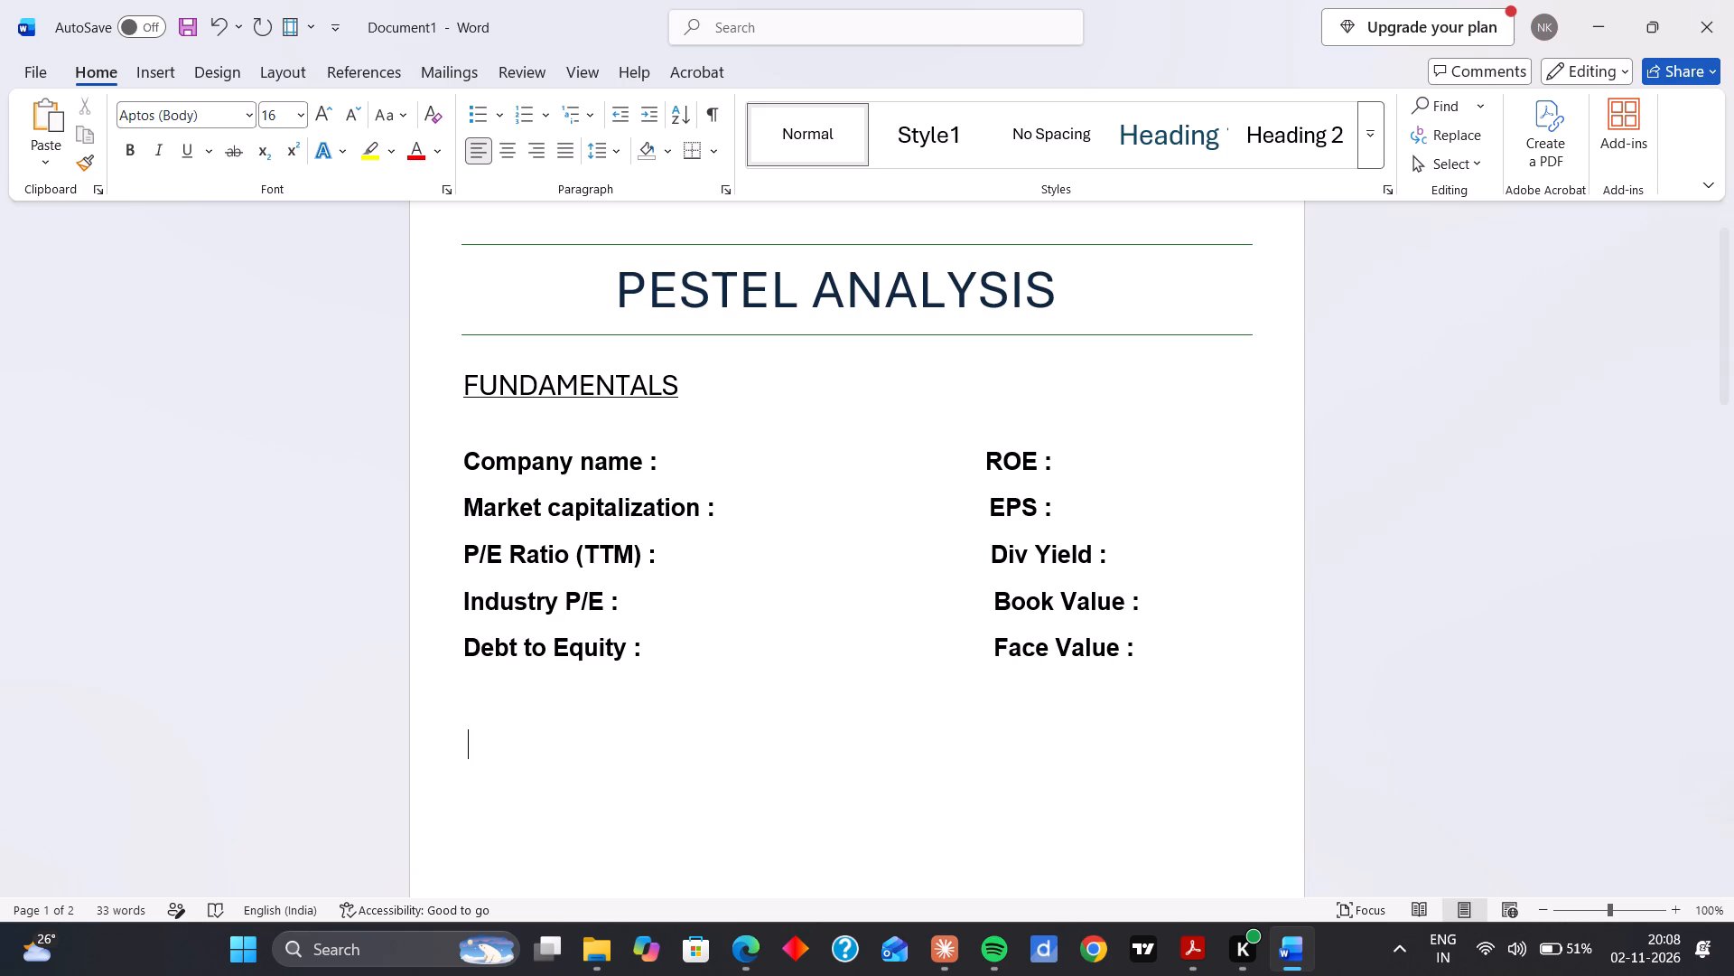
pyautogui.press('r')
pyautogui.press('BackSpace')
pyautogui.click(128, 146)
pyautogui.press('a')
pyautogui.press('a')
pyautogui.write('out')
pyautogui.press('space')
pyautogui.write('ompany')
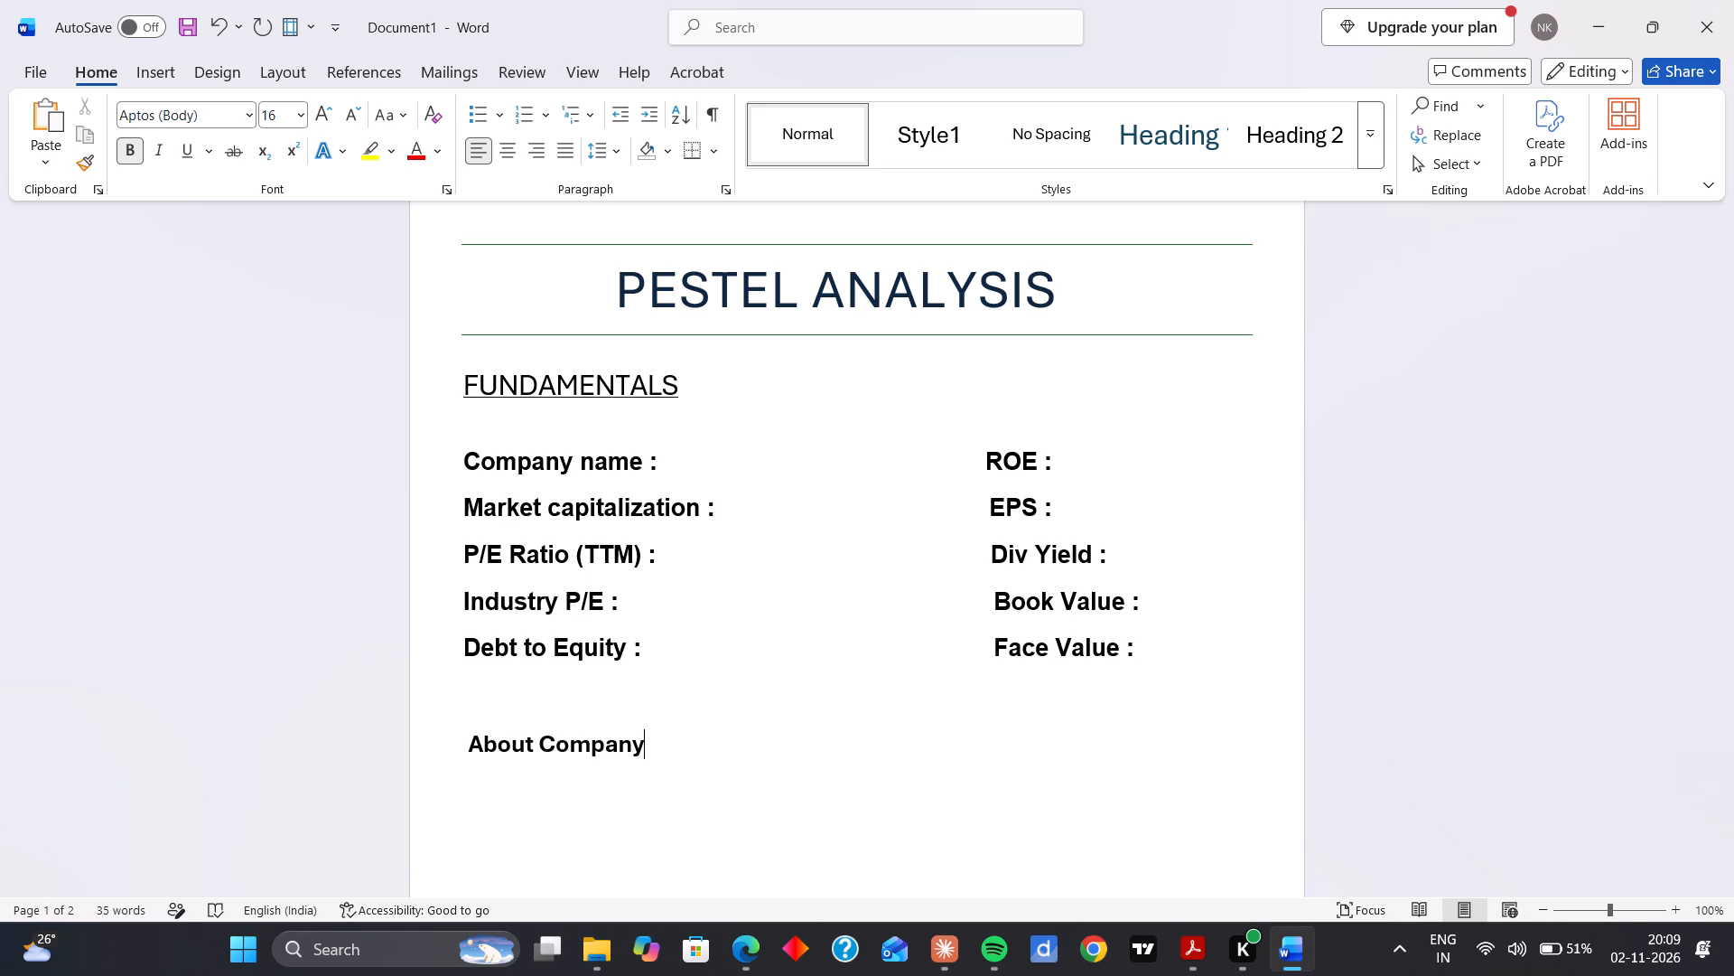
pyautogui.press('space')
# Underline the "About Company" heading.
pyautogui.moveTo(446, 743); pyautogui.dragTo(699, 757)
pyautogui.click(781, 722)
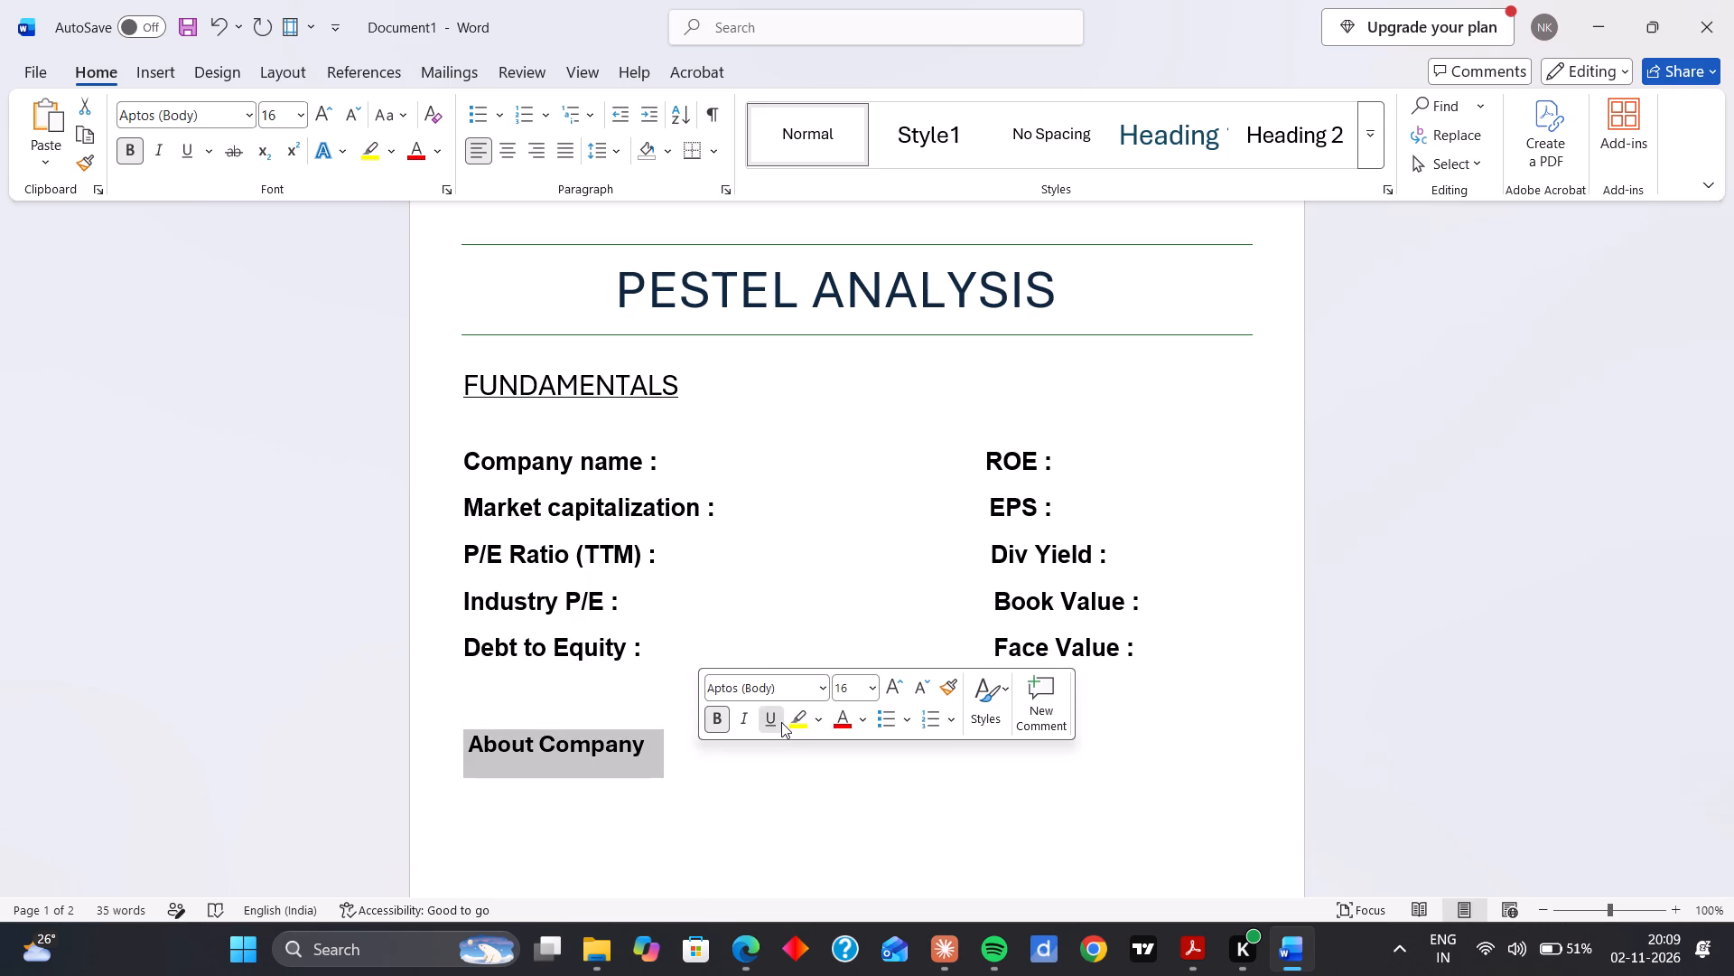
pyautogui.click(664, 752)
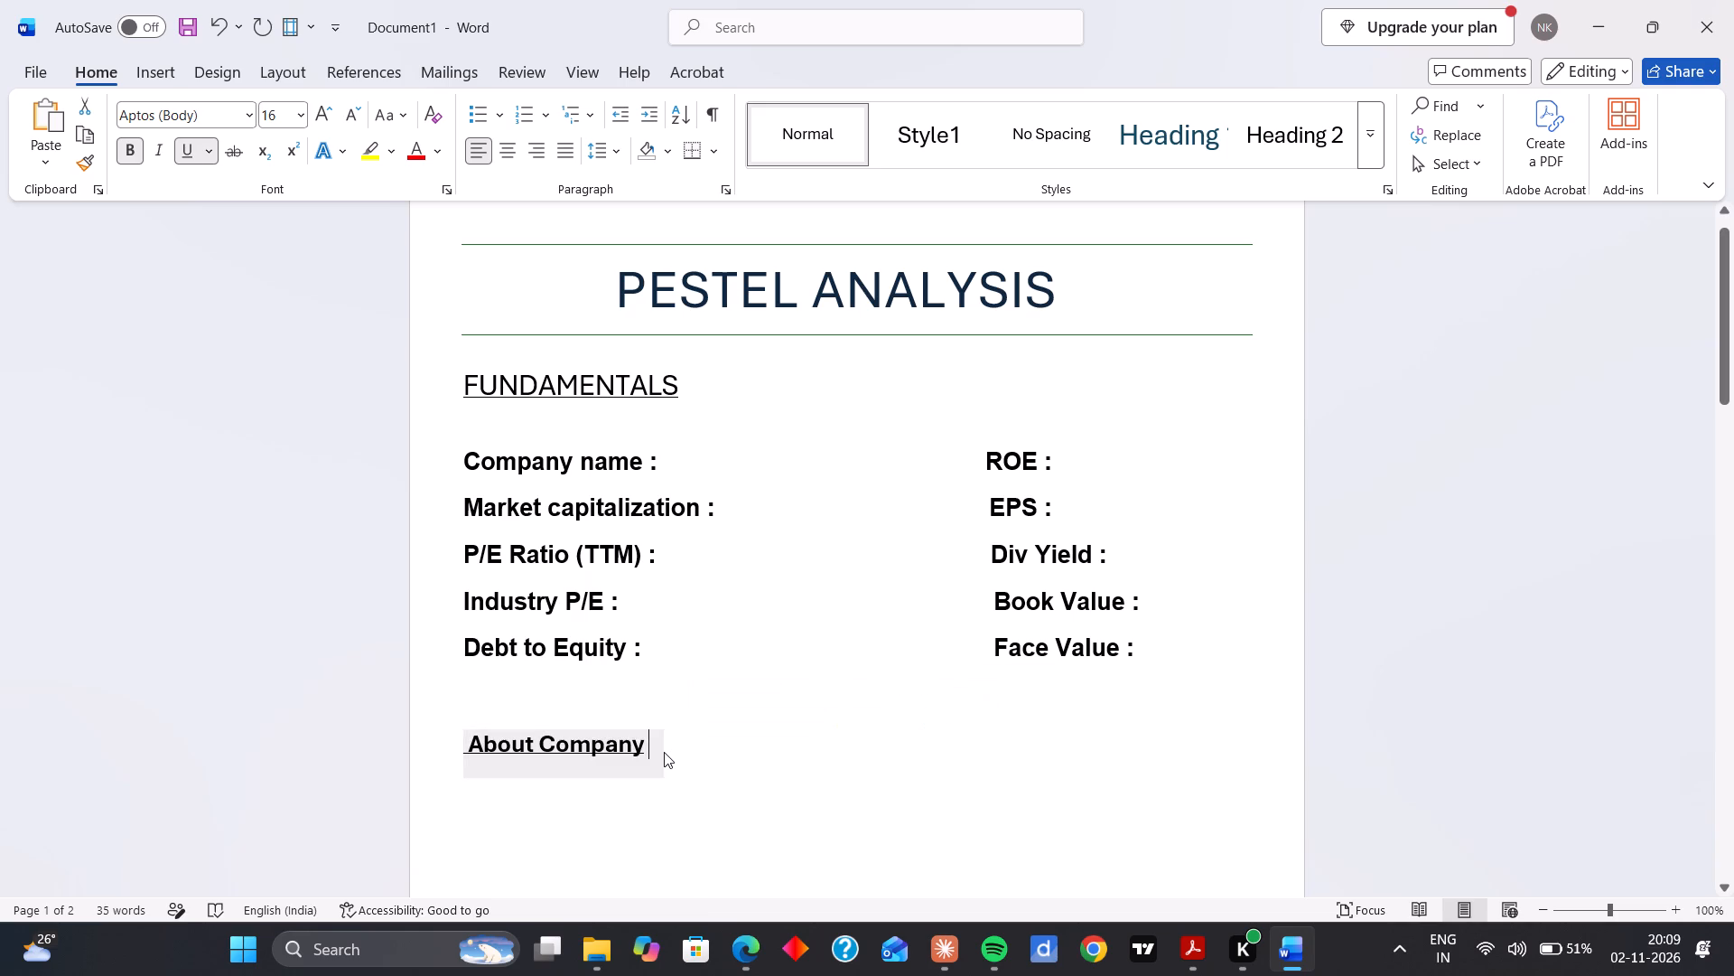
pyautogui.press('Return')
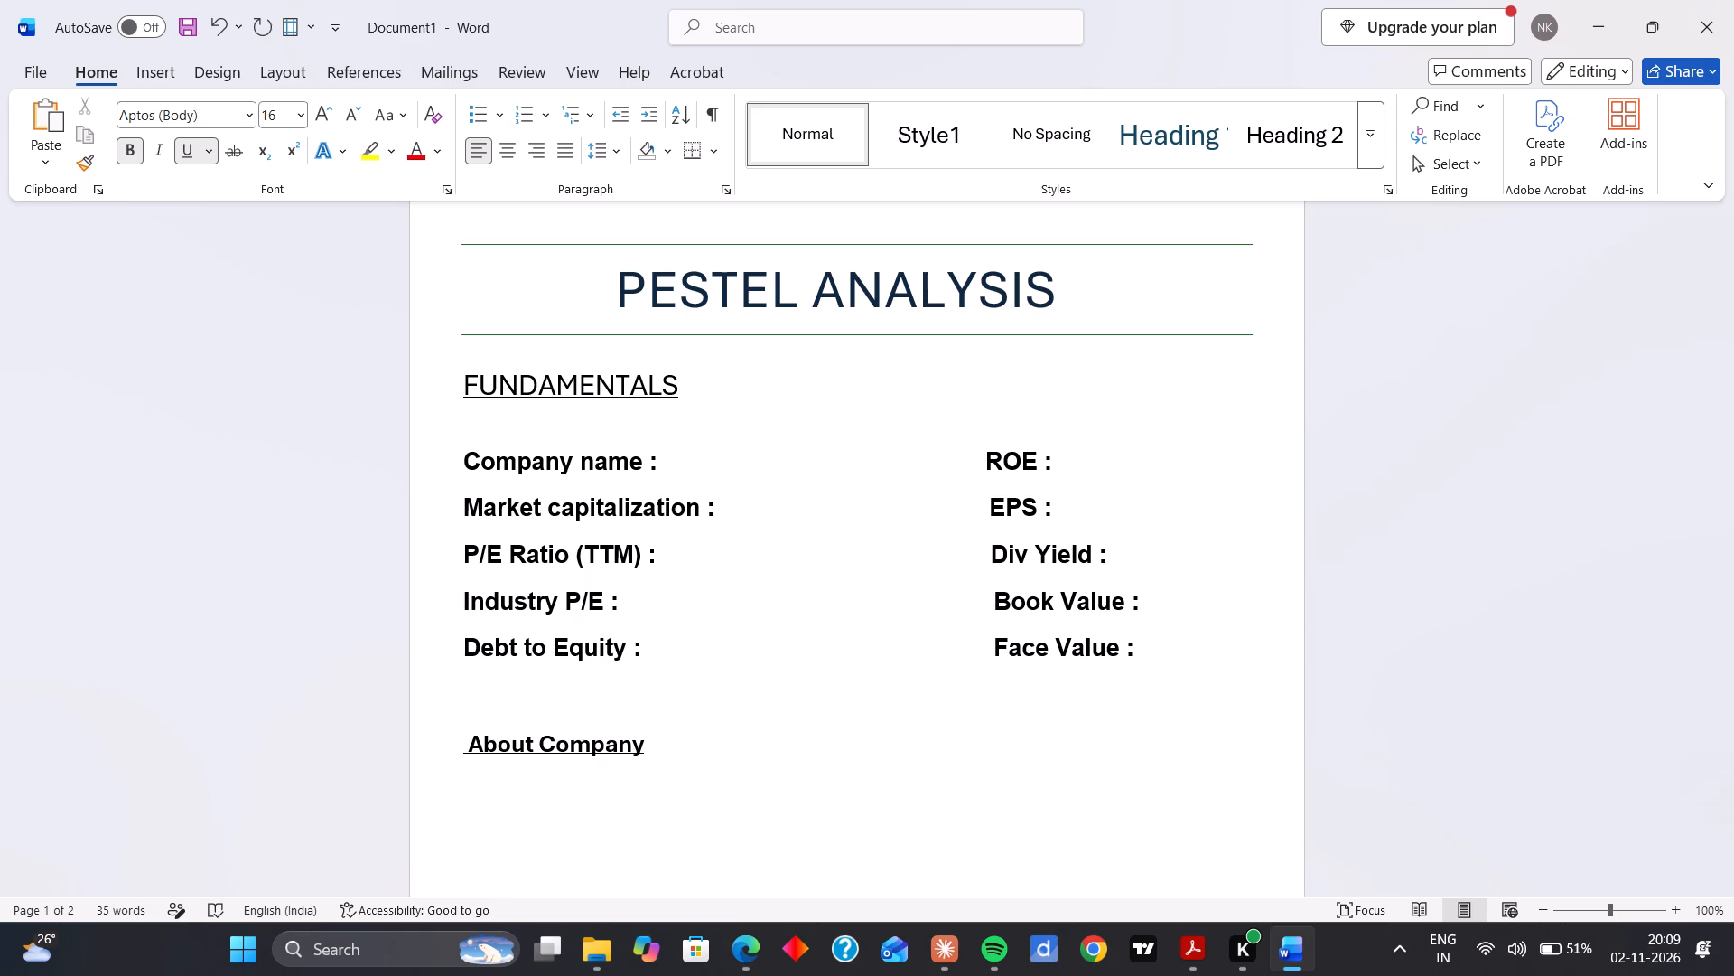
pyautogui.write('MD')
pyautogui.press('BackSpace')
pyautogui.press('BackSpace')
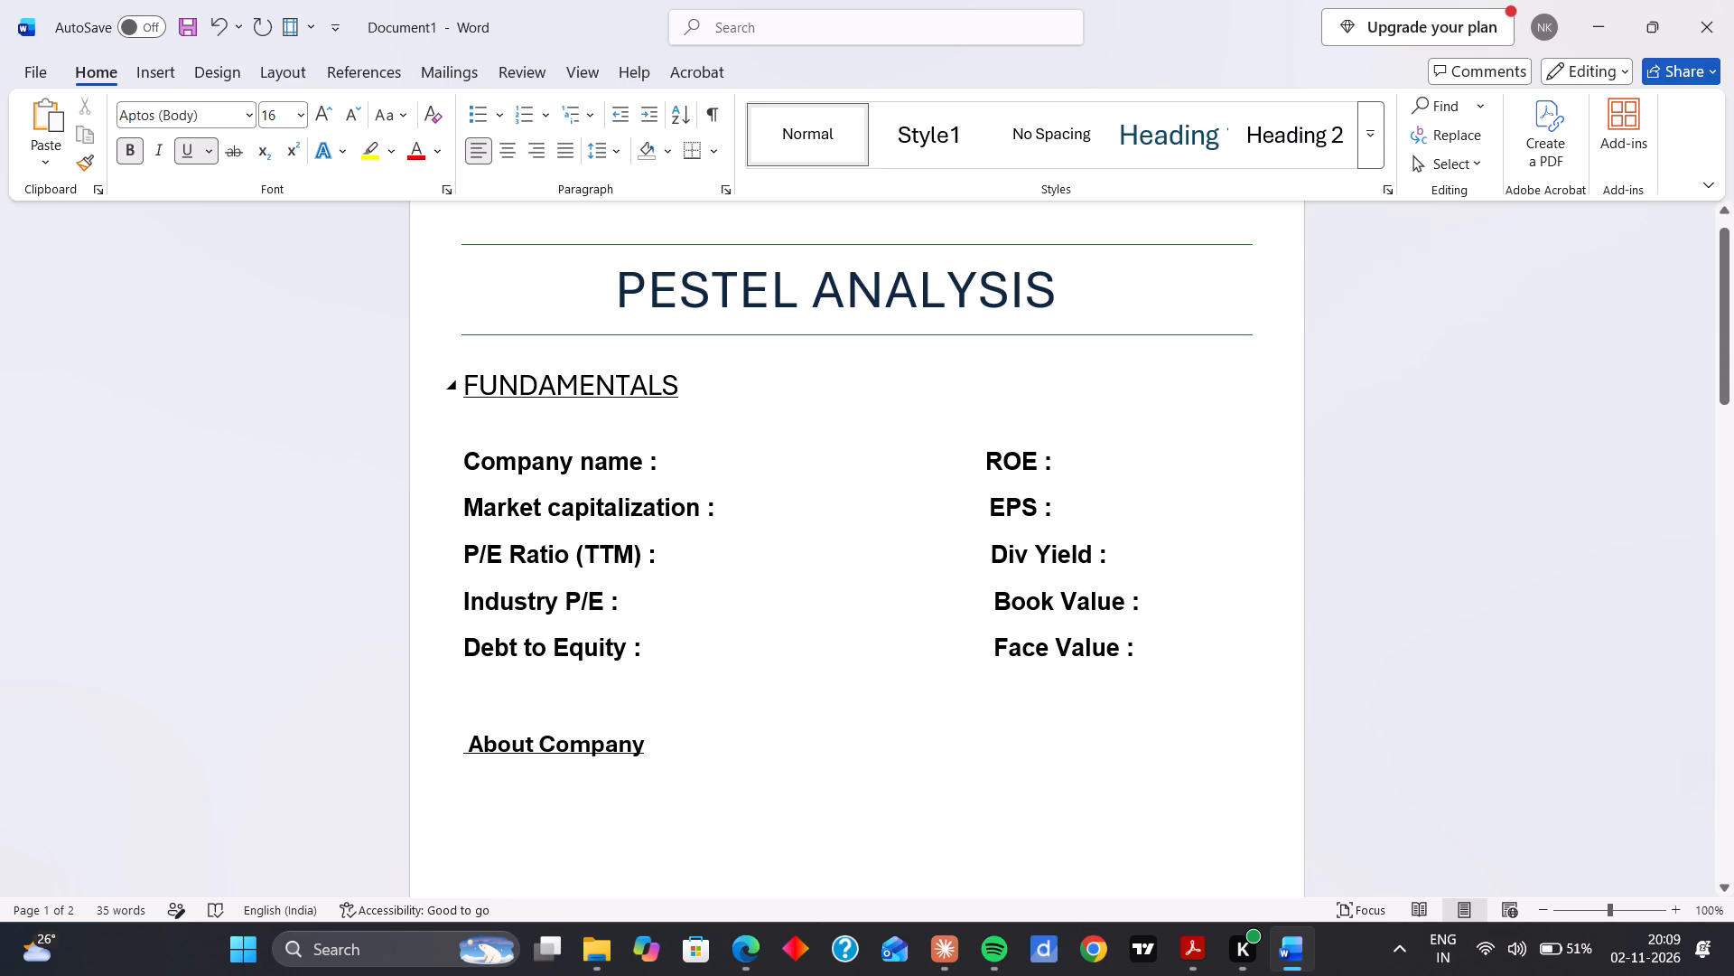
# Make the "FUNDAMENTALS" heading bold.
pyautogui.moveTo(452, 371); pyautogui.dragTo(682, 391)
pyautogui.click(699, 361)
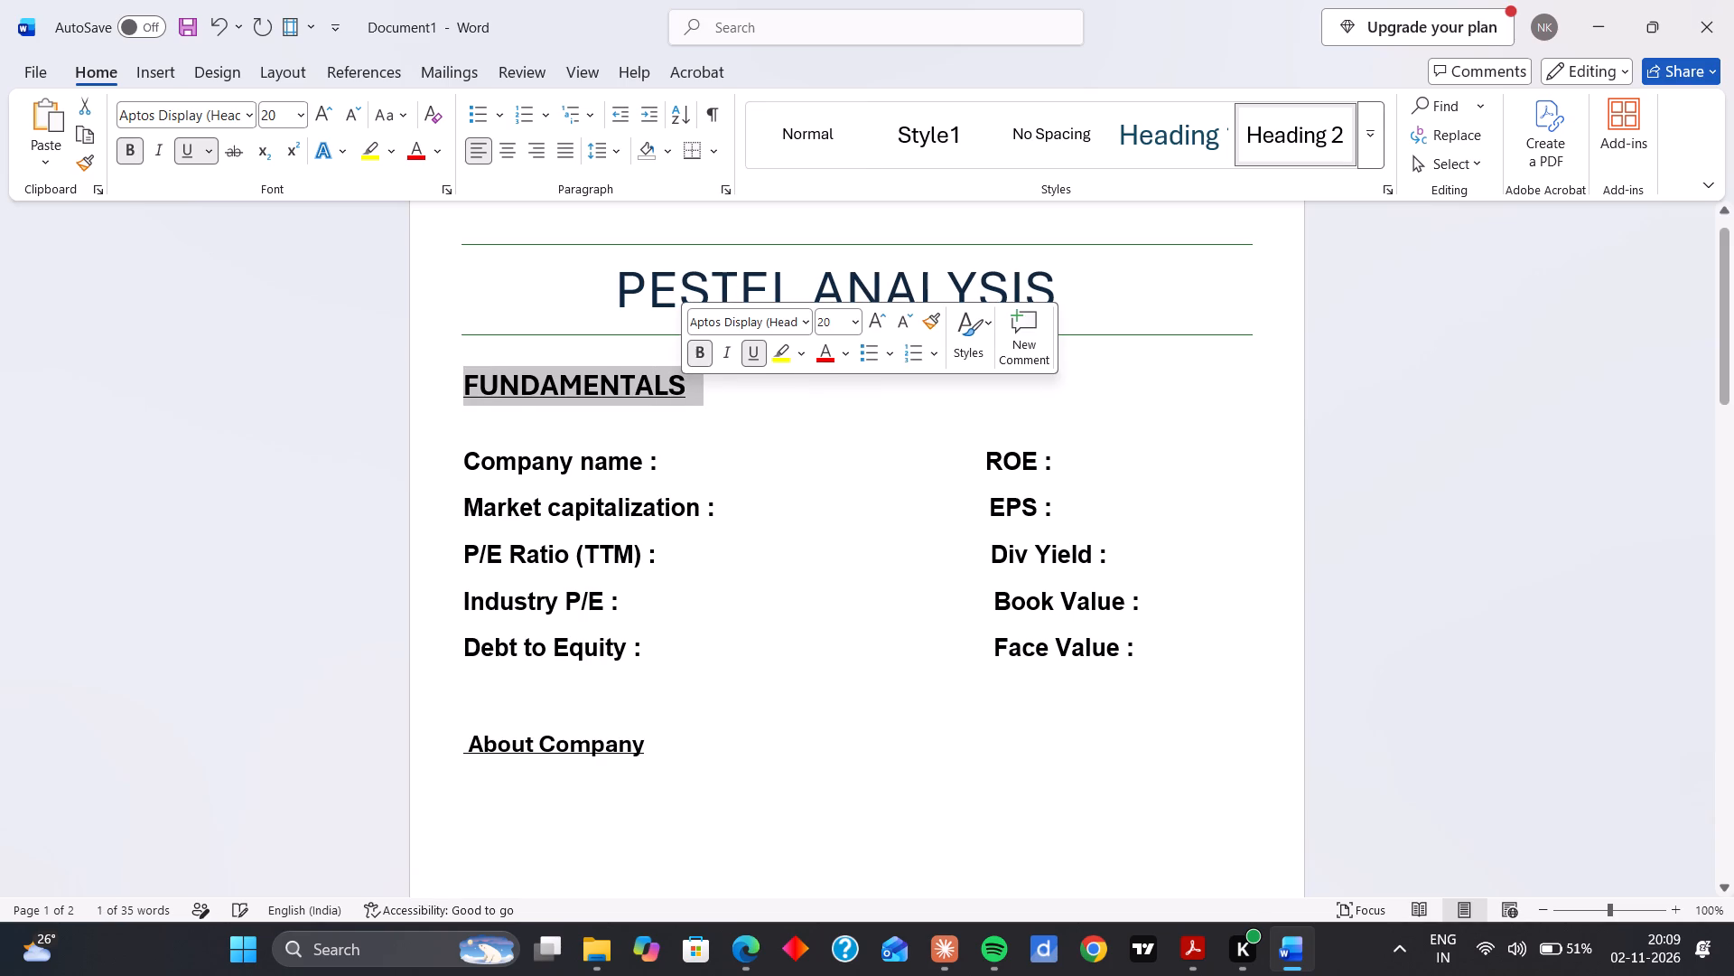
# Add an "MD/CEO" line below "About Company", bold without underline, and indent it with one leading space.
pyautogui.click(648, 741)
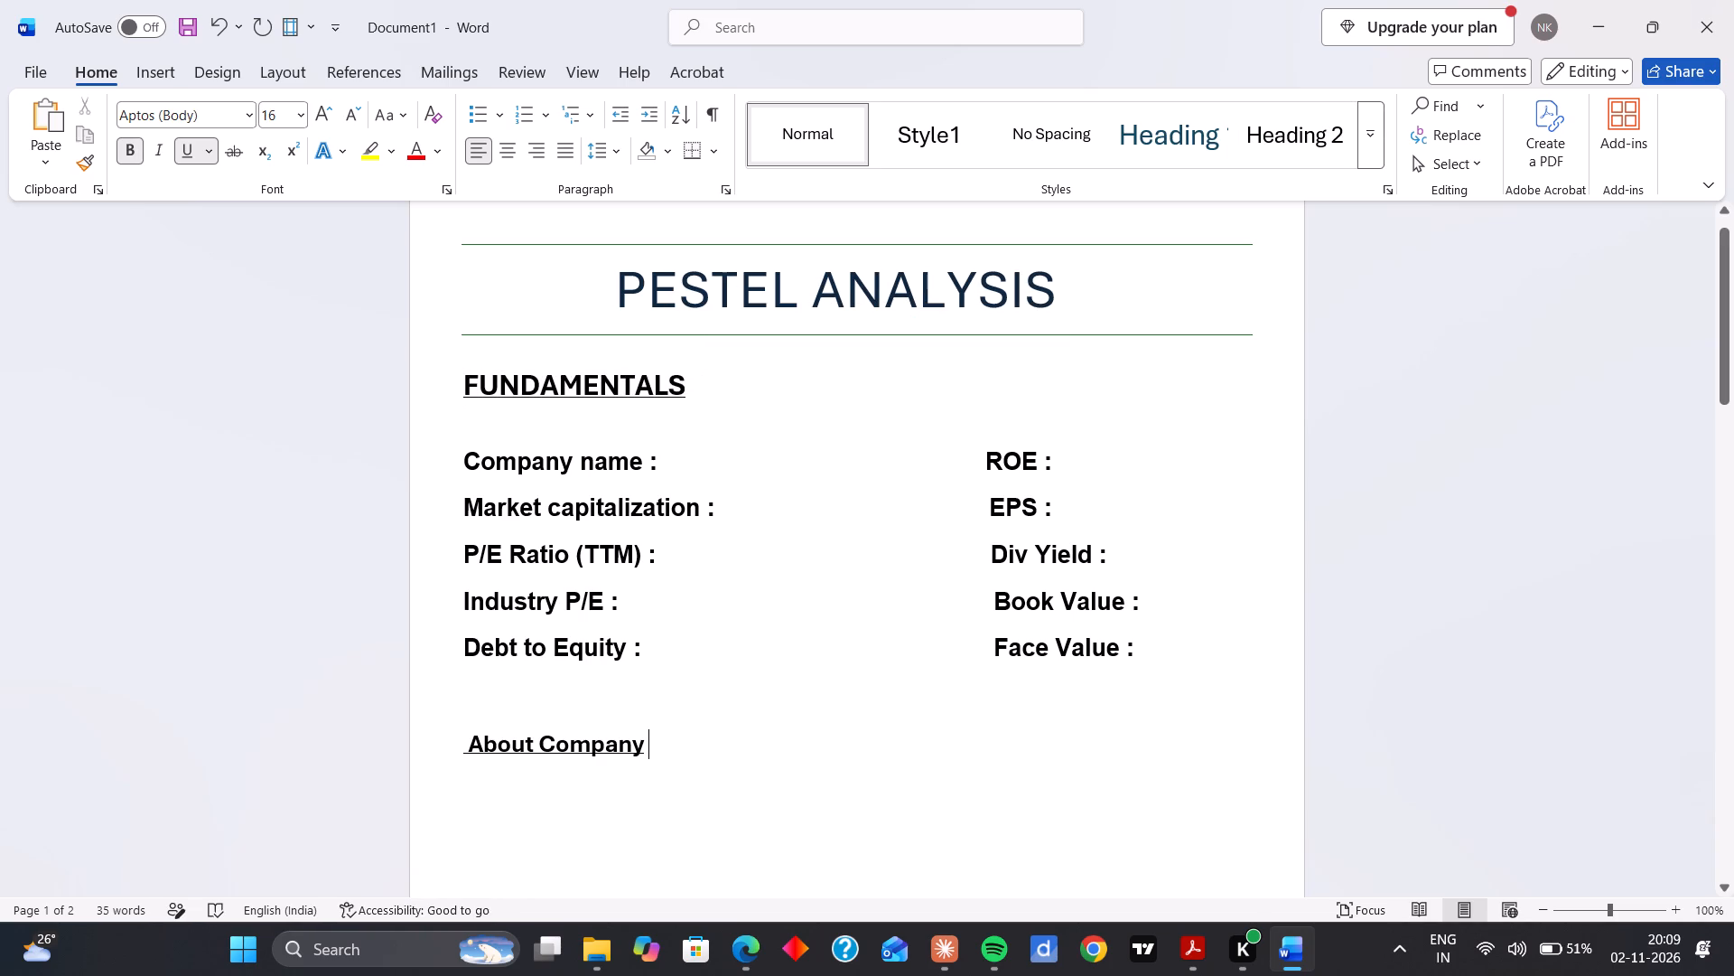
pyautogui.press('Return')
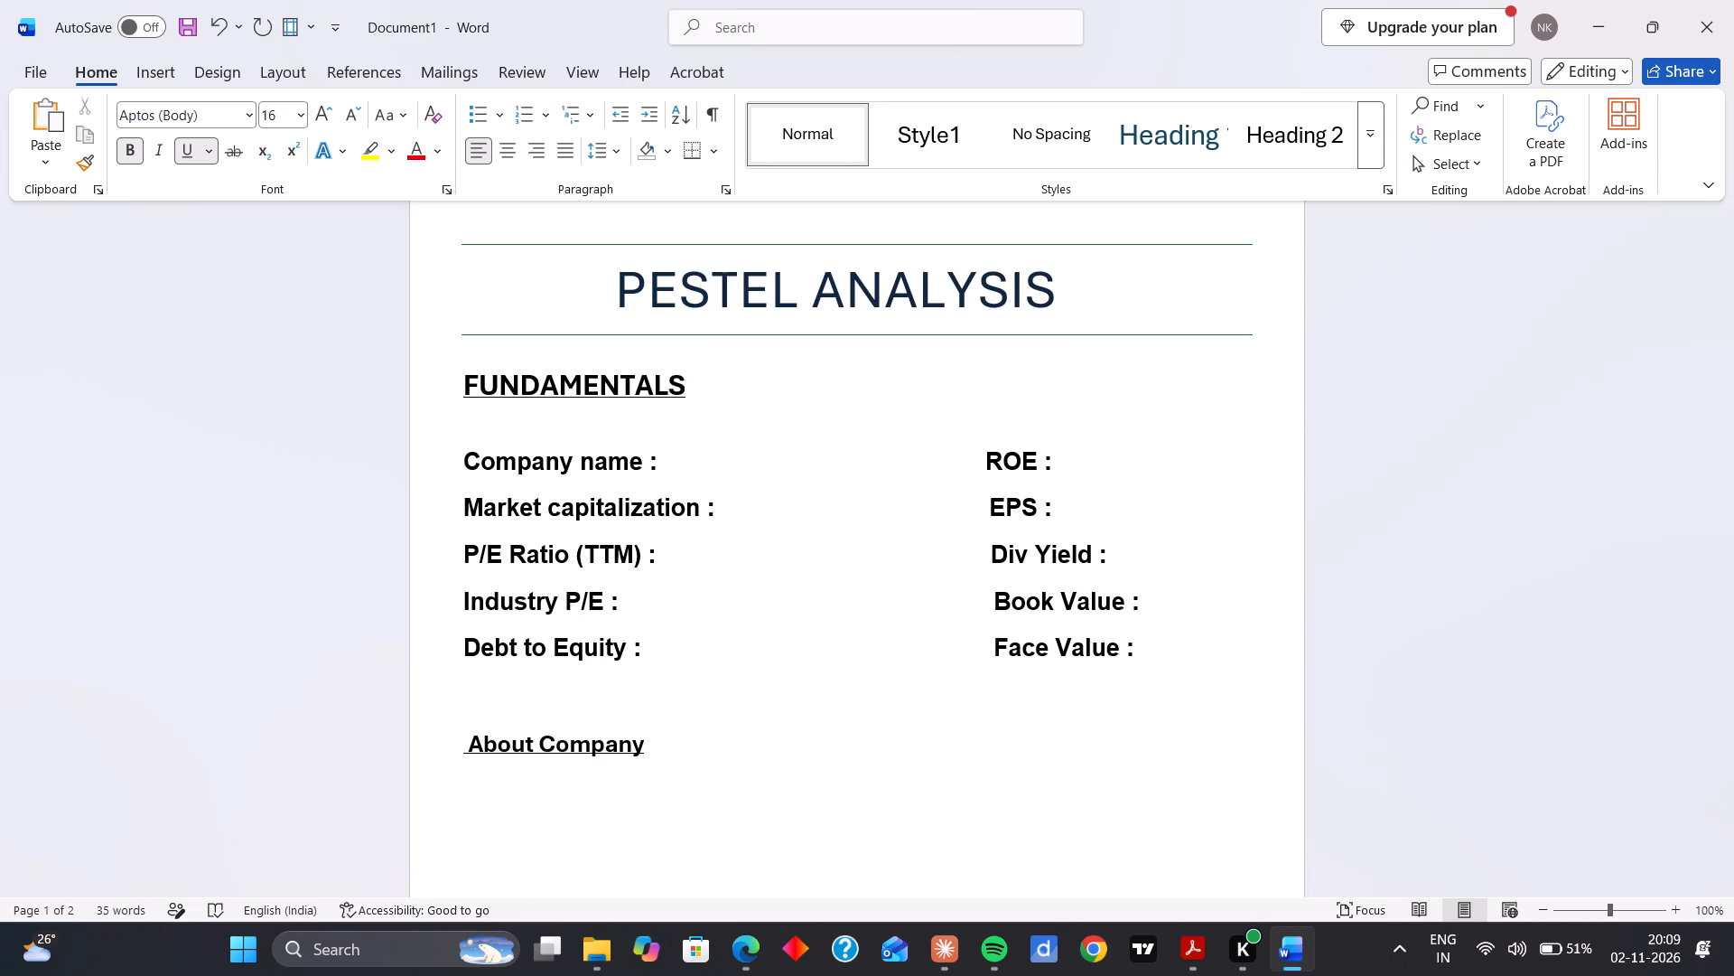
pyautogui.write('MD')
pyautogui.press('/')
pyautogui.write('CEO')
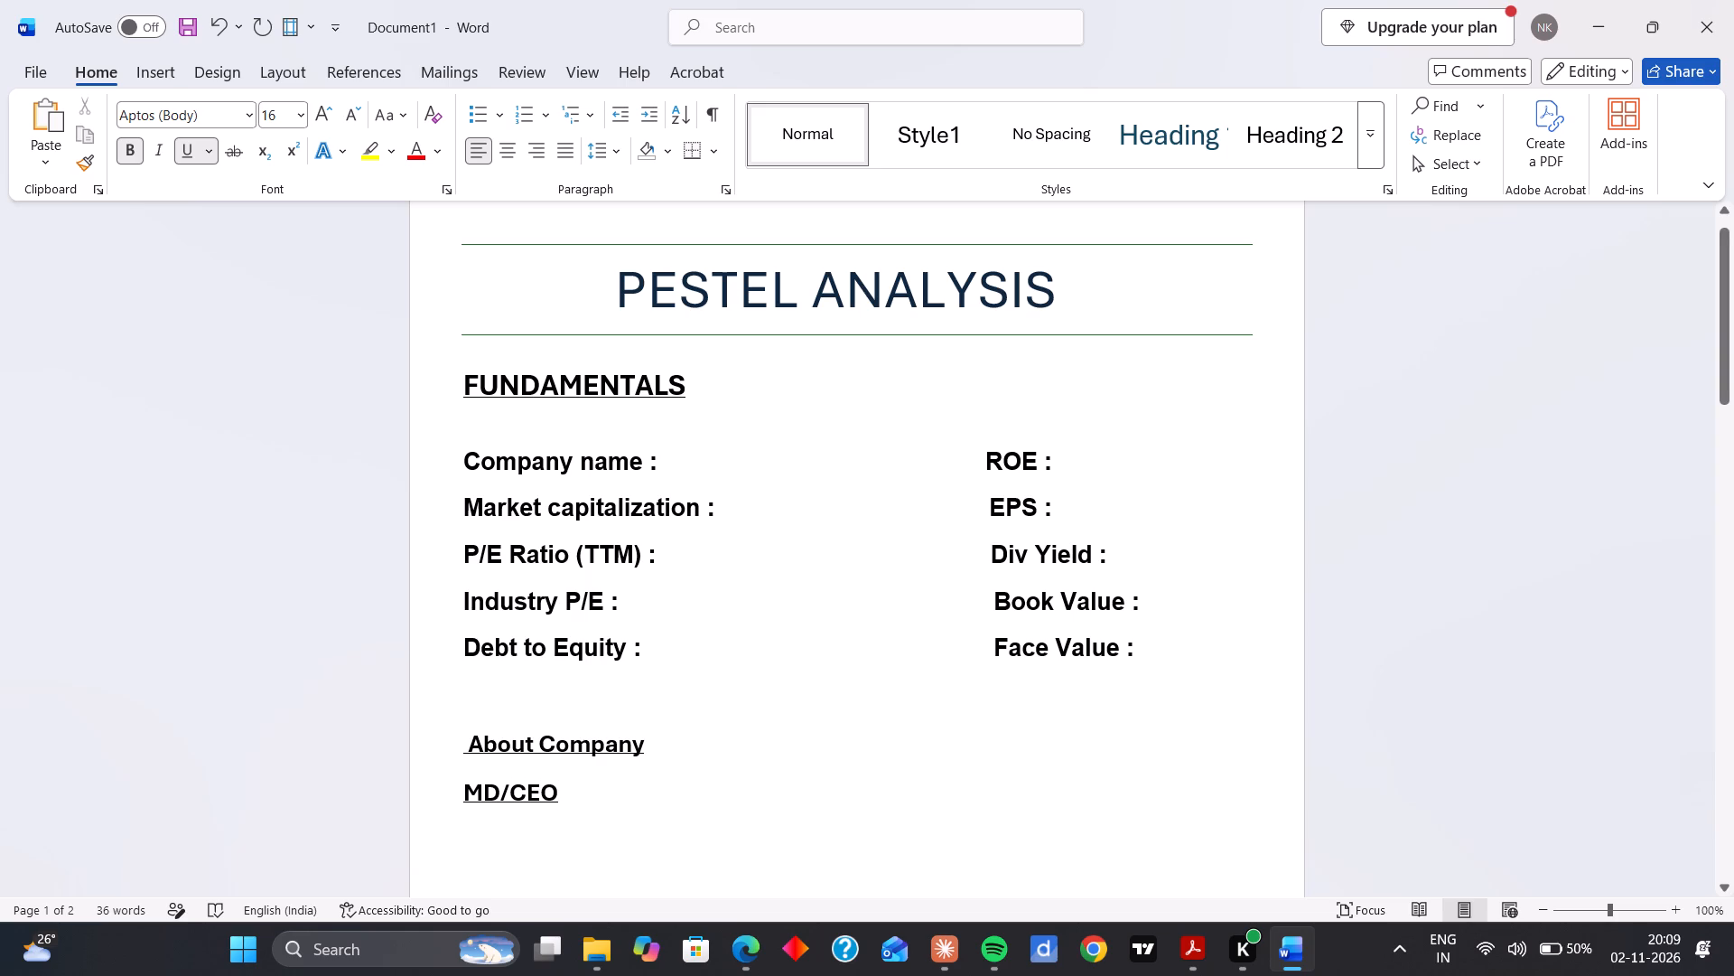
pyautogui.moveTo(453, 798); pyautogui.dragTo(618, 818)
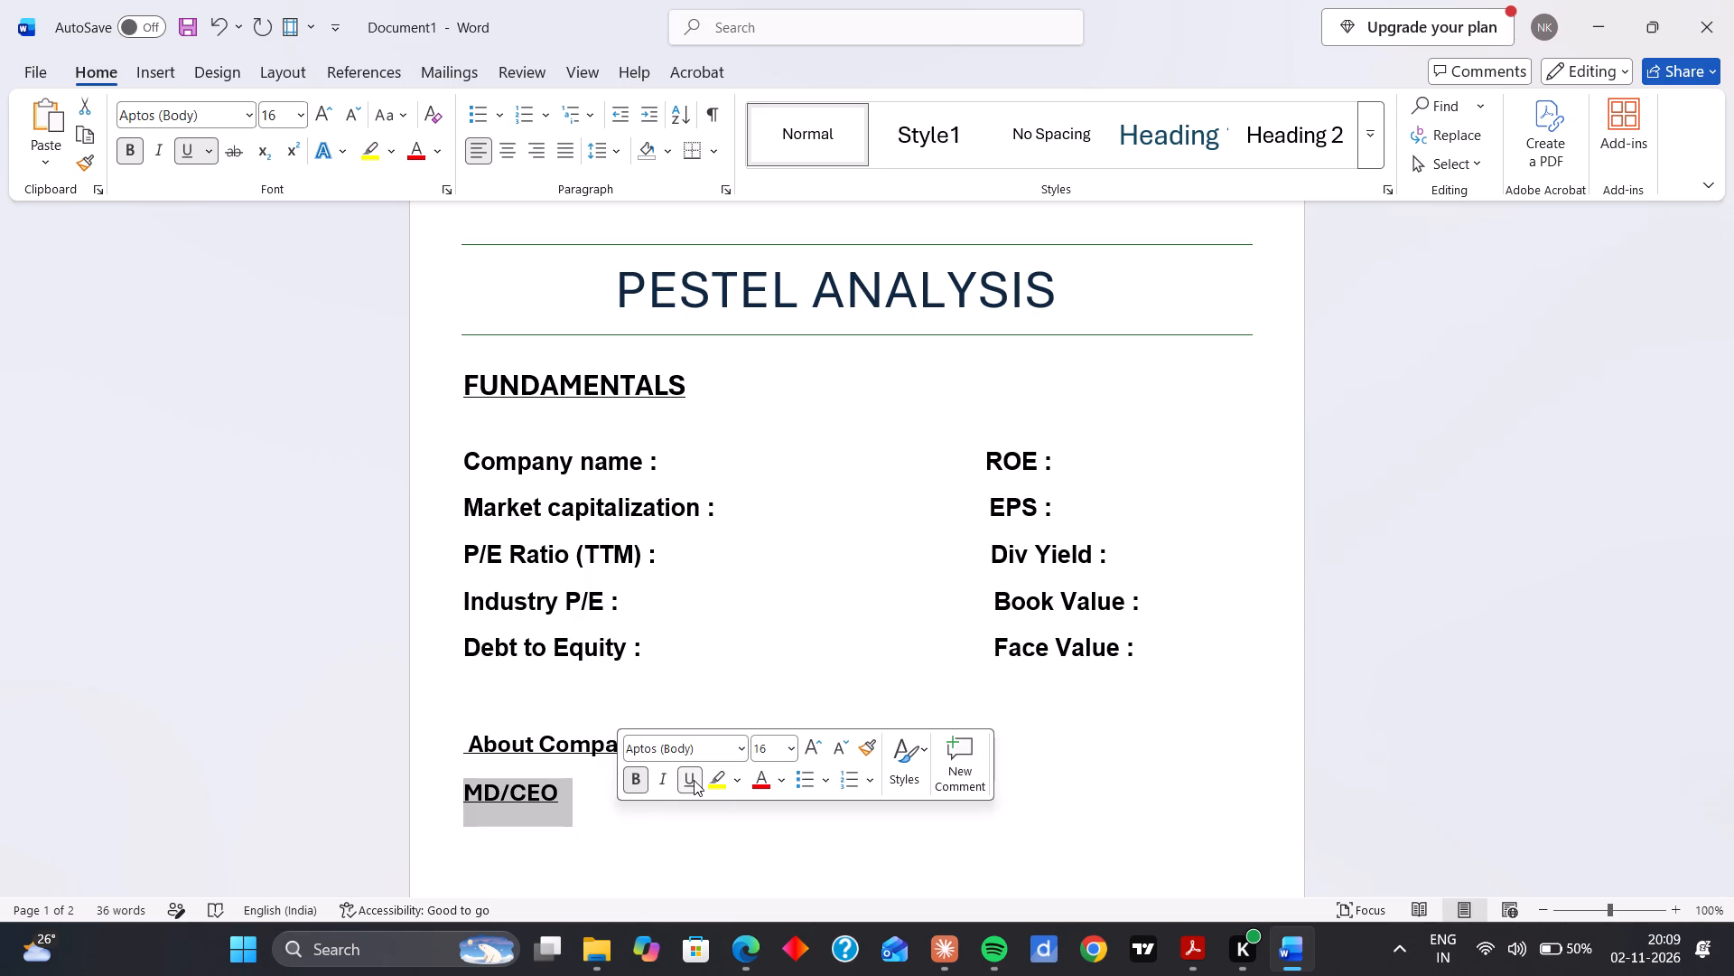
pyautogui.click(694, 780)
pyautogui.click(588, 822)
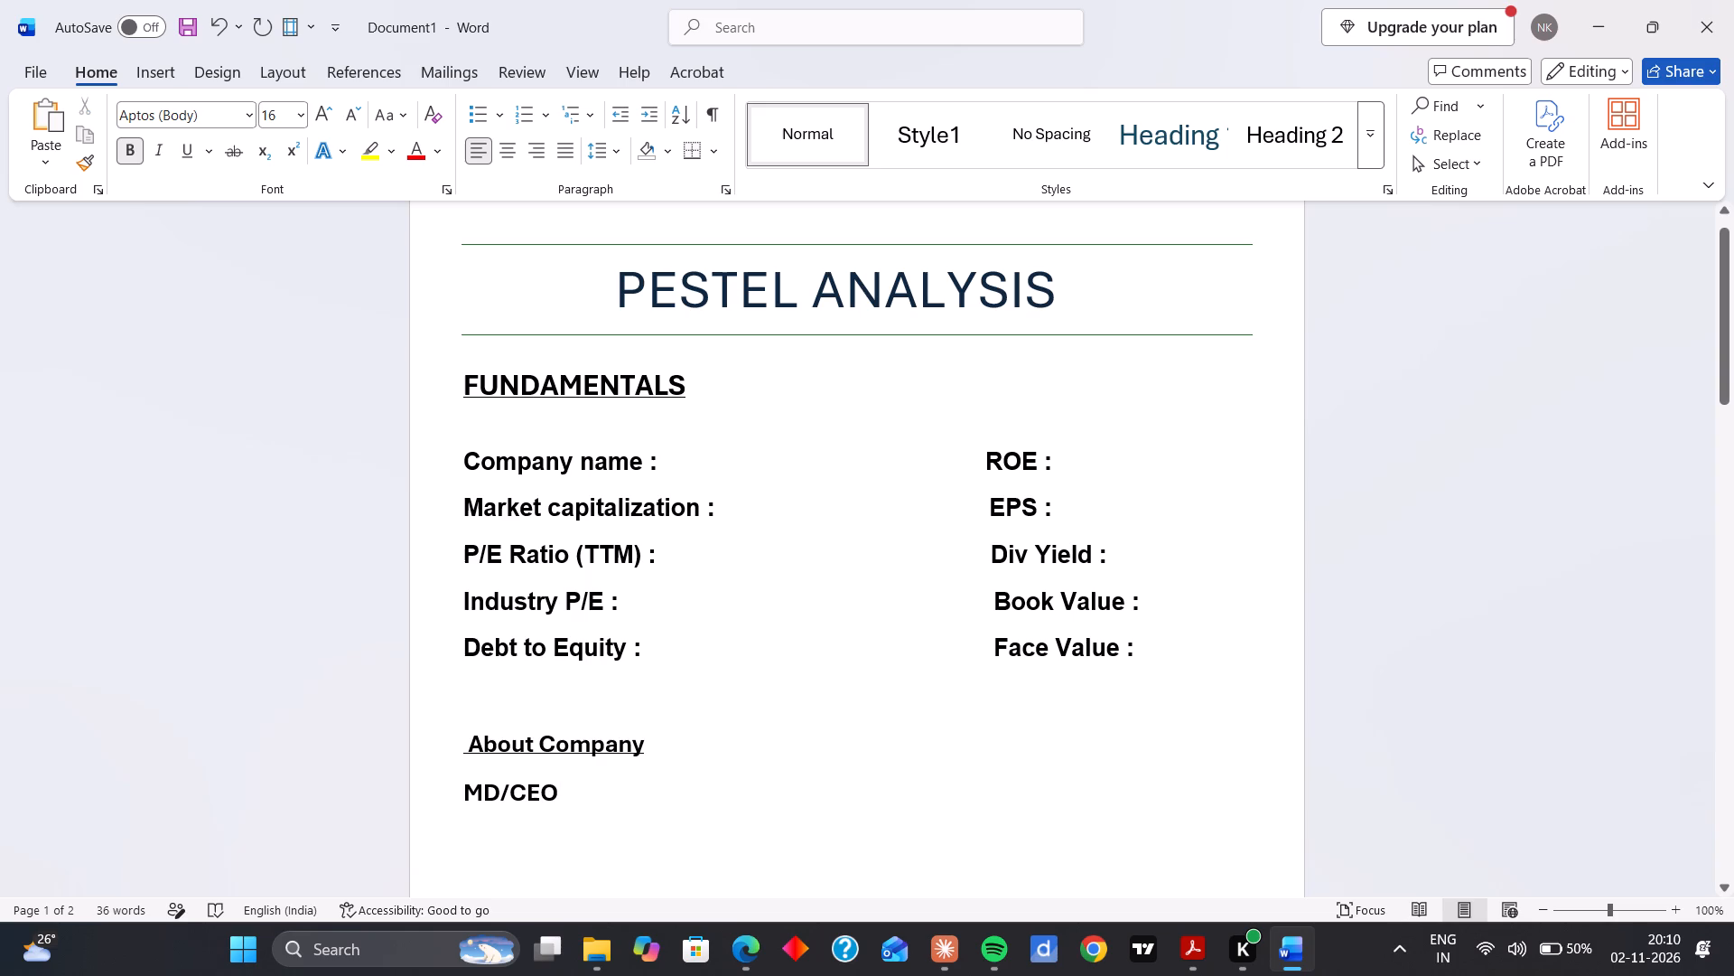
pyautogui.click(457, 796)
pyautogui.press('space')
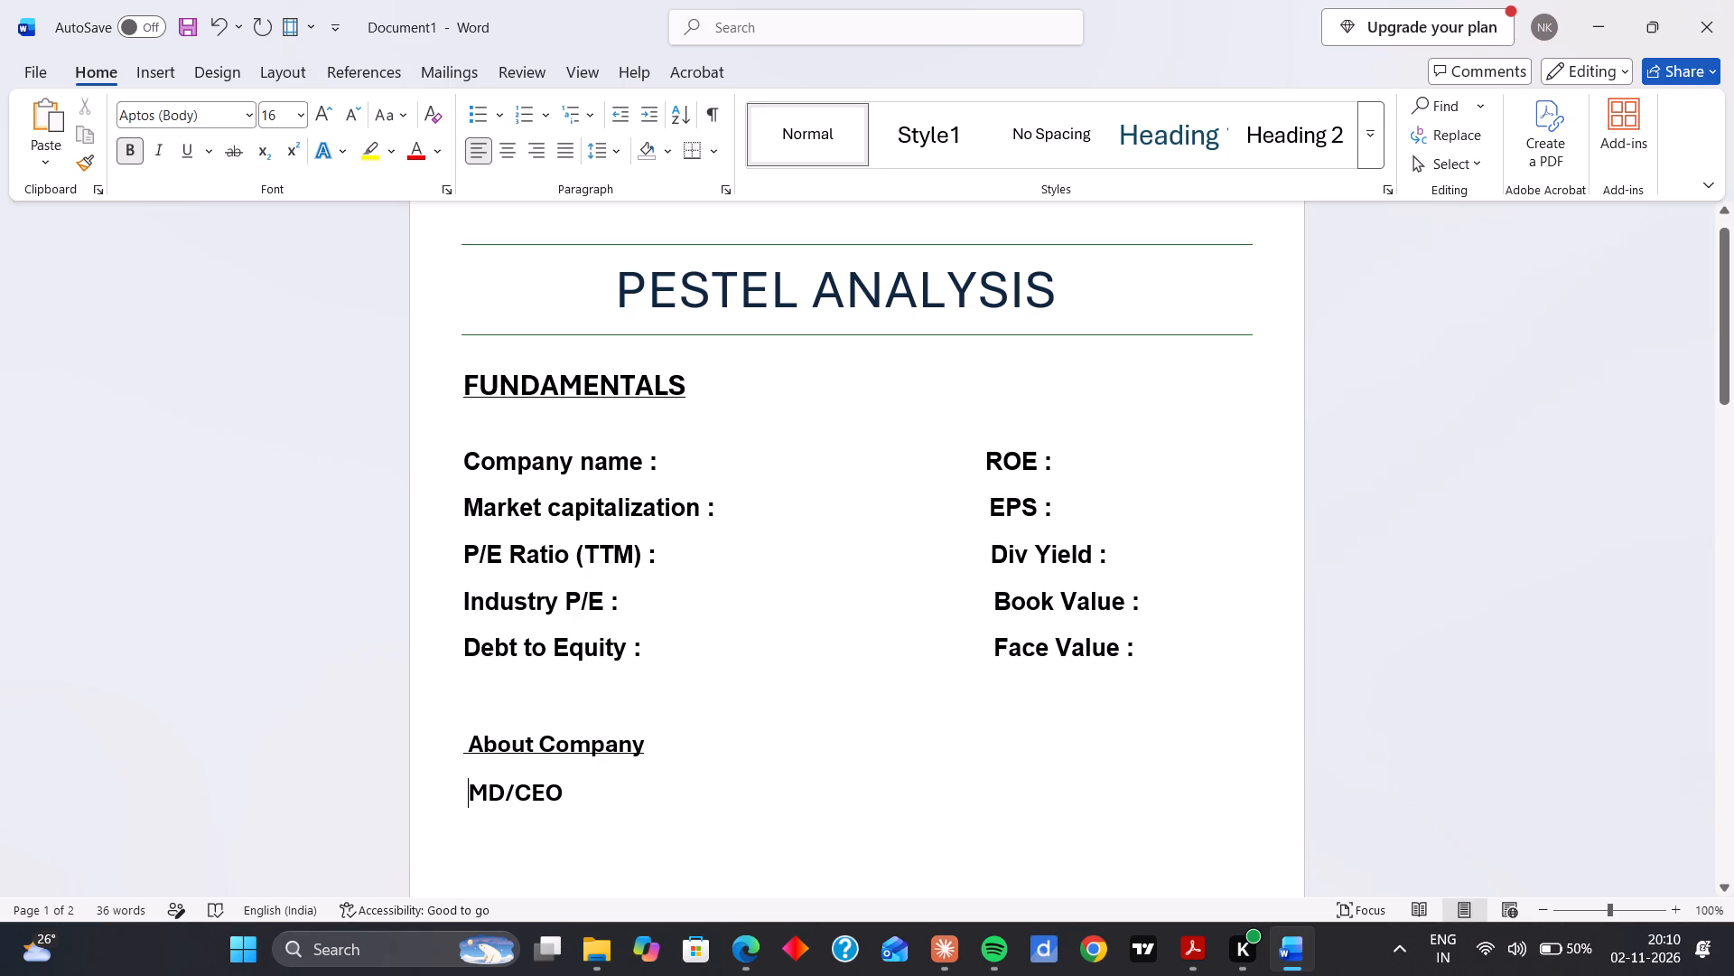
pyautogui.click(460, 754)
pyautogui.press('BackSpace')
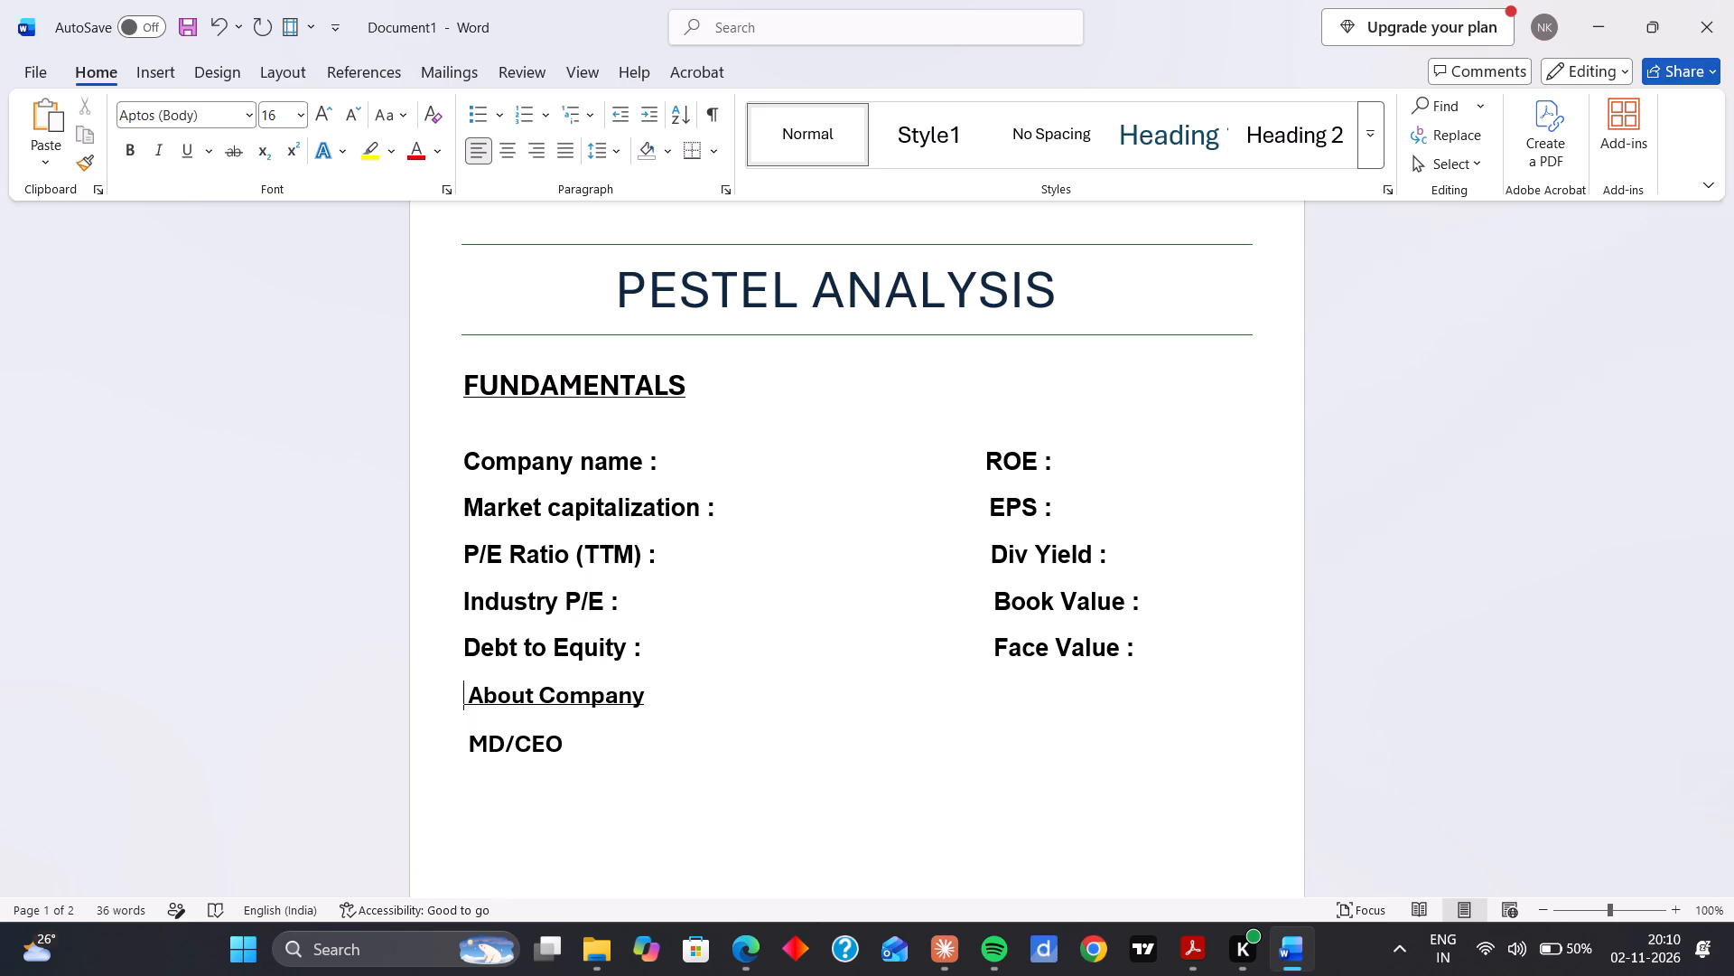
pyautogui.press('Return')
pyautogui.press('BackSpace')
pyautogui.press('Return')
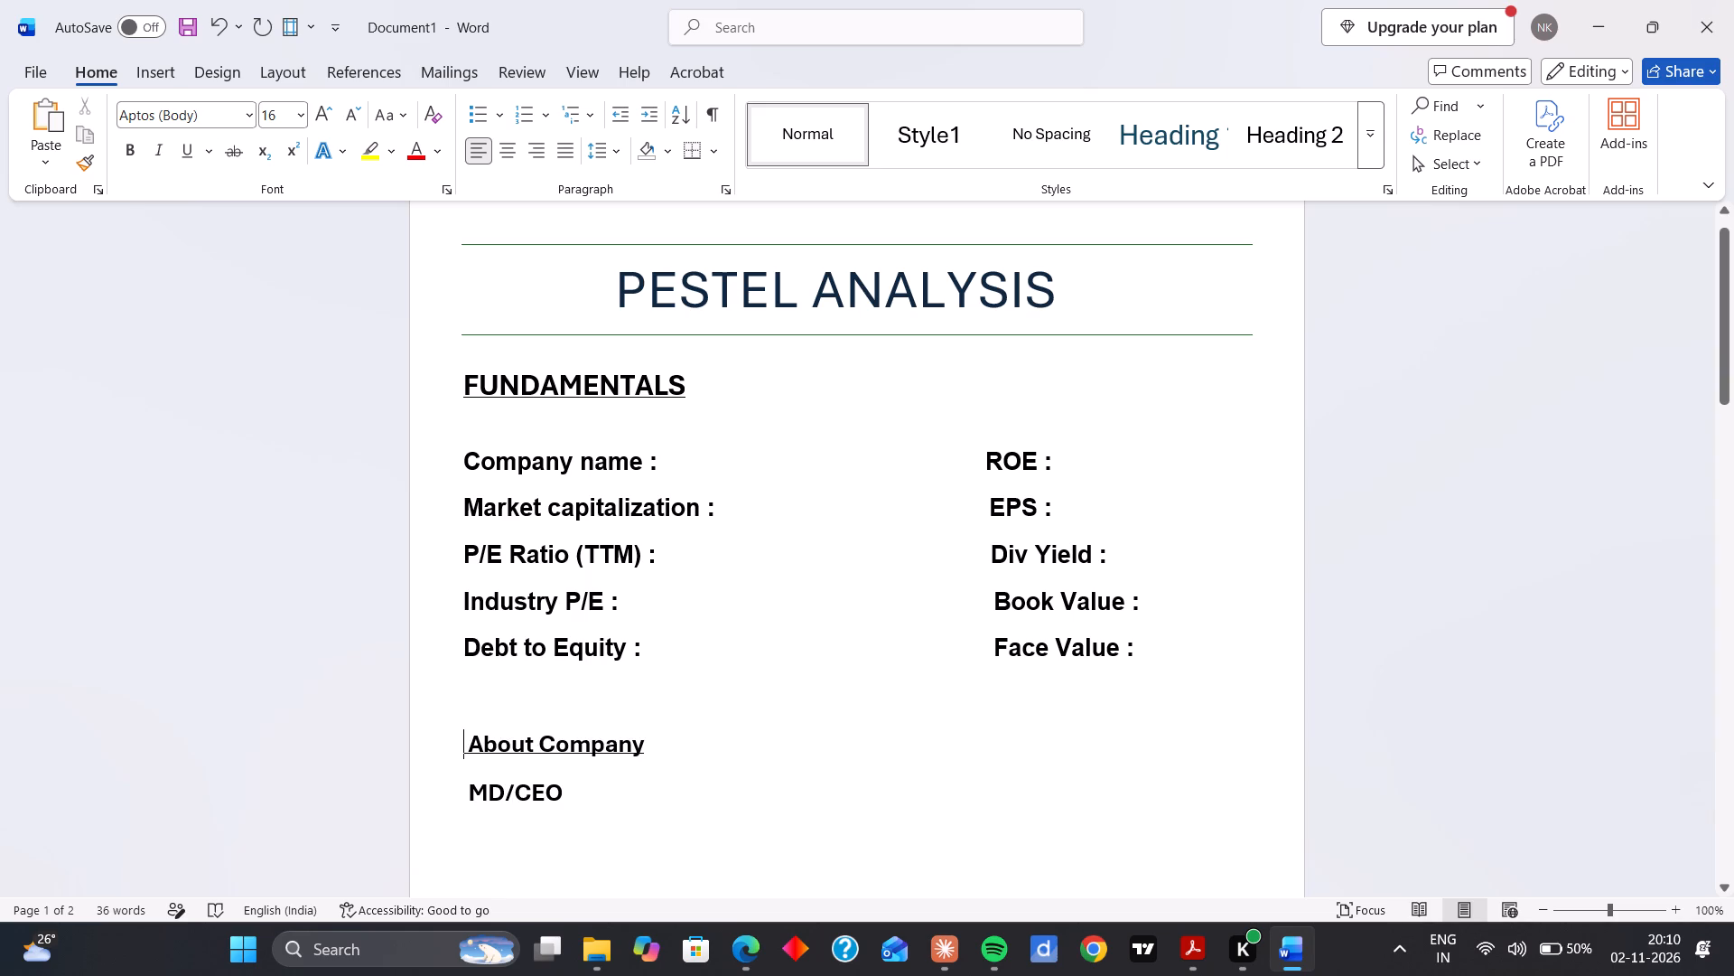
# Append a space and a colon after "MD/CEO".
pyautogui.click(618, 817)
pyautogui.press('space')
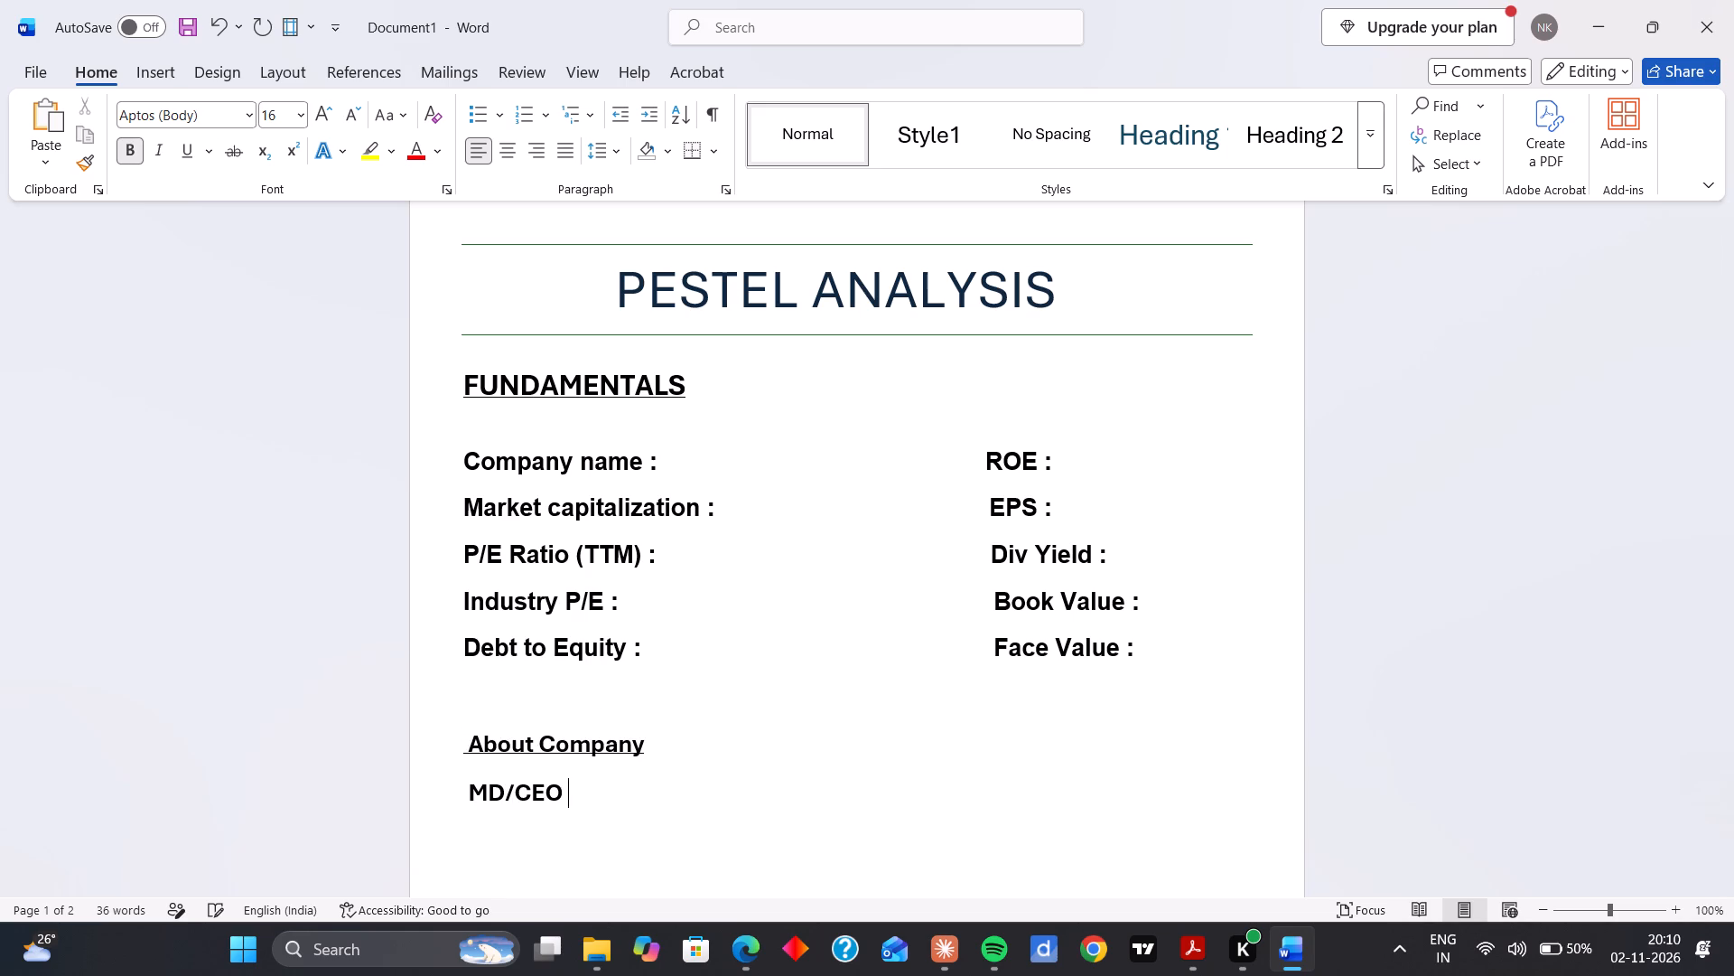
pyautogui.hotkey('shift', ':')
# Add a line reading "Founded in" below "MD/CEO :".
pyautogui.press('Return')
pyautogui.hotkey('shift', 'f')
pyautogui.write('ounded in')
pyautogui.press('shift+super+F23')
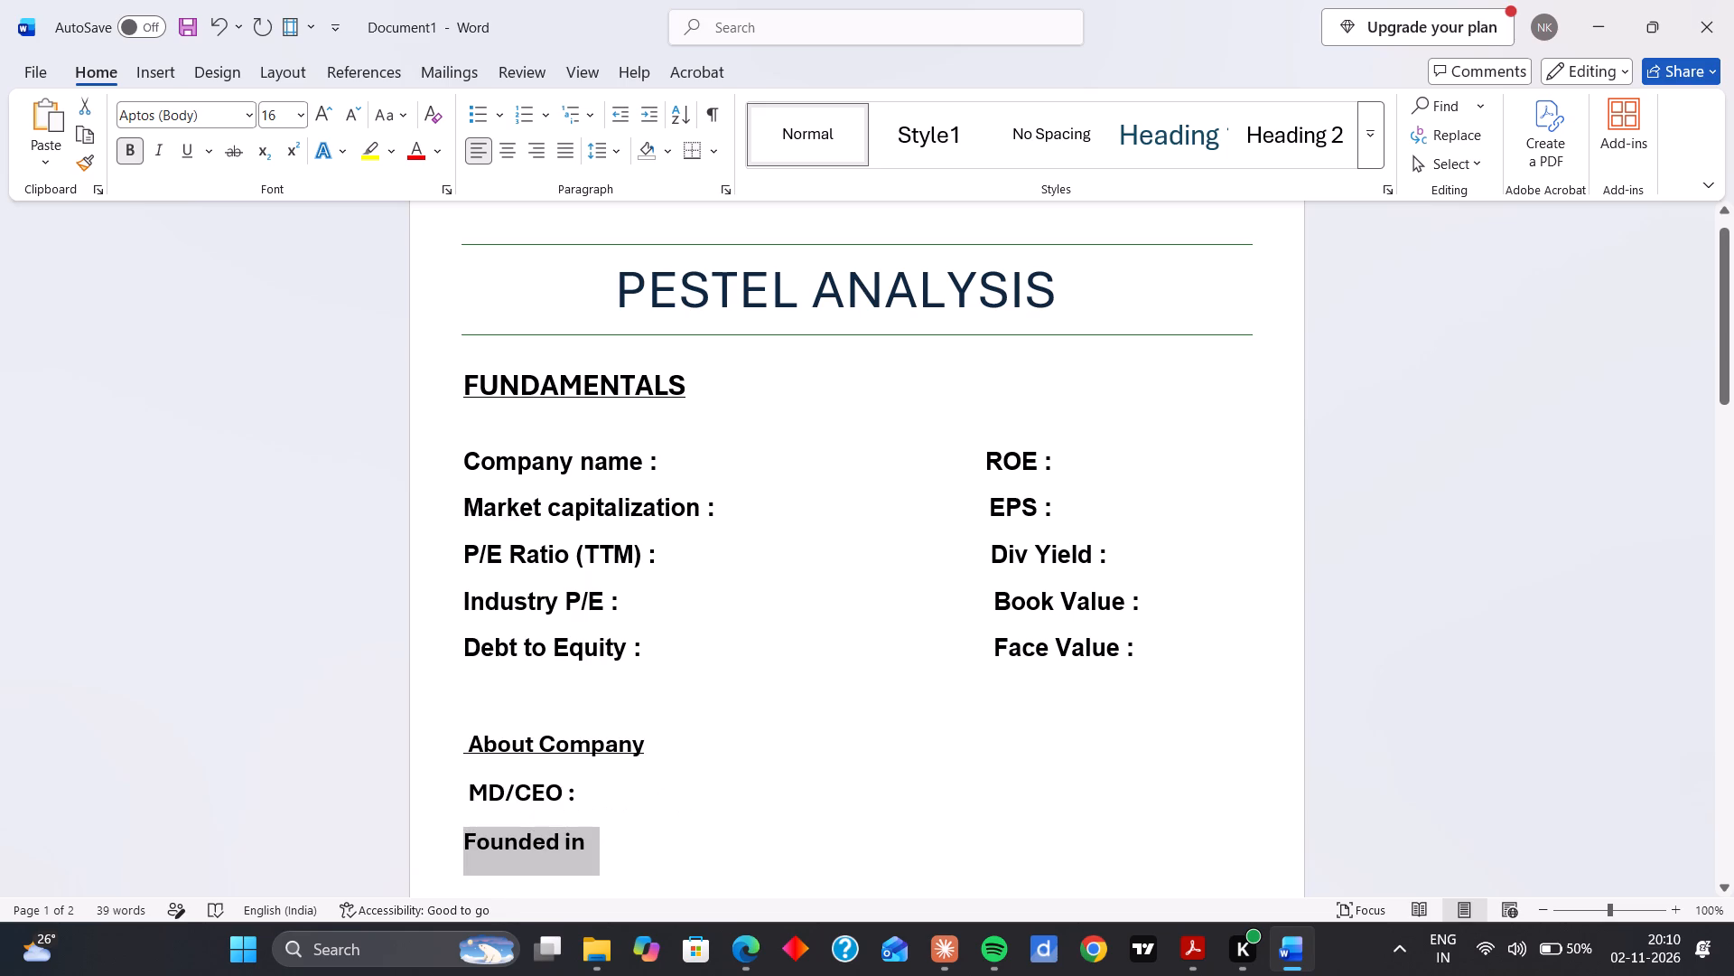
pyautogui.click(450, 840)
pyautogui.press('space')
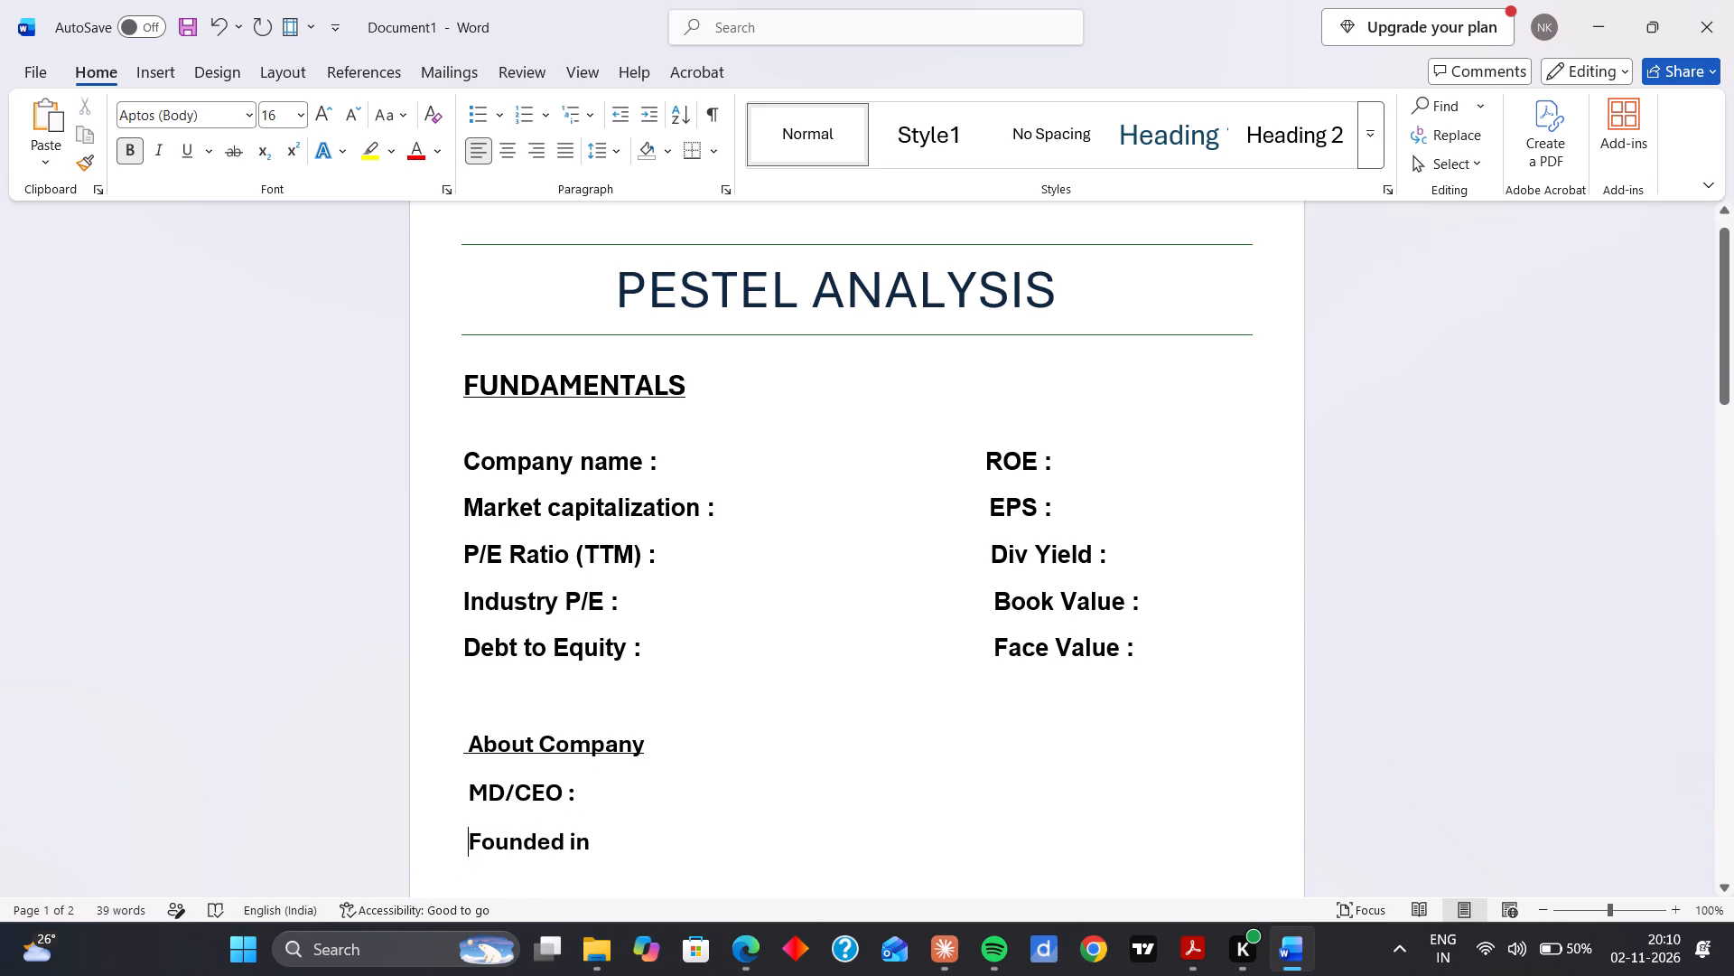
pyautogui.click(611, 842)
# Append a space and a colon after "Founded in".
pyautogui.press('space')
pyautogui.hotkey('shift', ':')
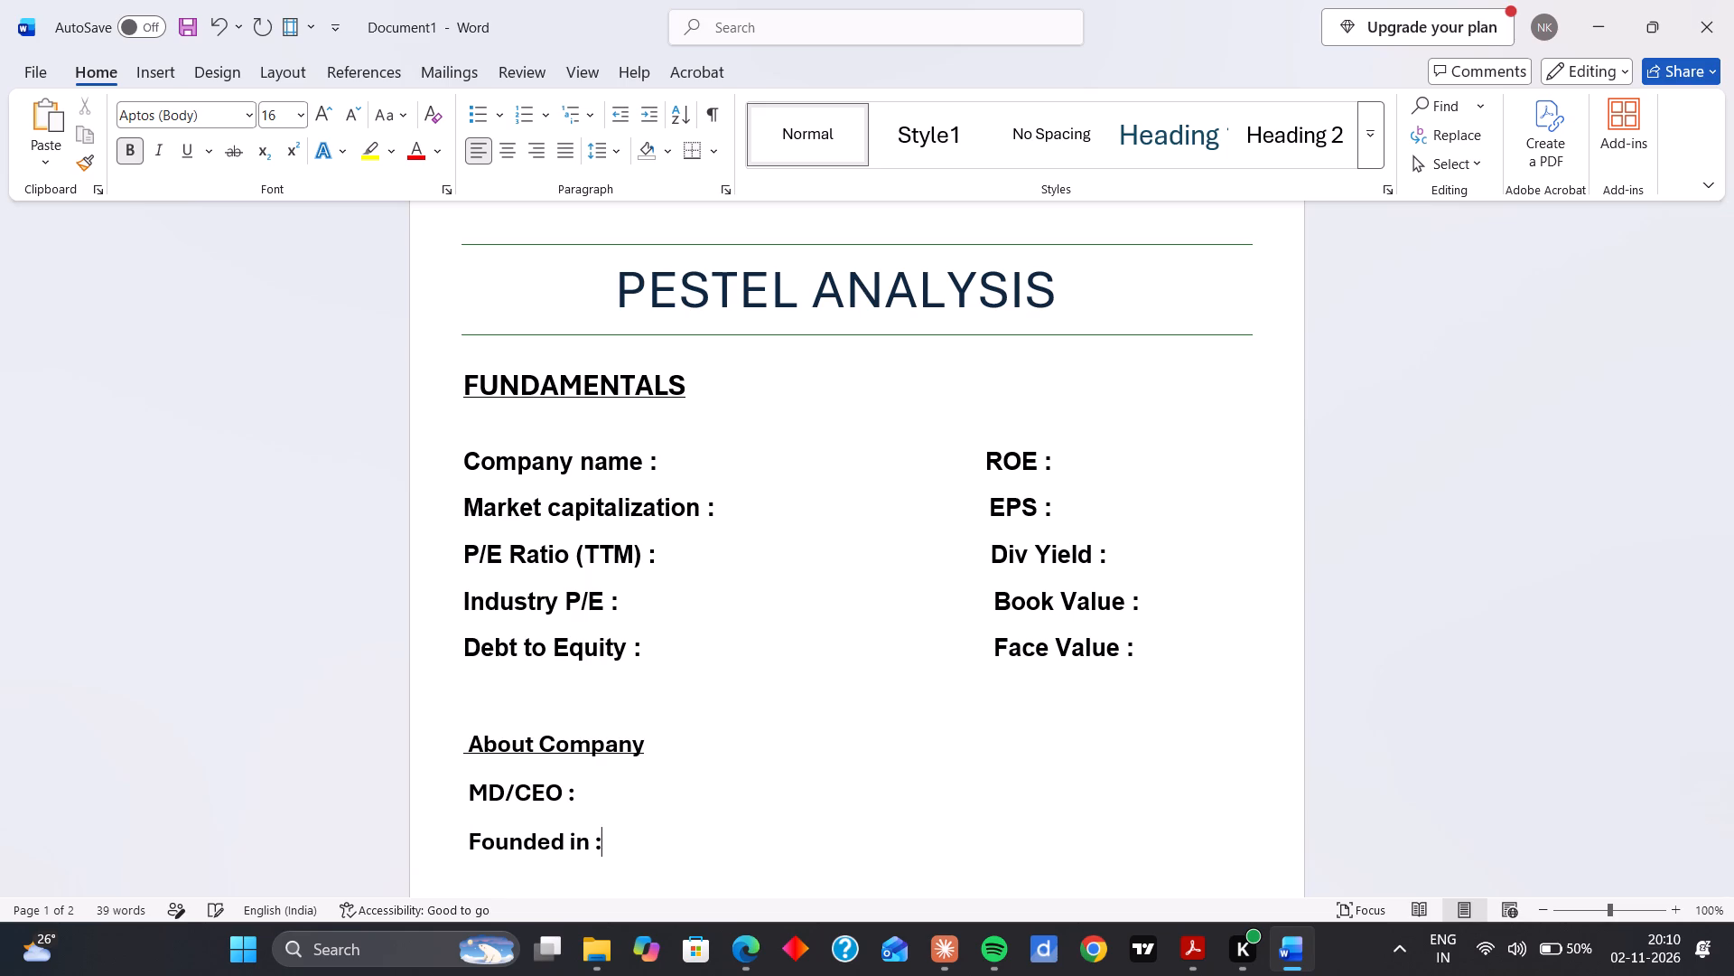
# Add a line reading "NSE :" below "Founded in :", indented with one leading space.
pyautogui.press('Return')
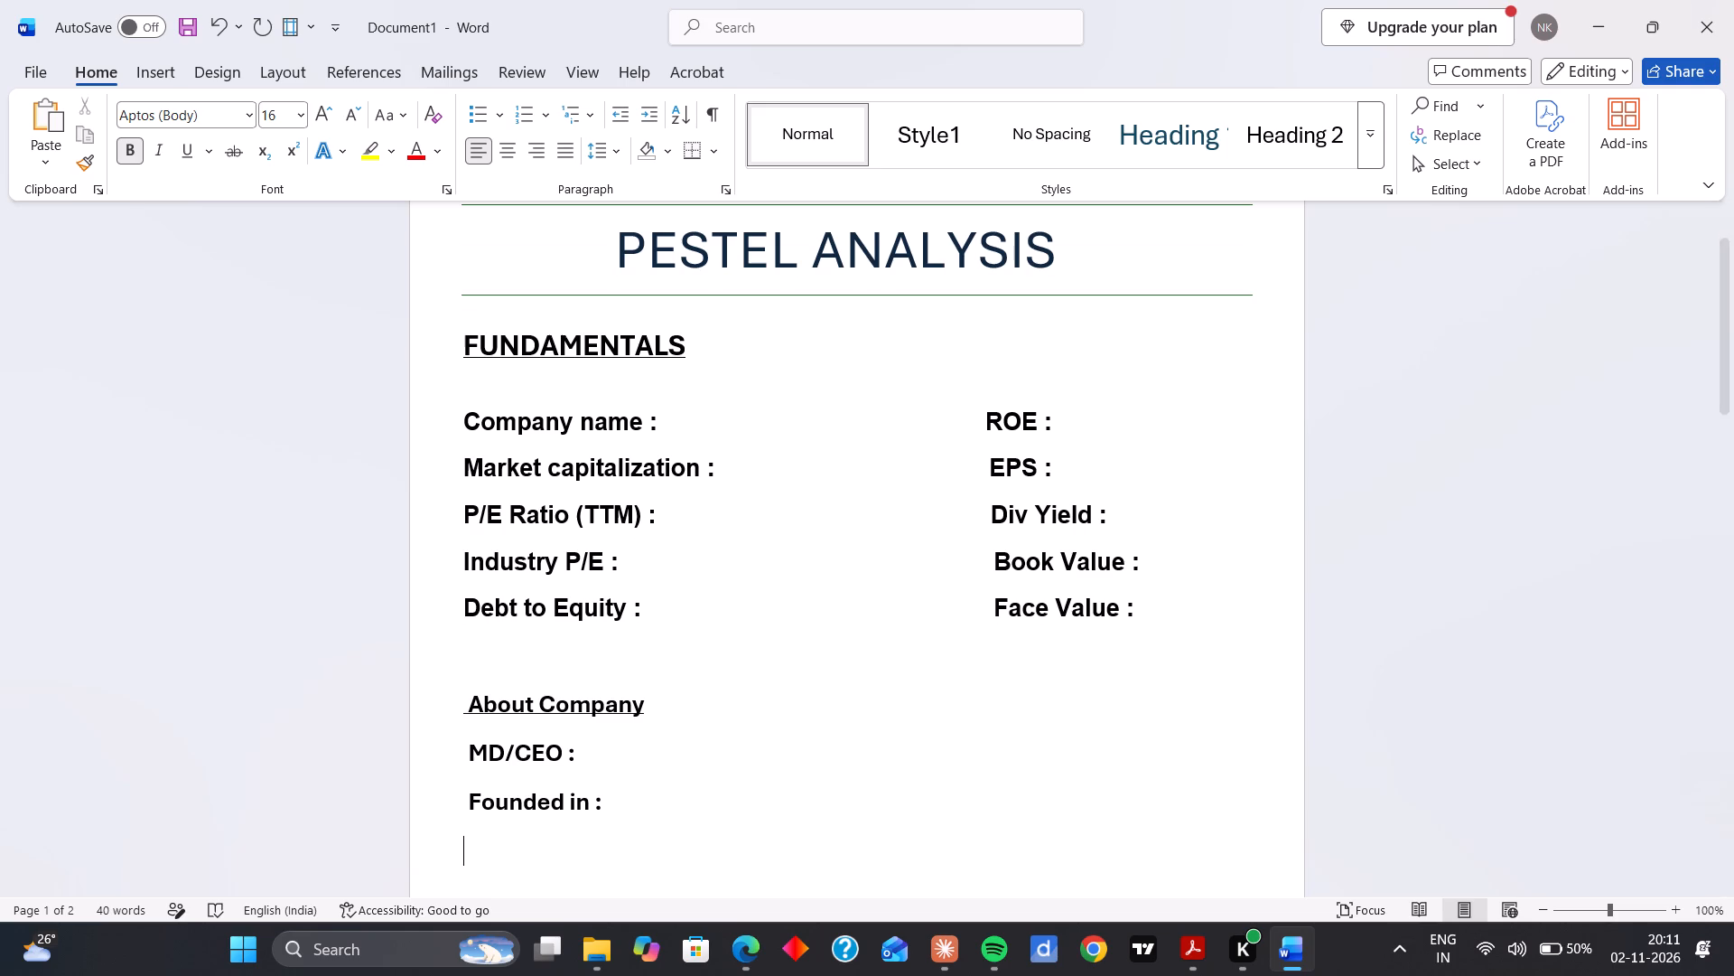
pyautogui.write('NSD')
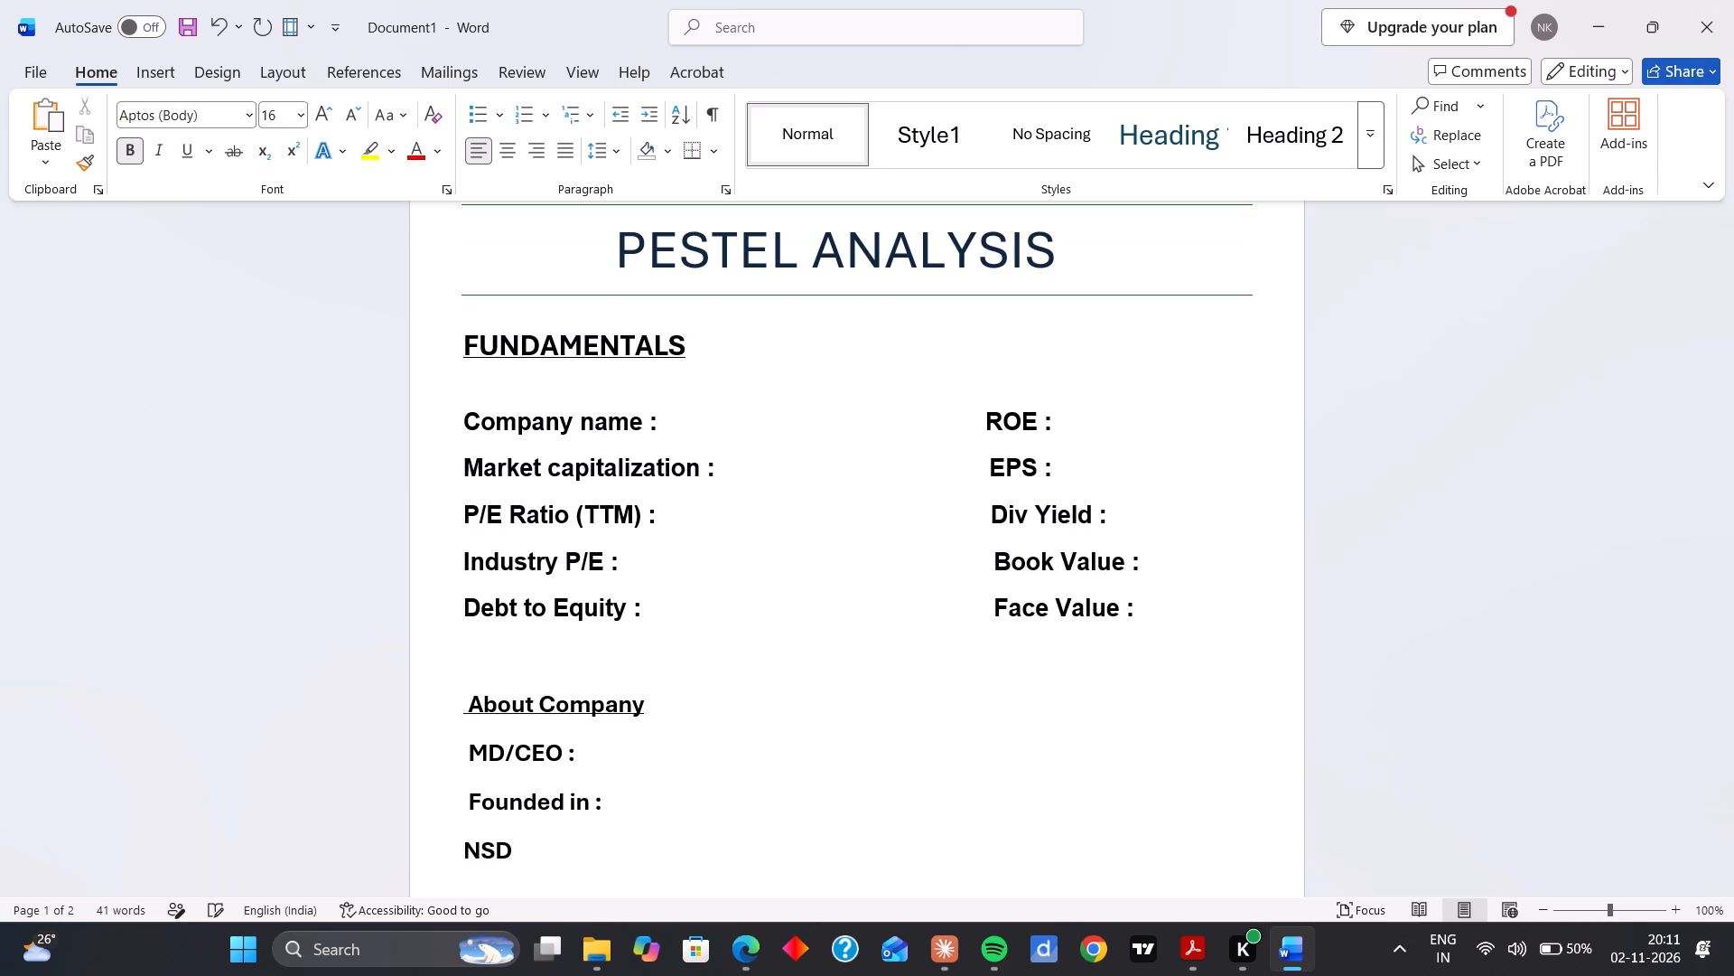
pyautogui.press('BackSpace')
pyautogui.press('e')
pyautogui.press('Left')
pyautogui.press('Left')
pyautogui.press('Left')
pyautogui.press('space')
pyautogui.press('Right')
pyautogui.press('Right')
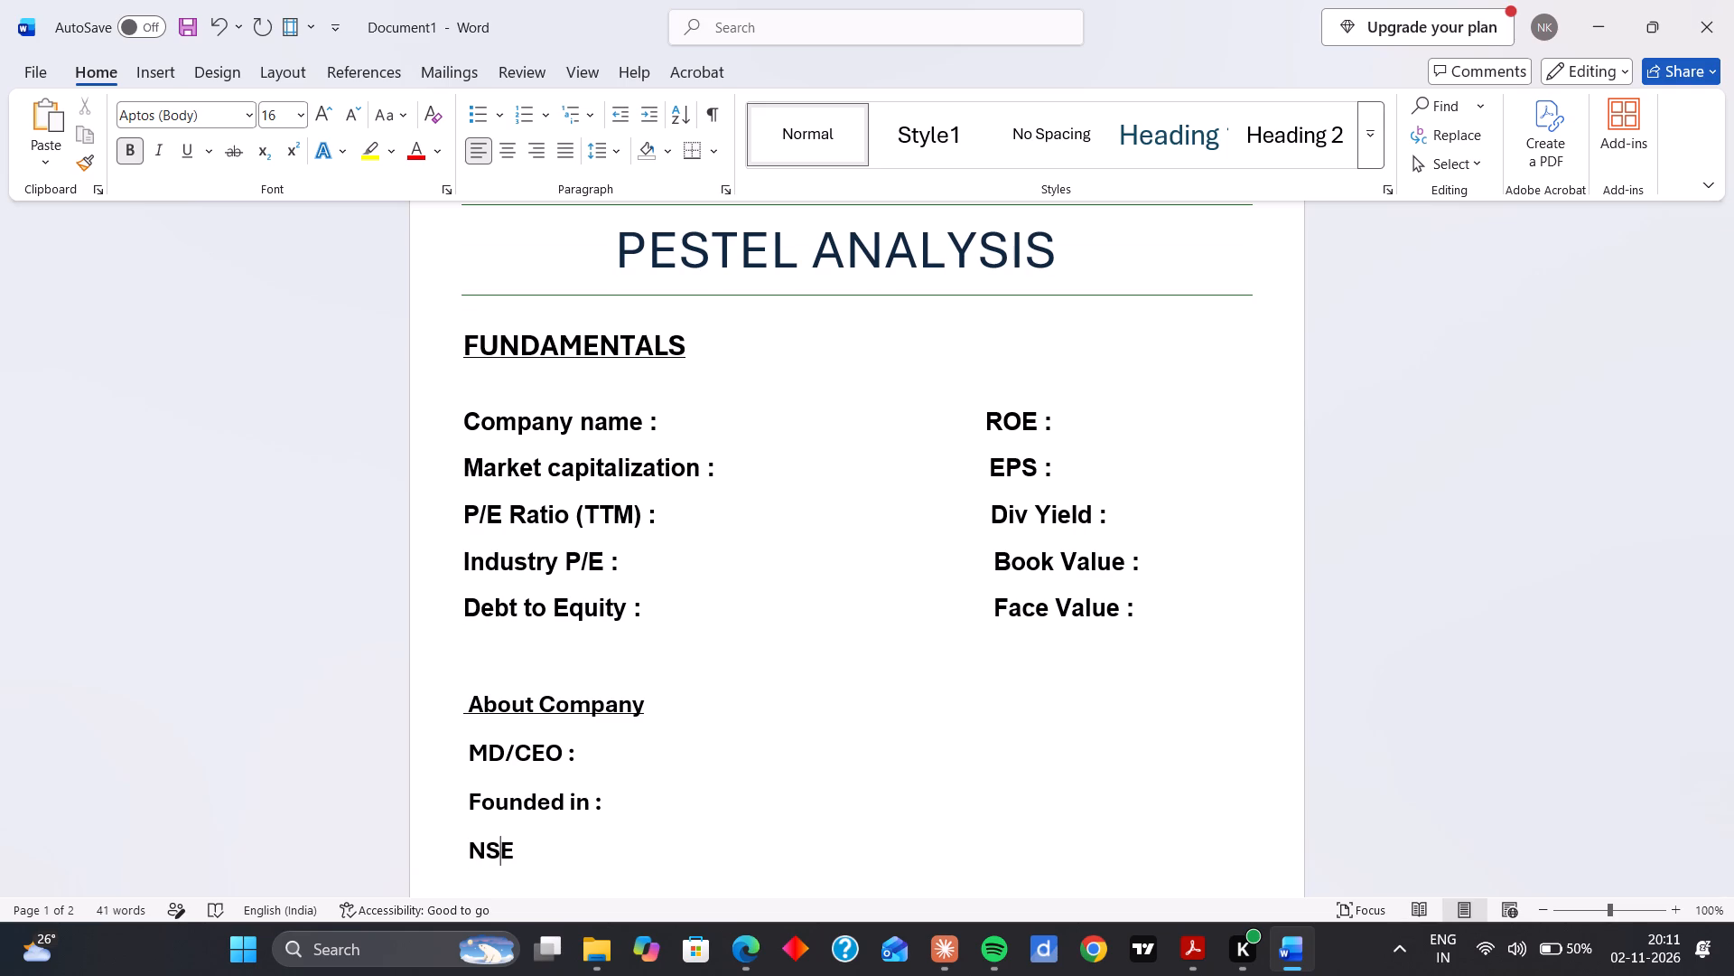
pyautogui.press('Right')
pyautogui.press('space')
pyautogui.hotkey('shift', ':')
pyautogui.press('space')
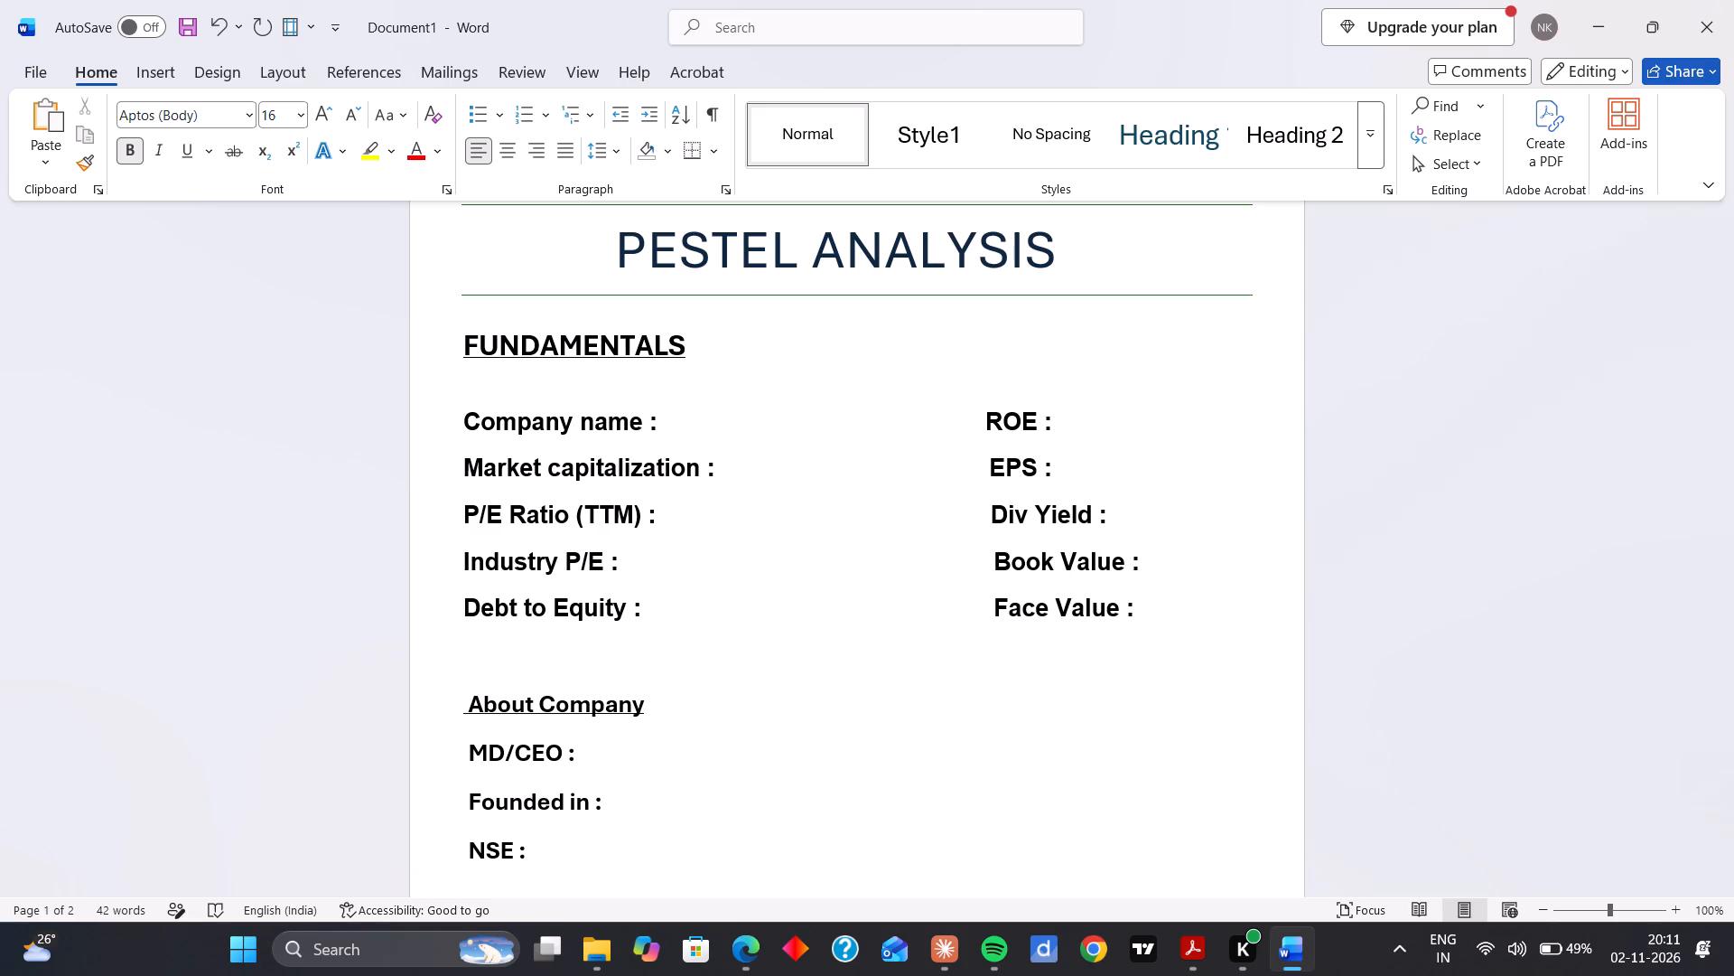
# Insert the word "symbol" between "NSE" and its colon so the label reads "NSE symbol:".
pyautogui.press('Left')
pyautogui.press('Left')
pyautogui.press('s')
pyautogui.press('s')
pyautogui.press('s')
pyautogui.press('s')
pyautogui.press('s')
pyautogui.press('BackSpace')
pyautogui.press('BackSpace')
pyautogui.press('BackSpace')
pyautogui.press('BackSpace')
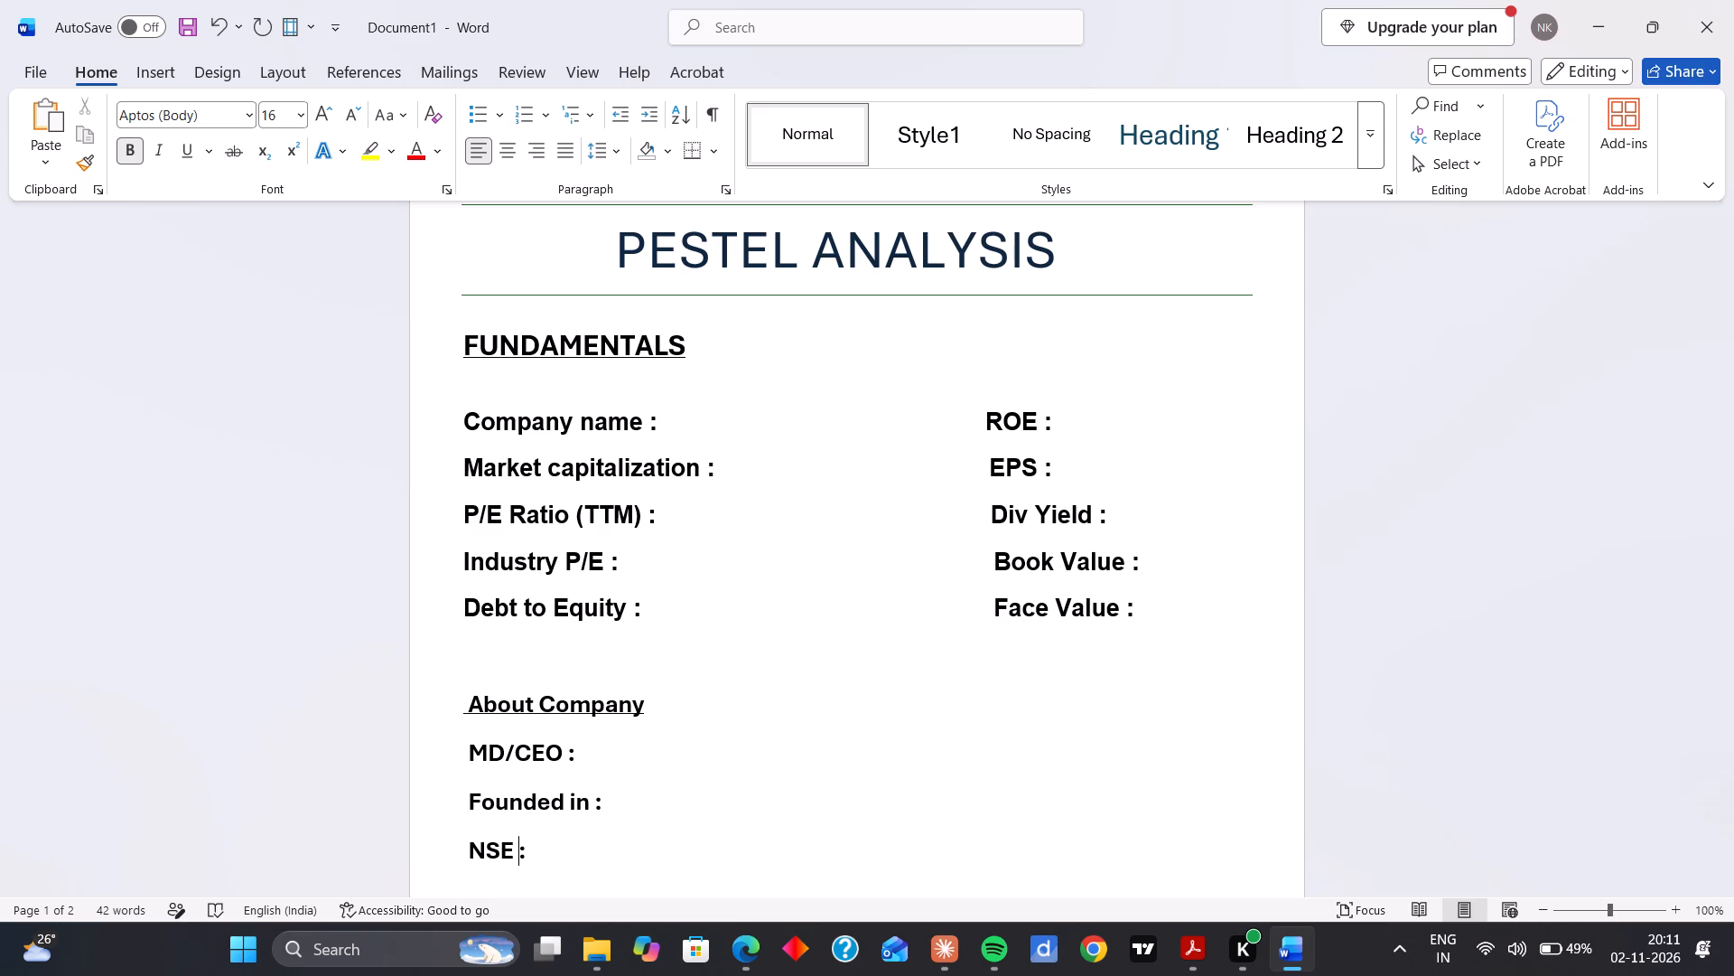
pyautogui.write('sy')
pyautogui.write('bl')
pyautogui.press('BackSpace')
pyautogui.write('ol')
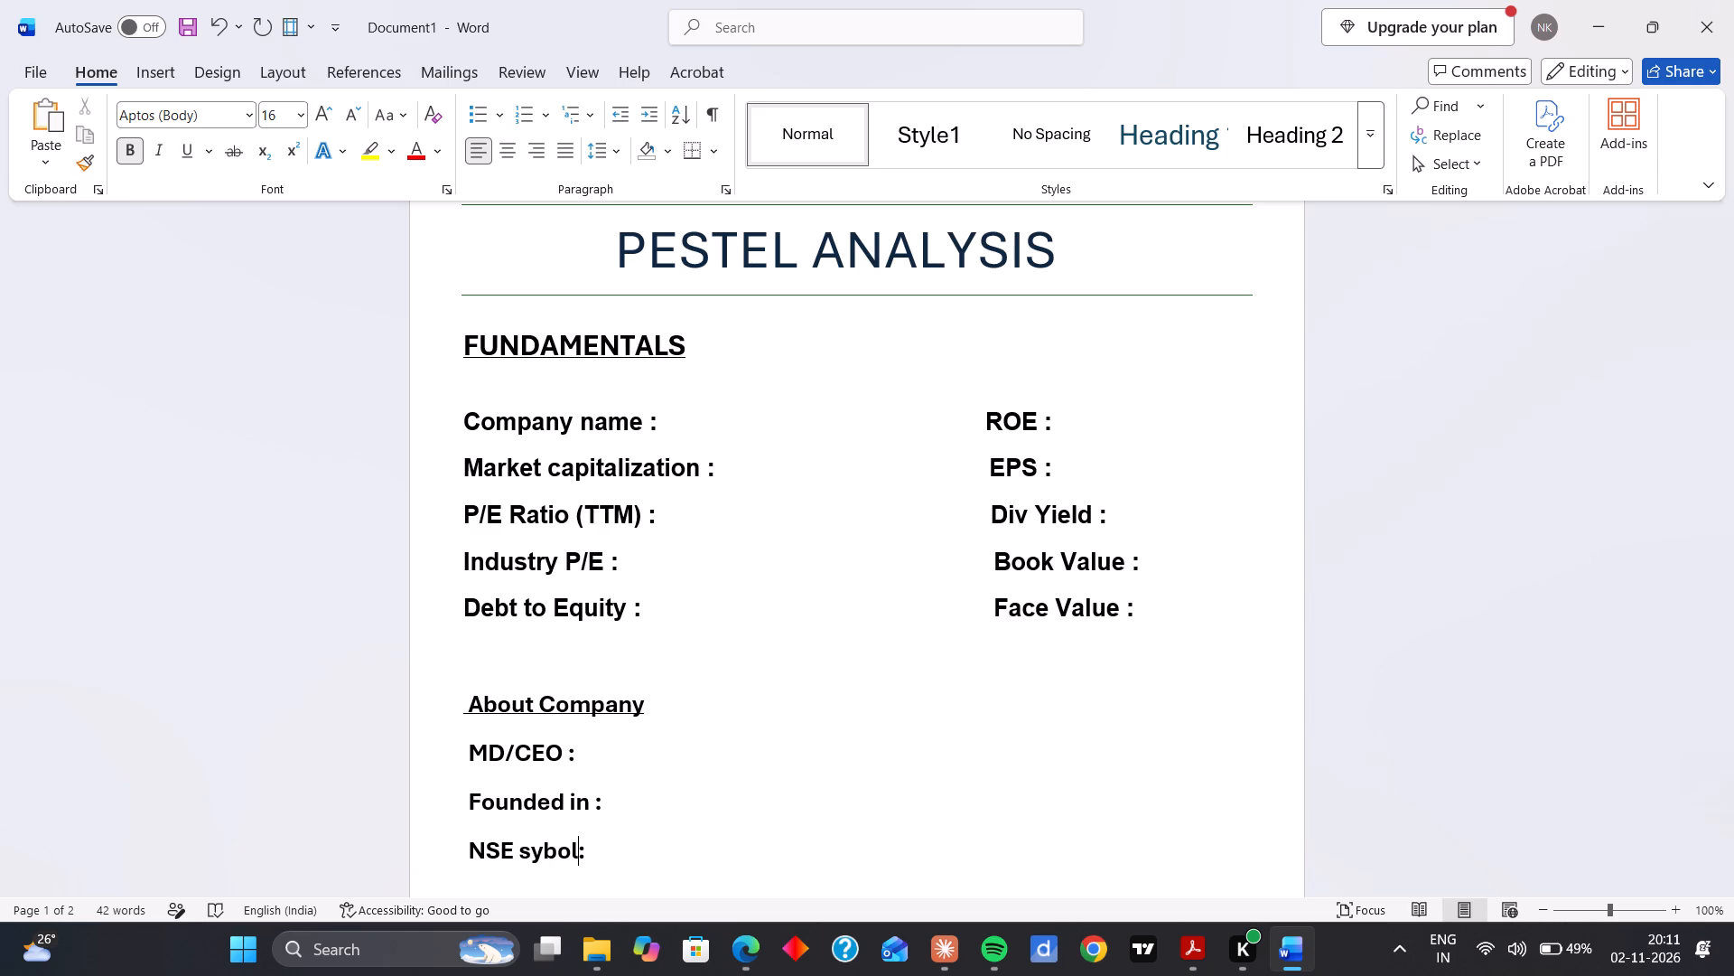
pyautogui.click(611, 842)
pyautogui.press('Left')
pyautogui.press('Left')
pyautogui.press('Left')
pyautogui.press('Left')
pyautogui.press('Left')
pyautogui.press('m')
# Add a line reading "industry" with one leading space below "NSE symbol:".
pyautogui.press('Down')
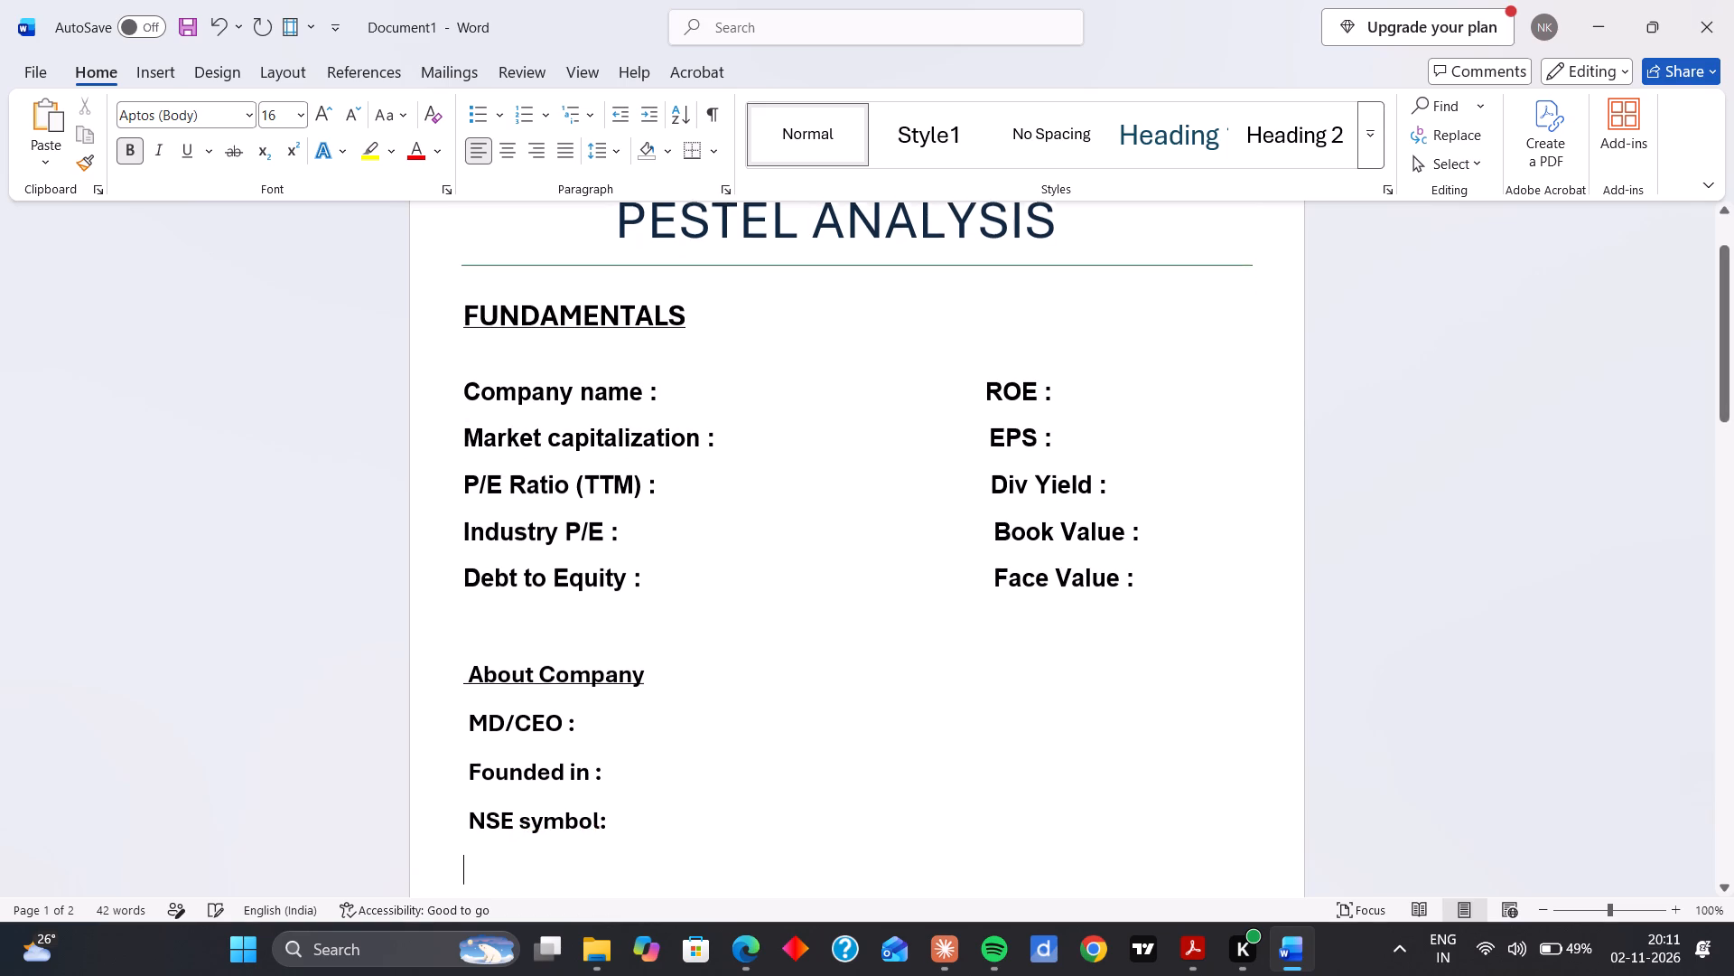
pyautogui.press('space')
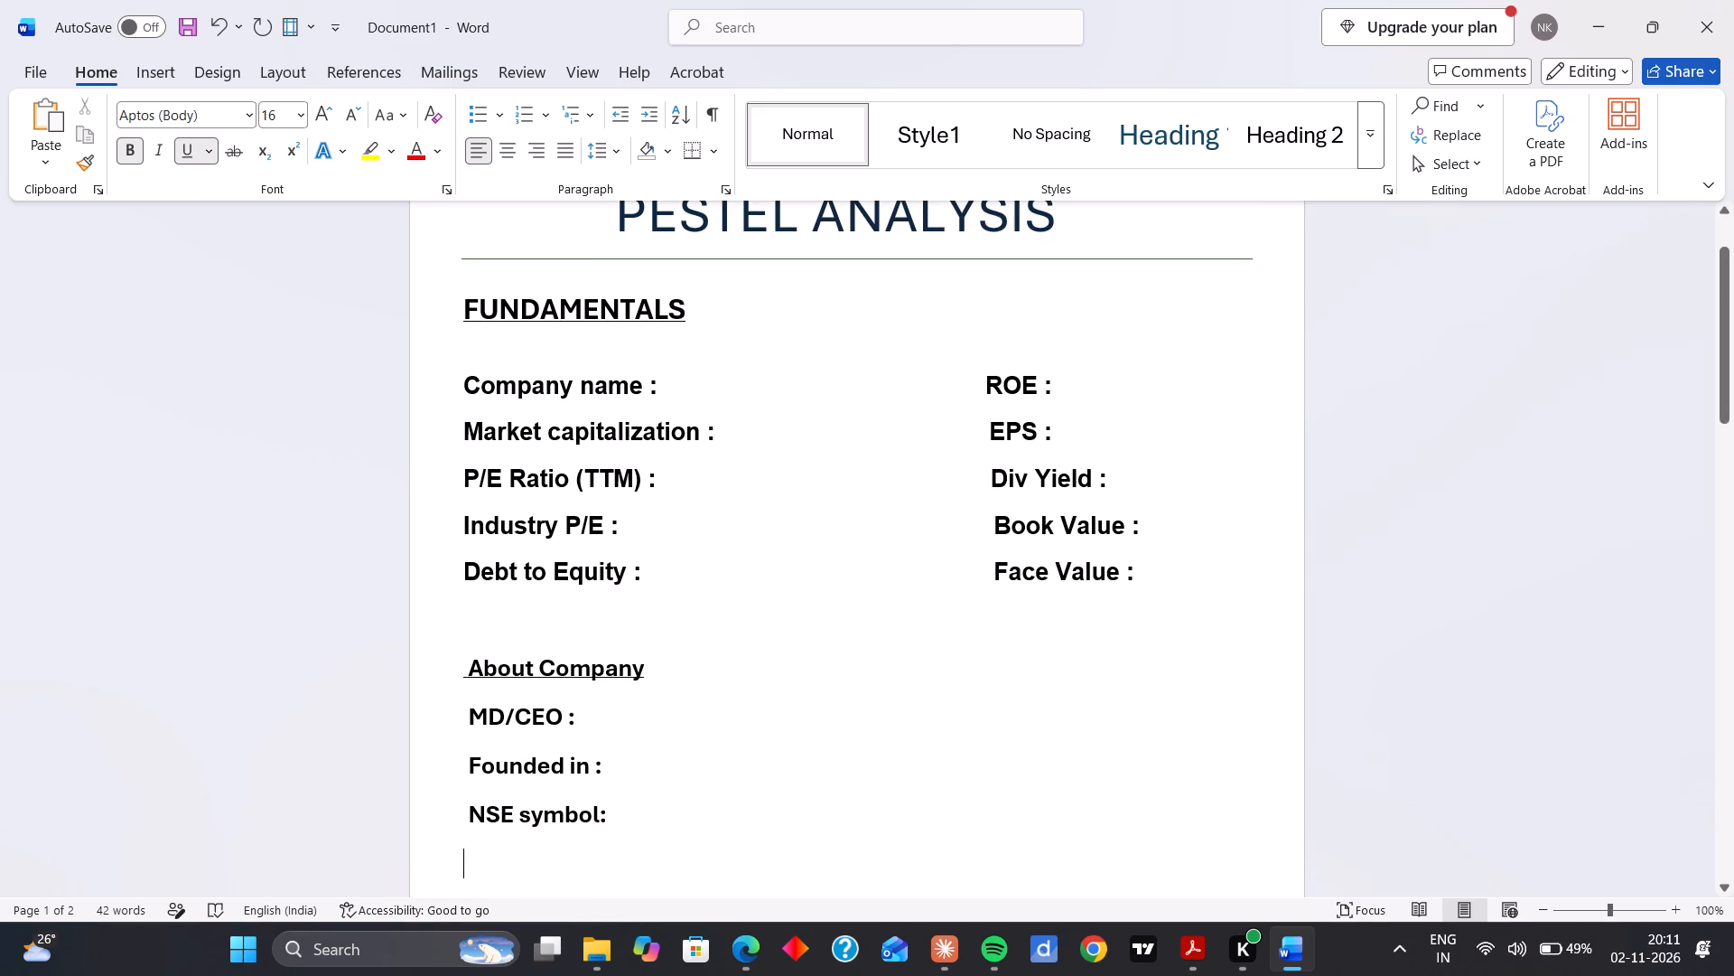
pyautogui.write('ind')
pyautogui.write('ustry')
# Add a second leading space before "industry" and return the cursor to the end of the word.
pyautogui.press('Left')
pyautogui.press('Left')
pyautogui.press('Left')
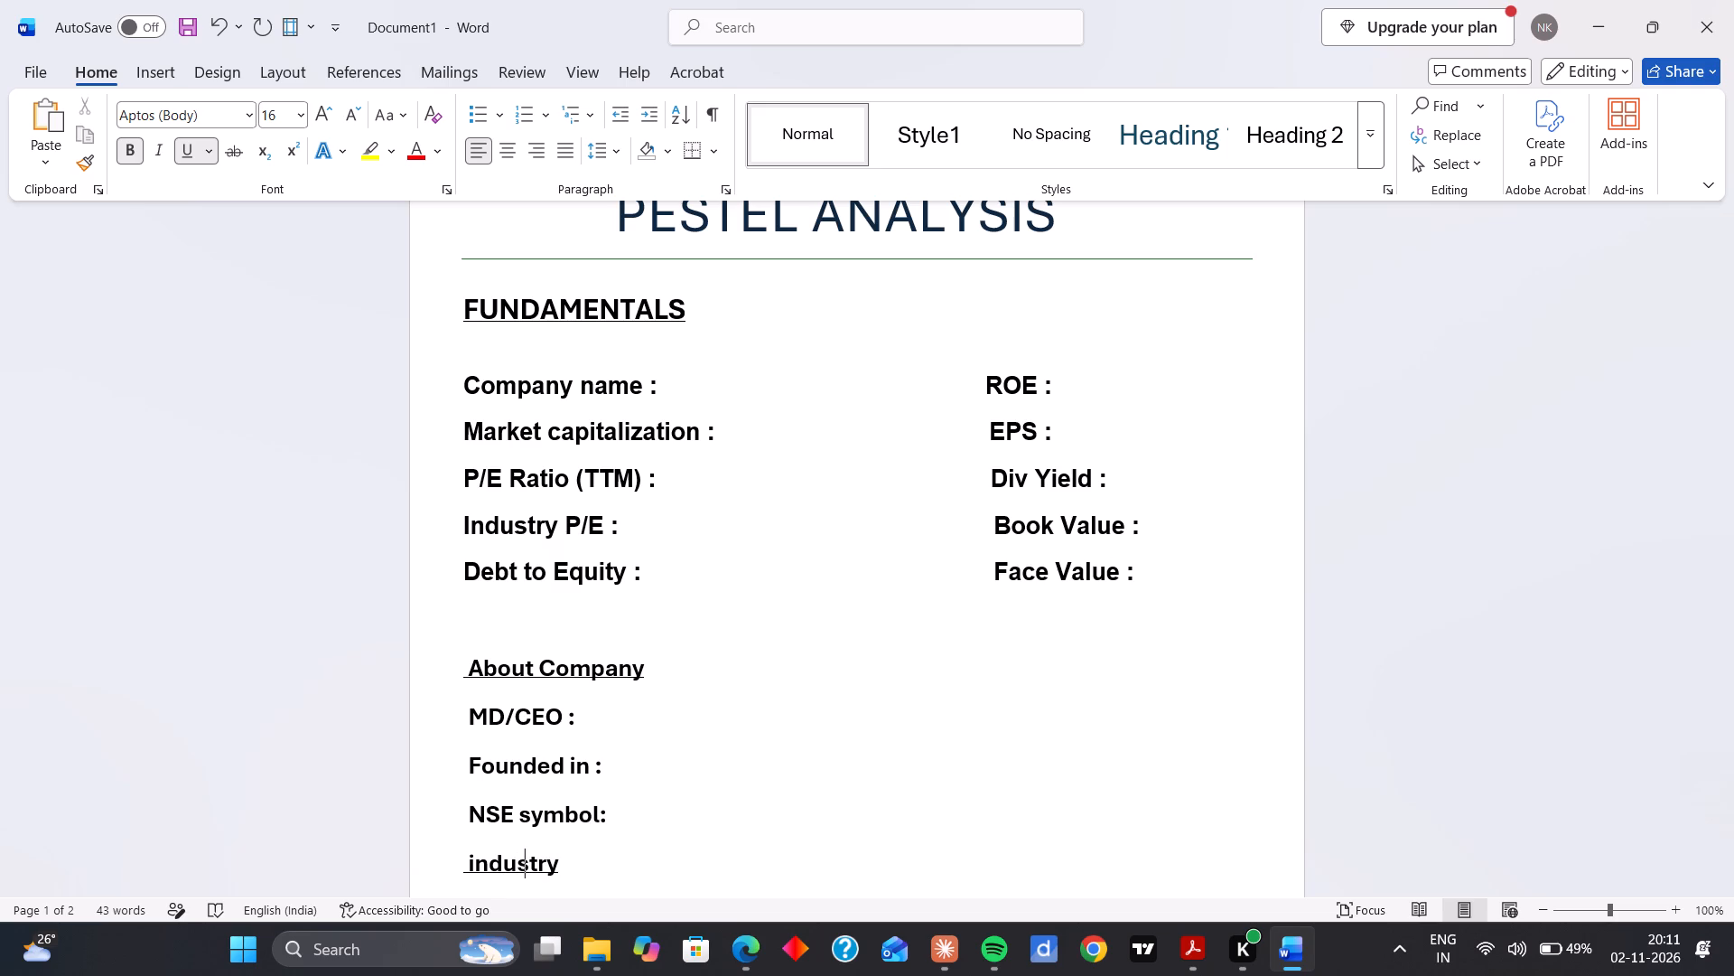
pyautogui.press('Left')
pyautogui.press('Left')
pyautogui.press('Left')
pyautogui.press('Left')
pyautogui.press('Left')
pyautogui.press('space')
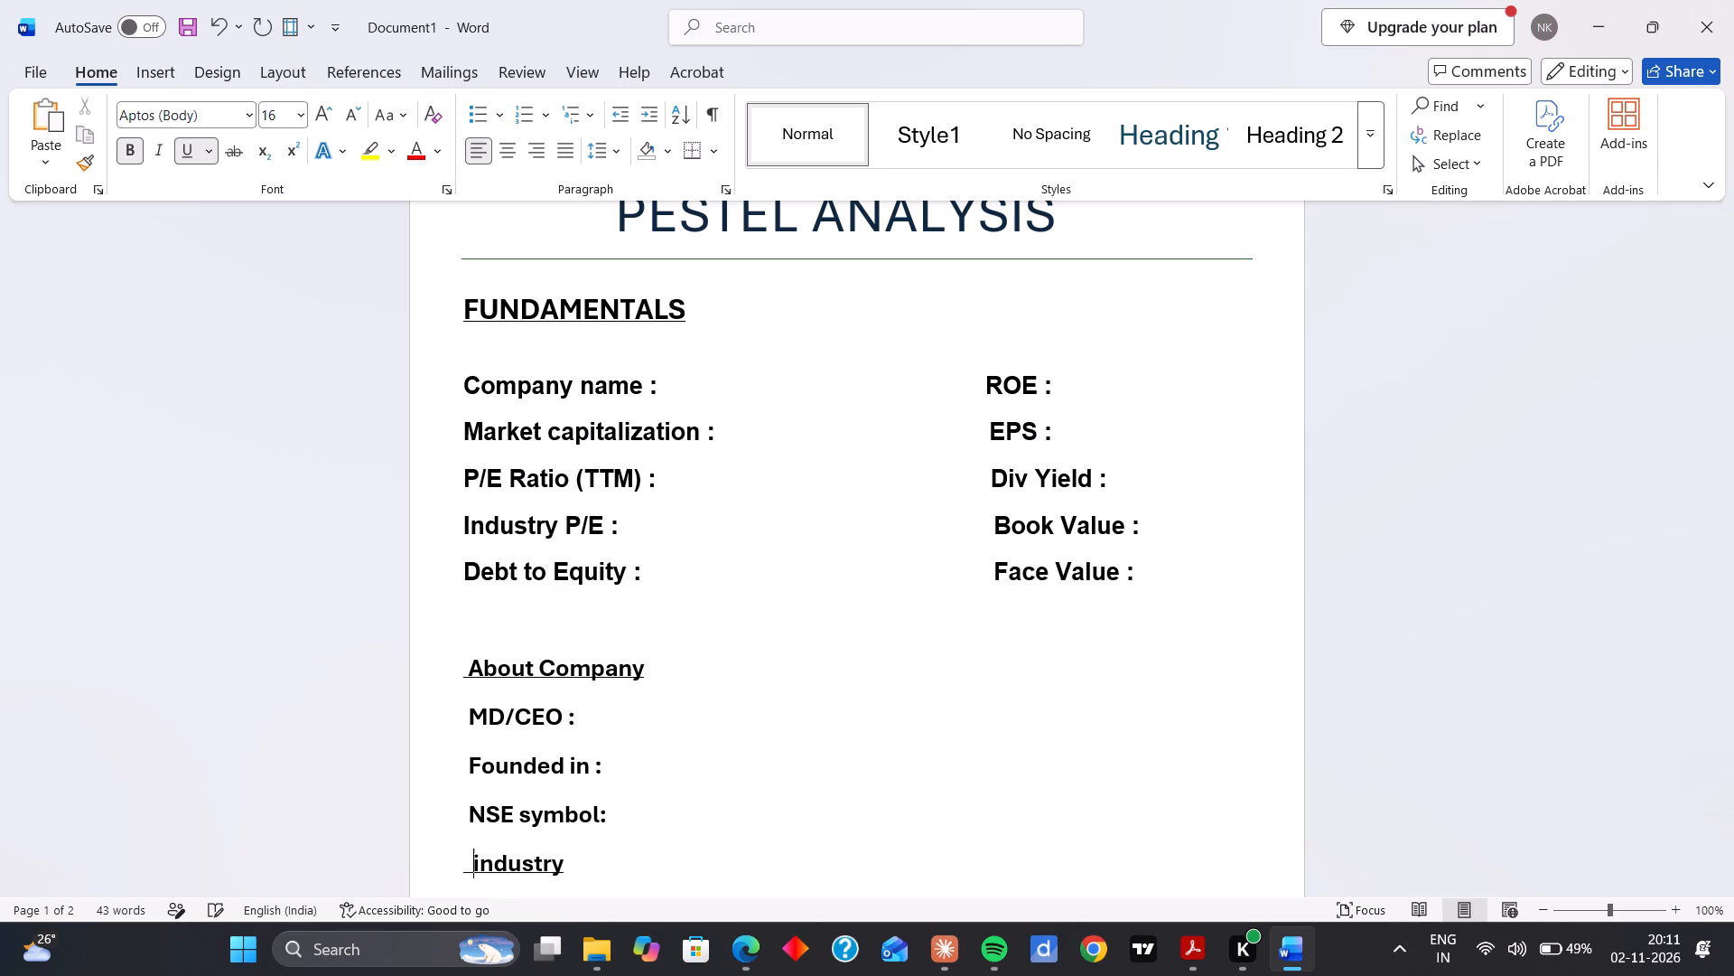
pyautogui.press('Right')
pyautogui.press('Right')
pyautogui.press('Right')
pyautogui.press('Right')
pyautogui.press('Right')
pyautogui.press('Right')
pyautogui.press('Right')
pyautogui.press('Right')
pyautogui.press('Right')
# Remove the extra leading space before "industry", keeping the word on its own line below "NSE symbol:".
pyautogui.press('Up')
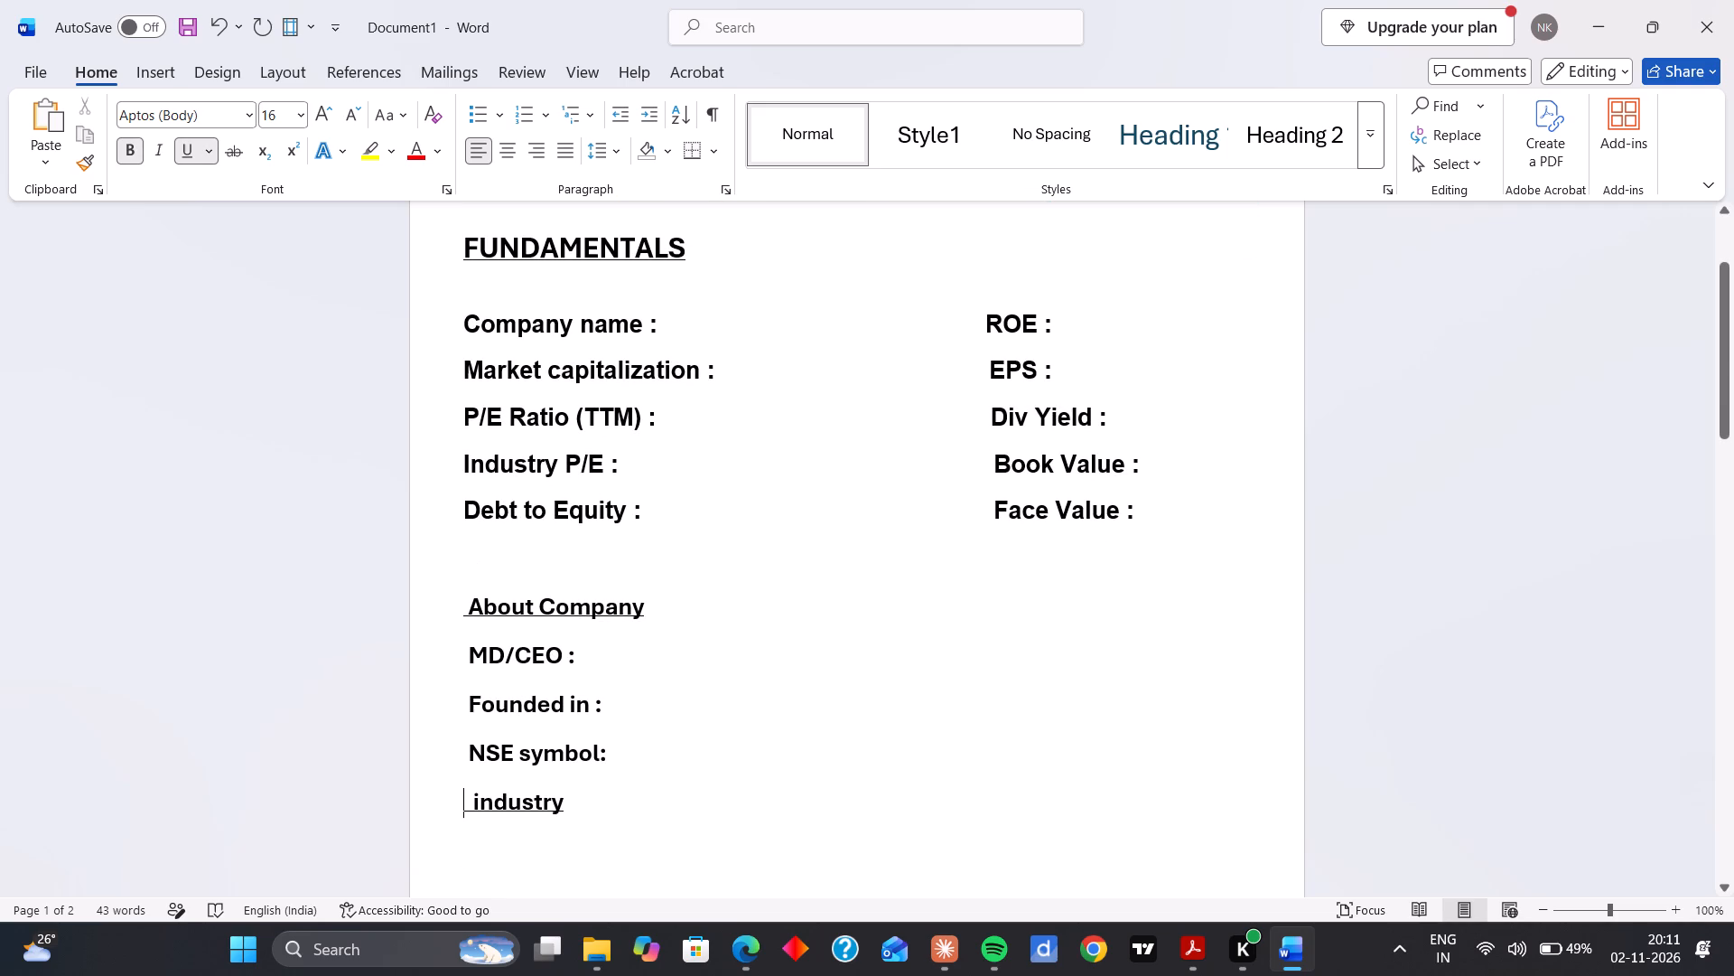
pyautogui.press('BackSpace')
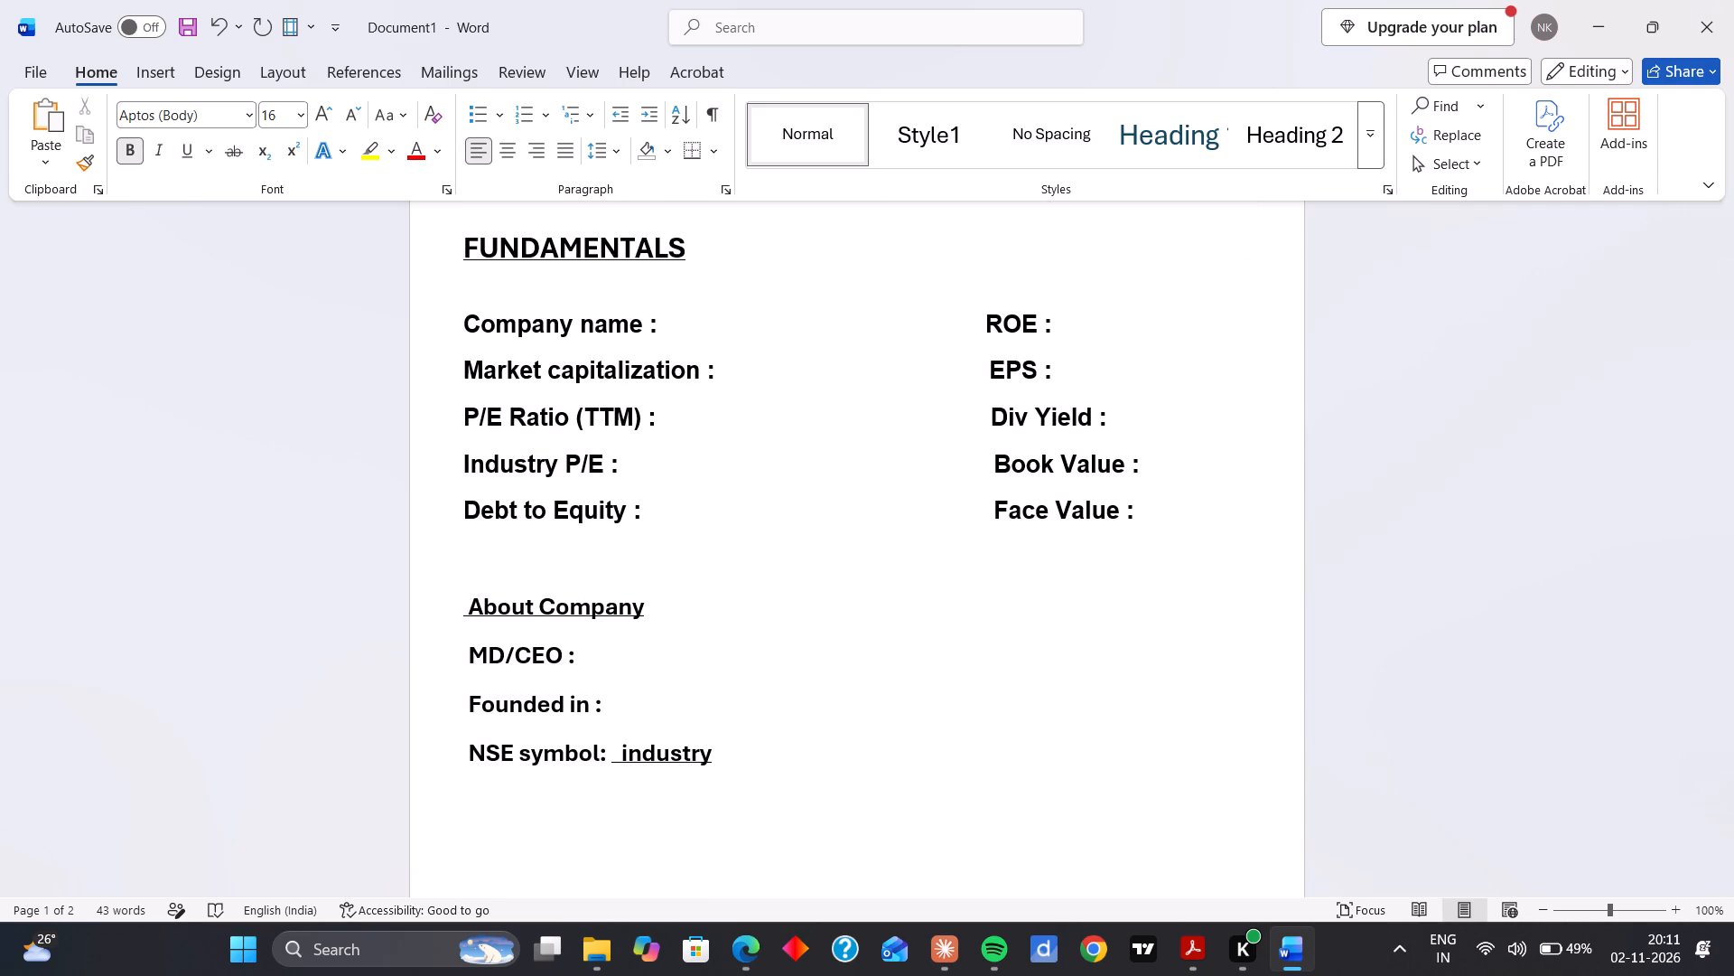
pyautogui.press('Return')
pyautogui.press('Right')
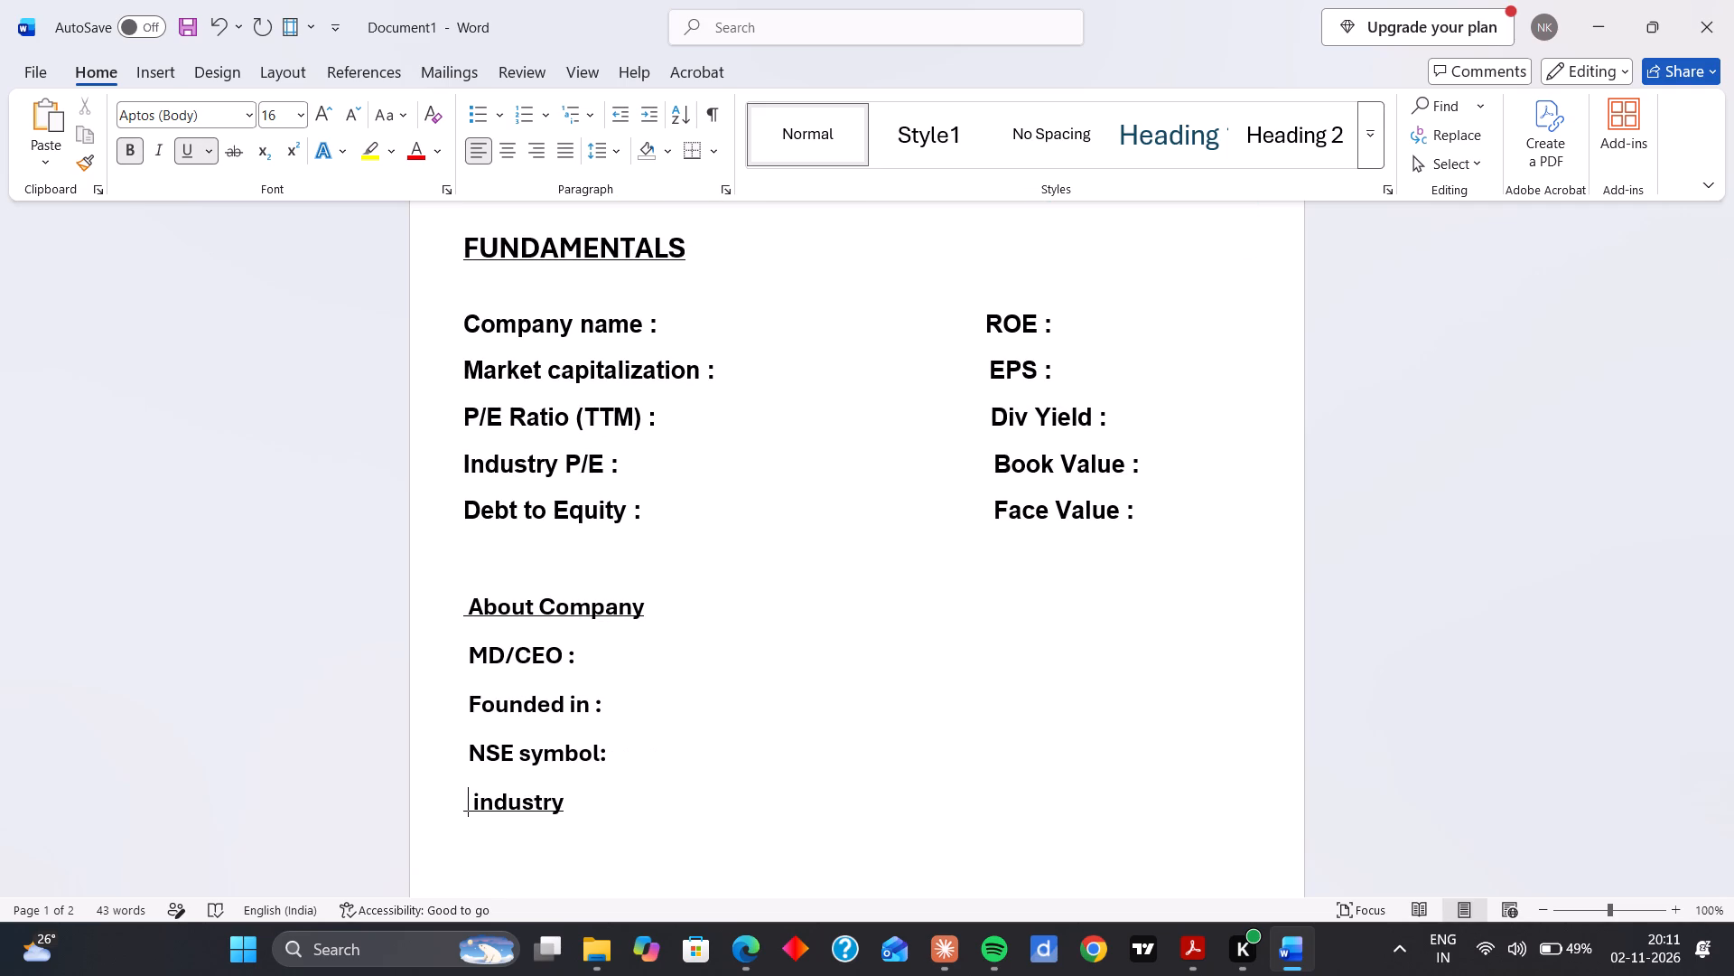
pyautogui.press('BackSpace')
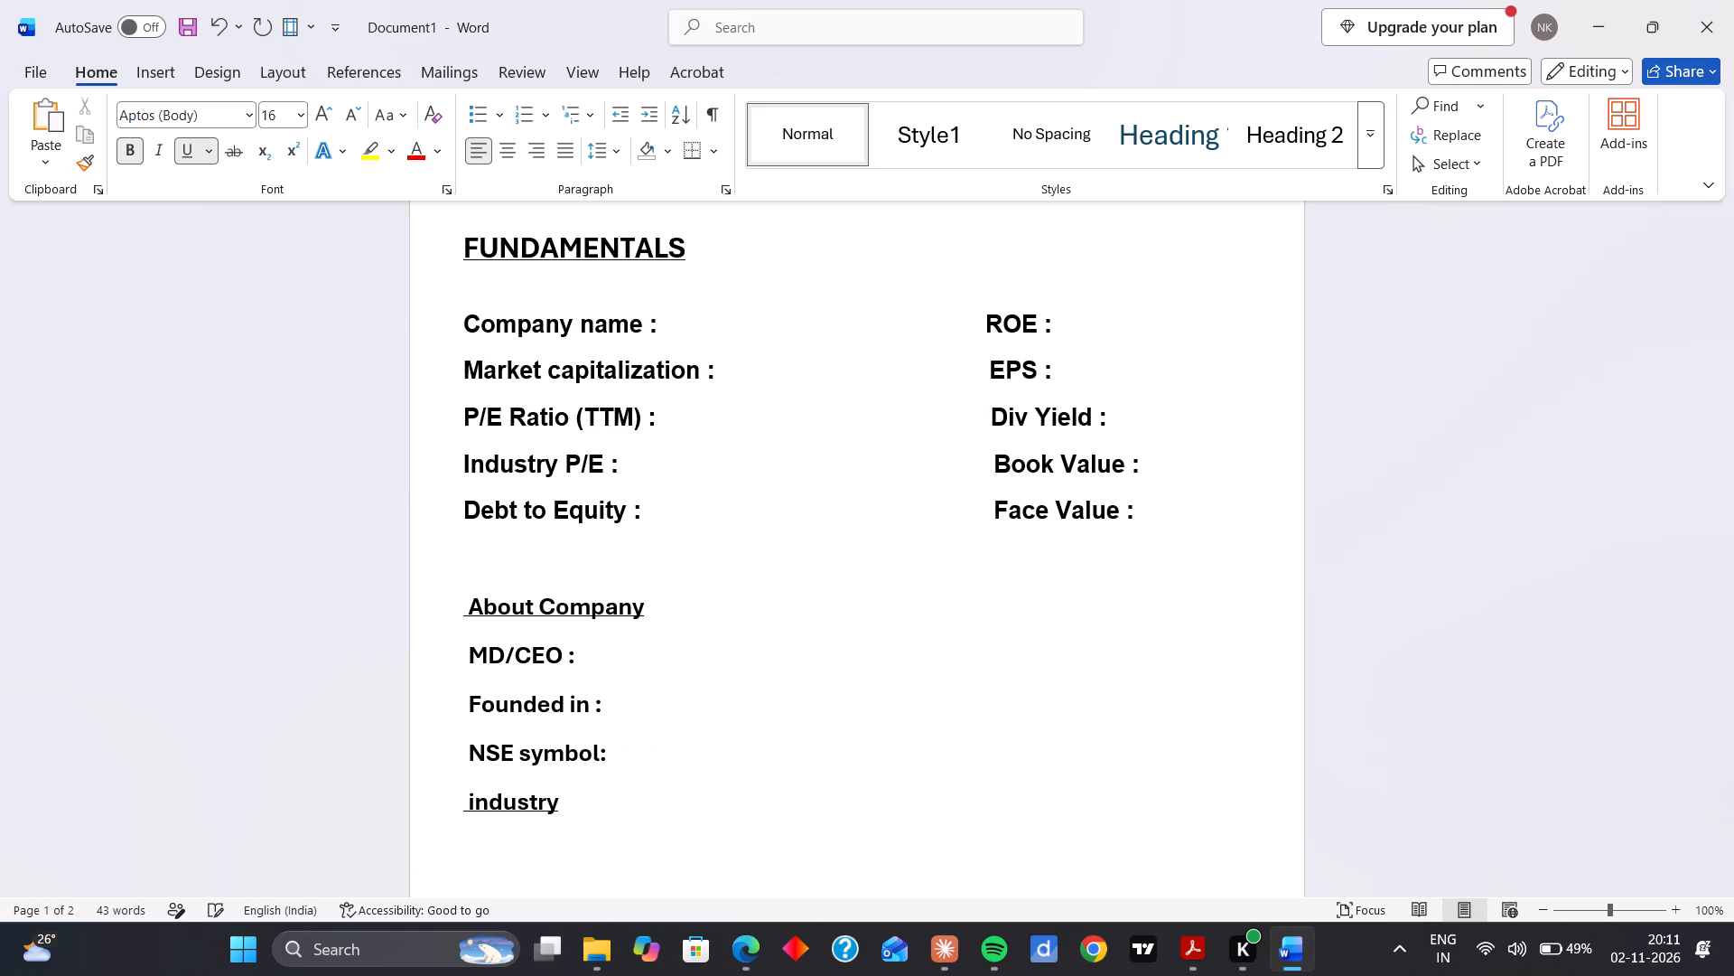
# Remove the underline from the "industry" line.
pyautogui.press('Right')
pyautogui.press('Right')
pyautogui.press('Right')
pyautogui.press('Right')
pyautogui.press('Right')
pyautogui.press('Right')
pyautogui.press('Right')
pyautogui.press('Right')
pyautogui.press('Right')
pyautogui.press('Right')
pyautogui.moveTo(447, 794); pyautogui.dragTo(682, 793)
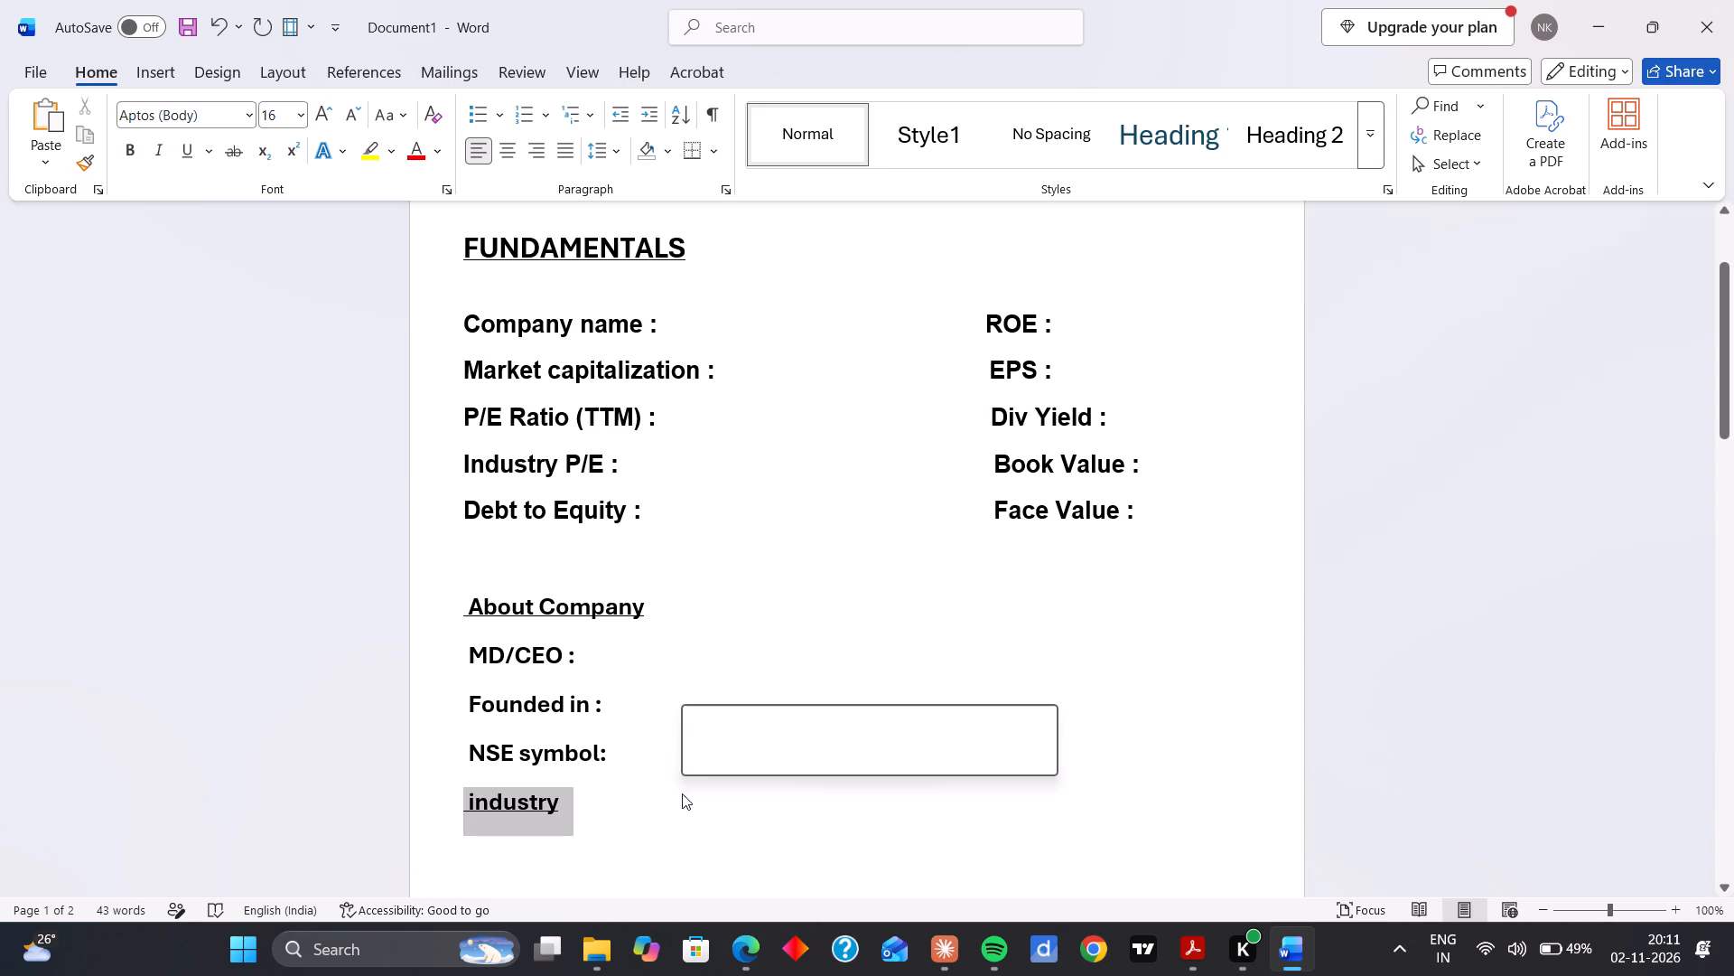
pyautogui.click(751, 757)
# Append a space and a colon after "Industry".
pyautogui.click(573, 799)
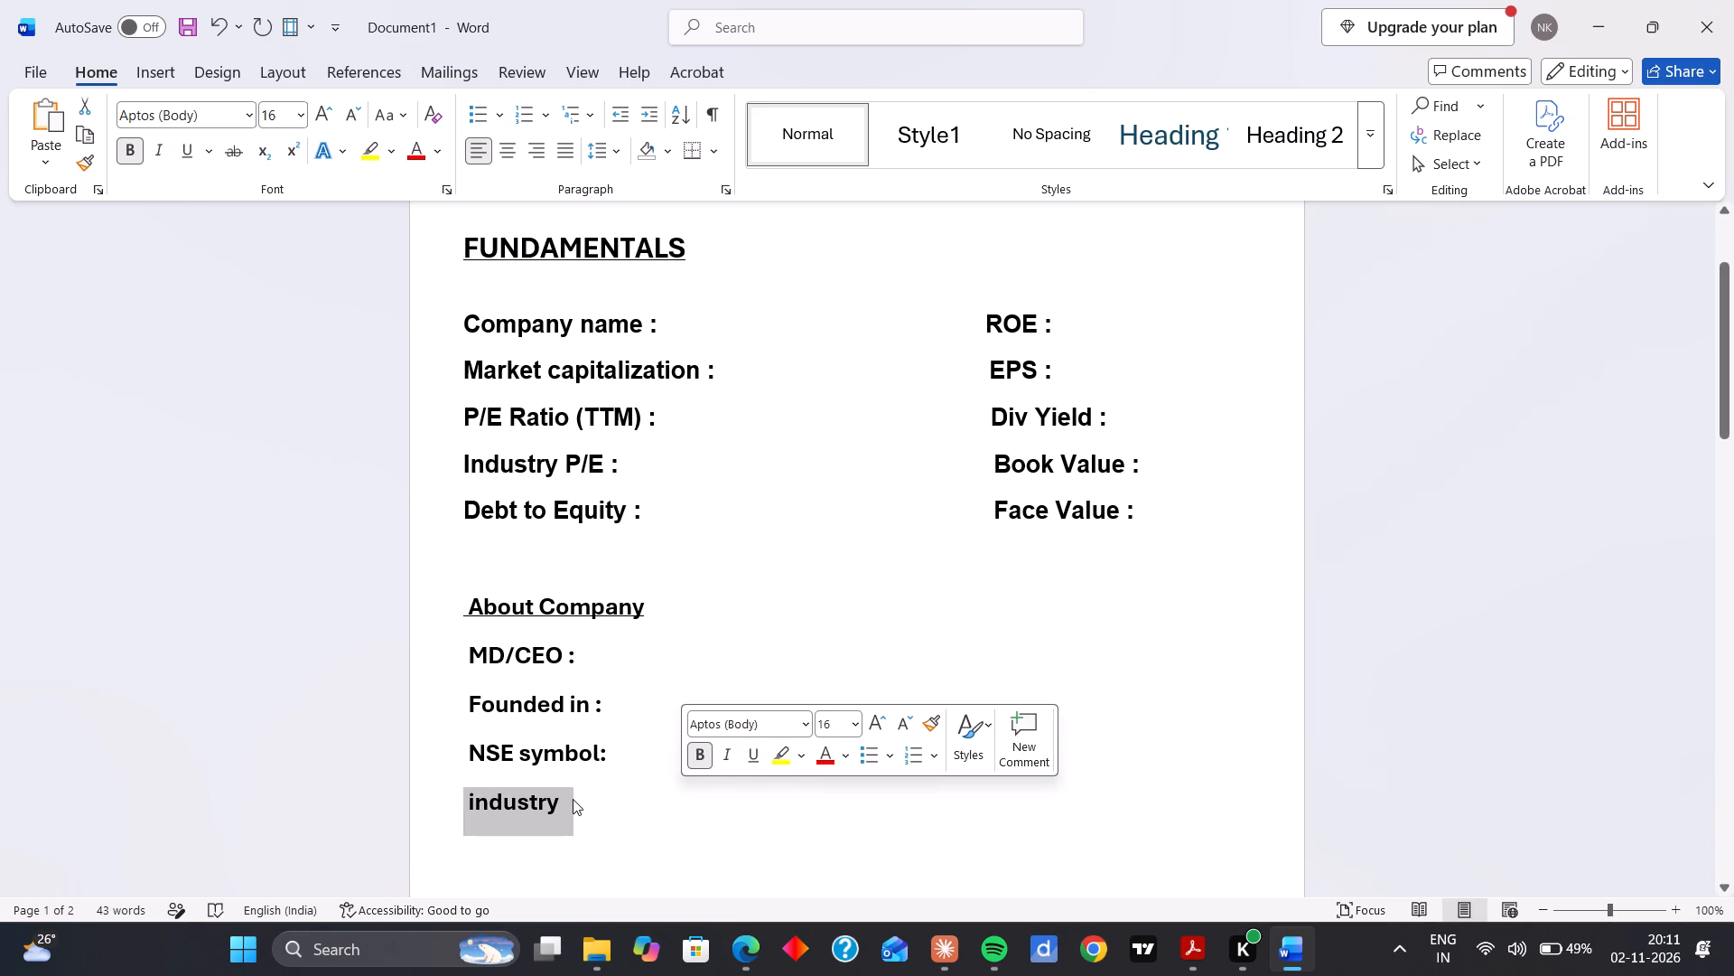
pyautogui.press('space')
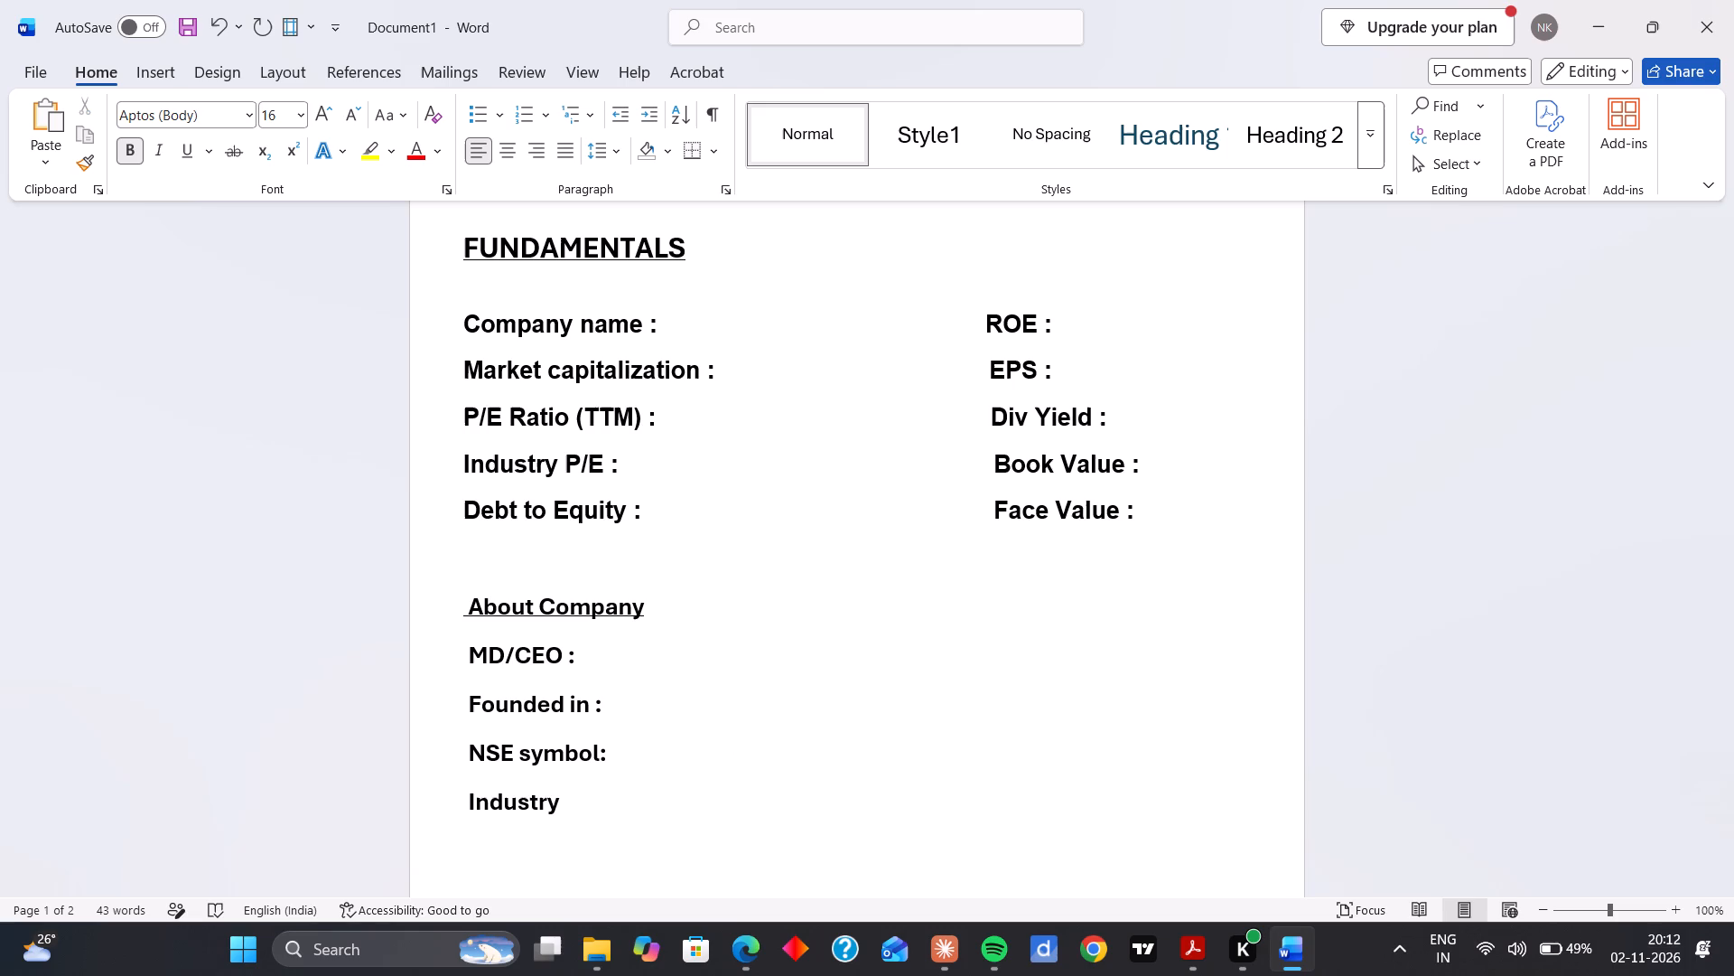
pyautogui.hotkey('shift', ':')
# Insert a space before the colon in "NSE symbol:".
pyautogui.press('Up')
pyautogui.press('Right')
pyautogui.press('Right')
pyautogui.press('Right')
pyautogui.press('space')
# Place the cursor on the blank line below "Industry :".
pyautogui.press('Left')
pyautogui.press('Left')
pyautogui.press('Left')
pyautogui.press('Left')
pyautogui.press('Down')
pyautogui.press('Down')
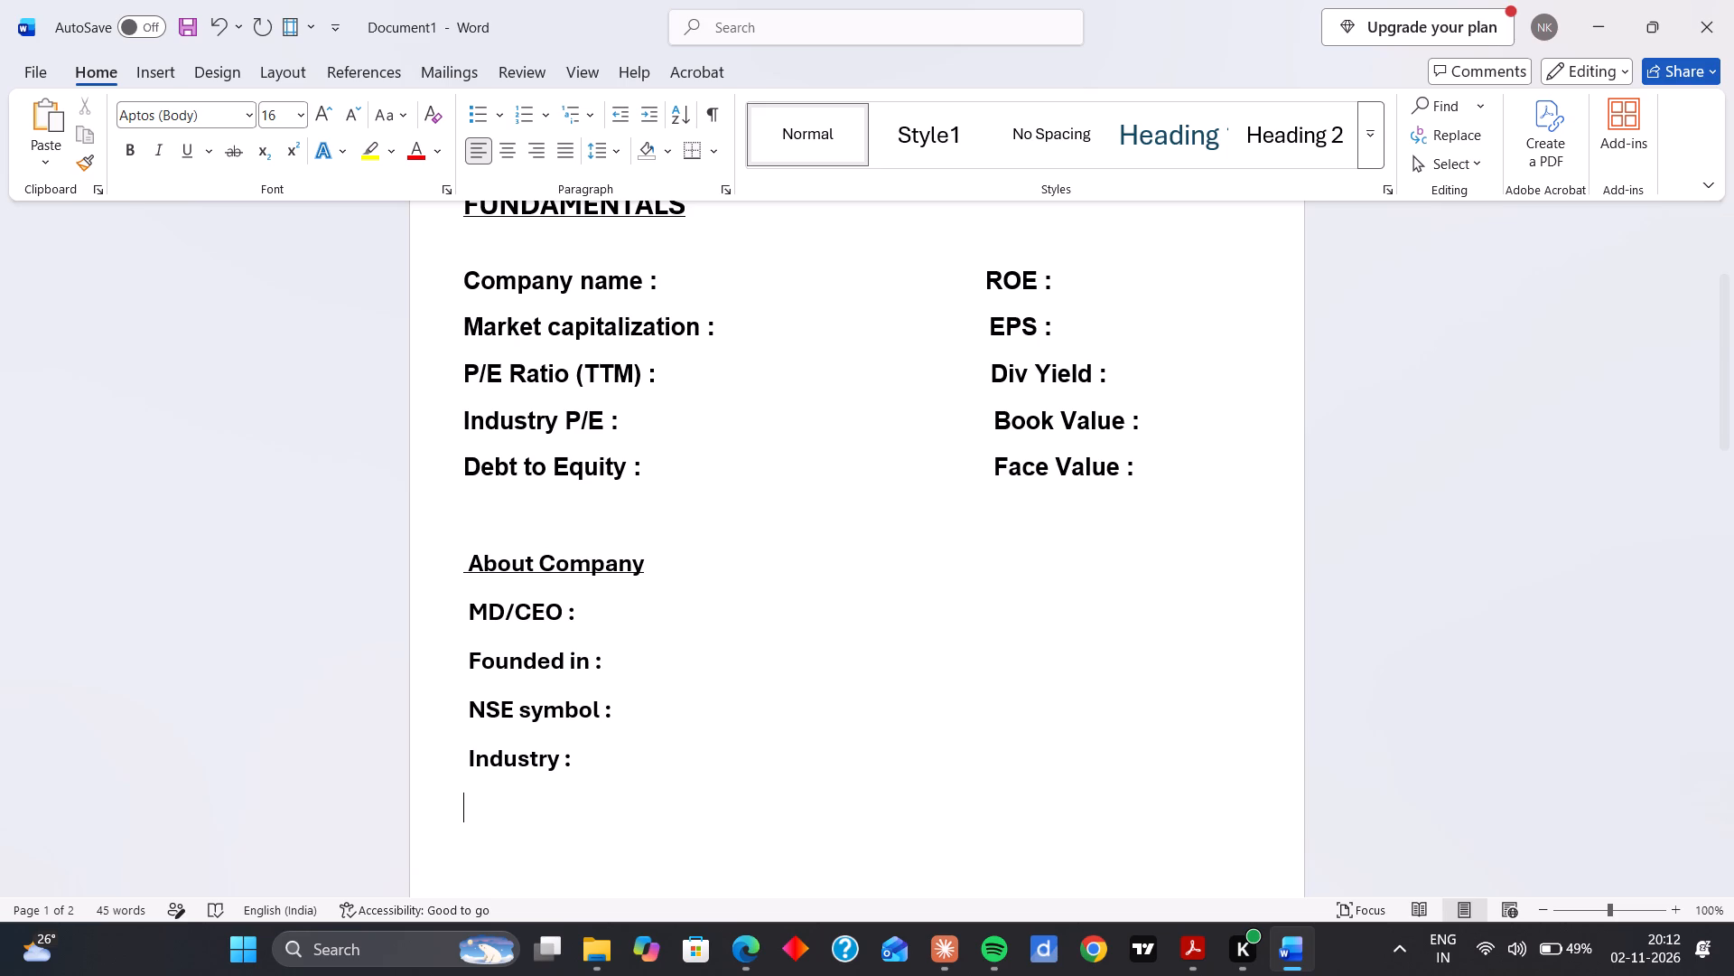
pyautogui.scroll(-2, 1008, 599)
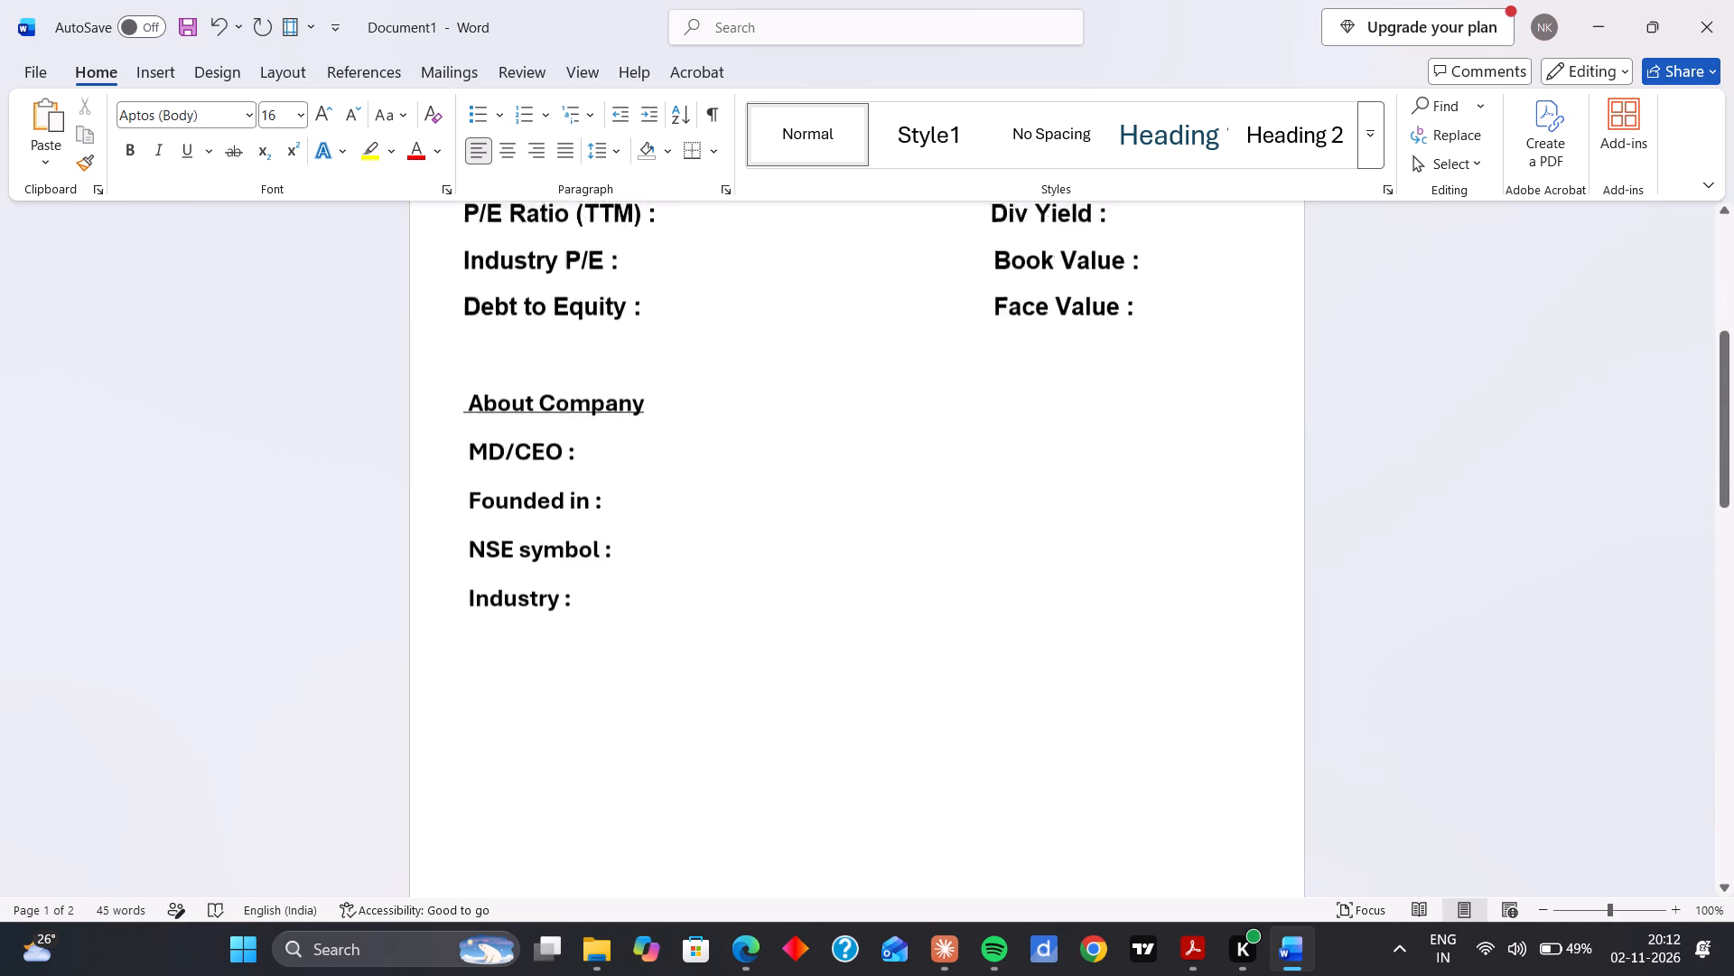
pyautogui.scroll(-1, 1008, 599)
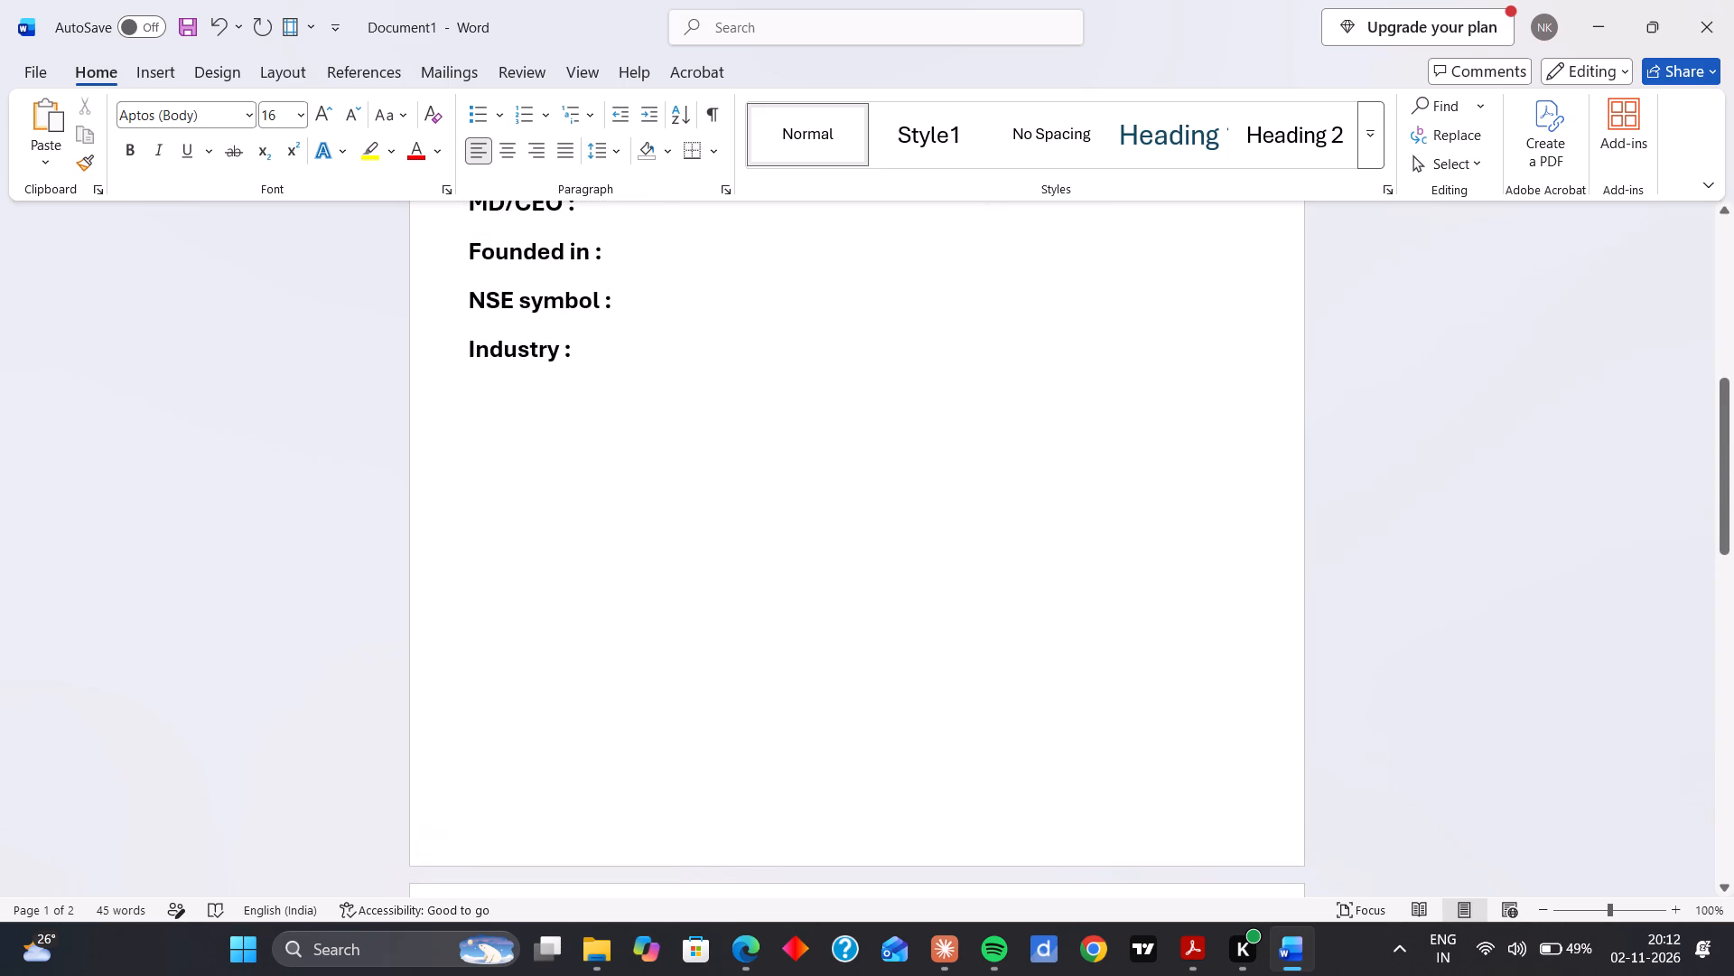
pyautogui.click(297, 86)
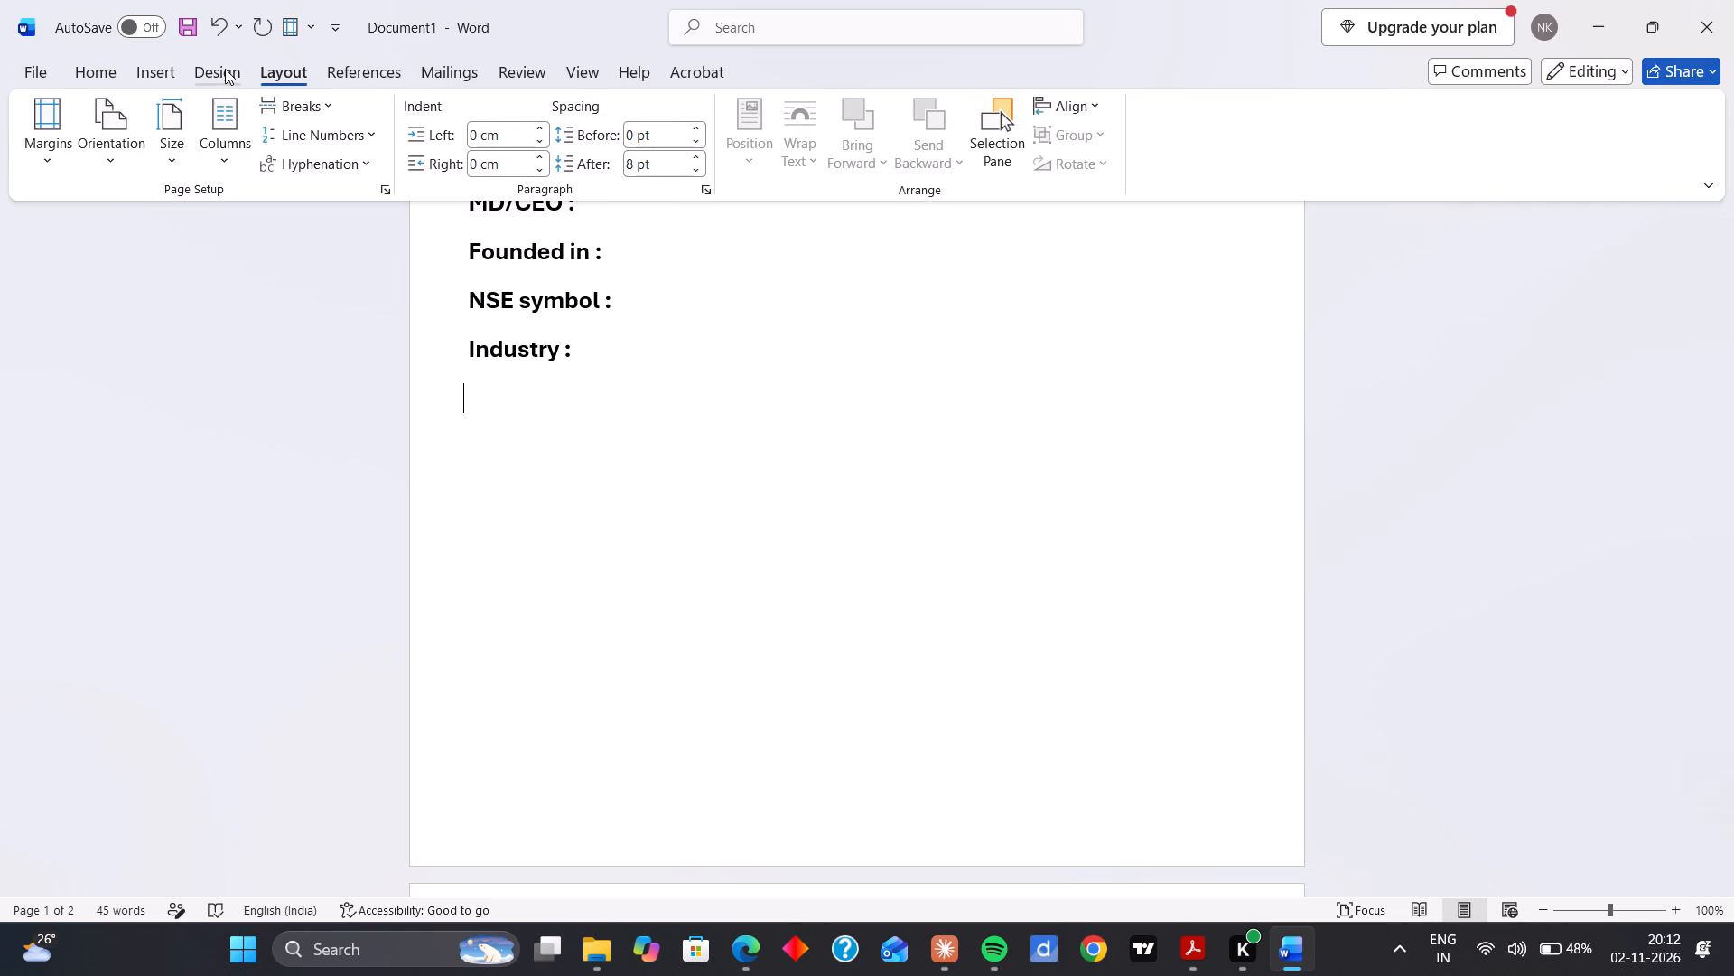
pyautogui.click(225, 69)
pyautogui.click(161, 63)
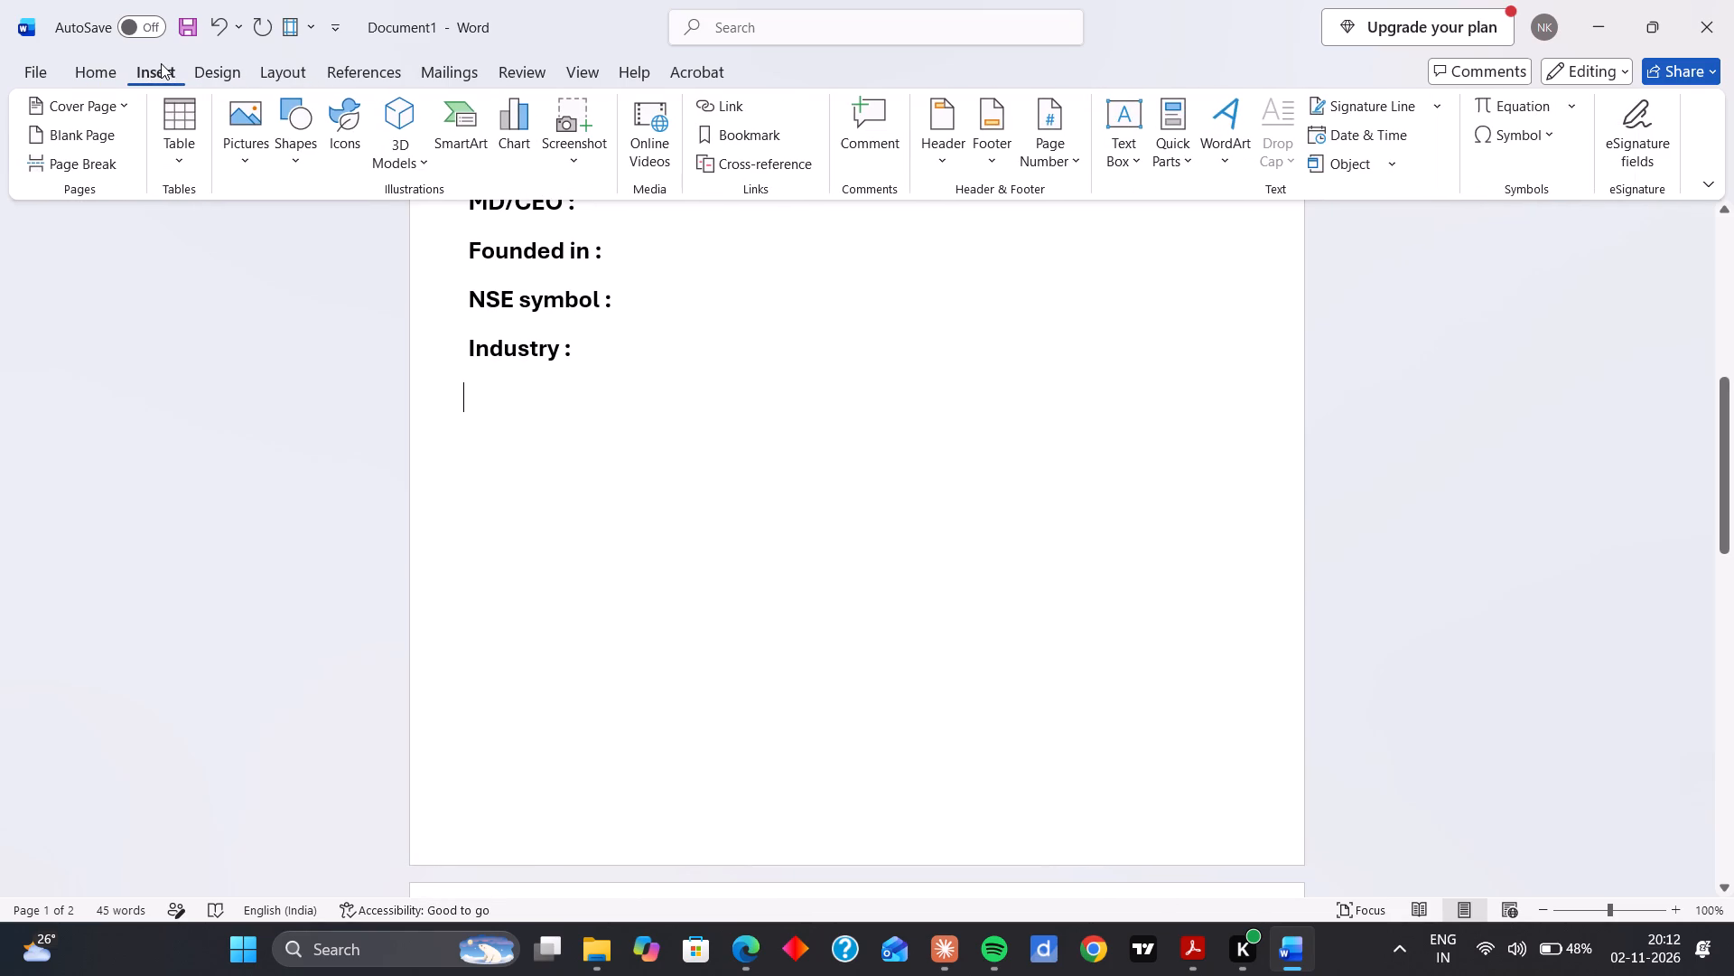
# Open the chart gallery and compare the bar, area, pie, stock, surface, radar and histogram chart types.
pyautogui.click(521, 147)
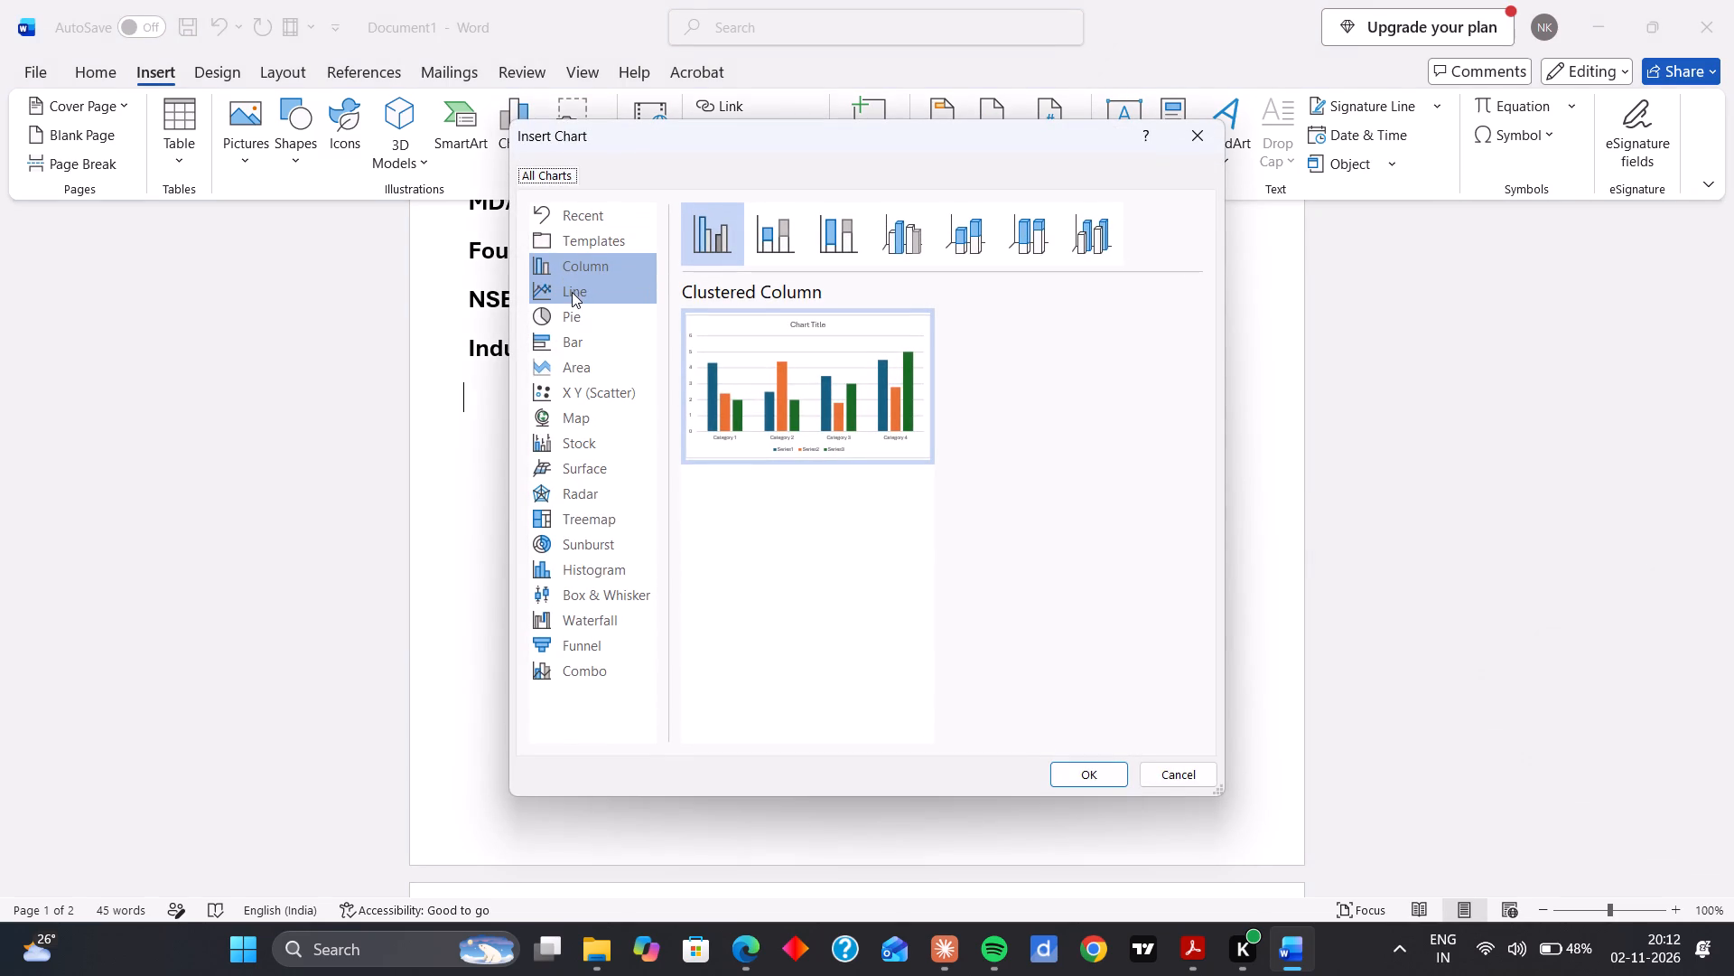
pyautogui.click(566, 345)
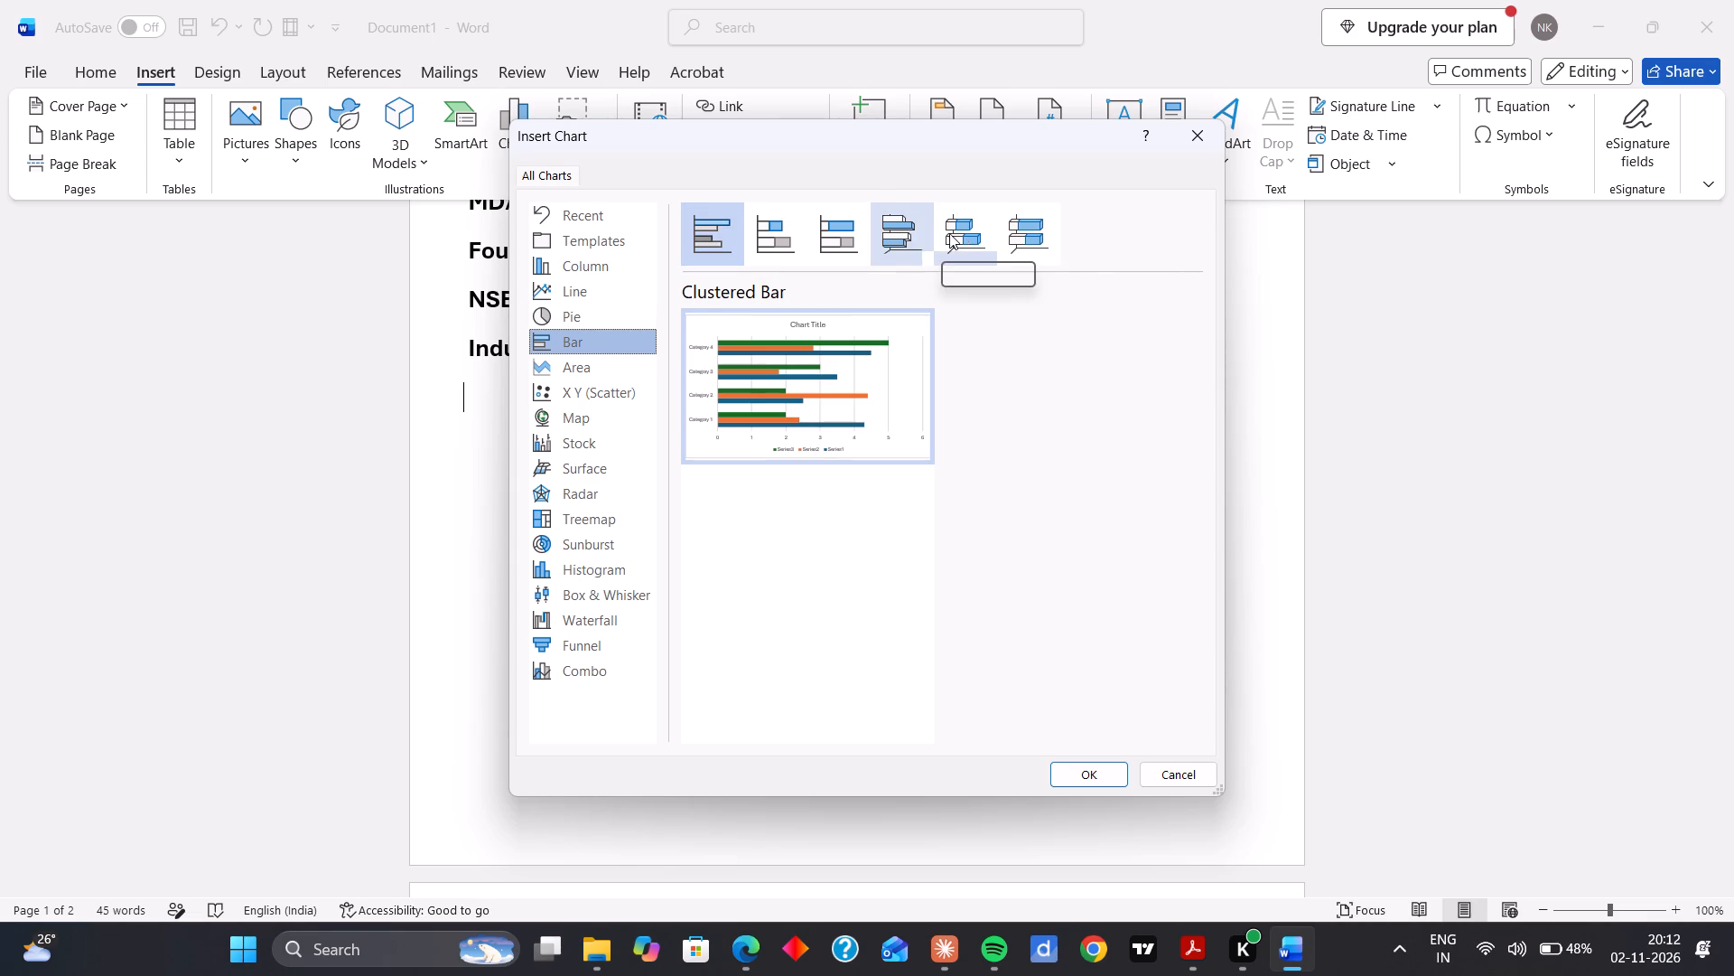
pyautogui.click(890, 244)
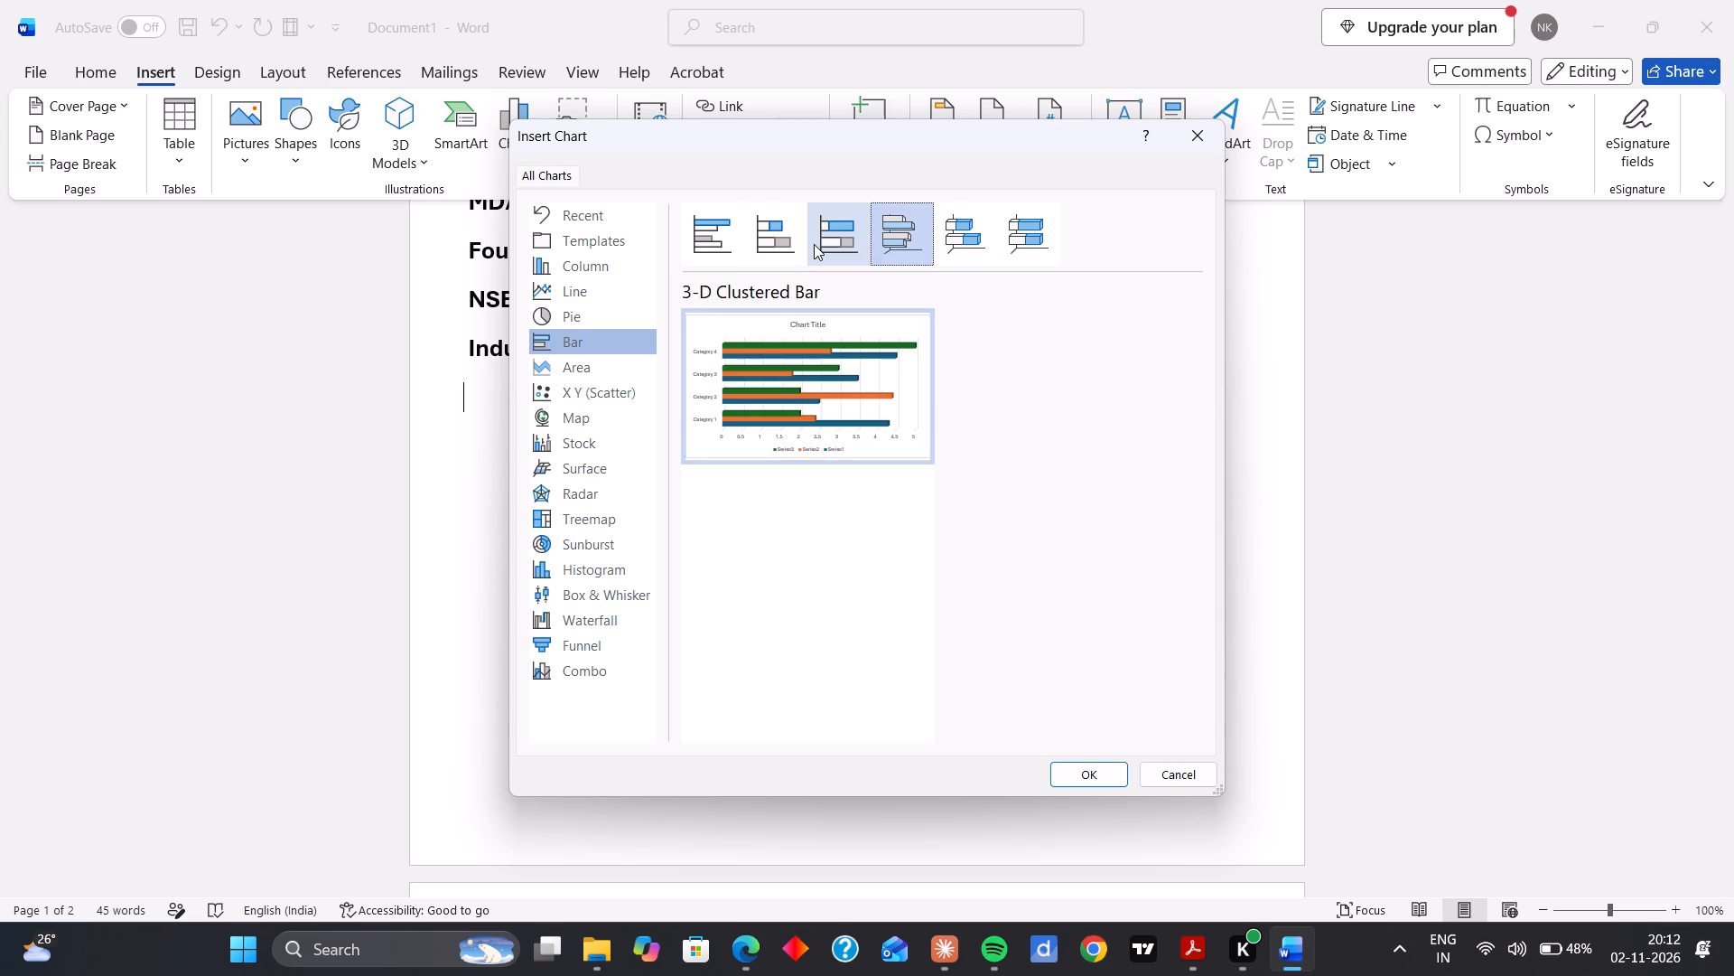
pyautogui.click(814, 244)
pyautogui.click(764, 238)
pyautogui.click(705, 235)
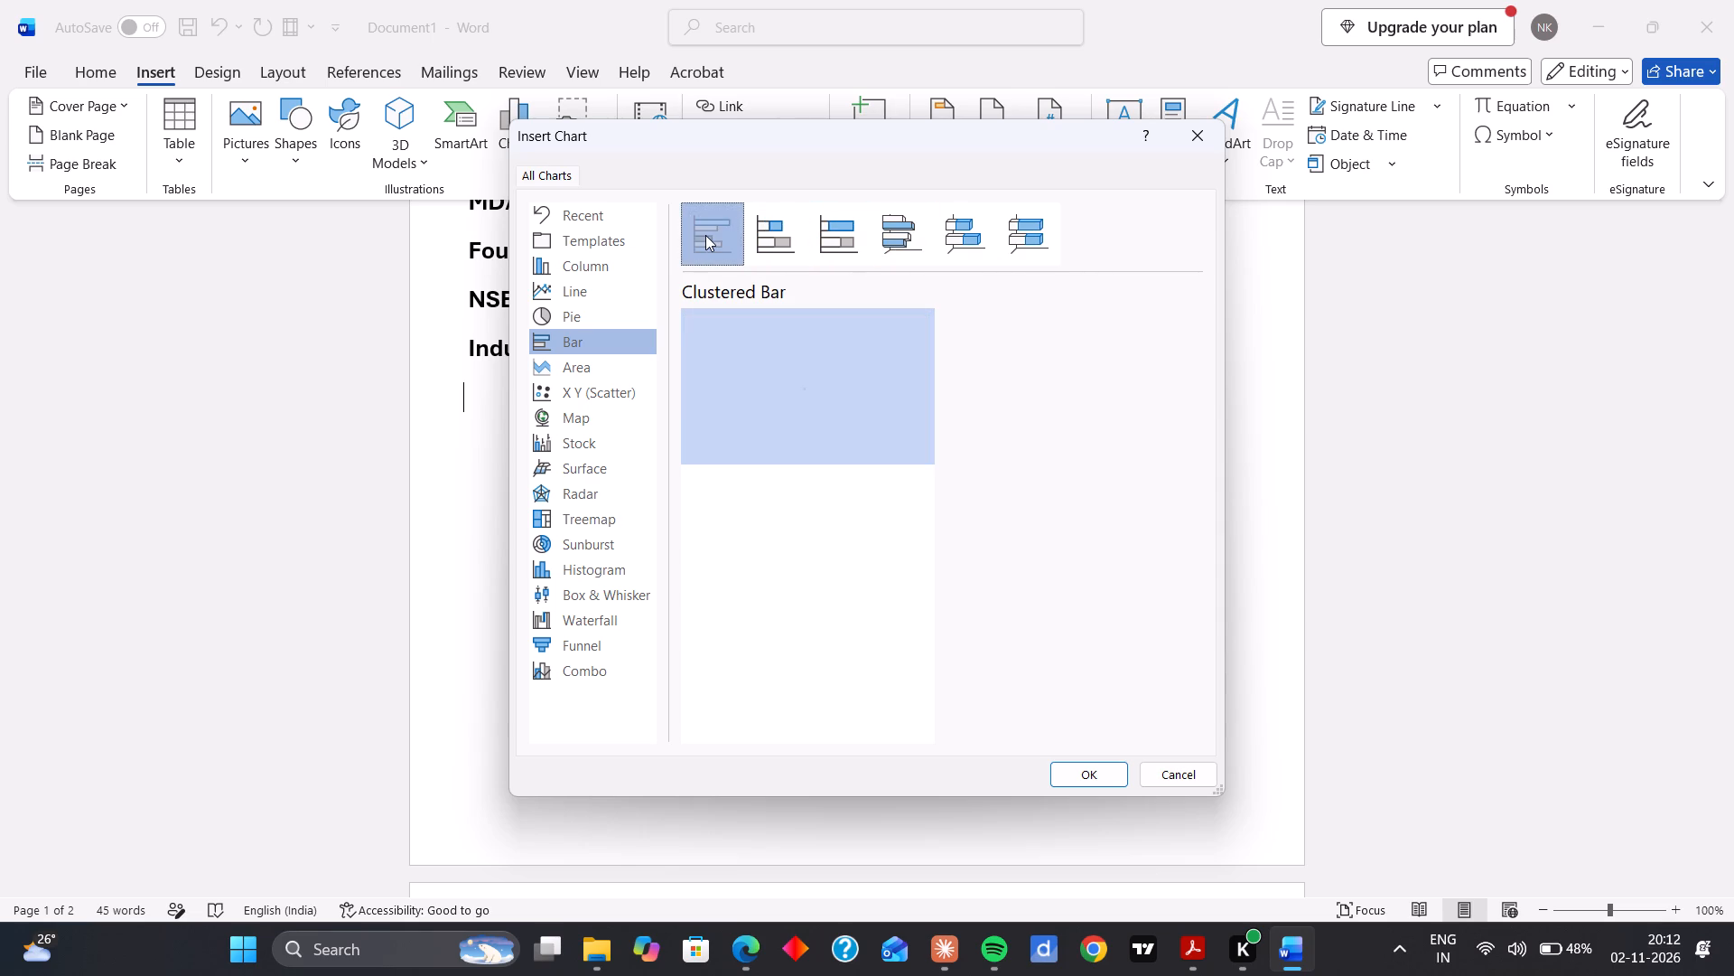
pyautogui.click(573, 360)
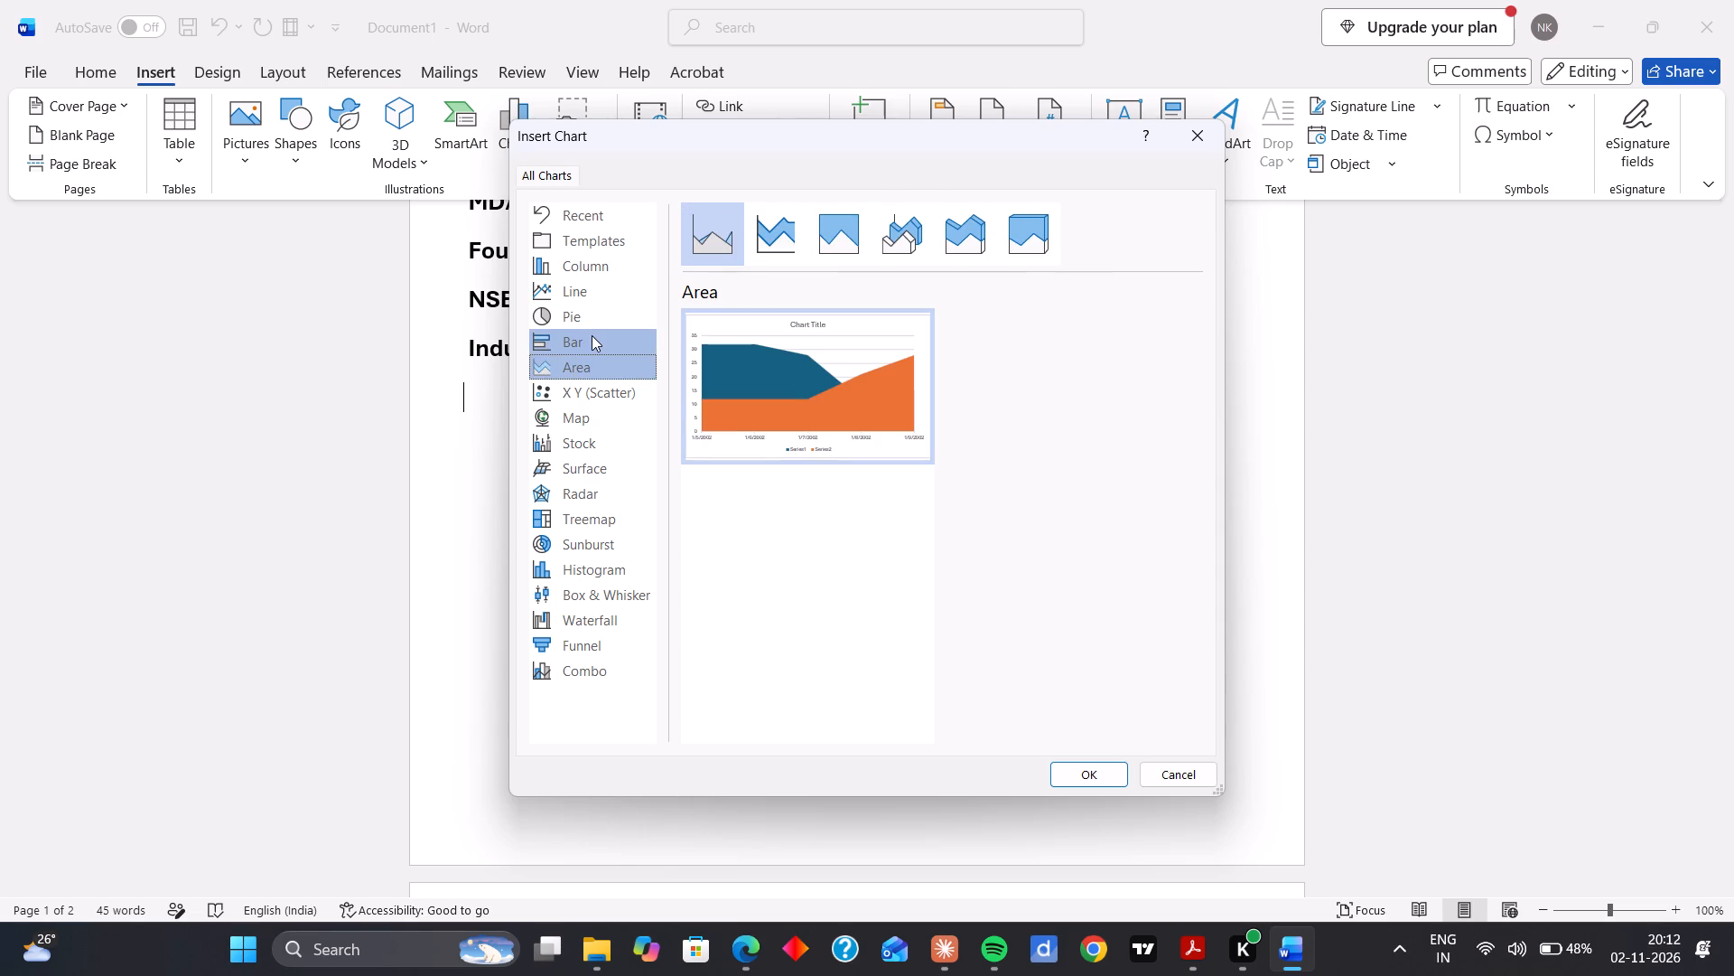
pyautogui.click(592, 335)
pyautogui.click(596, 324)
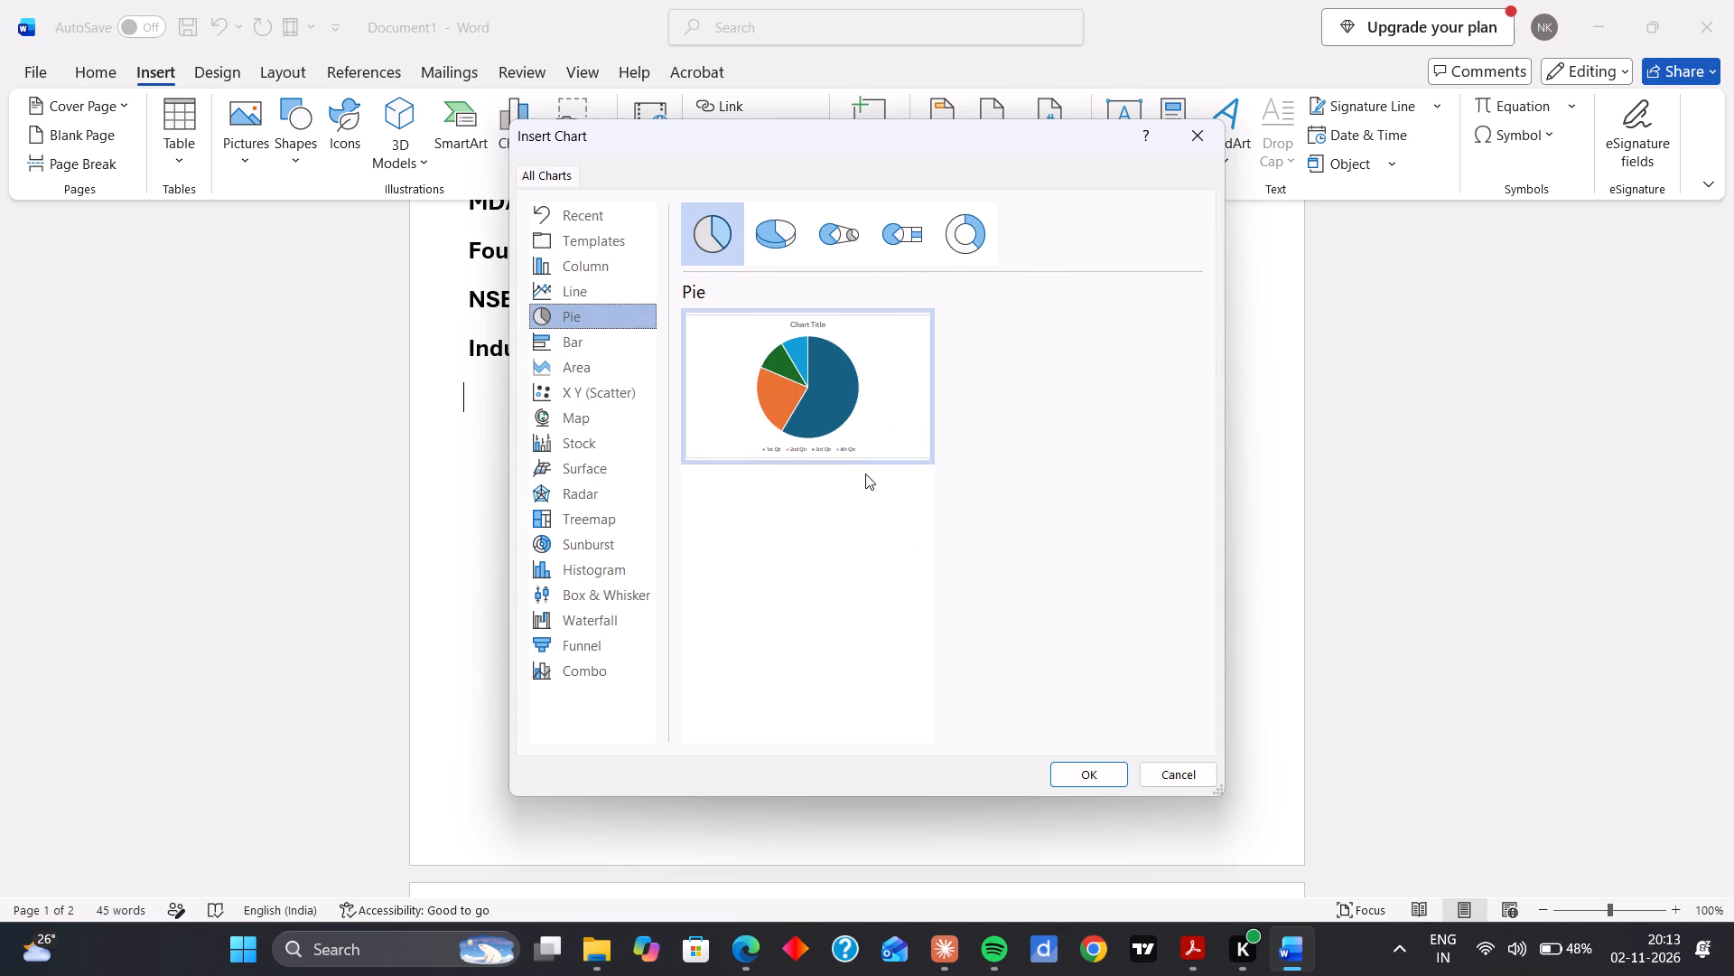
pyautogui.click(828, 421)
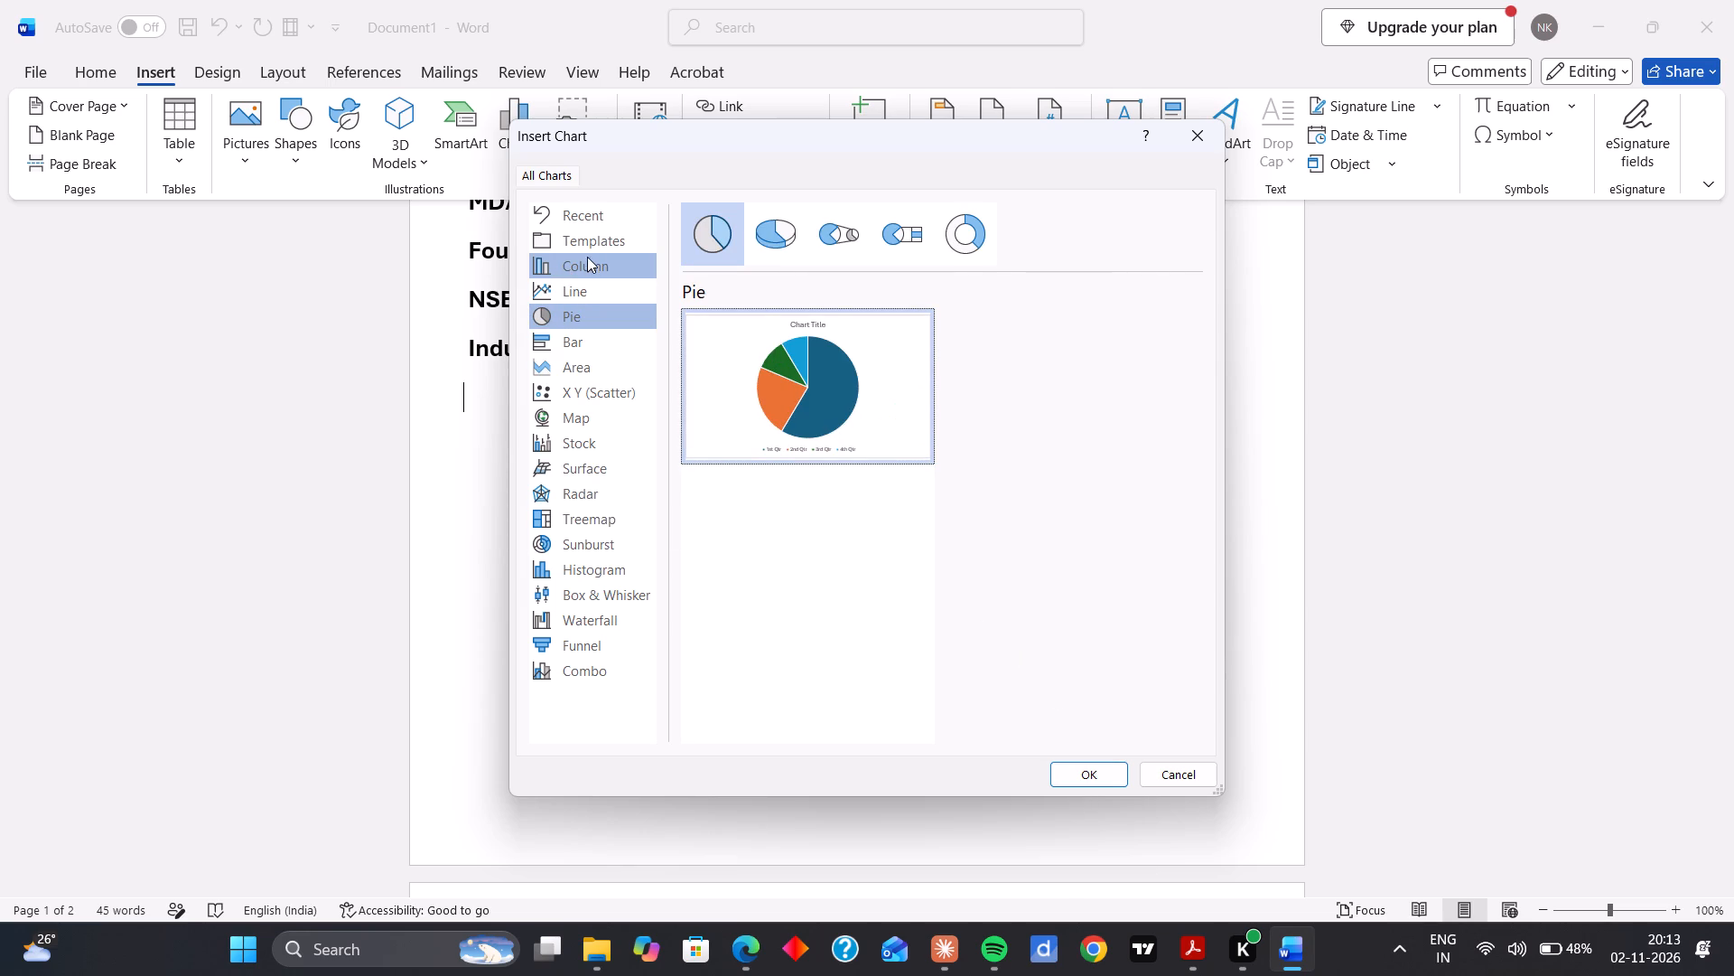
pyautogui.click(605, 441)
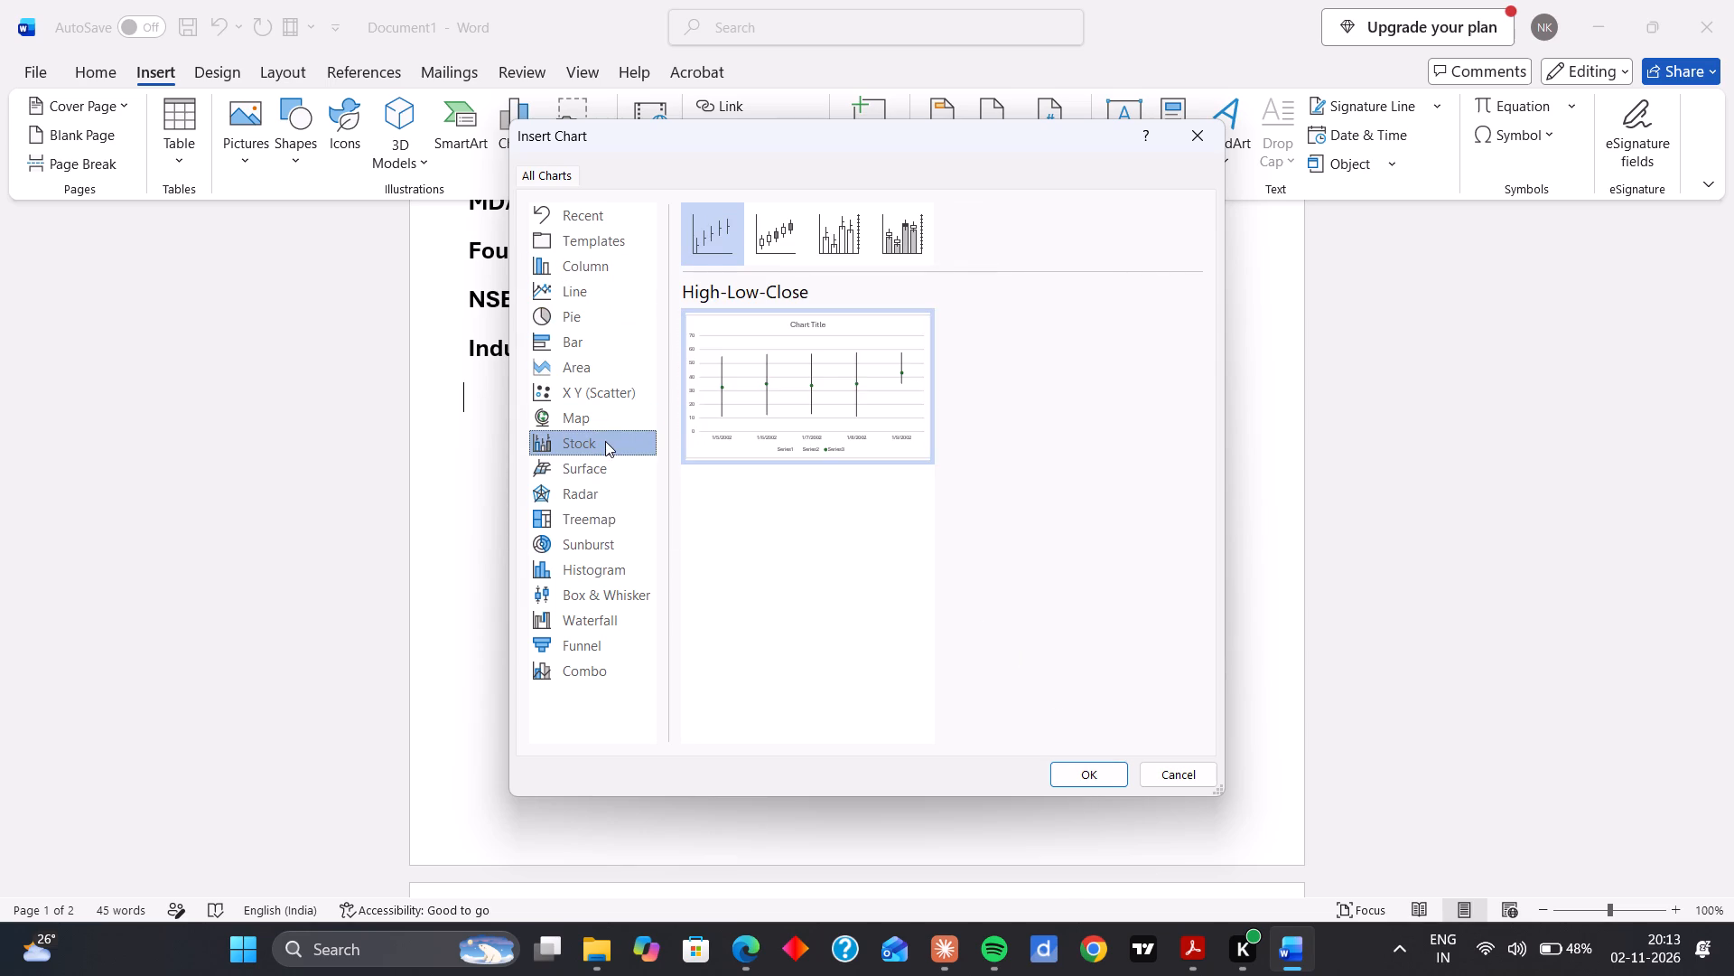
pyautogui.click(605, 469)
pyautogui.click(590, 491)
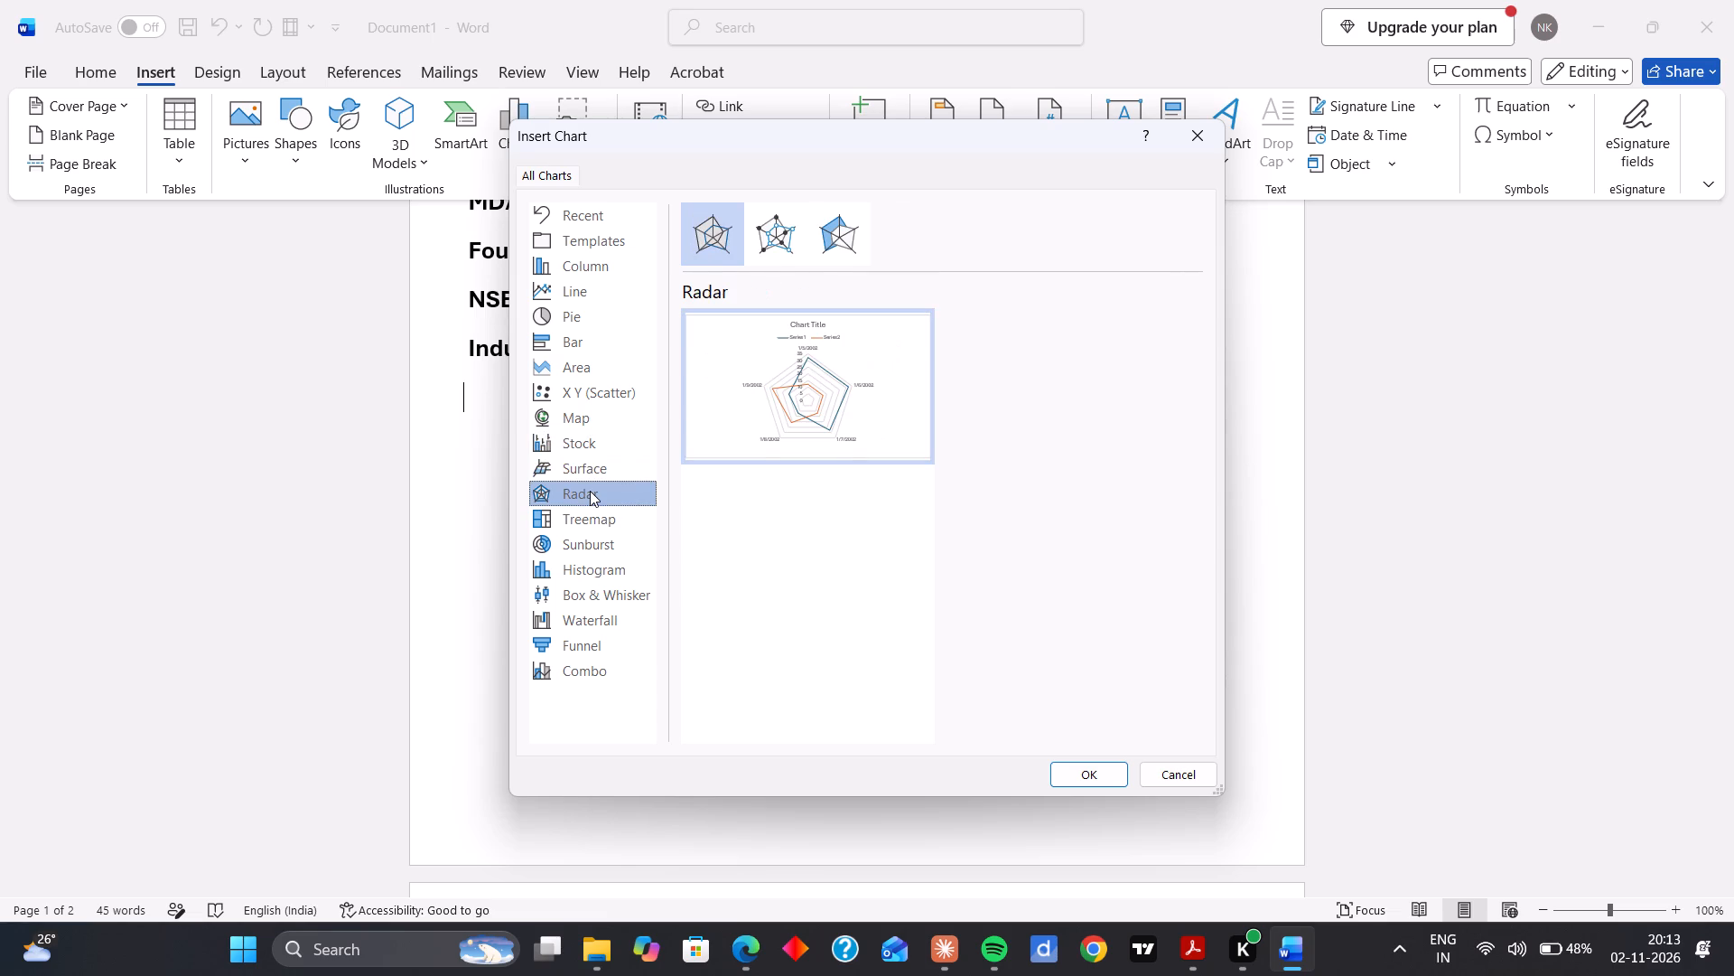
pyautogui.click(579, 561)
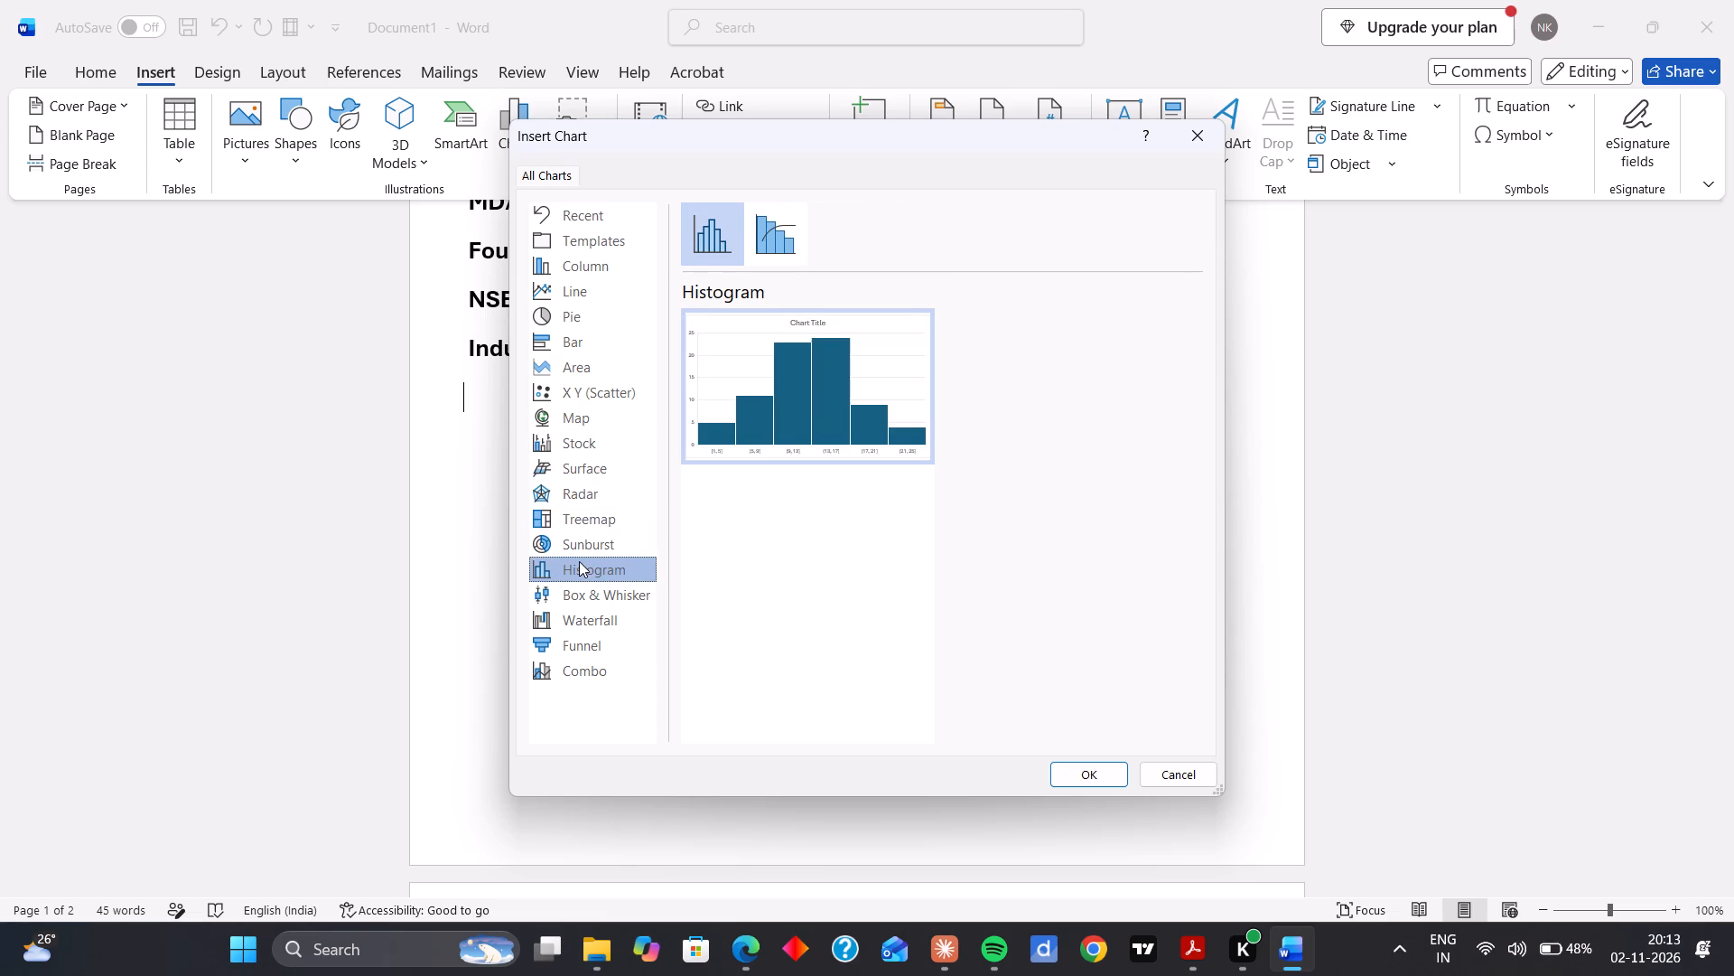
pyautogui.click(596, 347)
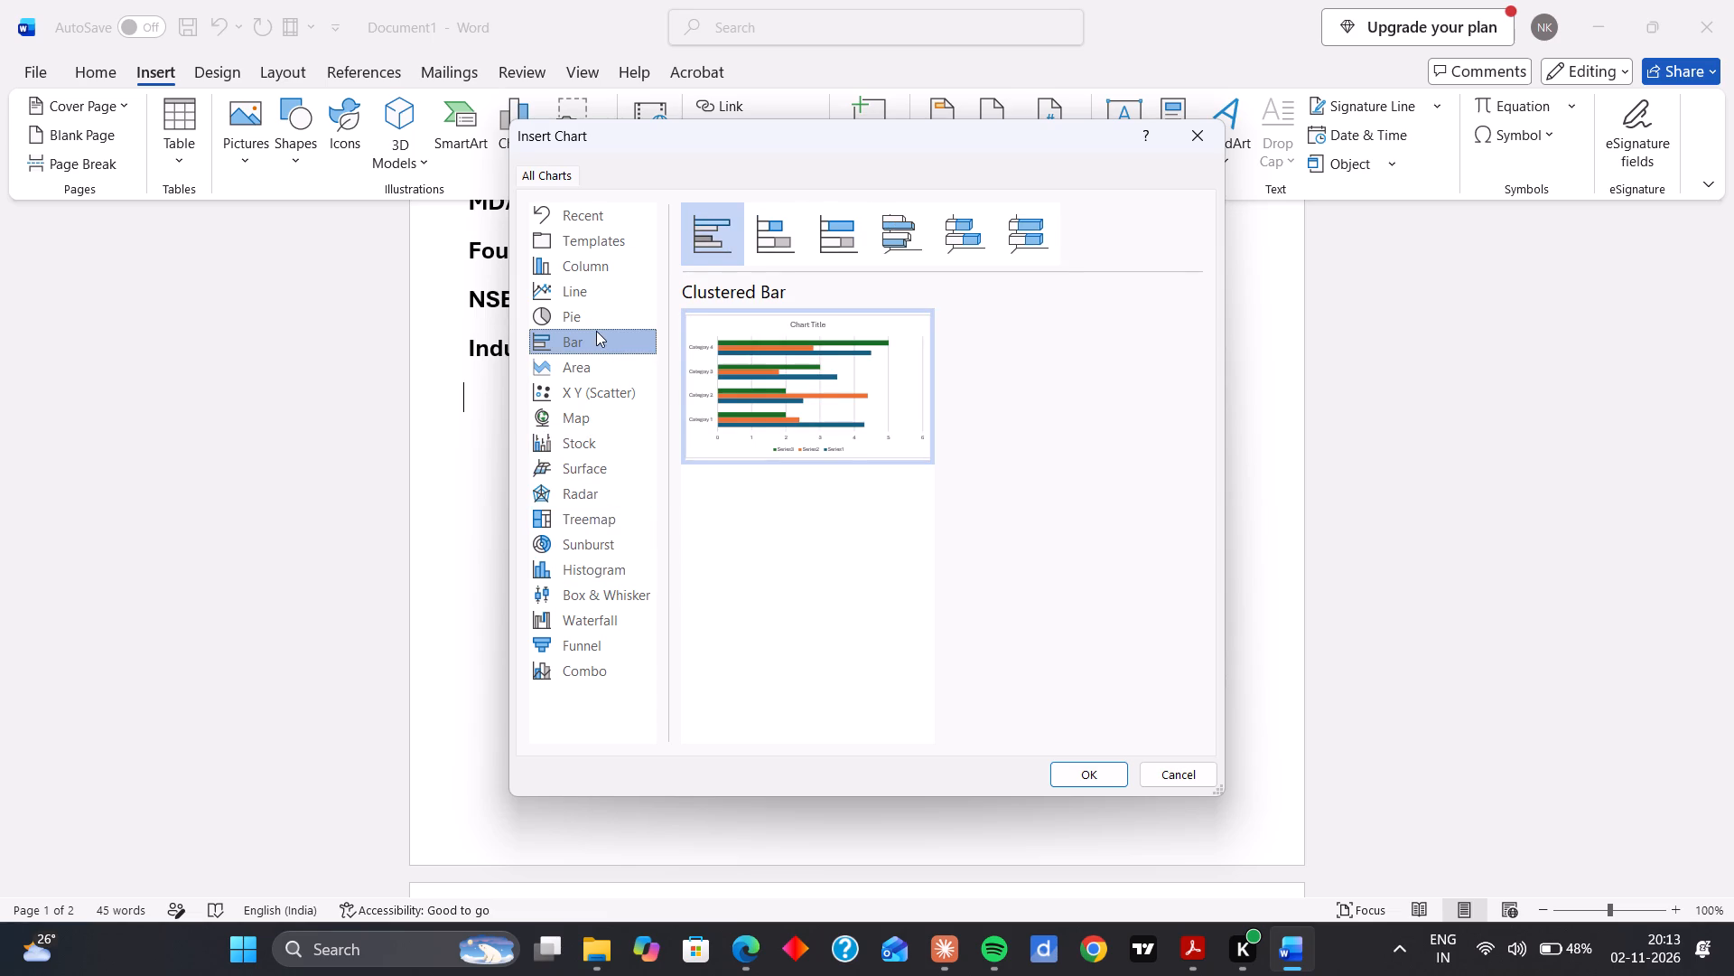
# Insert a standard 2-D pie chart on the blank line below "Industry :".
pyautogui.click(596, 327)
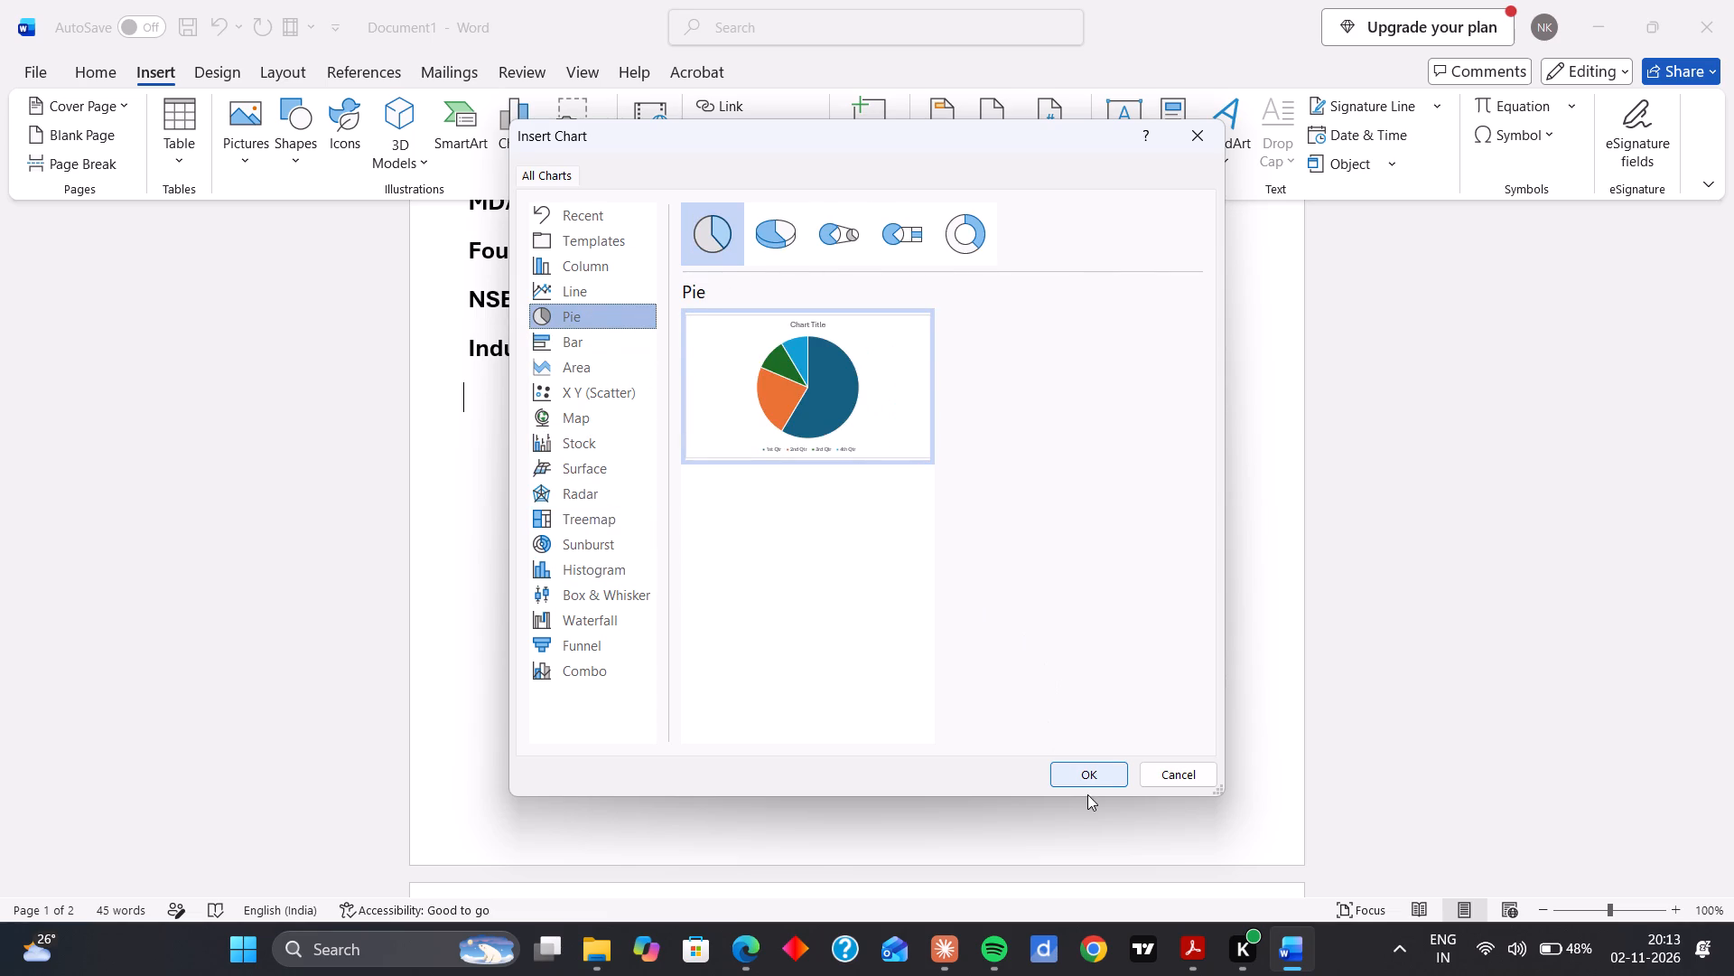
pyautogui.click(1088, 787)
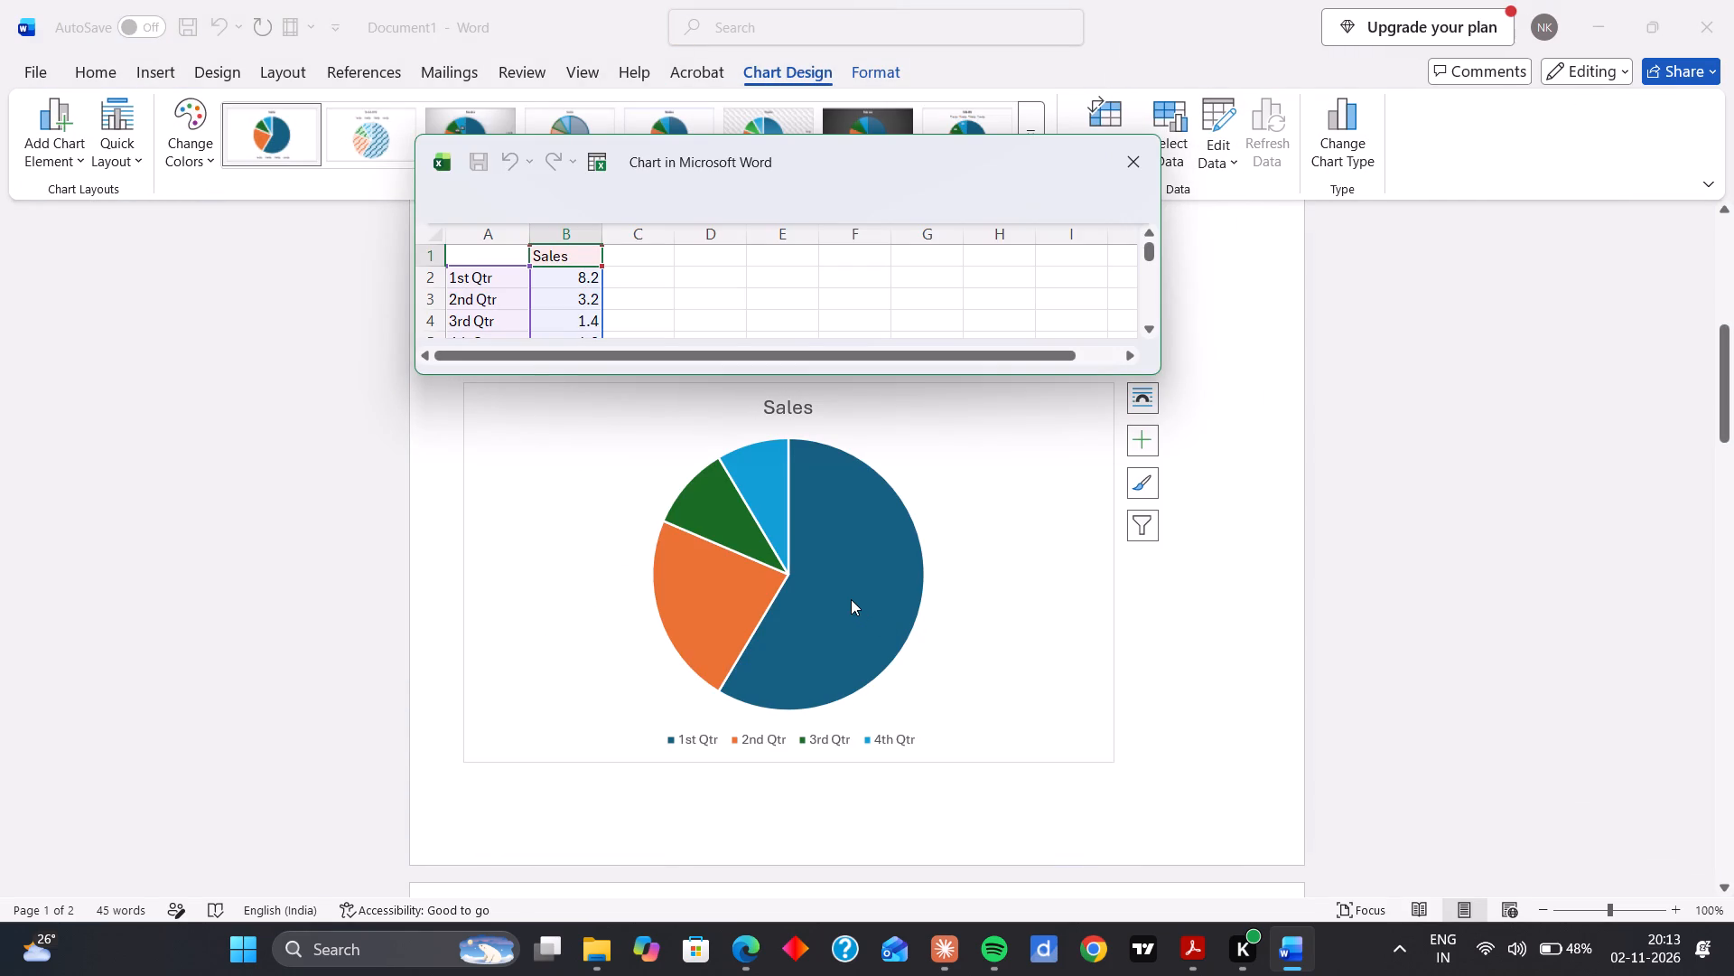
# Replace the "Sales" heading in cell B1 of the chart data with "Shareholding P attren".
pyautogui.click(573, 252)
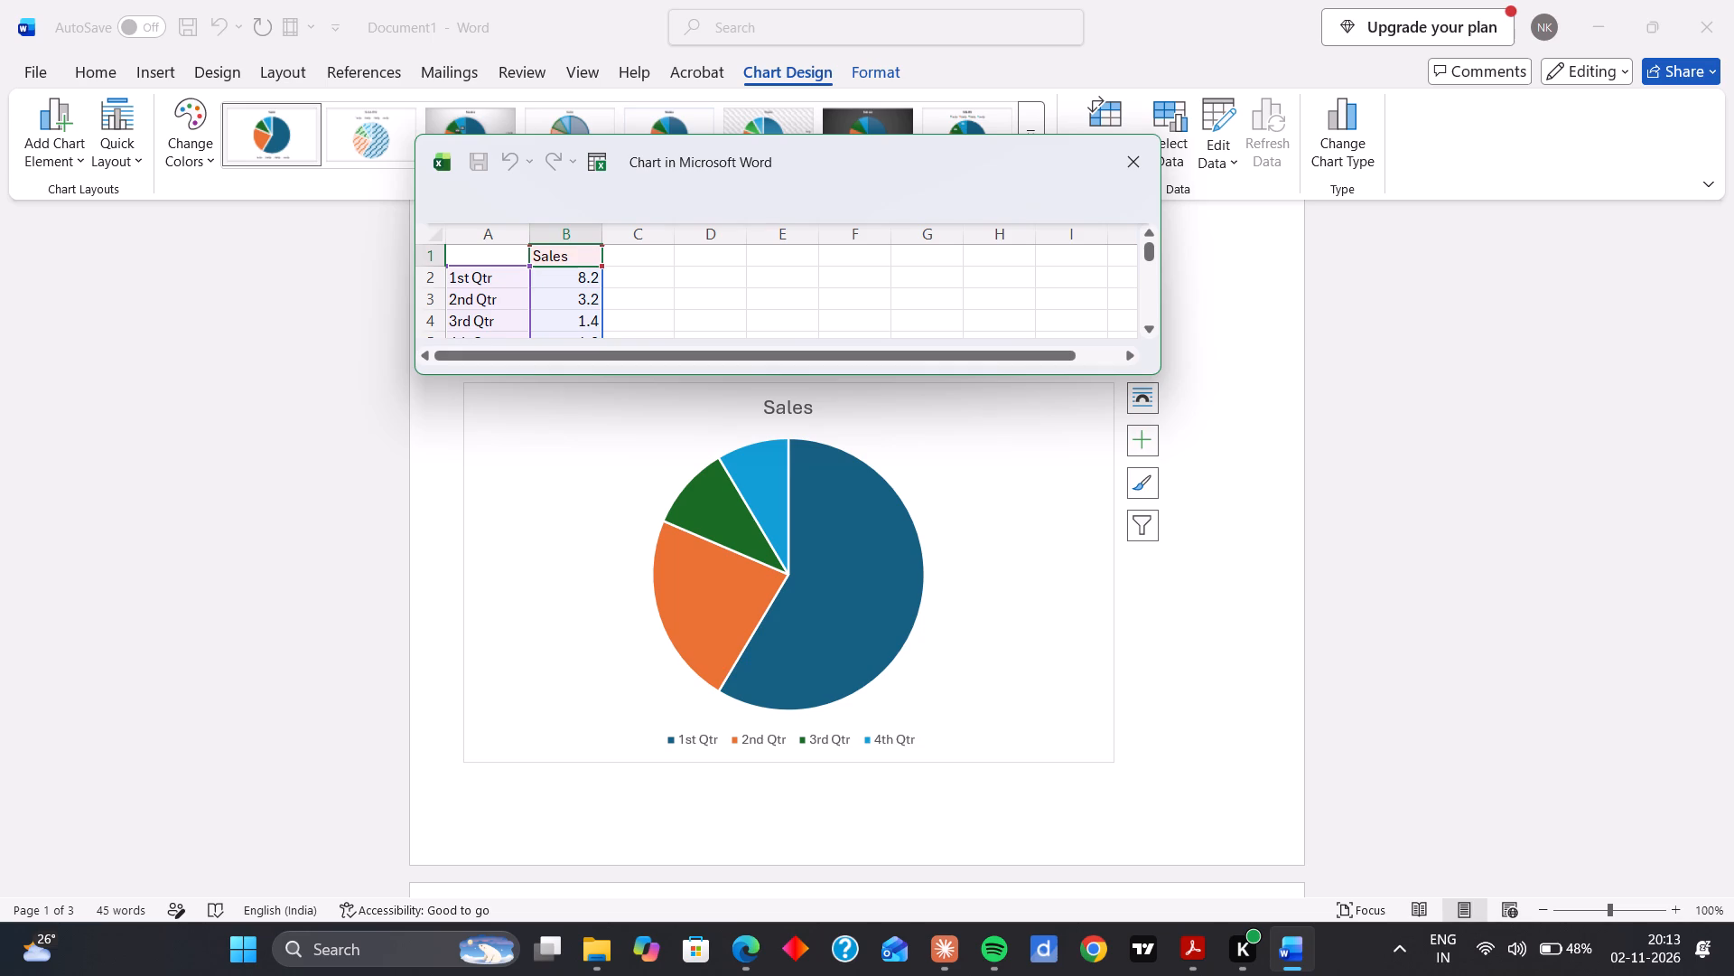
pyautogui.click(572, 255)
pyautogui.doubleClick(572, 255)
pyautogui.press('BackSpace')
pyautogui.press('BackSpace')
pyautogui.press('BackSpace')
pyautogui.press('BackSpace')
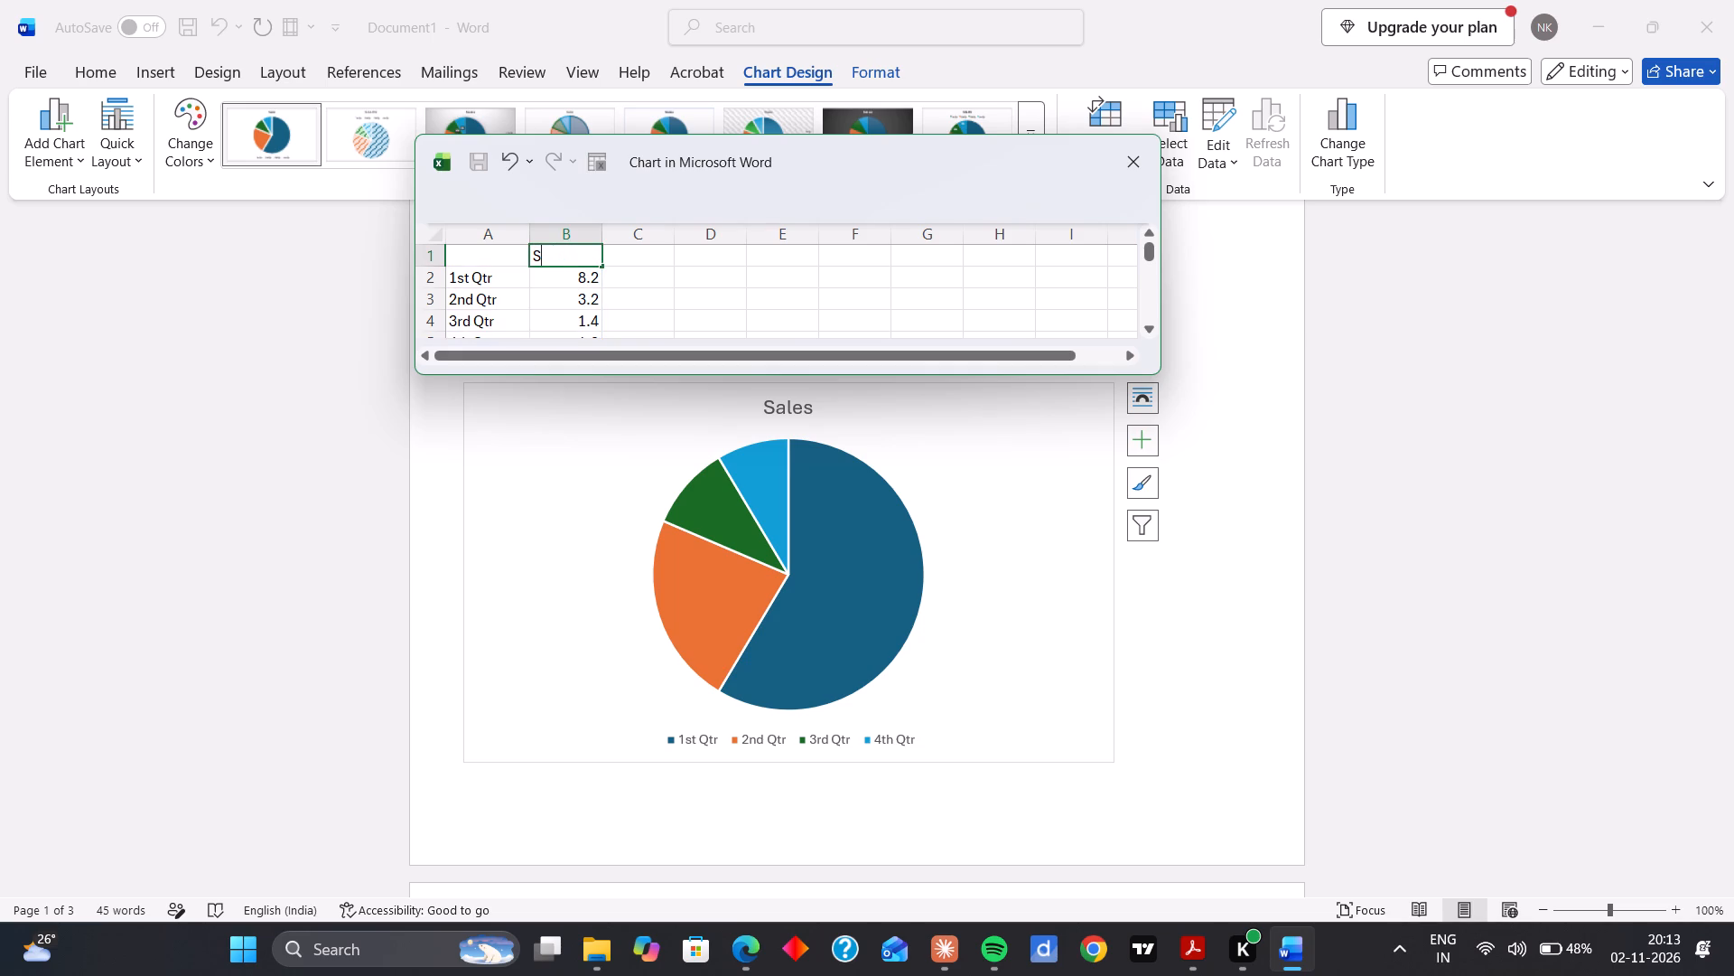
pyautogui.write('hare')
pyautogui.press('space')
pyautogui.press('BackSpace')
pyautogui.write('holding')
pyautogui.press('space')
pyautogui.hotkey('shift', 'p')
pyautogui.press('space')
pyautogui.write('a')
pyautogui.write('ttren')
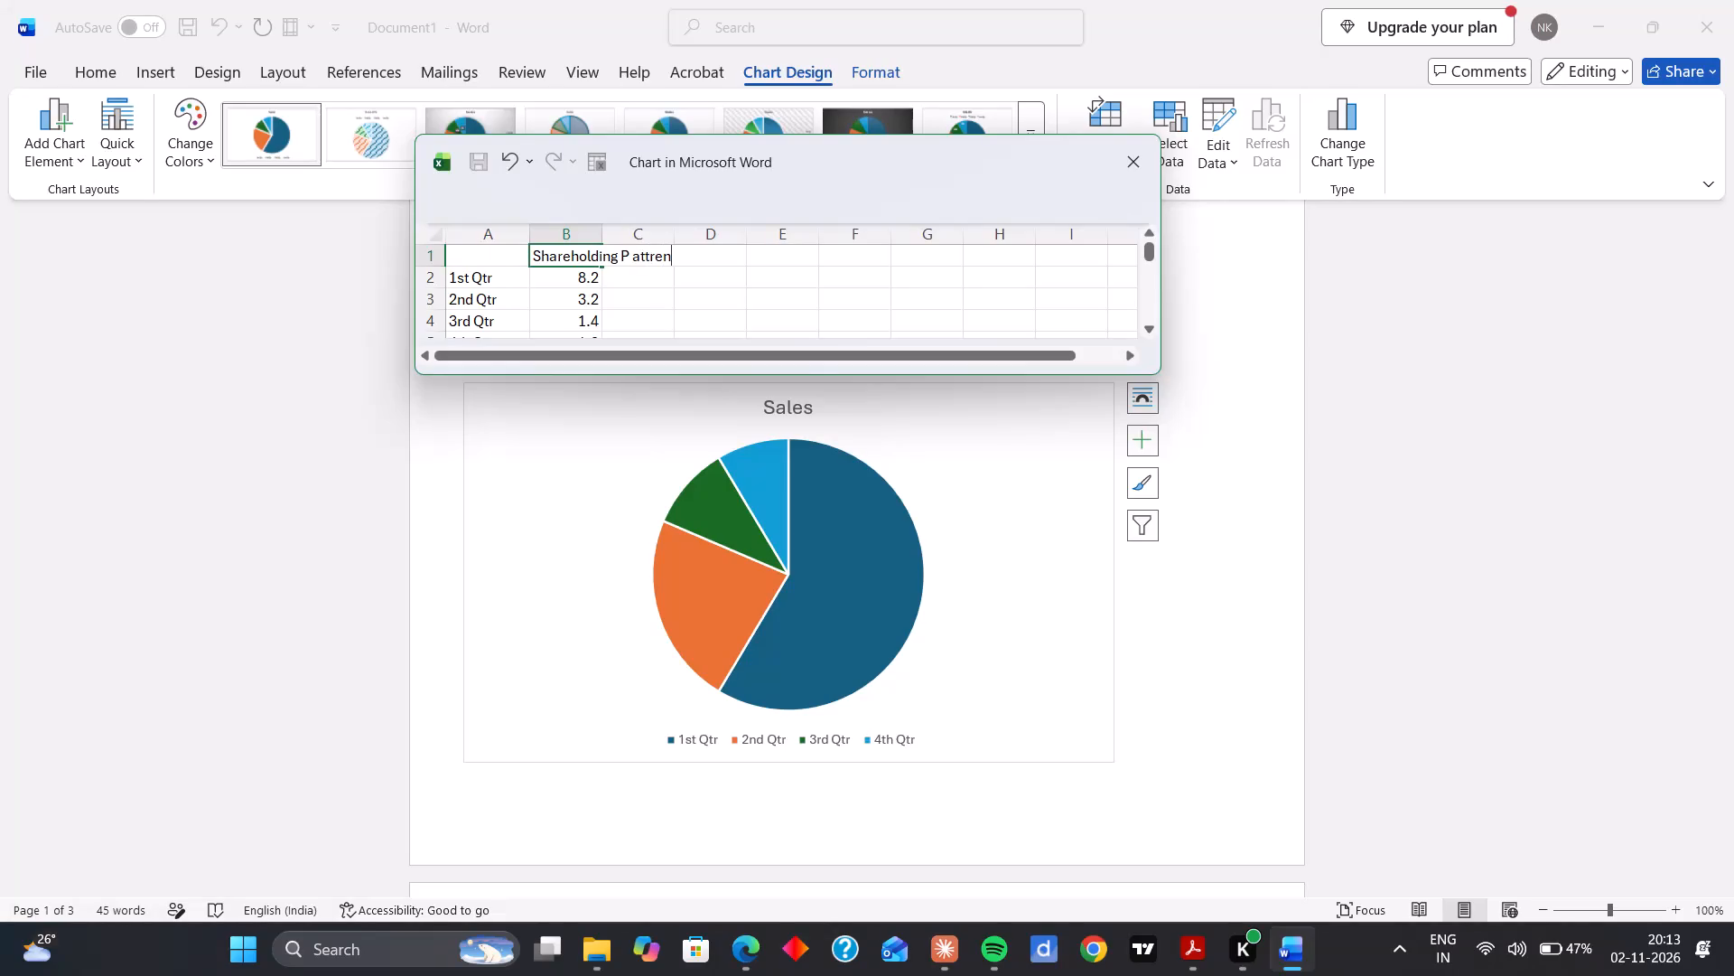
pyautogui.press('Return')
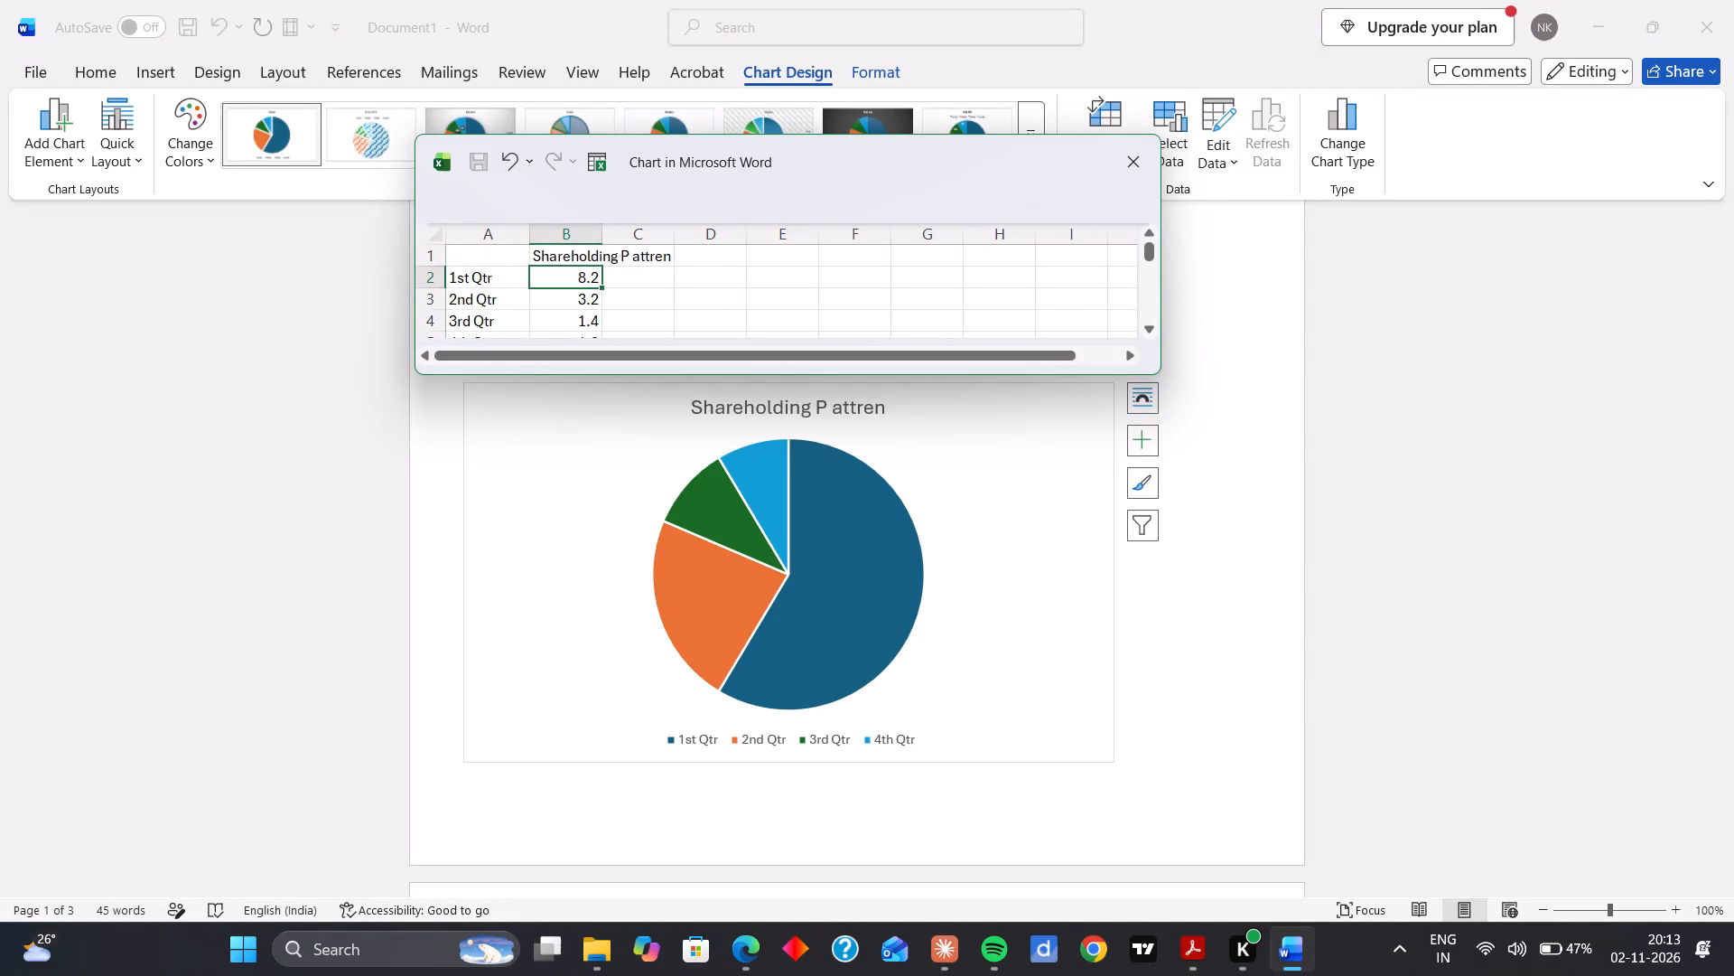
# Correct the spelling and spacing of the B1 heading to read "Shareholding Pattern".
pyautogui.doubleClick(584, 258)
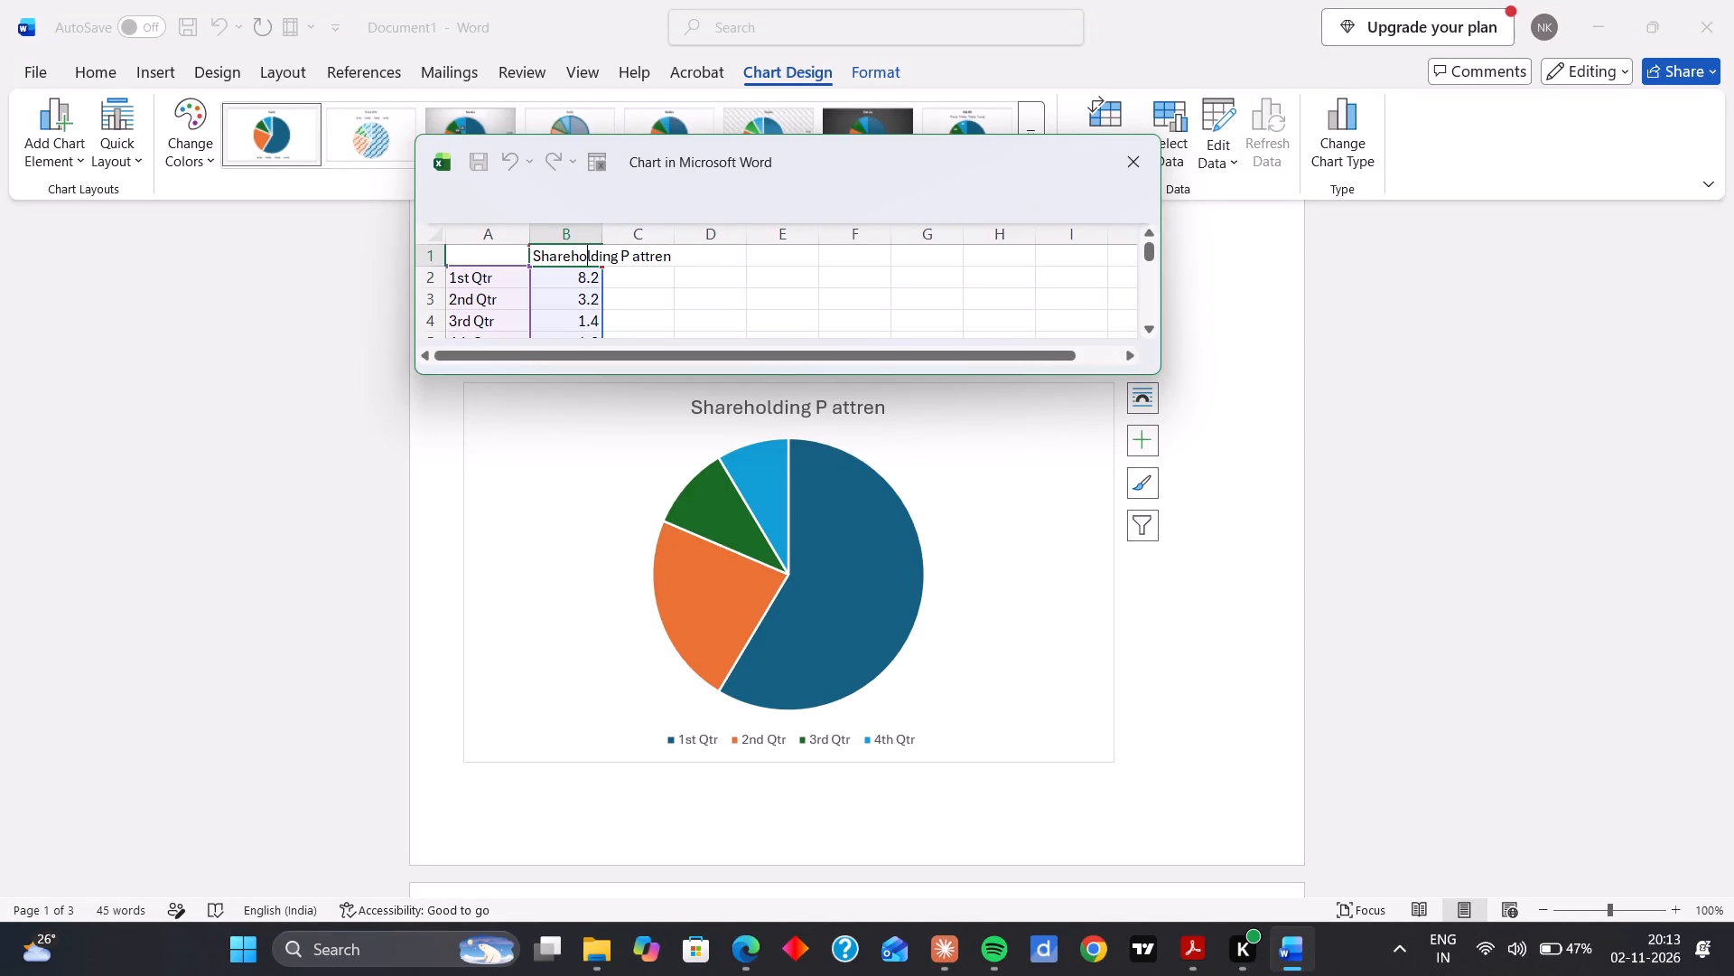
pyautogui.click(631, 254)
pyautogui.press('BackSpace')
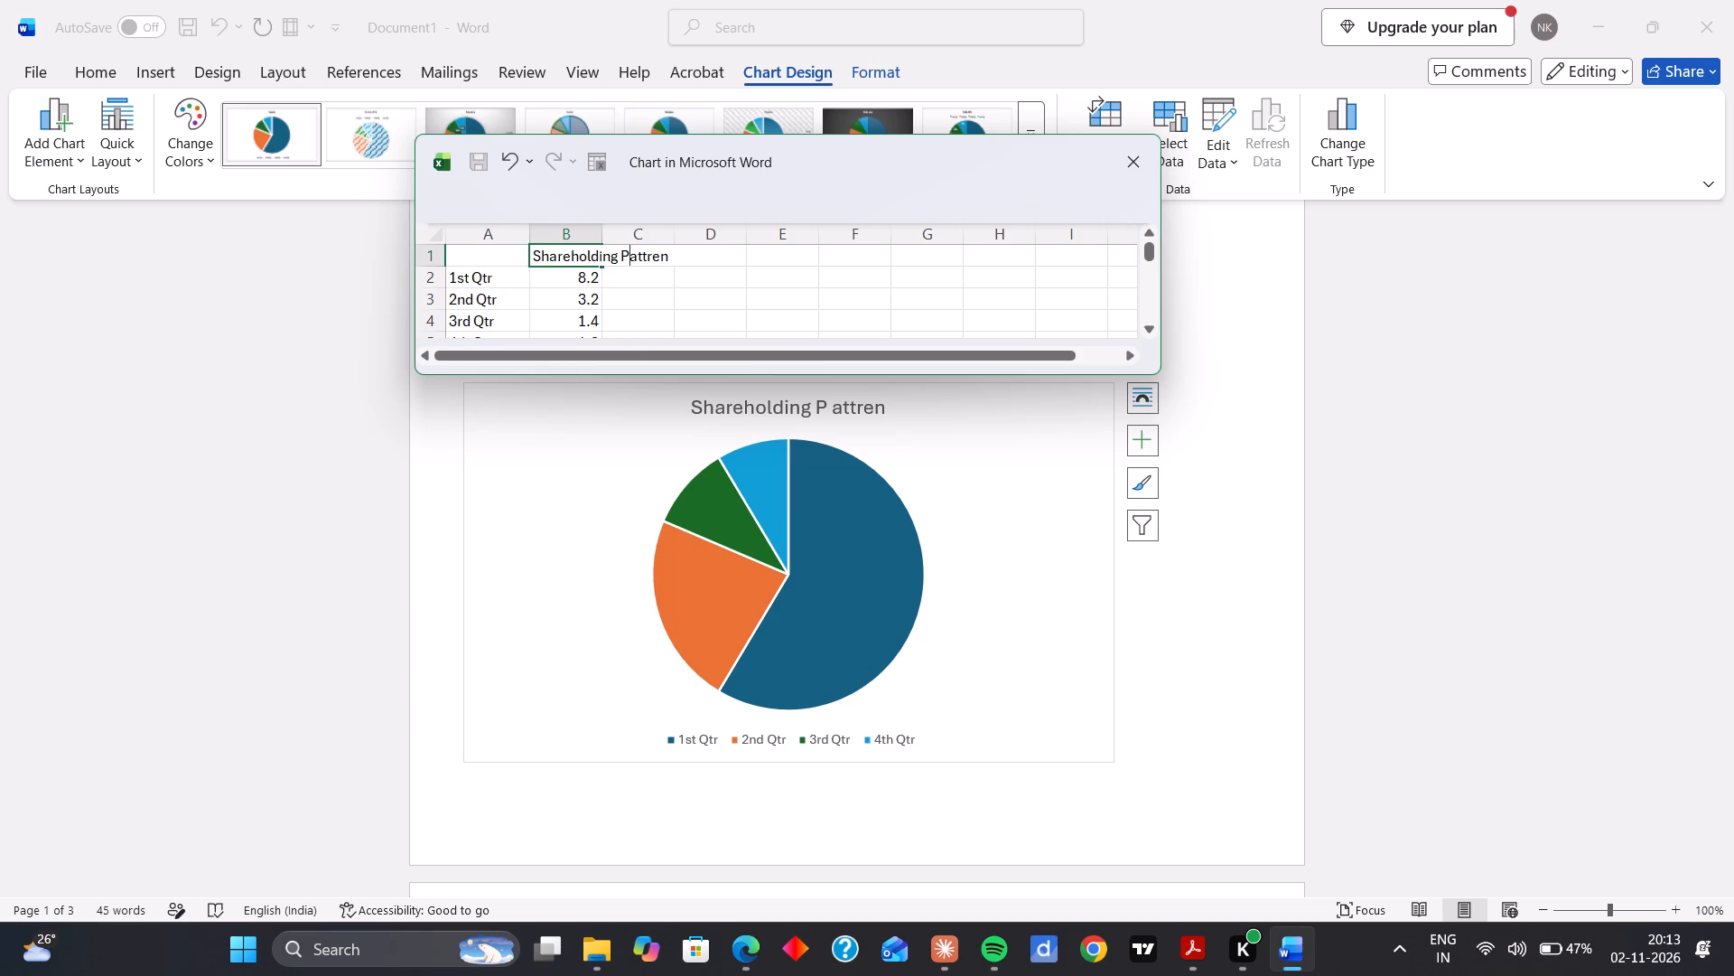
pyautogui.press('Right')
pyautogui.press('Right')
pyautogui.press('Right')
pyautogui.press('Right')
pyautogui.press('Right')
pyautogui.press('BackSpace')
pyautogui.press('BackSpace')
pyautogui.write('er')
pyautogui.press('Return')
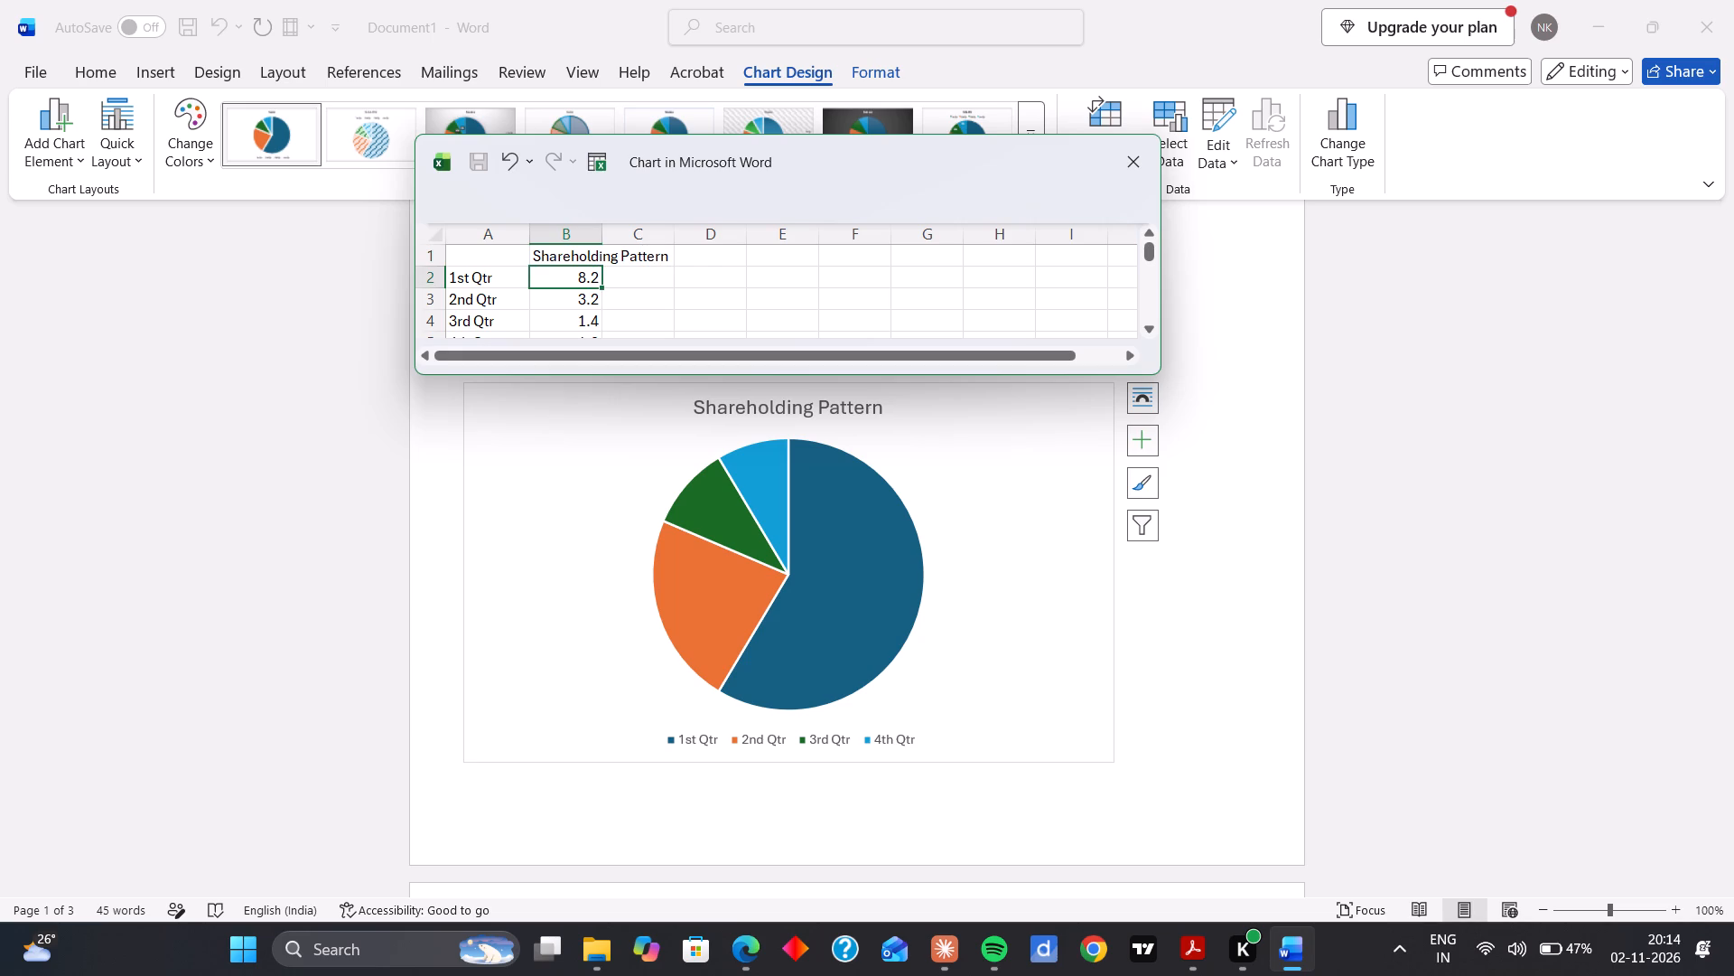
# Rename the first two chart data categories, cells A2 and A3, as "promoters" and "public".
pyautogui.press('Left')
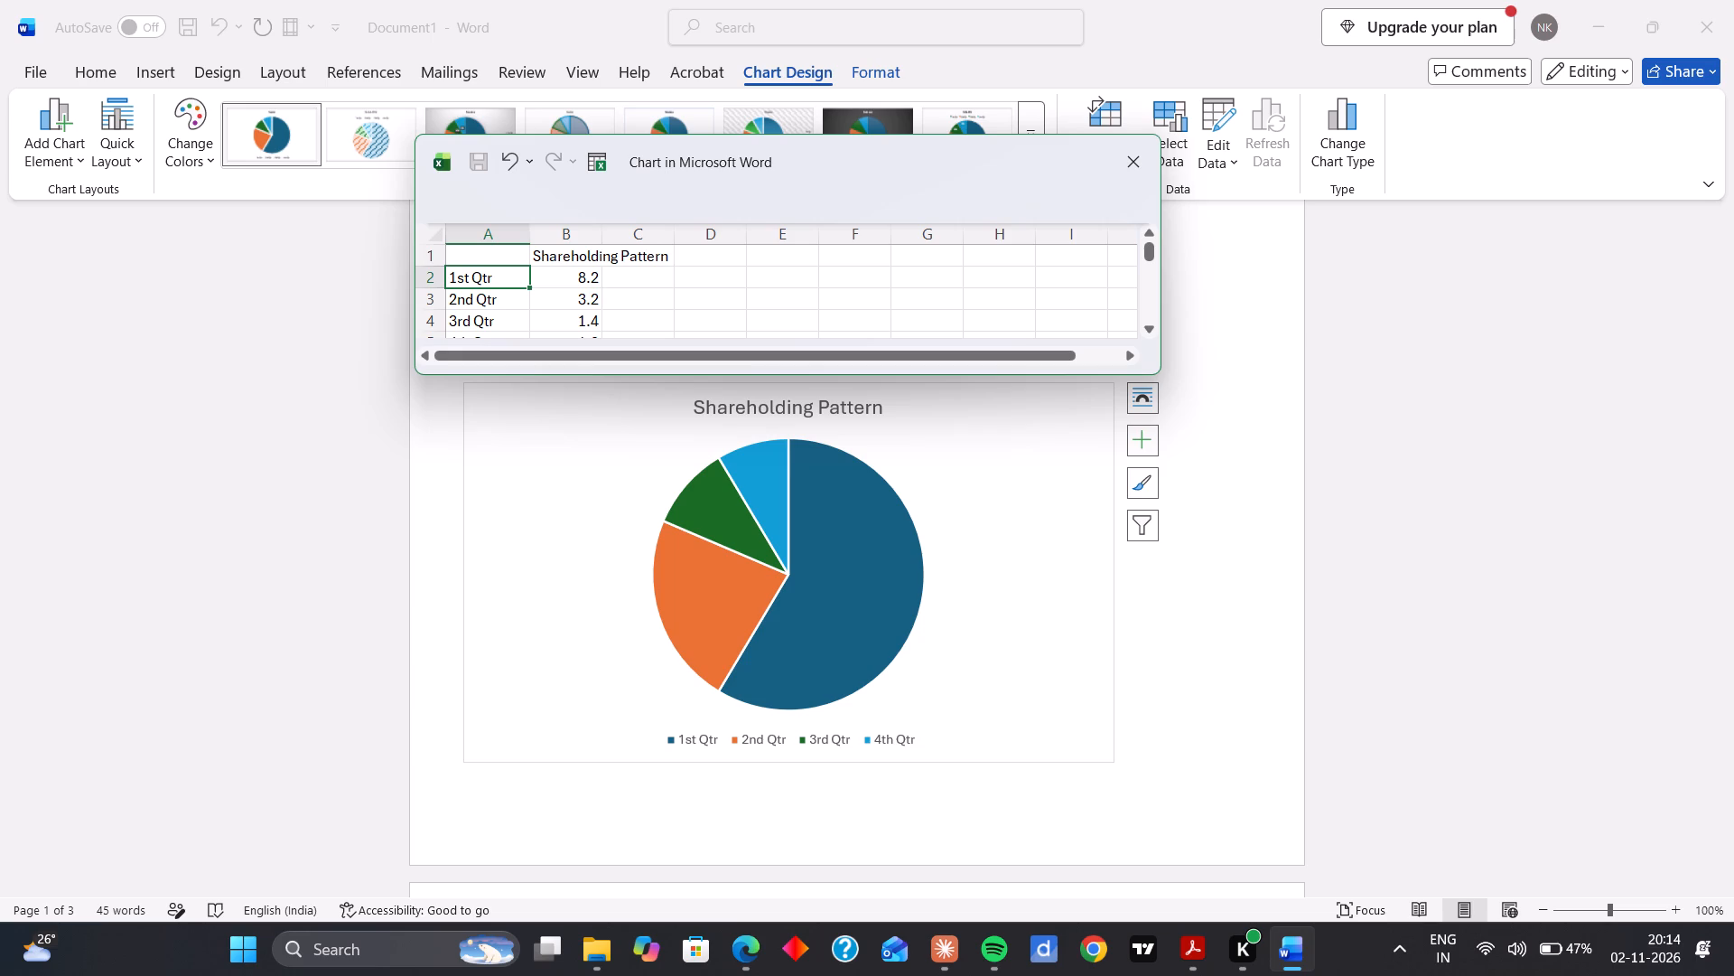
pyautogui.press('BackSpace')
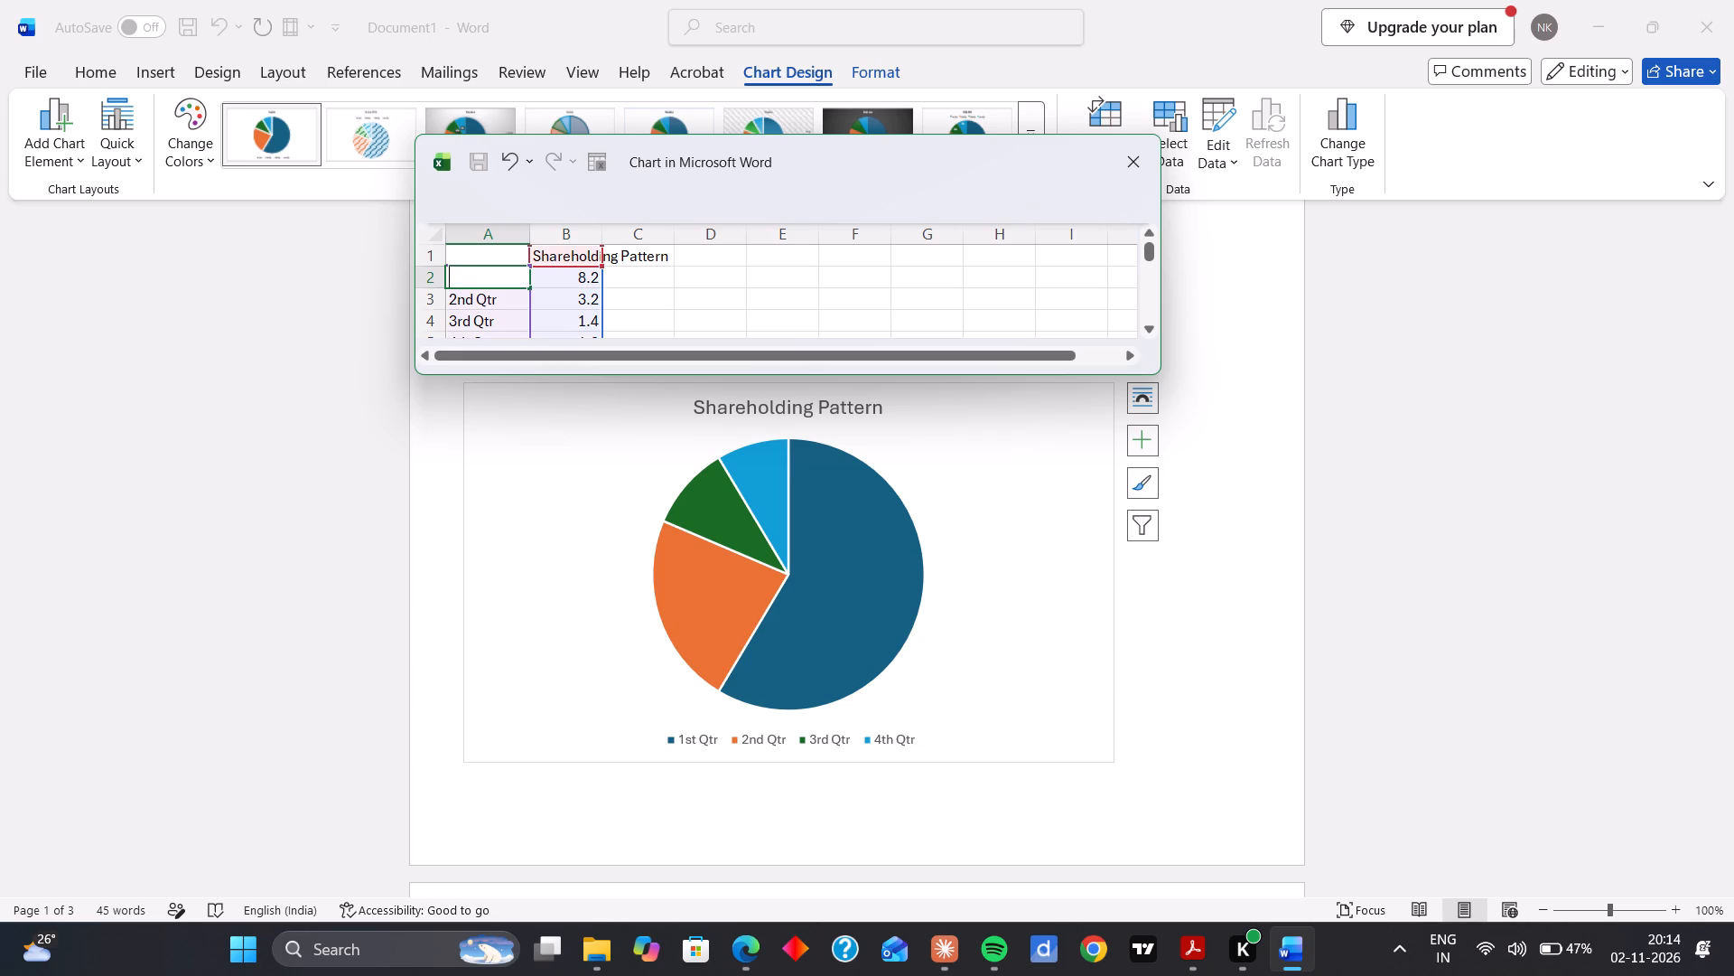
pyautogui.write('promo')
pyautogui.write('ters')
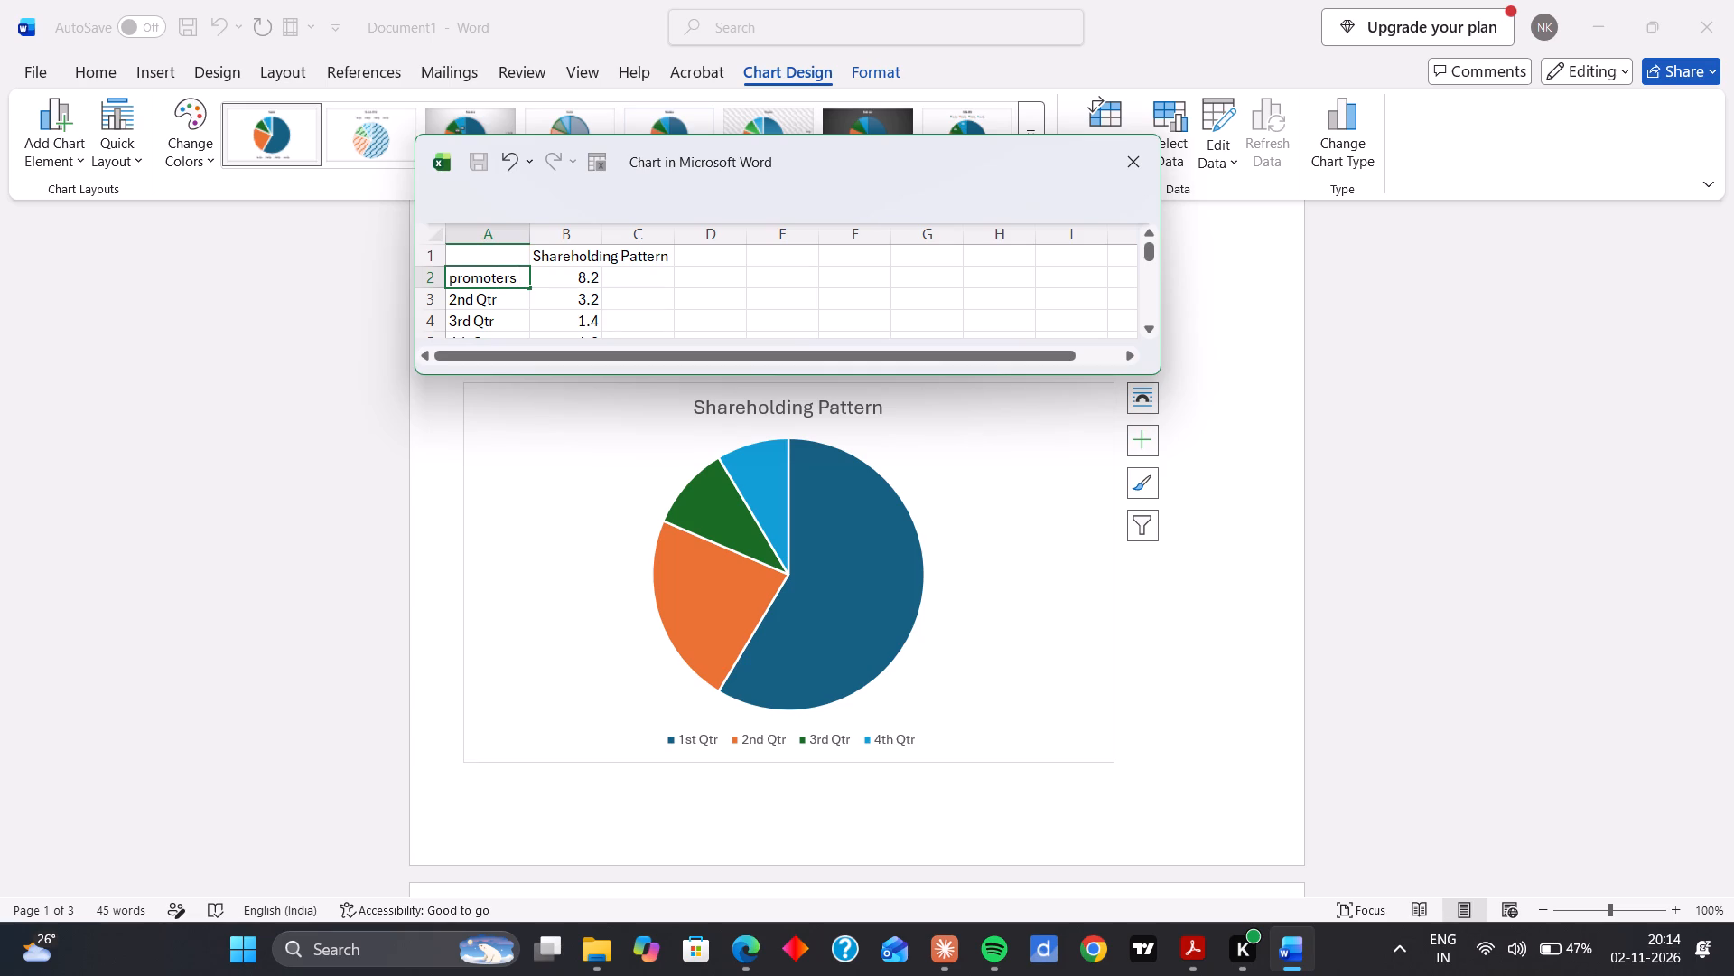
pyautogui.press('Return')
pyautogui.press('BackSpace')
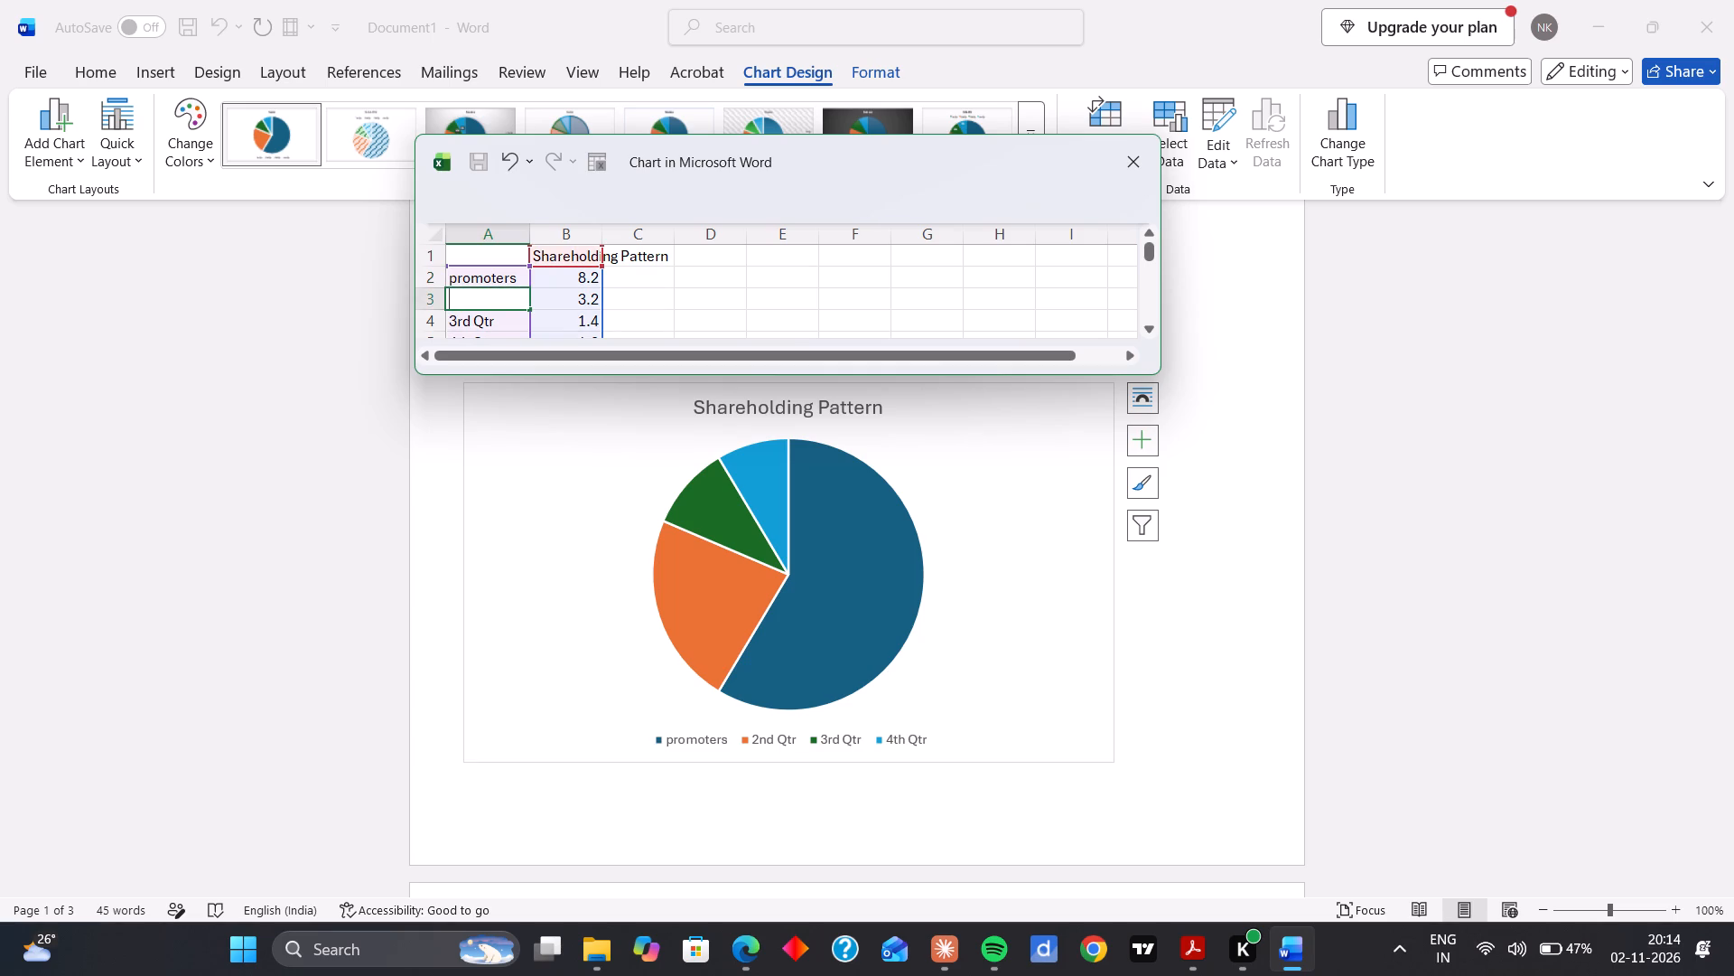
pyautogui.write('puboi')
pyautogui.press('BackSpace')
pyautogui.press('BackSpace')
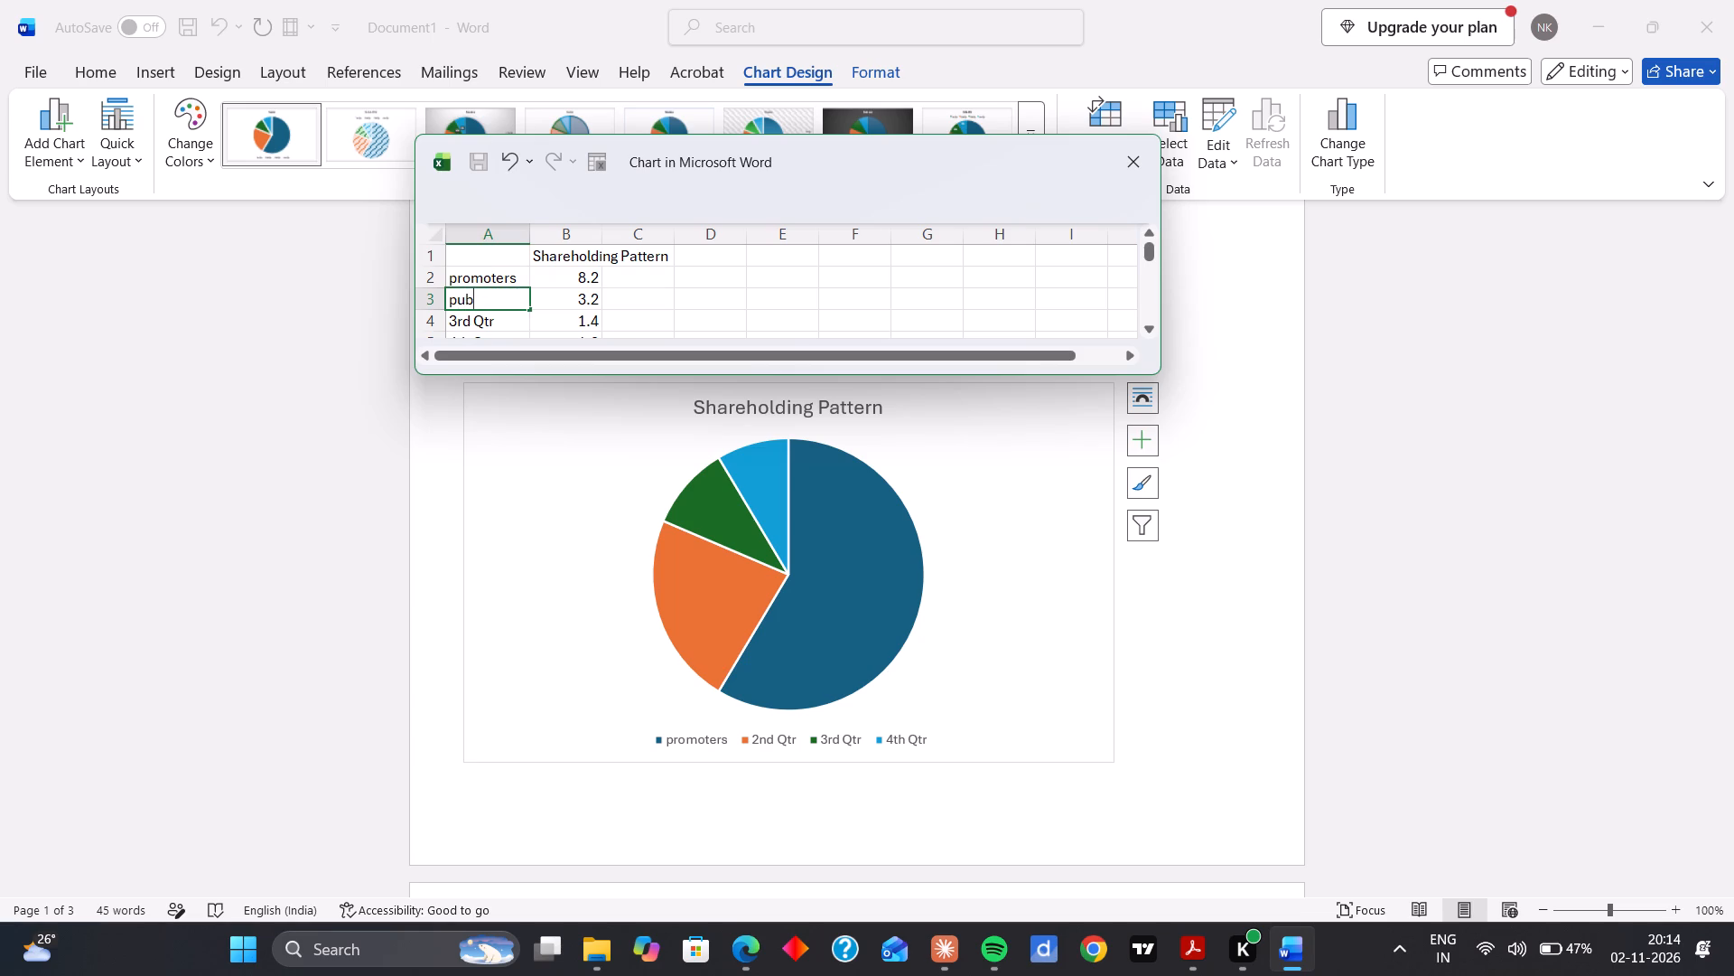
pyautogui.write('lic')
pyautogui.press('Return')
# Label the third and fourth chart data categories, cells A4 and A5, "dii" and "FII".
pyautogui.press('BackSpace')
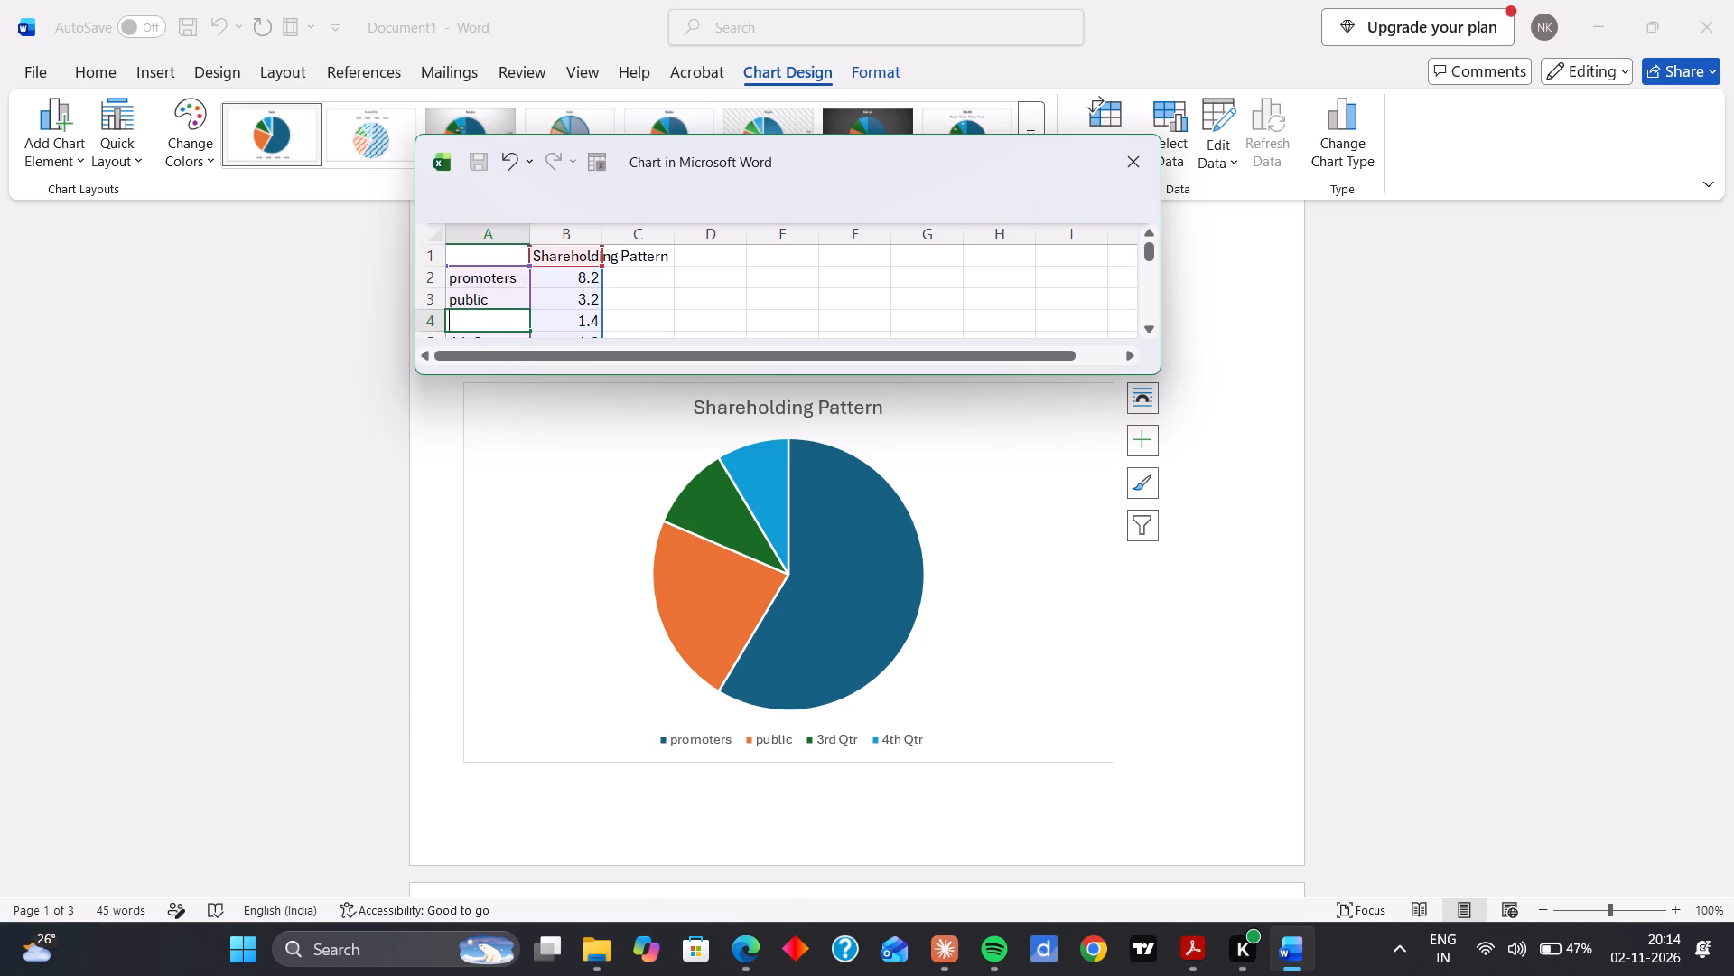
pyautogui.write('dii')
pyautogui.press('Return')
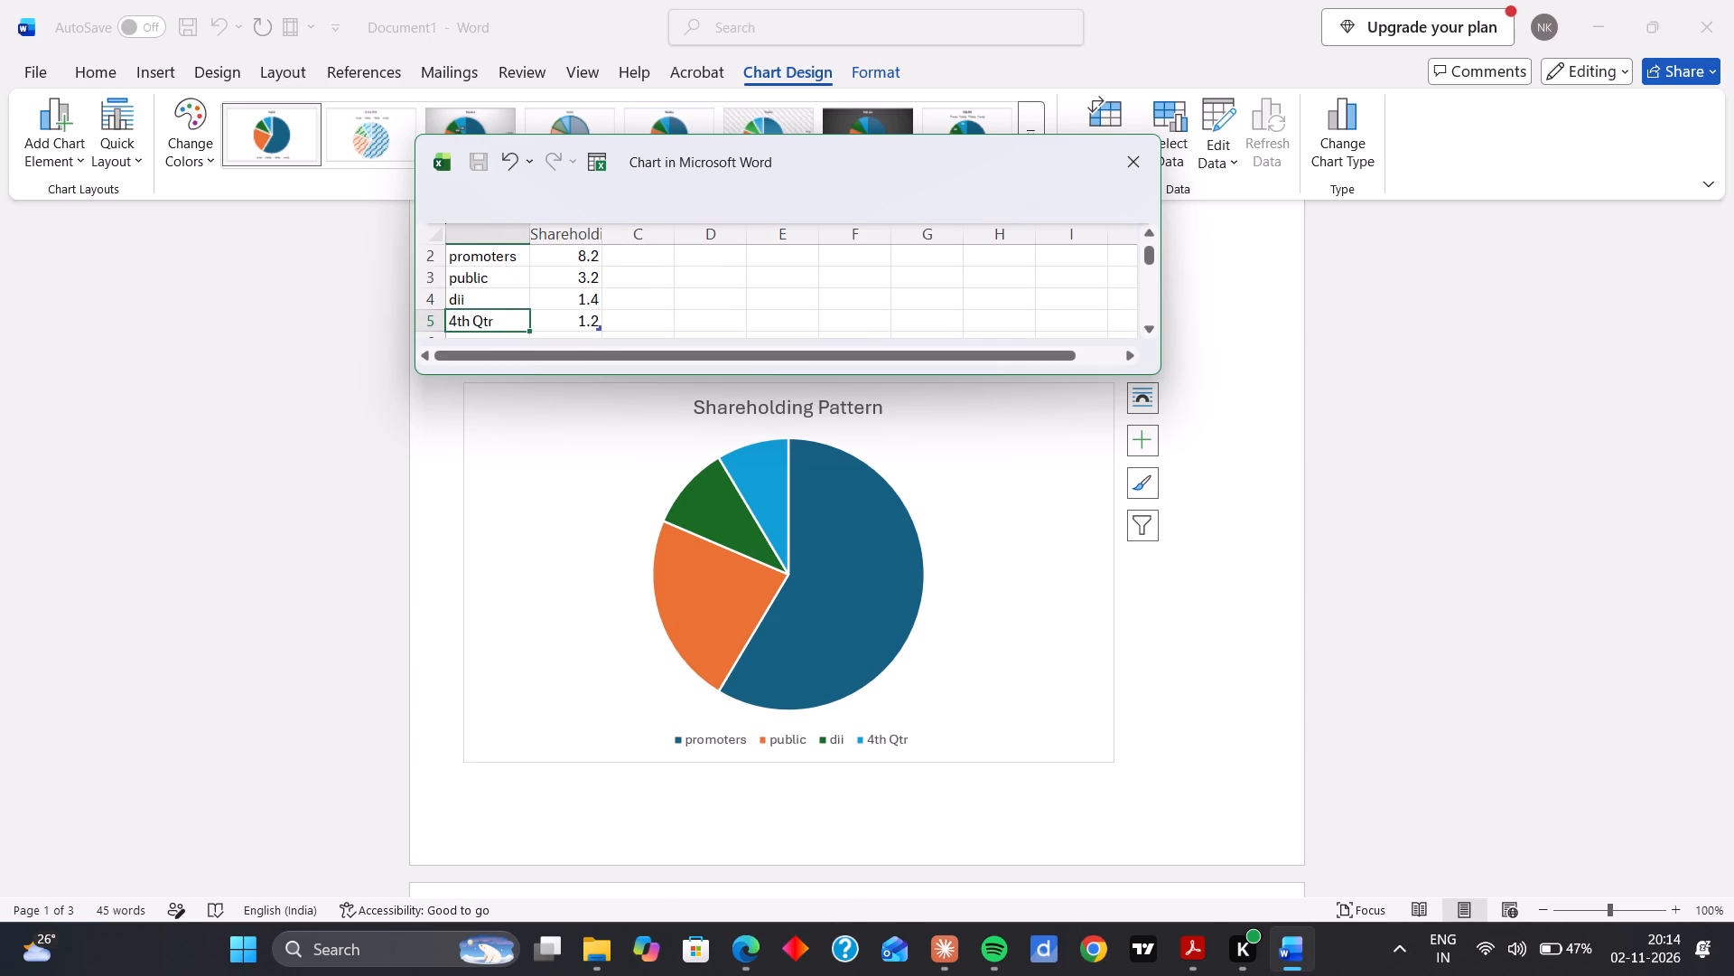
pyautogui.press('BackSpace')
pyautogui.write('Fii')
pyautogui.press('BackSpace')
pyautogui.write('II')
# Retype the category labels in cells A4 and A5 as "DIIs" and "FIIs".
pyautogui.press('Up')
pyautogui.press('BackSpace')
pyautogui.press('BackSpace')
pyautogui.write('DII')
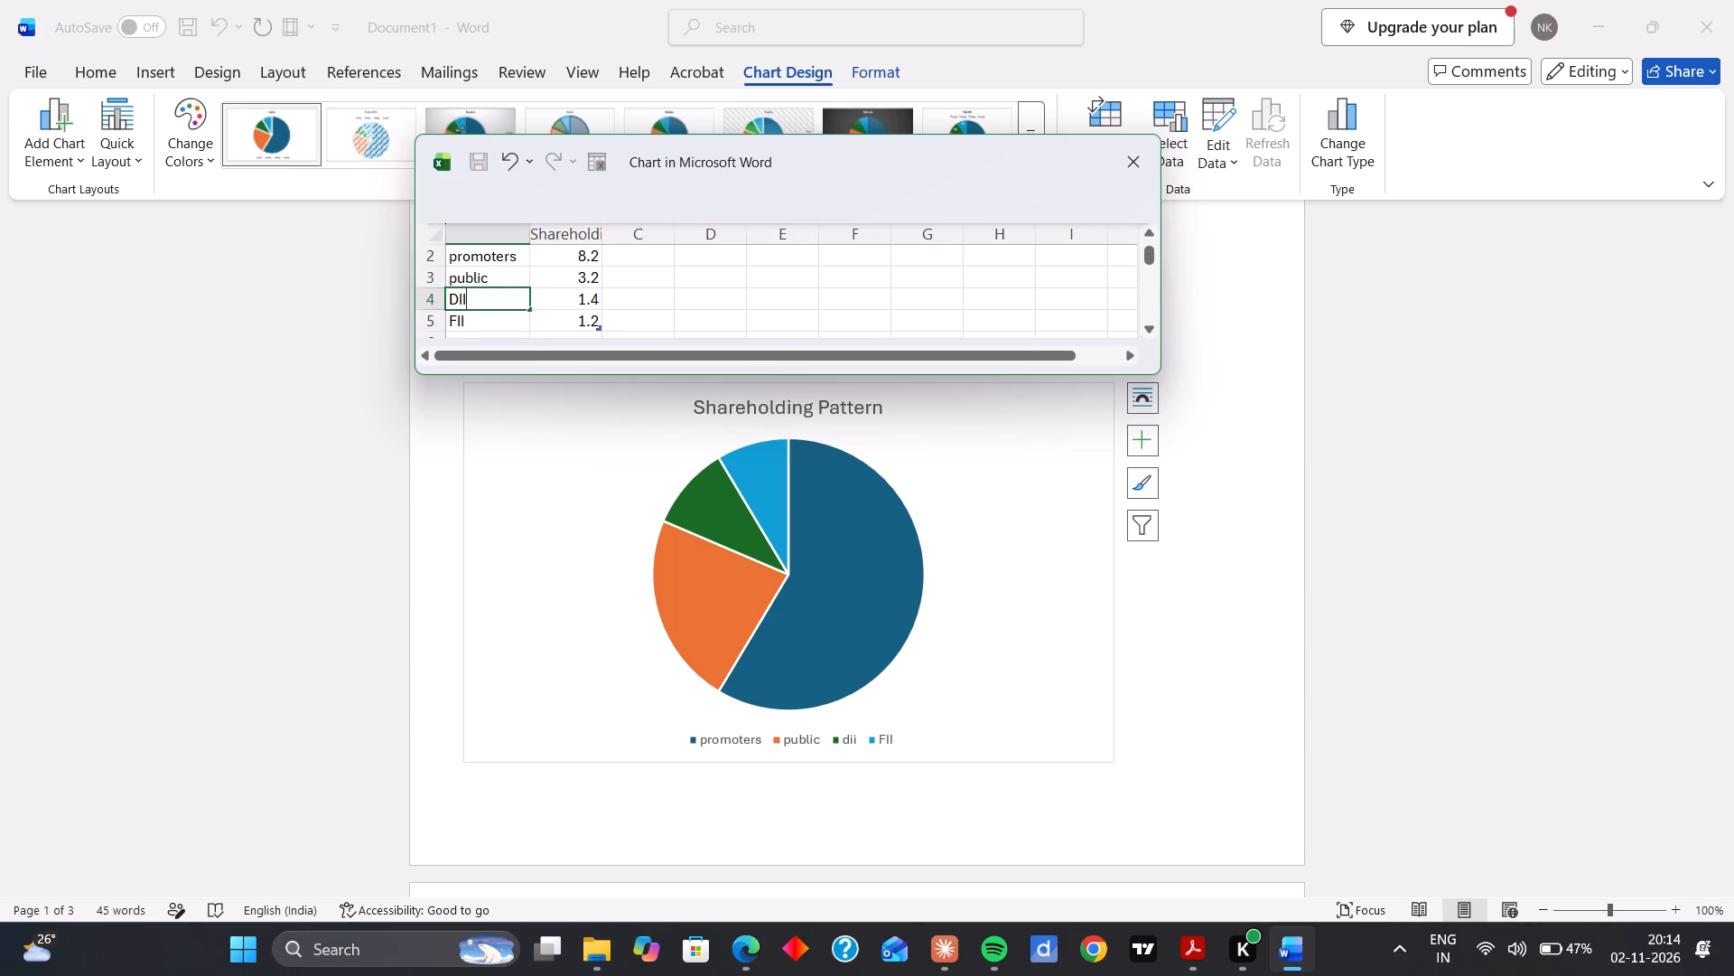
pyautogui.press('s')
pyautogui.press('Down')
pyautogui.press('s')
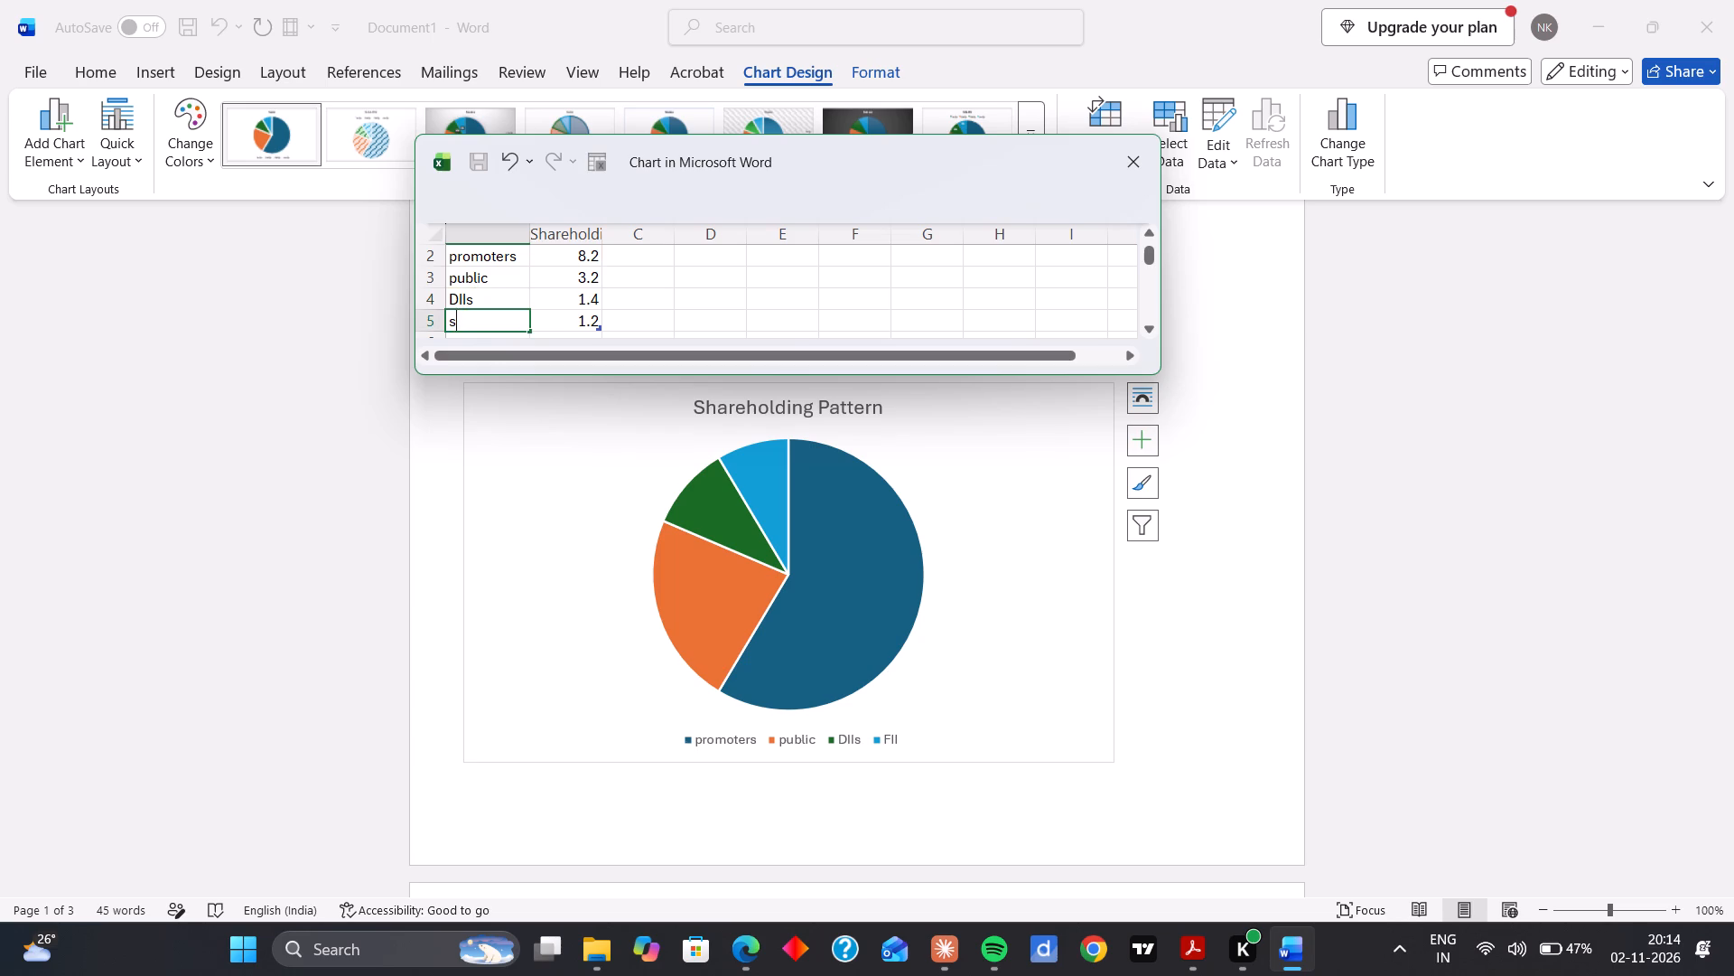
pyautogui.press('BackSpace')
pyautogui.hotkey('shift', 'f')
pyautogui.write('II')
pyautogui.press('s')
pyautogui.scroll(1, 637, 302)
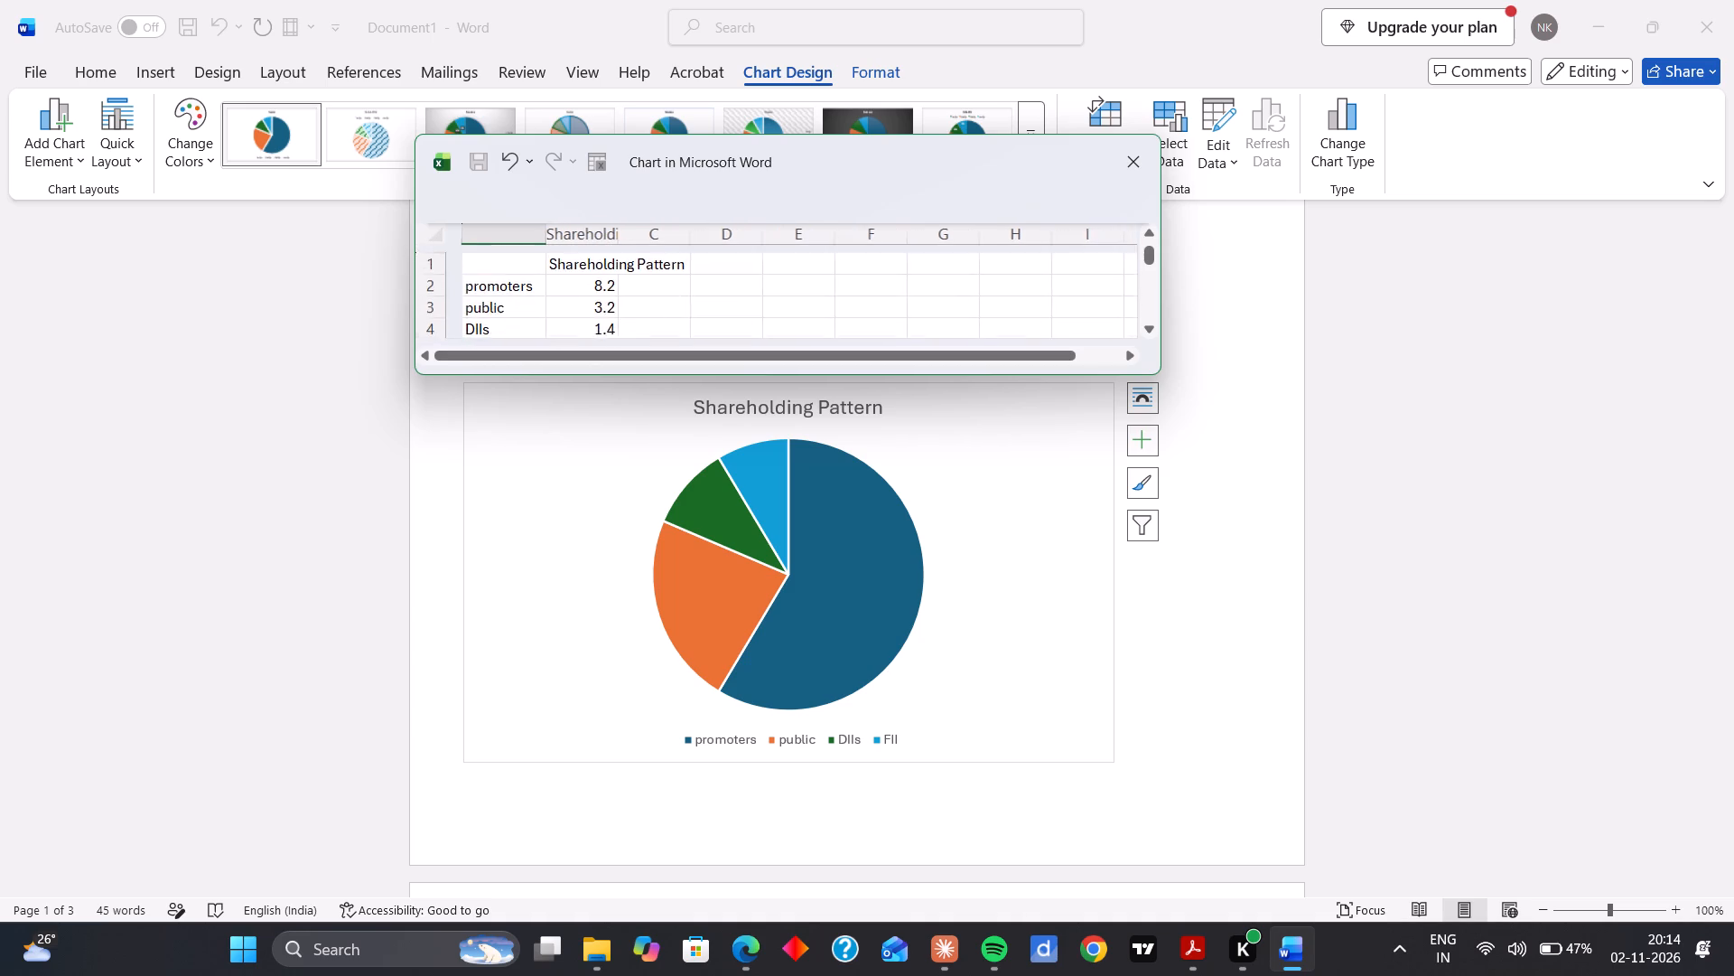
pyautogui.scroll(1, 637, 302)
pyautogui.press('Return')
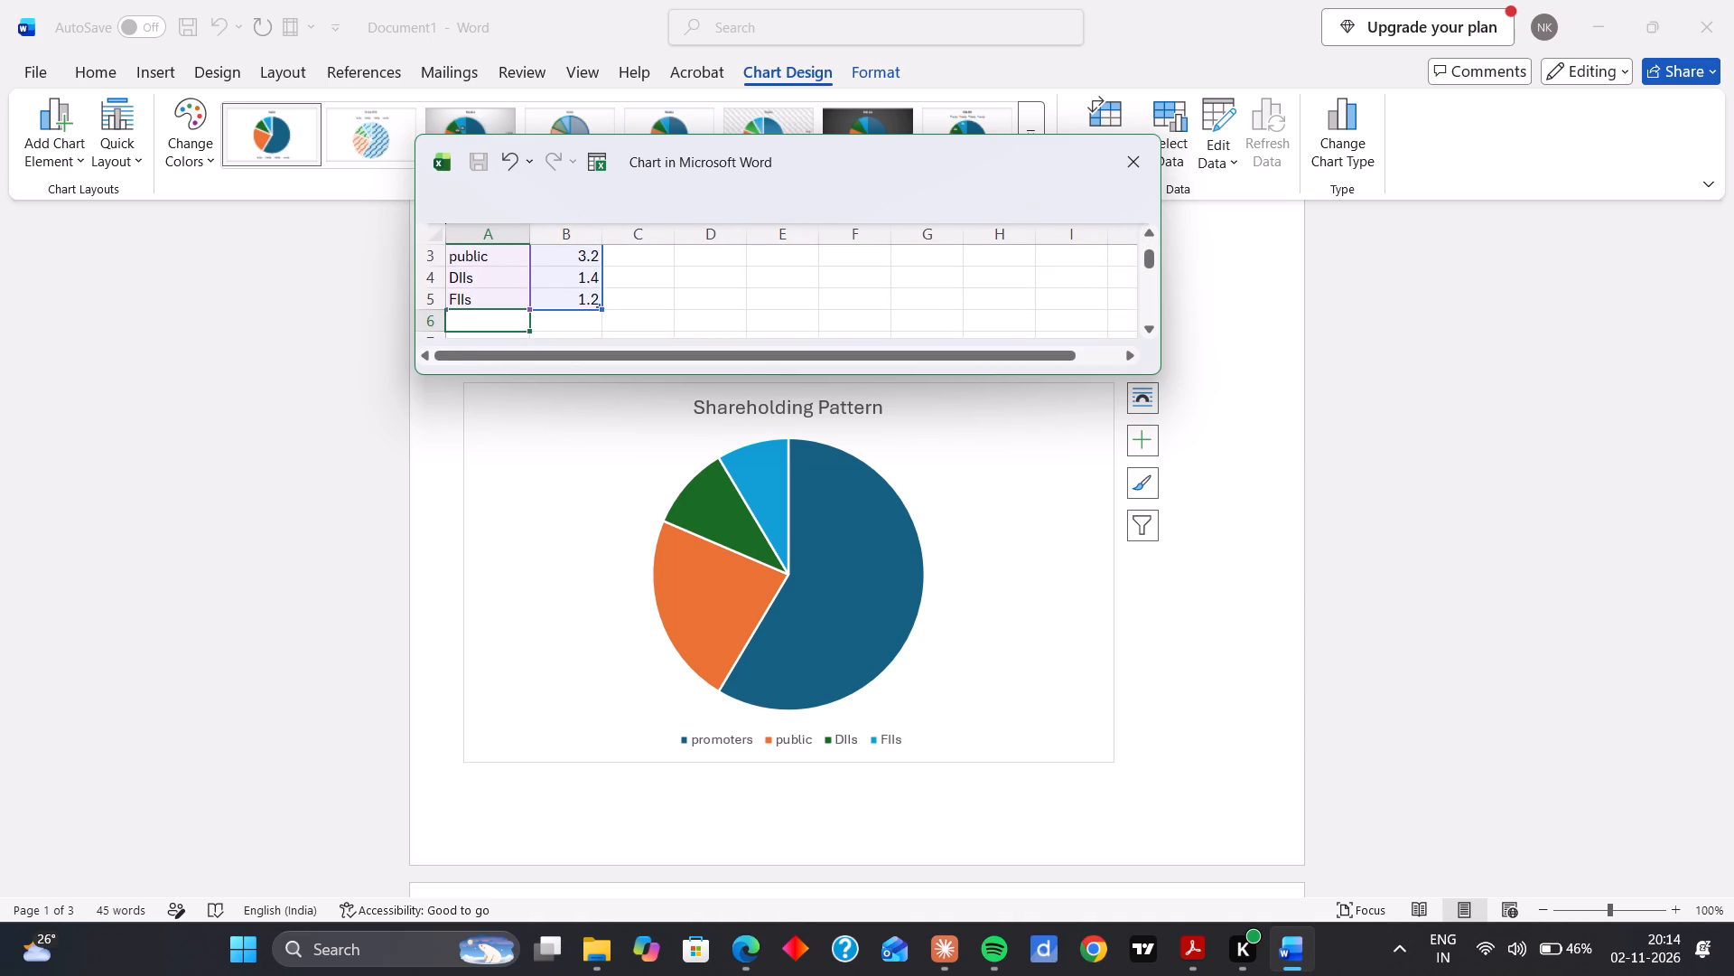
# Set the promoters value in cell B2 of the chart data to 25.
pyautogui.click(701, 595)
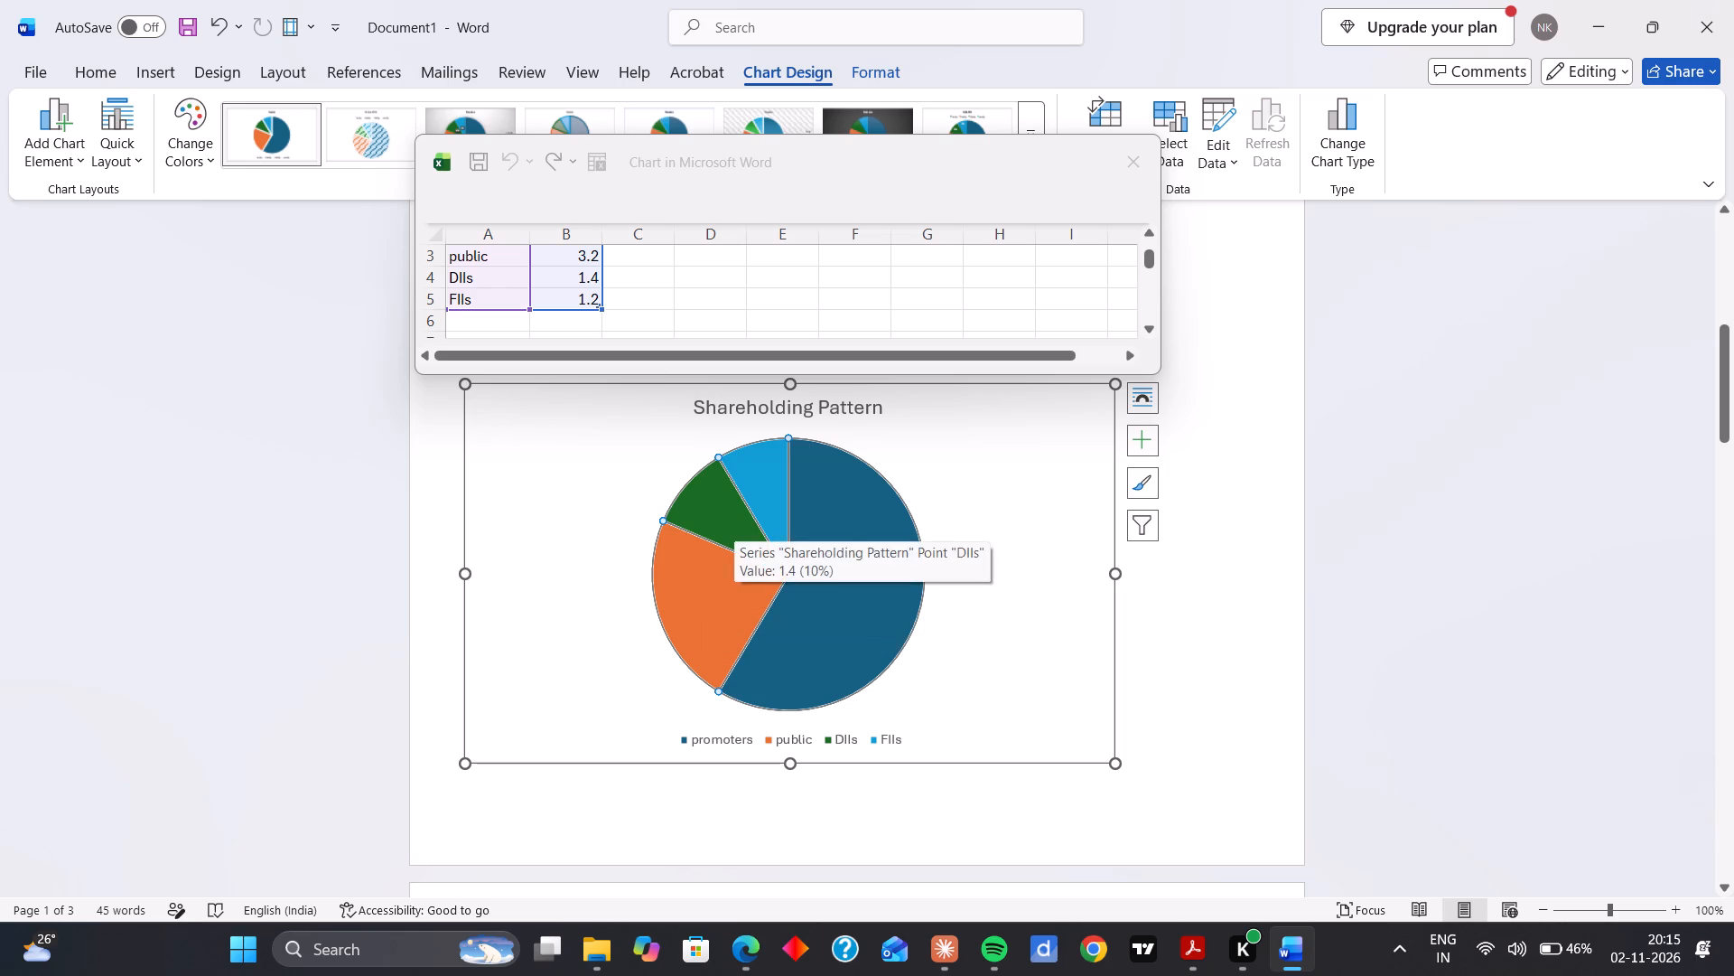
pyautogui.scroll(1, 556, 261)
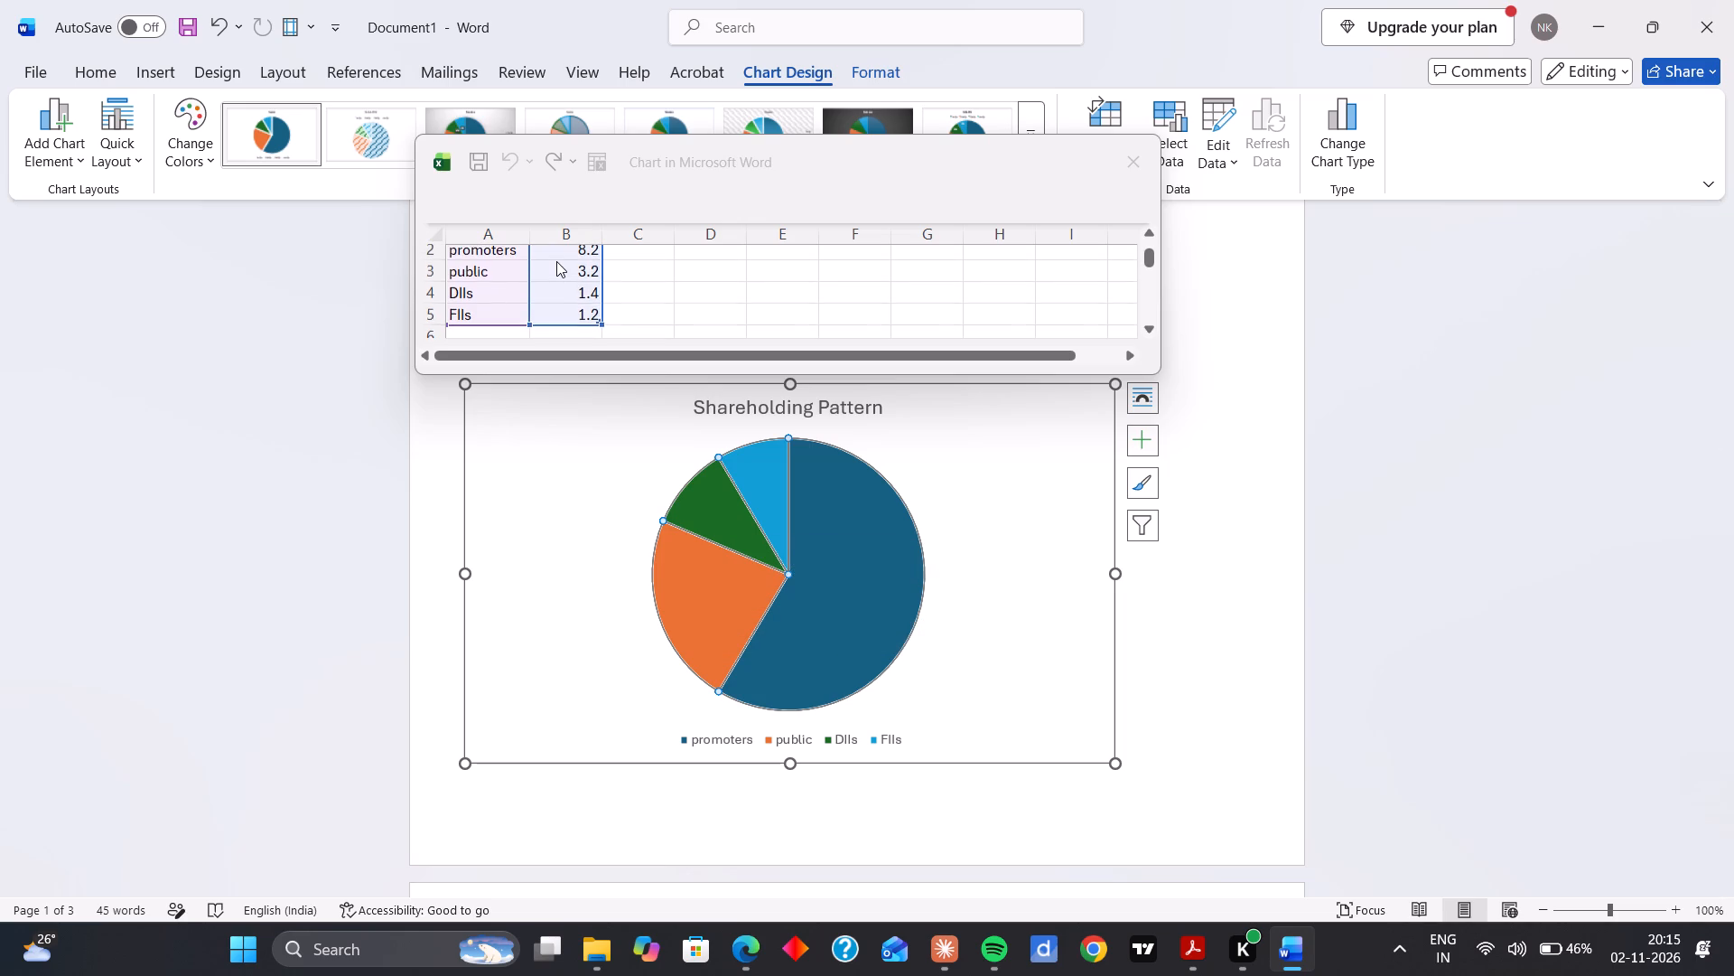
pyautogui.scroll(1, 556, 261)
pyautogui.click(584, 266)
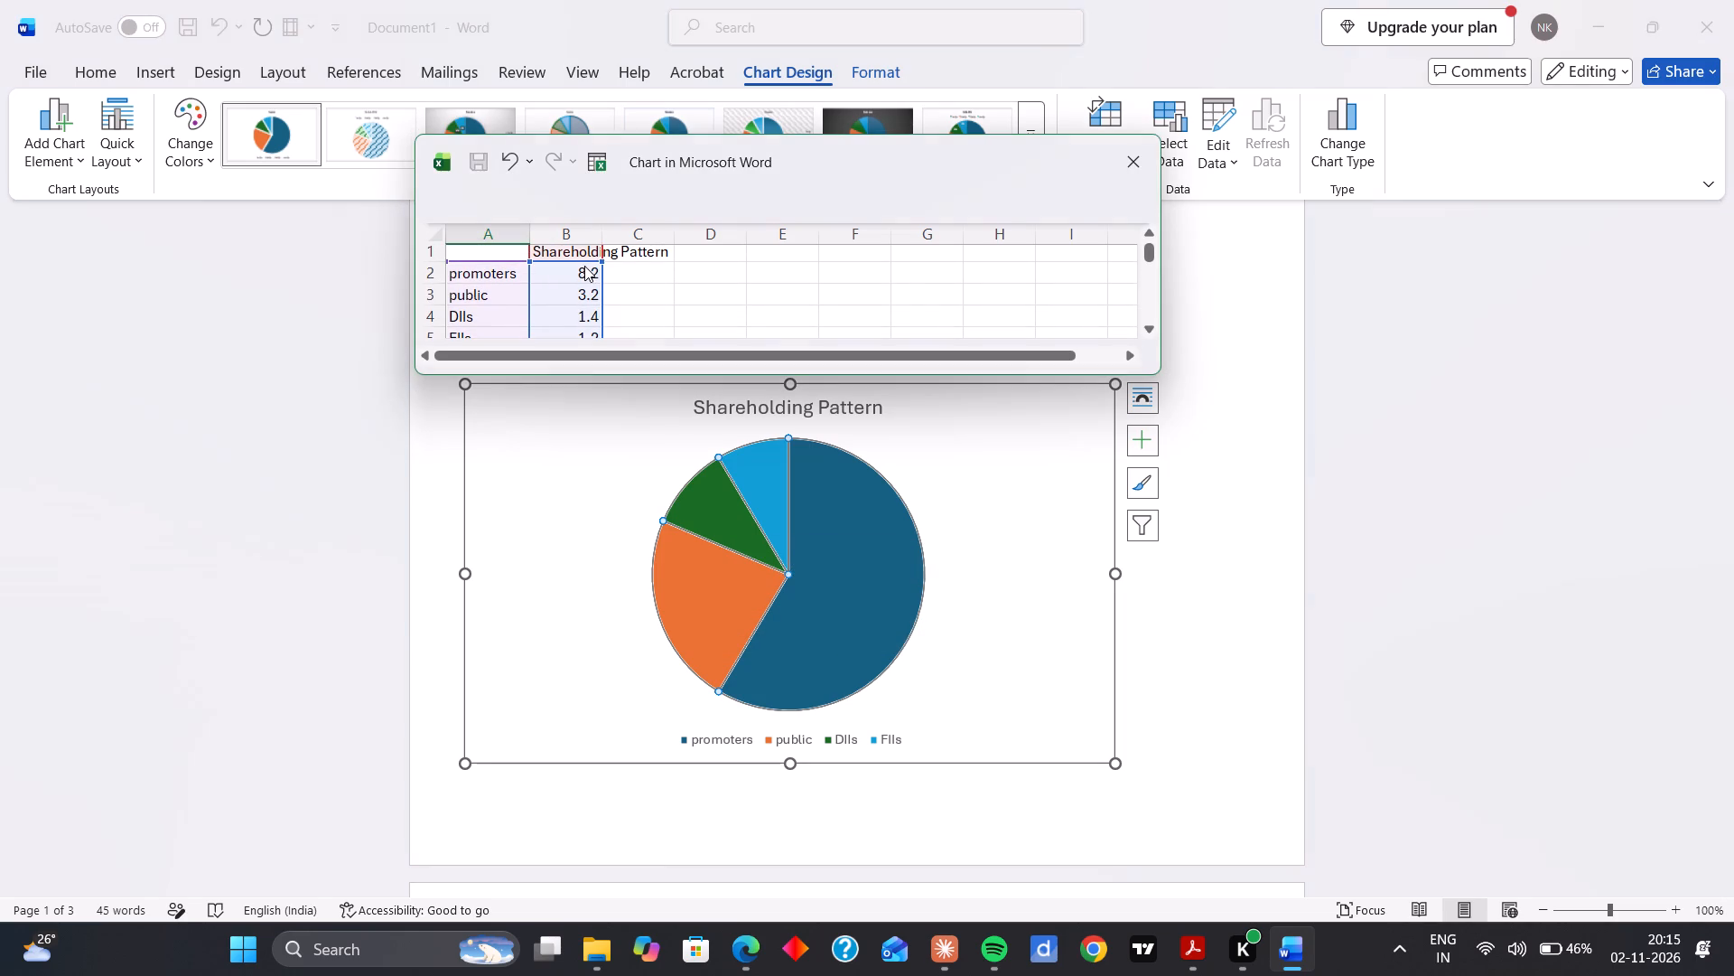
pyautogui.doubleClick(594, 273)
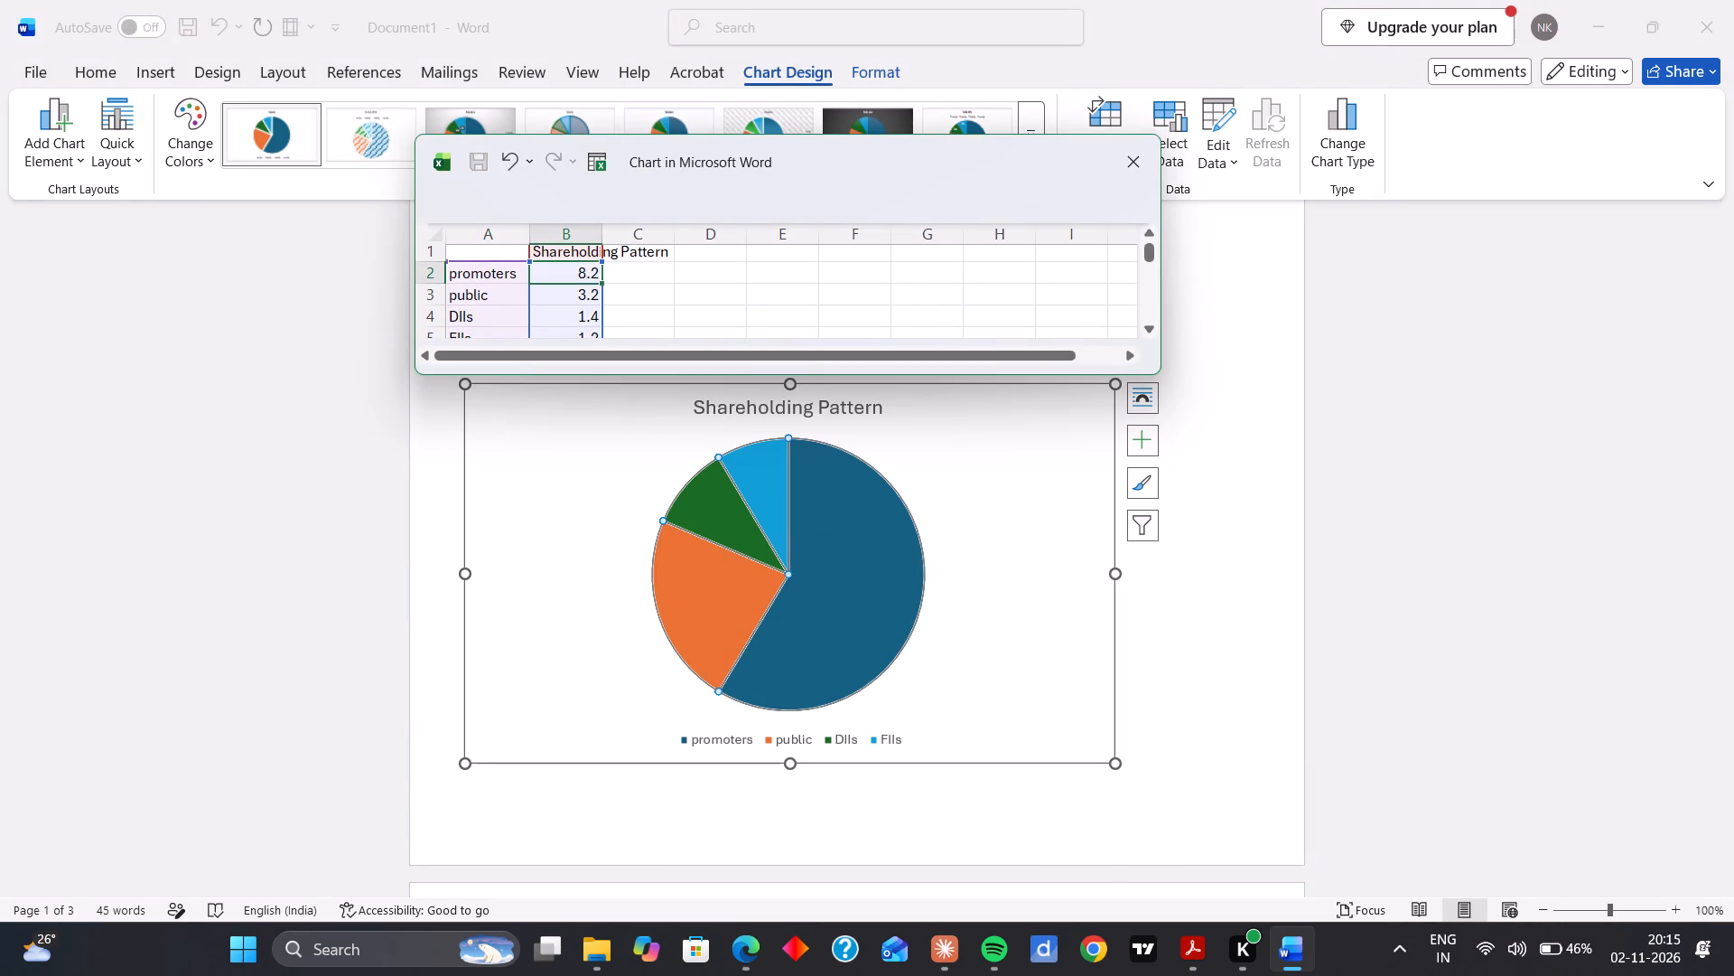
pyautogui.press('Right')
pyautogui.press('BackSpace')
pyautogui.press('BackSpace')
pyautogui.press('BackSpace')
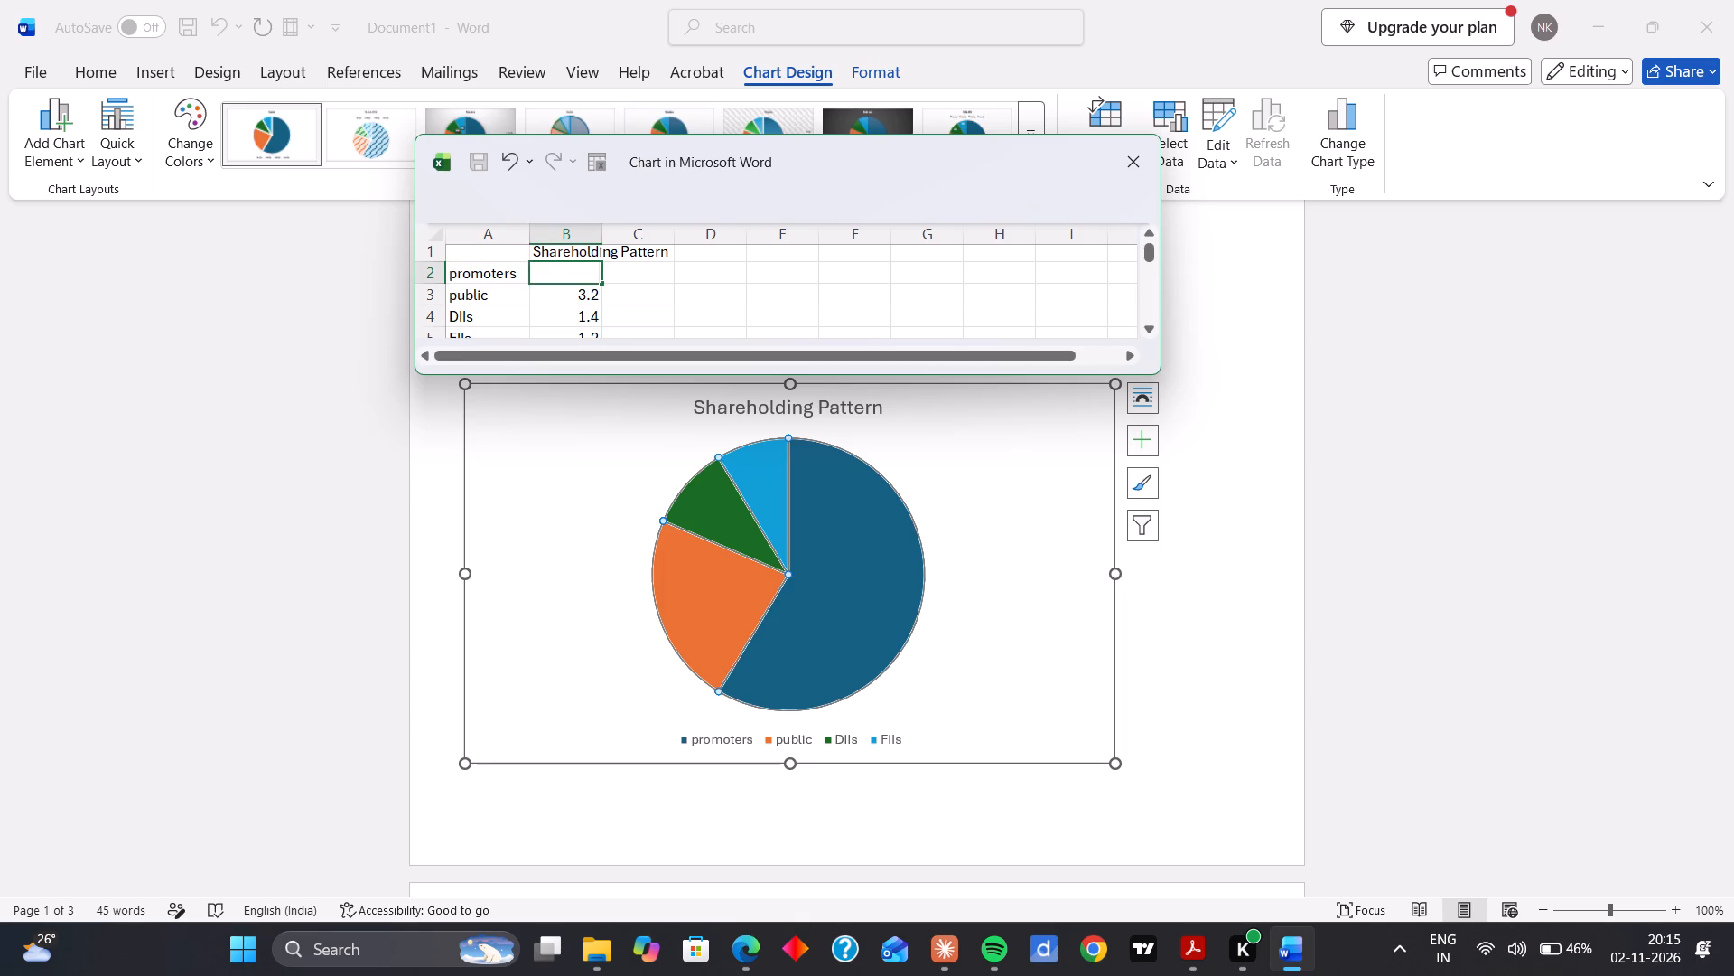
pyautogui.write('25')
pyautogui.press('Down')
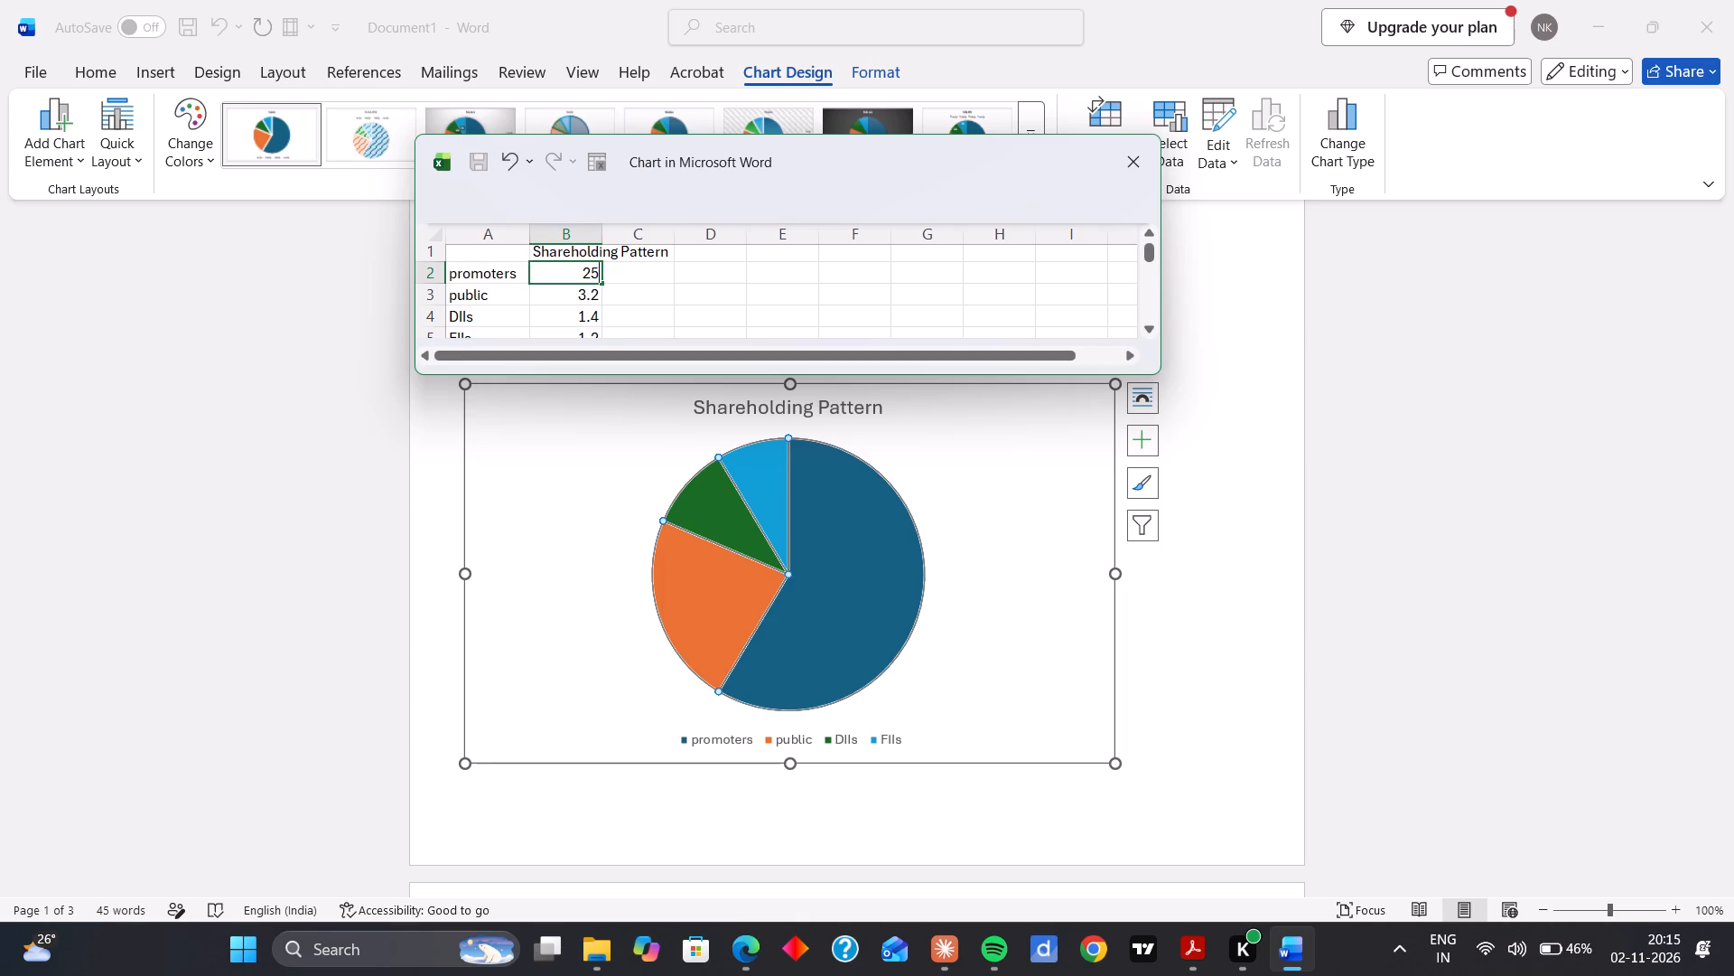
# Set the public value in cell B3 of the chart data to 25.
pyautogui.doubleClick(592, 290)
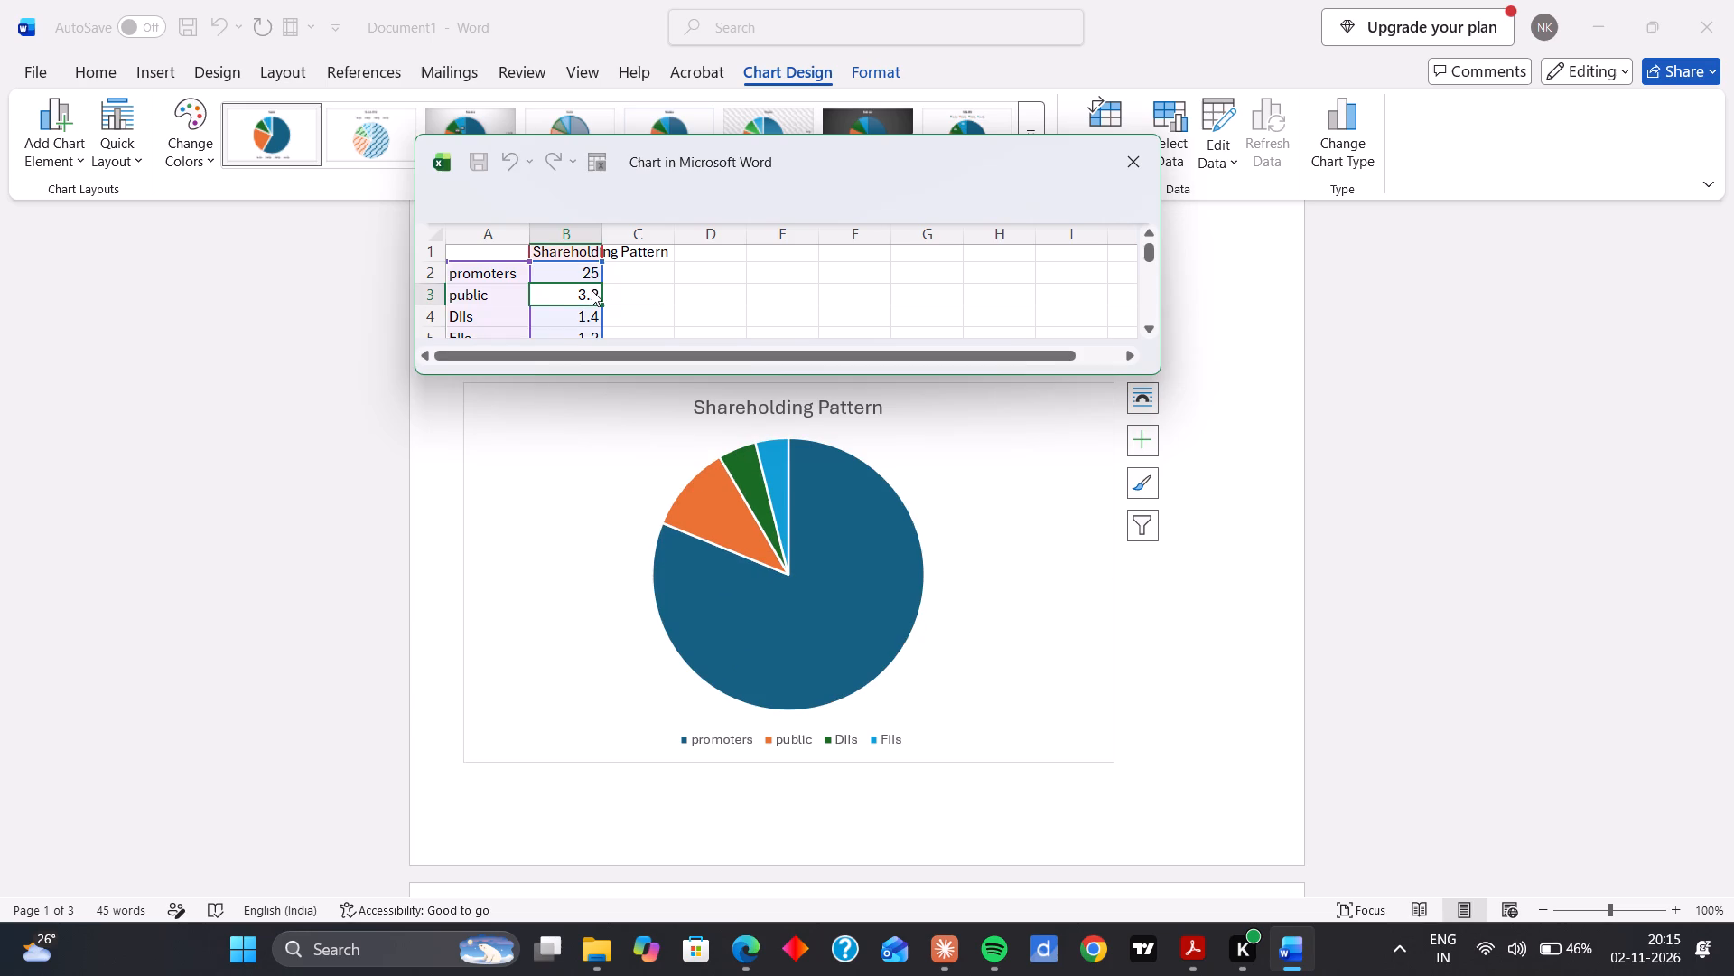
pyautogui.press('Right')
pyautogui.press('BackSpace')
pyautogui.press('BackSpace')
pyautogui.press('BackSpace')
pyautogui.write('25')
pyautogui.press('Return')
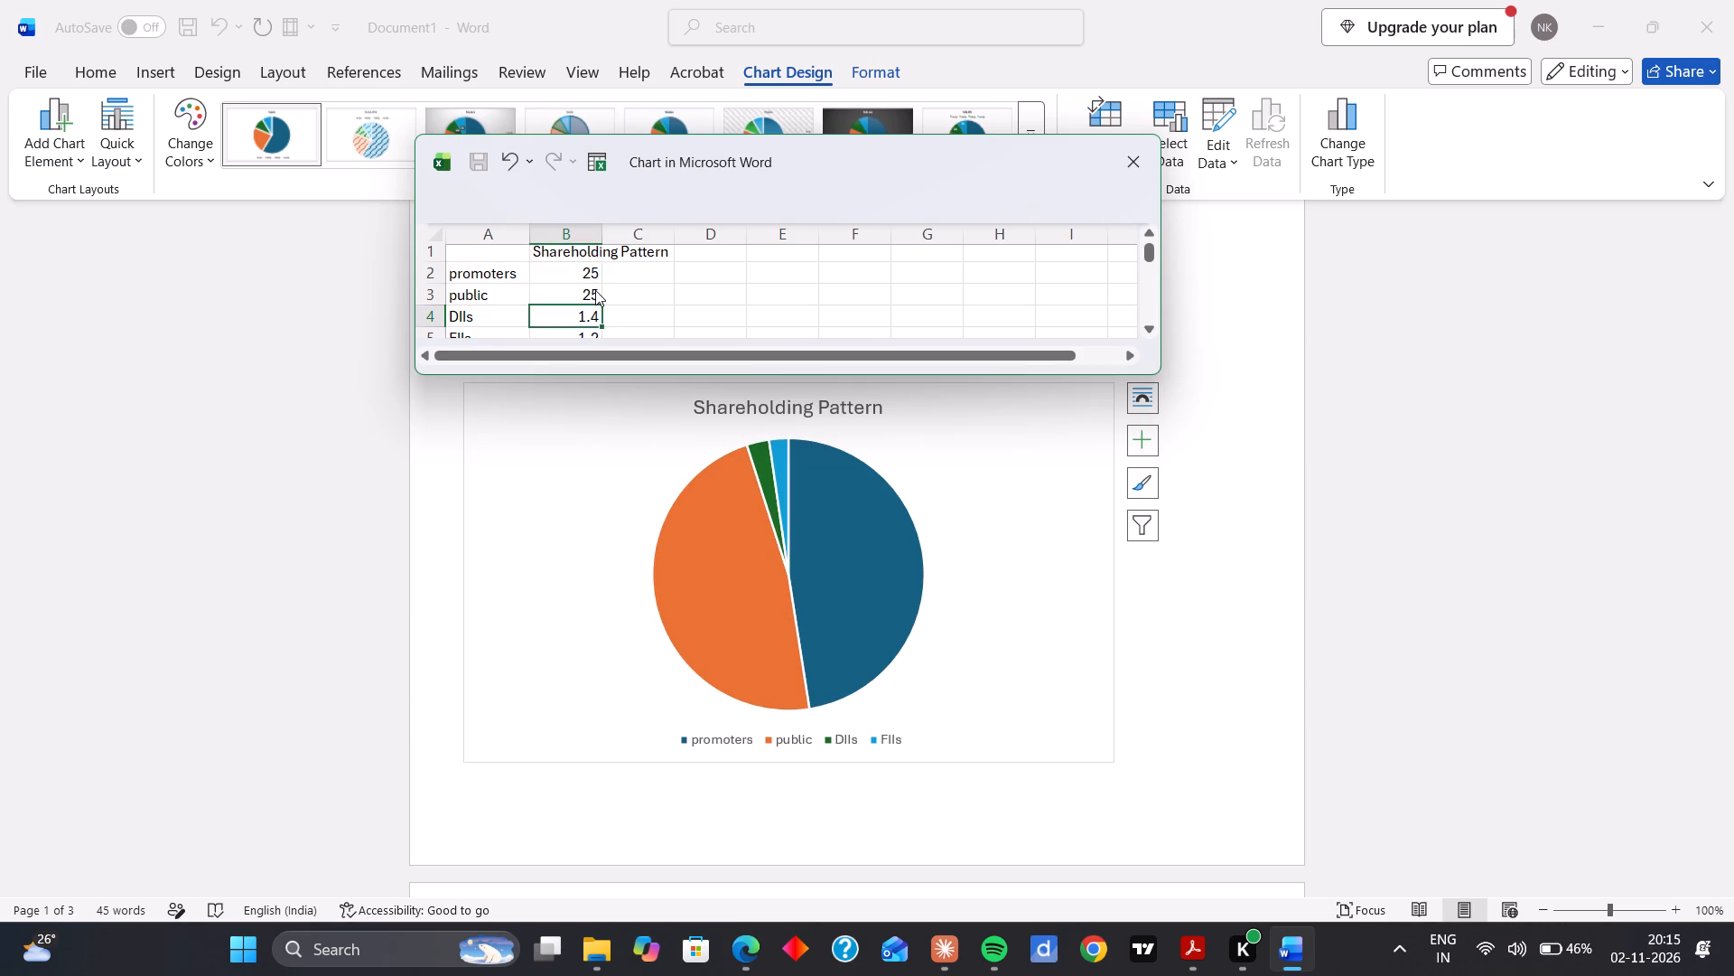
# Set the DIIs and FIIs values in cells B4 and B5 to 25 each.
pyautogui.press('BackSpace')
pyautogui.write('26')
pyautogui.press('BackSpace')
pyautogui.press('5')
pyautogui.press('Return')
pyautogui.press('BackSpace')
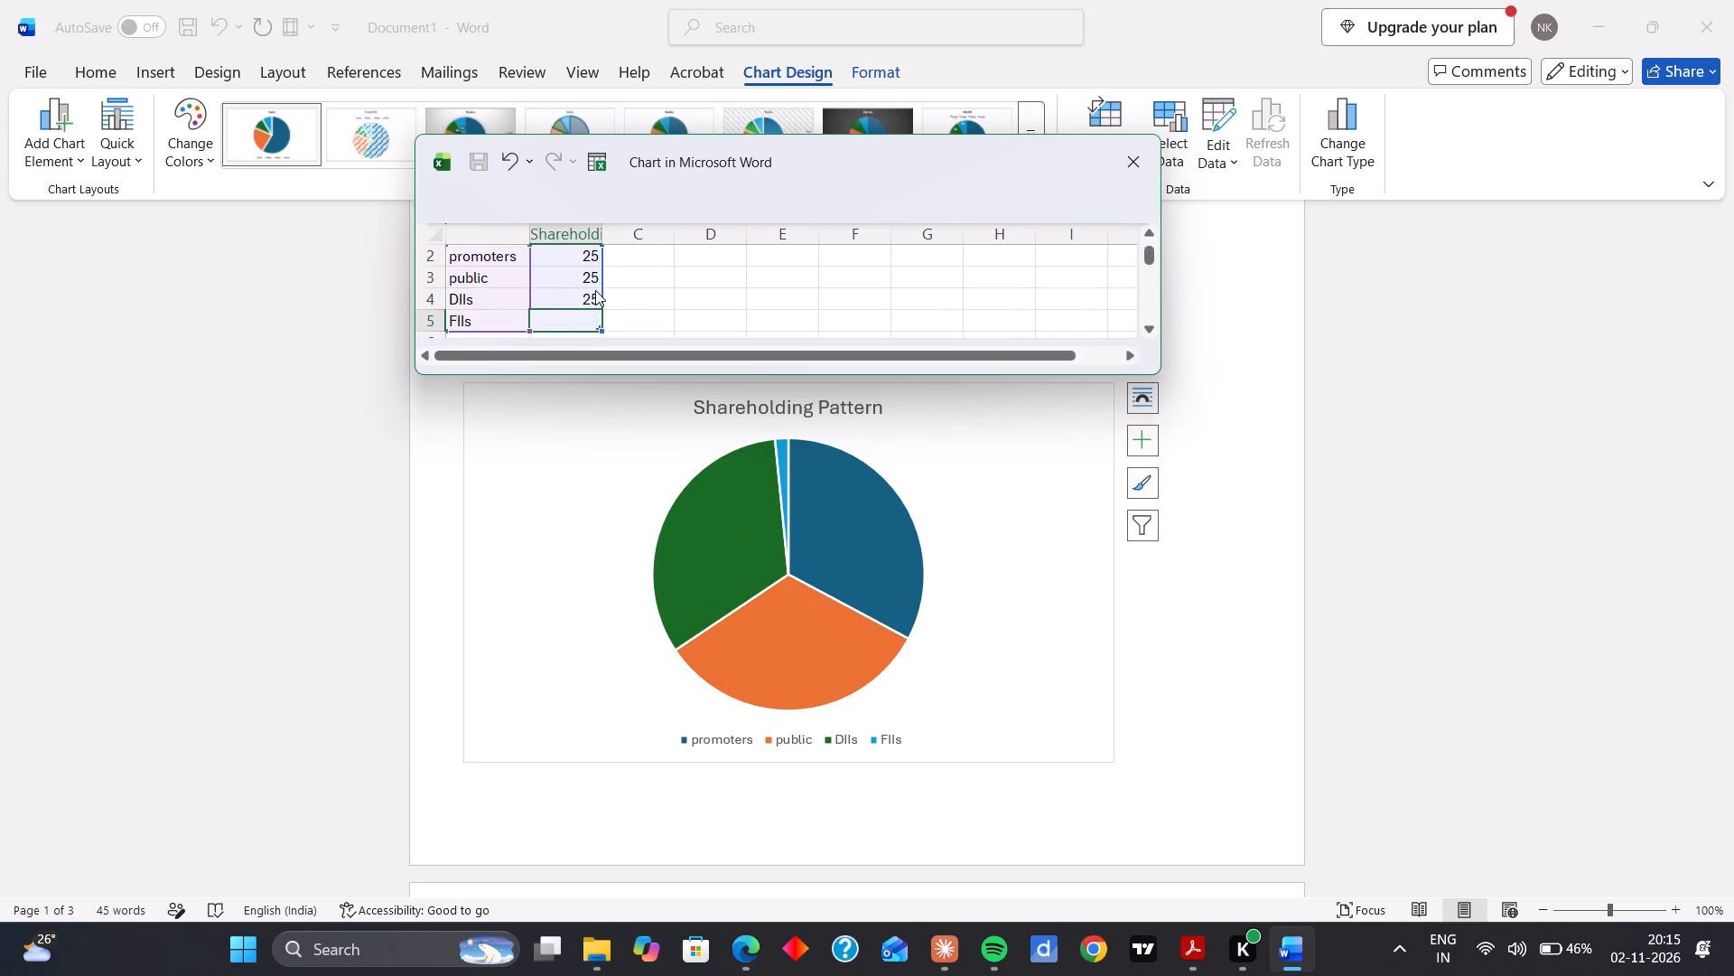
pyautogui.write('25')
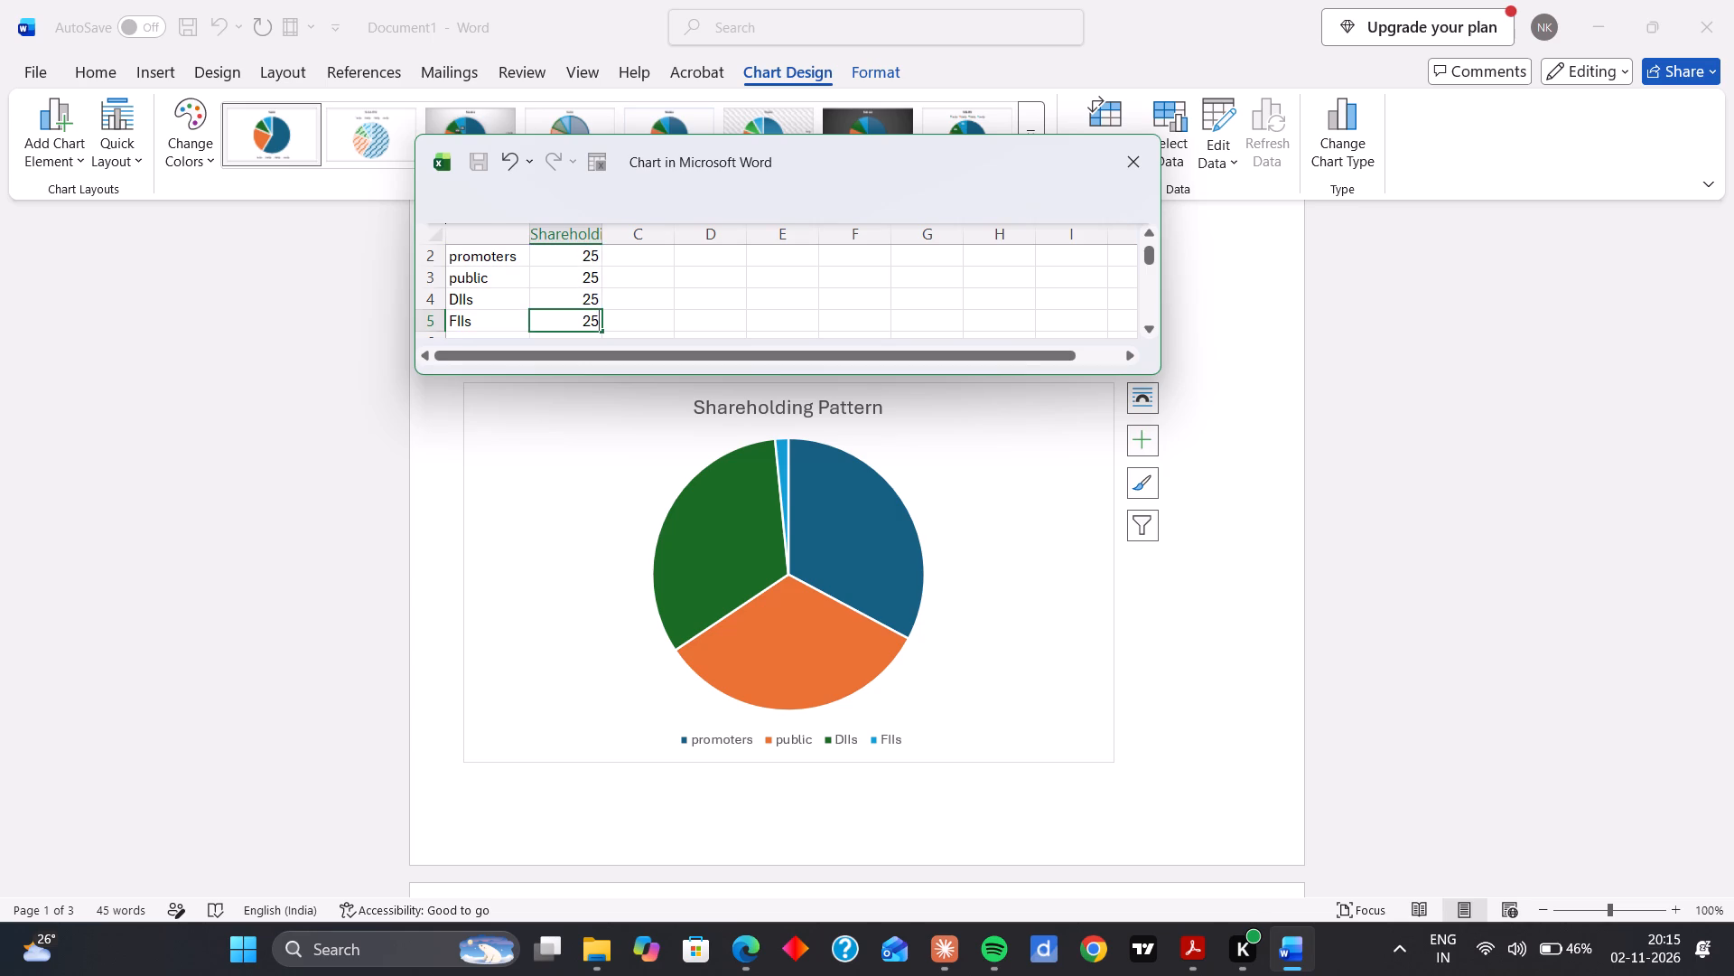
pyautogui.press('Return')
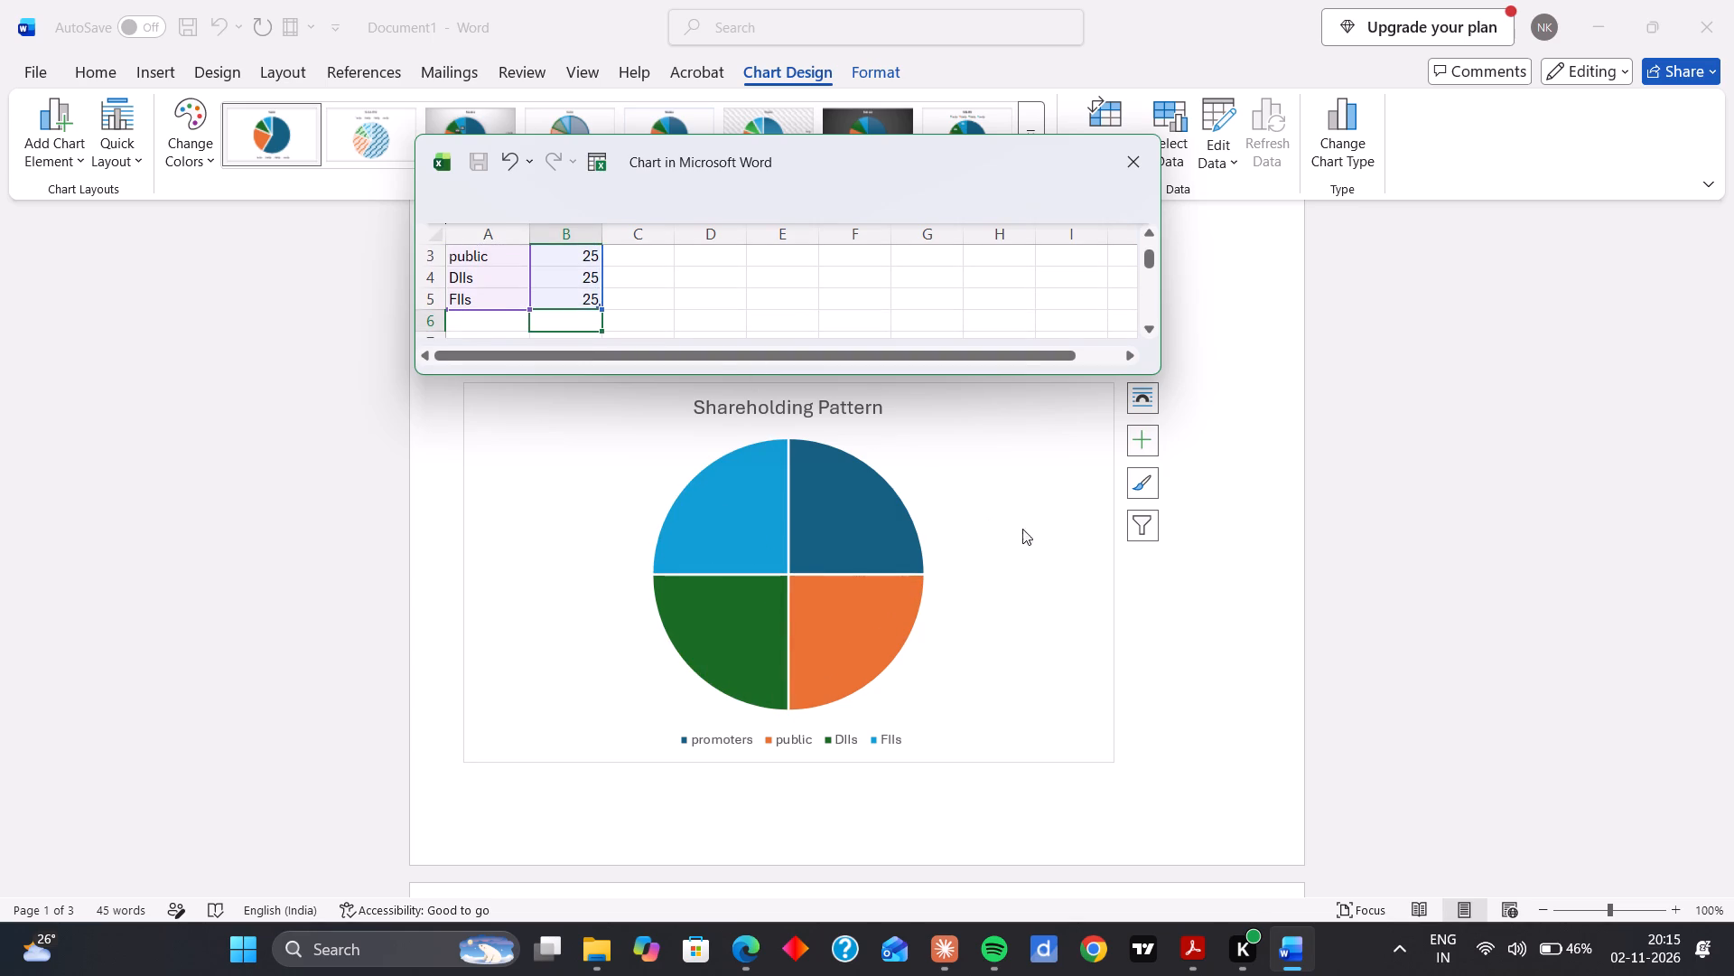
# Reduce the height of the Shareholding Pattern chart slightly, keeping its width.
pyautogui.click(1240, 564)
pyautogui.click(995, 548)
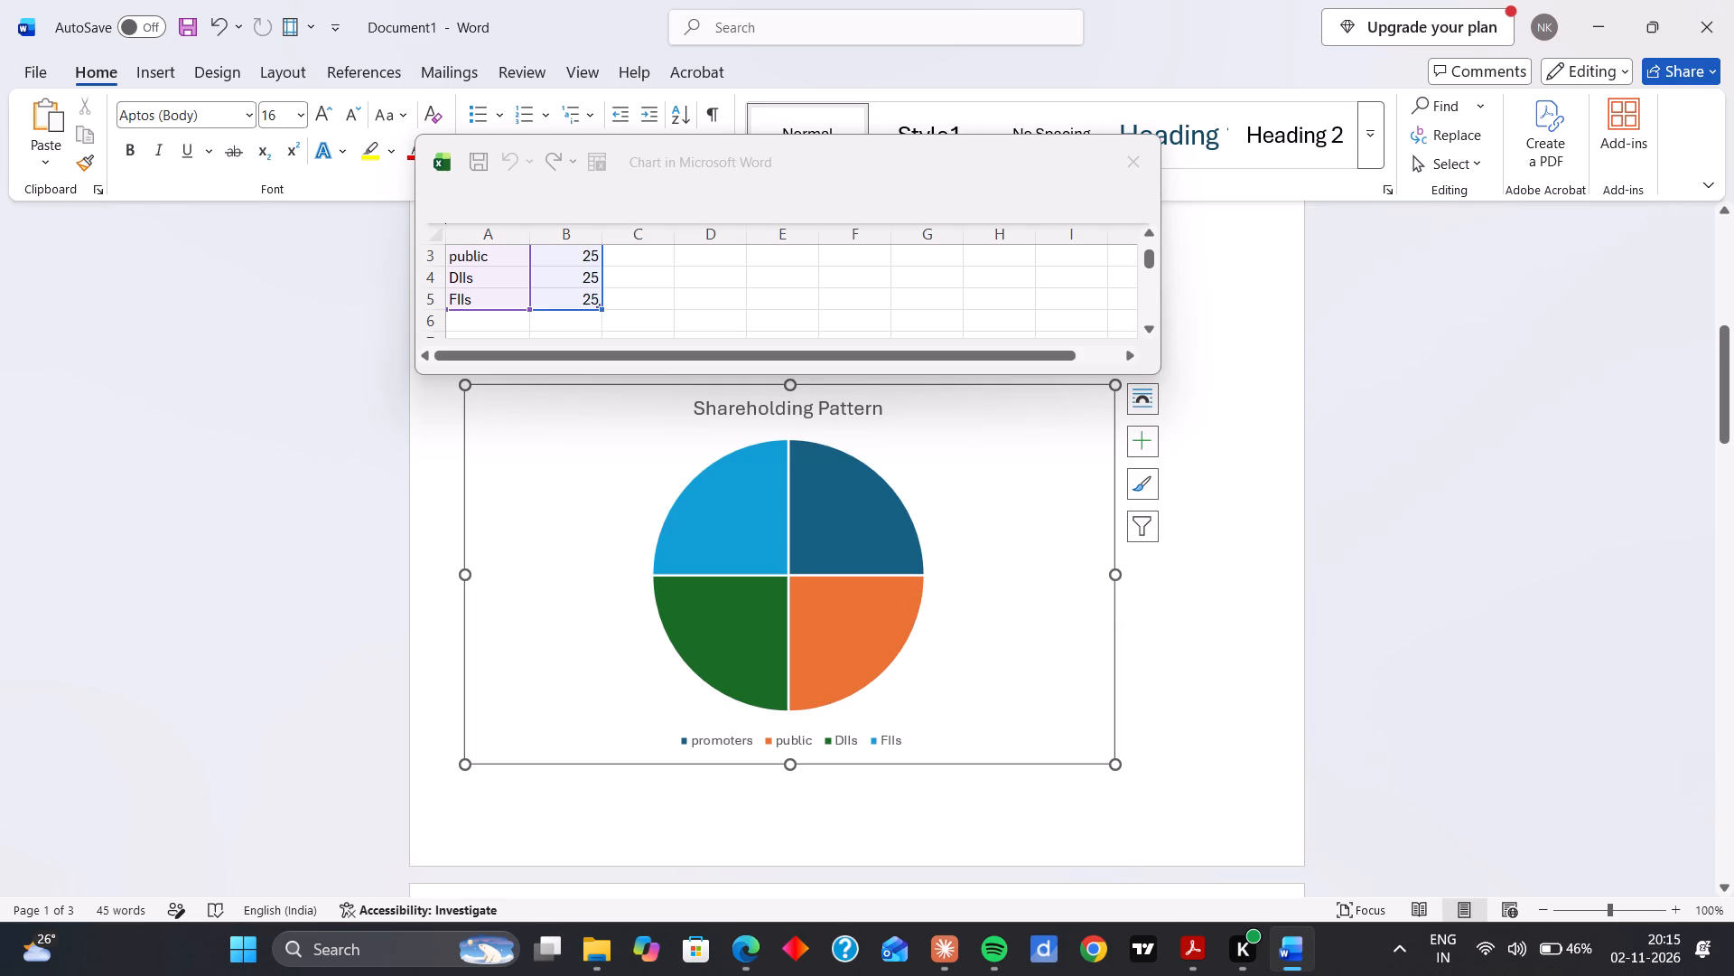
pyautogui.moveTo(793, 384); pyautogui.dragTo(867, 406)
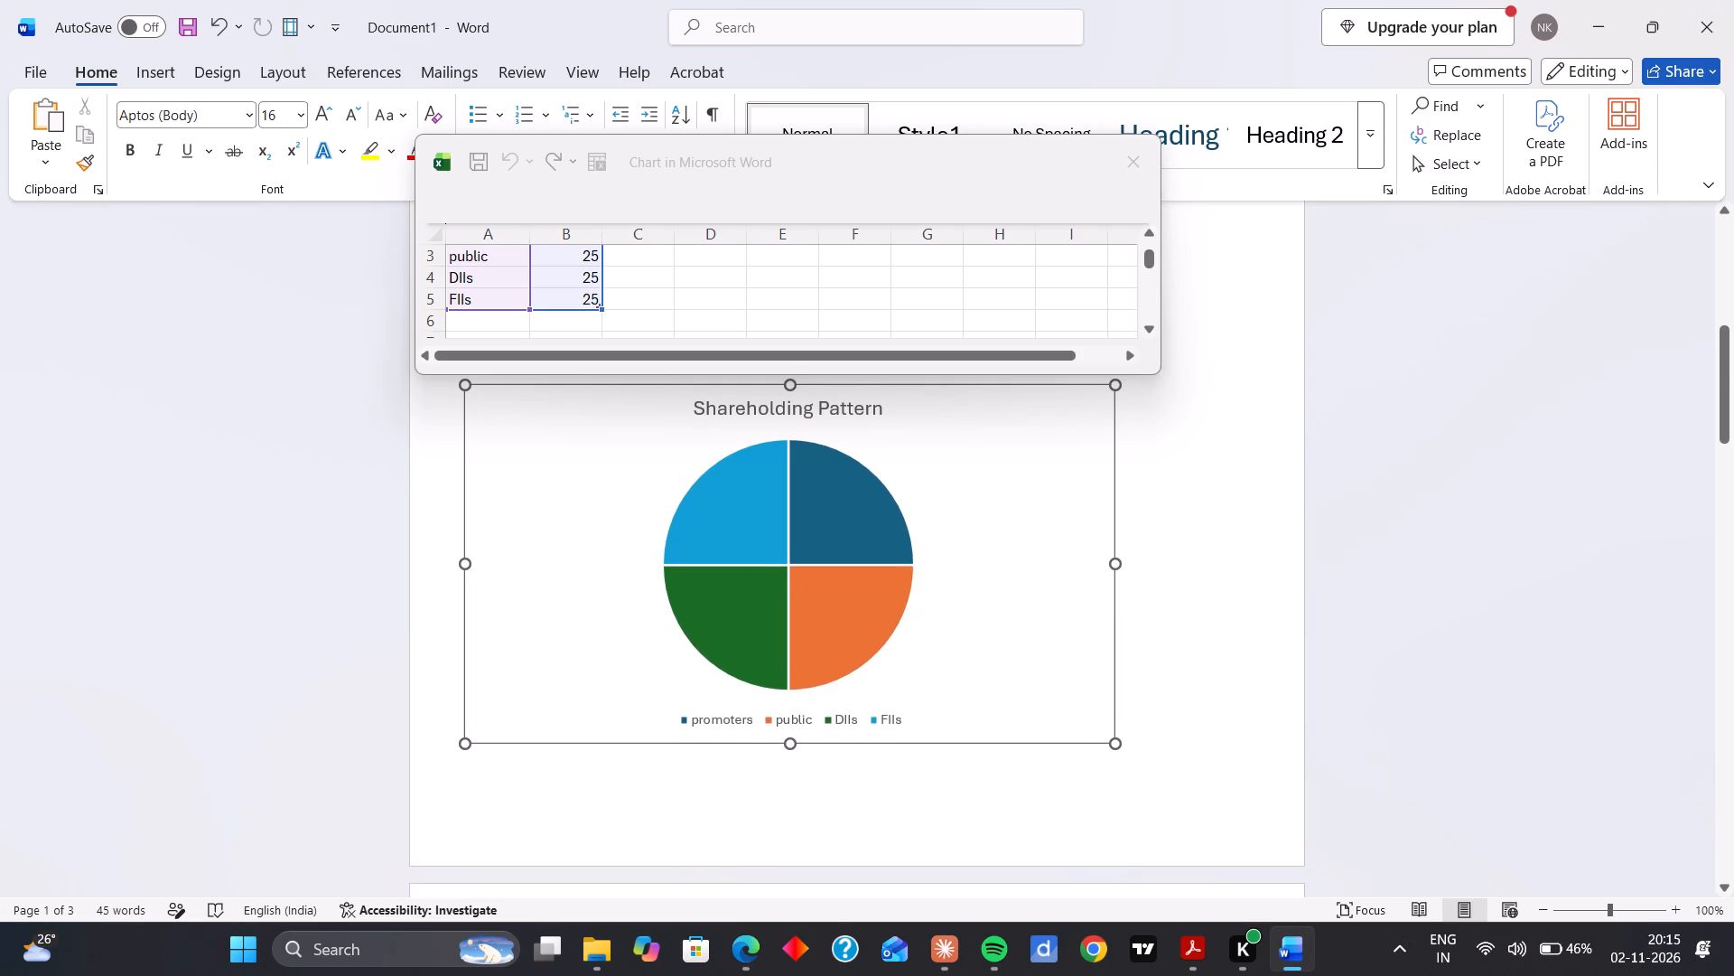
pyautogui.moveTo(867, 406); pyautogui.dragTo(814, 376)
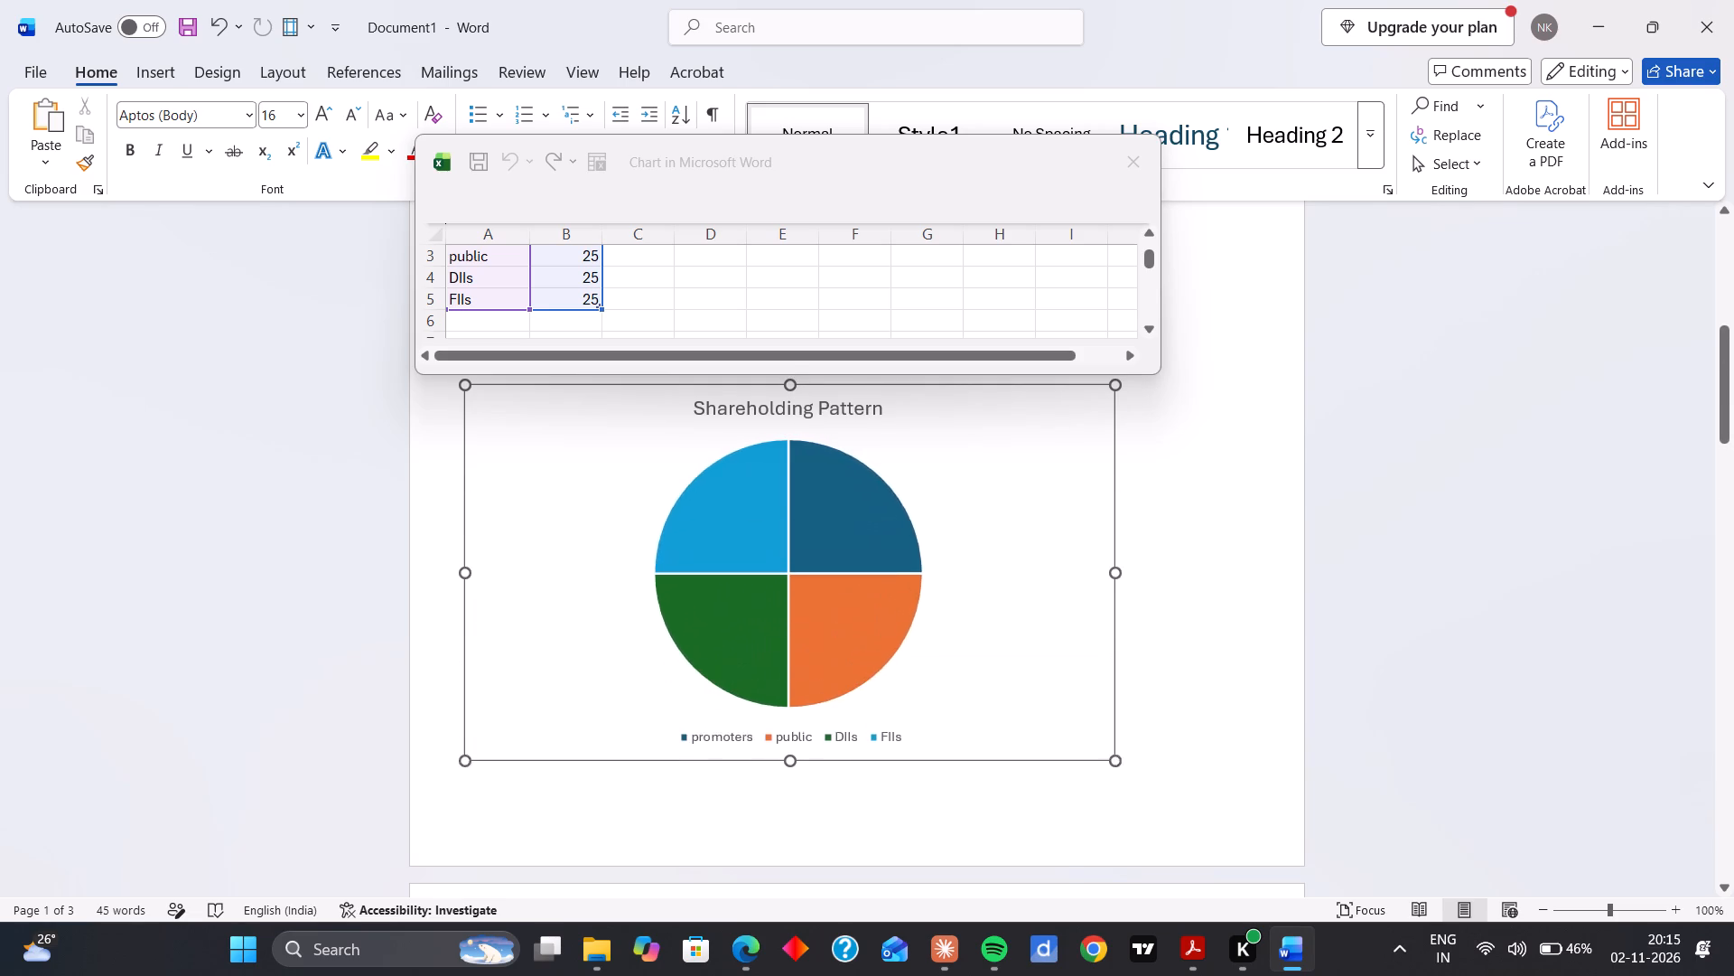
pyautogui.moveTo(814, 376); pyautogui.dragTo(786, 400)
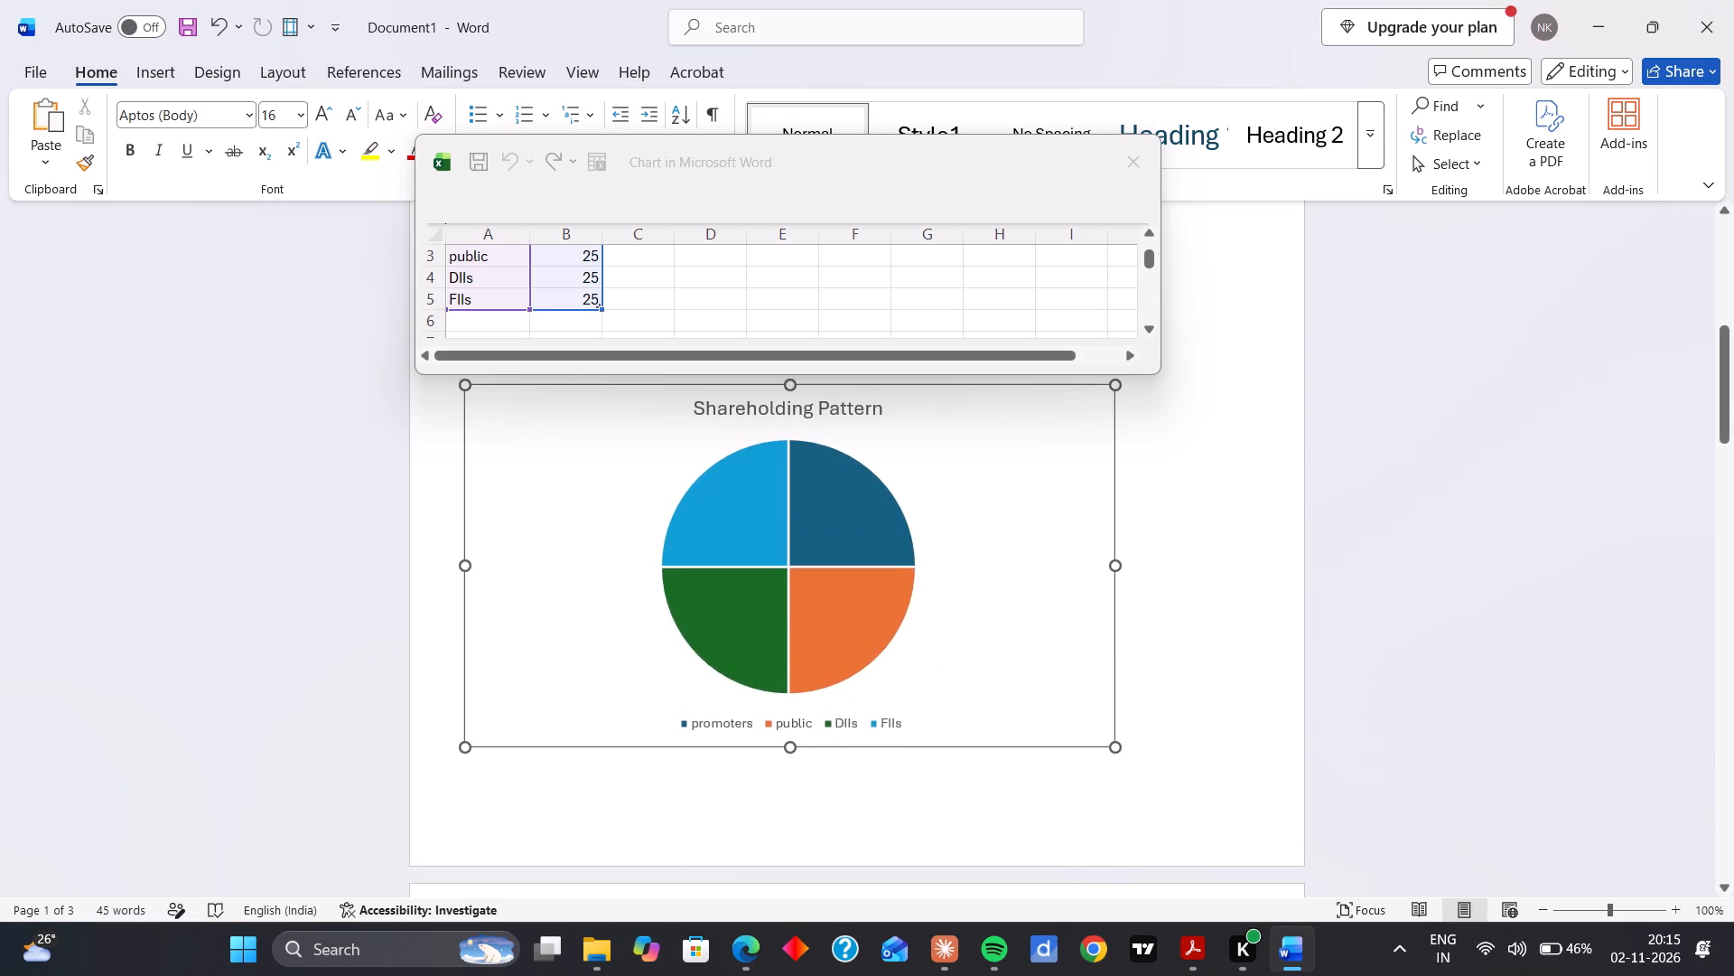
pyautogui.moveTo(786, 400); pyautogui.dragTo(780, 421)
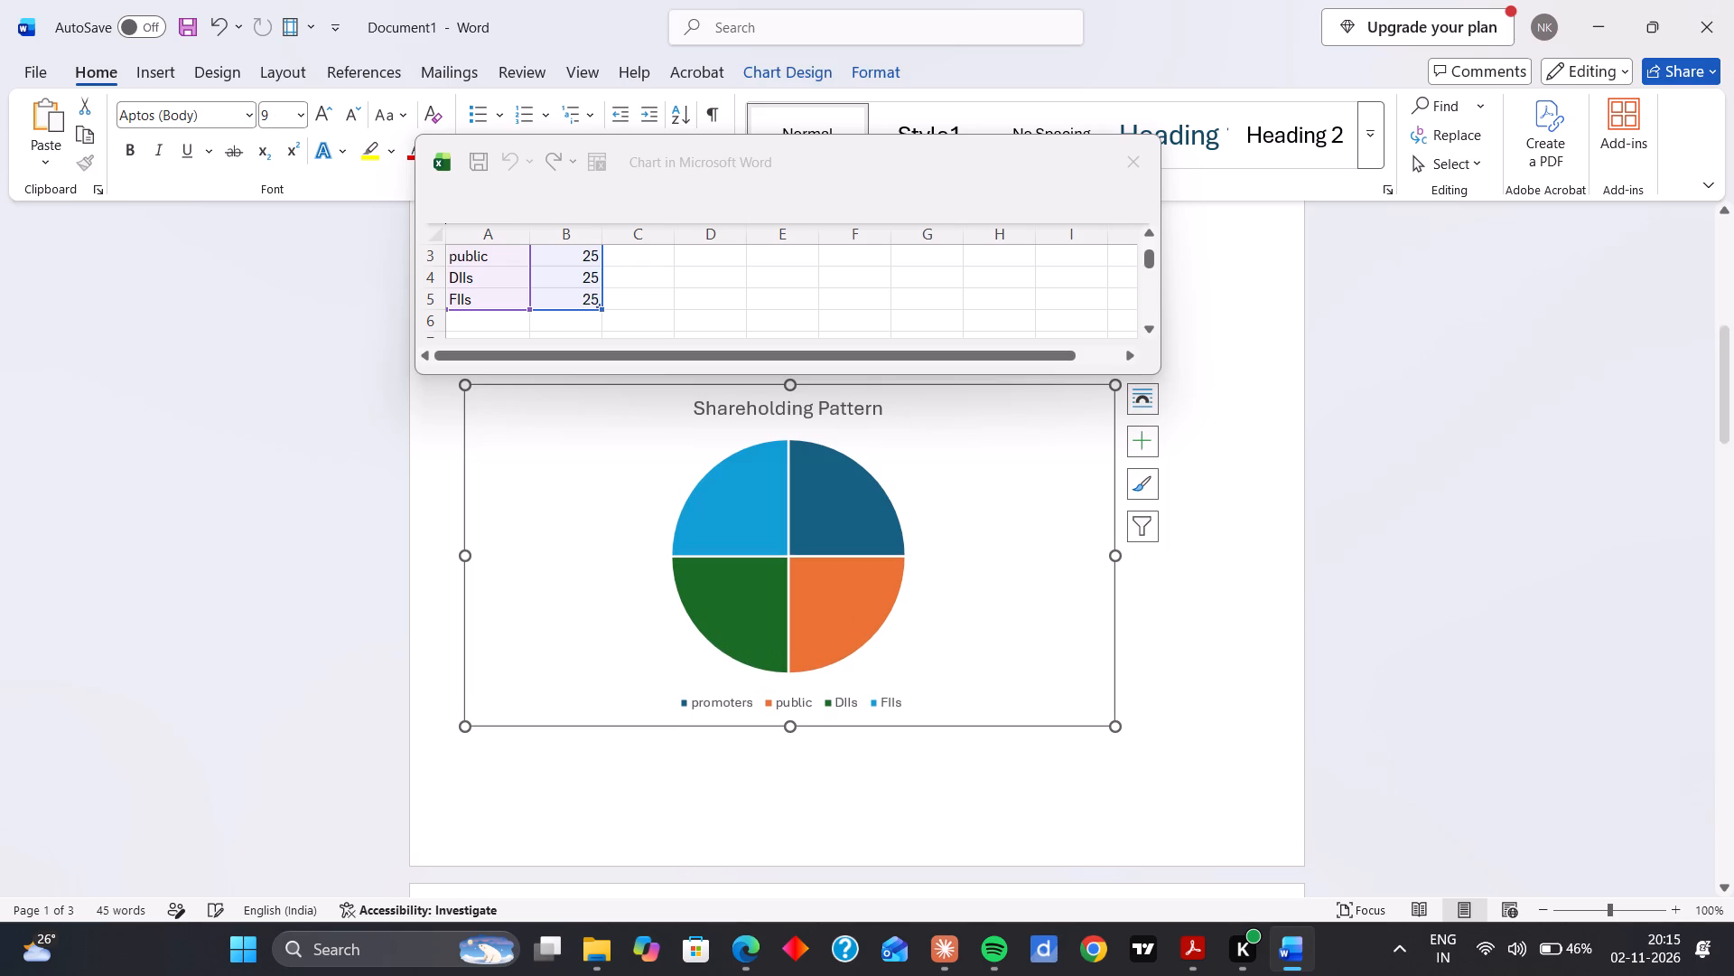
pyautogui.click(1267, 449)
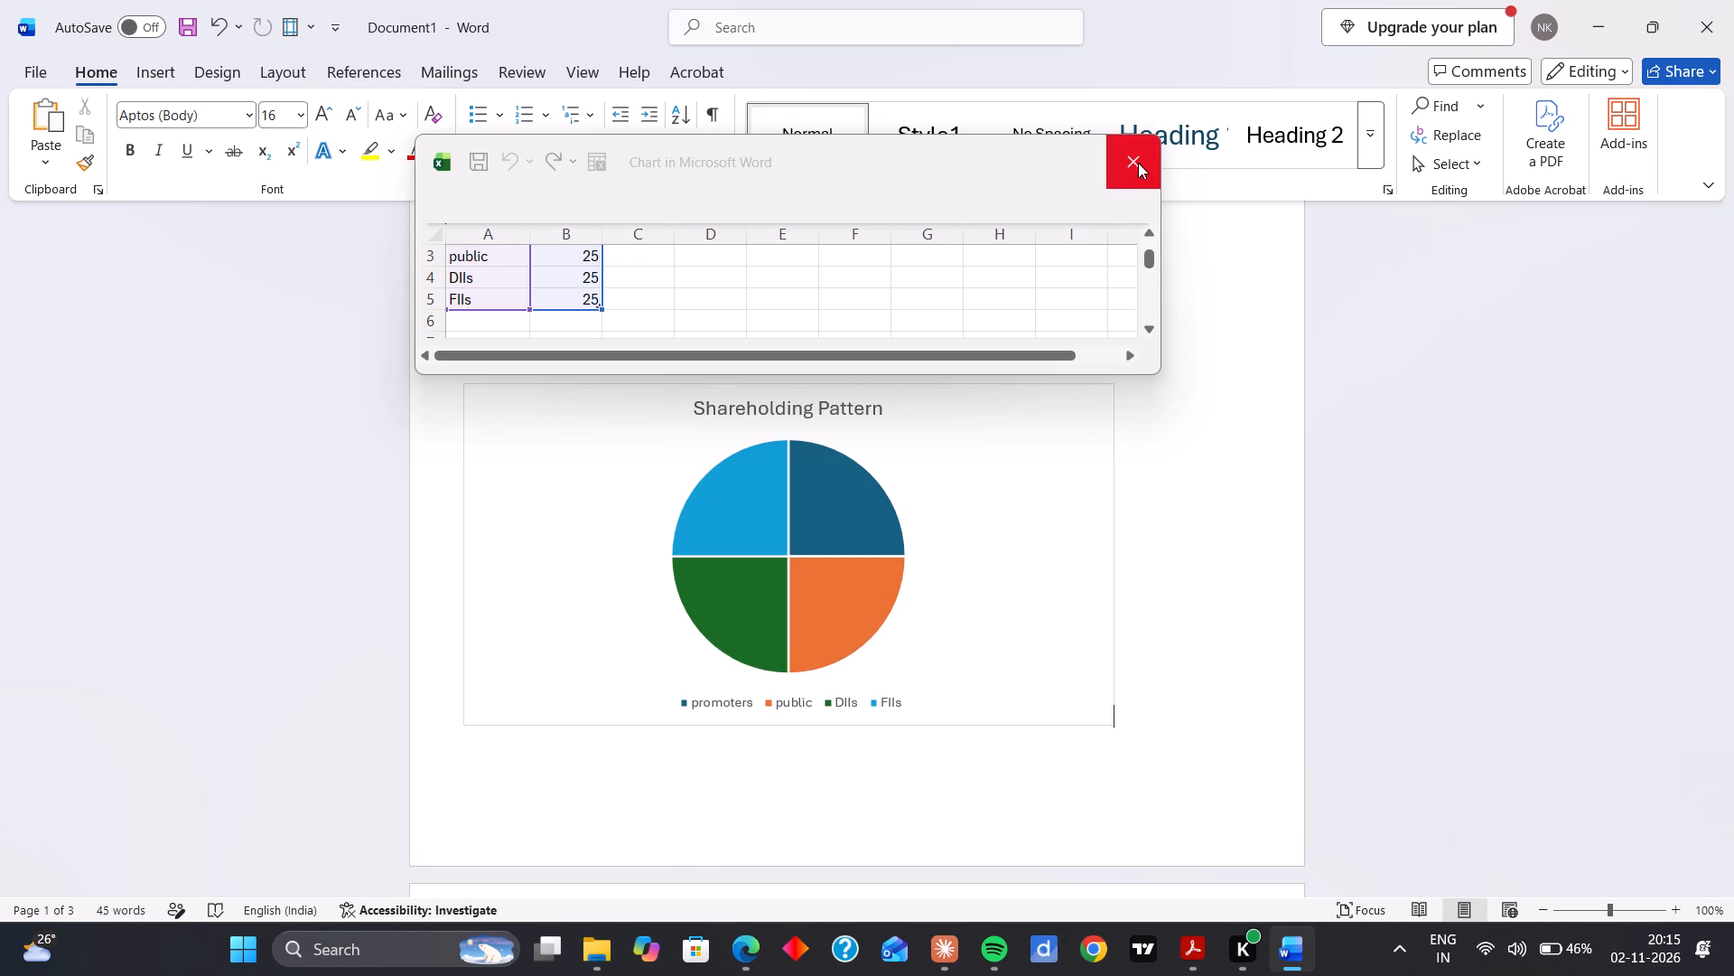
# Close the pie chart's data sheet.
pyautogui.click(1137, 163)
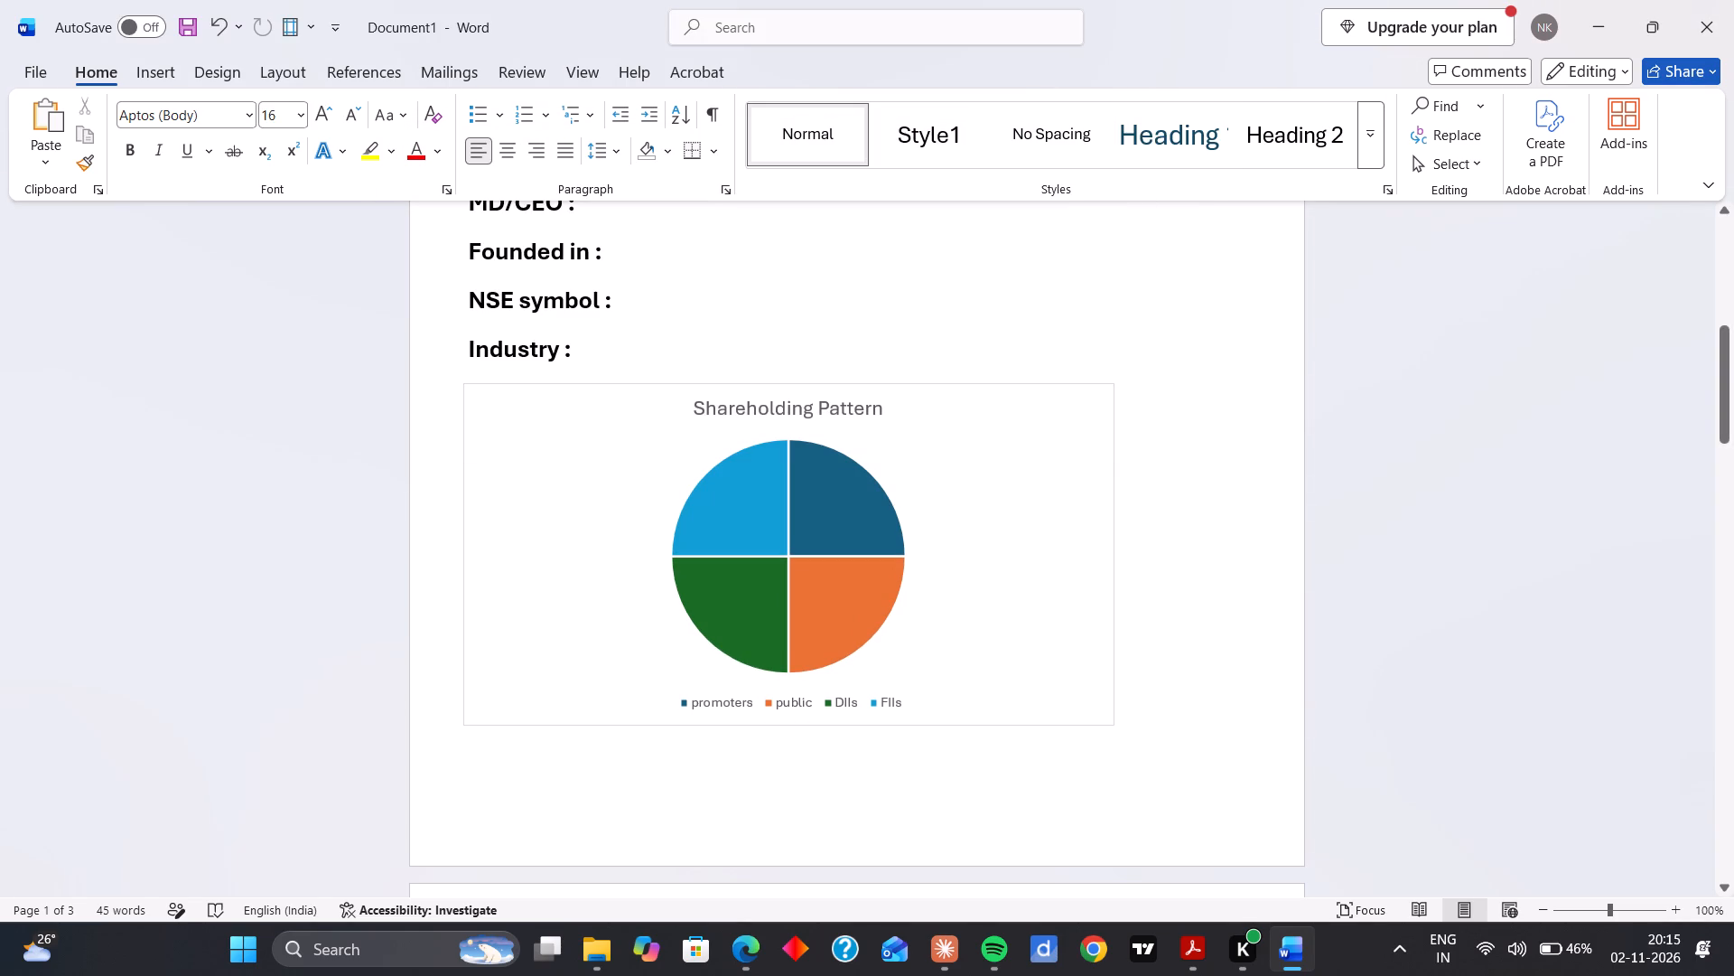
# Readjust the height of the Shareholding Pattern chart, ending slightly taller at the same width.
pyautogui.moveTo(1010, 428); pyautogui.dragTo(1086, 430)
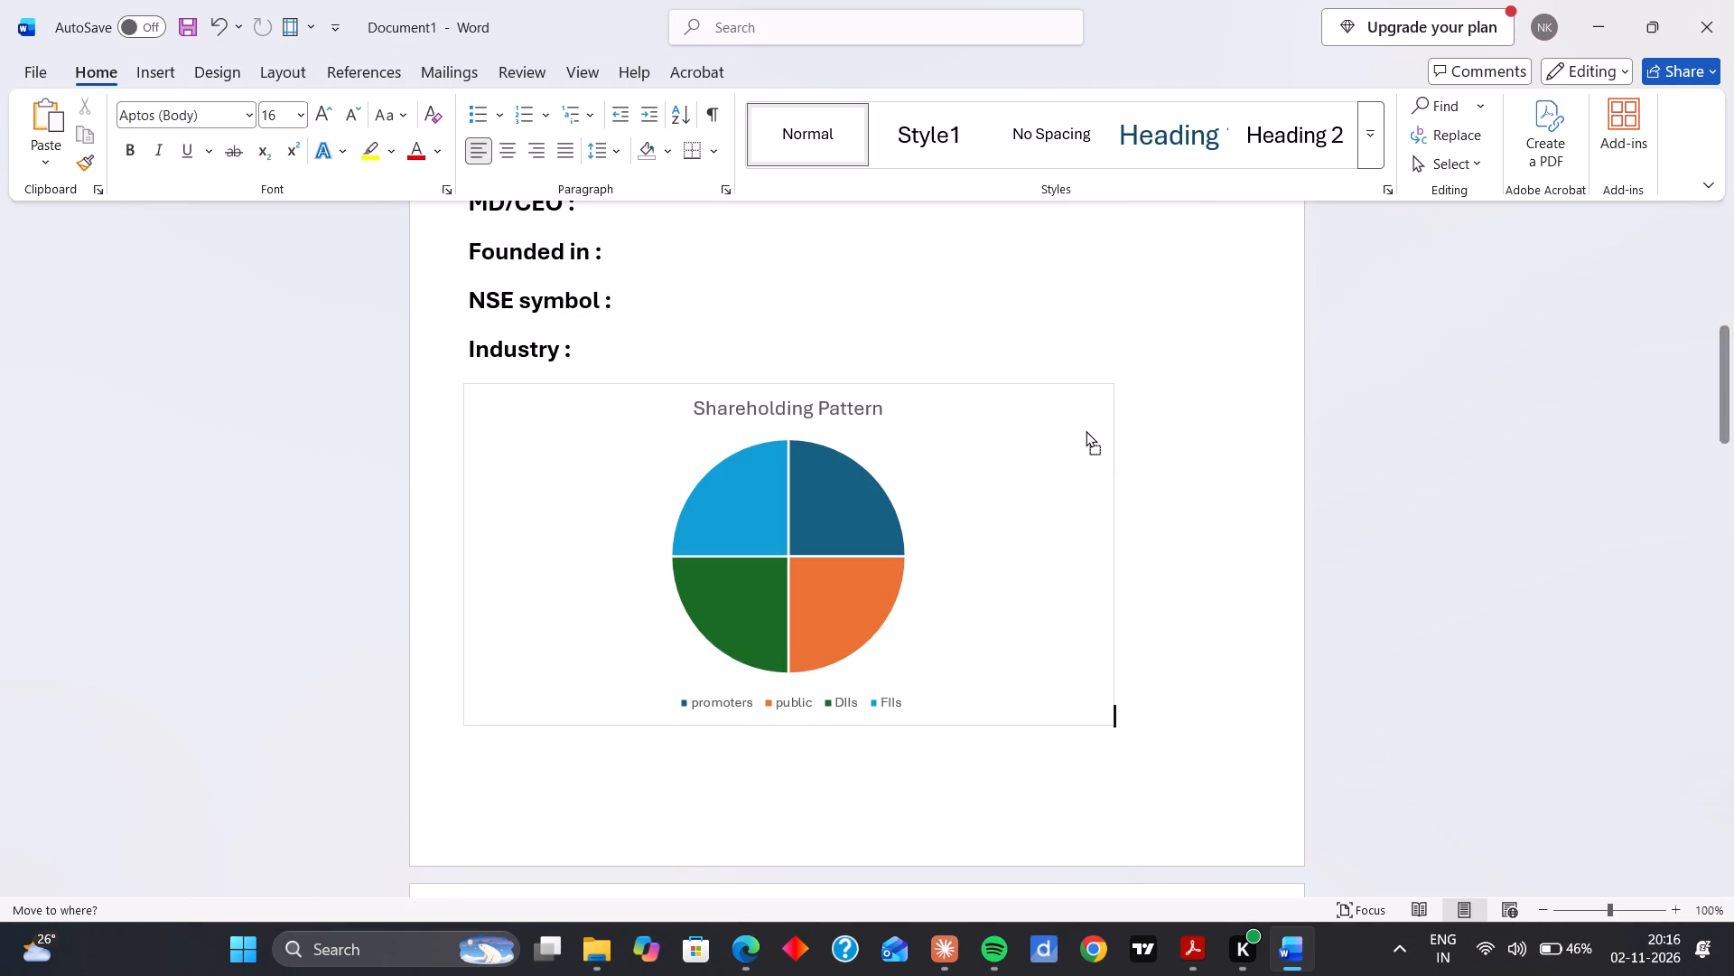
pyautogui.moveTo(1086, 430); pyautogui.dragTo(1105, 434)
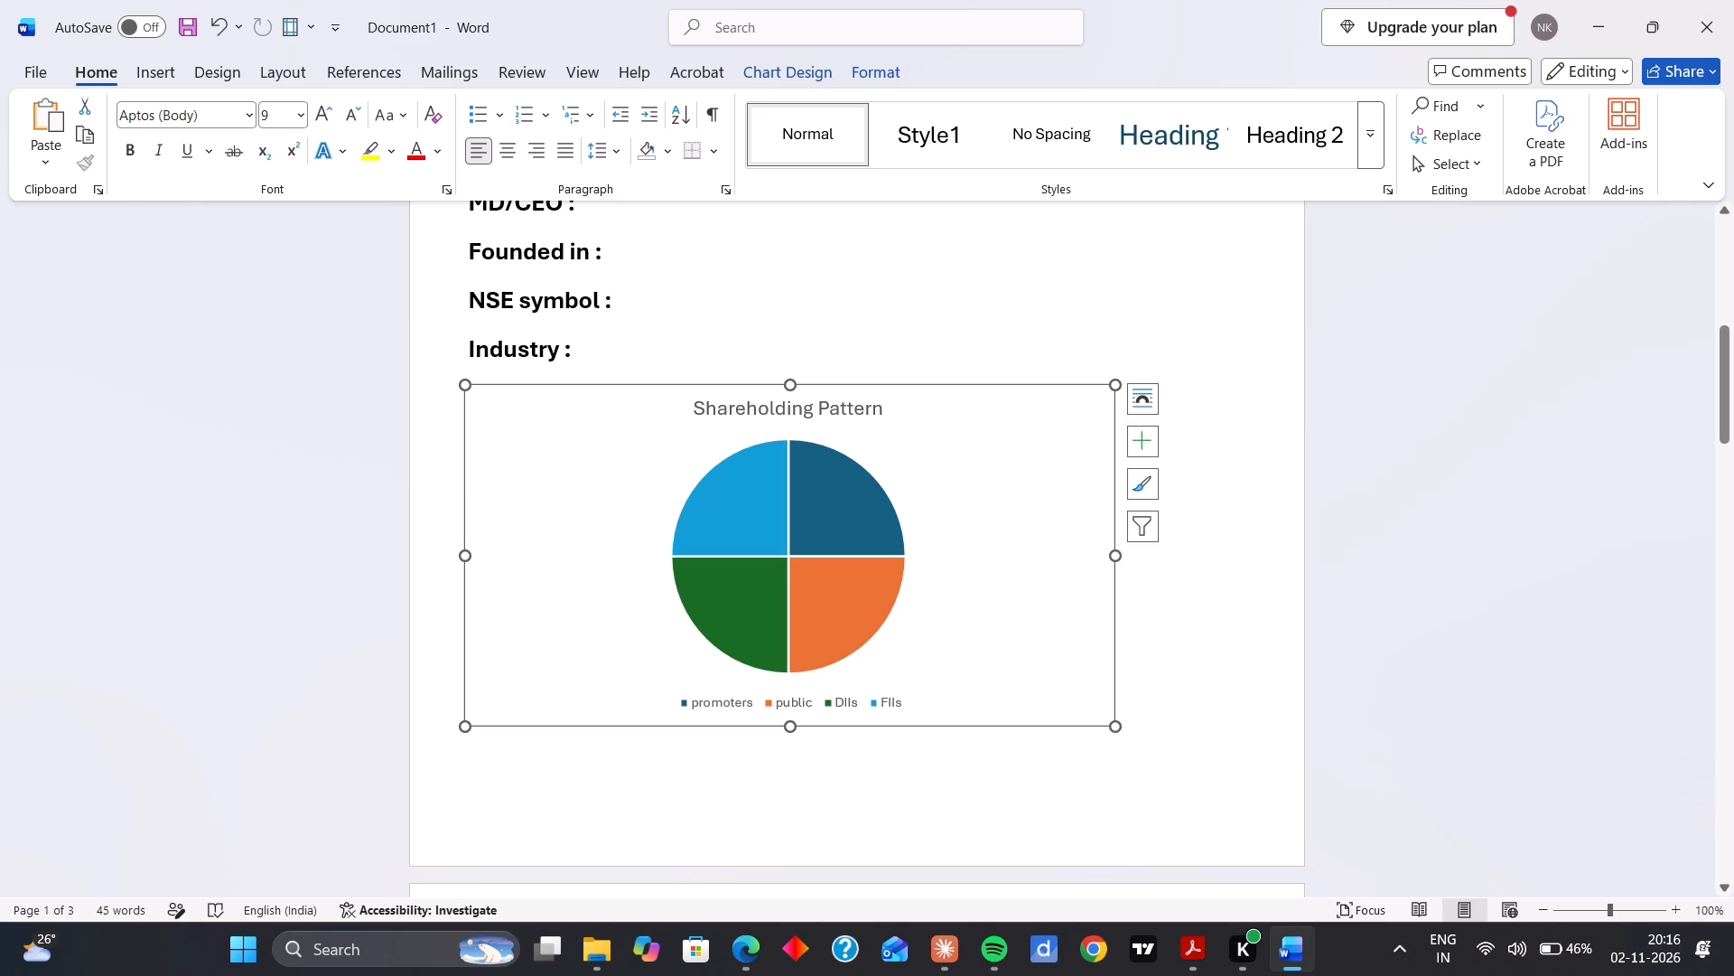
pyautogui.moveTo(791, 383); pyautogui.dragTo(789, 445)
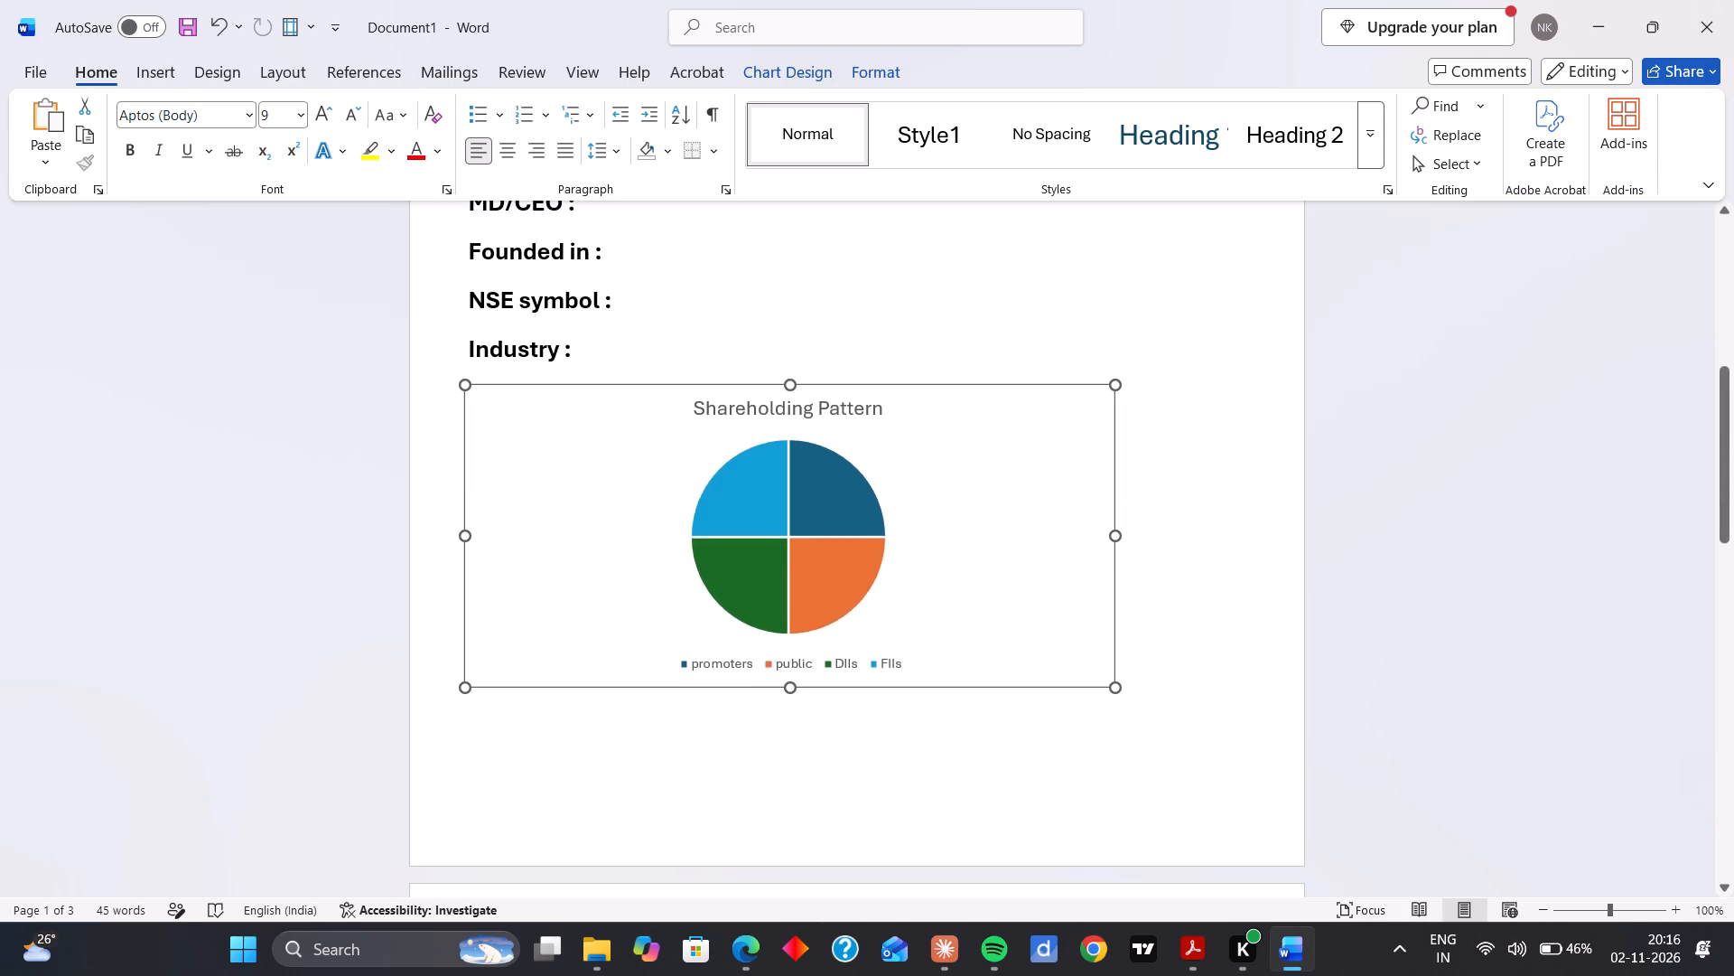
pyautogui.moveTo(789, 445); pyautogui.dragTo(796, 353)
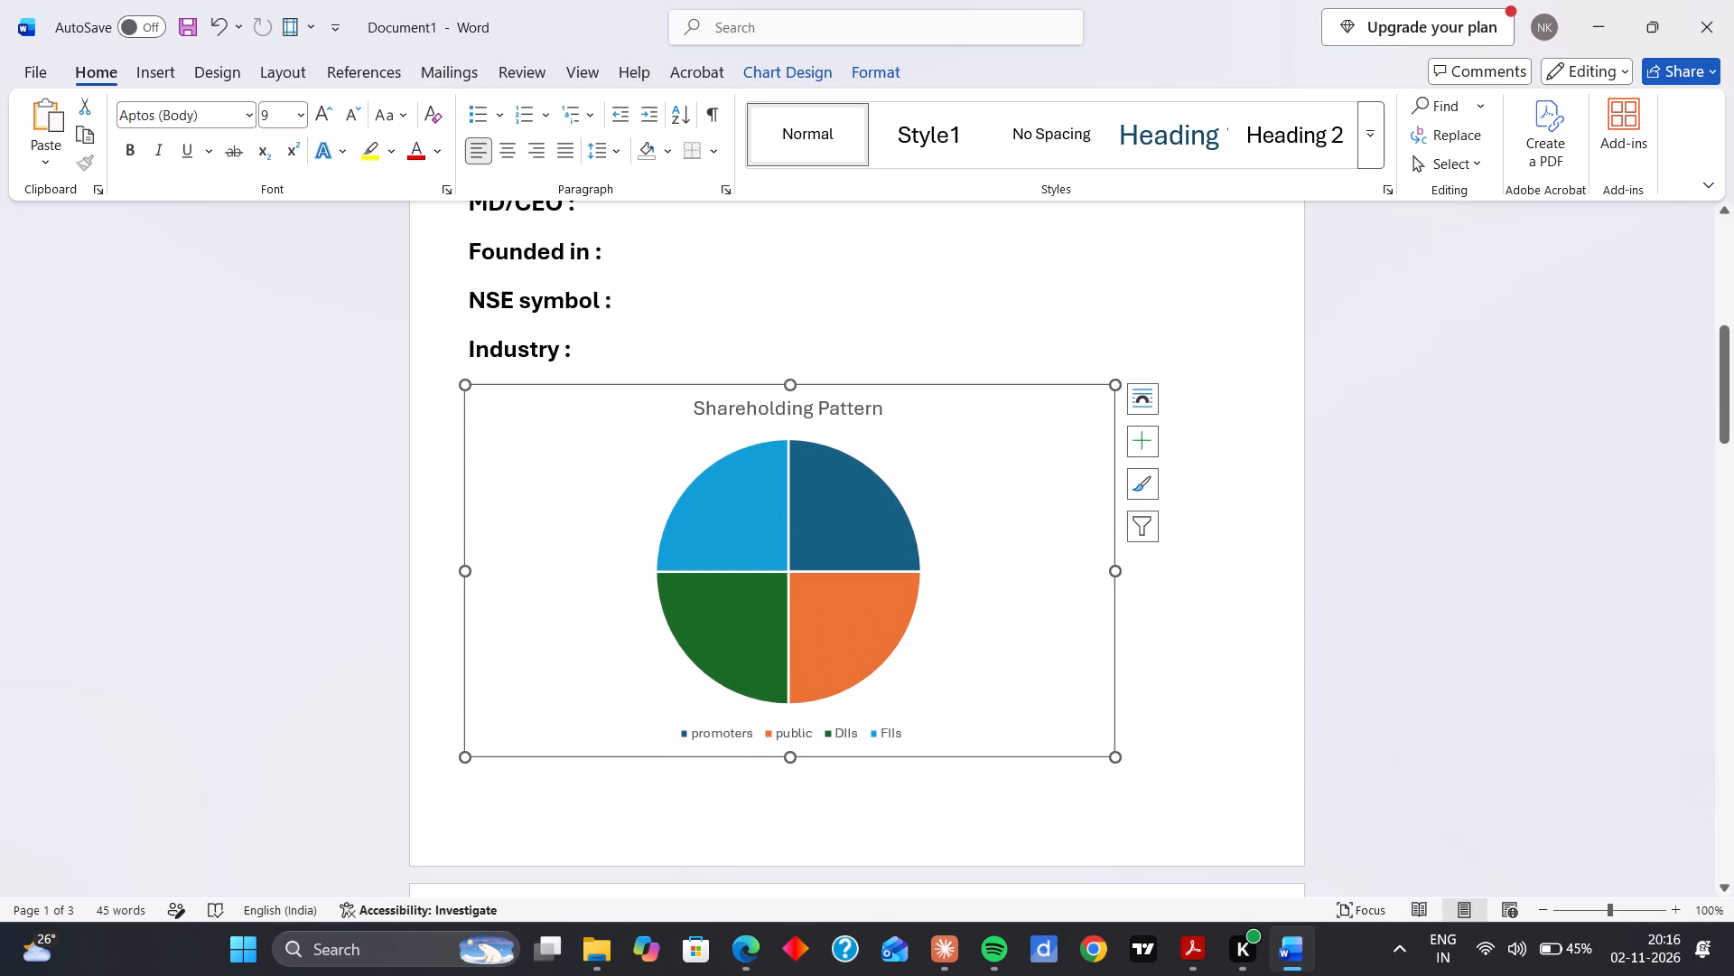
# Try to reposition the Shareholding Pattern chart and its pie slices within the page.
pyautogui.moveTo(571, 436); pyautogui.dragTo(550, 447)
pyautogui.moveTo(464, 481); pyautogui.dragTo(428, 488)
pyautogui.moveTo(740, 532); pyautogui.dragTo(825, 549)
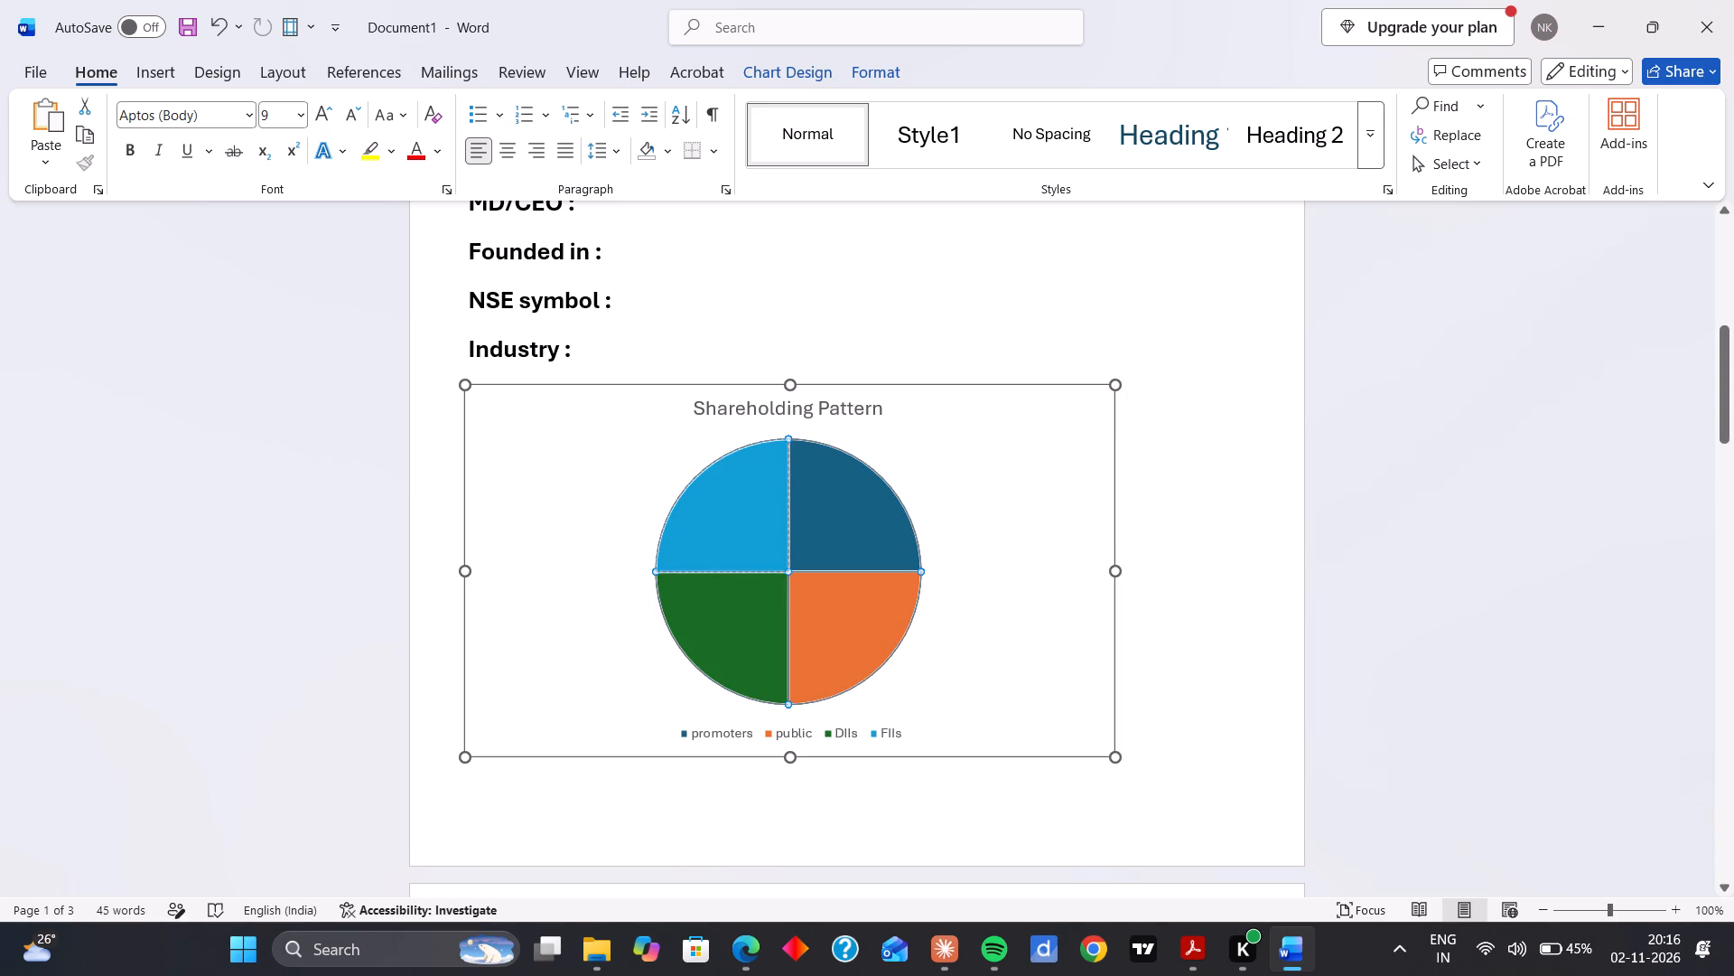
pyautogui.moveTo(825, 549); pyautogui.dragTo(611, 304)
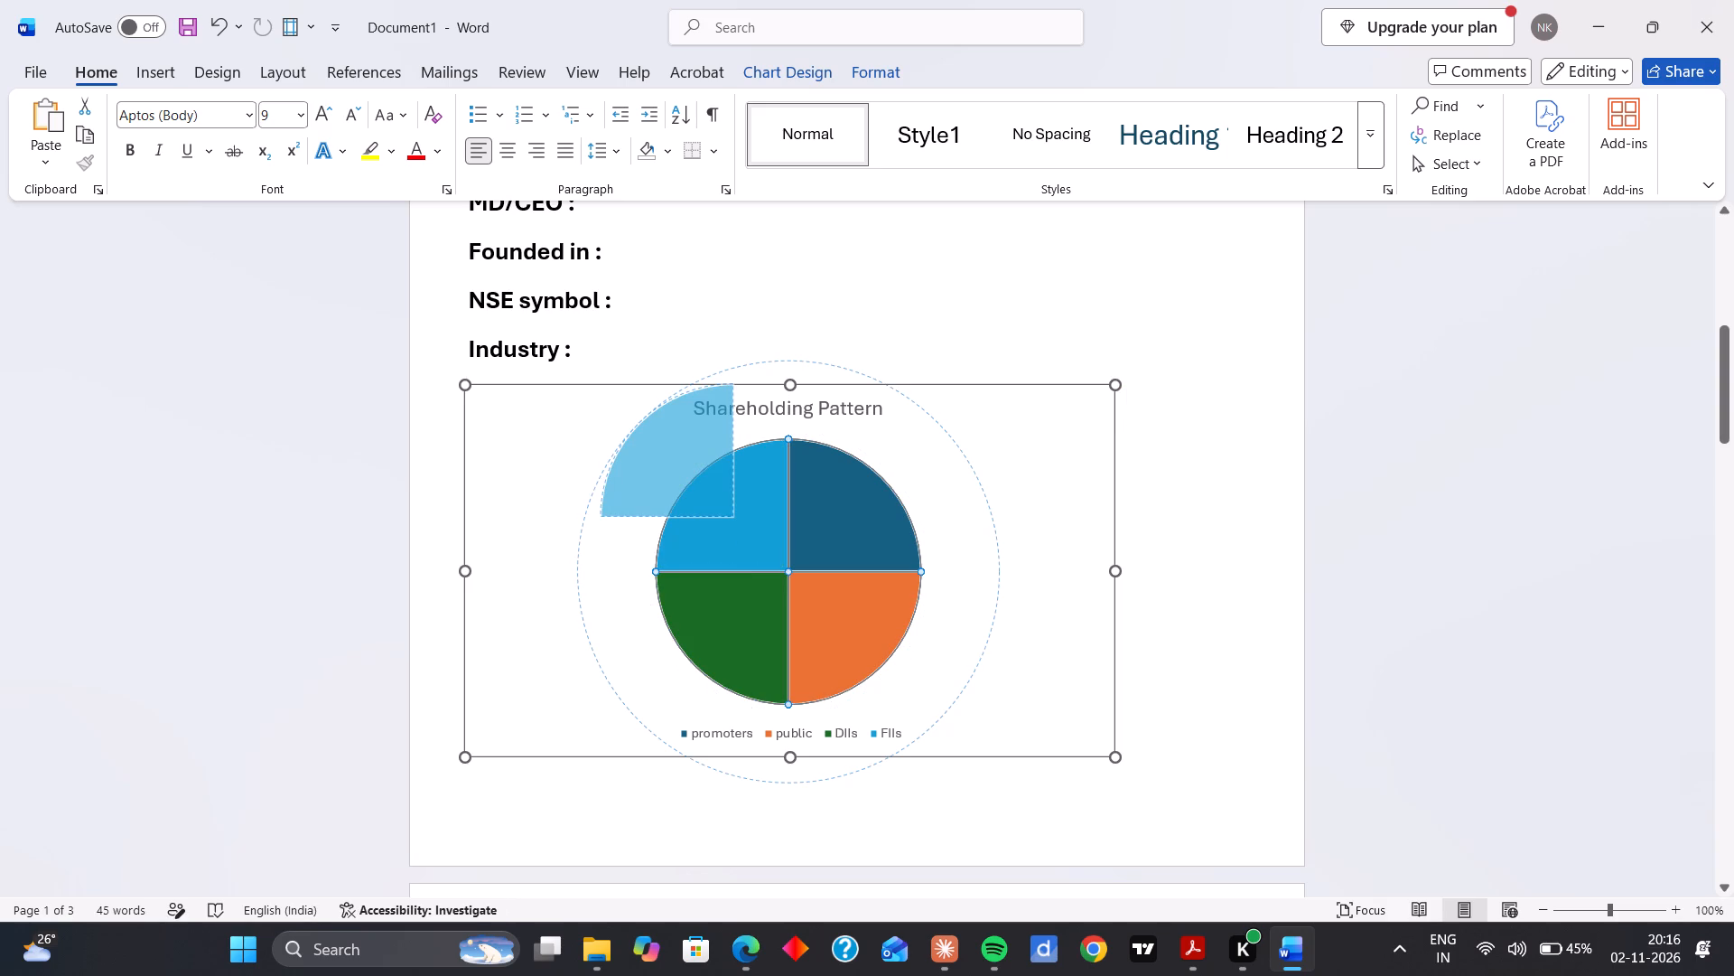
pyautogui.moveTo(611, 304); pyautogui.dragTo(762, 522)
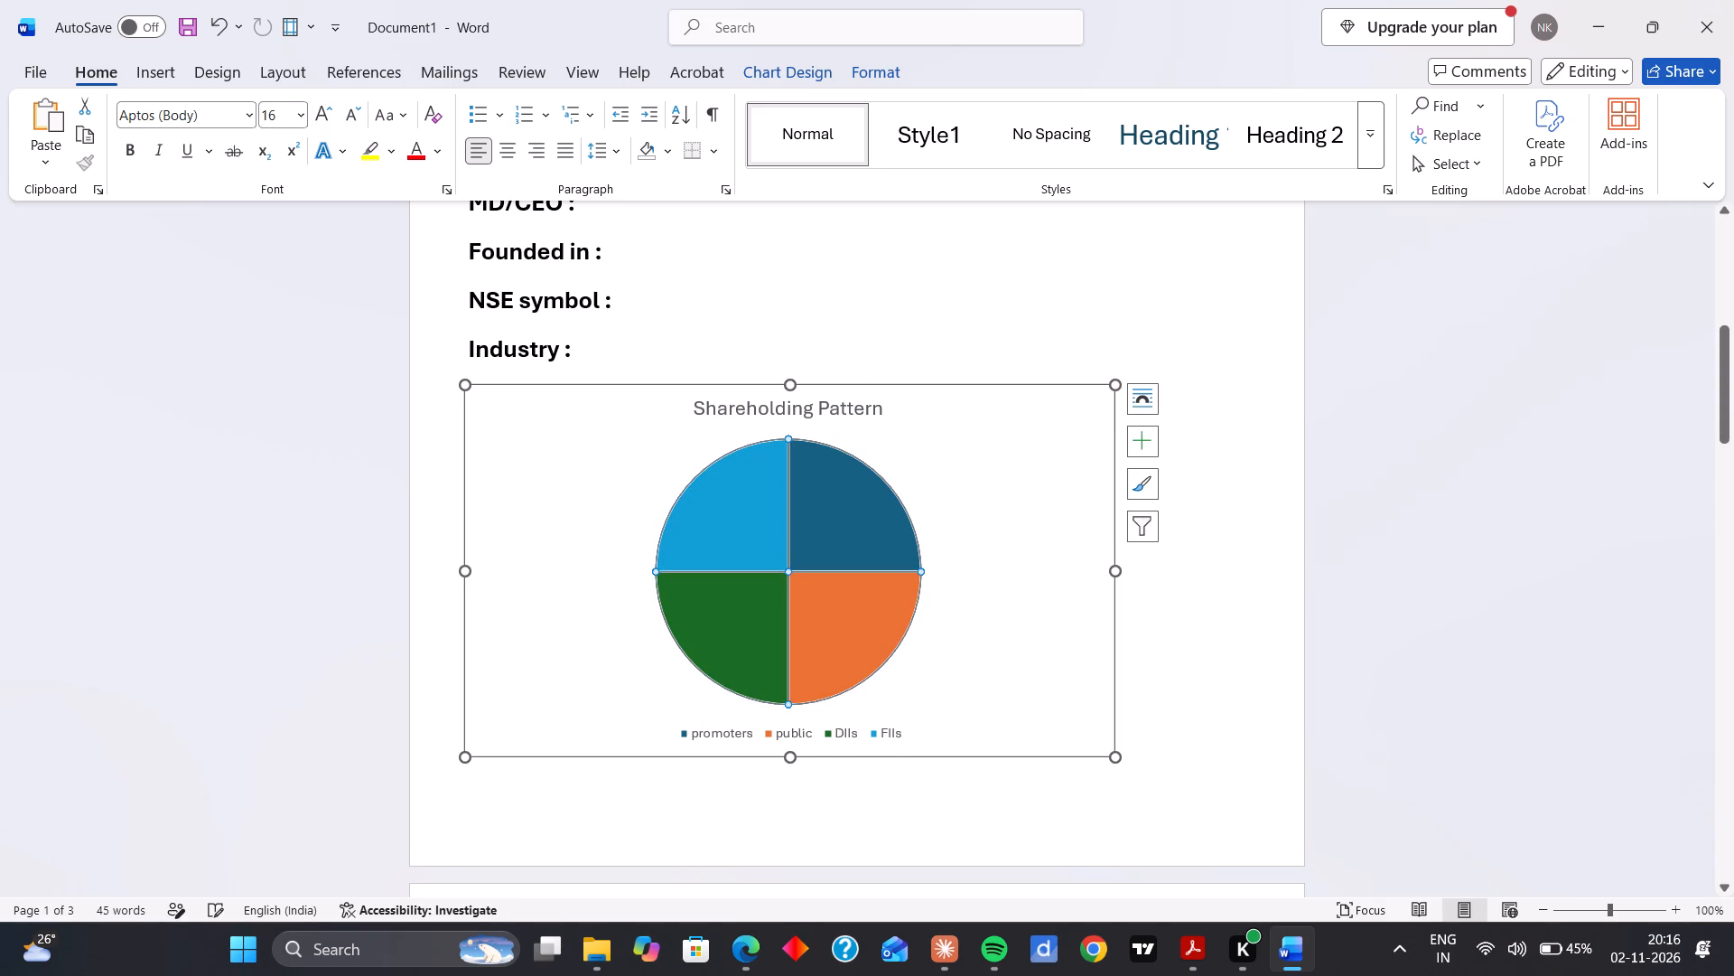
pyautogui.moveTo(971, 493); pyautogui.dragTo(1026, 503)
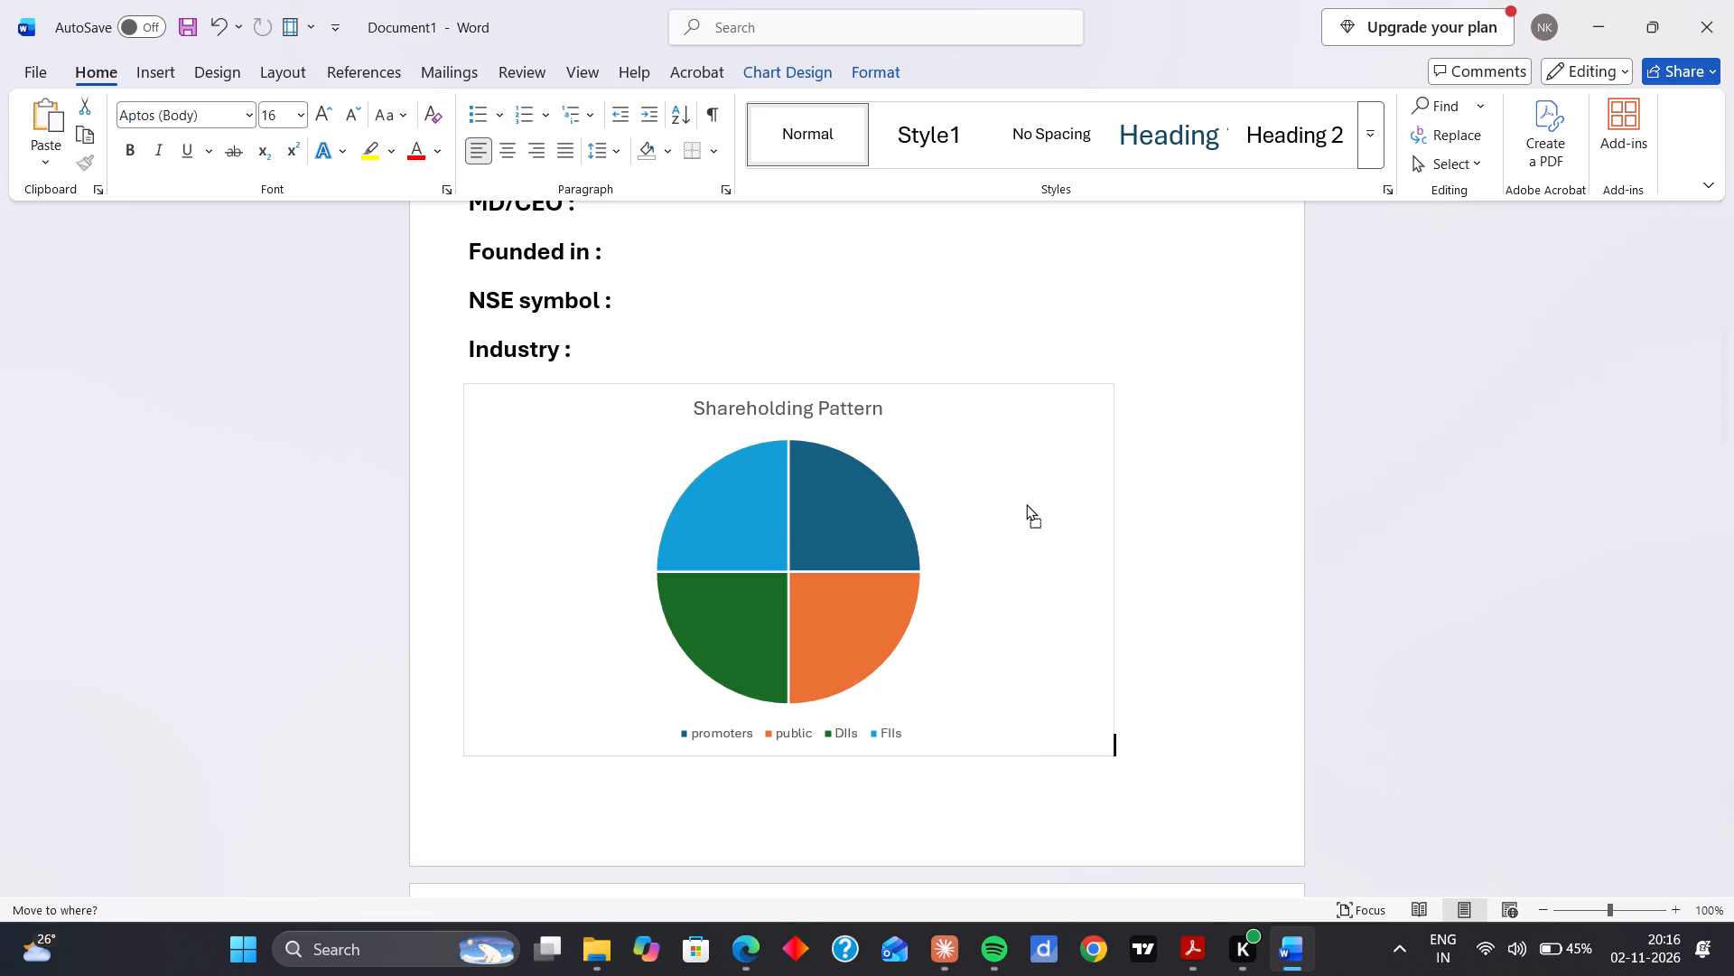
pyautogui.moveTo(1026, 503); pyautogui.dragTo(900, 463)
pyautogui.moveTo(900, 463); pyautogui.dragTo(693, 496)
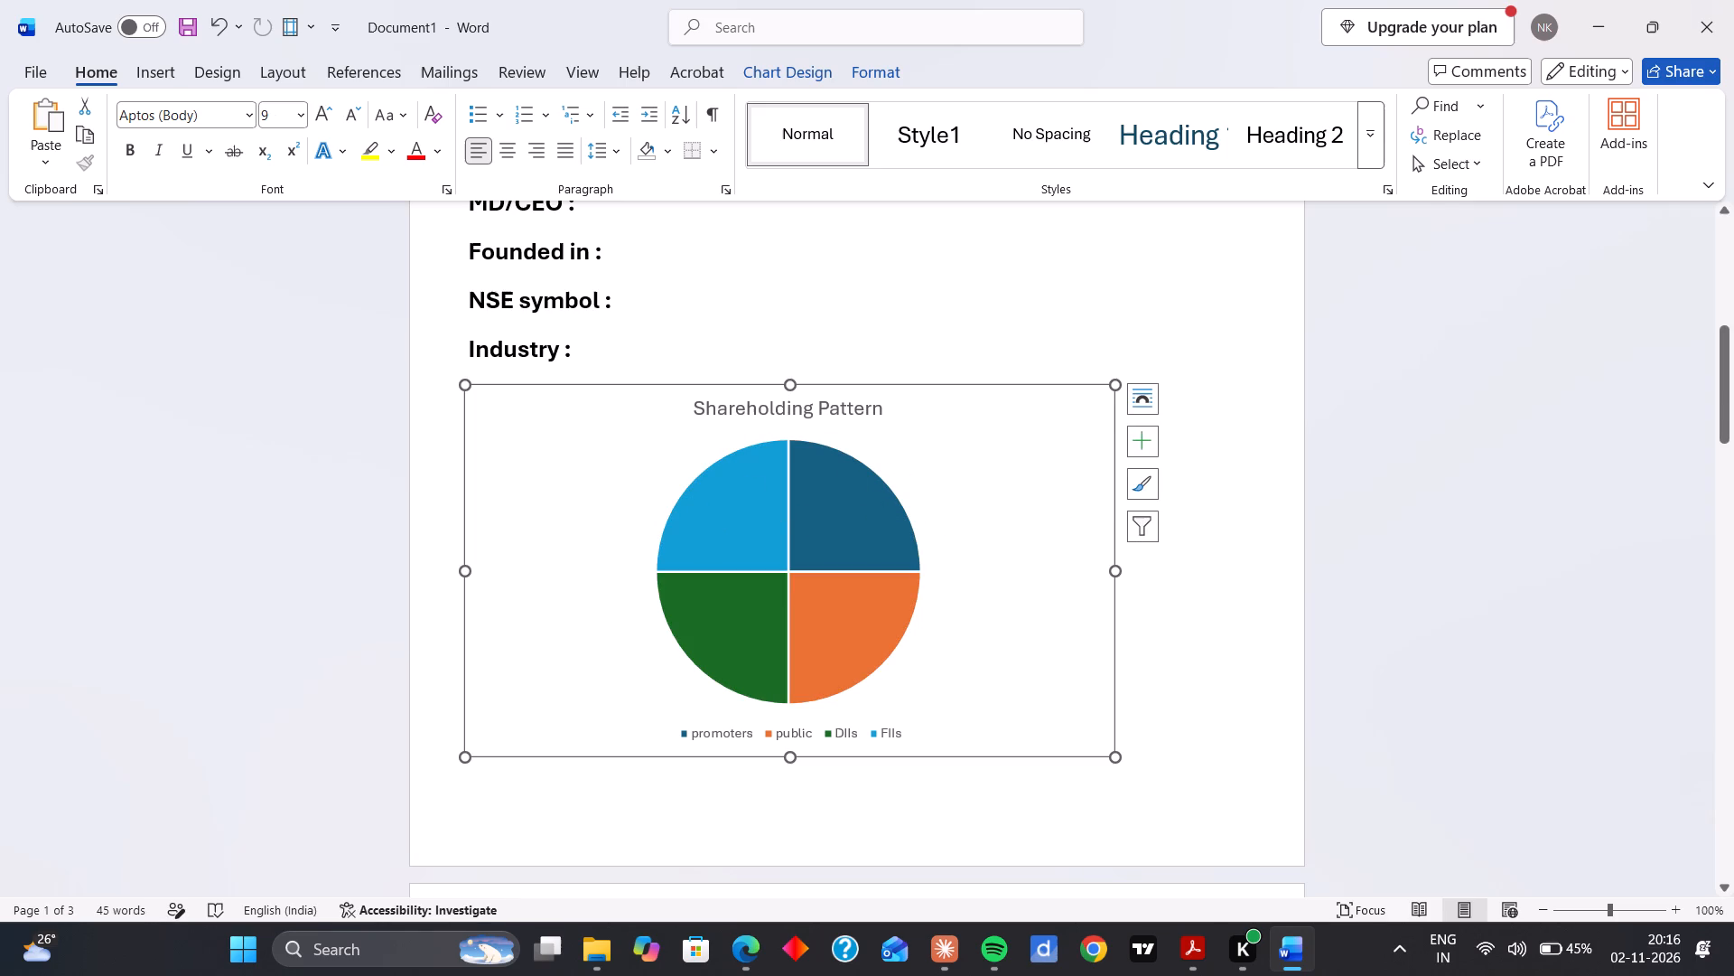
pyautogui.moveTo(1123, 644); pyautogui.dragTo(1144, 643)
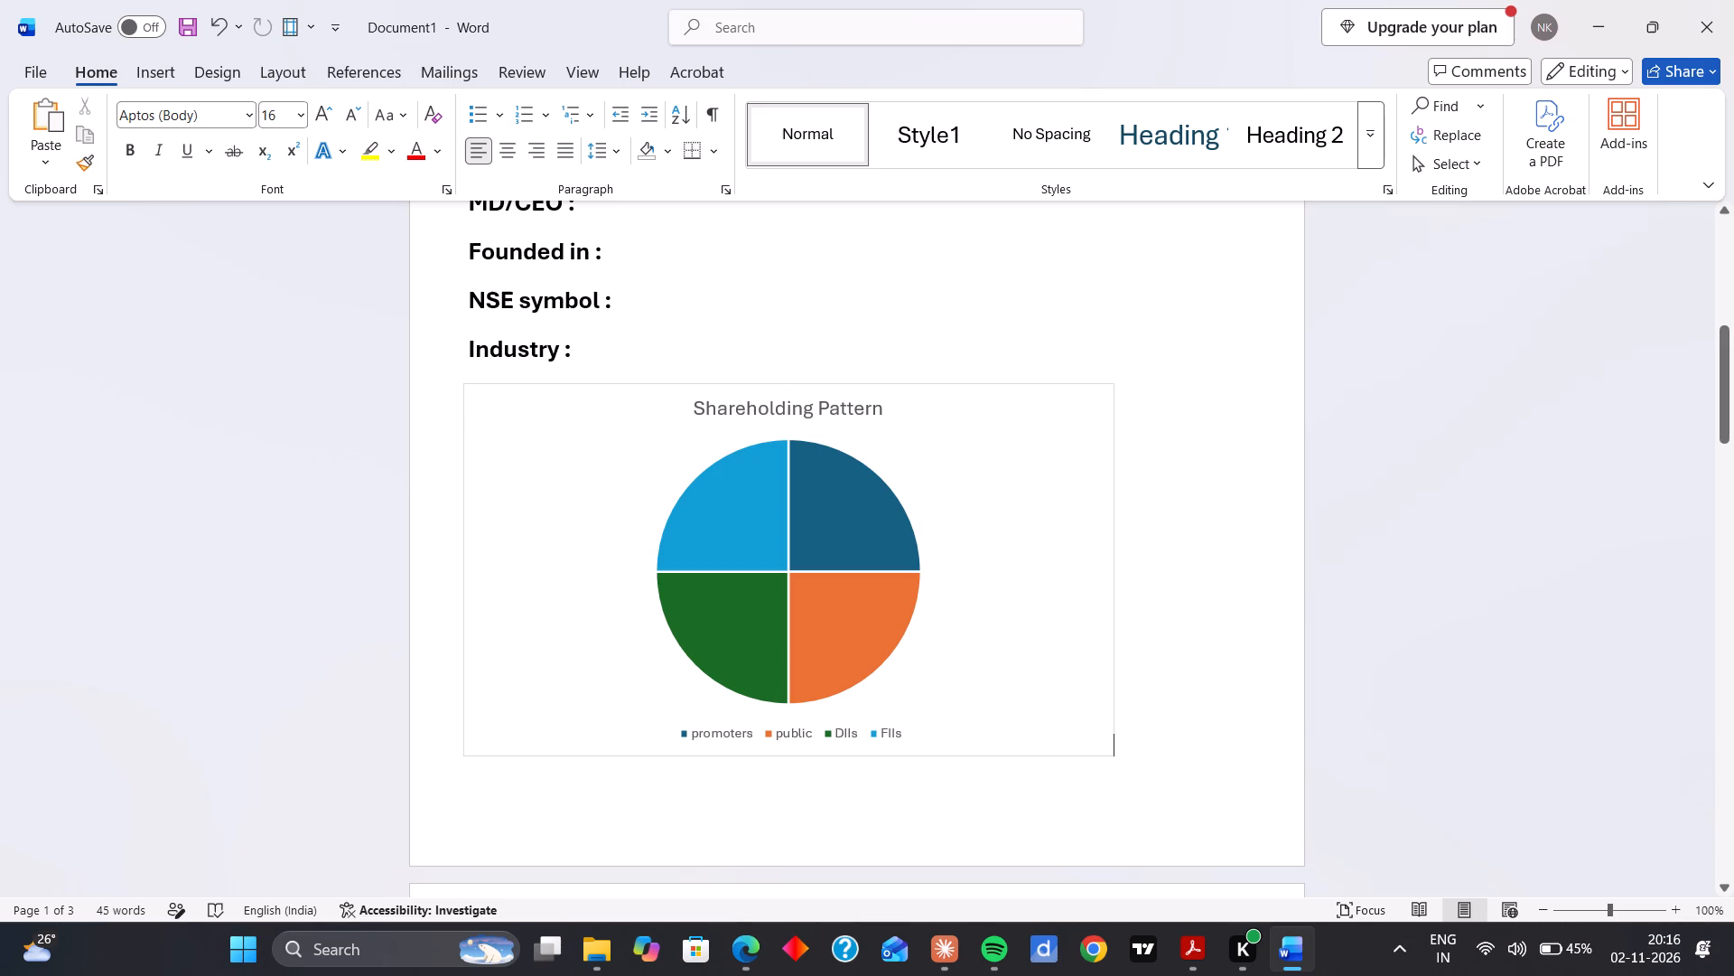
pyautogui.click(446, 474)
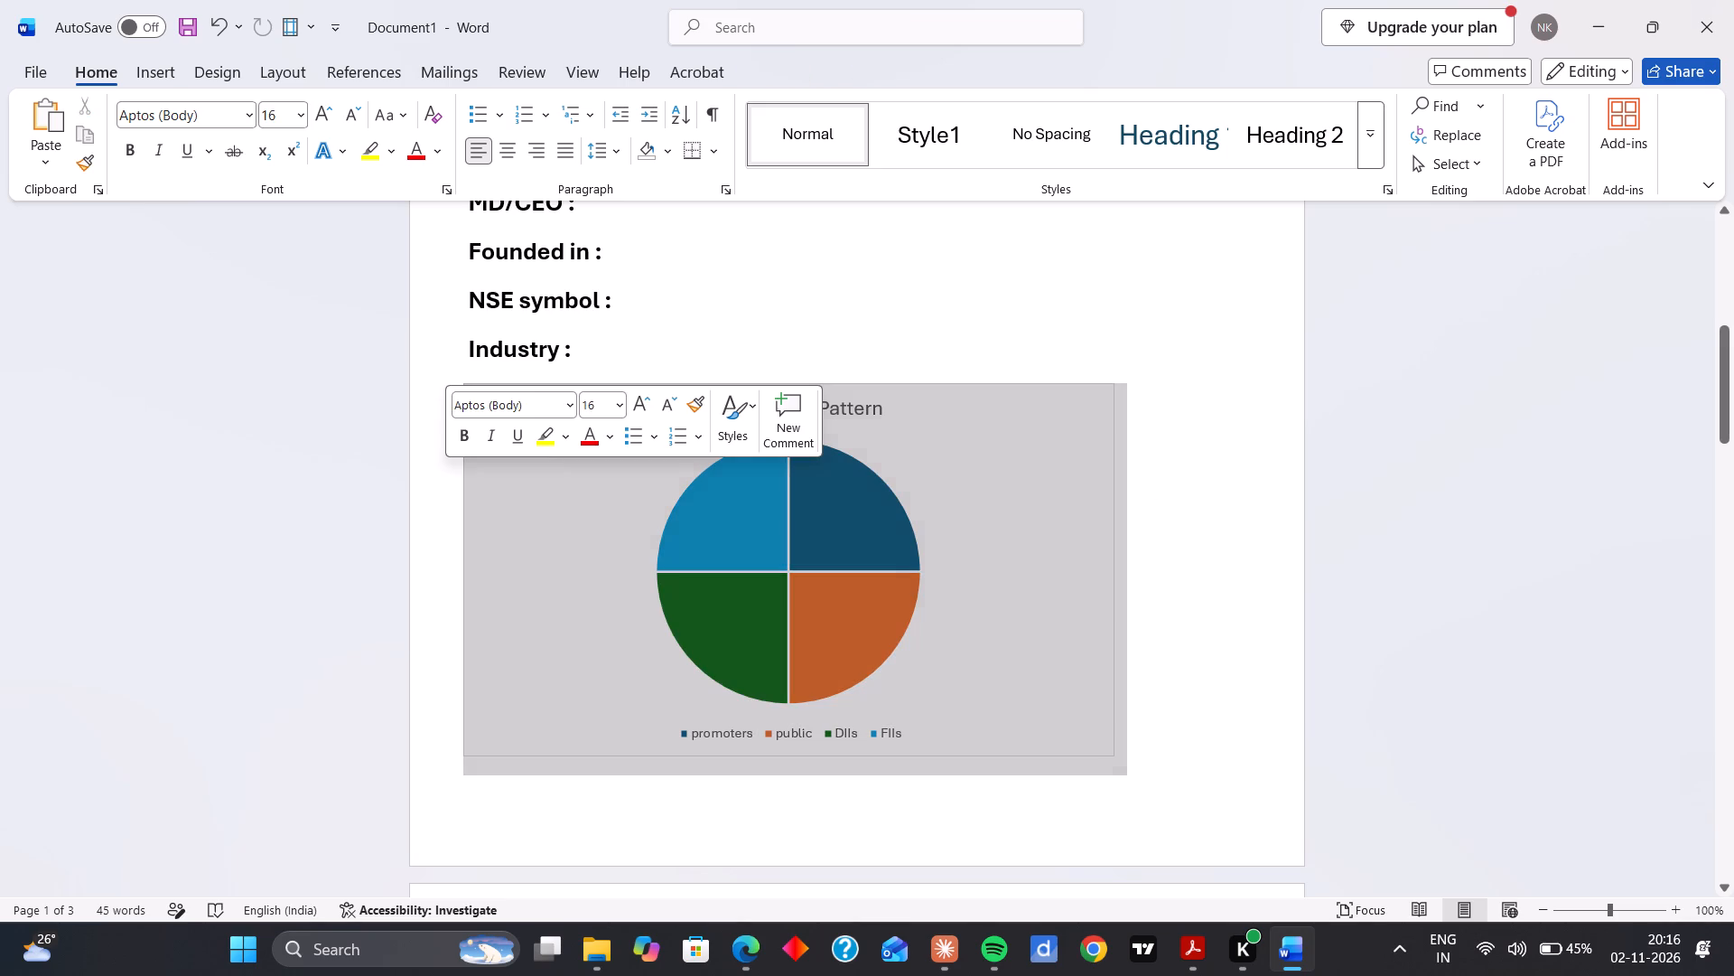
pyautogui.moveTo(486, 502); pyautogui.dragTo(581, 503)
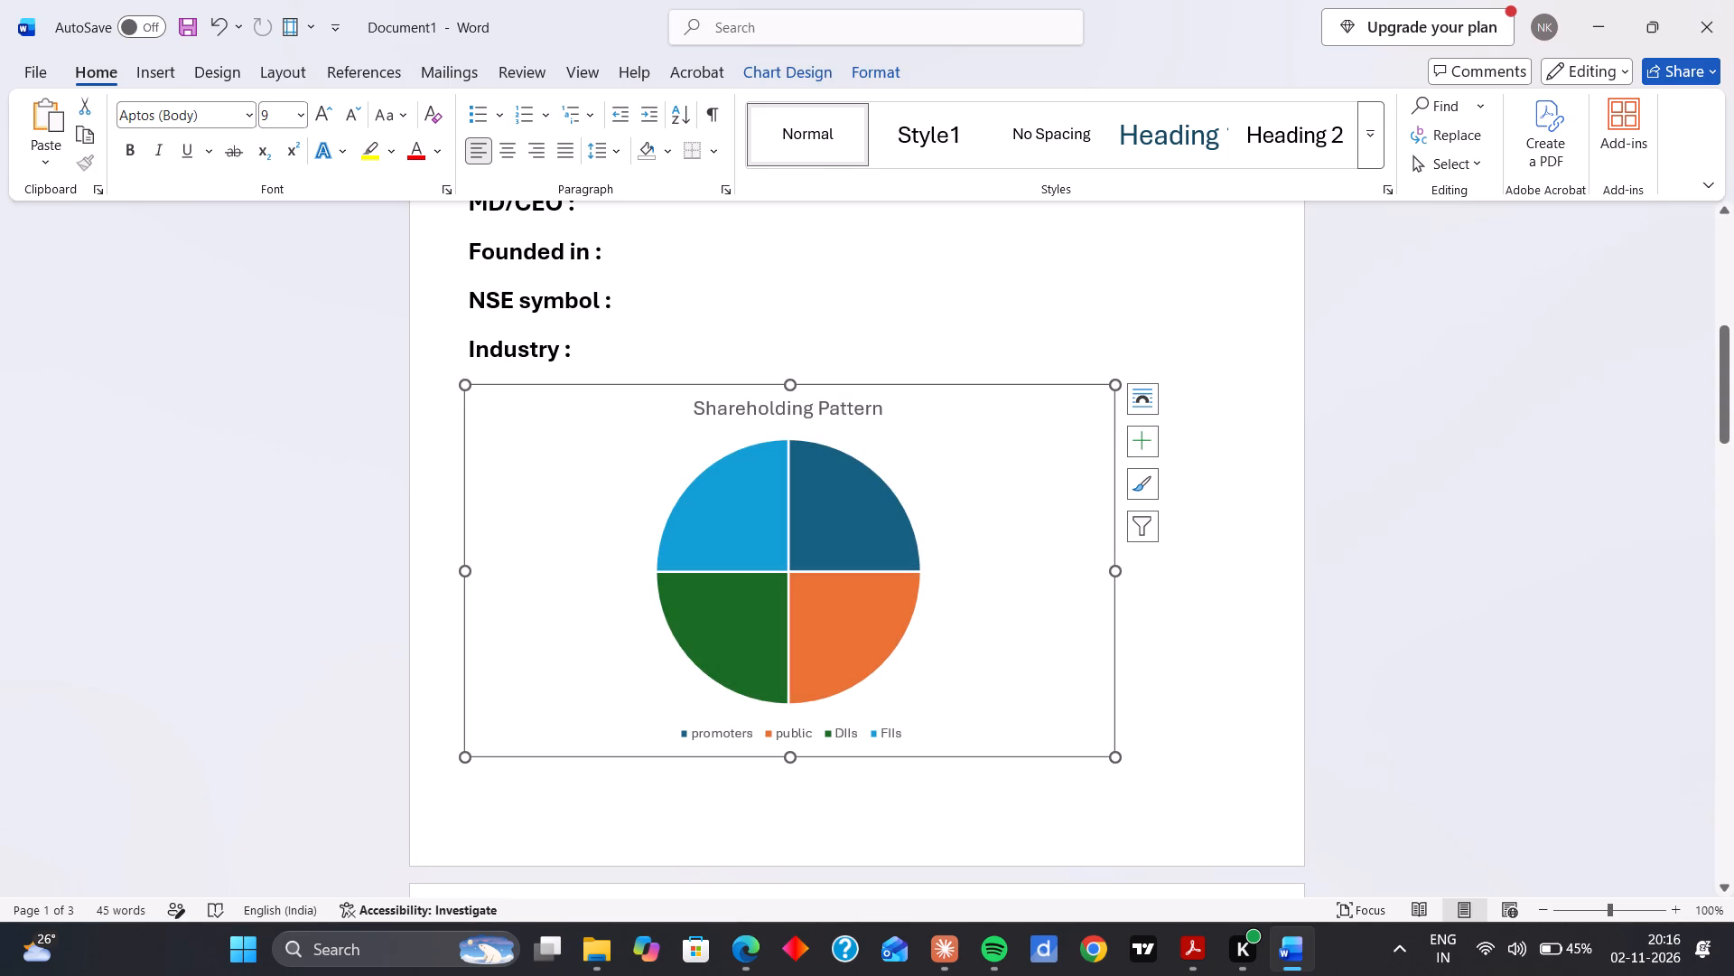
# Enlarge the Shareholding Pattern chart proportionally so that it spans nearly the full page width below the Industry line.
pyautogui.moveTo(465, 387); pyautogui.dragTo(957, 735)
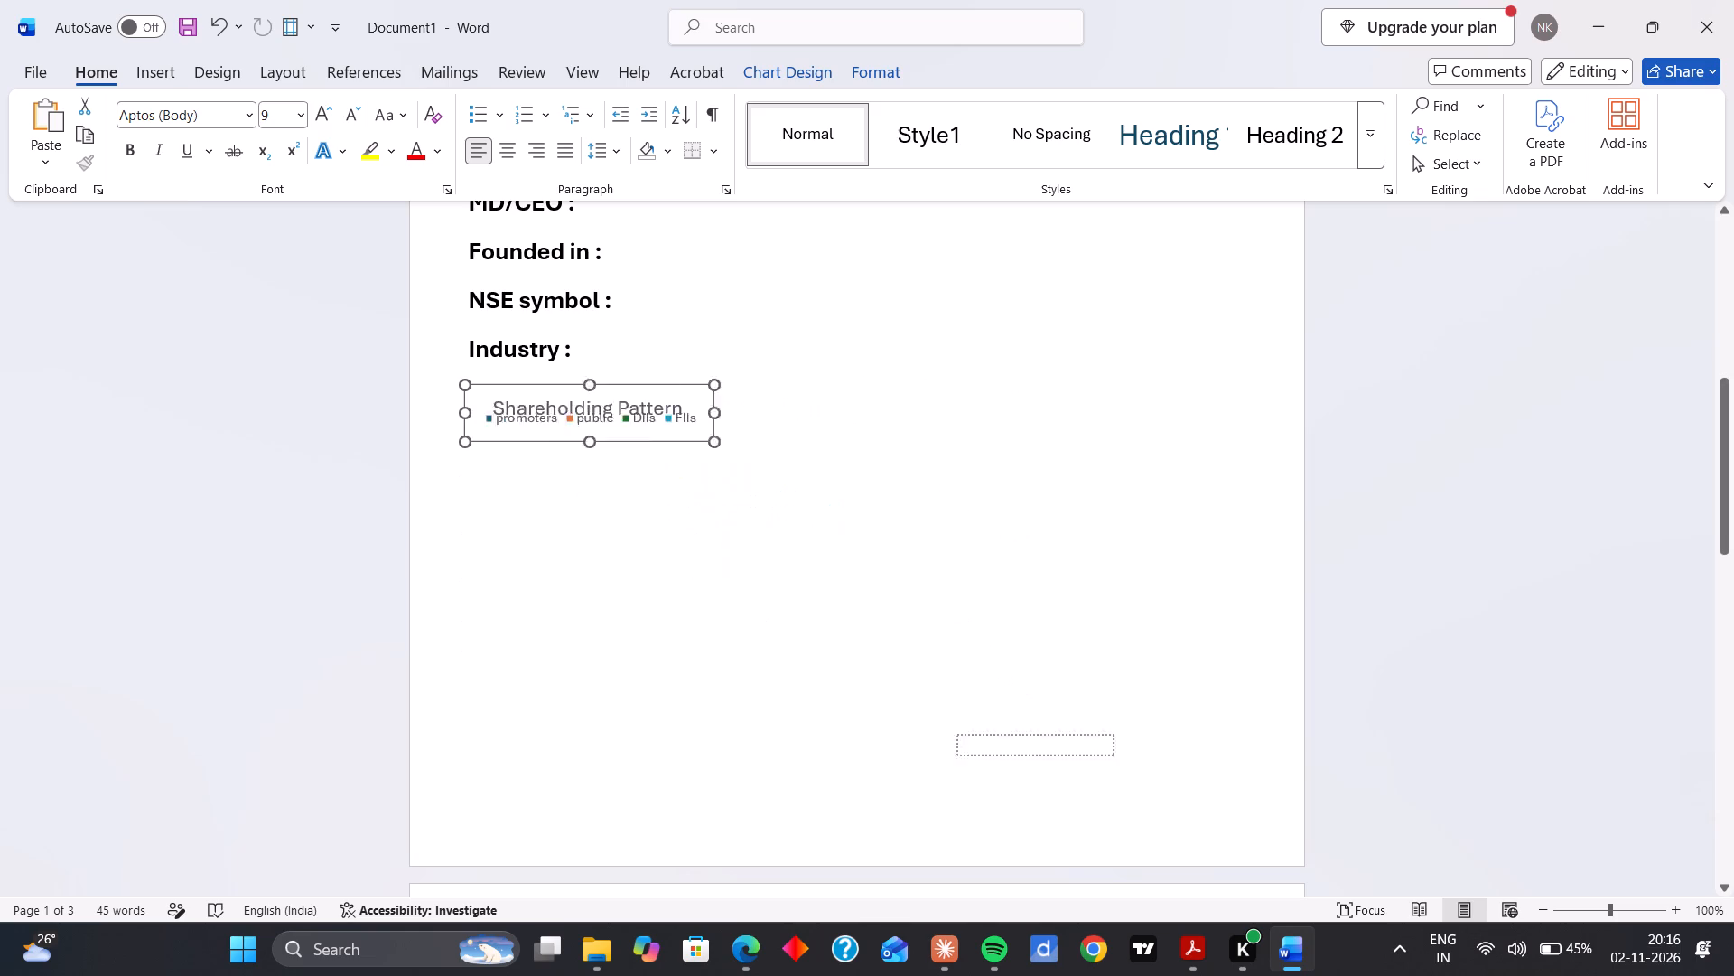
pyautogui.moveTo(957, 735); pyautogui.dragTo(365, 418)
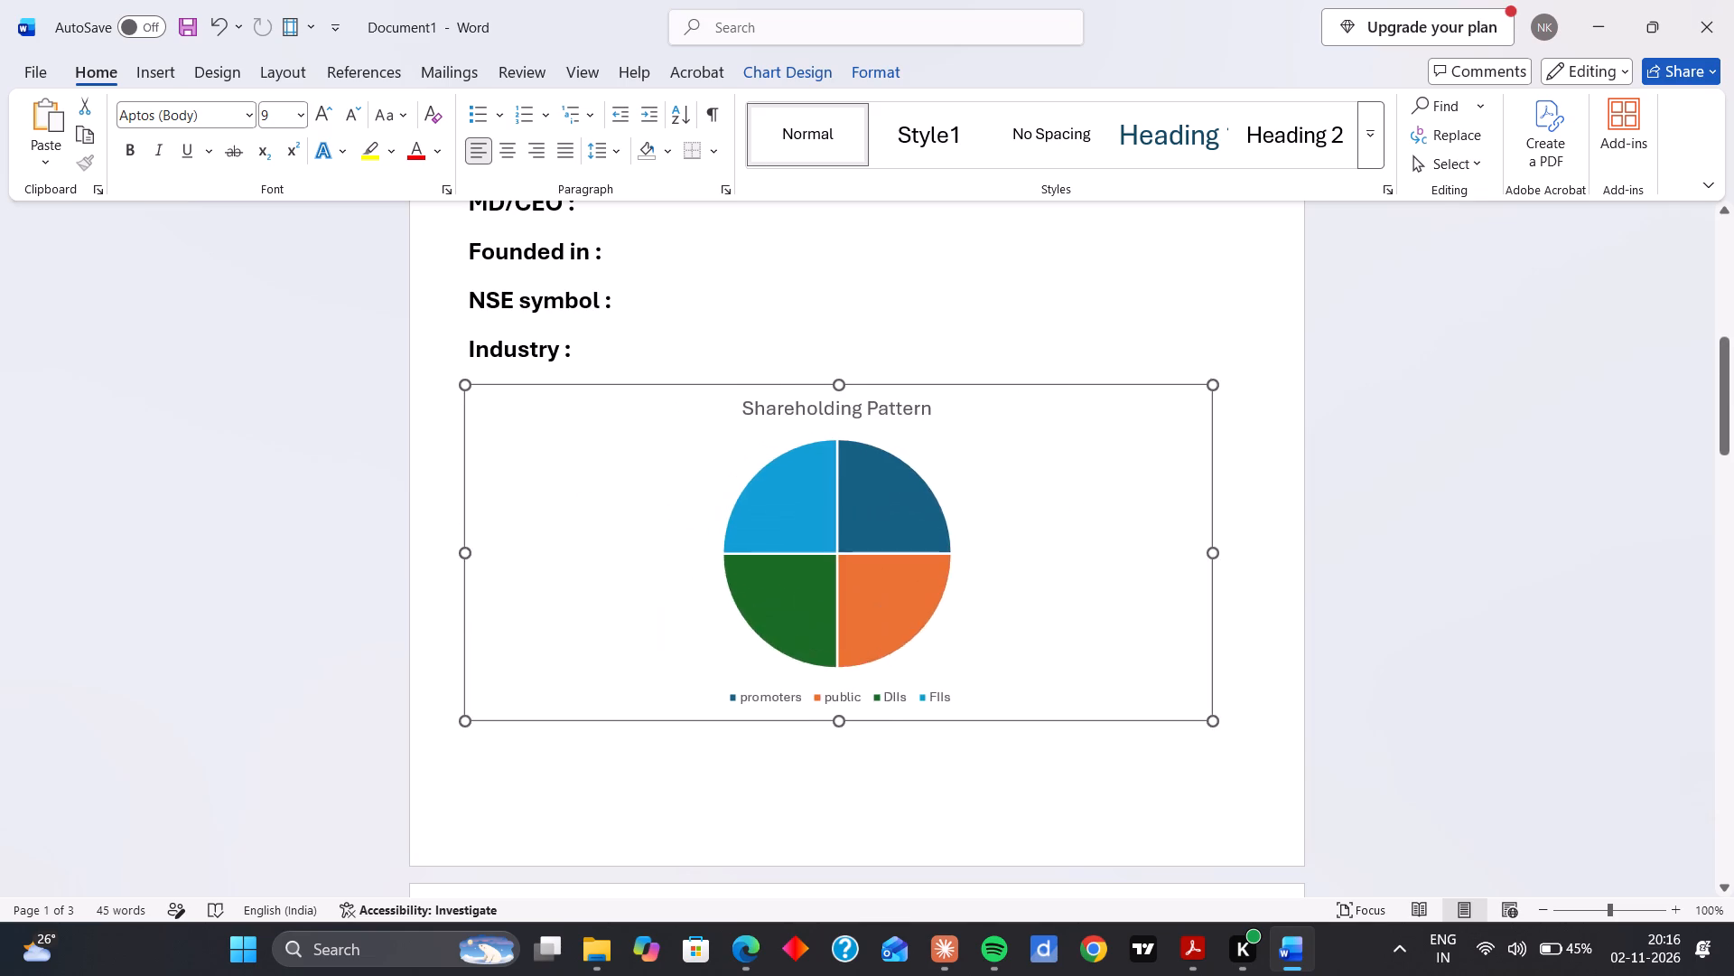
pyautogui.moveTo(365, 418); pyautogui.dragTo(301, 338)
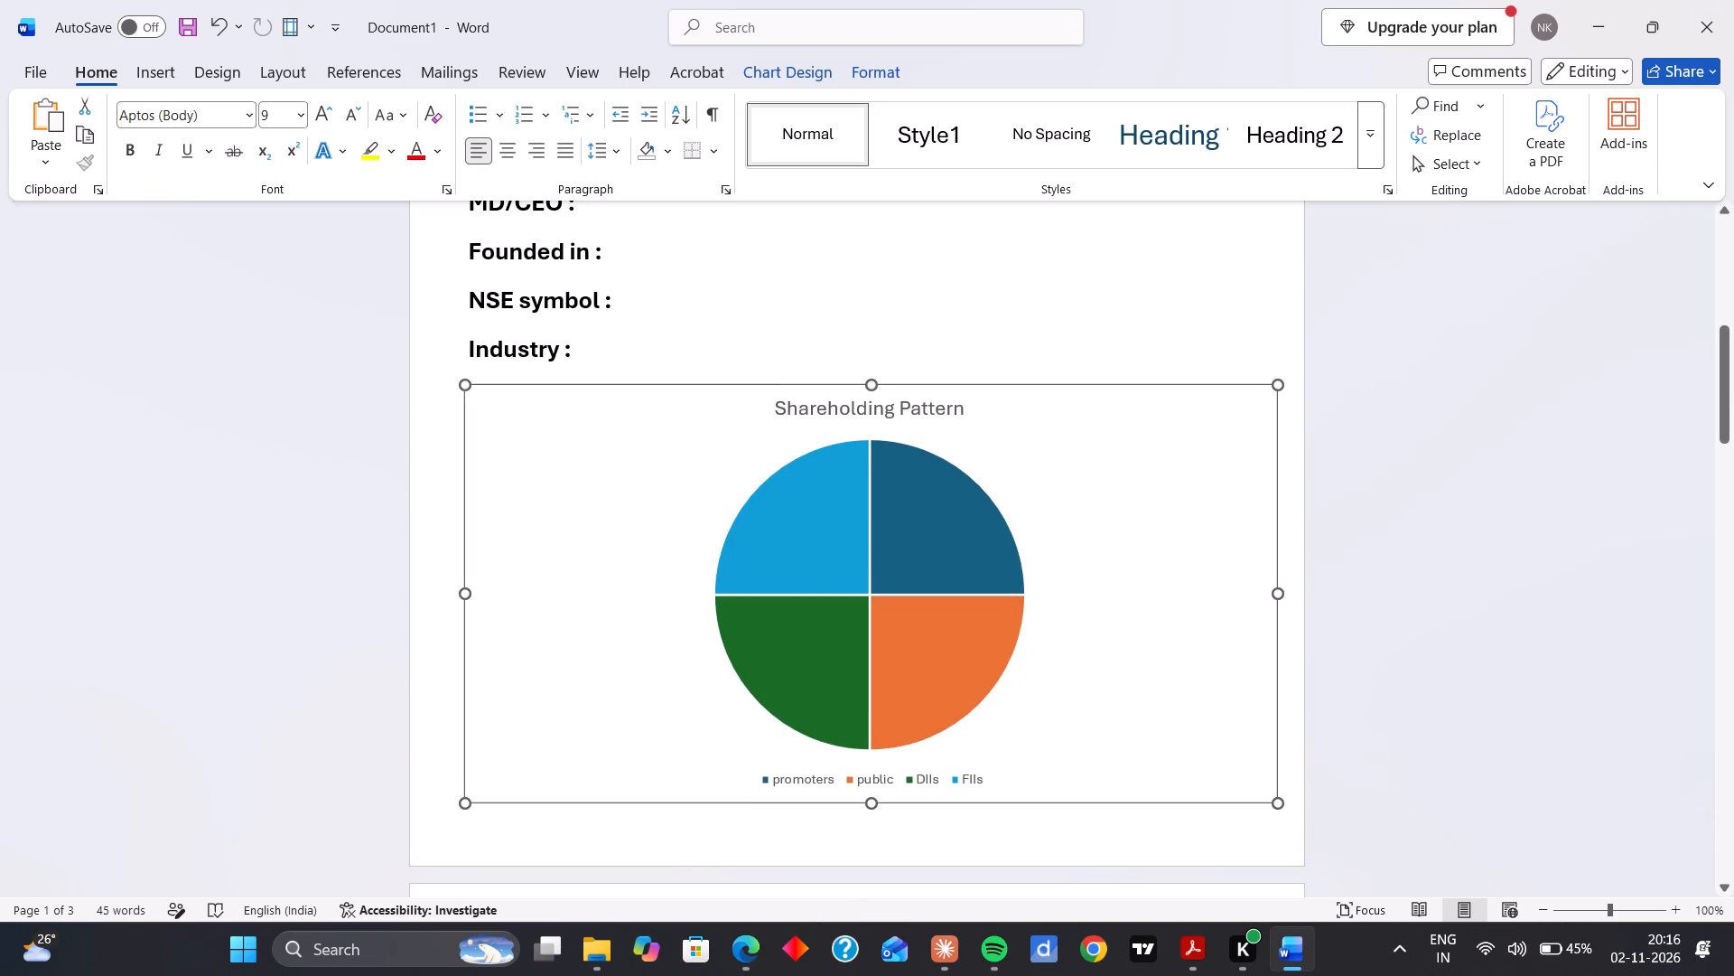
pyautogui.moveTo(301, 338); pyautogui.dragTo(324, 362)
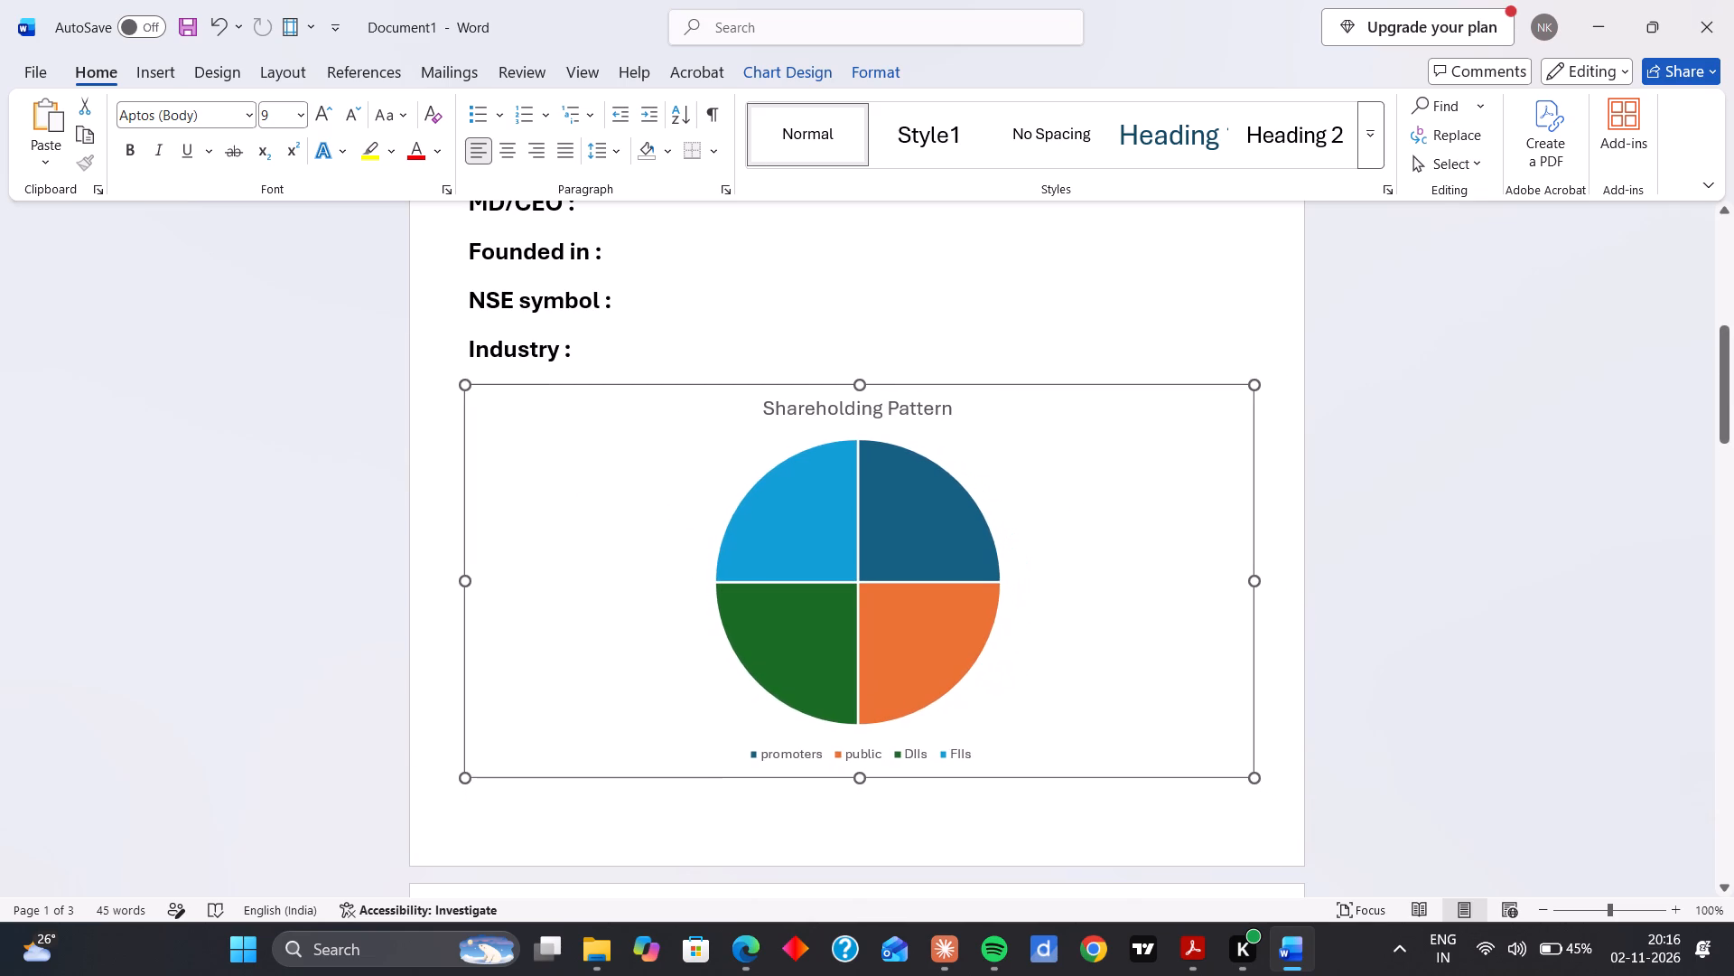
pyautogui.moveTo(324, 362); pyautogui.dragTo(306, 359)
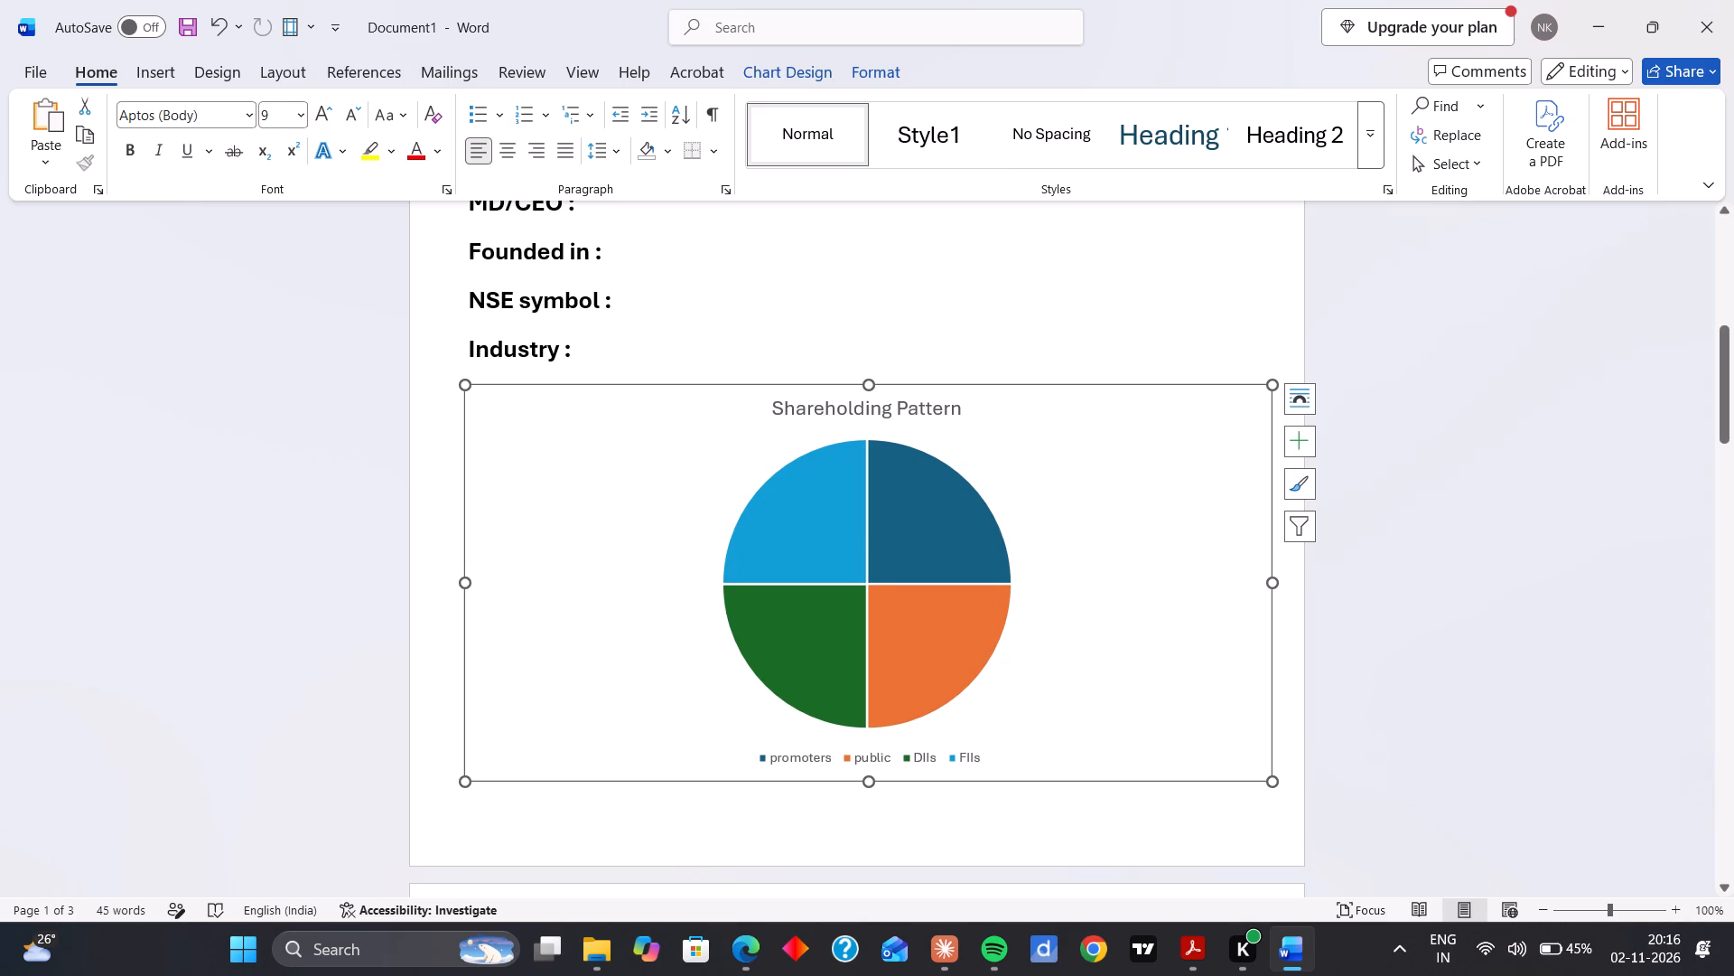
pyautogui.click(1457, 400)
# Review the layout of the fundamentals list, the About Company section, the resized chart and the blank start of page 2.
pyautogui.scroll(3, 1159, 339)
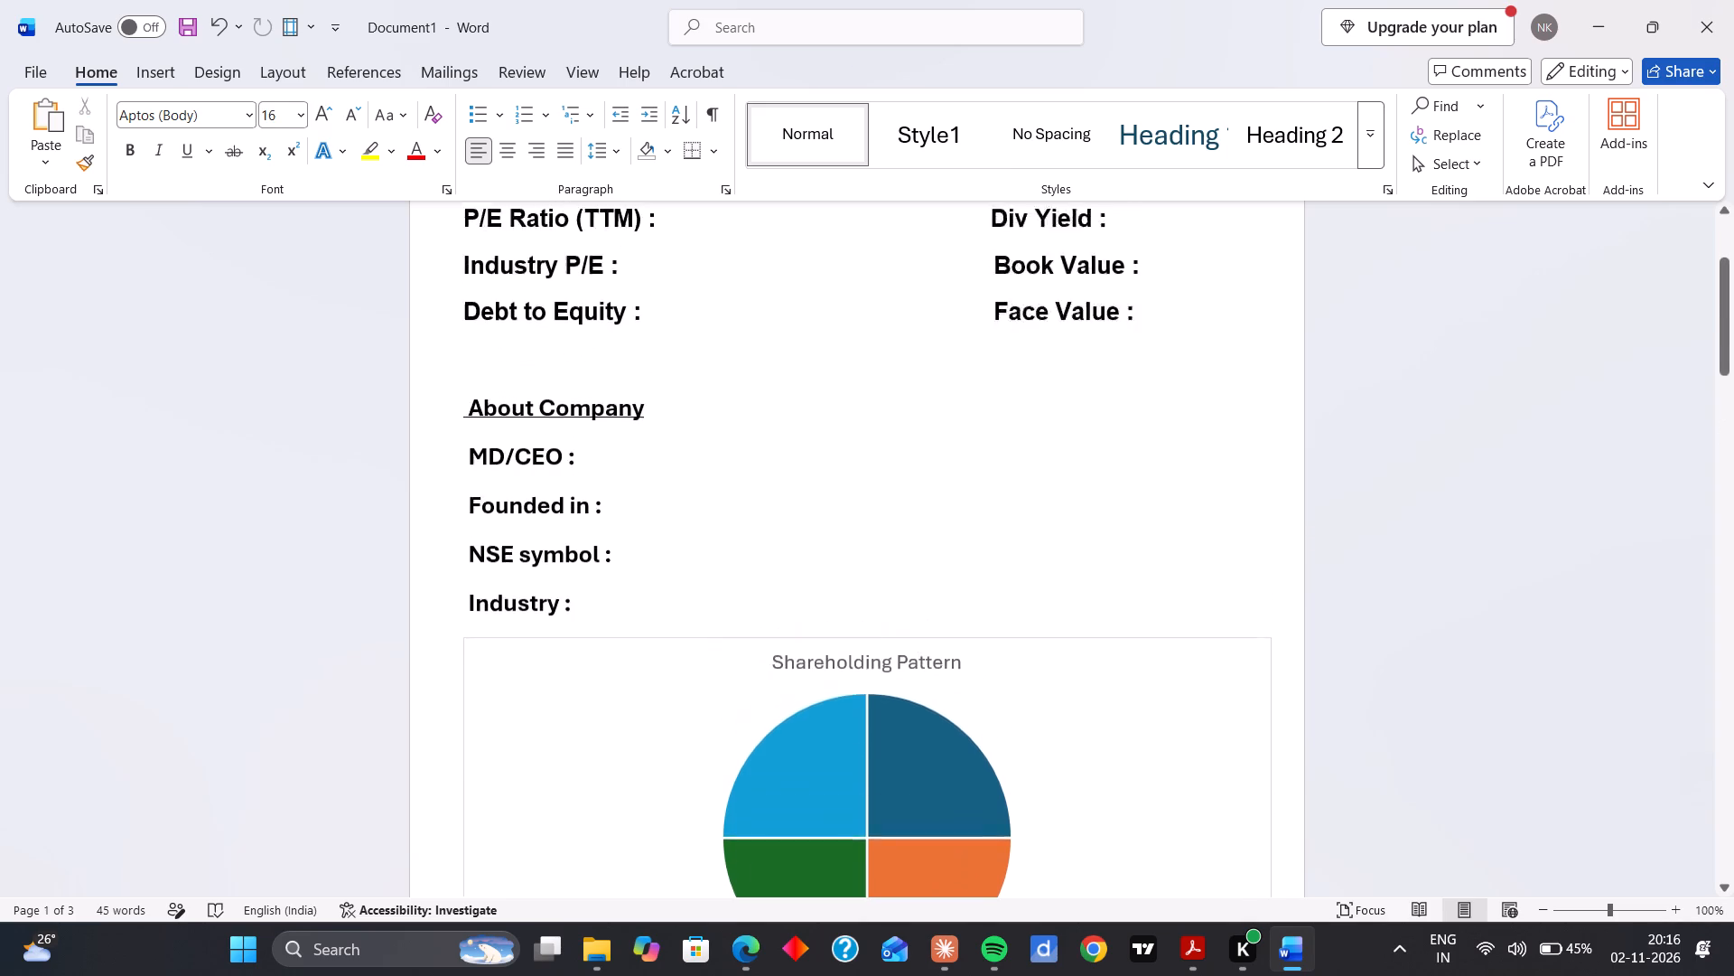
pyautogui.scroll(1, 1159, 339)
pyautogui.scroll(-3, 1159, 339)
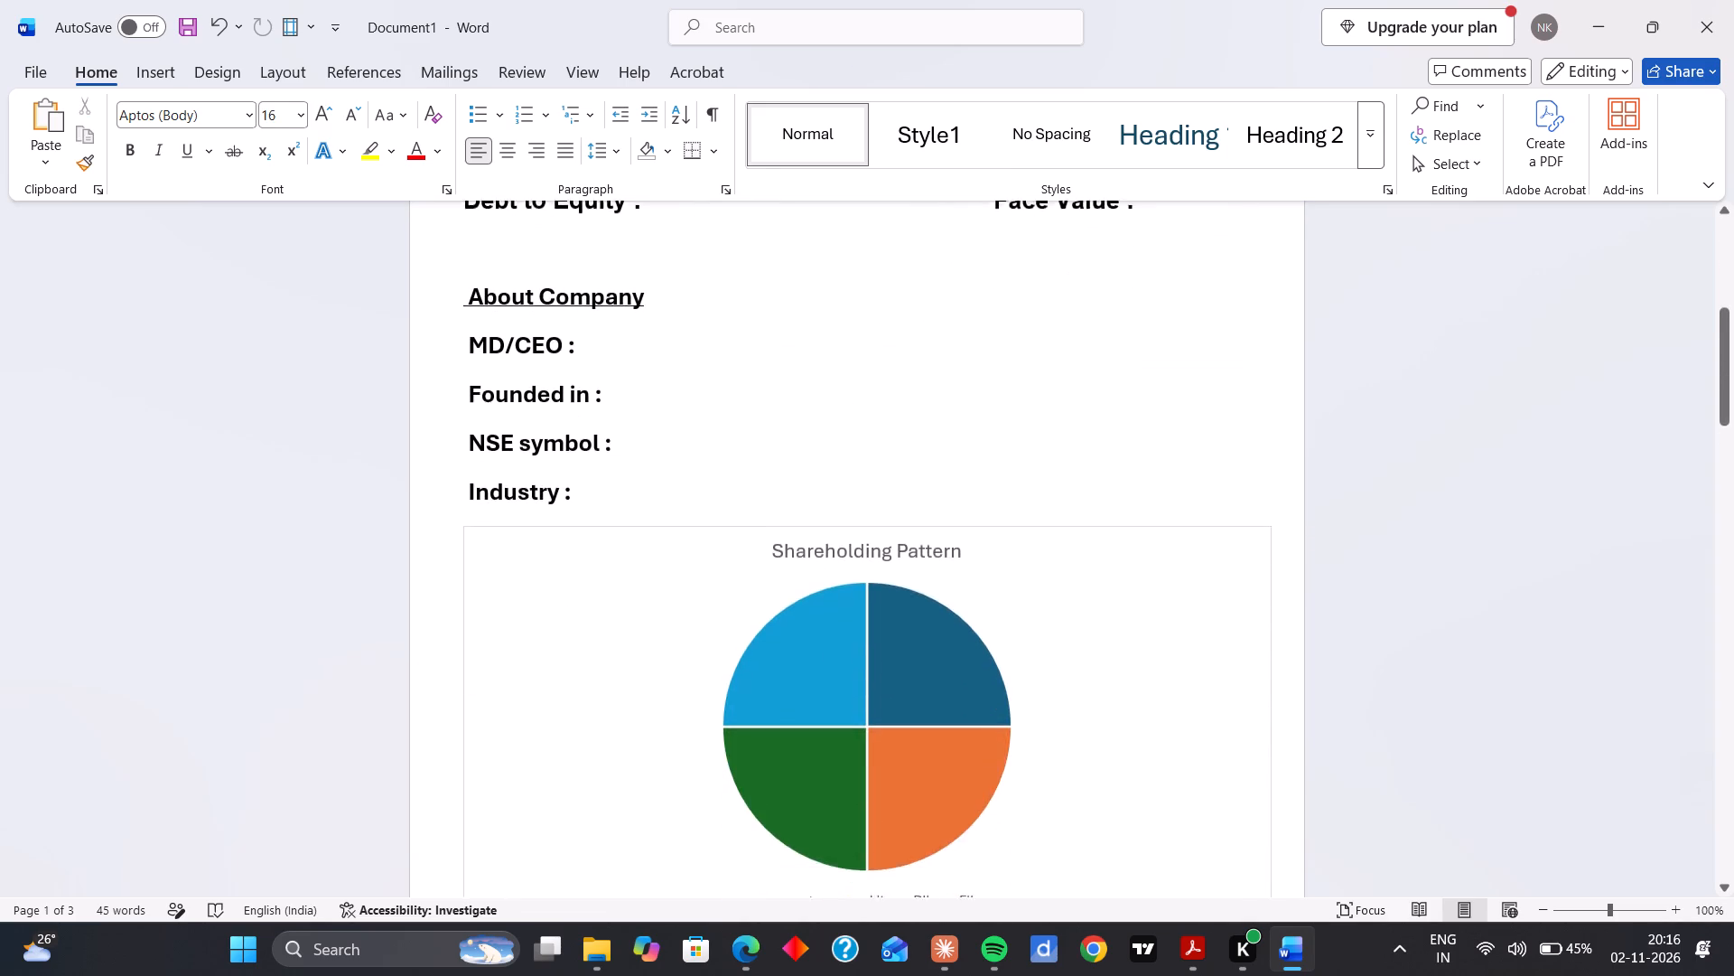
pyautogui.scroll(-1, 1159, 339)
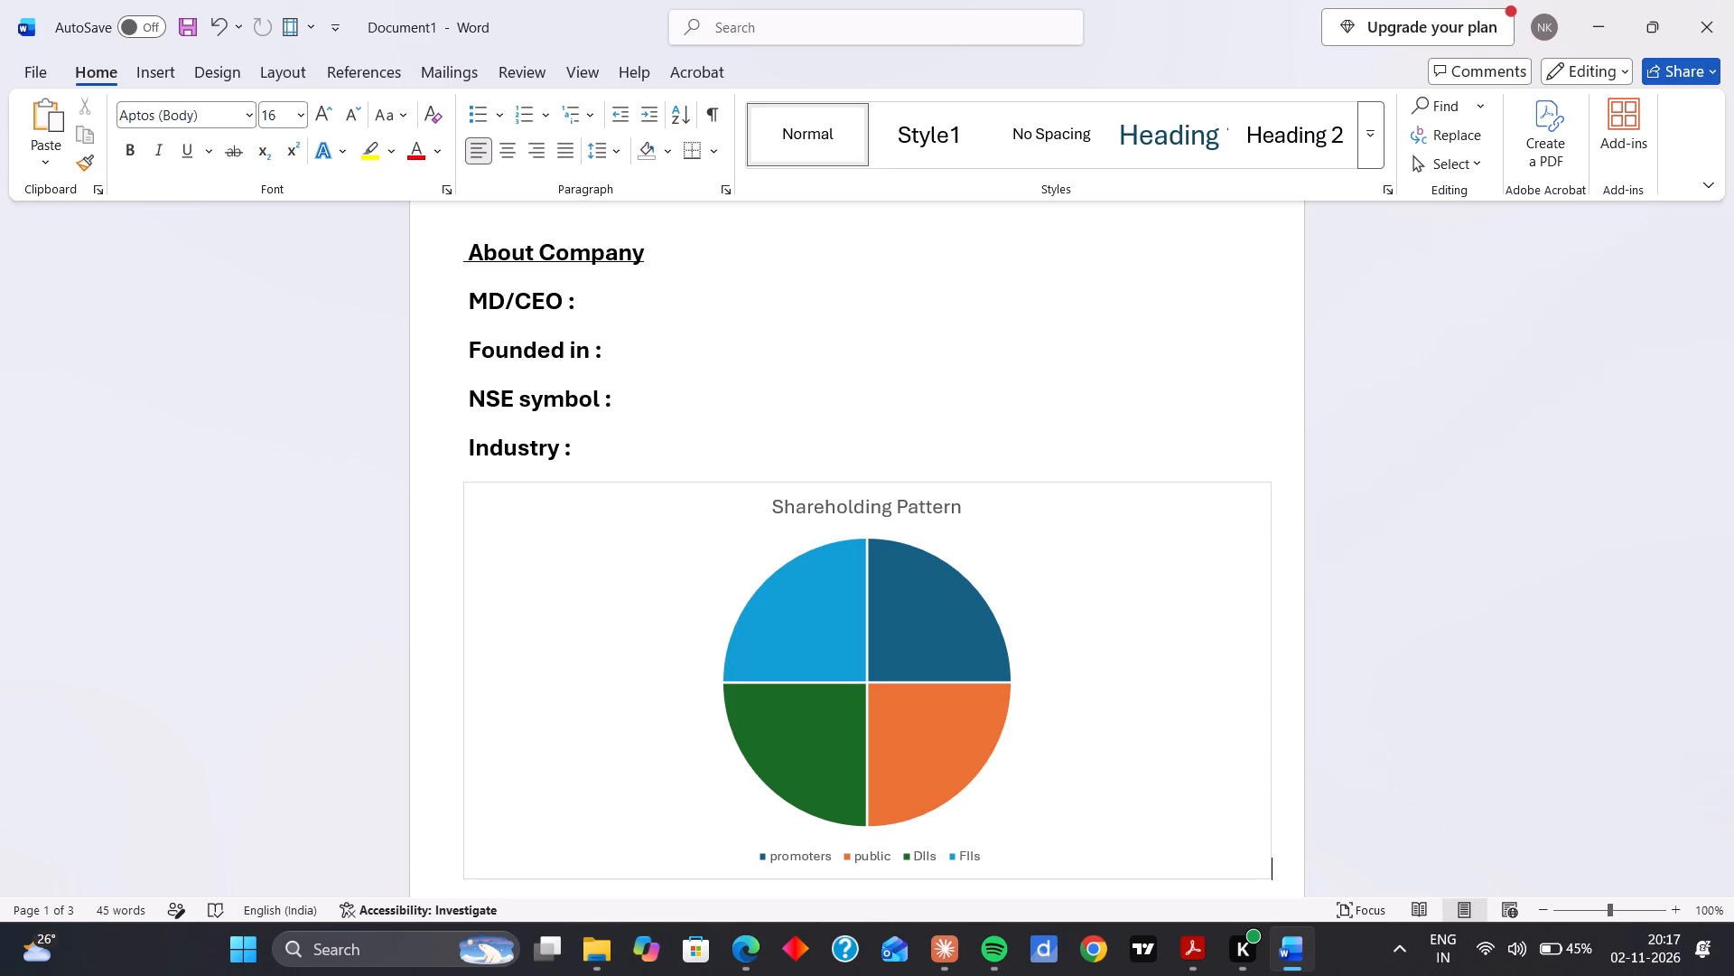
pyautogui.scroll(6, 1159, 339)
pyautogui.scroll(-2, 1159, 339)
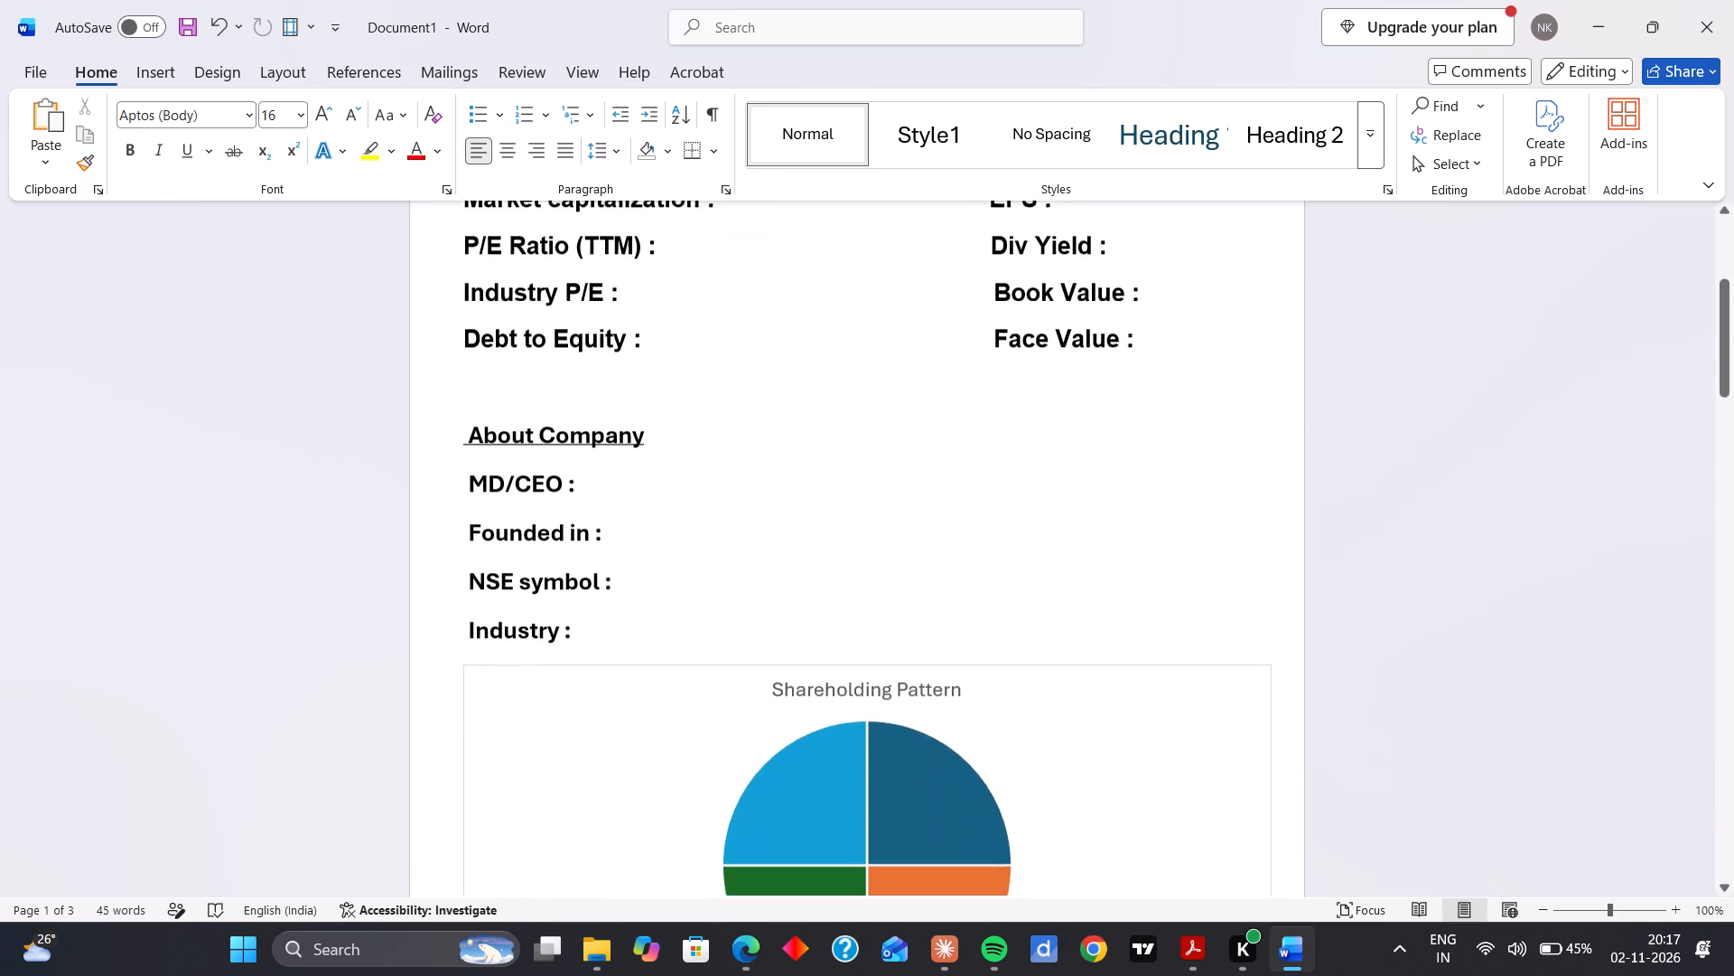
pyautogui.scroll(-2, 1159, 339)
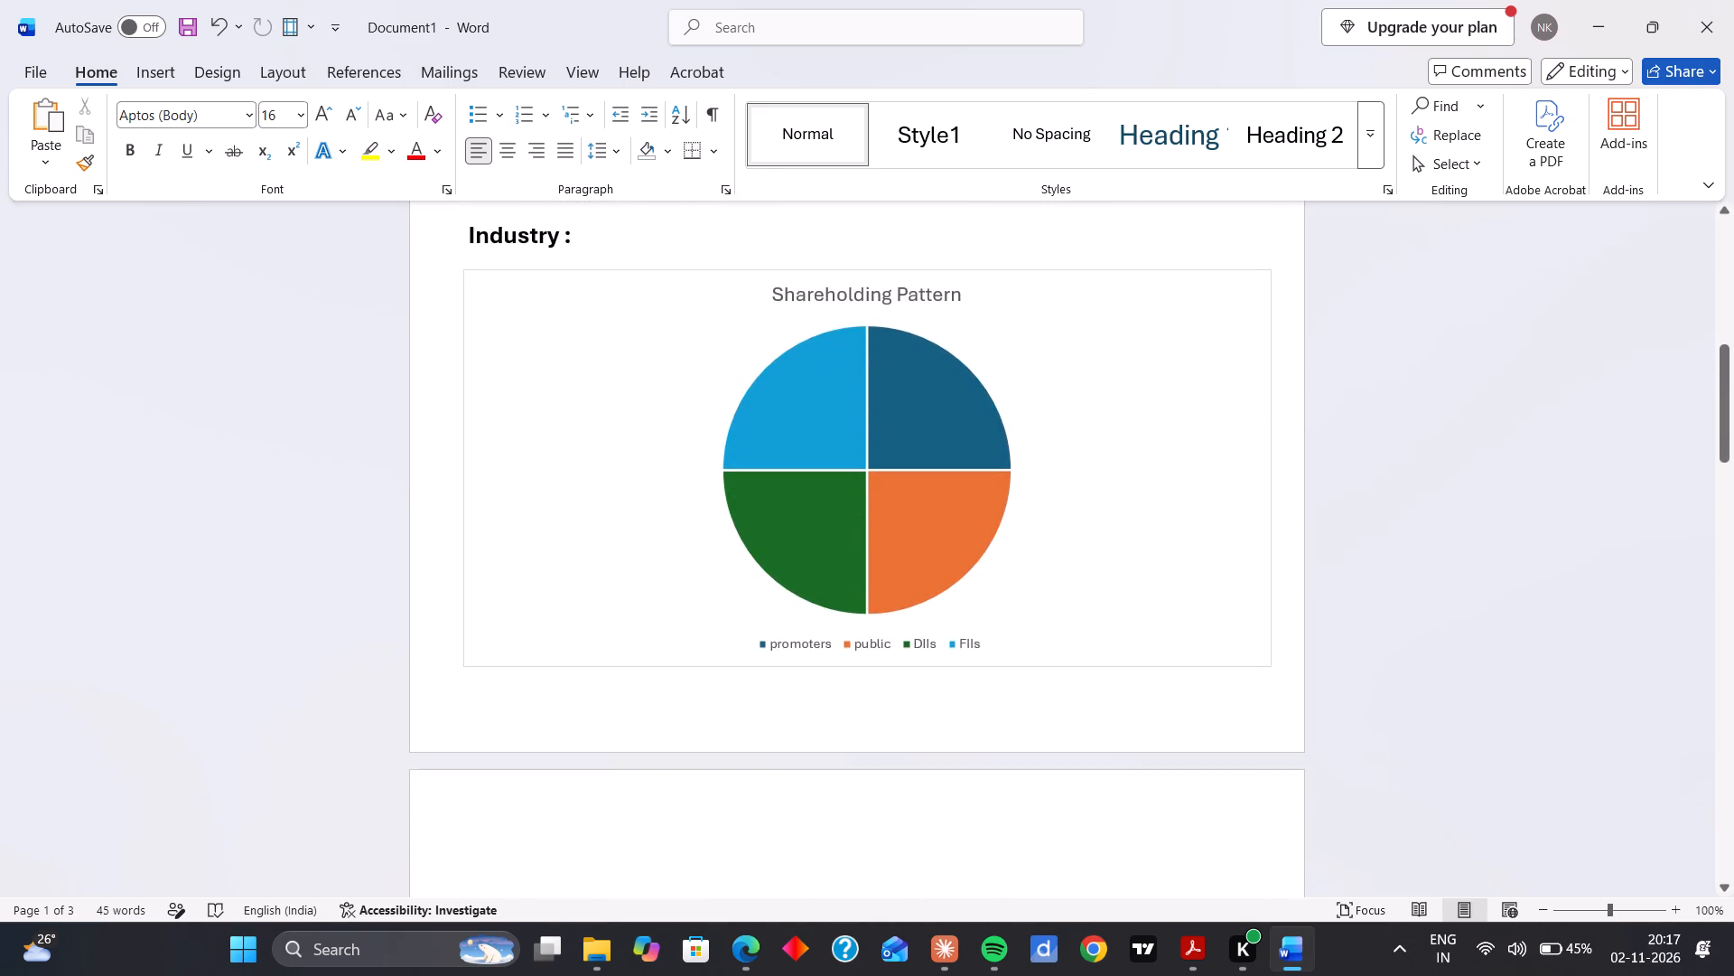
pyautogui.scroll(-1, 1207, 524)
pyautogui.click(684, 652)
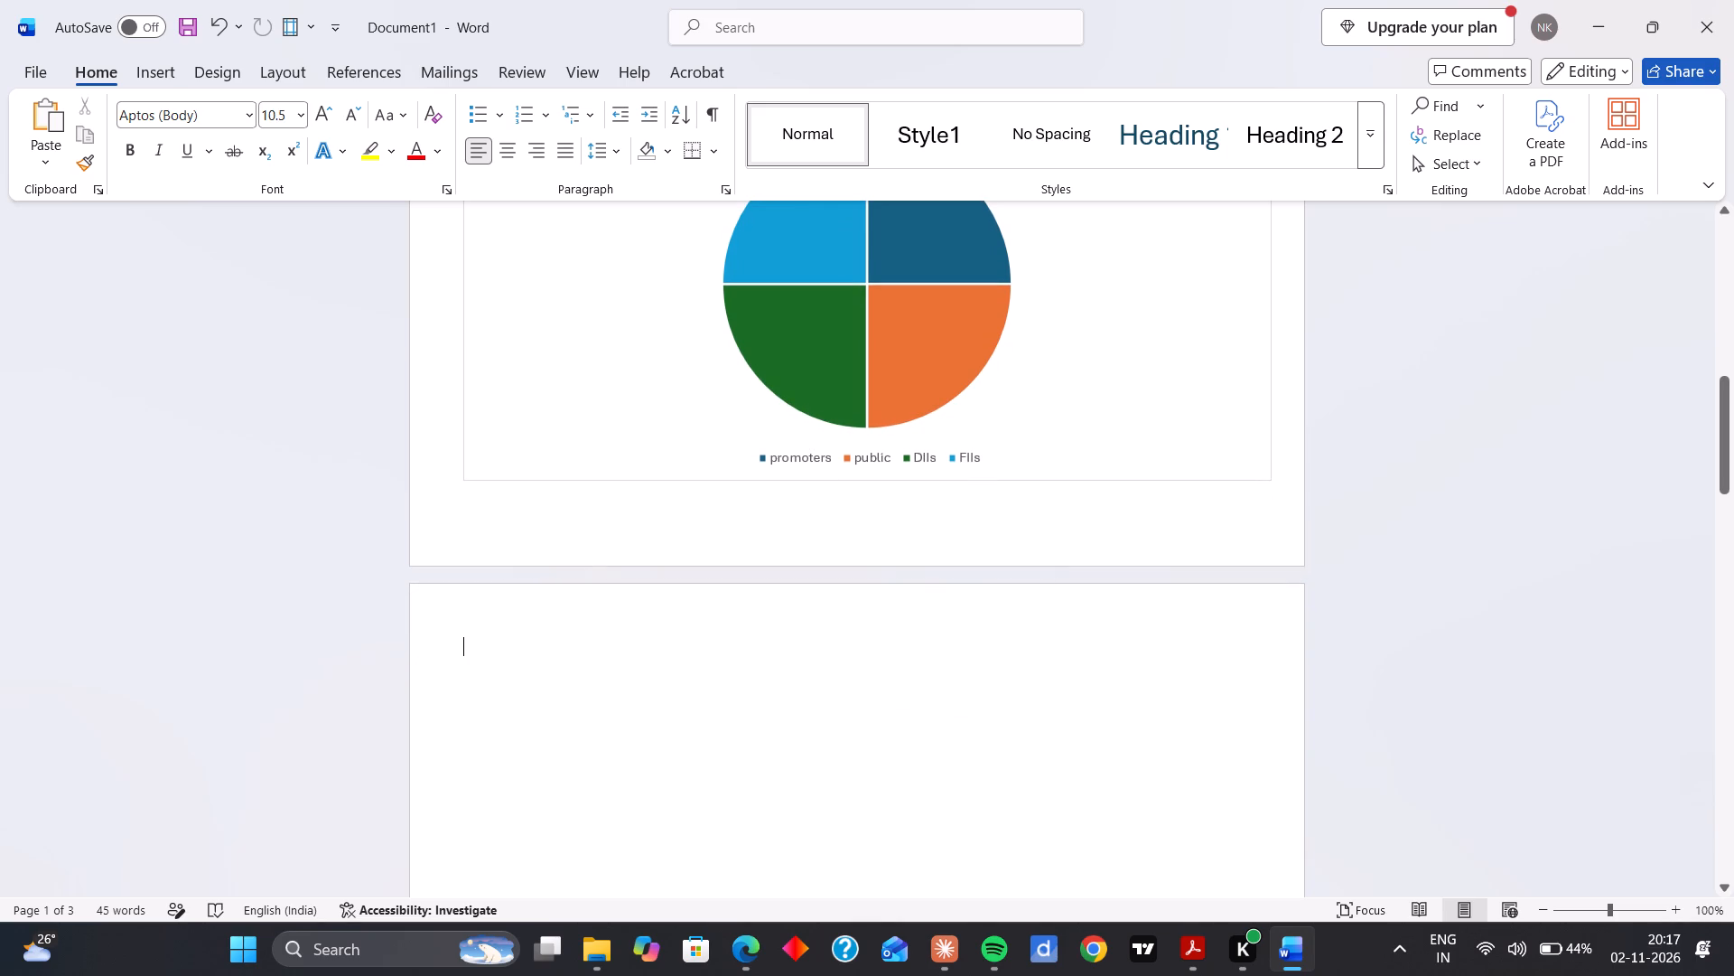
pyautogui.scroll(2, 1401, 499)
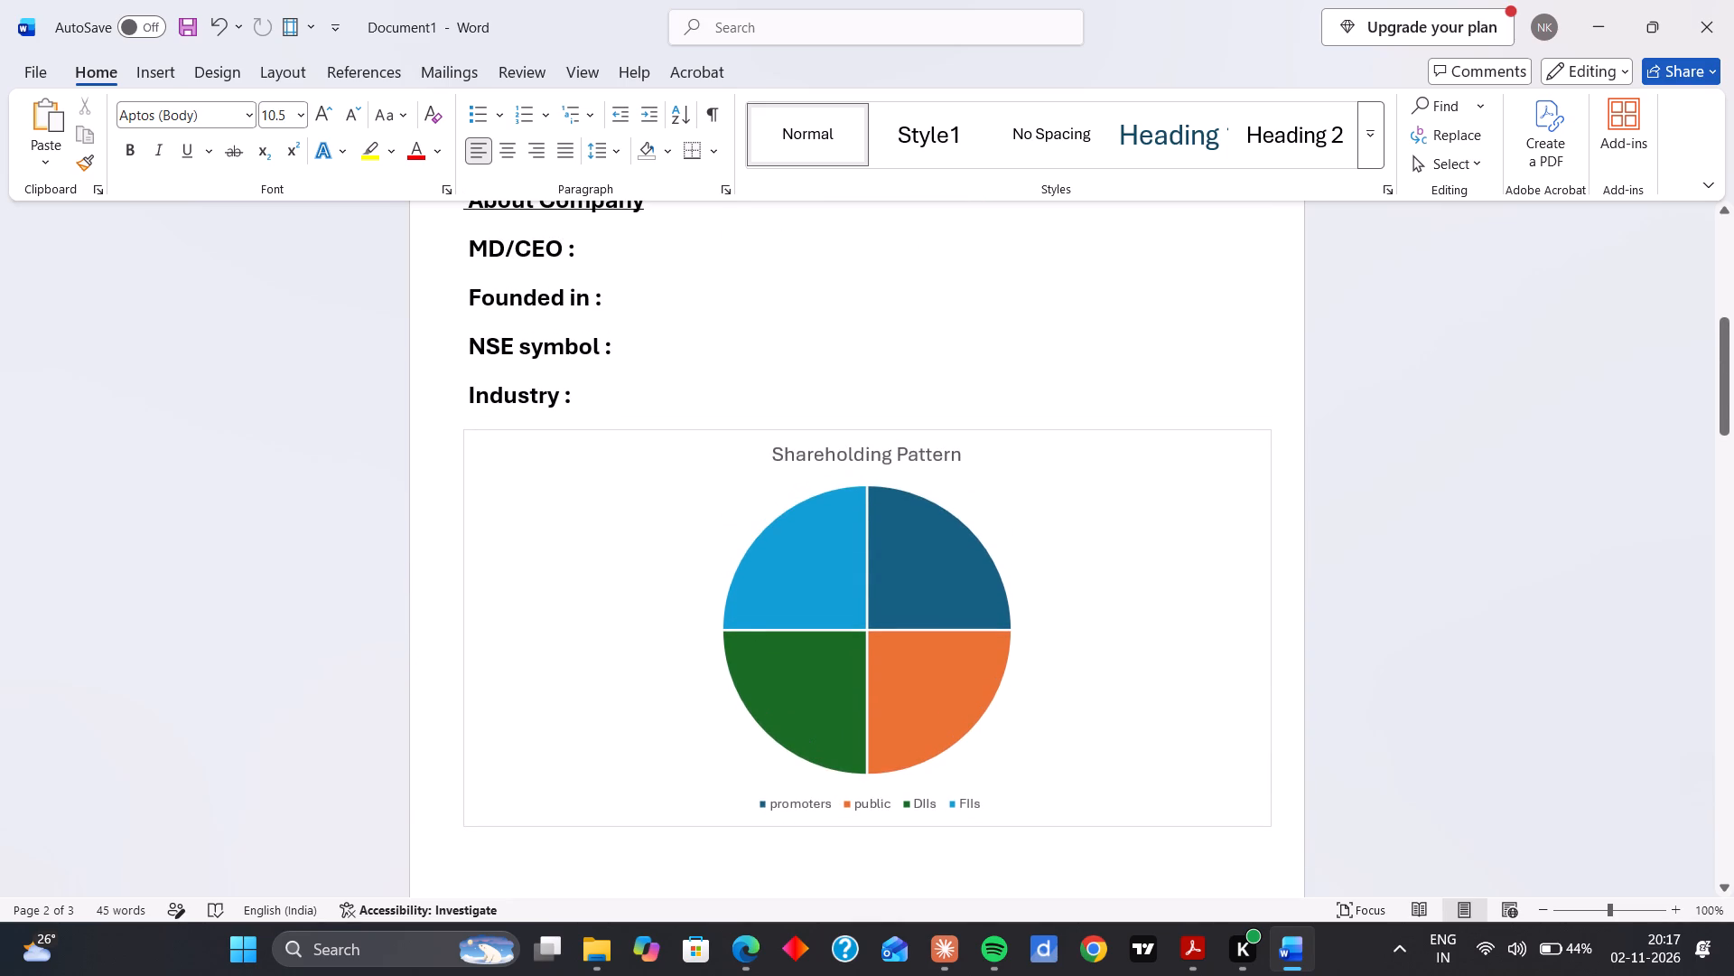
# Examine the Shareholding Pattern chart's series formatting, available chart elements and source data without changing them.
pyautogui.doubleClick(904, 615)
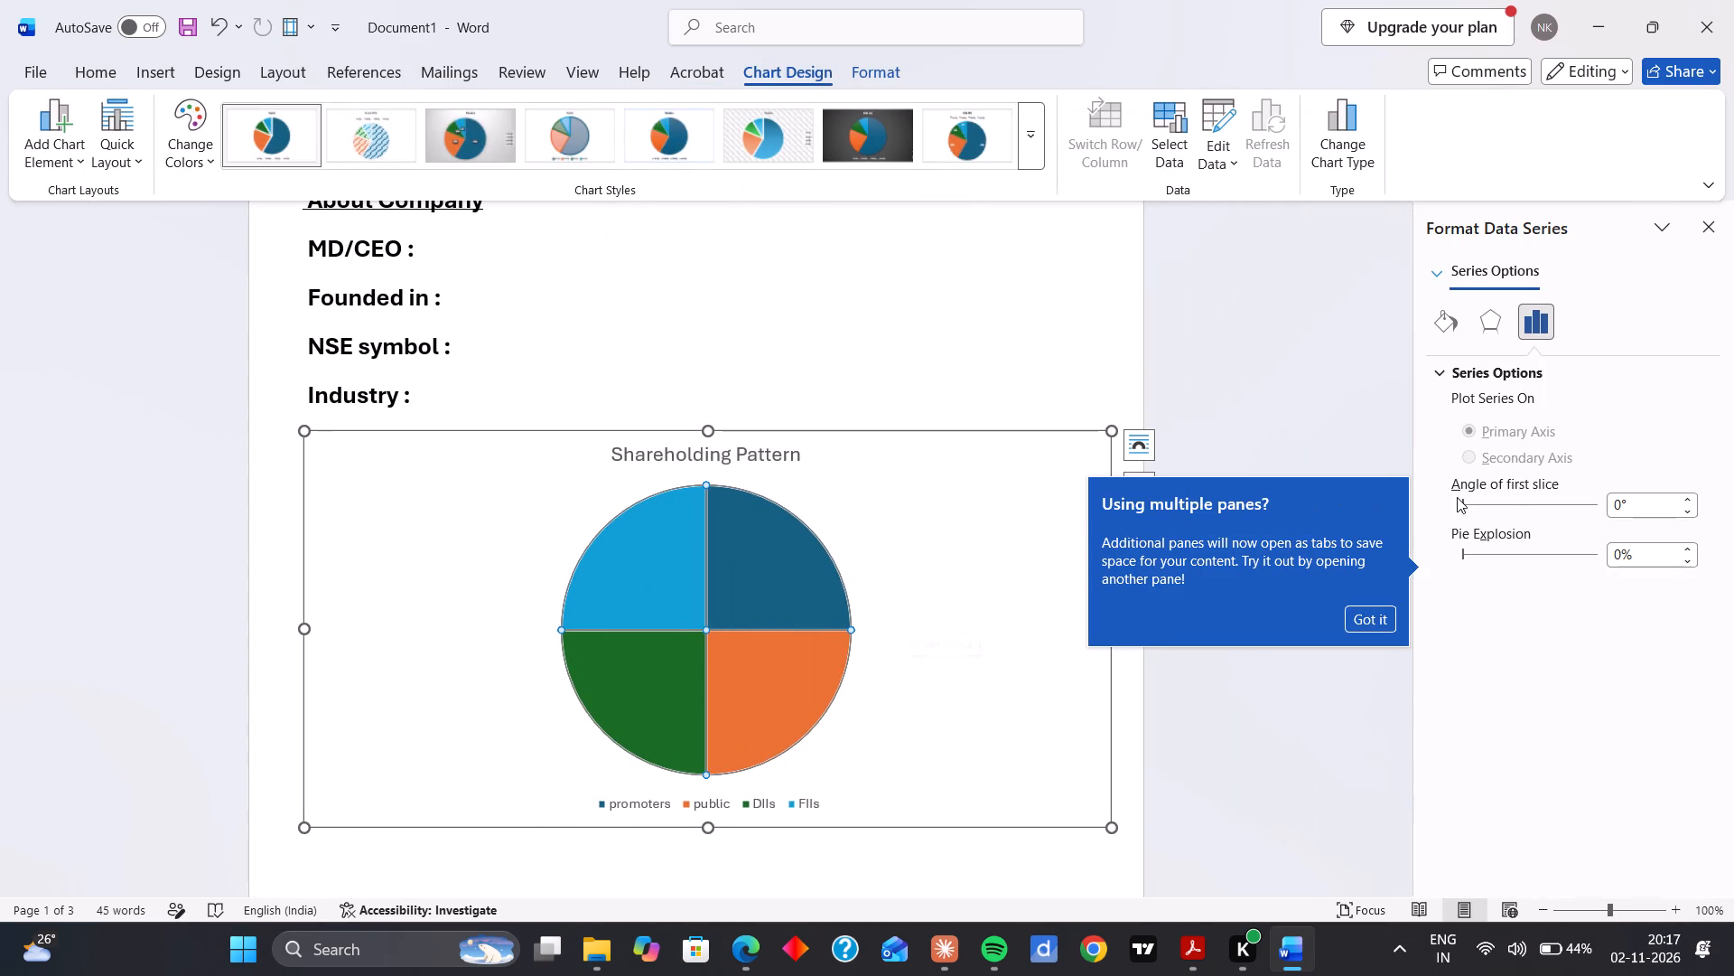
pyautogui.click(1711, 220)
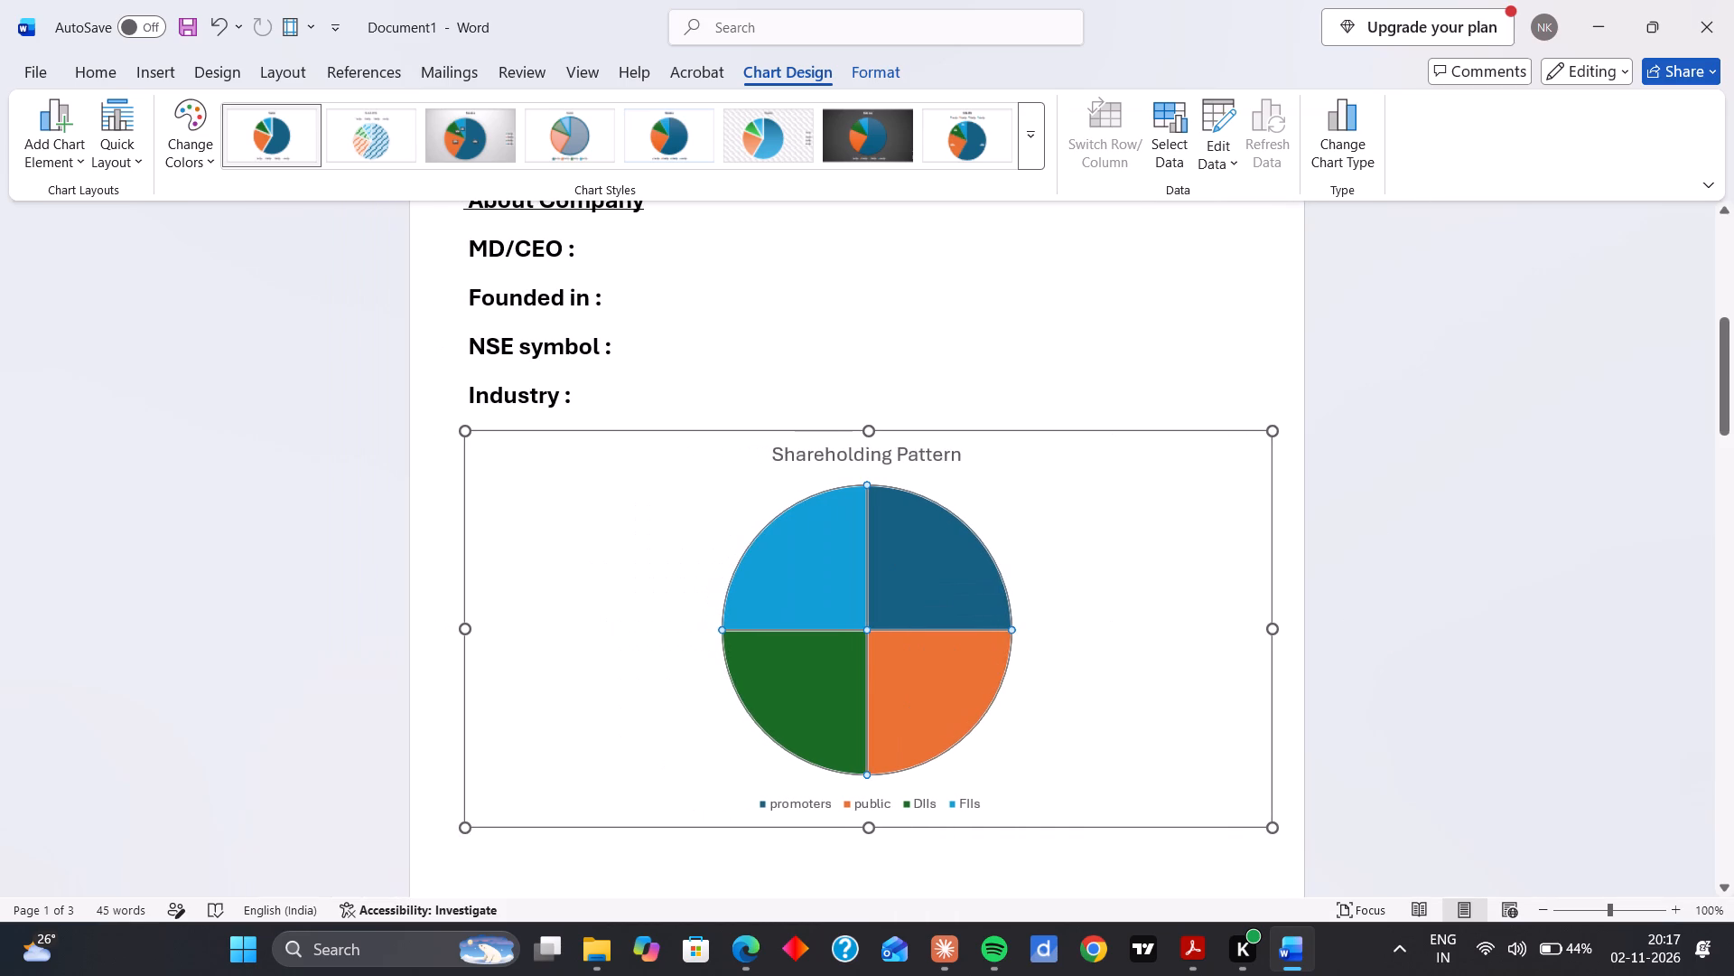
pyautogui.click(947, 572)
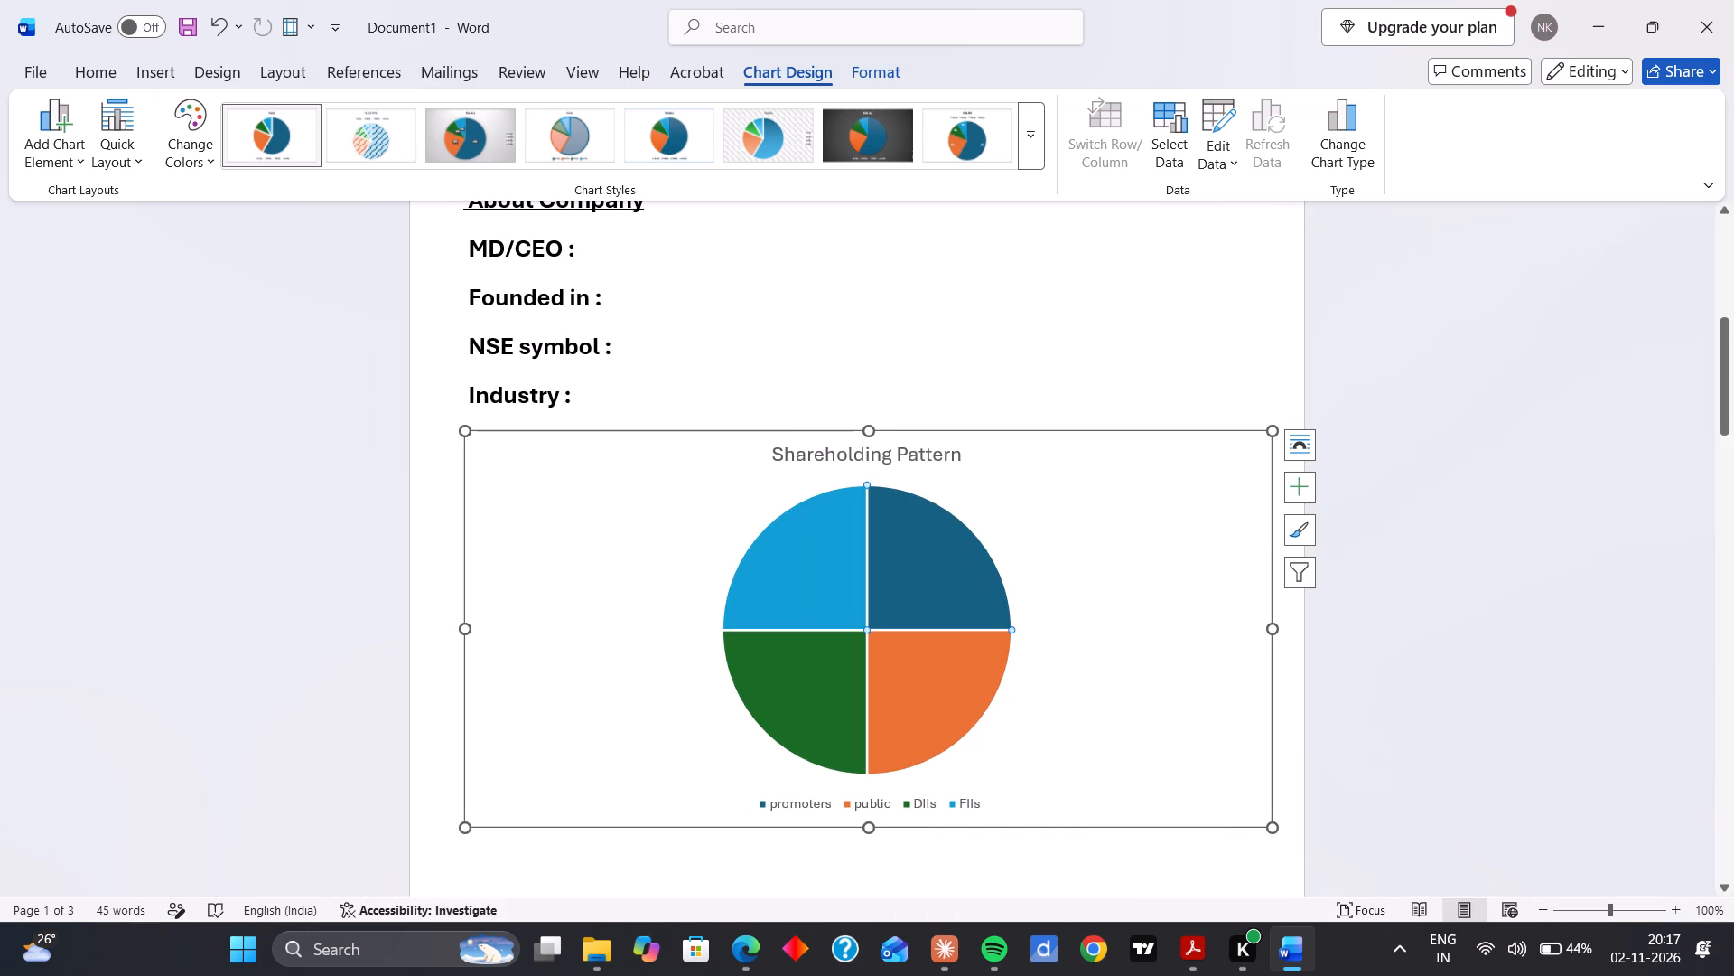
pyautogui.rightClick(947, 572)
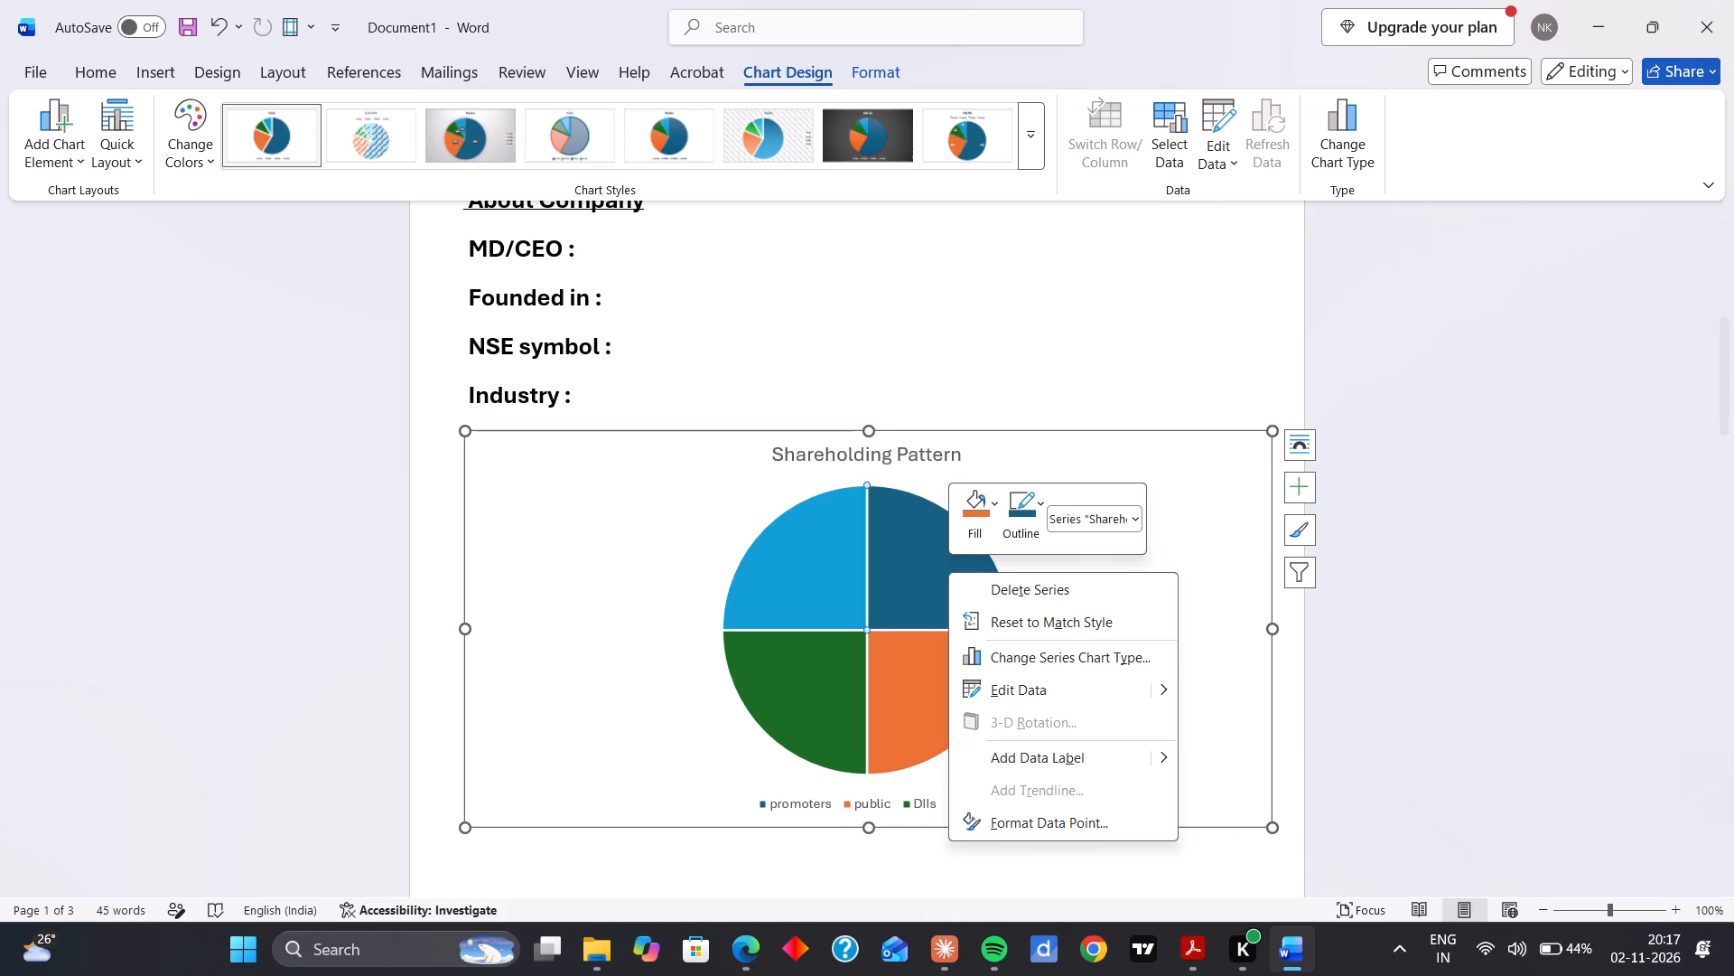
pyautogui.click(928, 585)
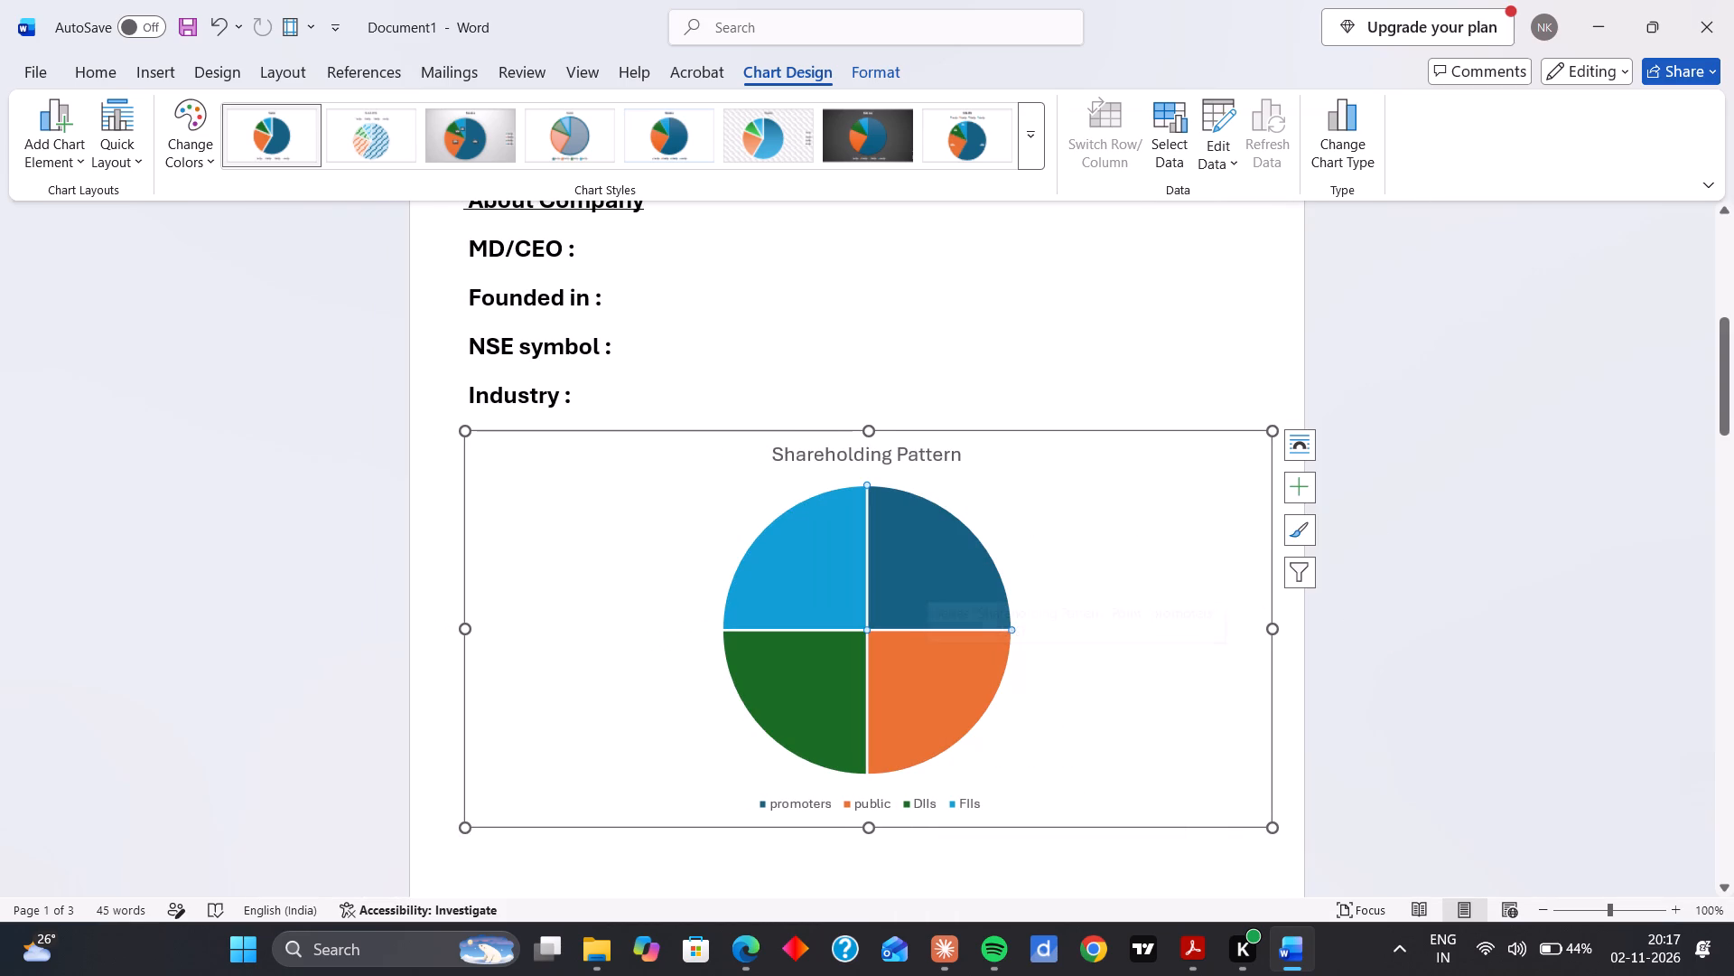
pyautogui.click(1302, 483)
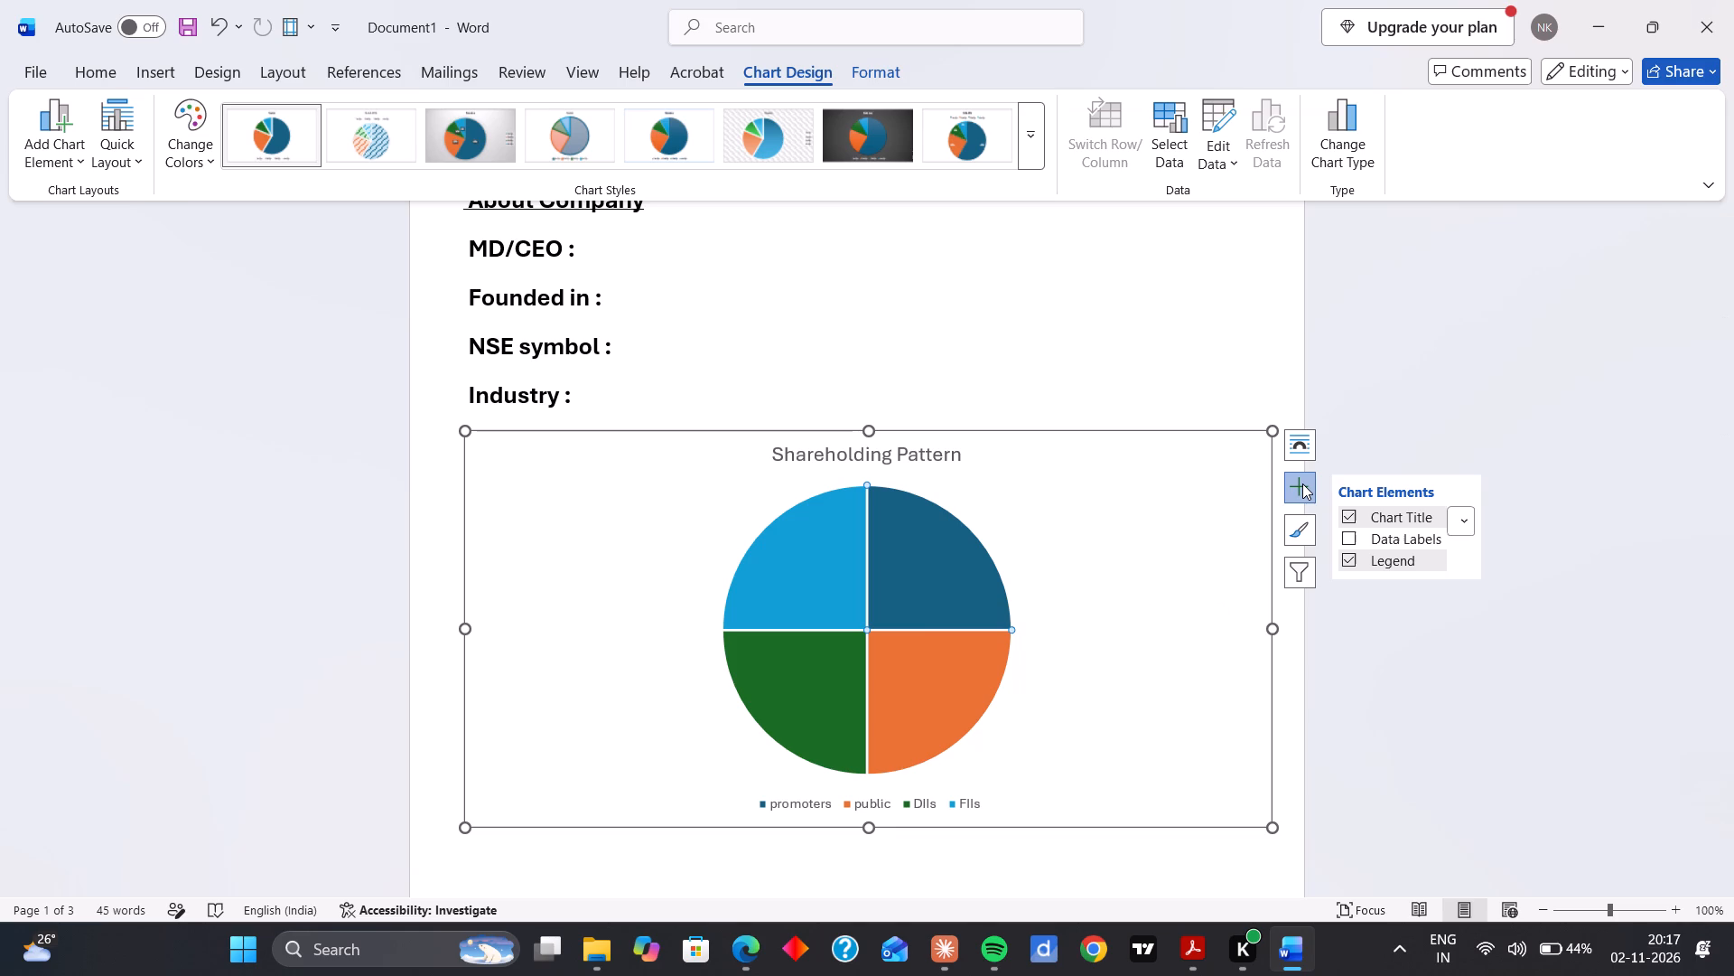
pyautogui.click(1404, 425)
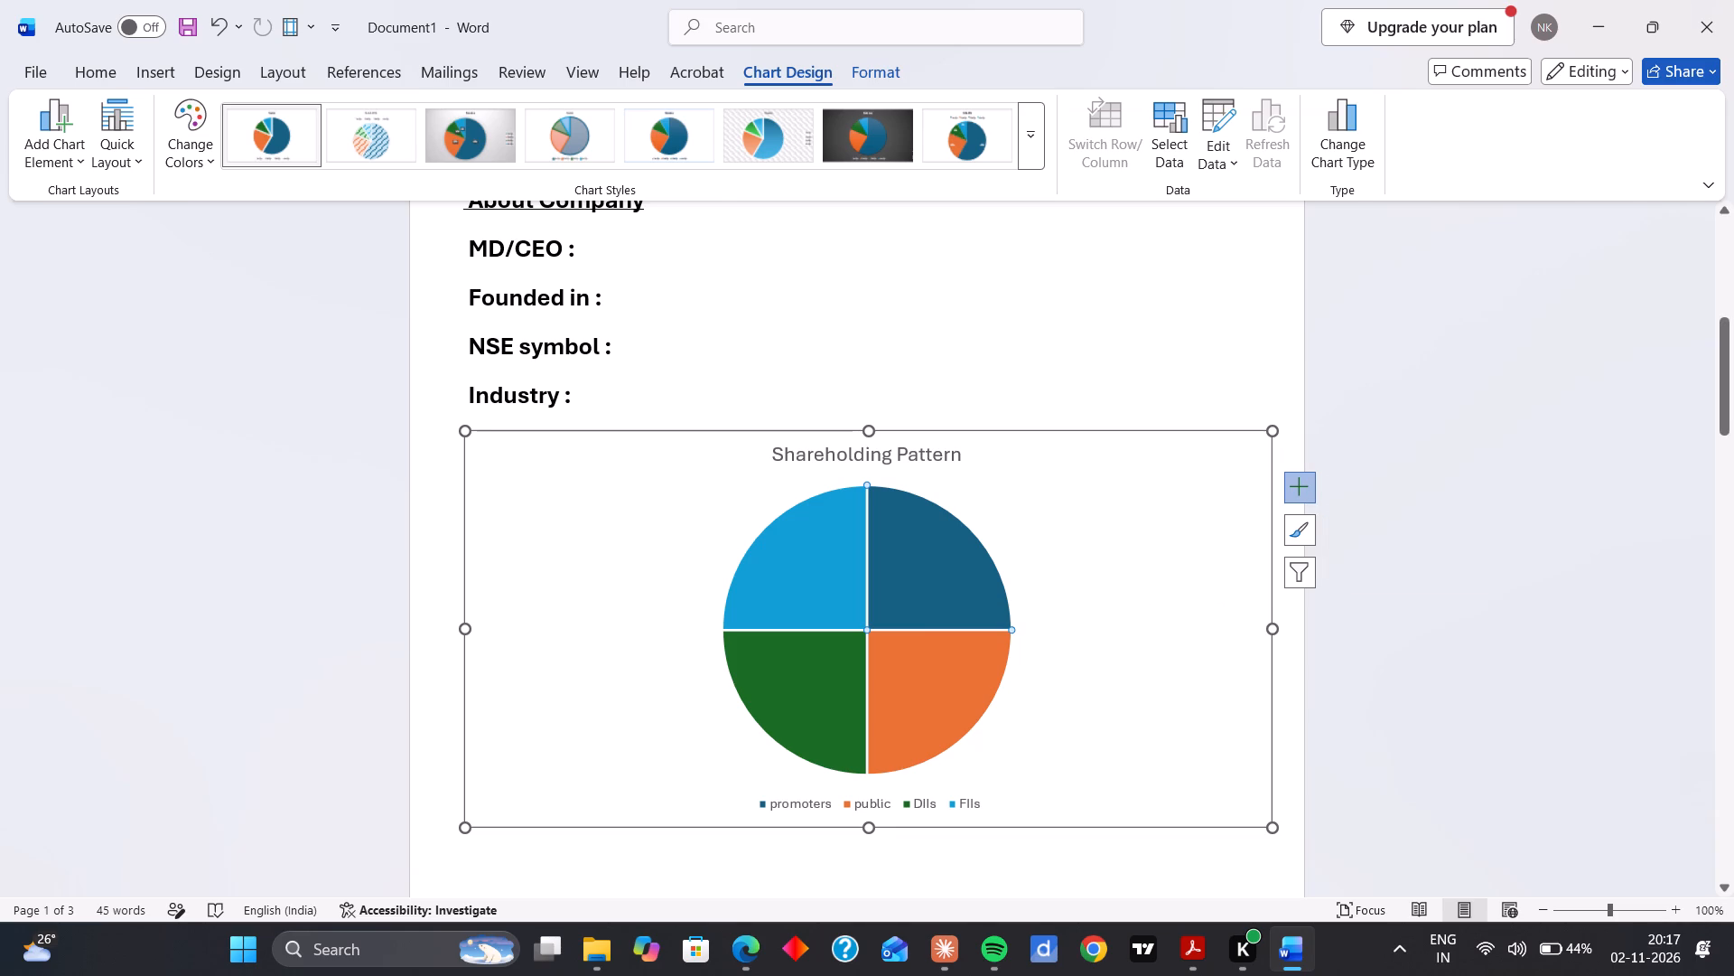
pyautogui.click(946, 590)
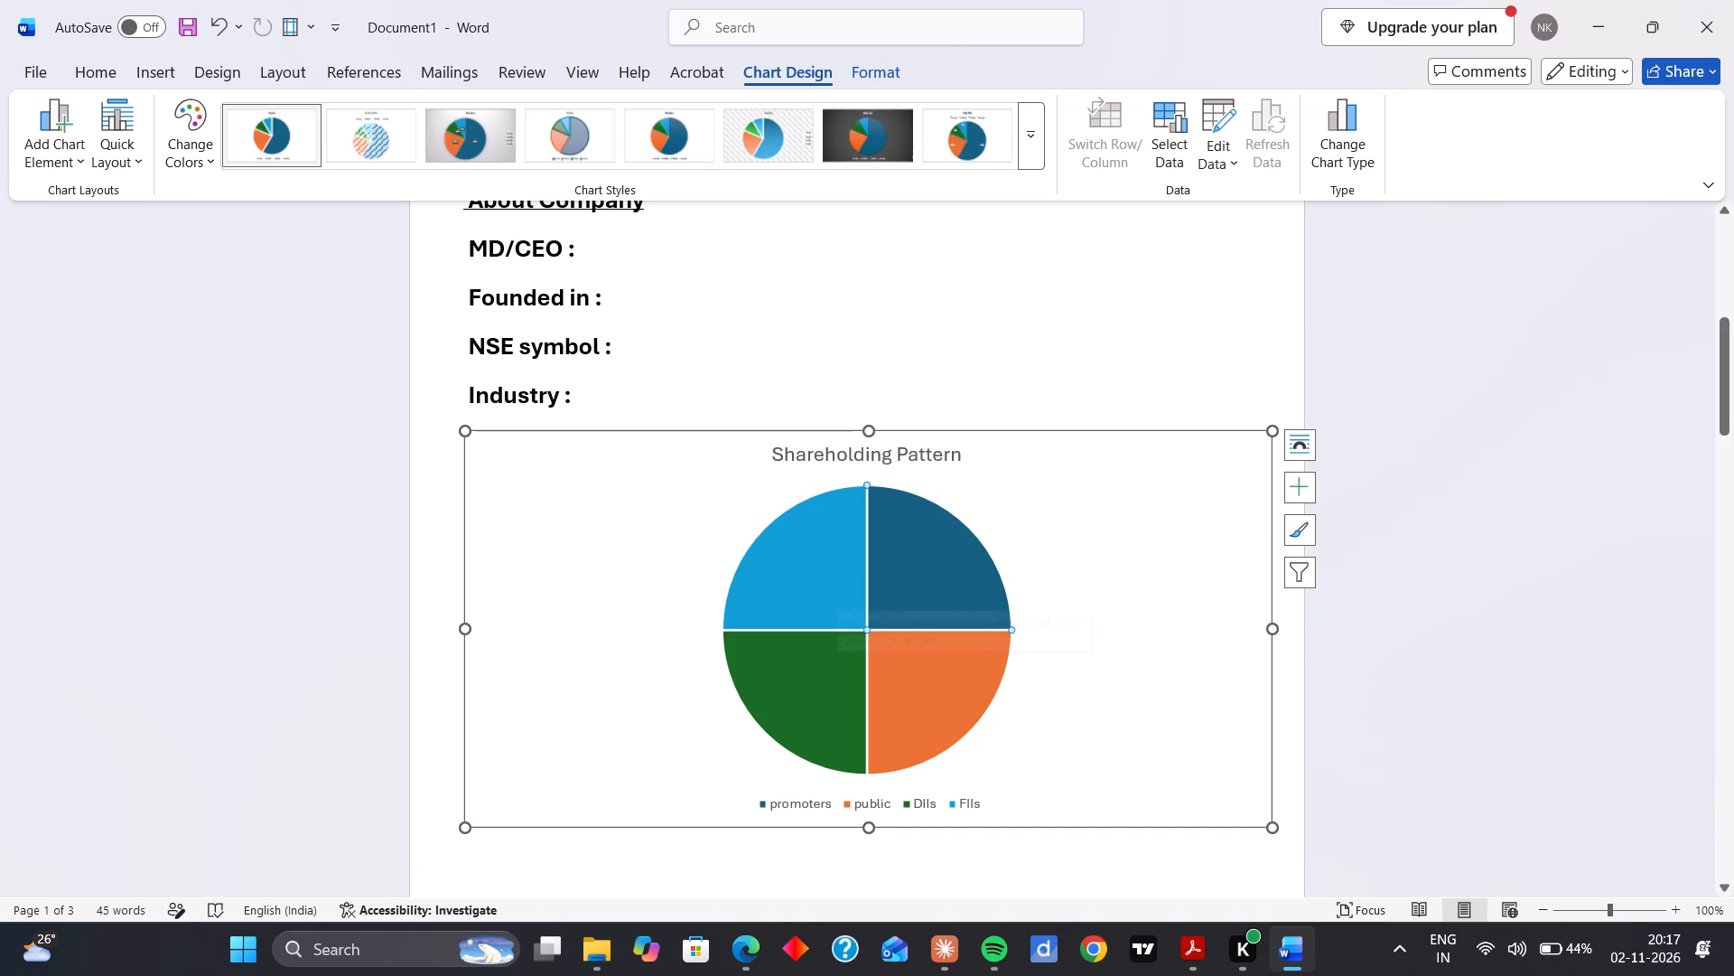
pyautogui.click(68, 133)
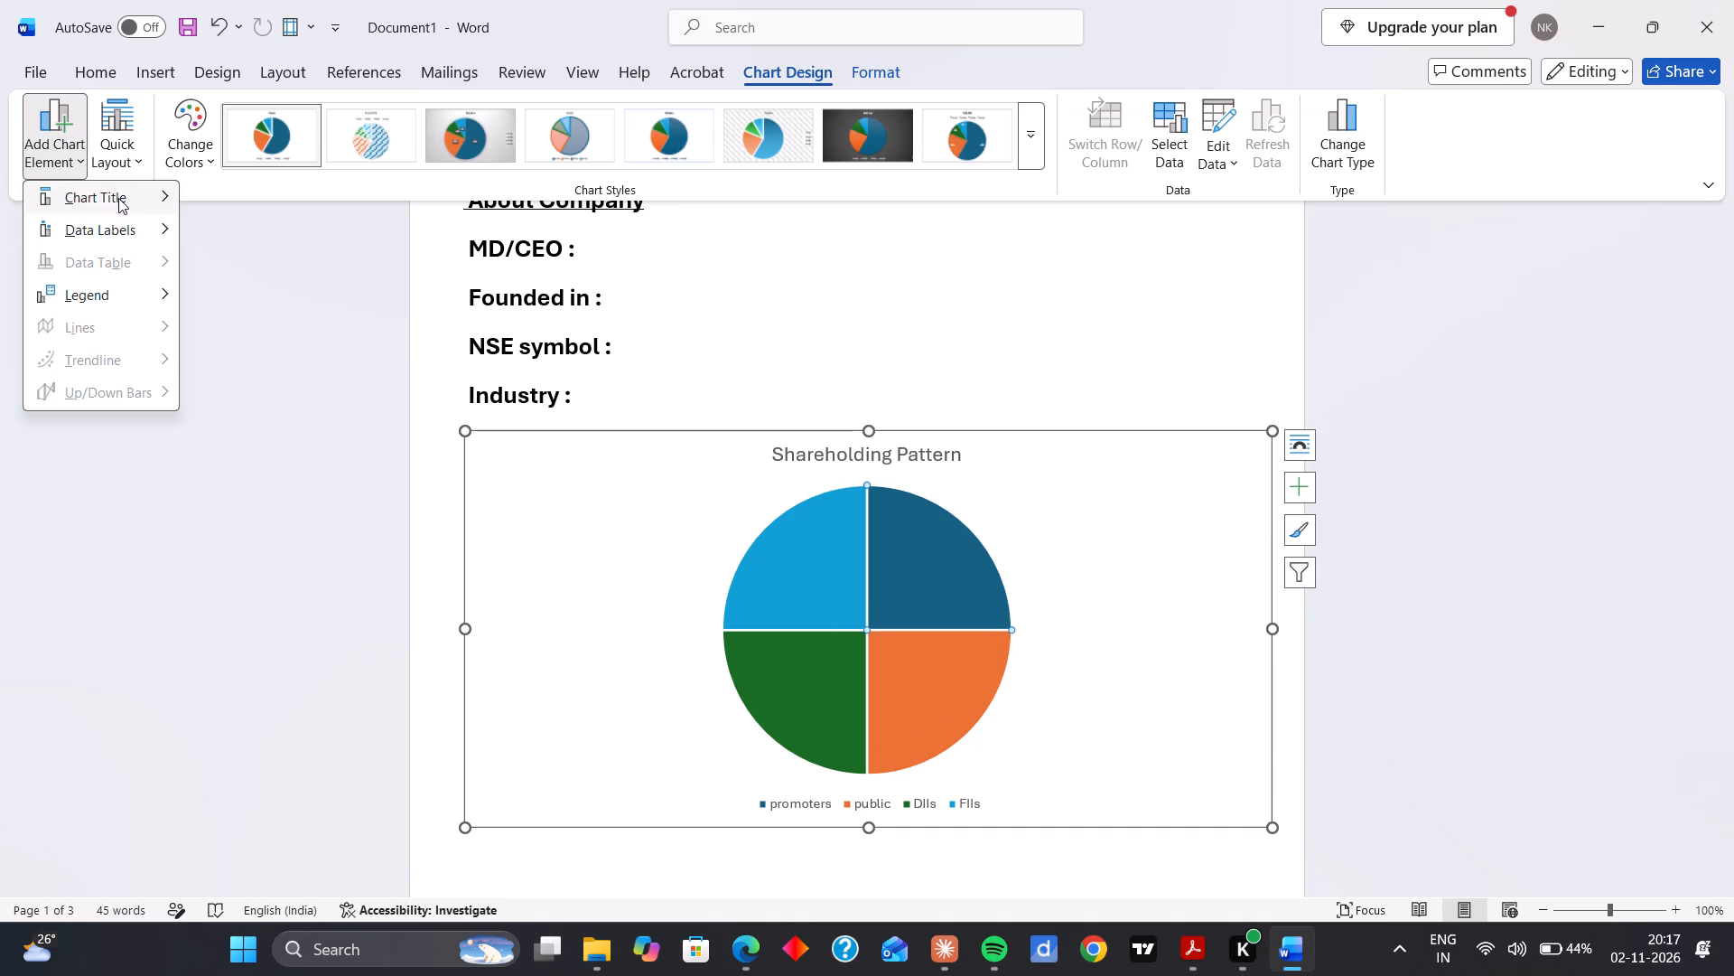
pyautogui.click(98, 478)
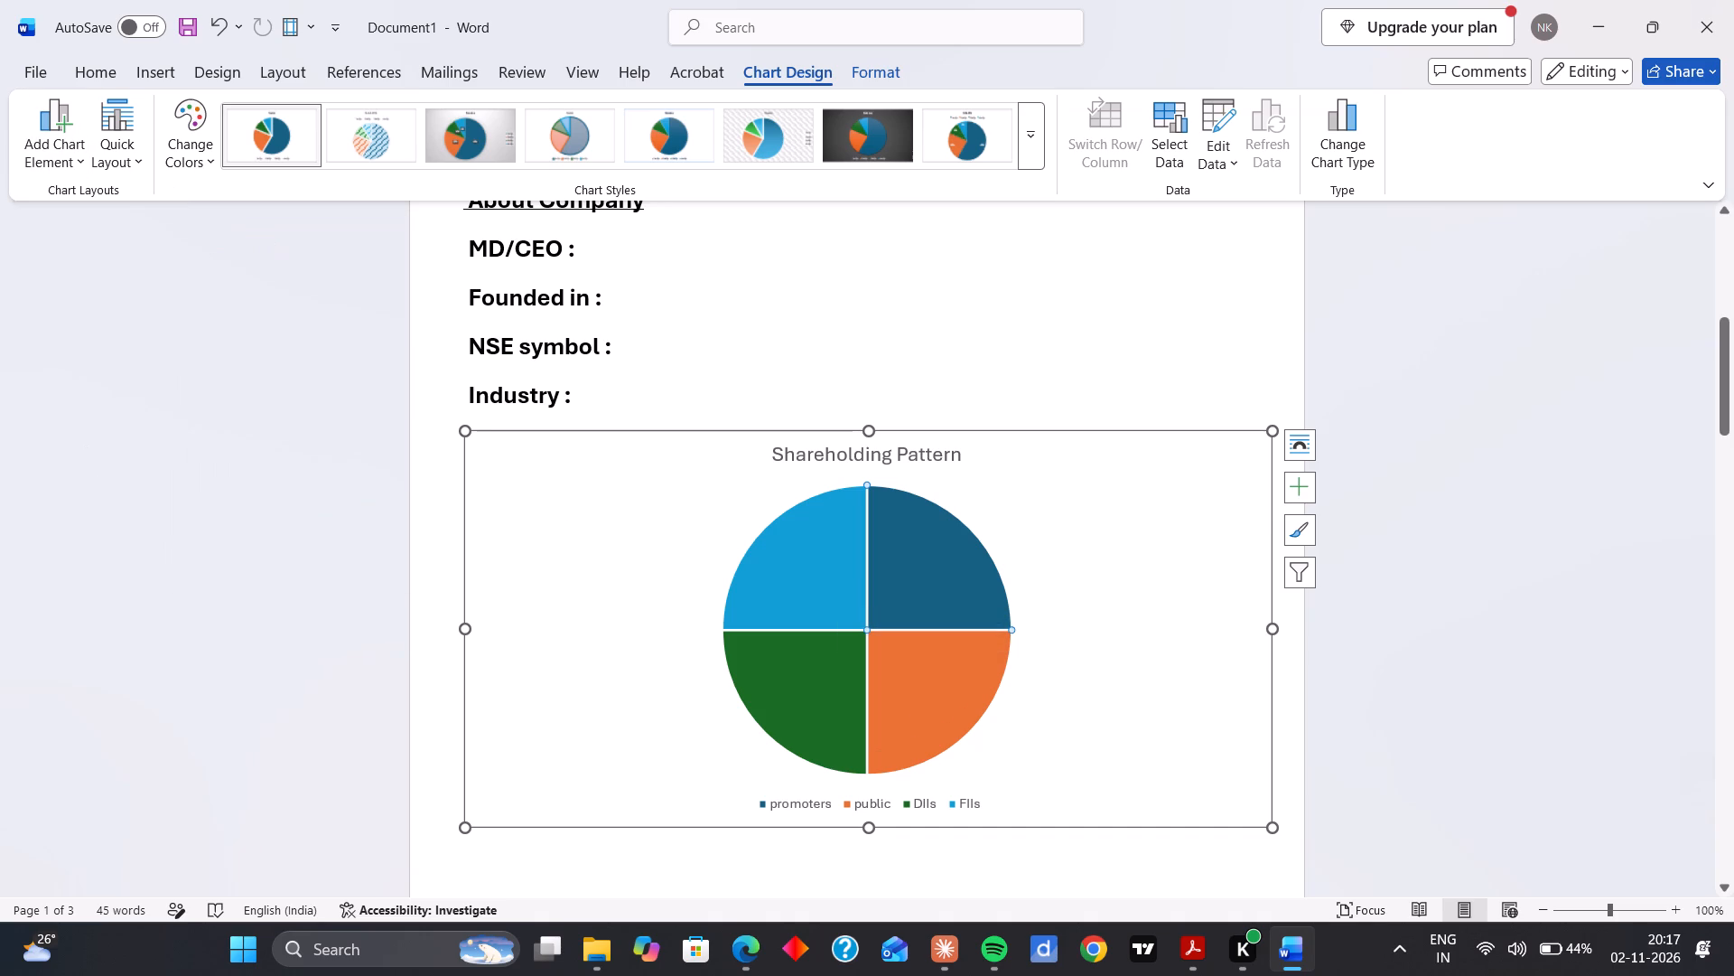
pyautogui.click(1225, 100)
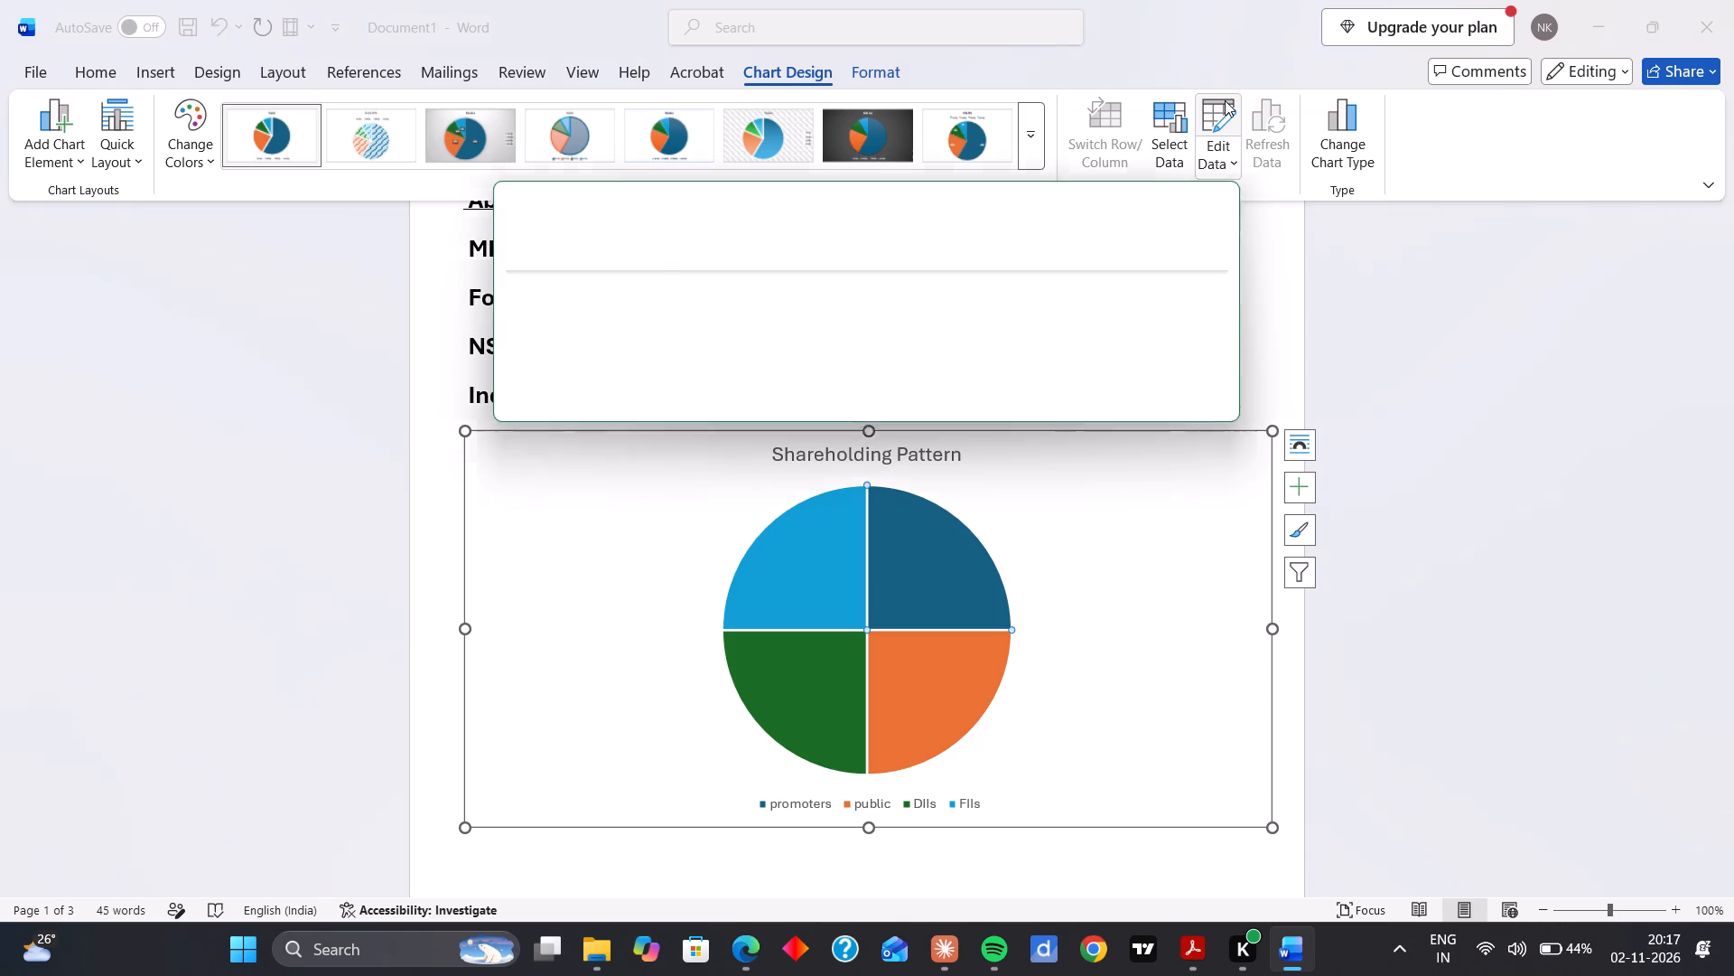
pyautogui.click(1201, 195)
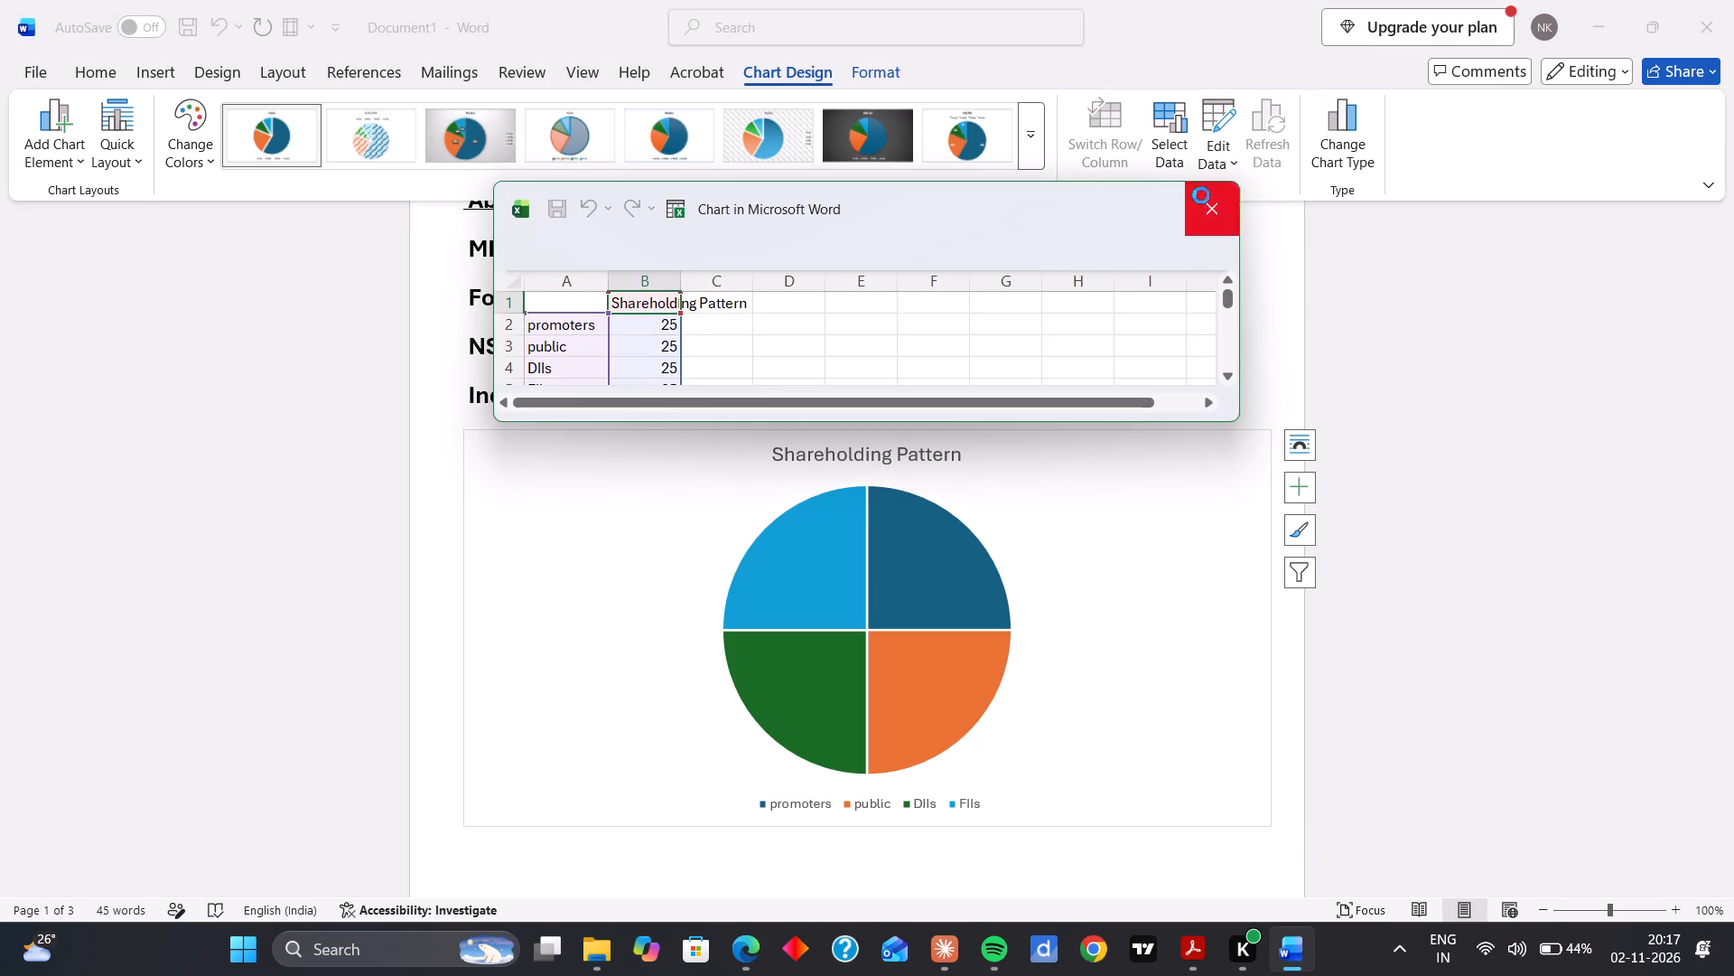
pyautogui.click(1455, 352)
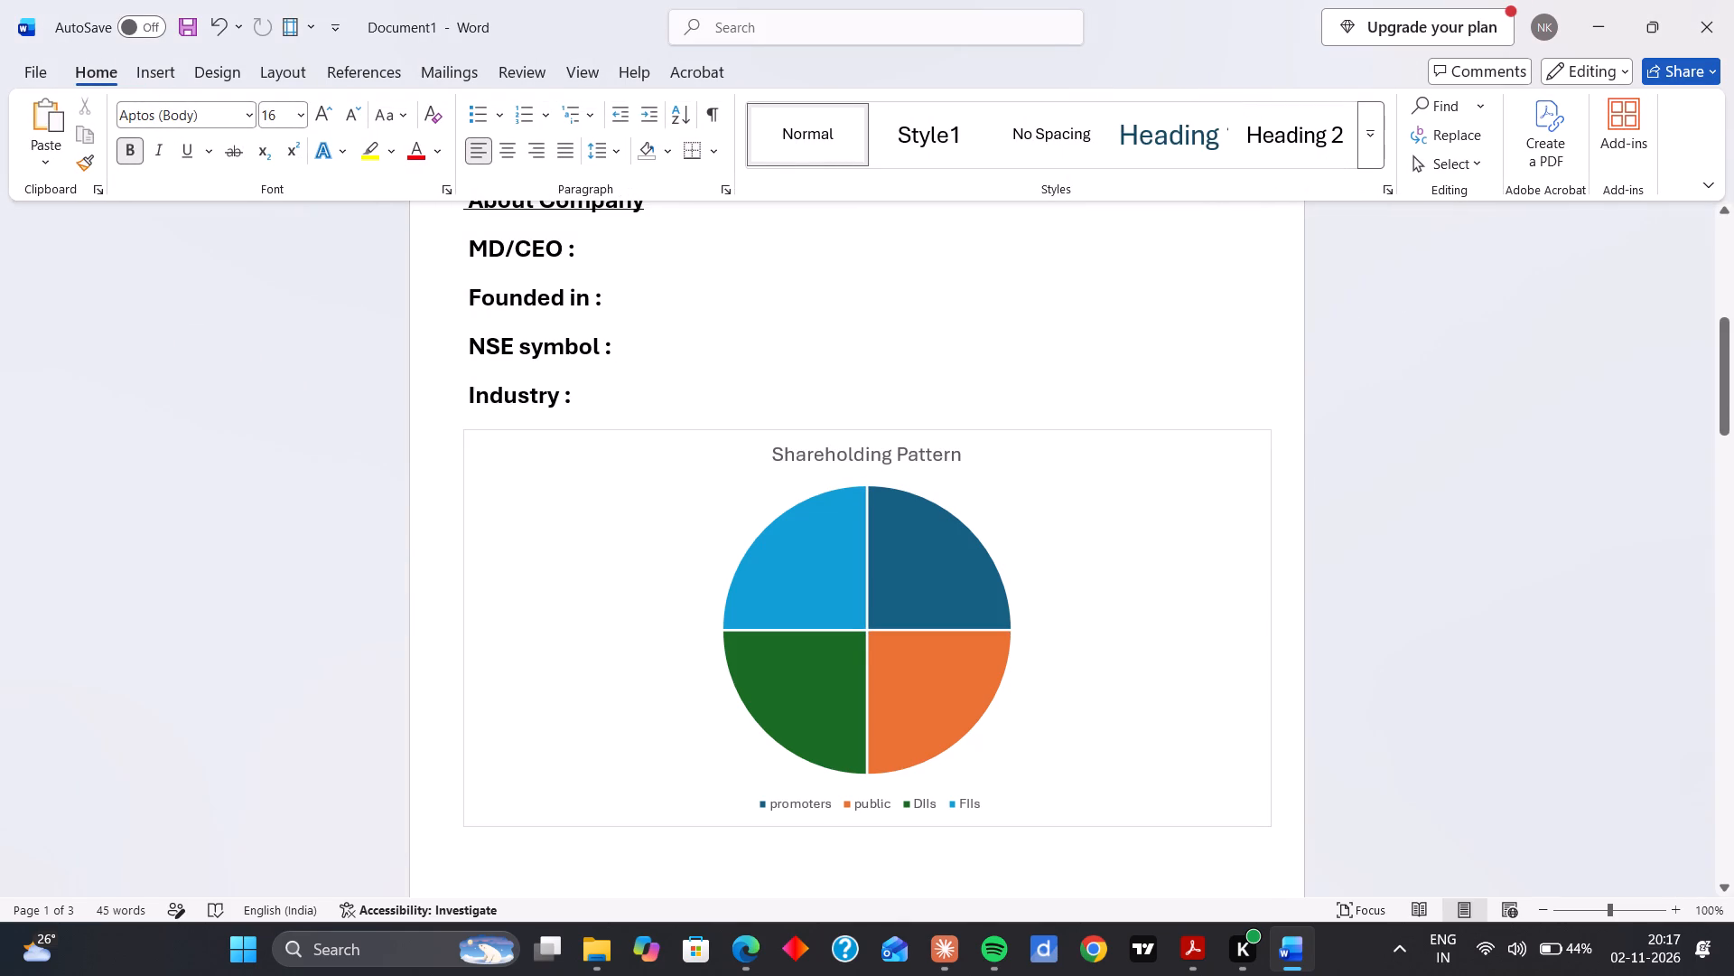
# Review the document's layout from the PESTEL ANALYSIS title through the Shareholding Pattern chart to the blank second page.
pyautogui.scroll(4, 1394, 427)
pyautogui.scroll(-2, 1394, 427)
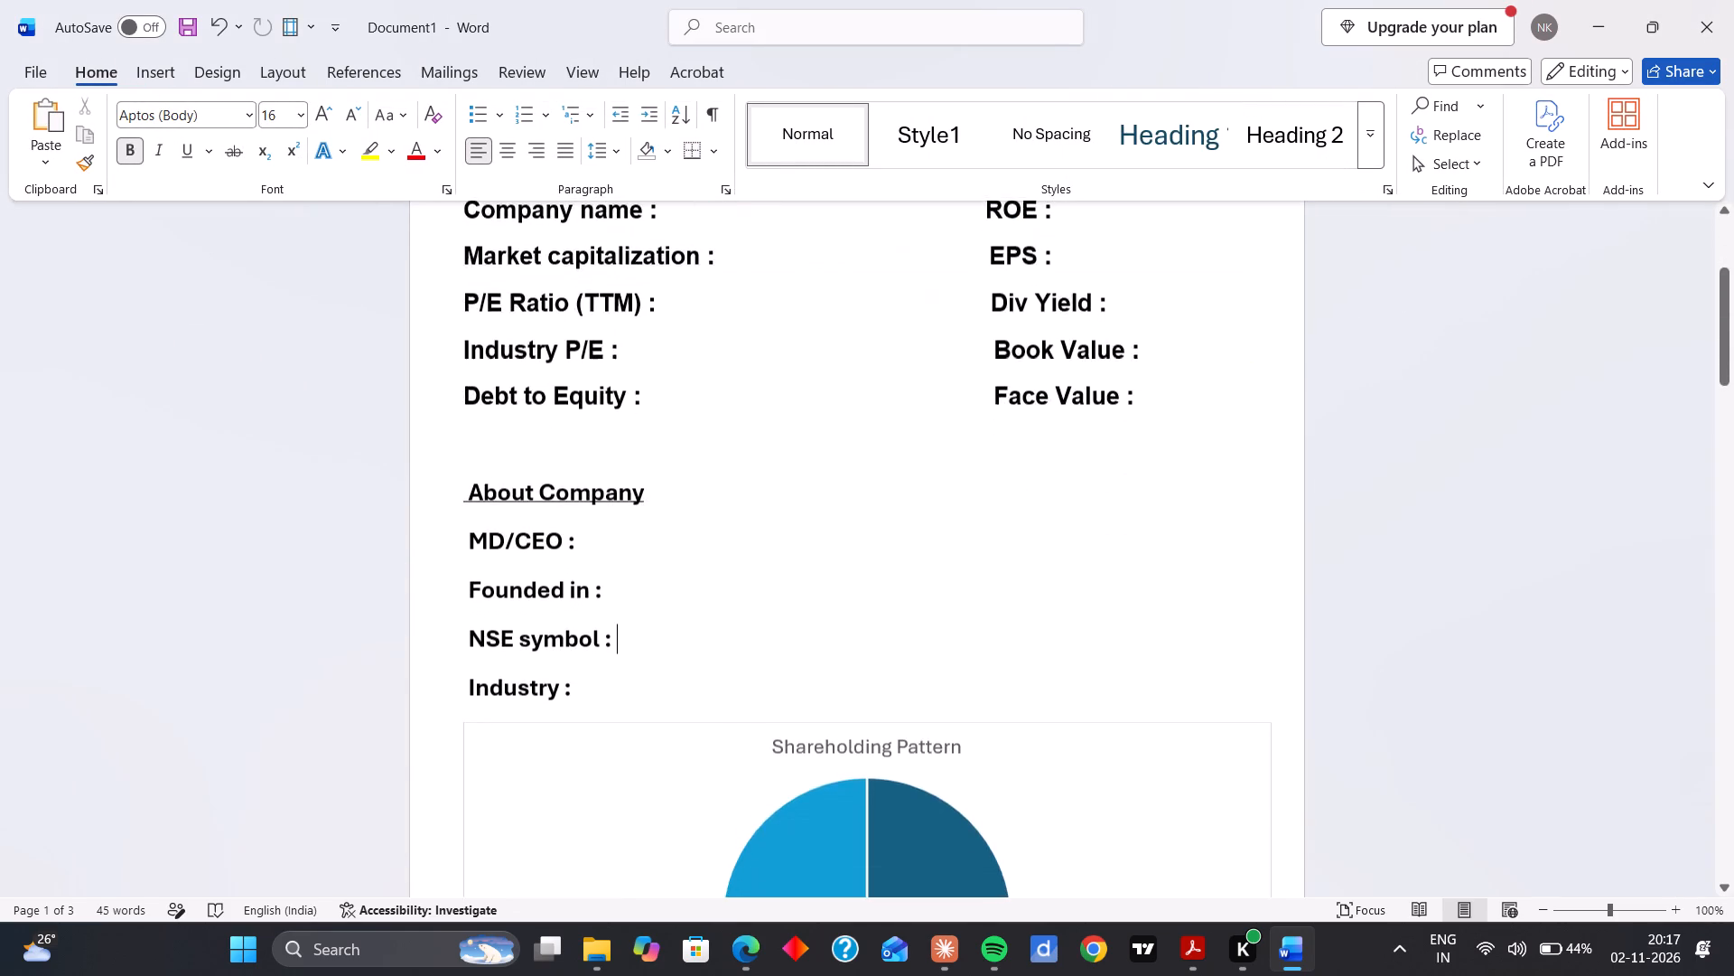
pyautogui.scroll(-3, 1394, 427)
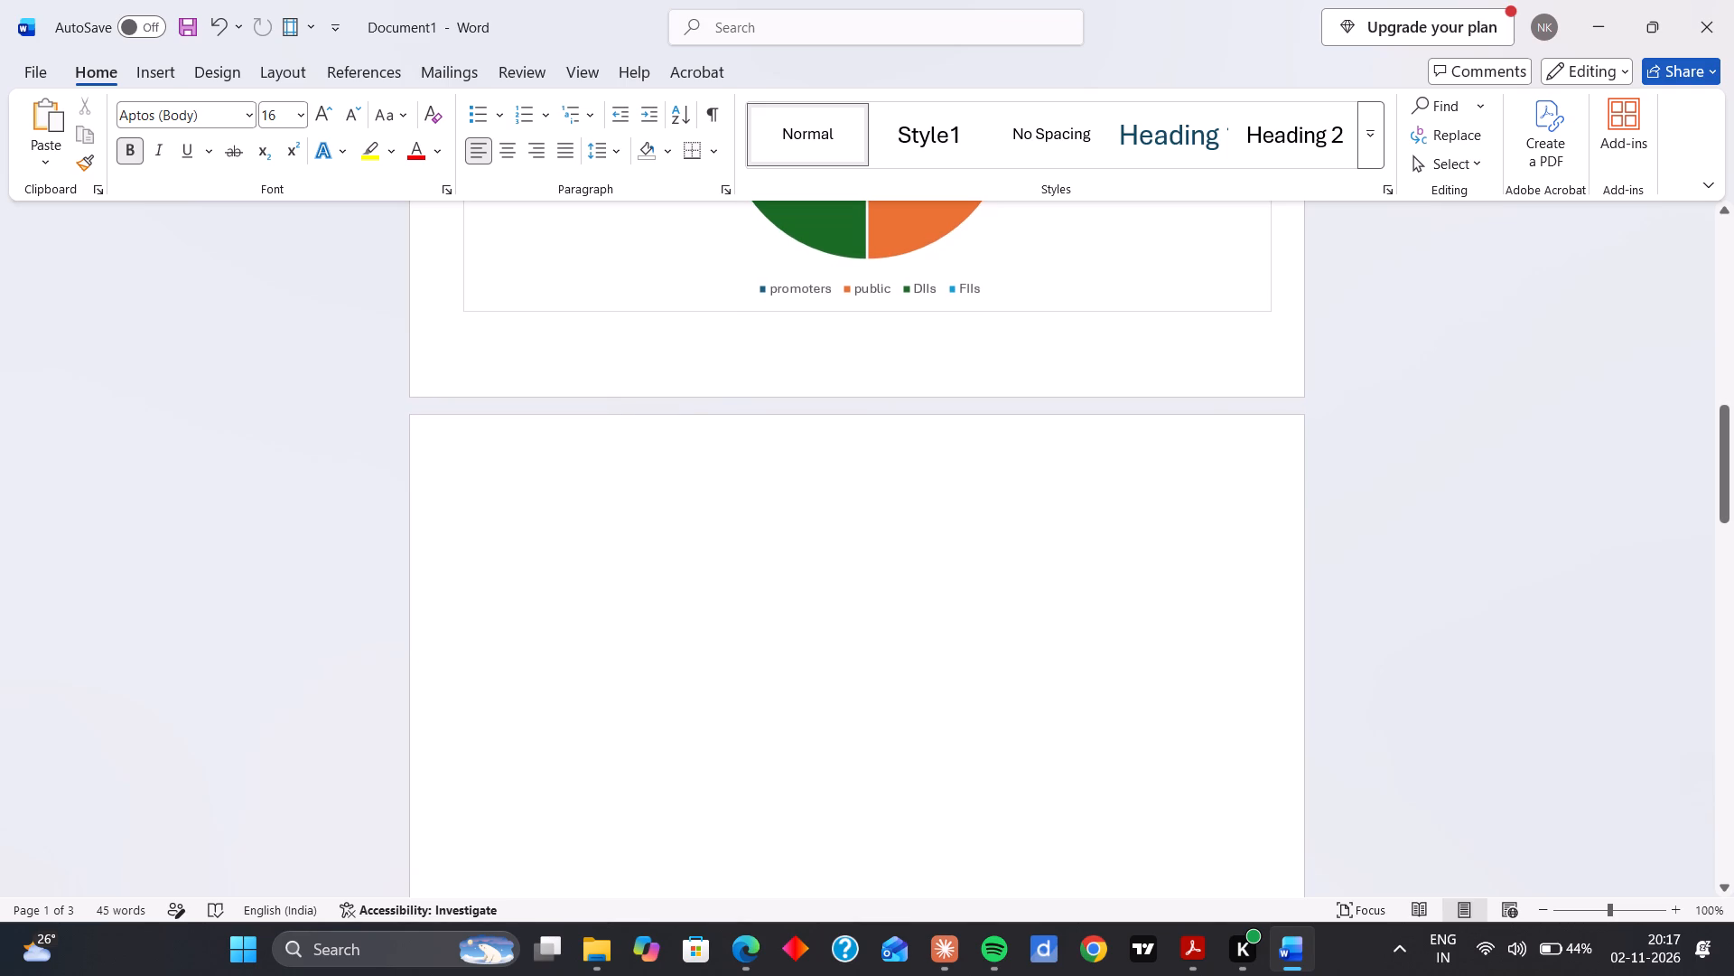
pyautogui.scroll(6, 1394, 427)
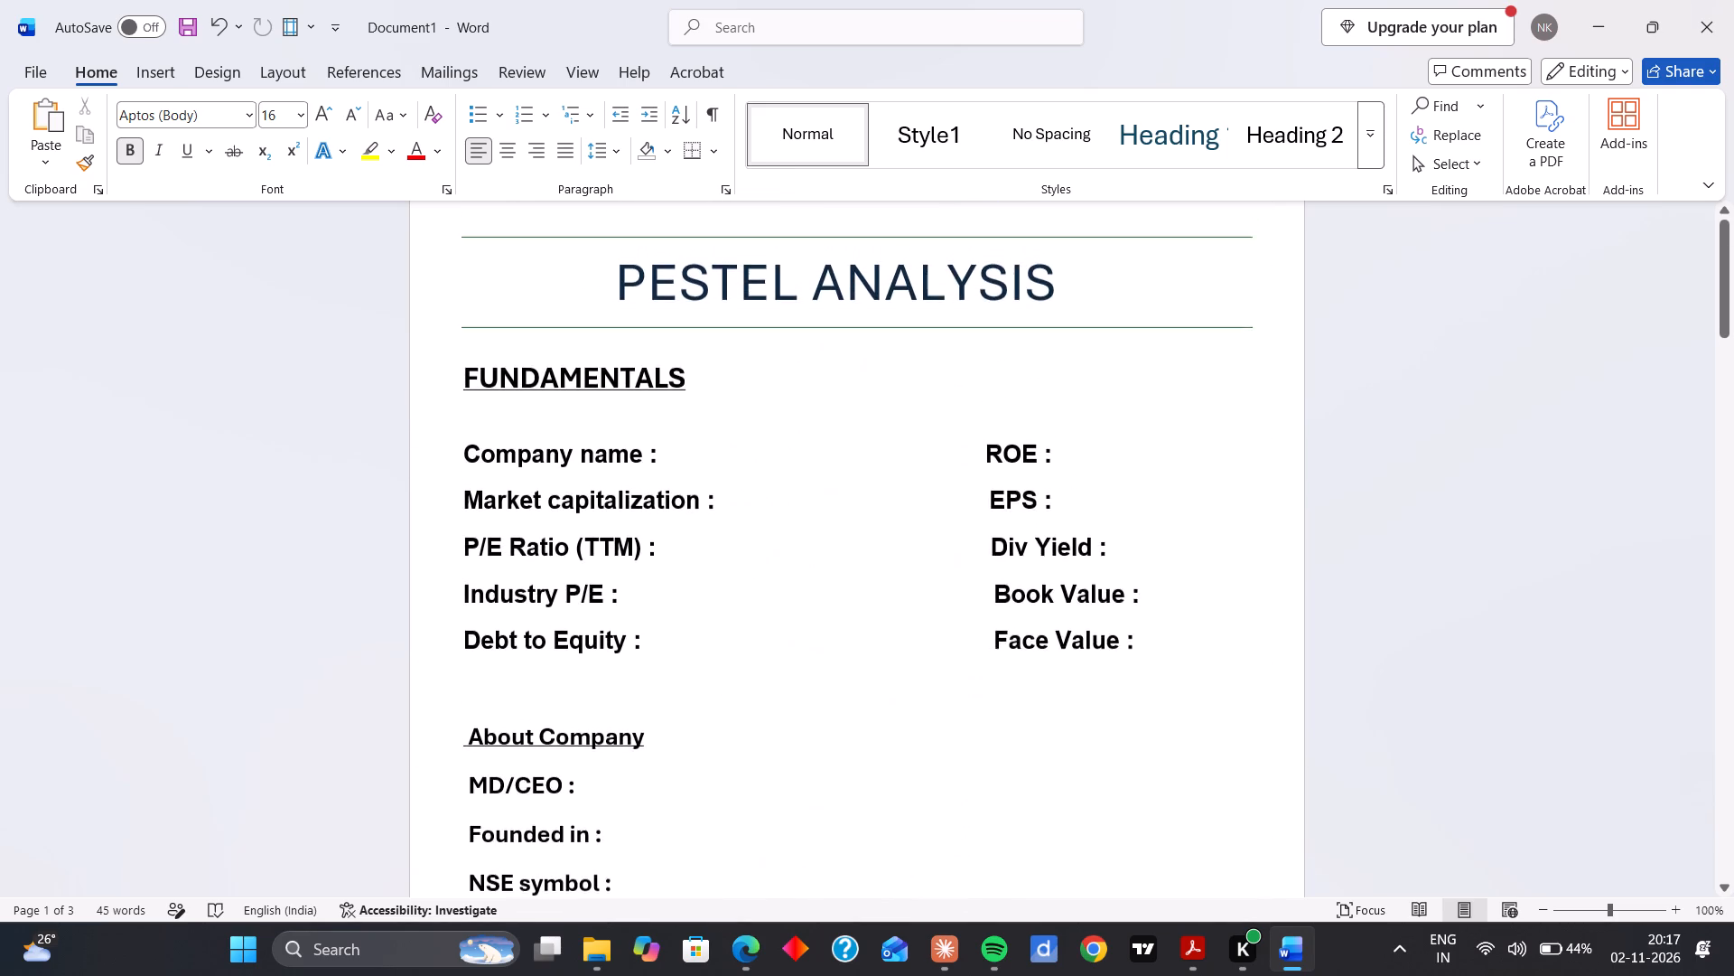
pyautogui.scroll(1, 1394, 427)
pyautogui.scroll(-3, 1394, 427)
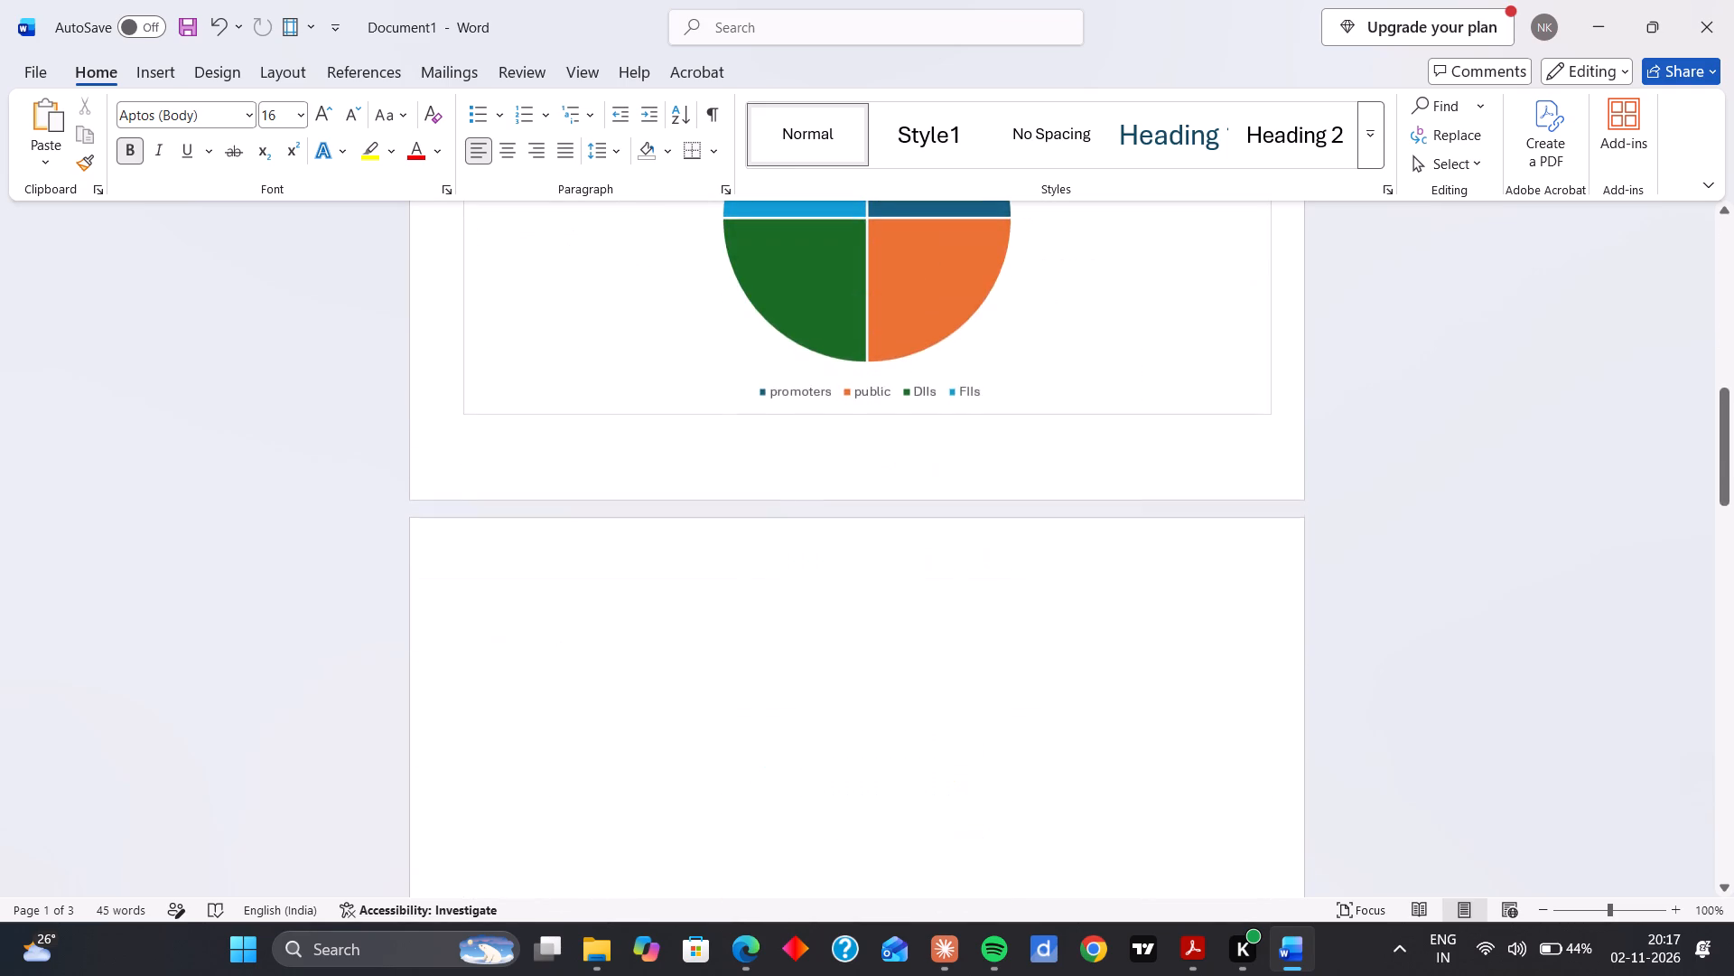
pyautogui.scroll(1, 1394, 427)
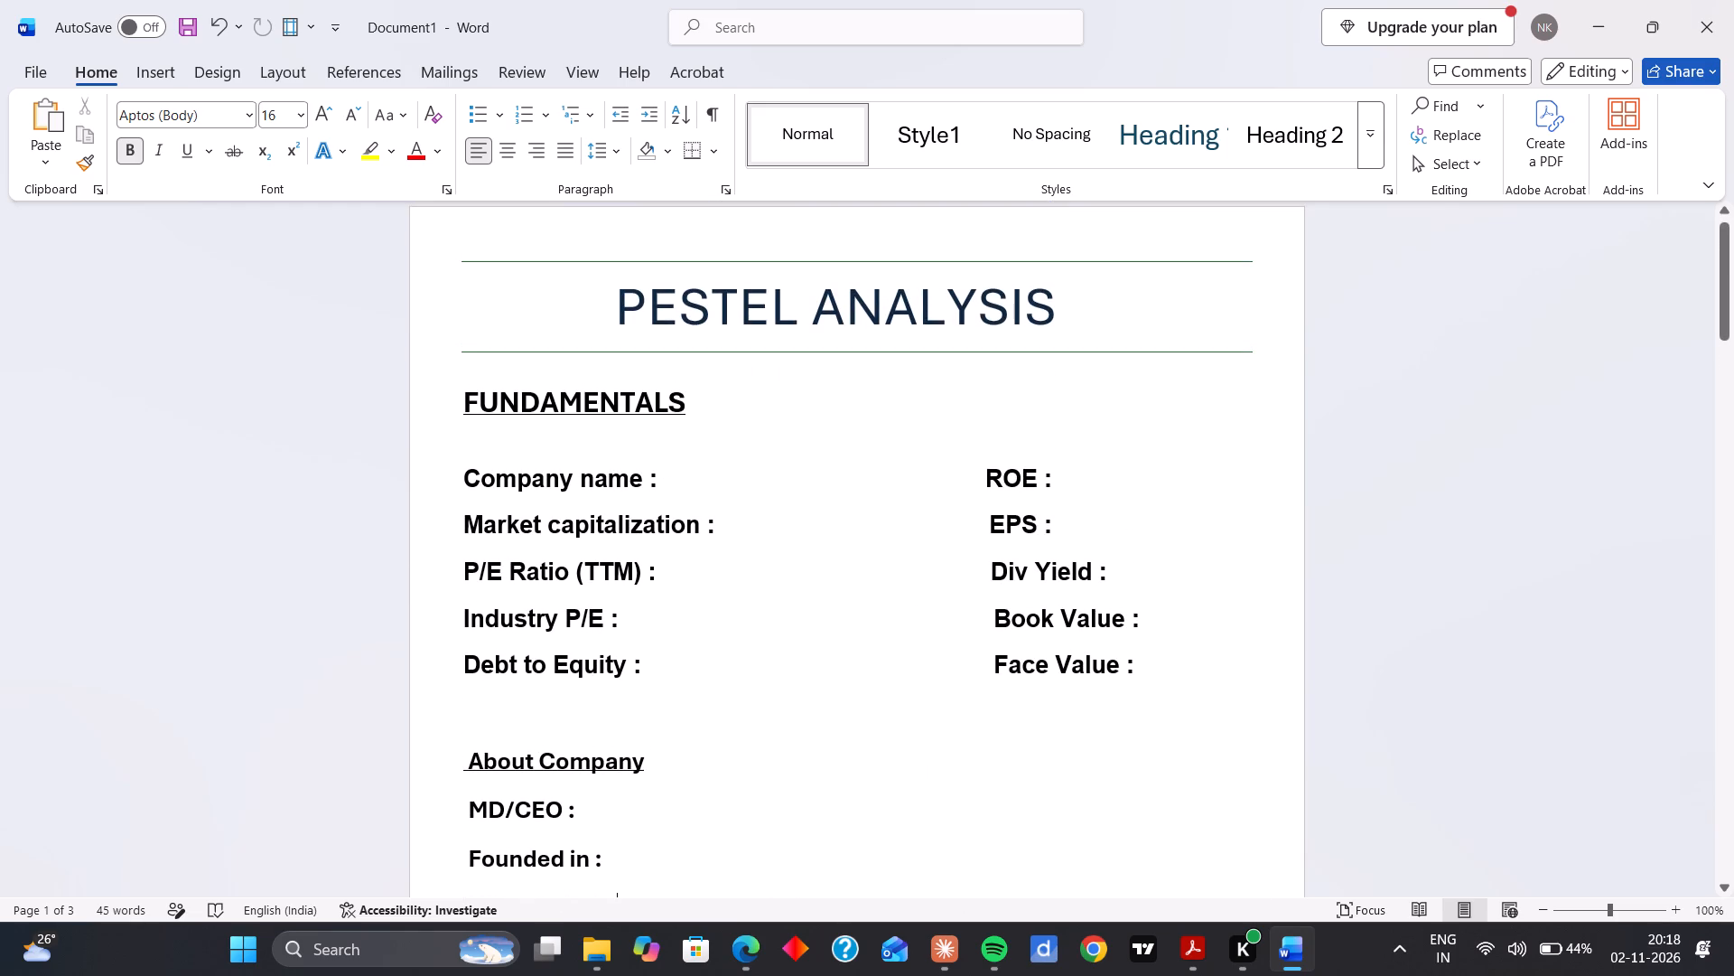
# Save the document as PESTEL ANALYSIS.docx in the OneDrive - Personal Documents folder.
pyautogui.hotkey('ctrl', 's')
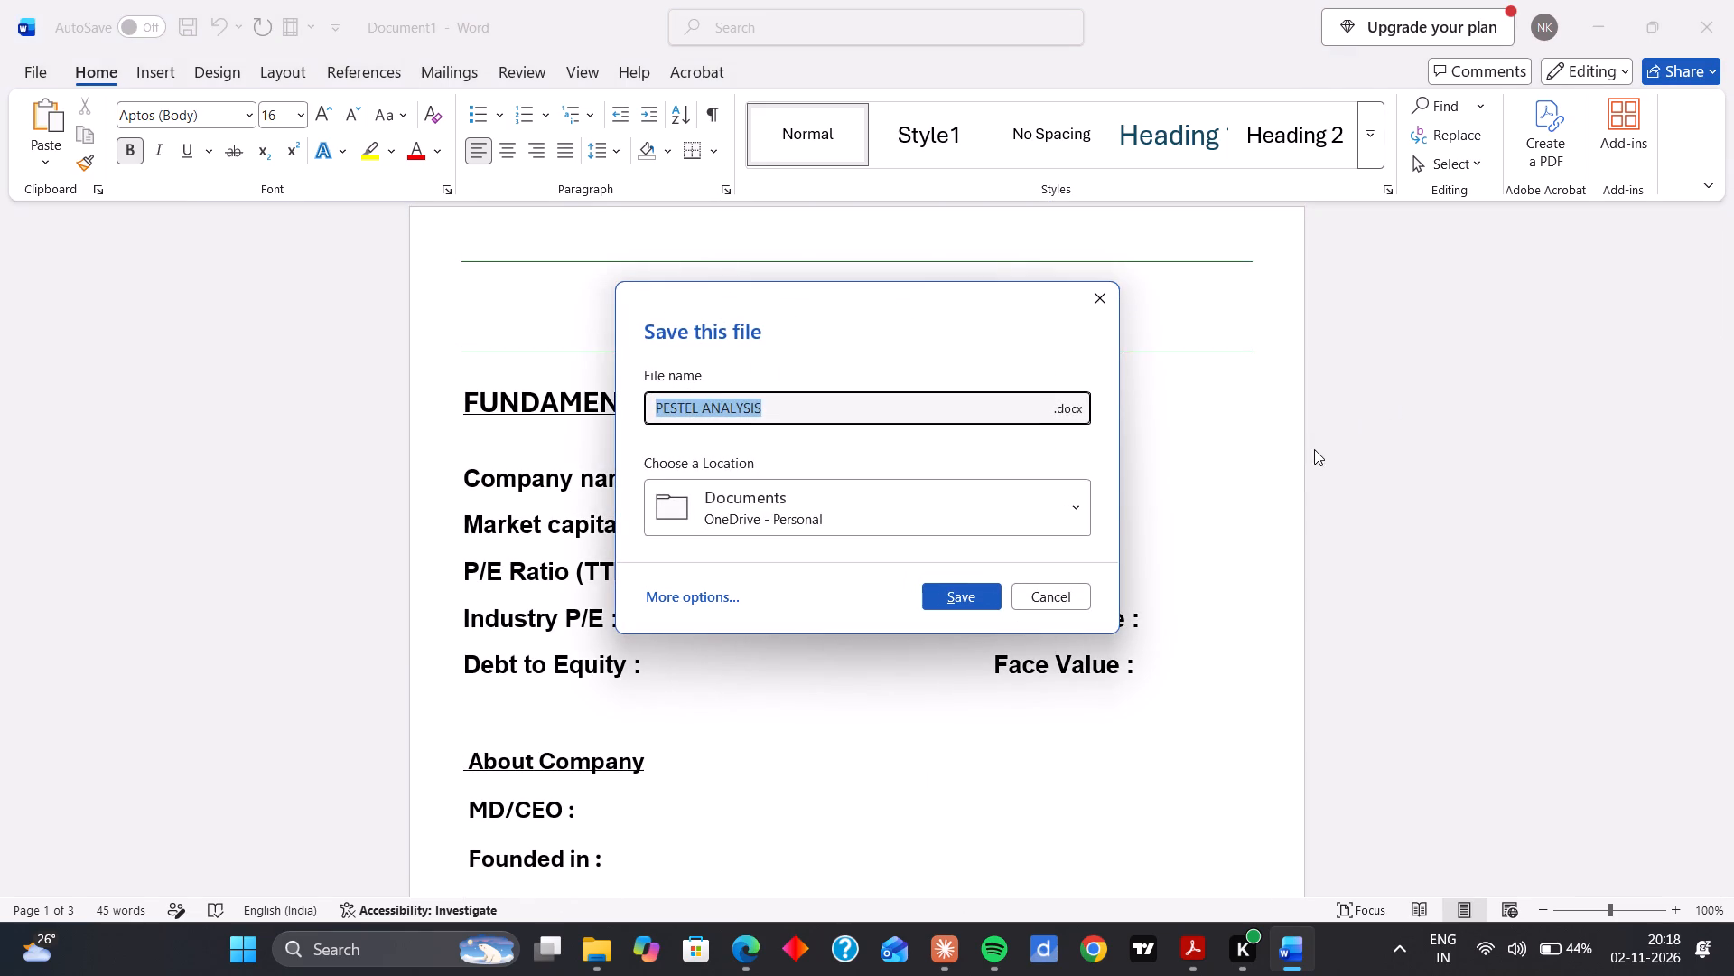
pyautogui.click(1073, 514)
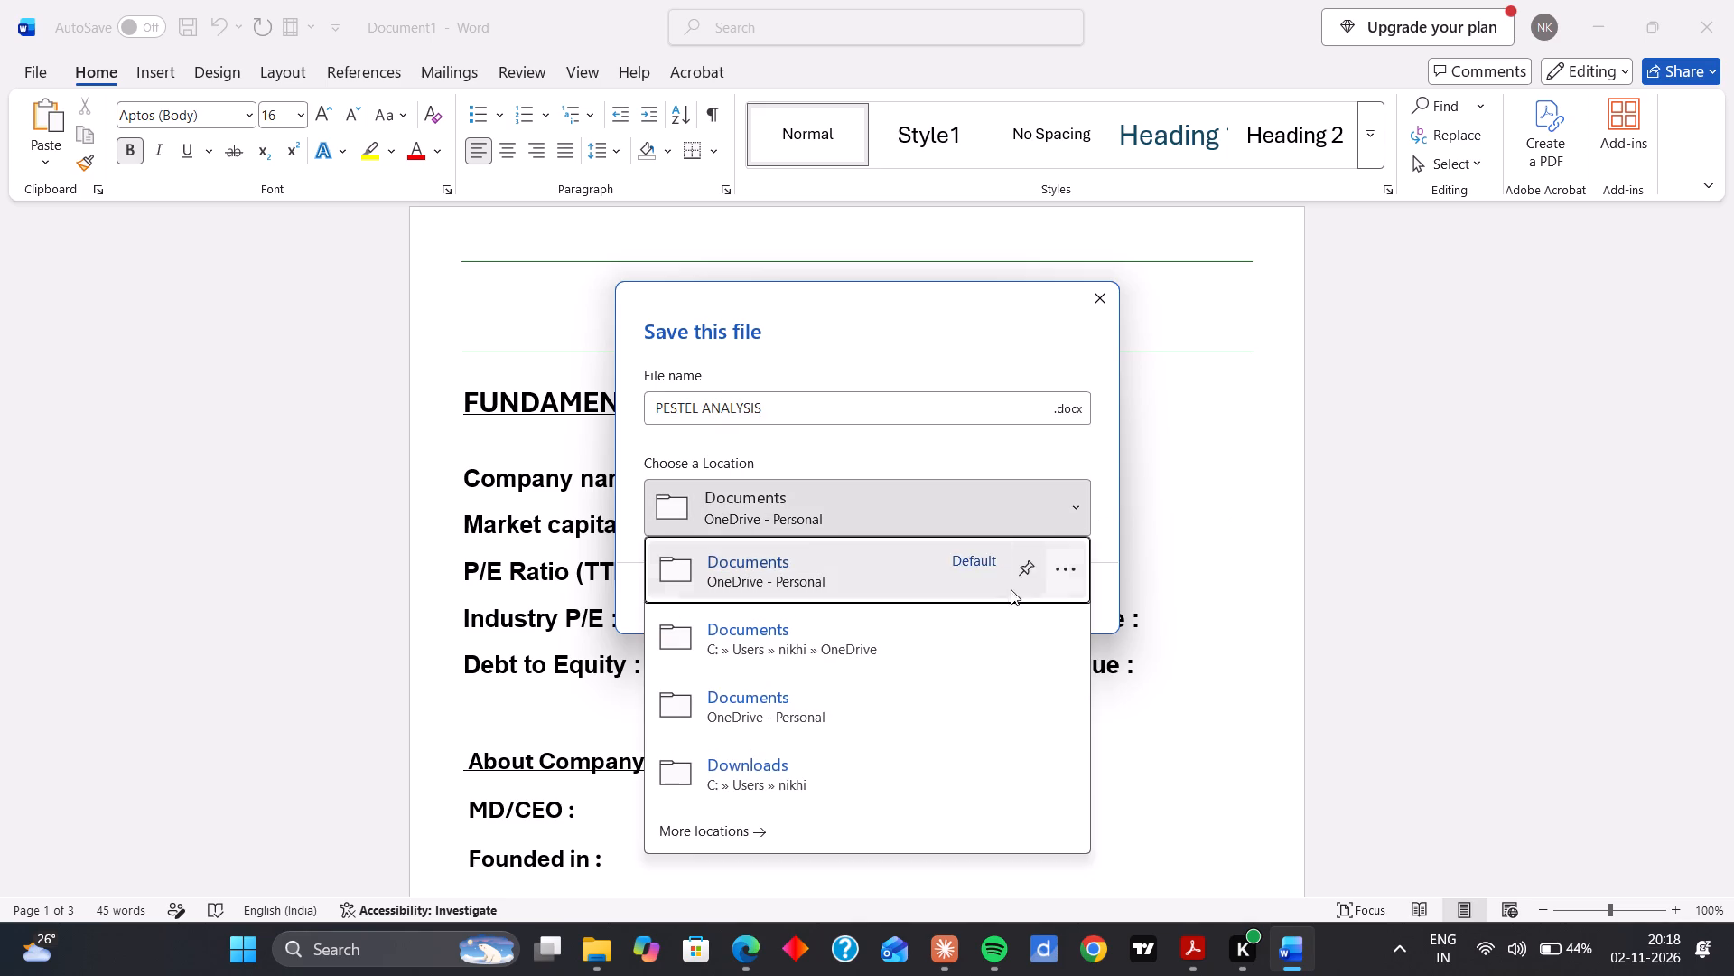
pyautogui.scroll(-1, 936, 685)
pyautogui.press('Return')
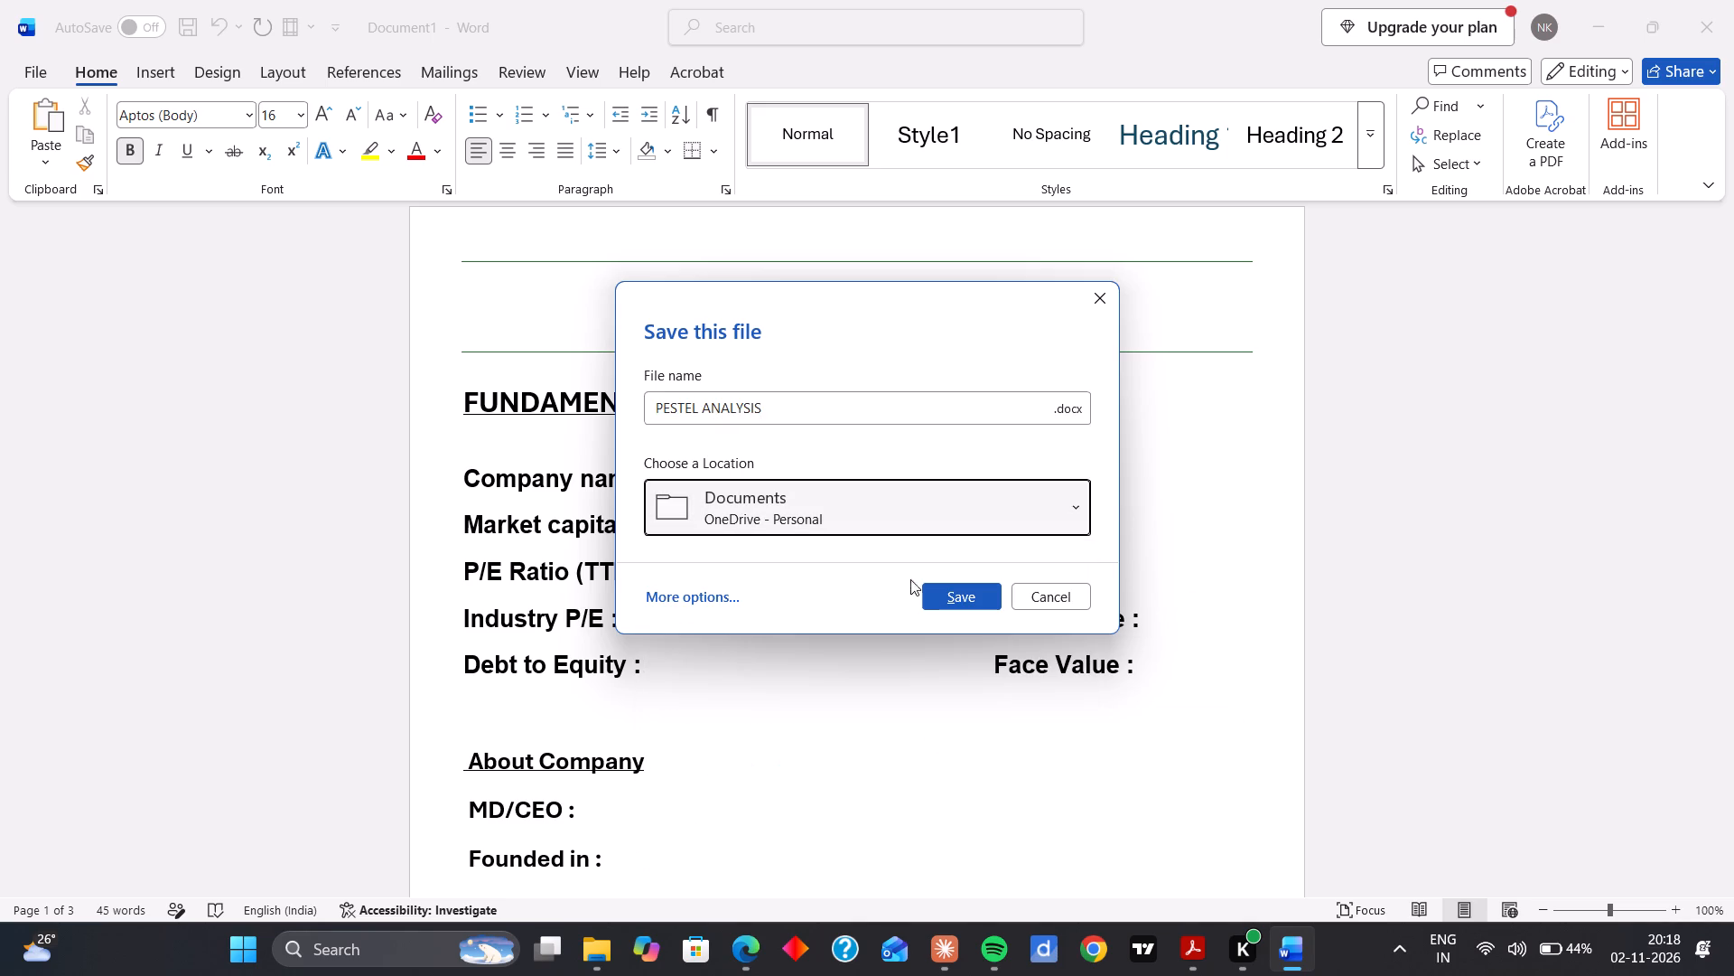
pyautogui.click(942, 595)
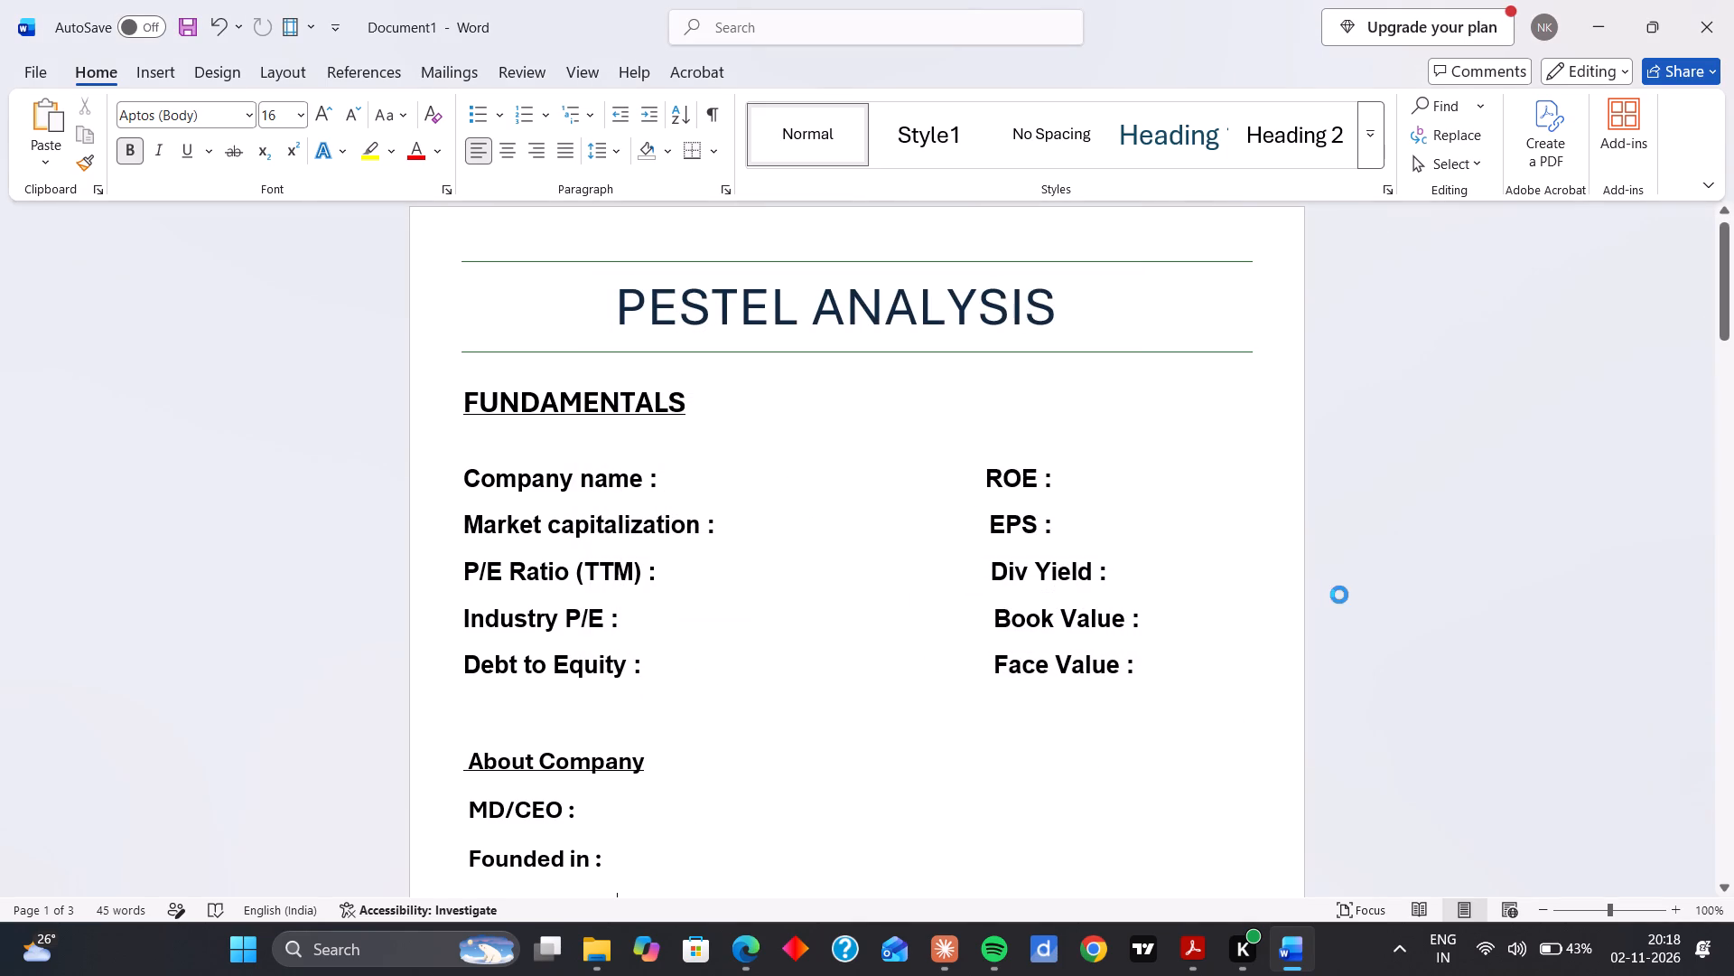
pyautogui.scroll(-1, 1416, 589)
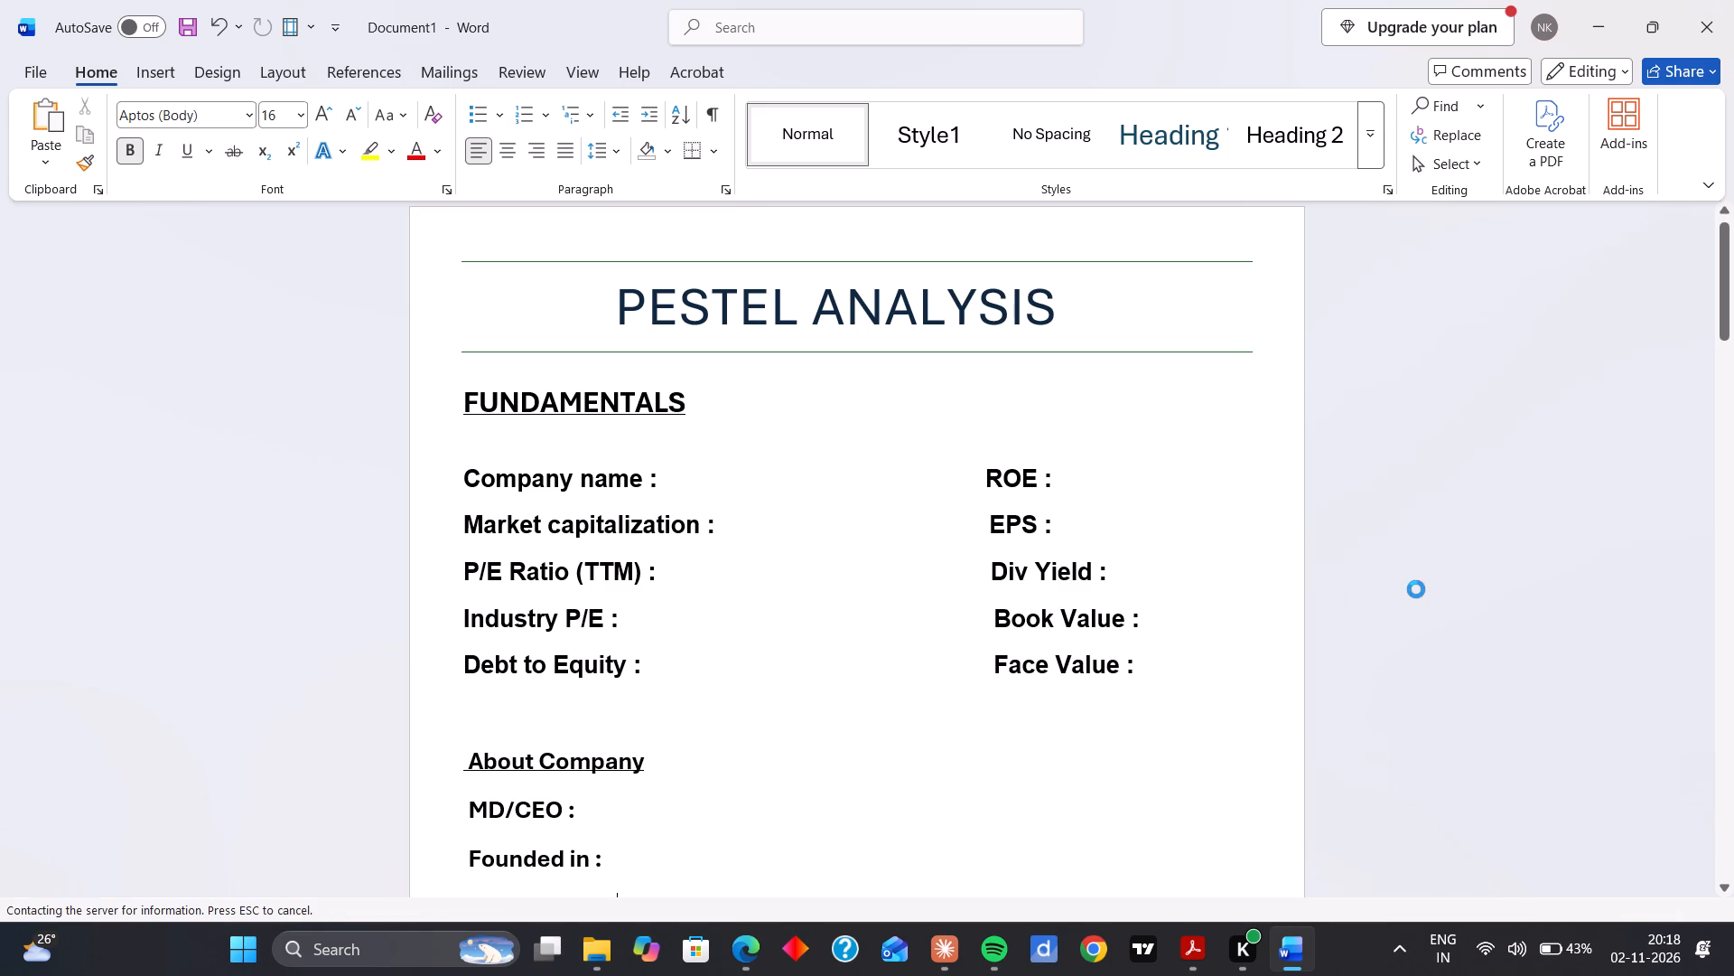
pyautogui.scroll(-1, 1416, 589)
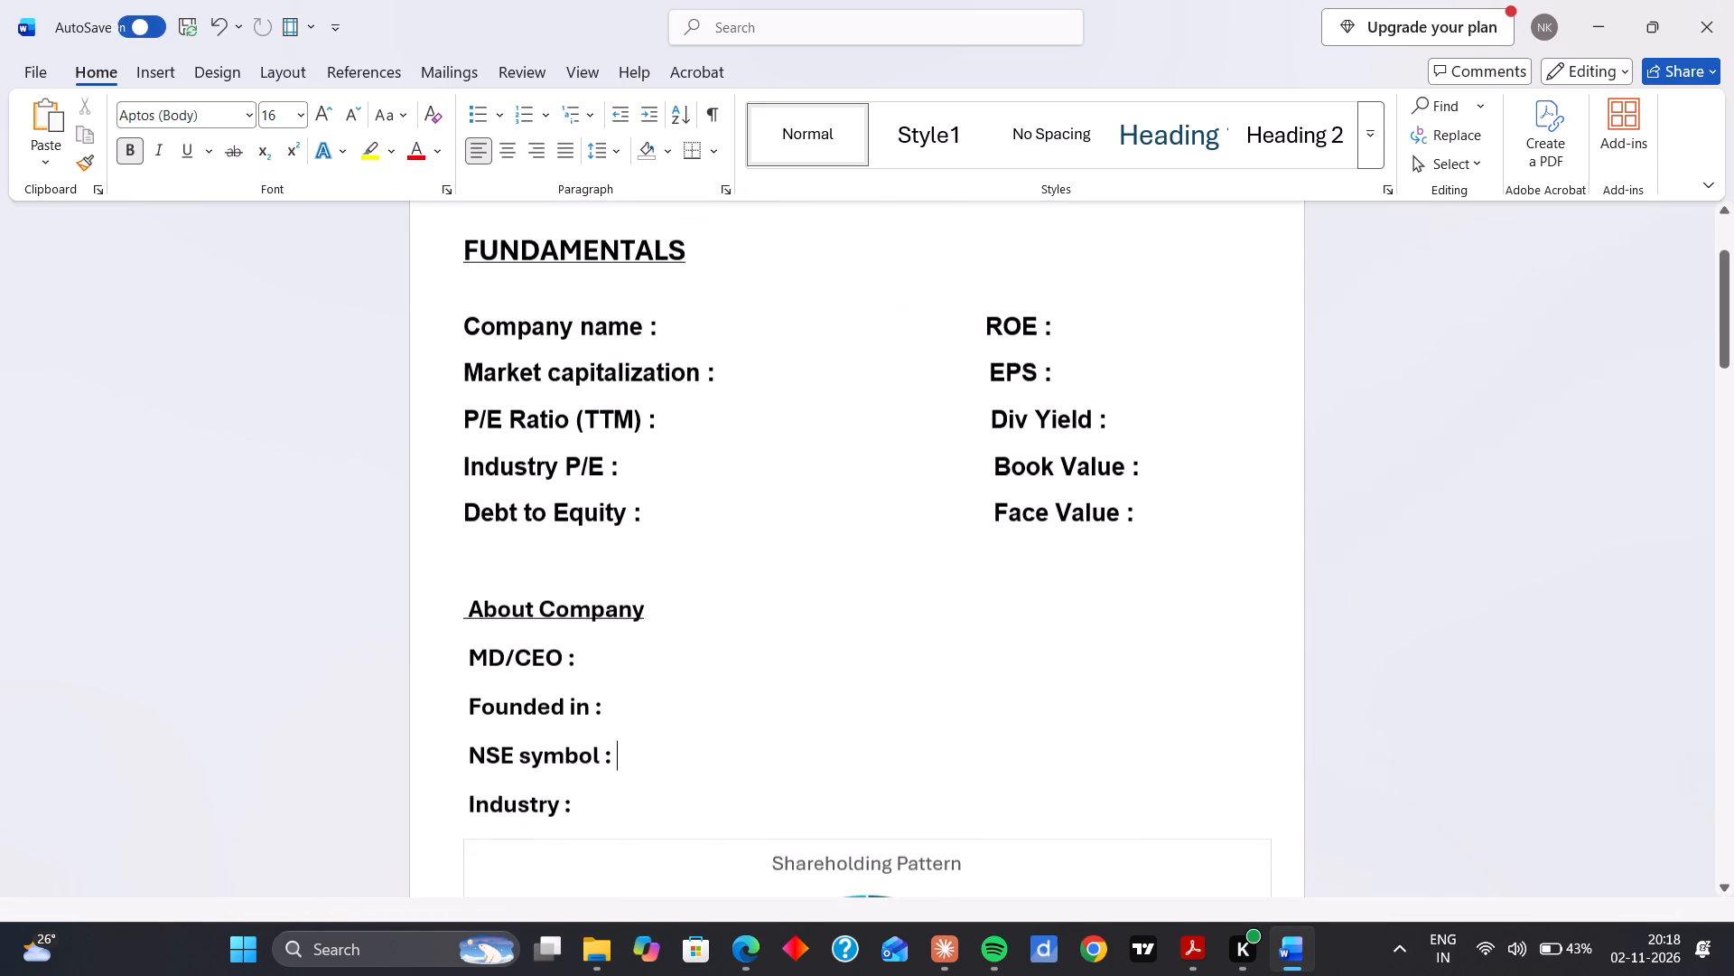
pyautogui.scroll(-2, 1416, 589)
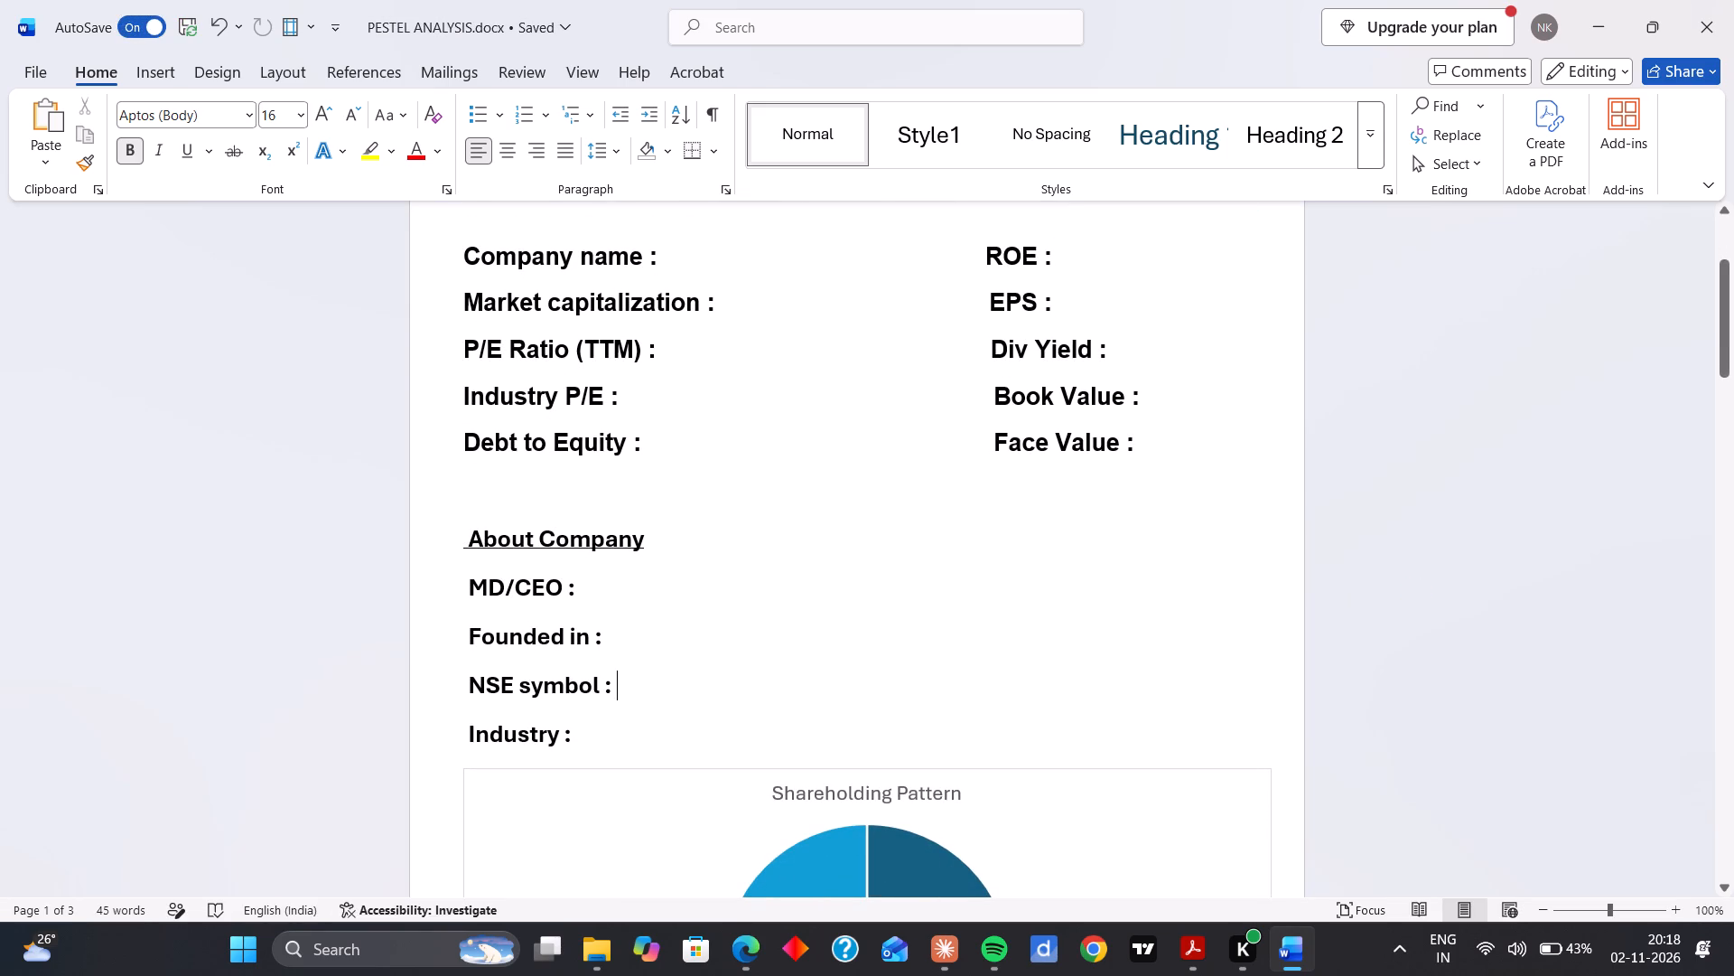
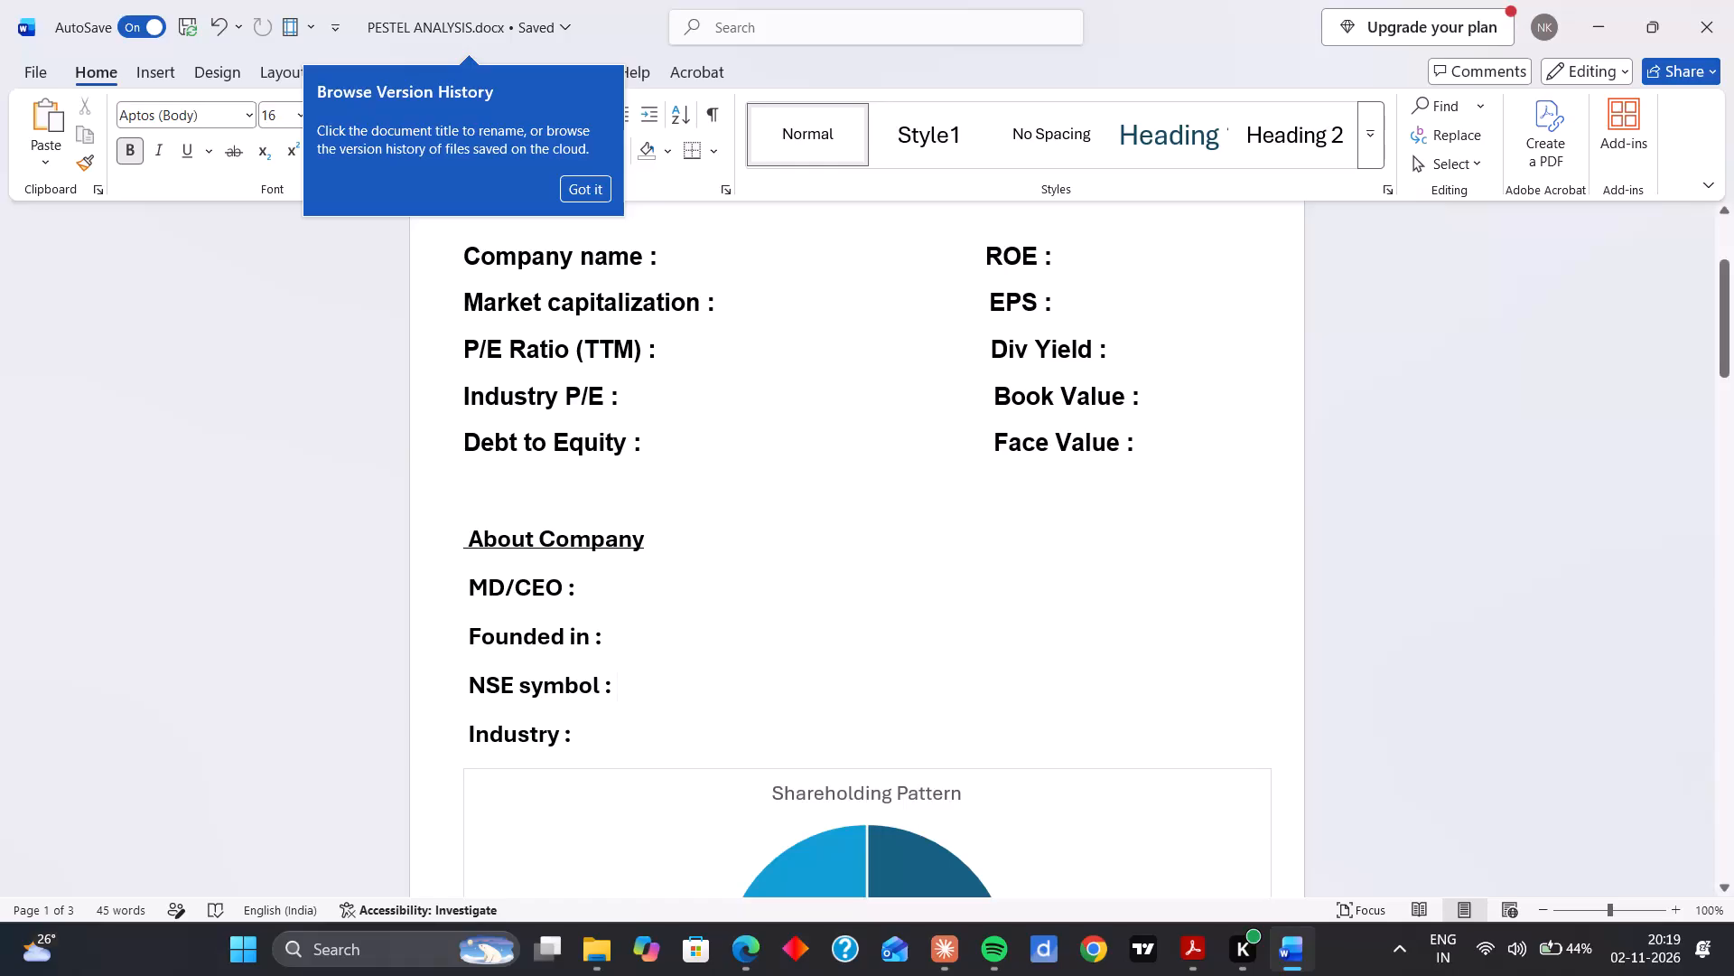
# Review the document's Fundamentals and About Company fields, the Shareholding Pattern chart and the pages after it.
pyautogui.click(307, 455)
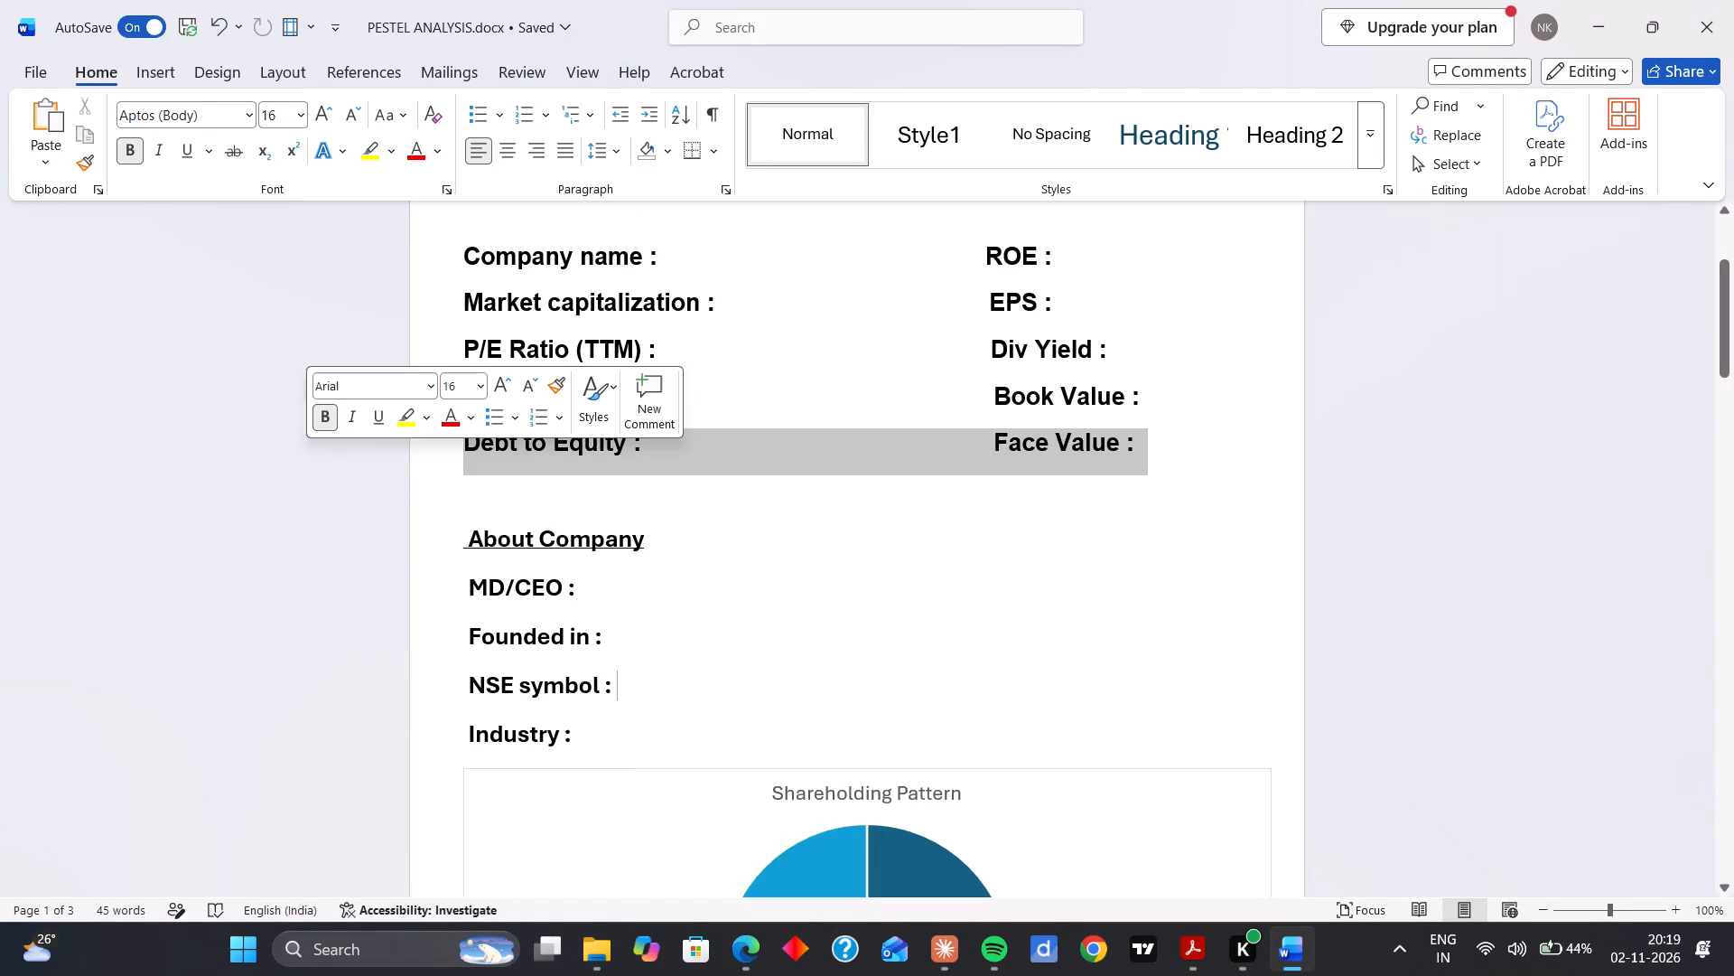
pyautogui.click(285, 568)
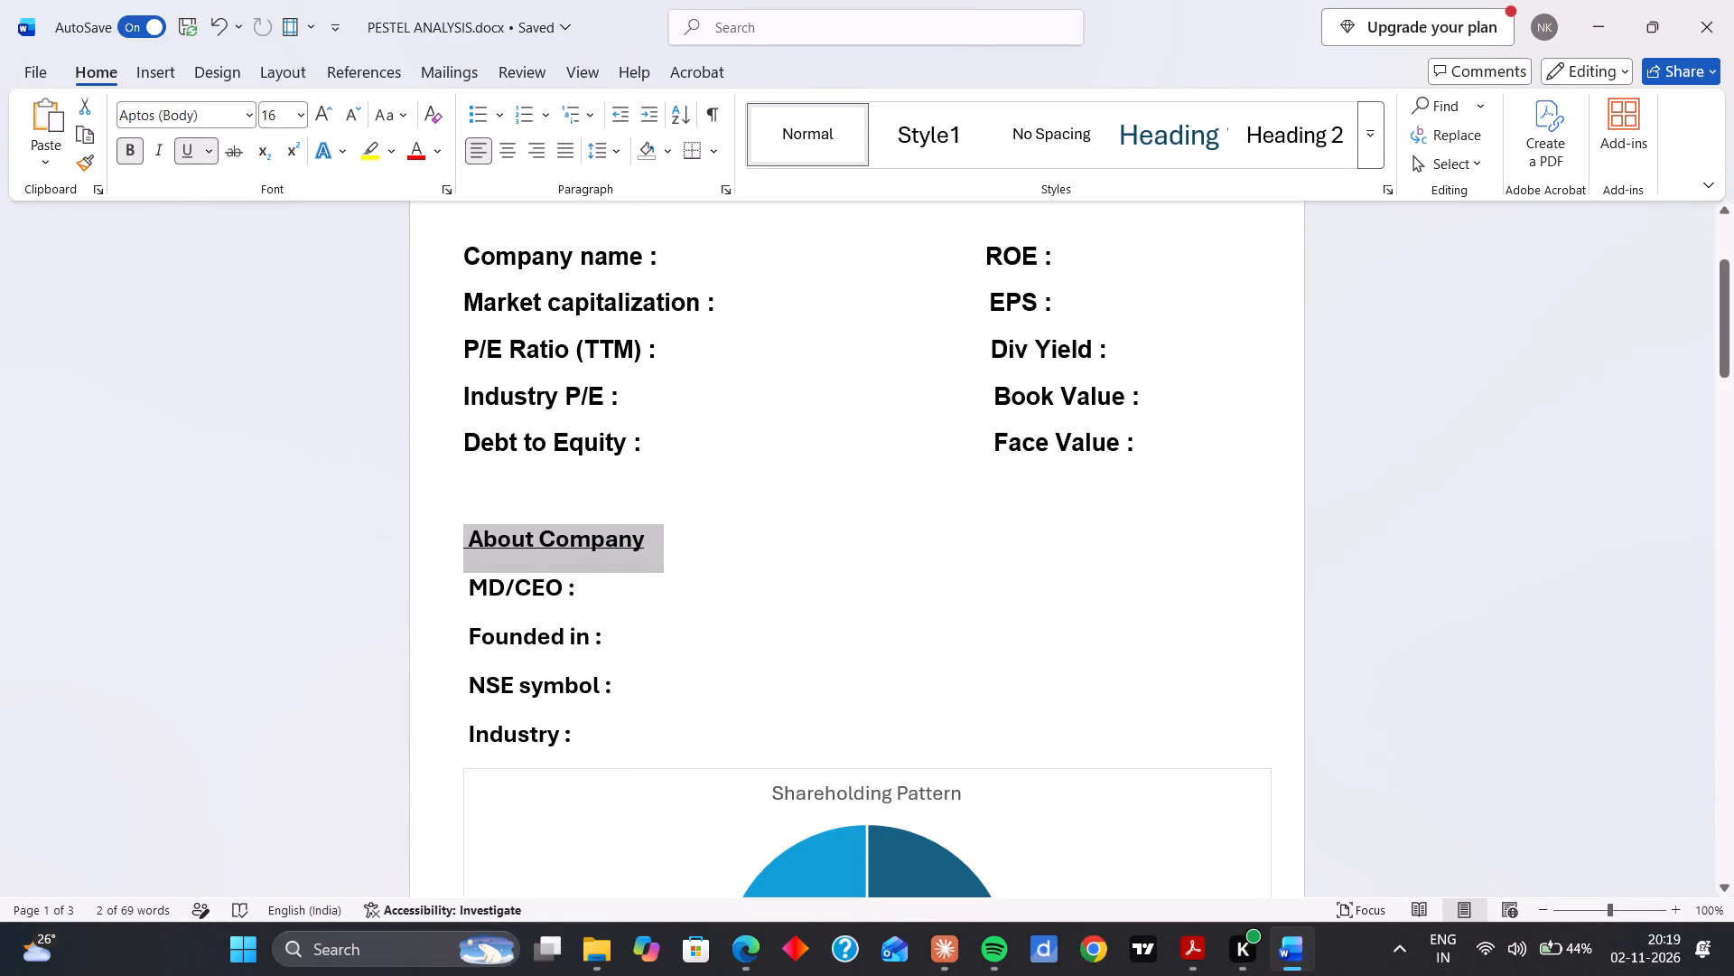
pyautogui.click(798, 629)
pyautogui.click(1388, 555)
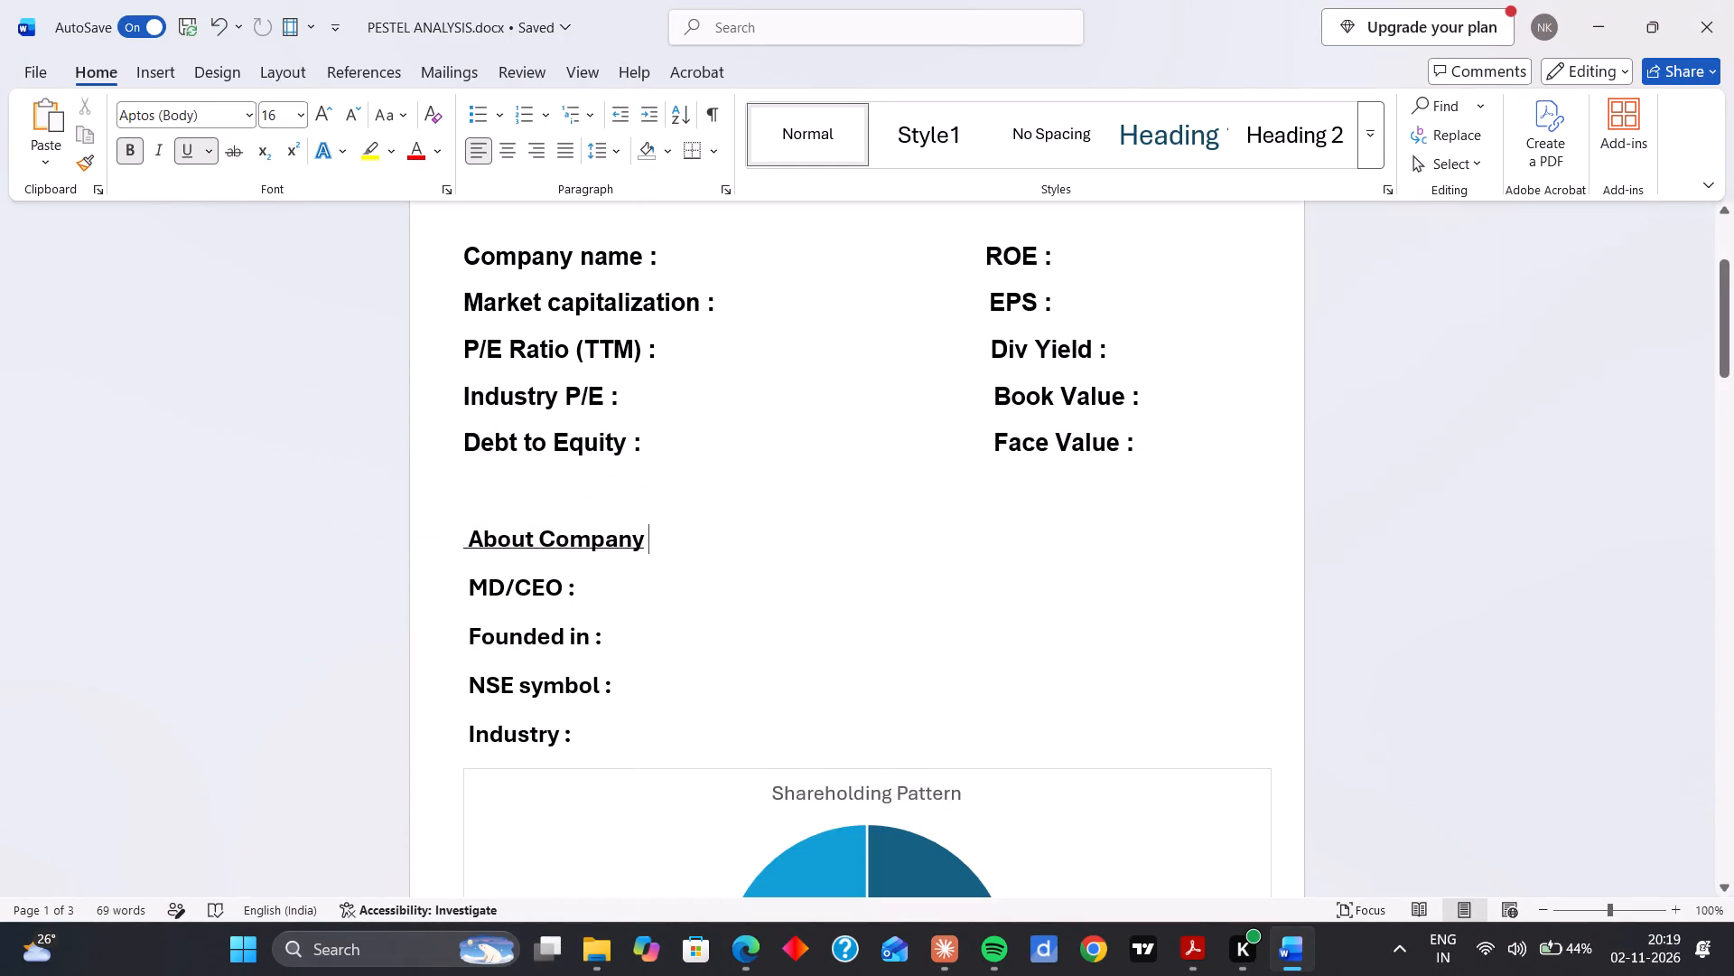
pyautogui.scroll(4, 1388, 555)
pyautogui.scroll(-1, 1388, 555)
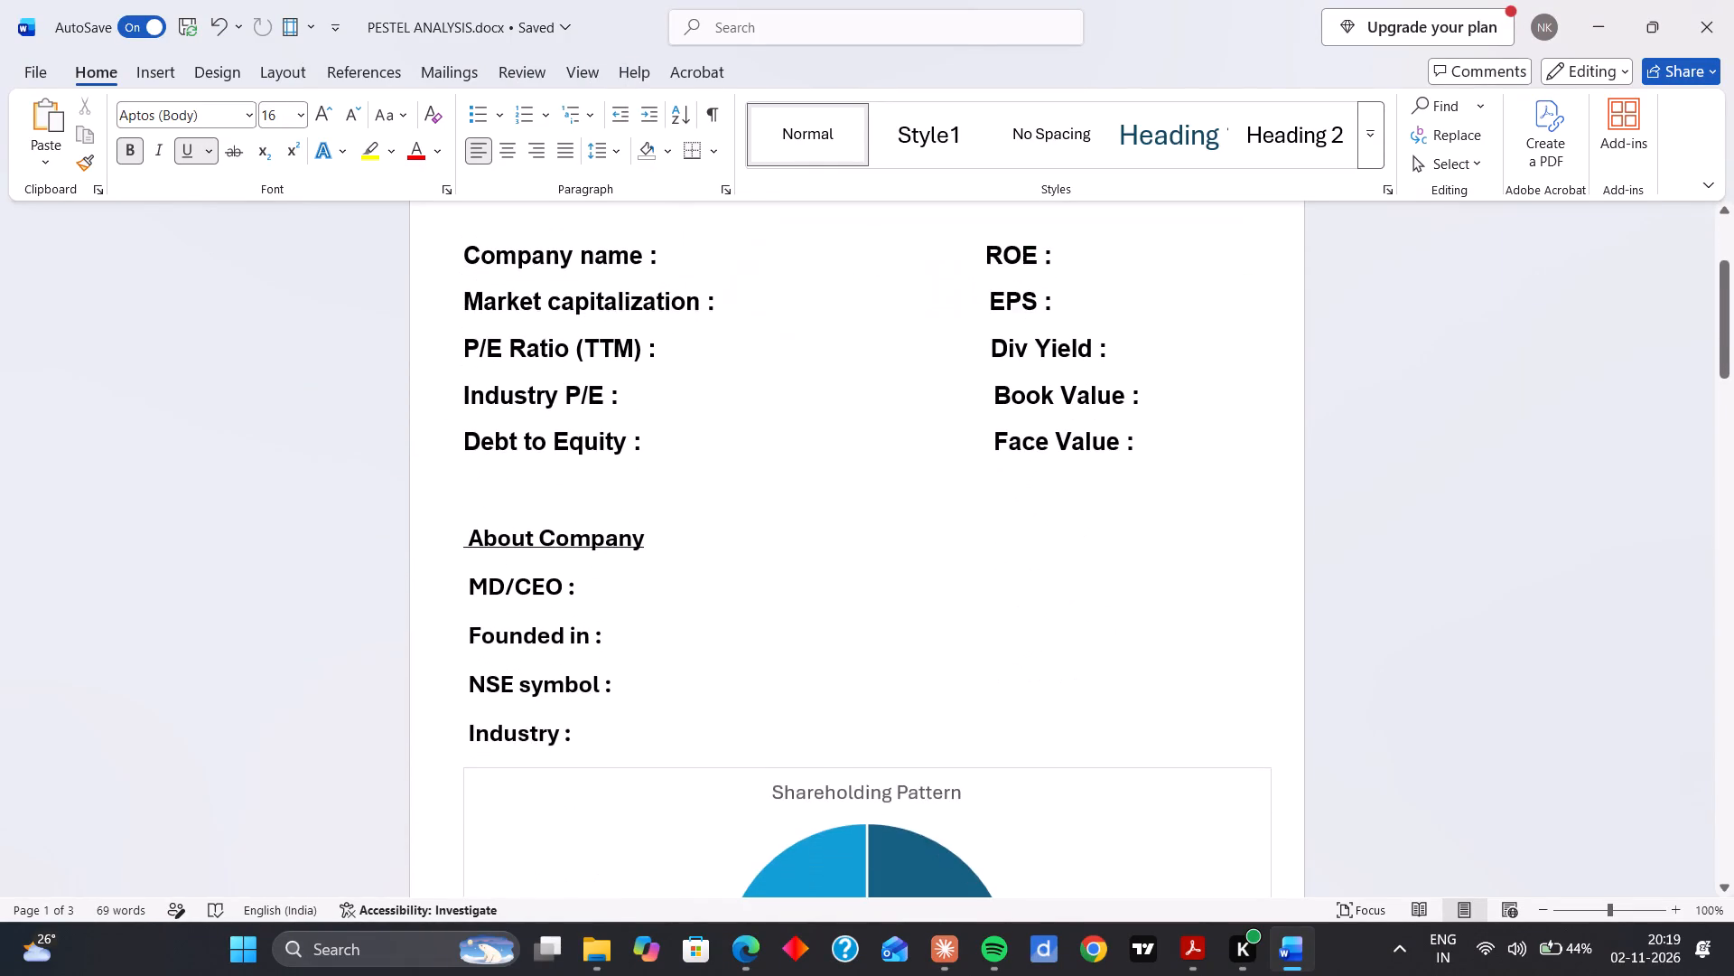
pyautogui.scroll(-5, 1388, 555)
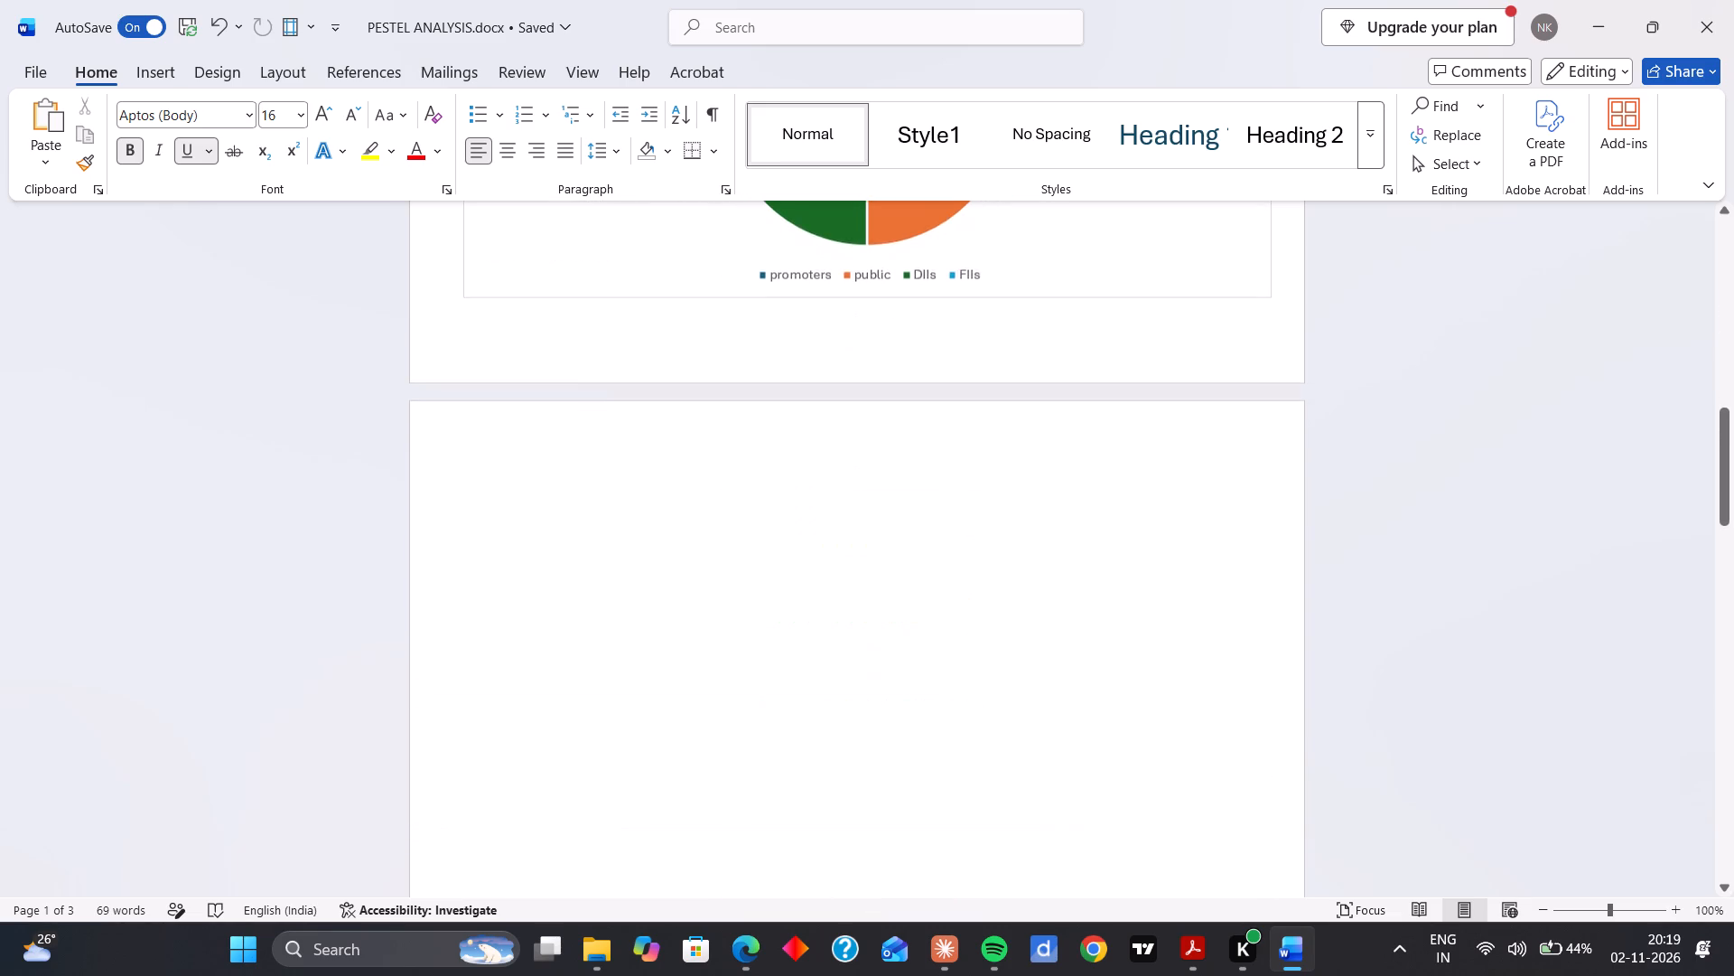
pyautogui.scroll(-1, 1388, 555)
pyautogui.click(765, 508)
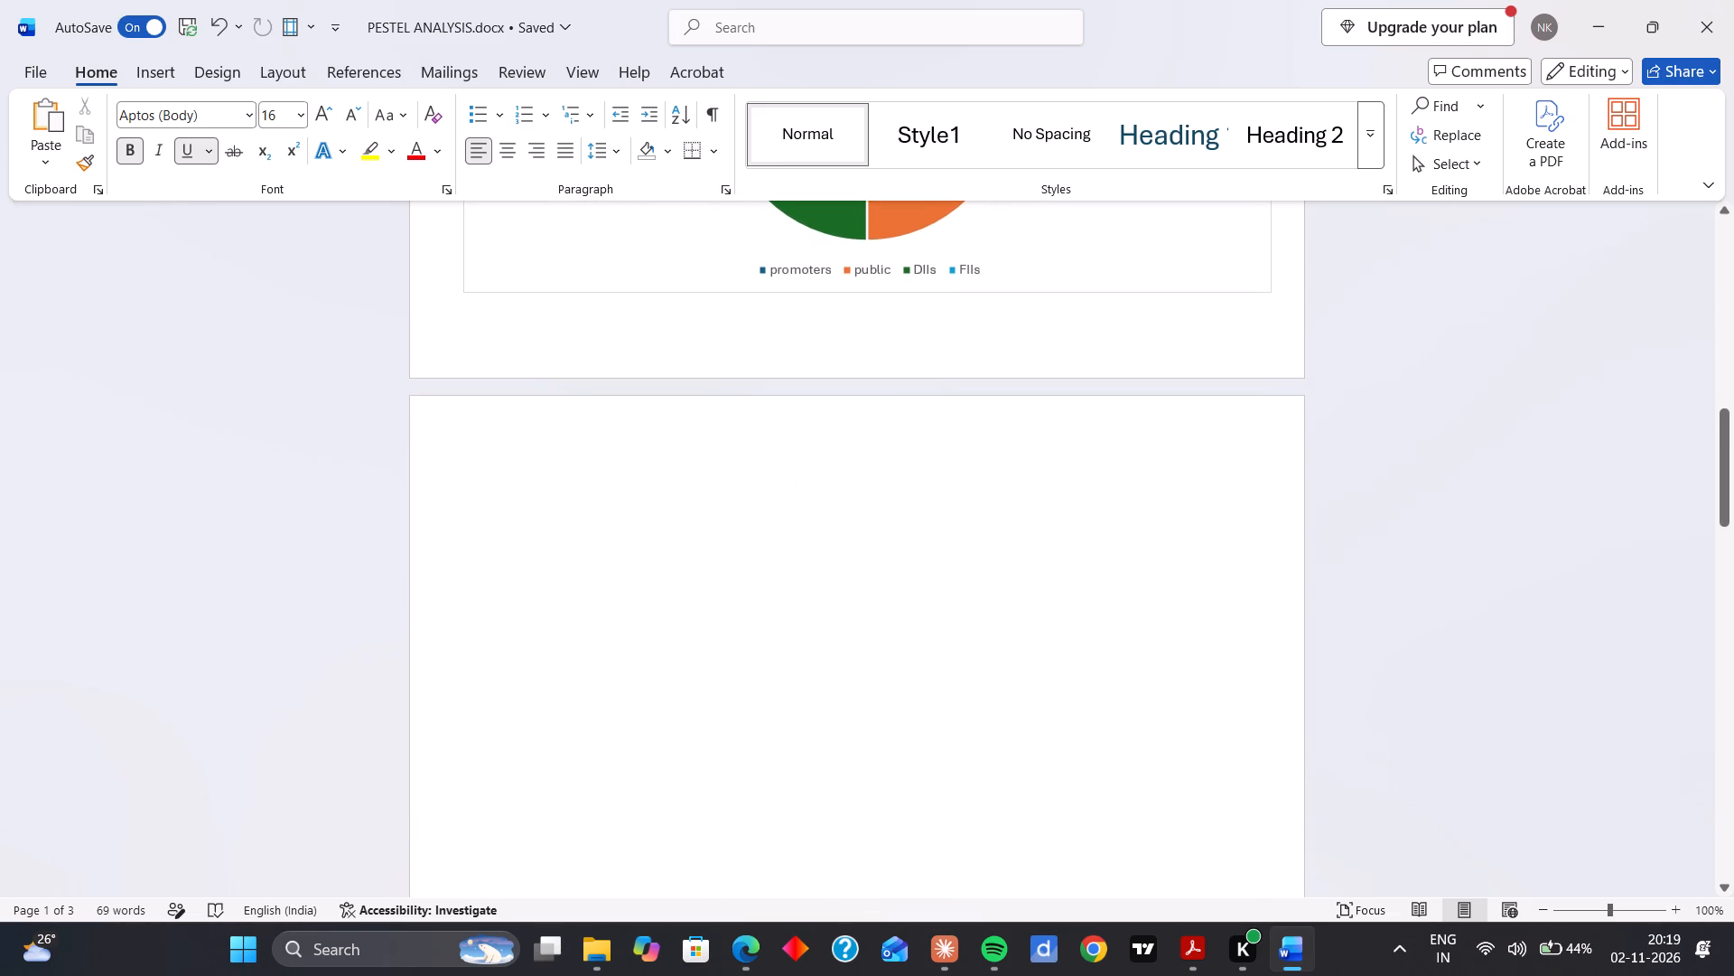
pyautogui.scroll(-4, 765, 508)
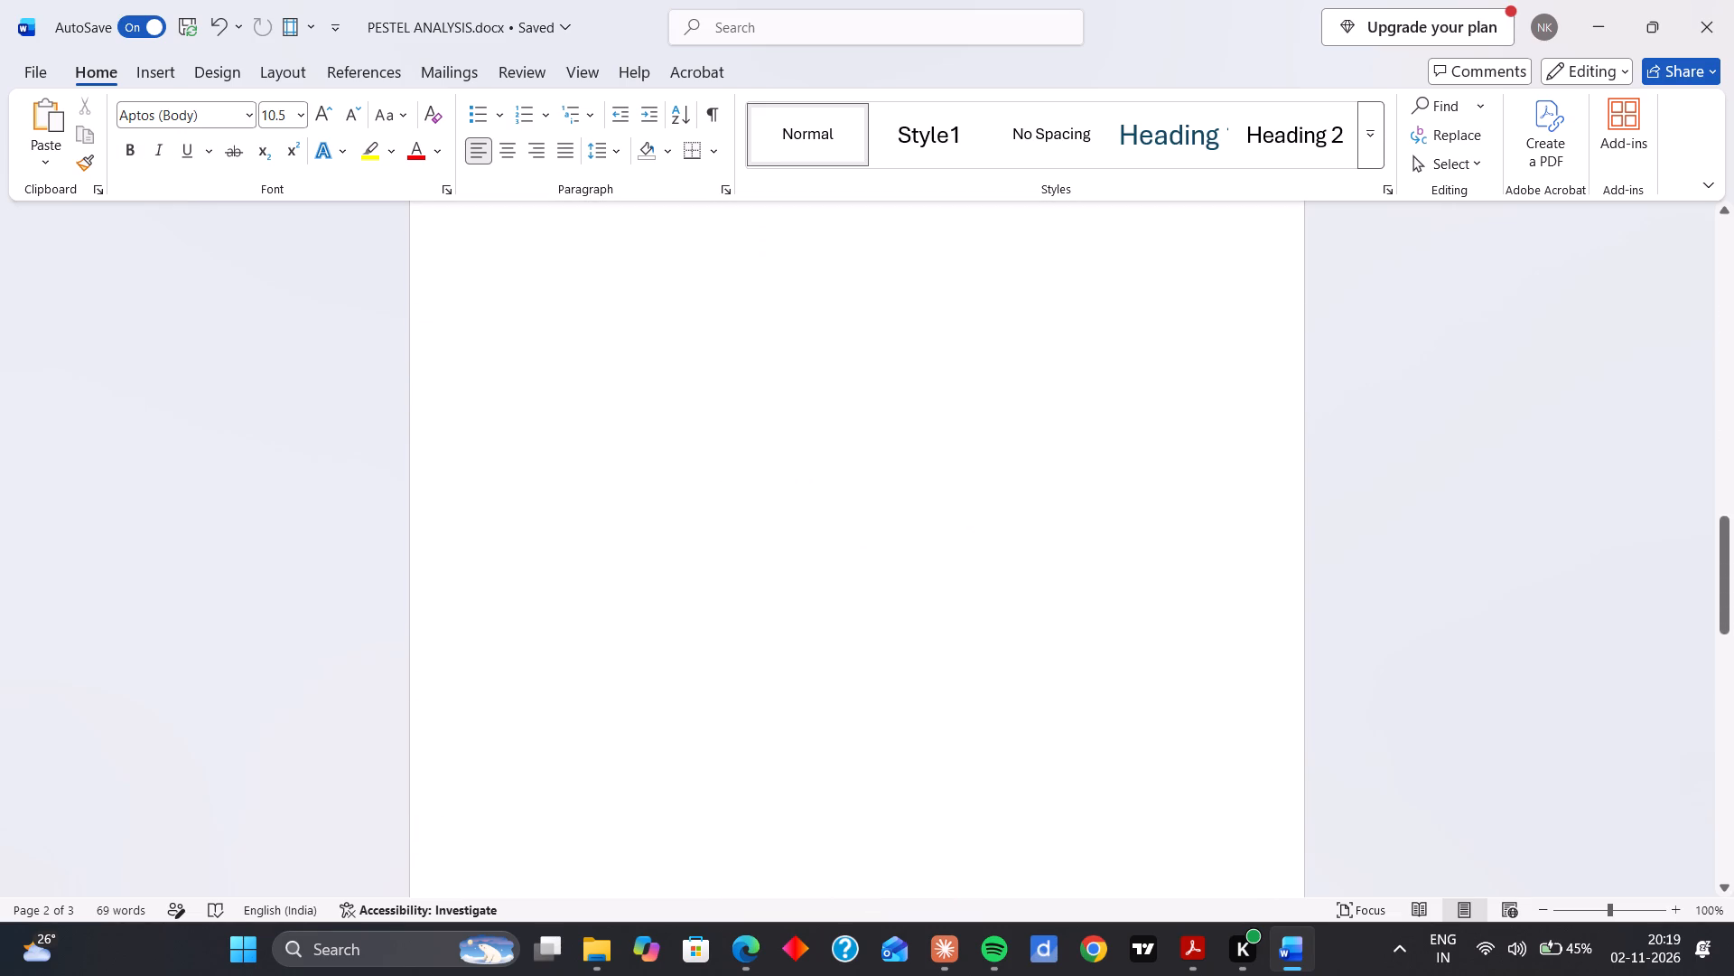
pyautogui.scroll(-8, 765, 508)
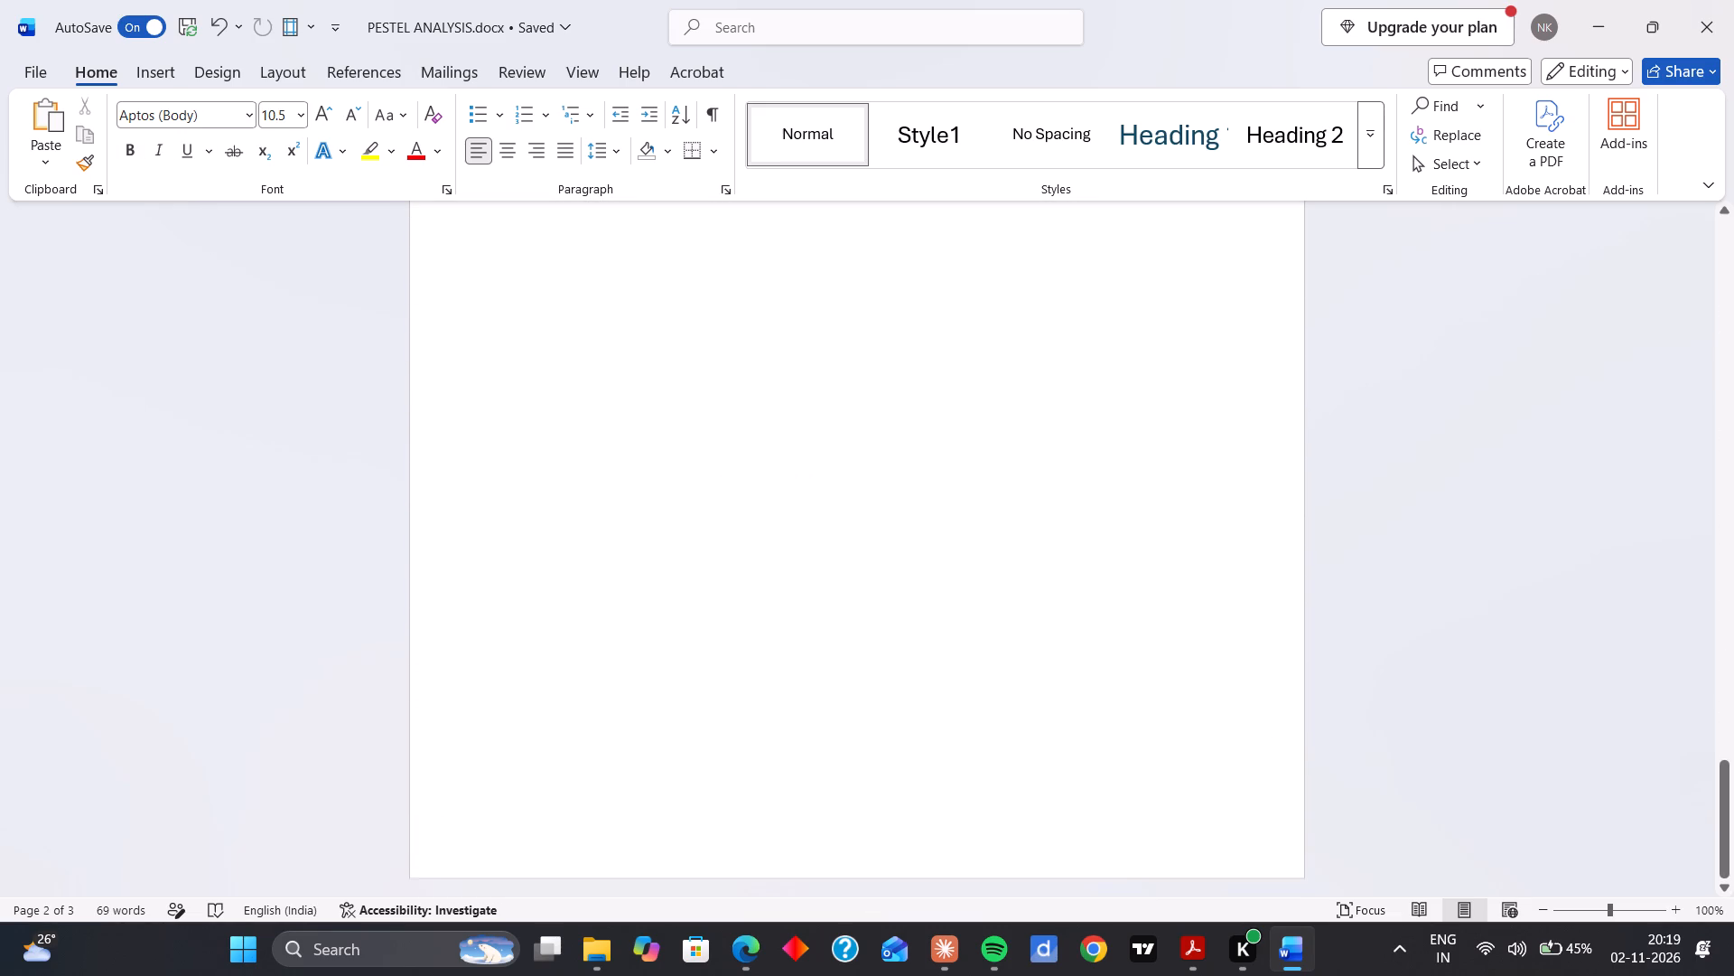
pyautogui.scroll(-3, 765, 508)
pyautogui.scroll(9, 765, 508)
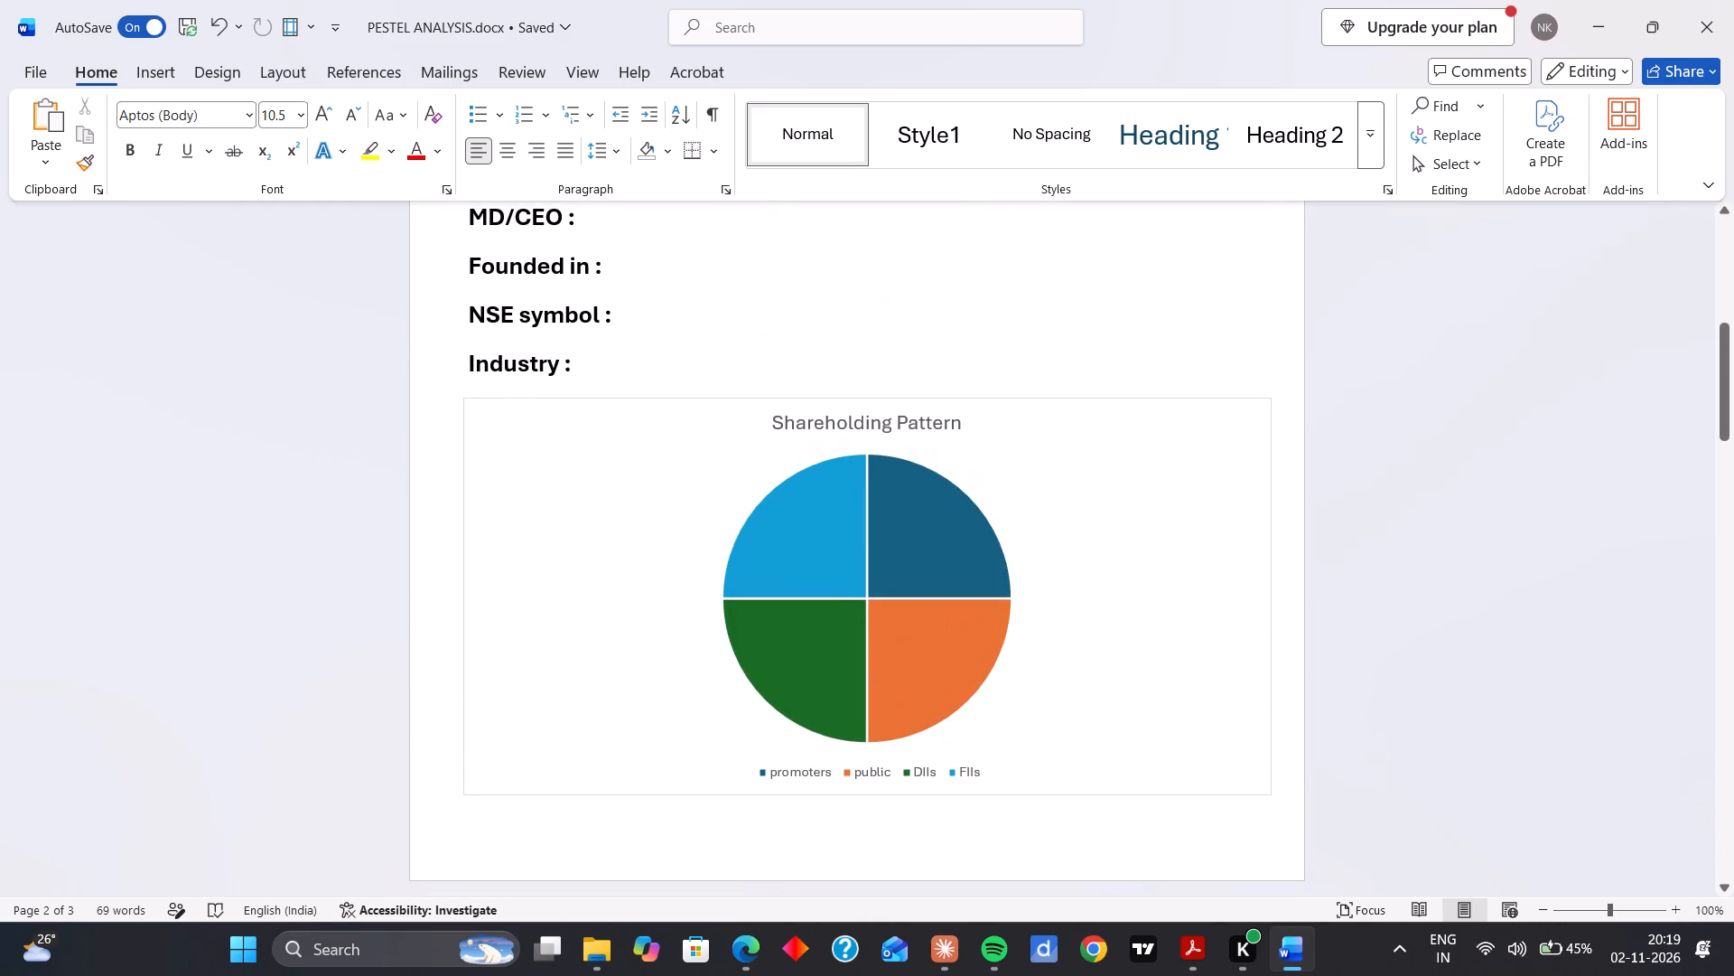
# Insert three blank pages after the page holding the Shareholding Pattern chart.
pyautogui.click(1502, 445)
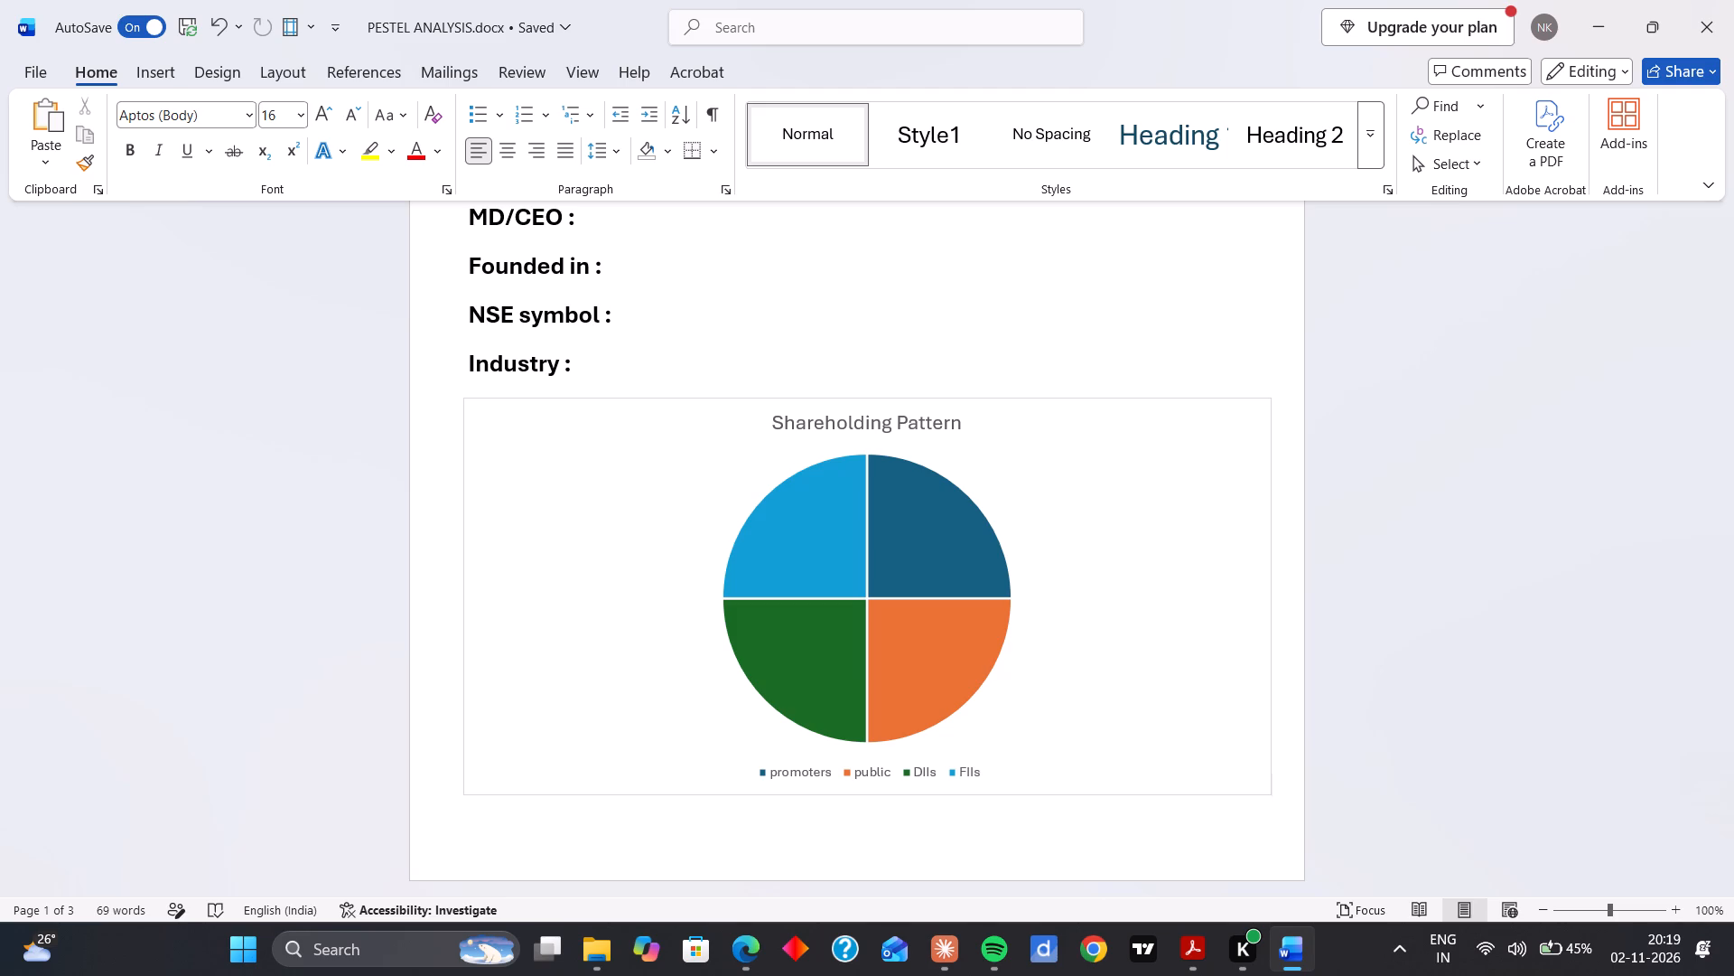
pyautogui.hscroll(1, 1502, 445)
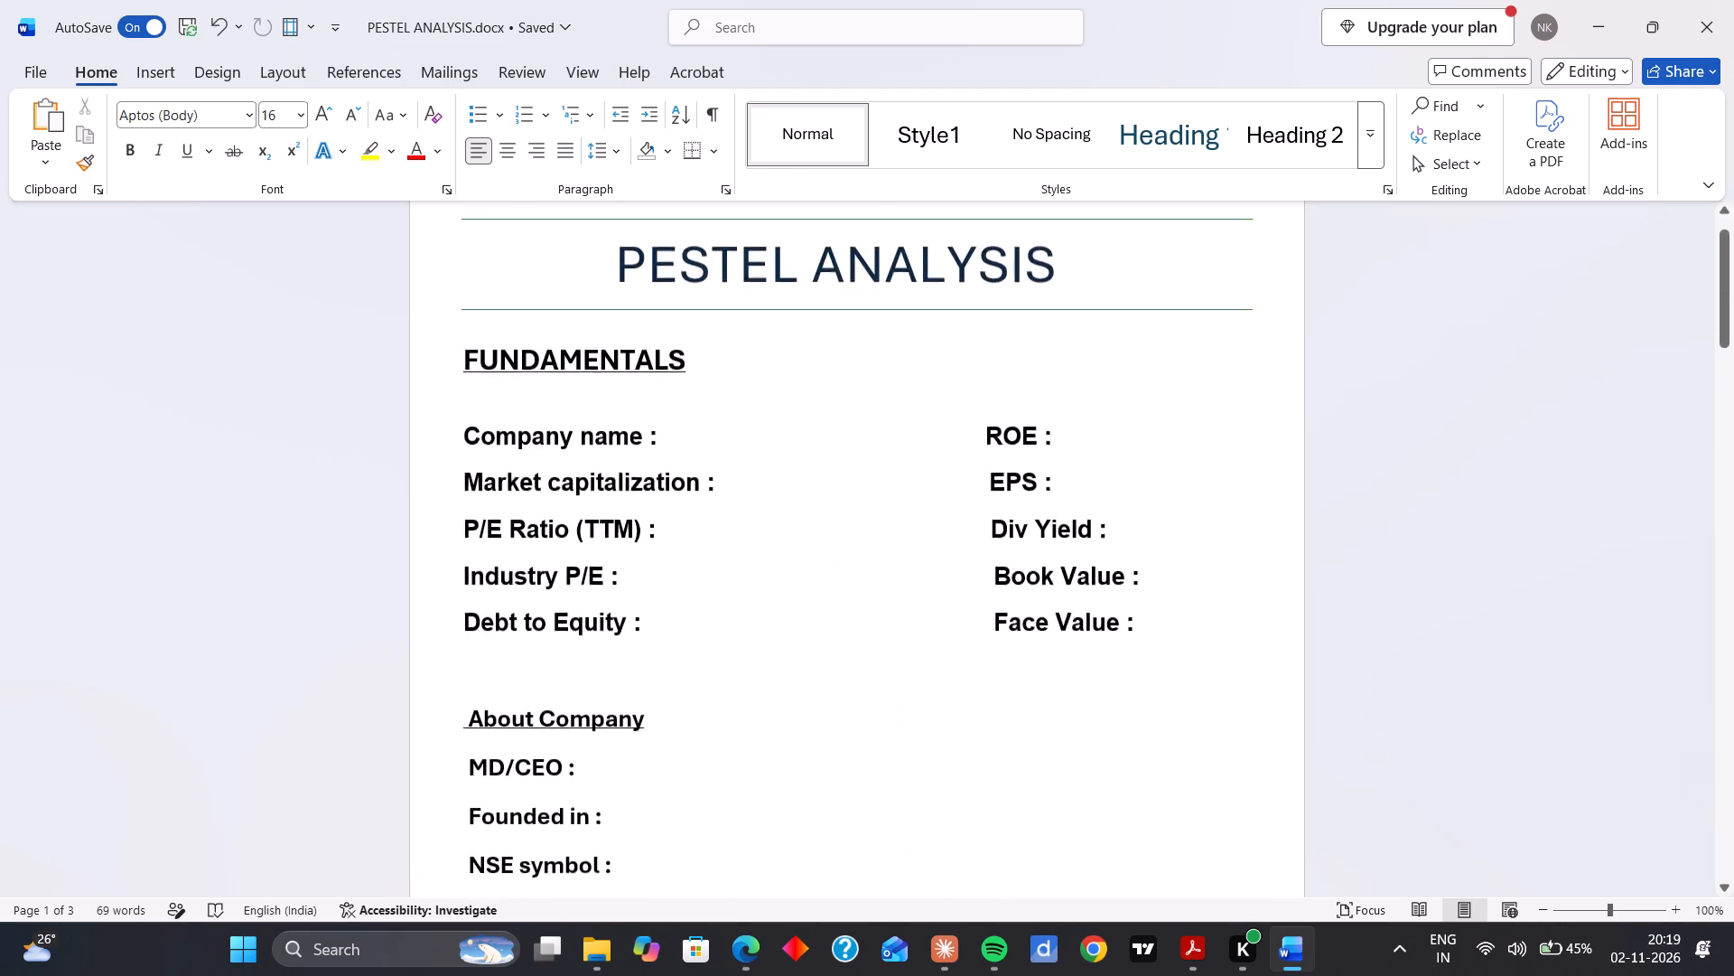
pyautogui.hscroll(1, 1502, 445)
pyautogui.scroll(-1, 1502, 445)
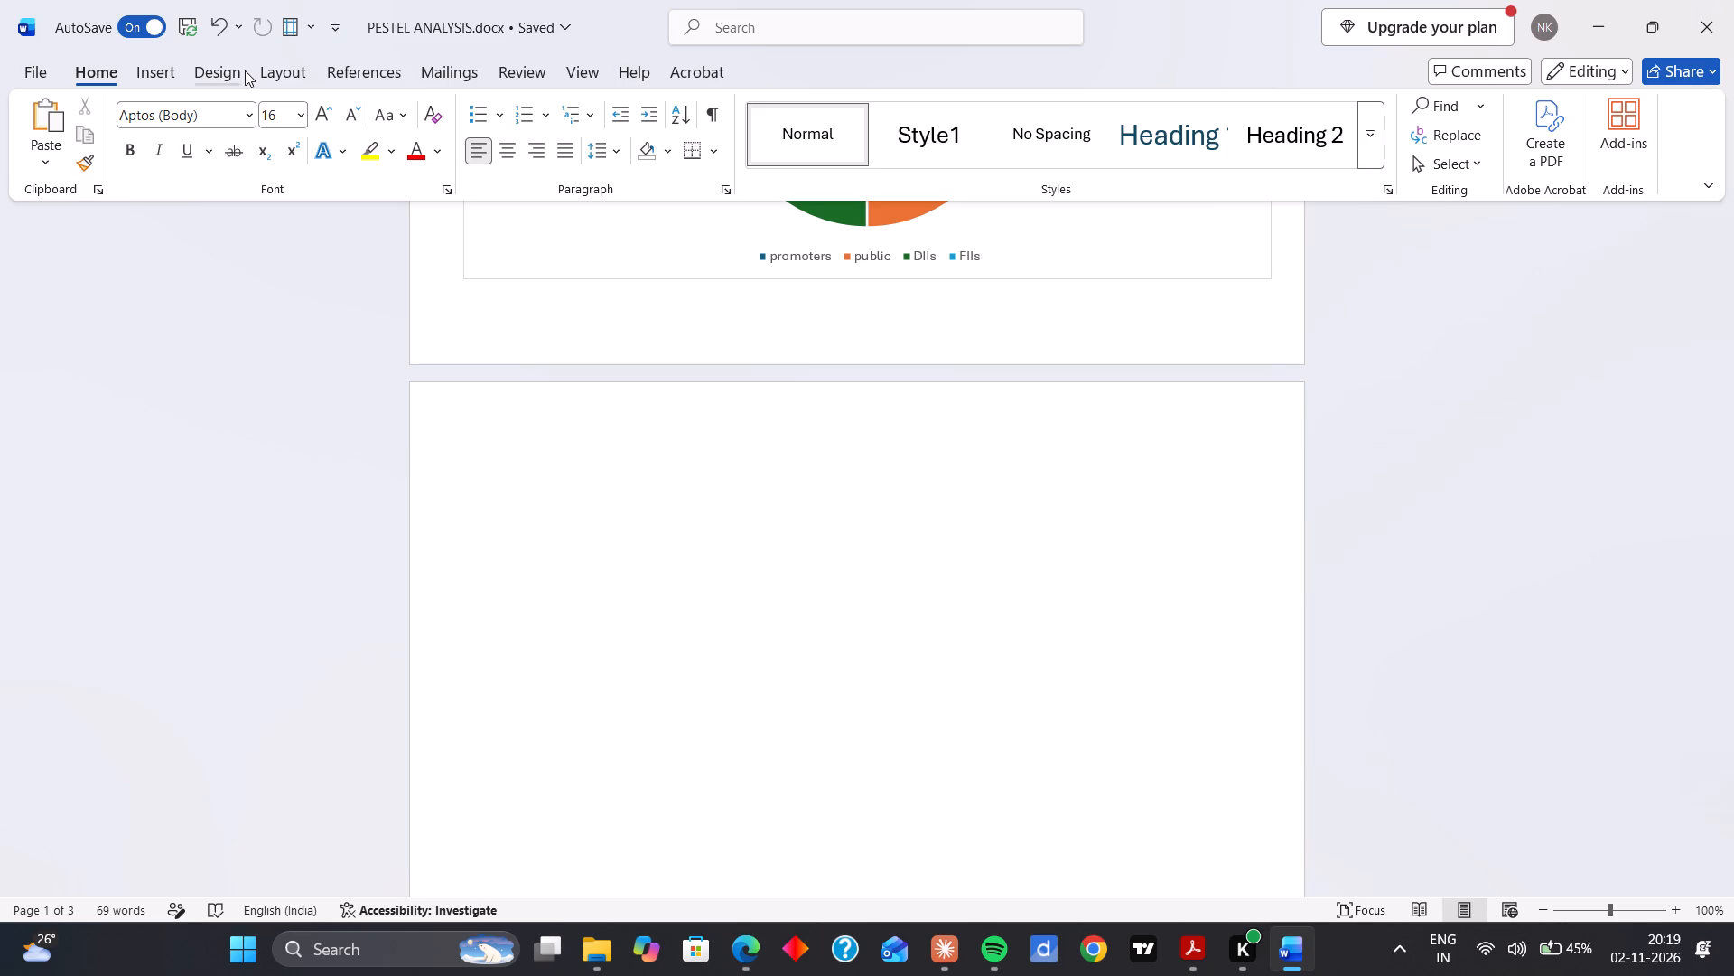
pyautogui.click(218, 74)
pyautogui.click(154, 73)
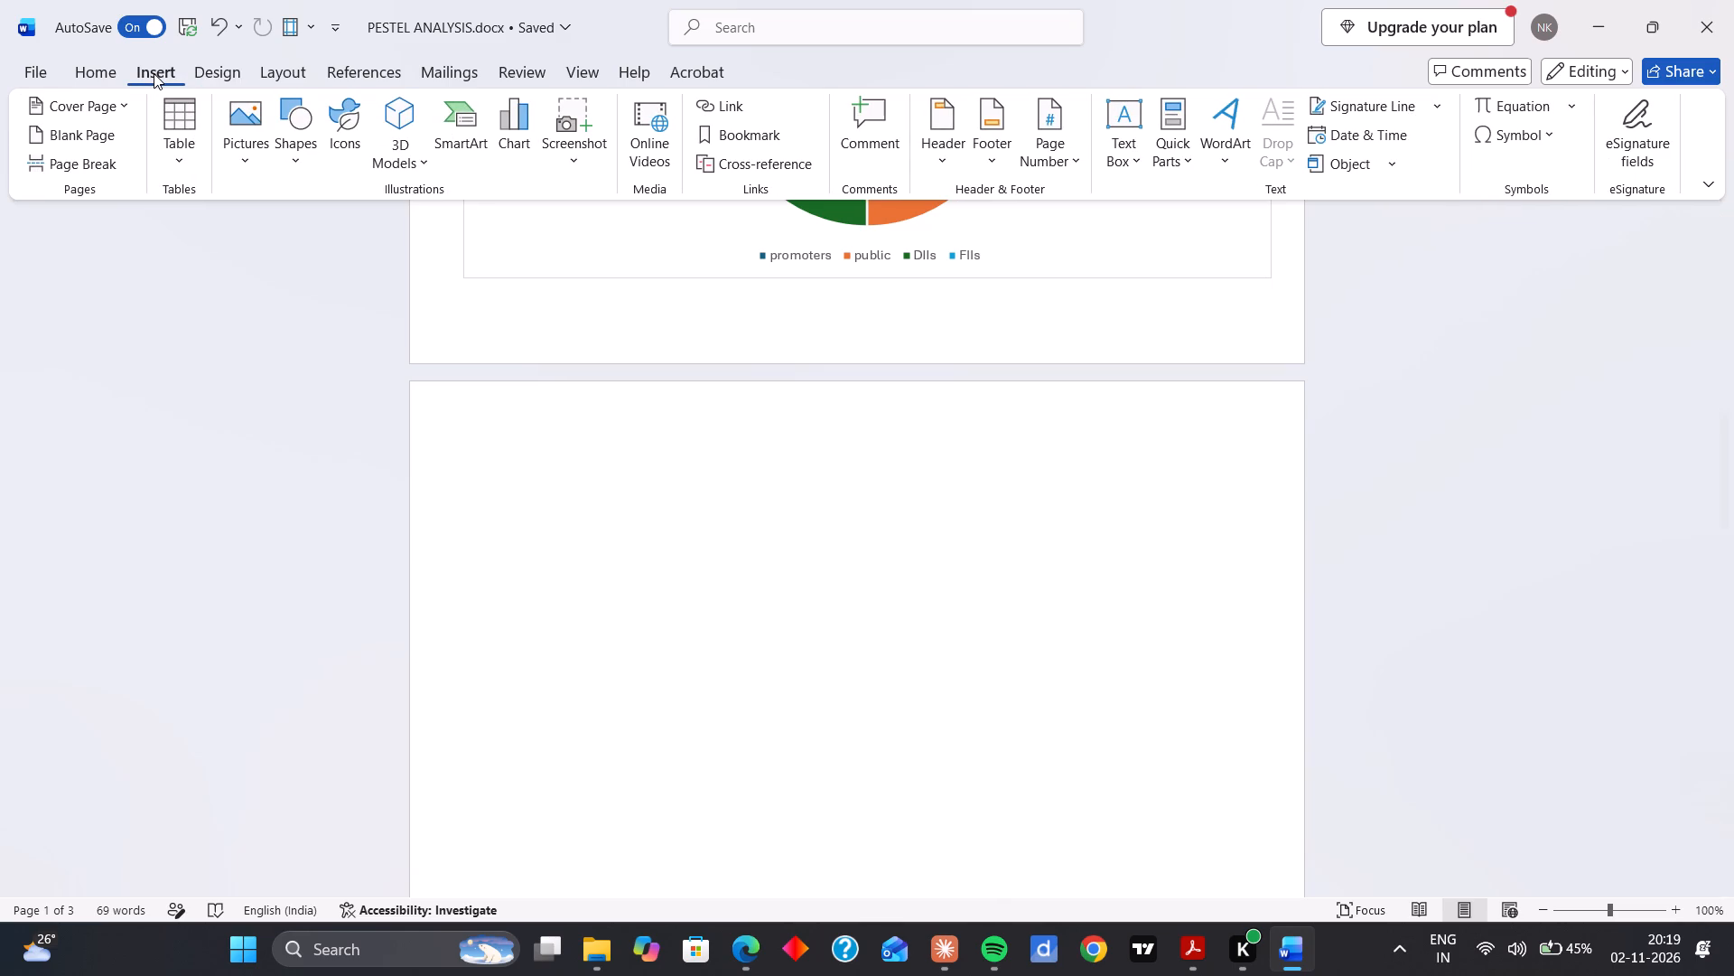
pyautogui.click(79, 135)
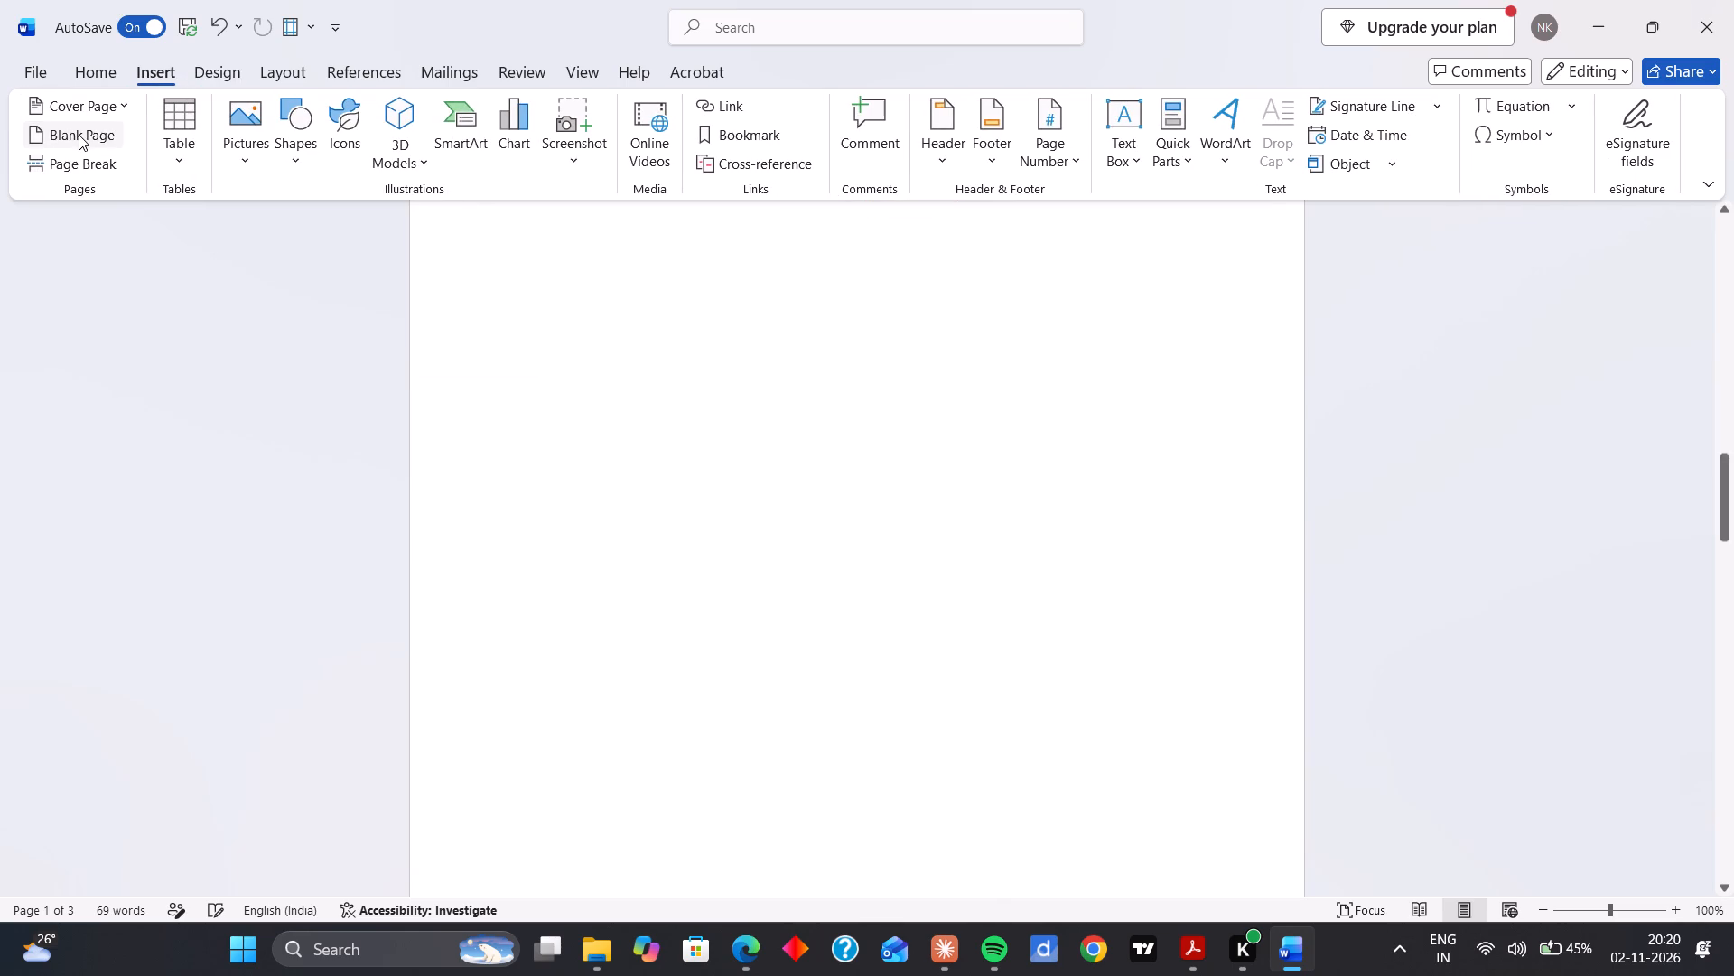
pyautogui.click(79, 135)
pyautogui.click(79, 135)
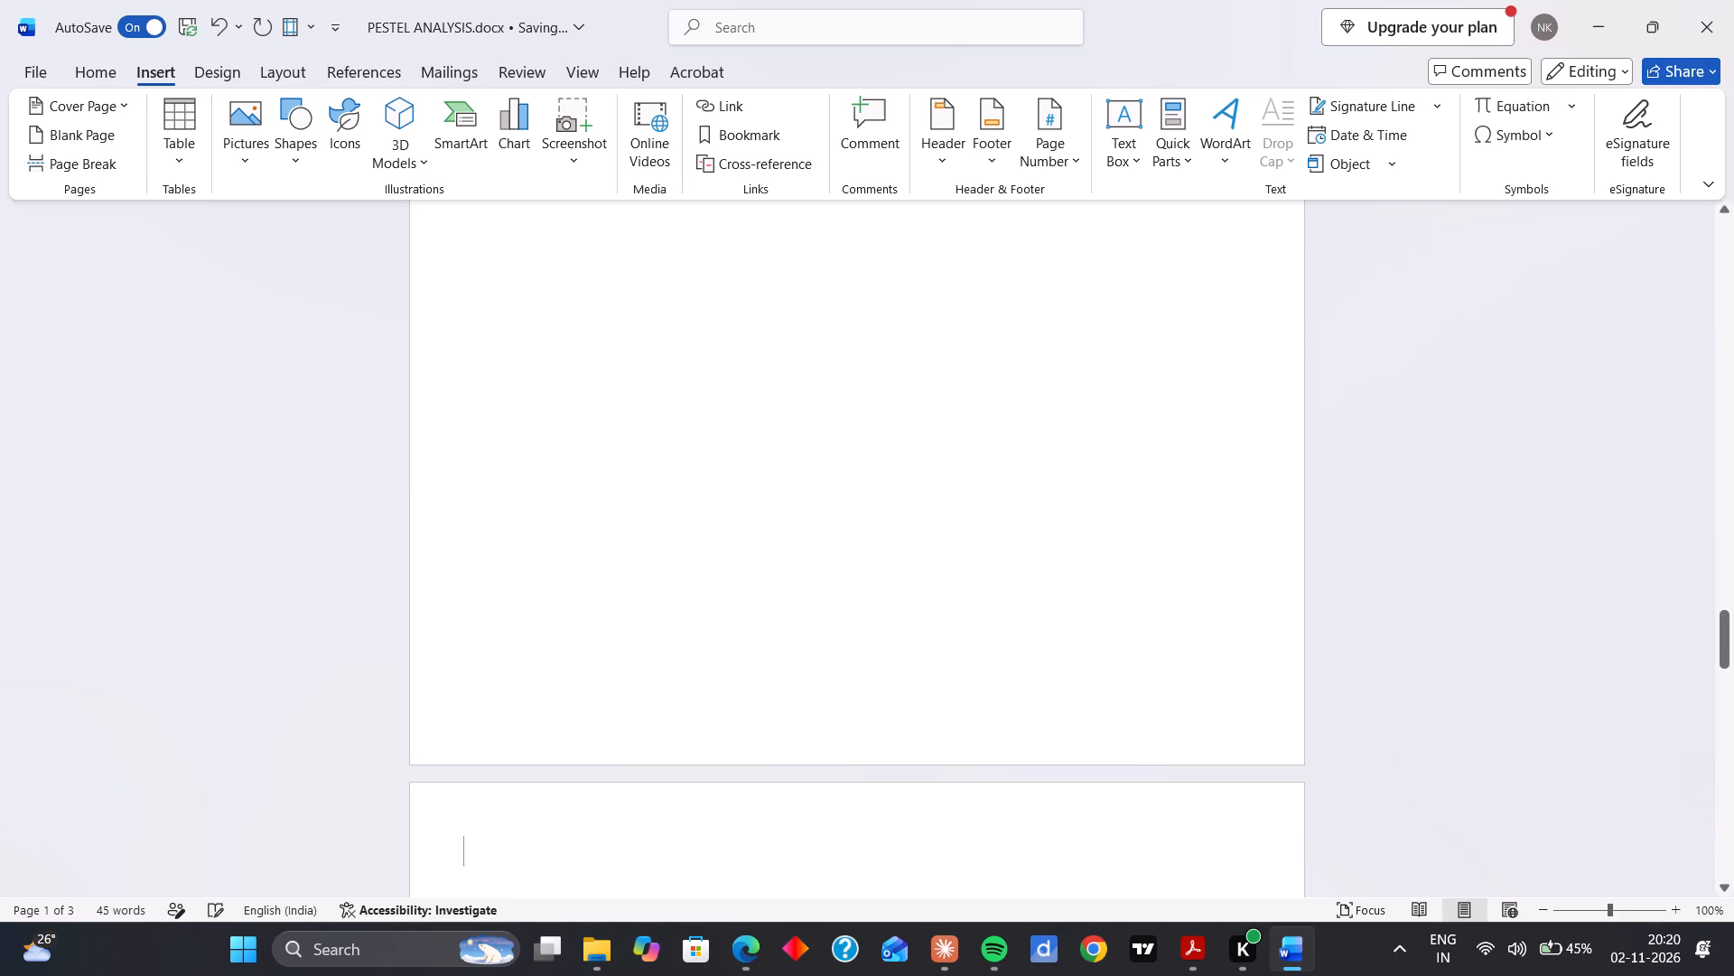
# Examine the whole document from the PESTEL ANALYSIS title through to the last blank page.
pyautogui.scroll(16, 1213, 309)
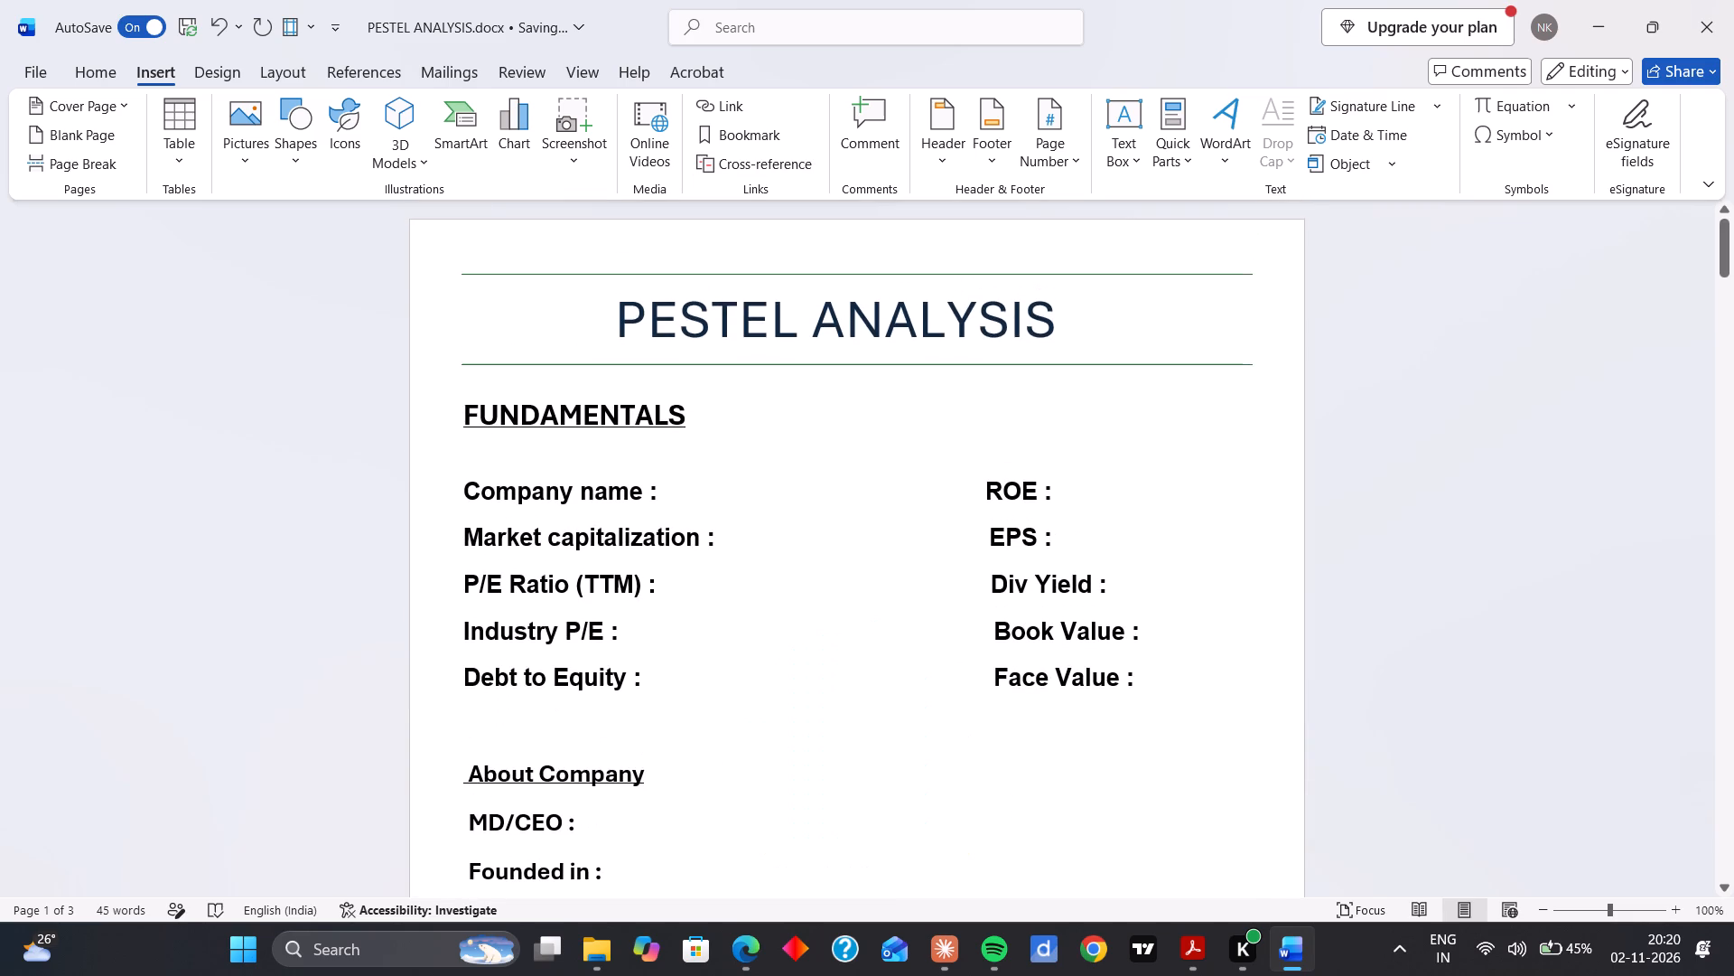
pyautogui.scroll(-4, 1537, 394)
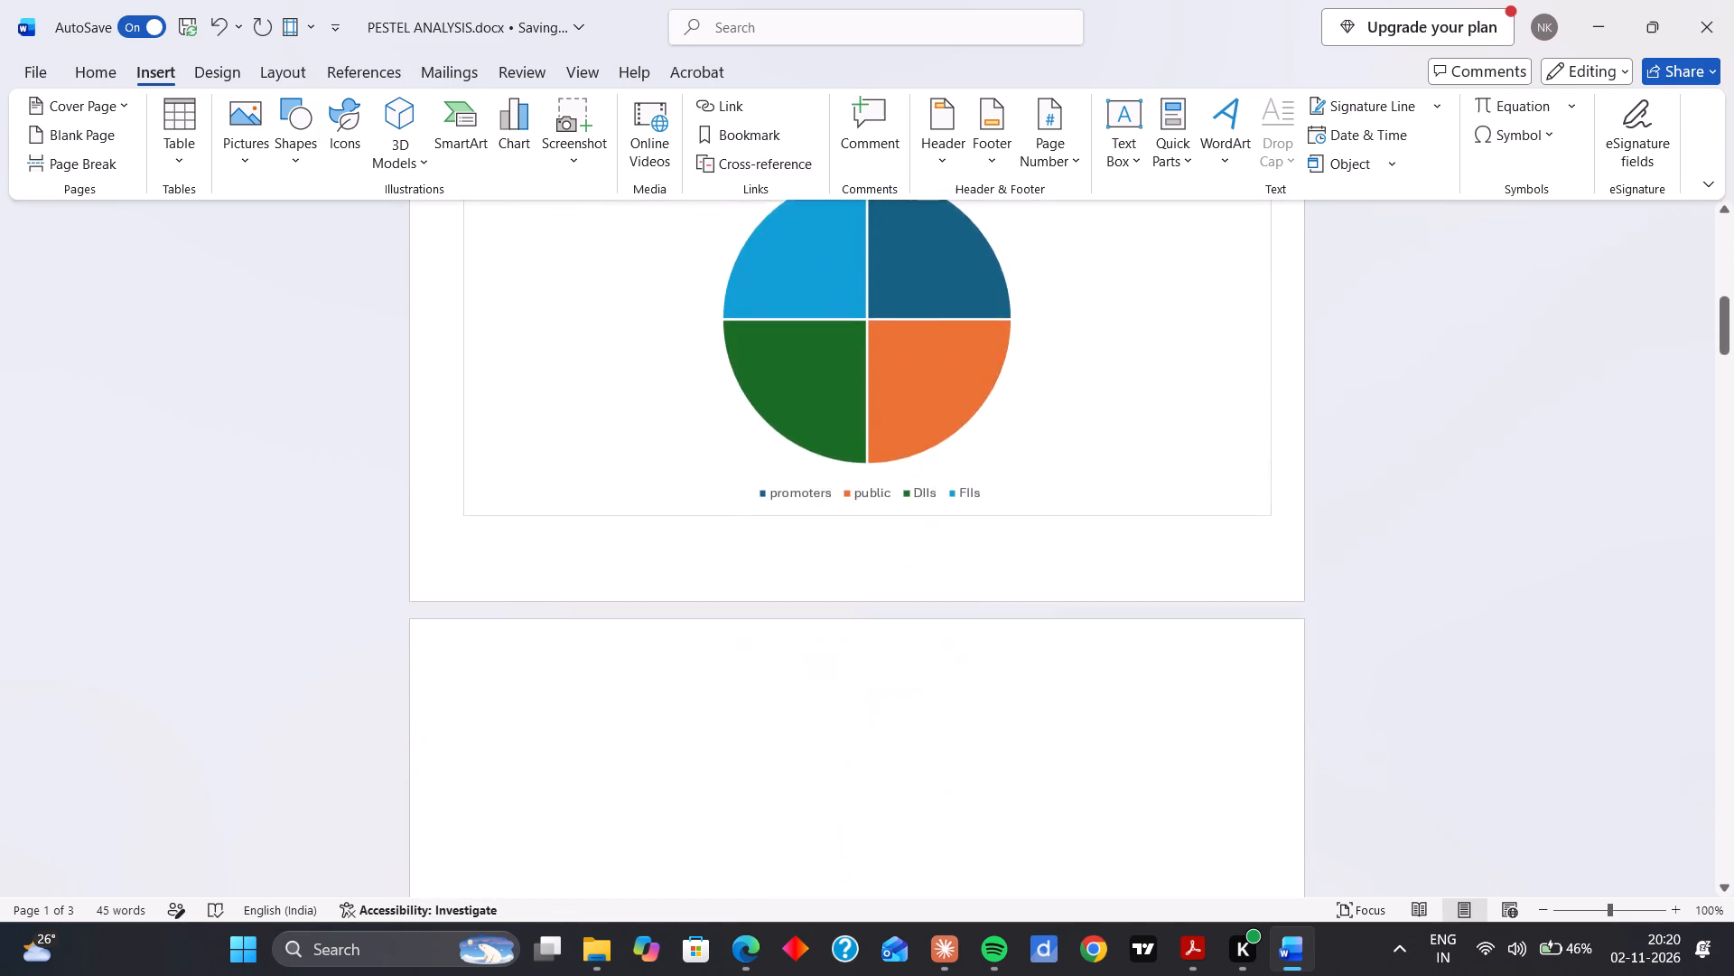
pyautogui.scroll(-4, 1537, 394)
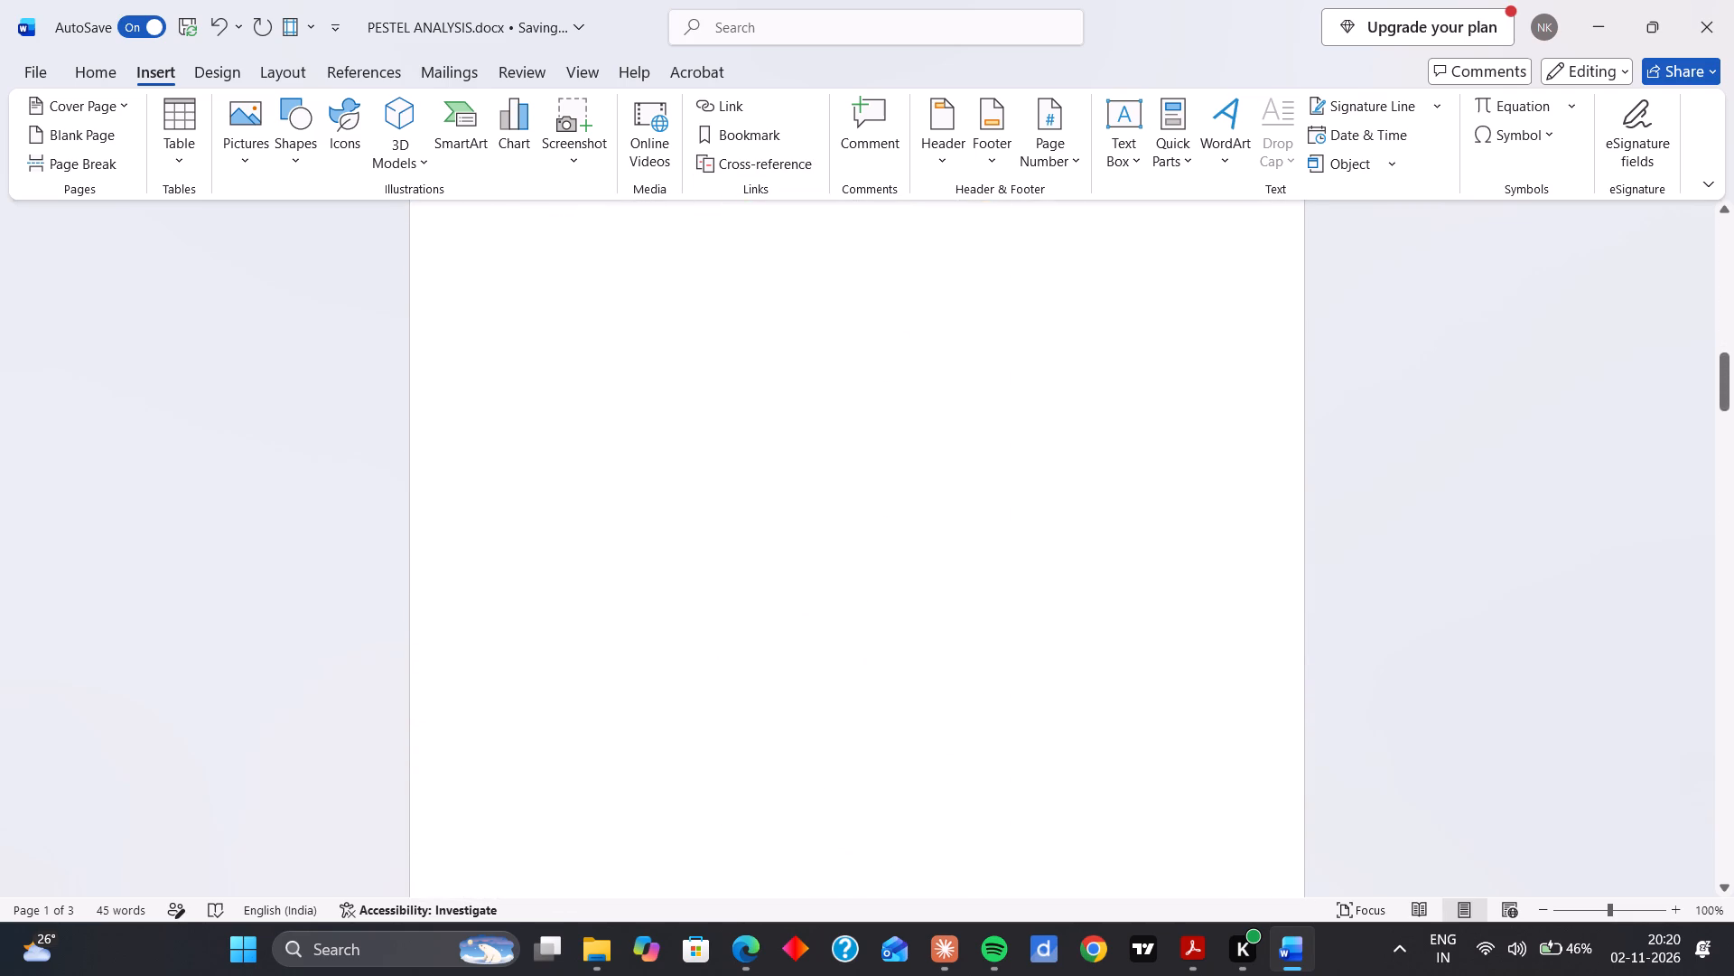
pyautogui.scroll(-4, 1537, 394)
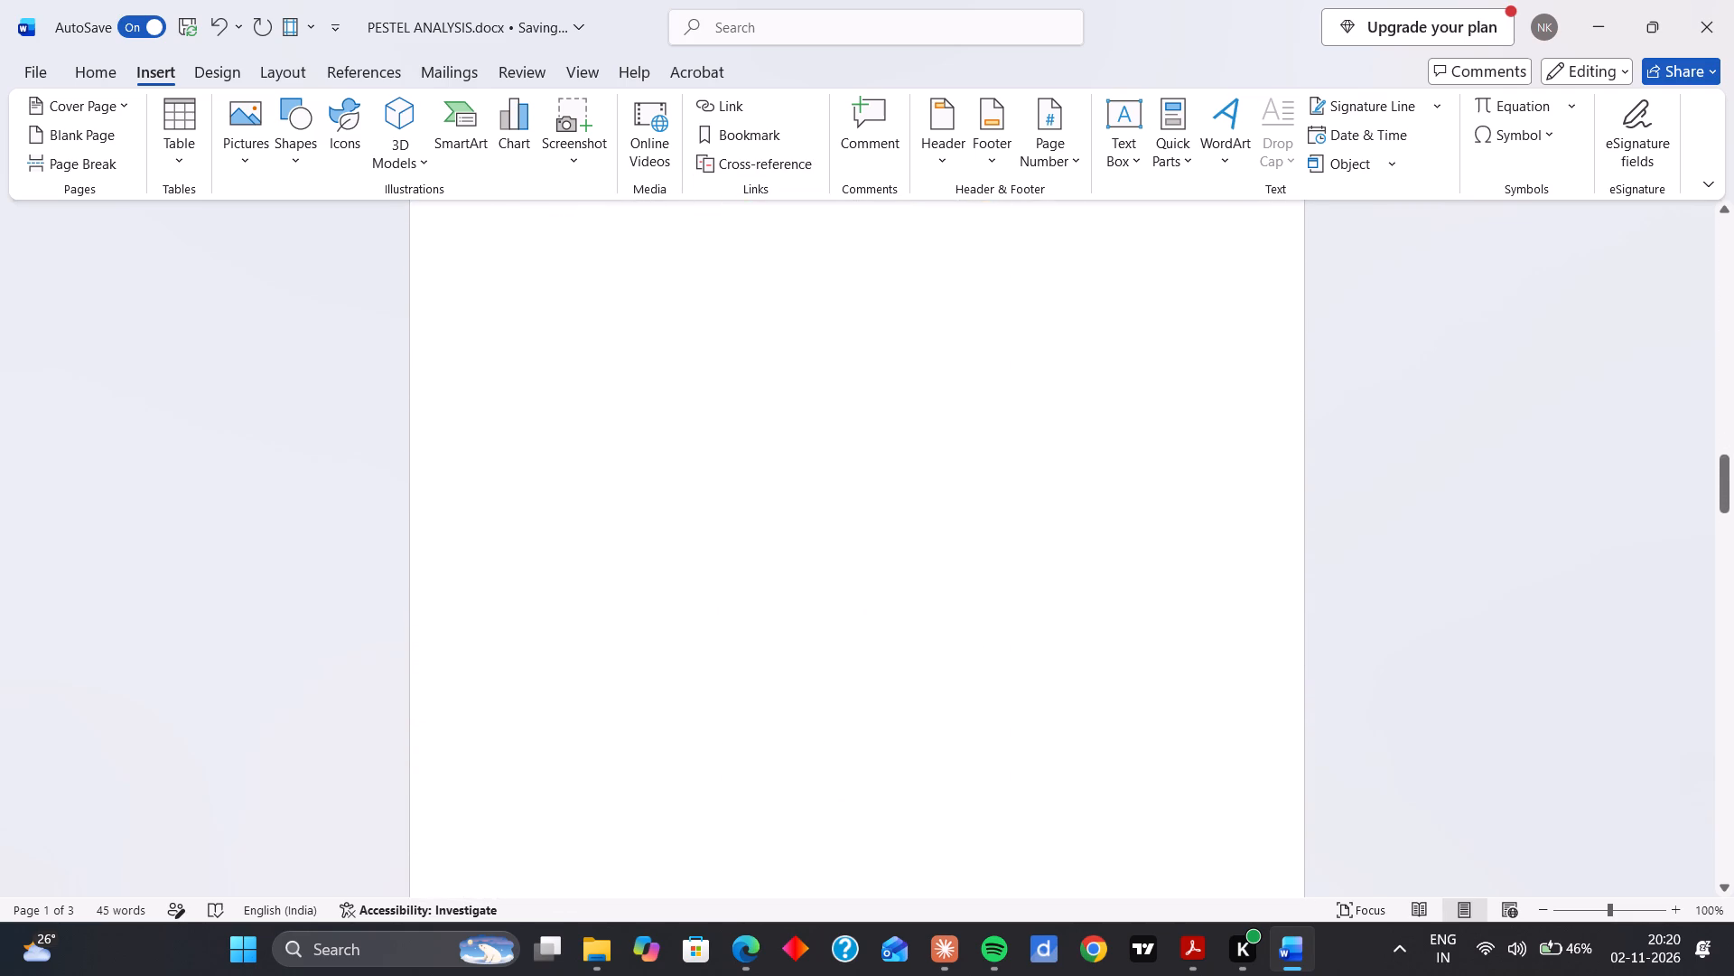
pyautogui.scroll(-5, 1537, 394)
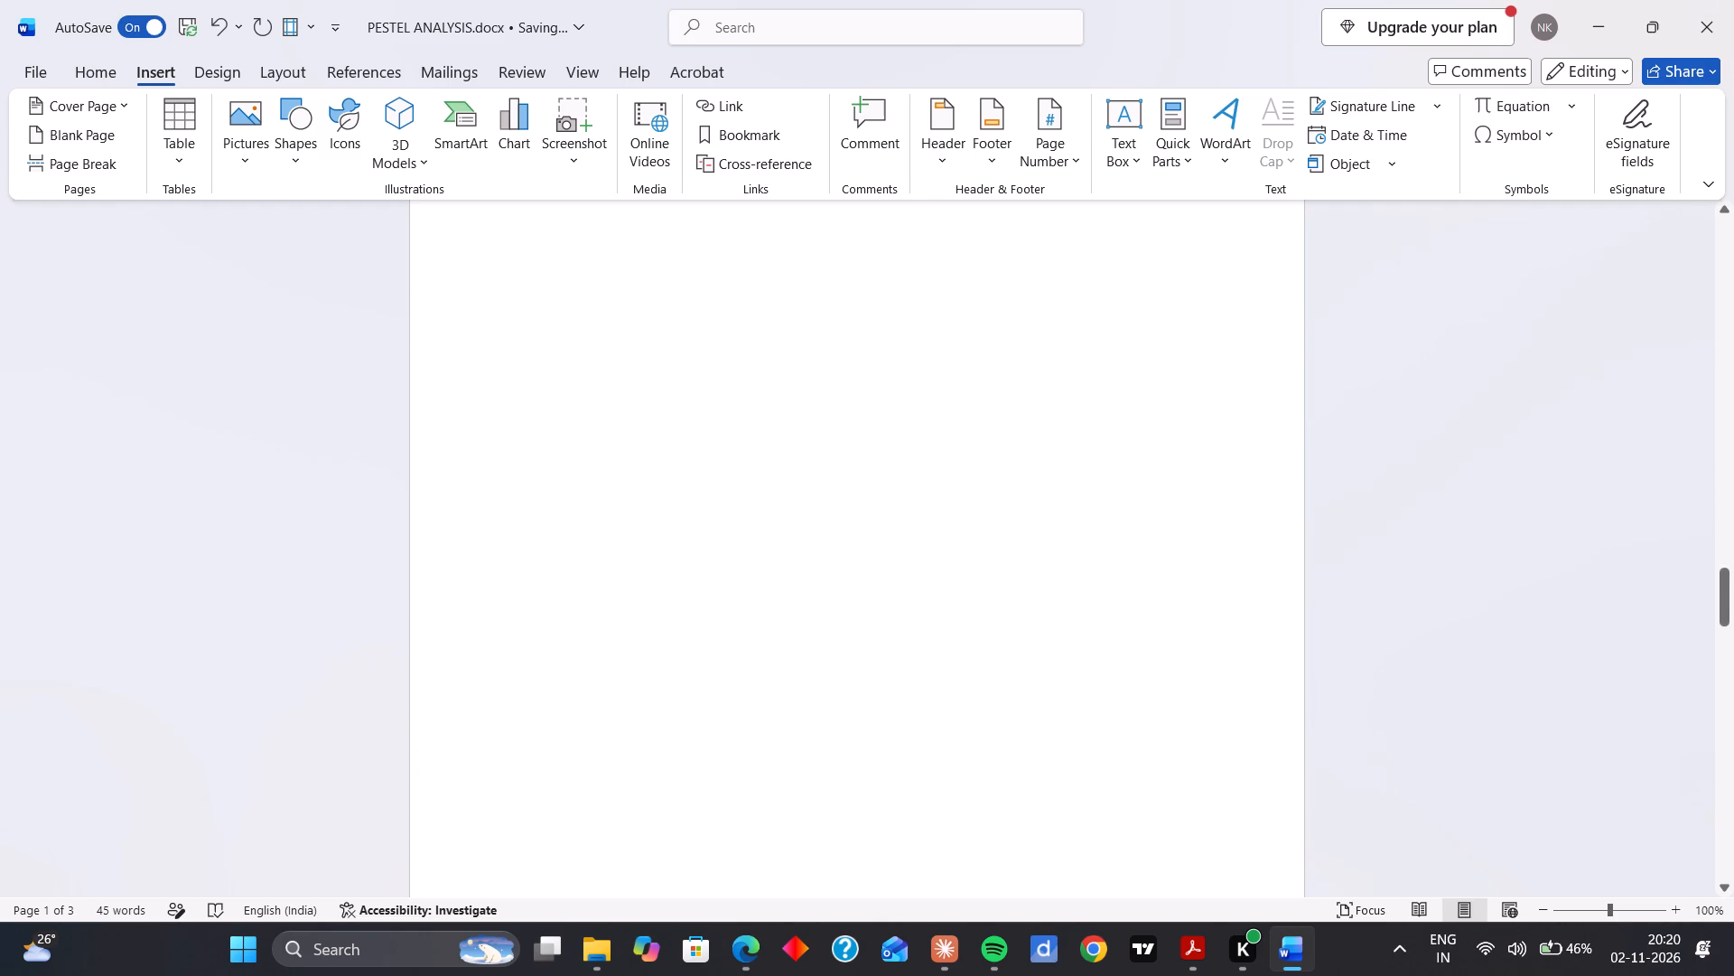
pyautogui.scroll(-5, 1537, 394)
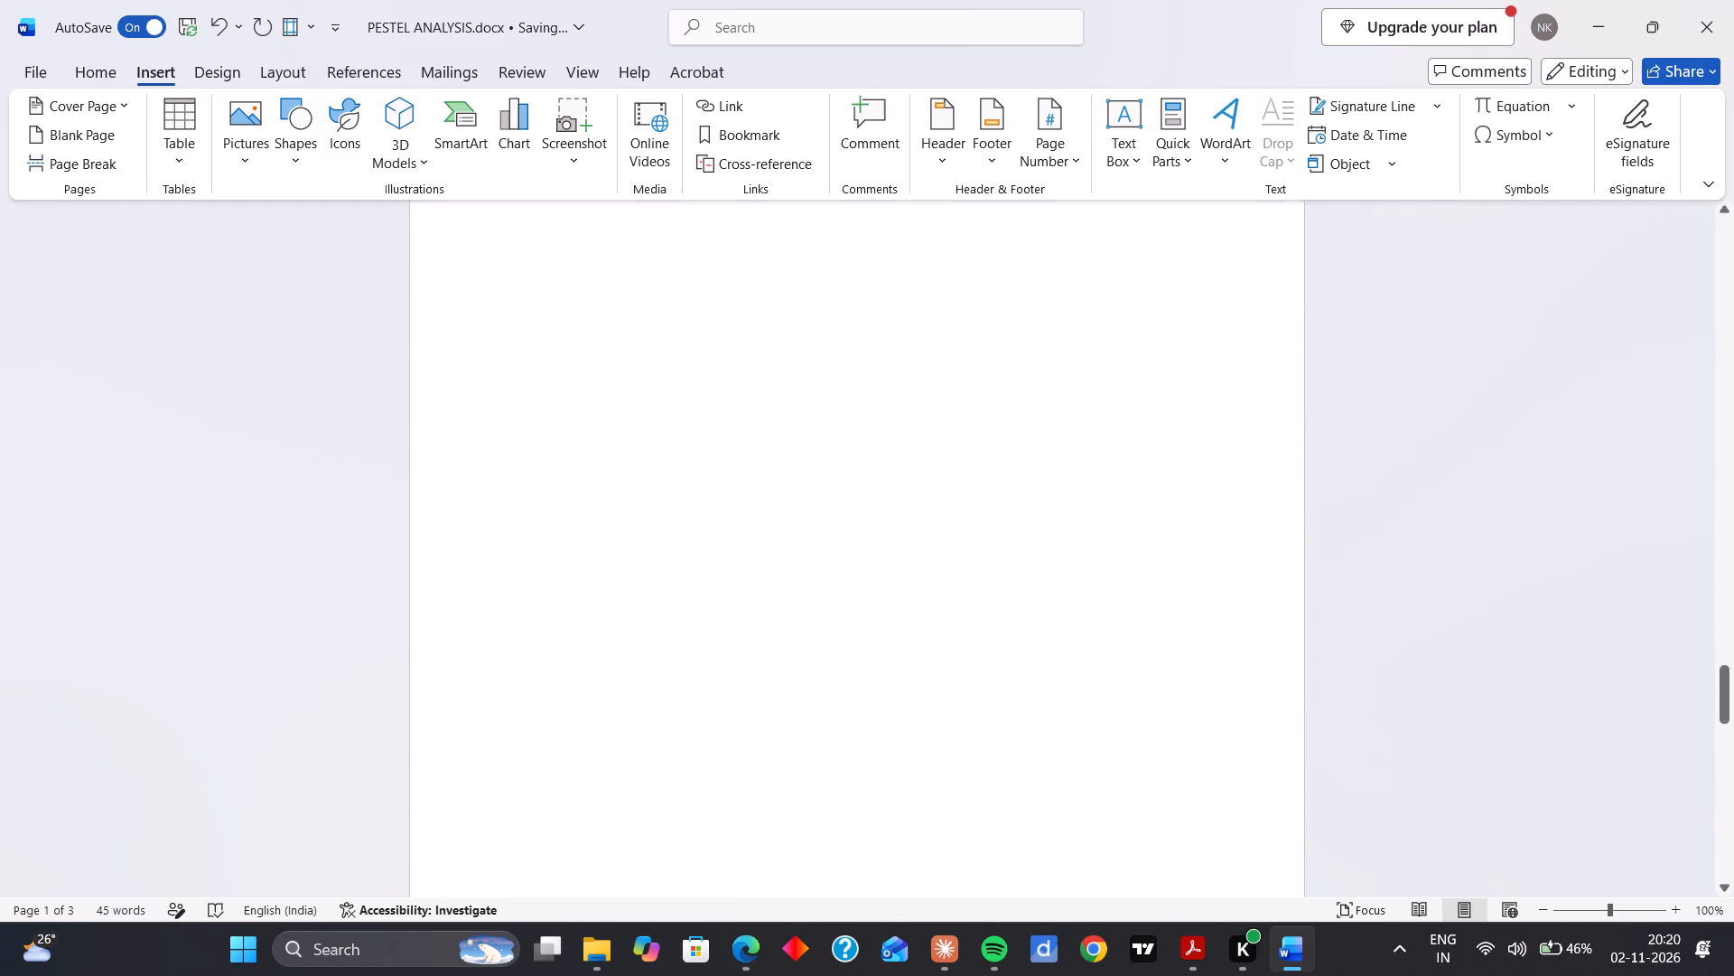
pyautogui.scroll(-5, 1537, 394)
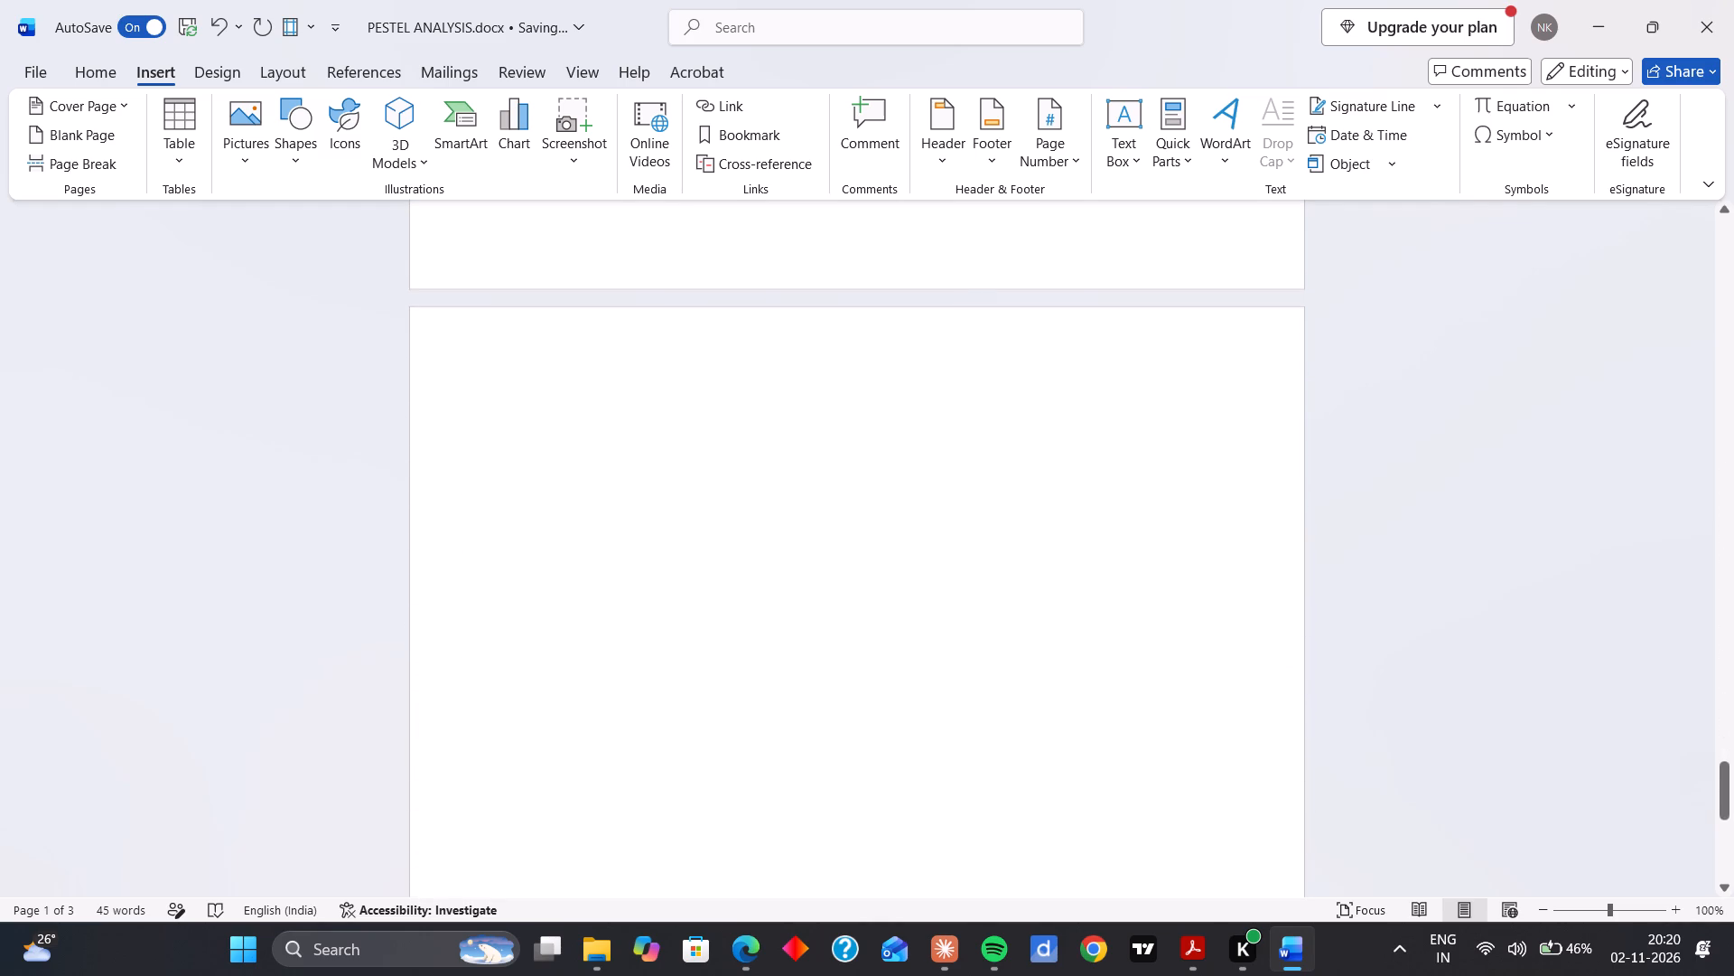
pyautogui.scroll(-6, 1537, 394)
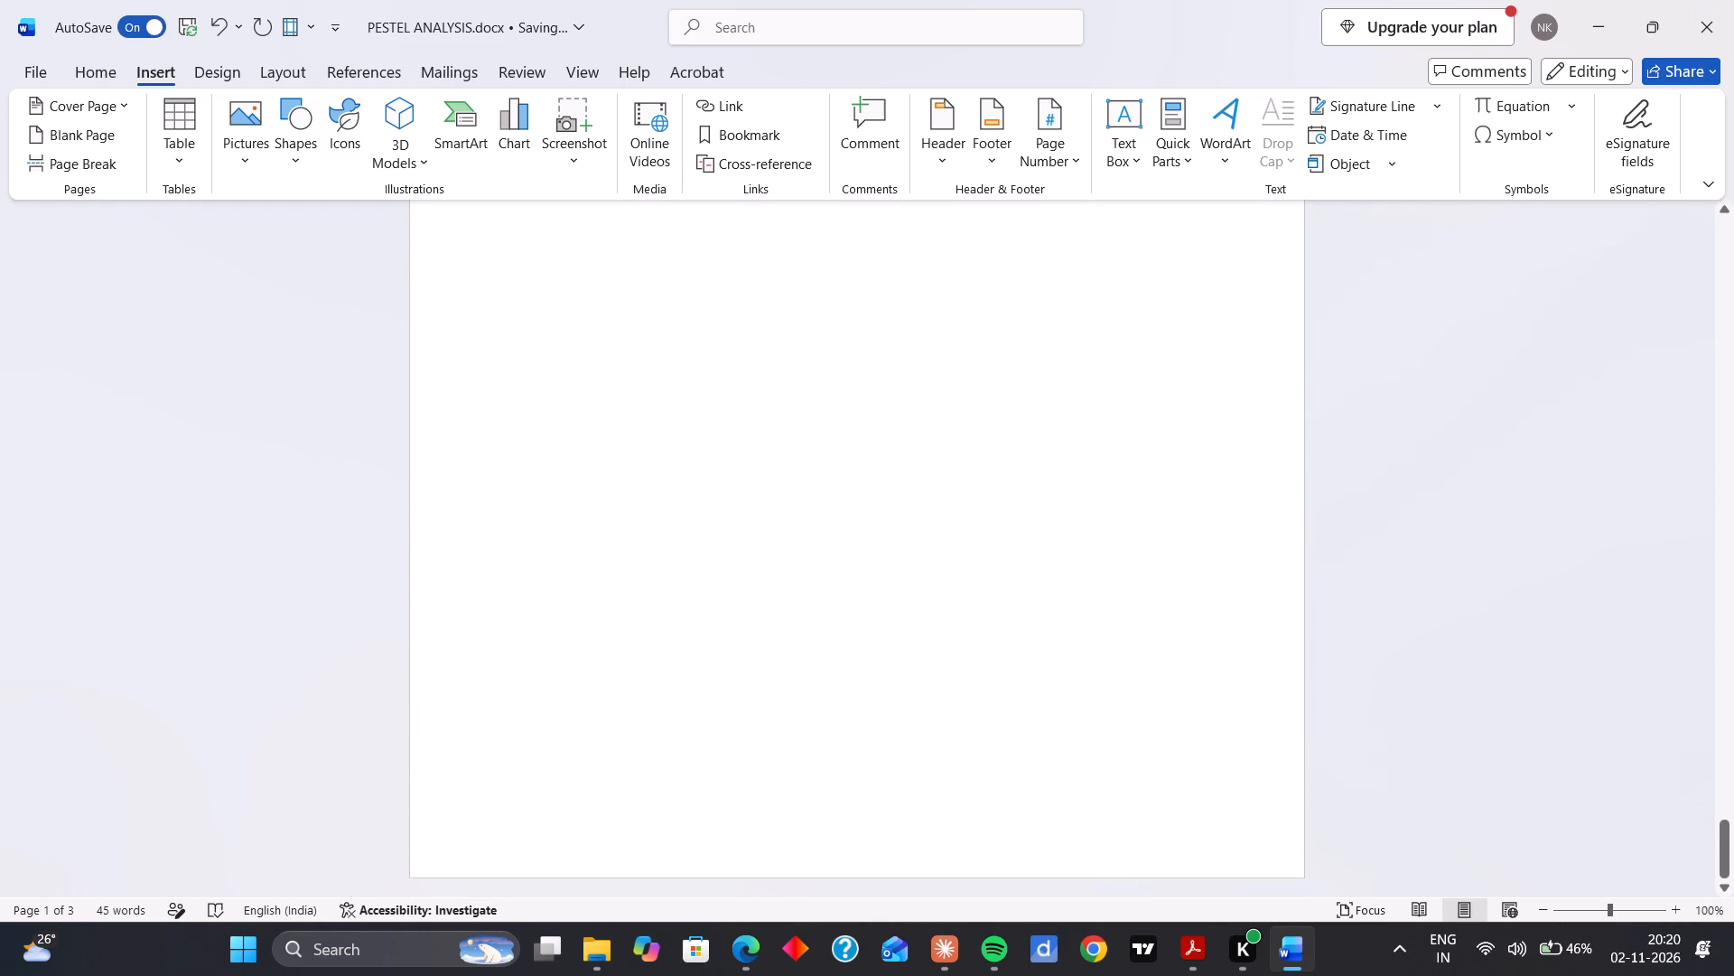
pyautogui.scroll(-2, 1537, 394)
pyautogui.scroll(7, 1537, 394)
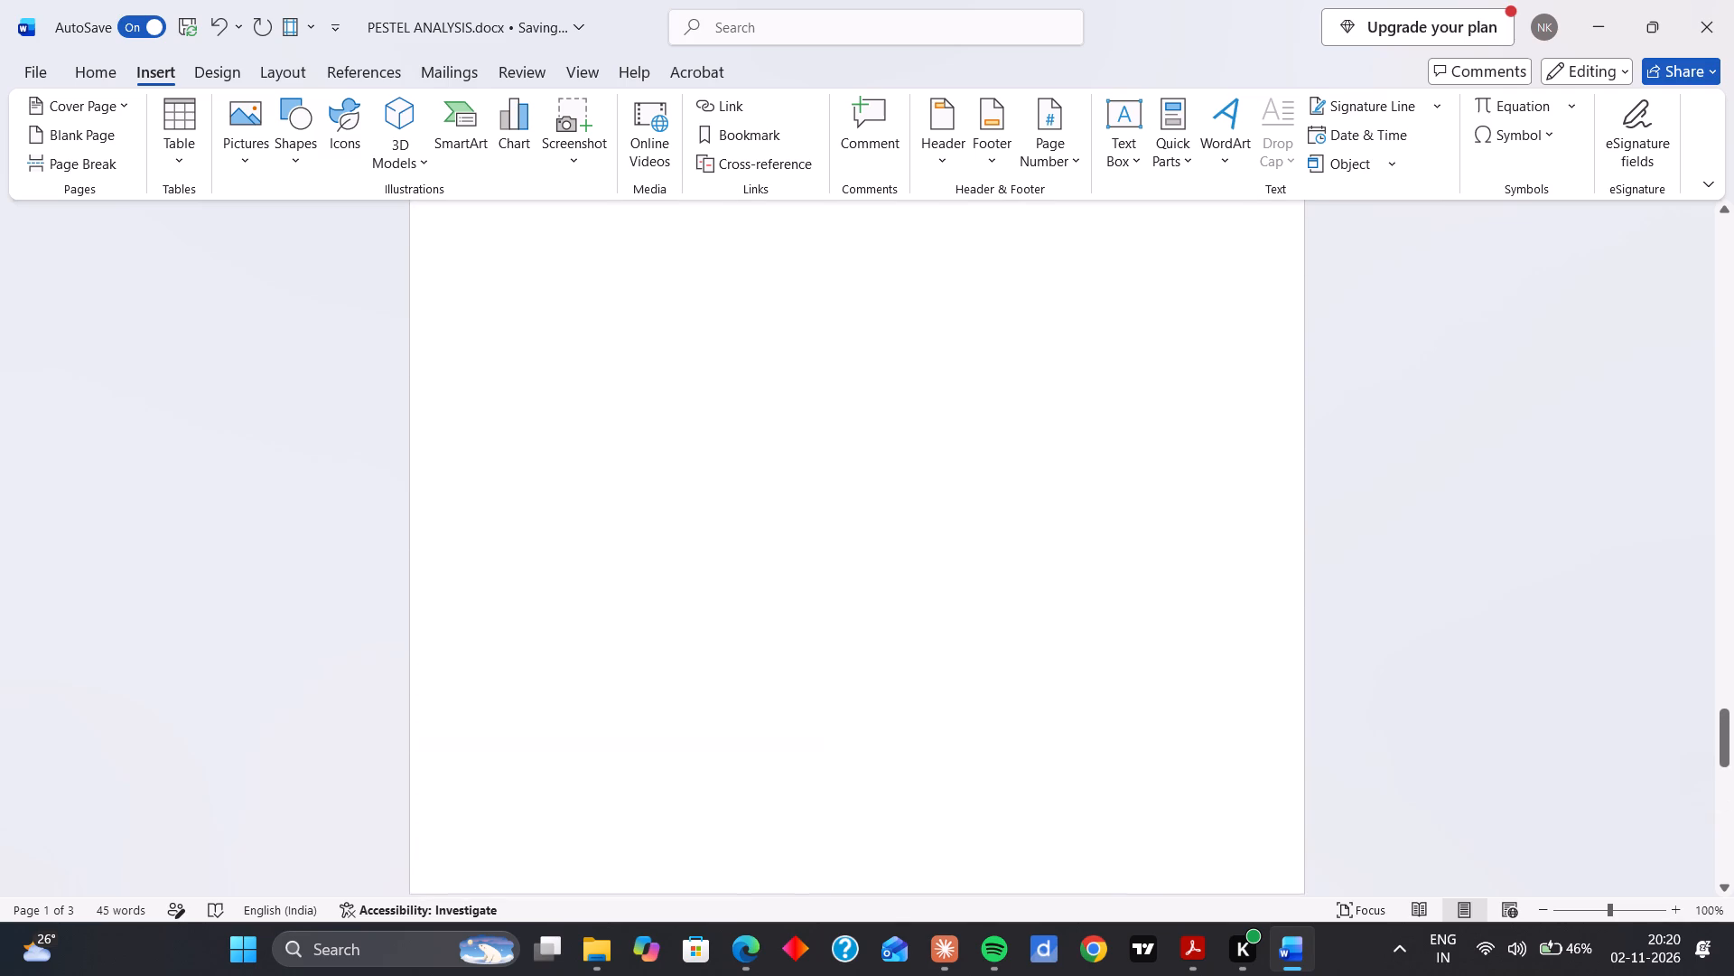
pyautogui.scroll(9, 1537, 394)
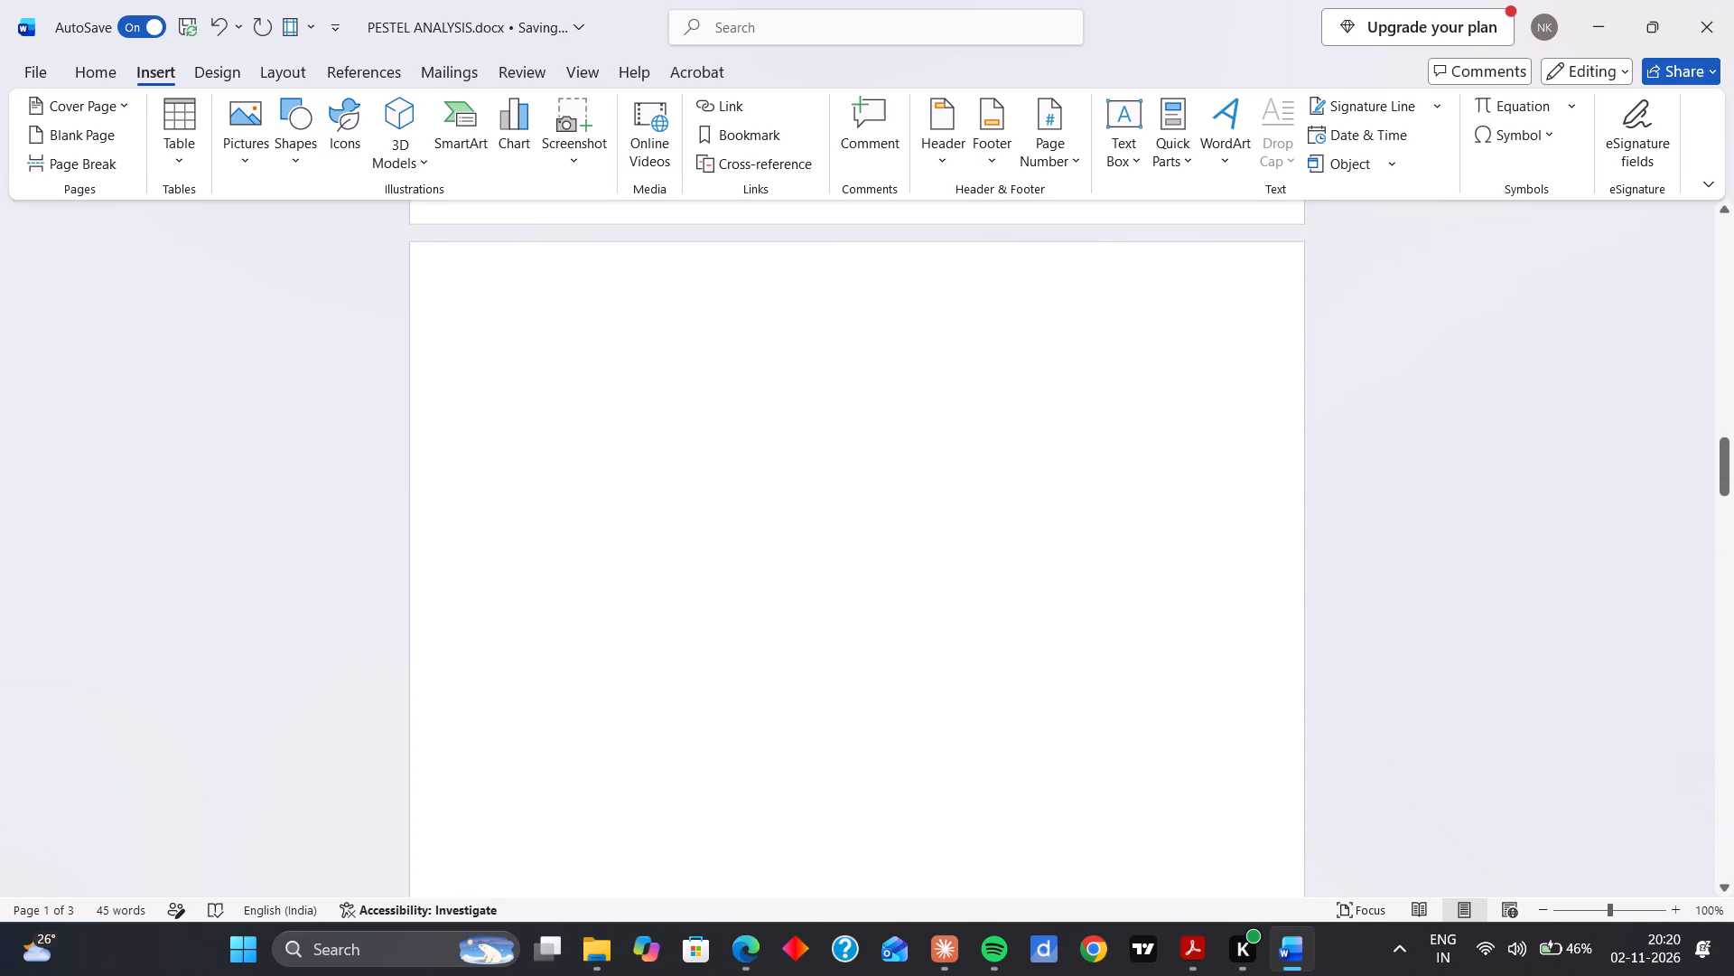
pyautogui.scroll(3, 1537, 394)
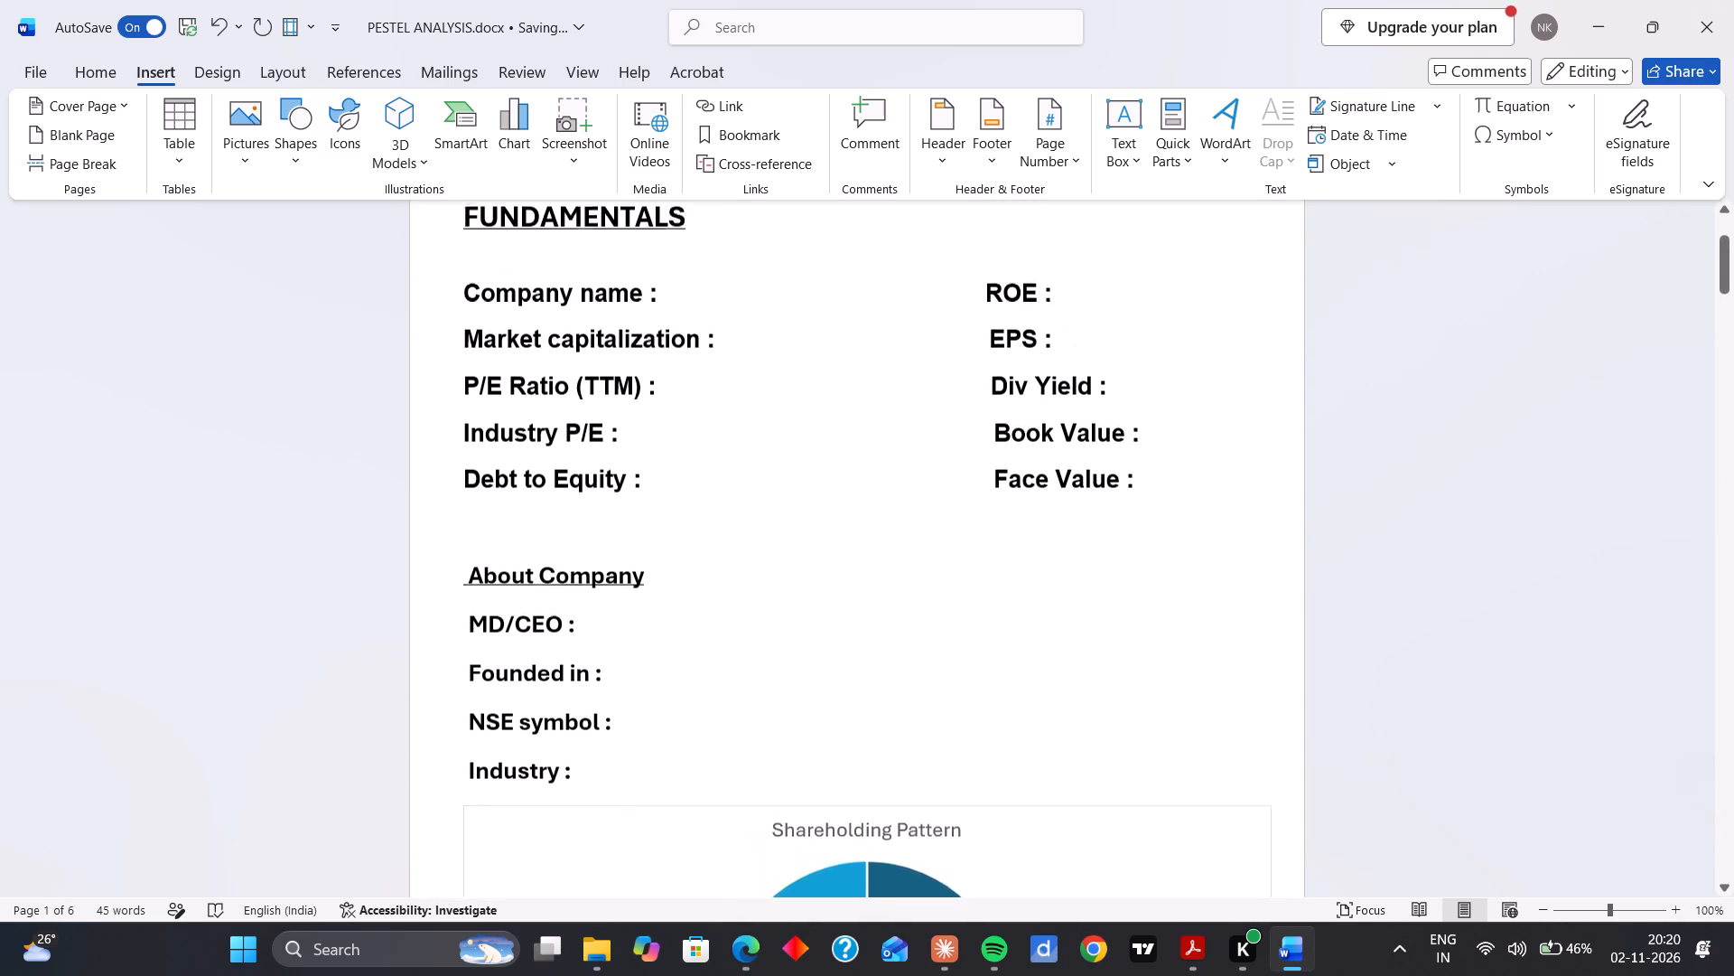
# Insert one more blank page into the document.
pyautogui.click(72, 136)
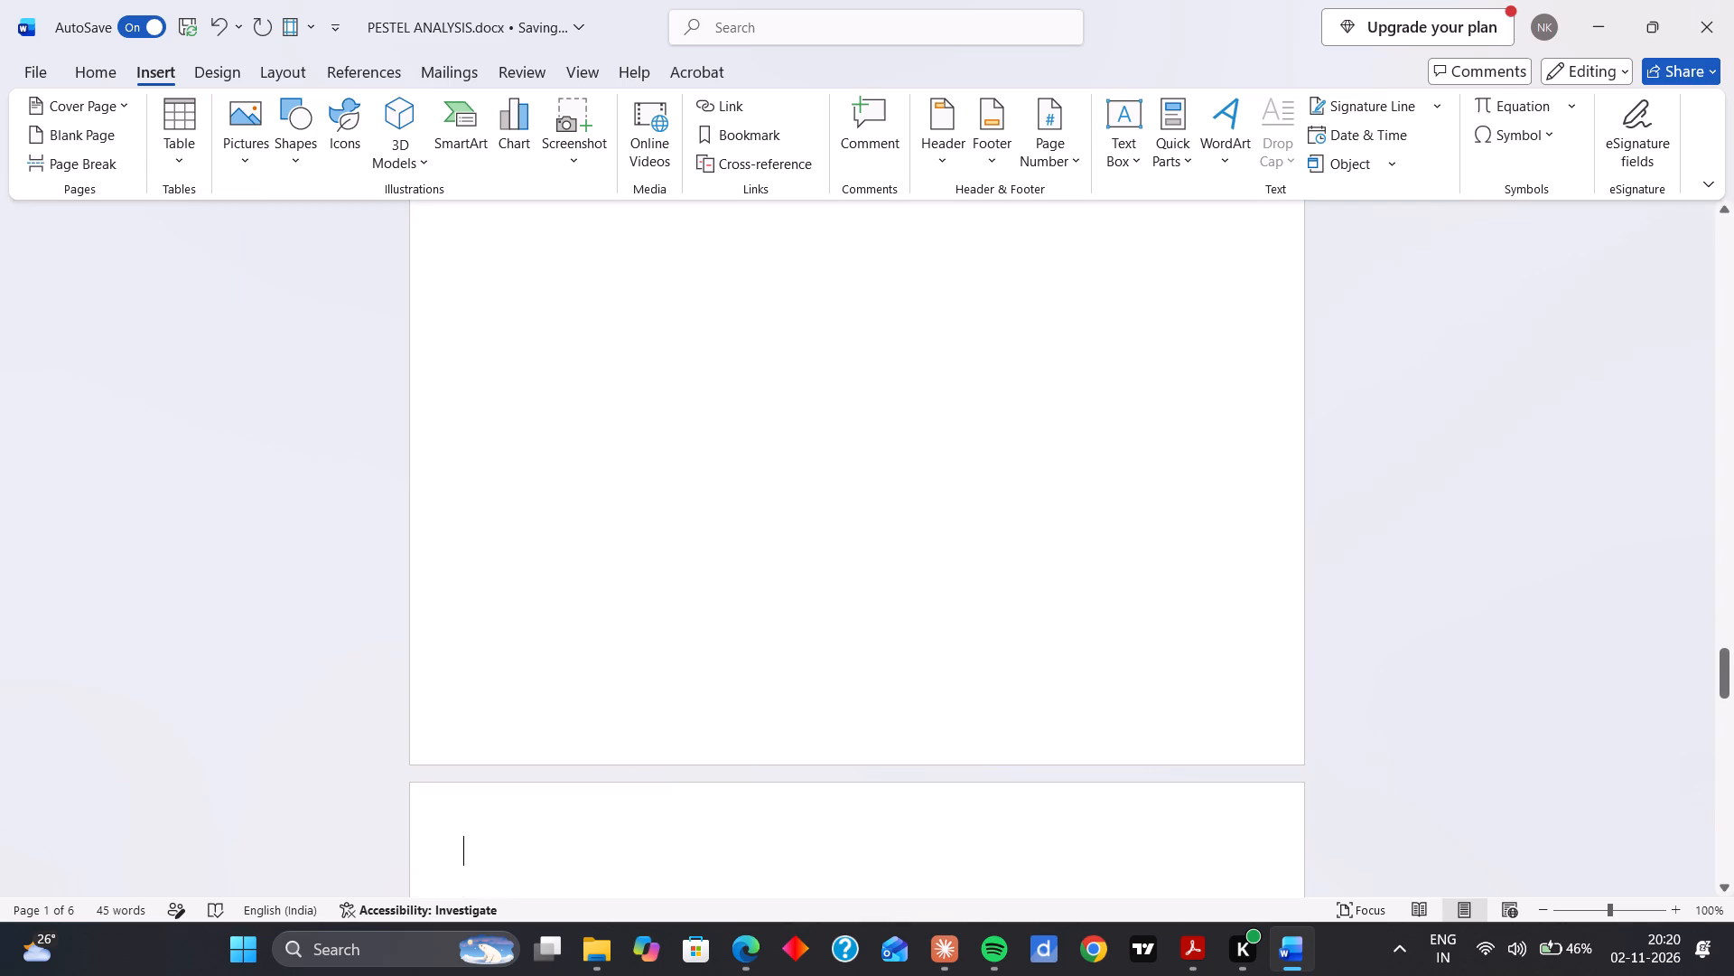
# From the start of the blank page after the Shareholding Pattern chart, examine the full range of SmartArt layouts for a suitable graphic.
pyautogui.scroll(9, 1553, 517)
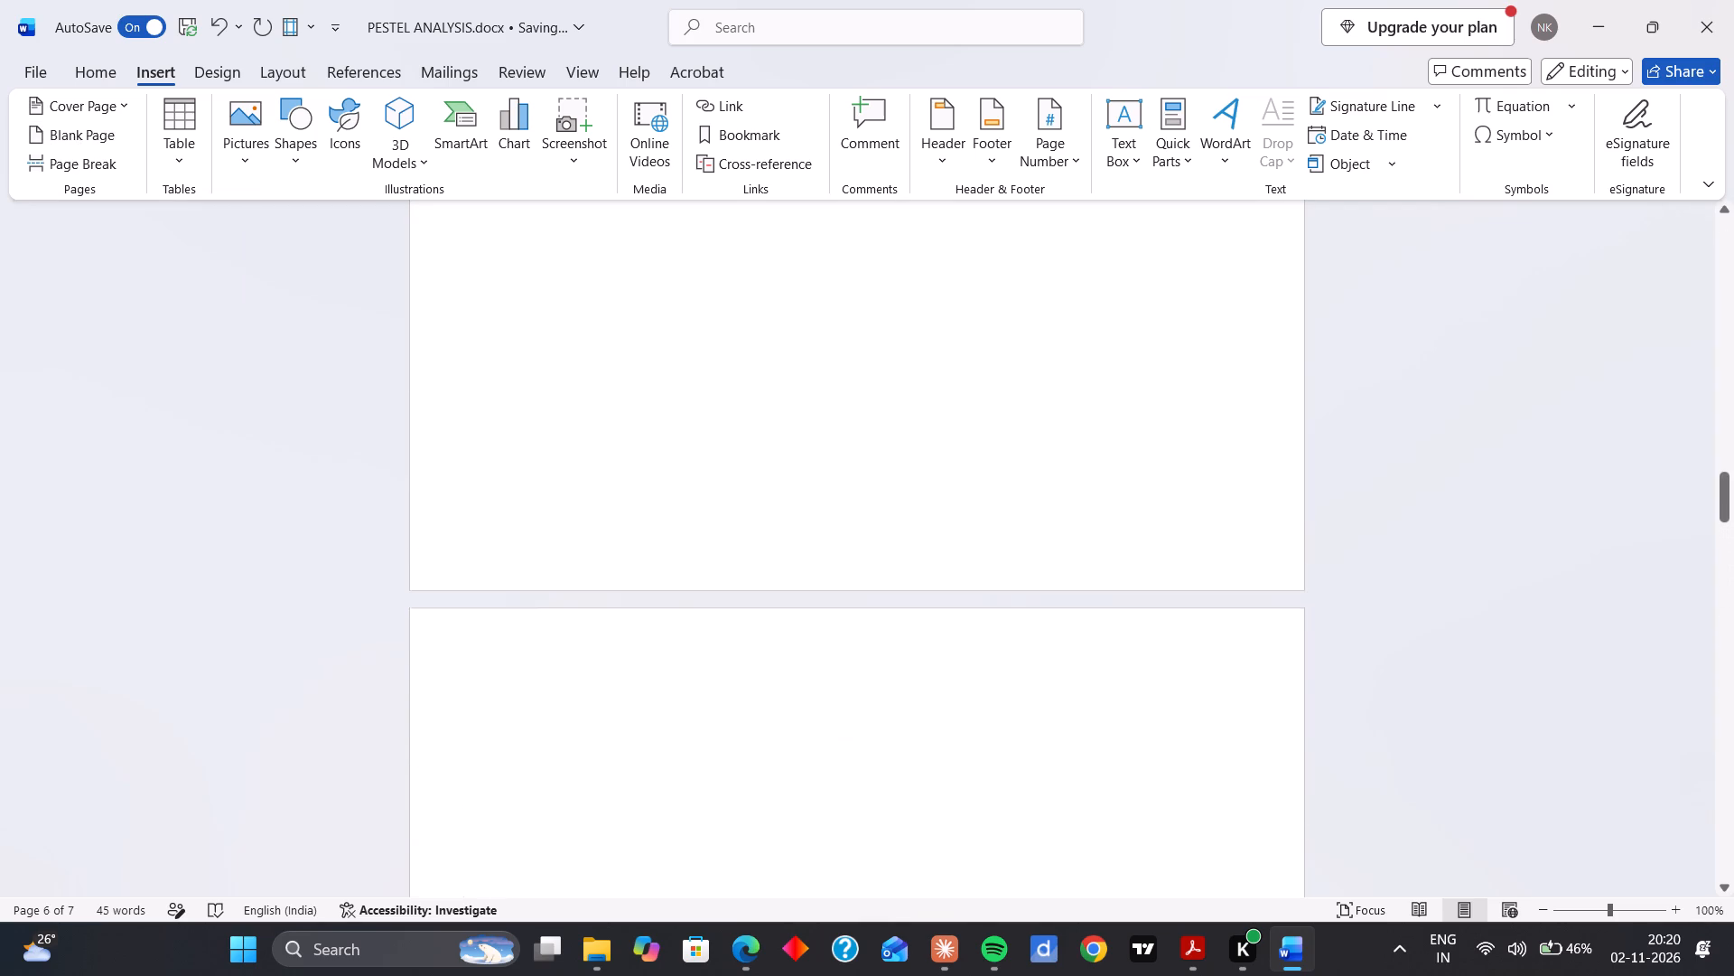
pyautogui.scroll(8, 1553, 517)
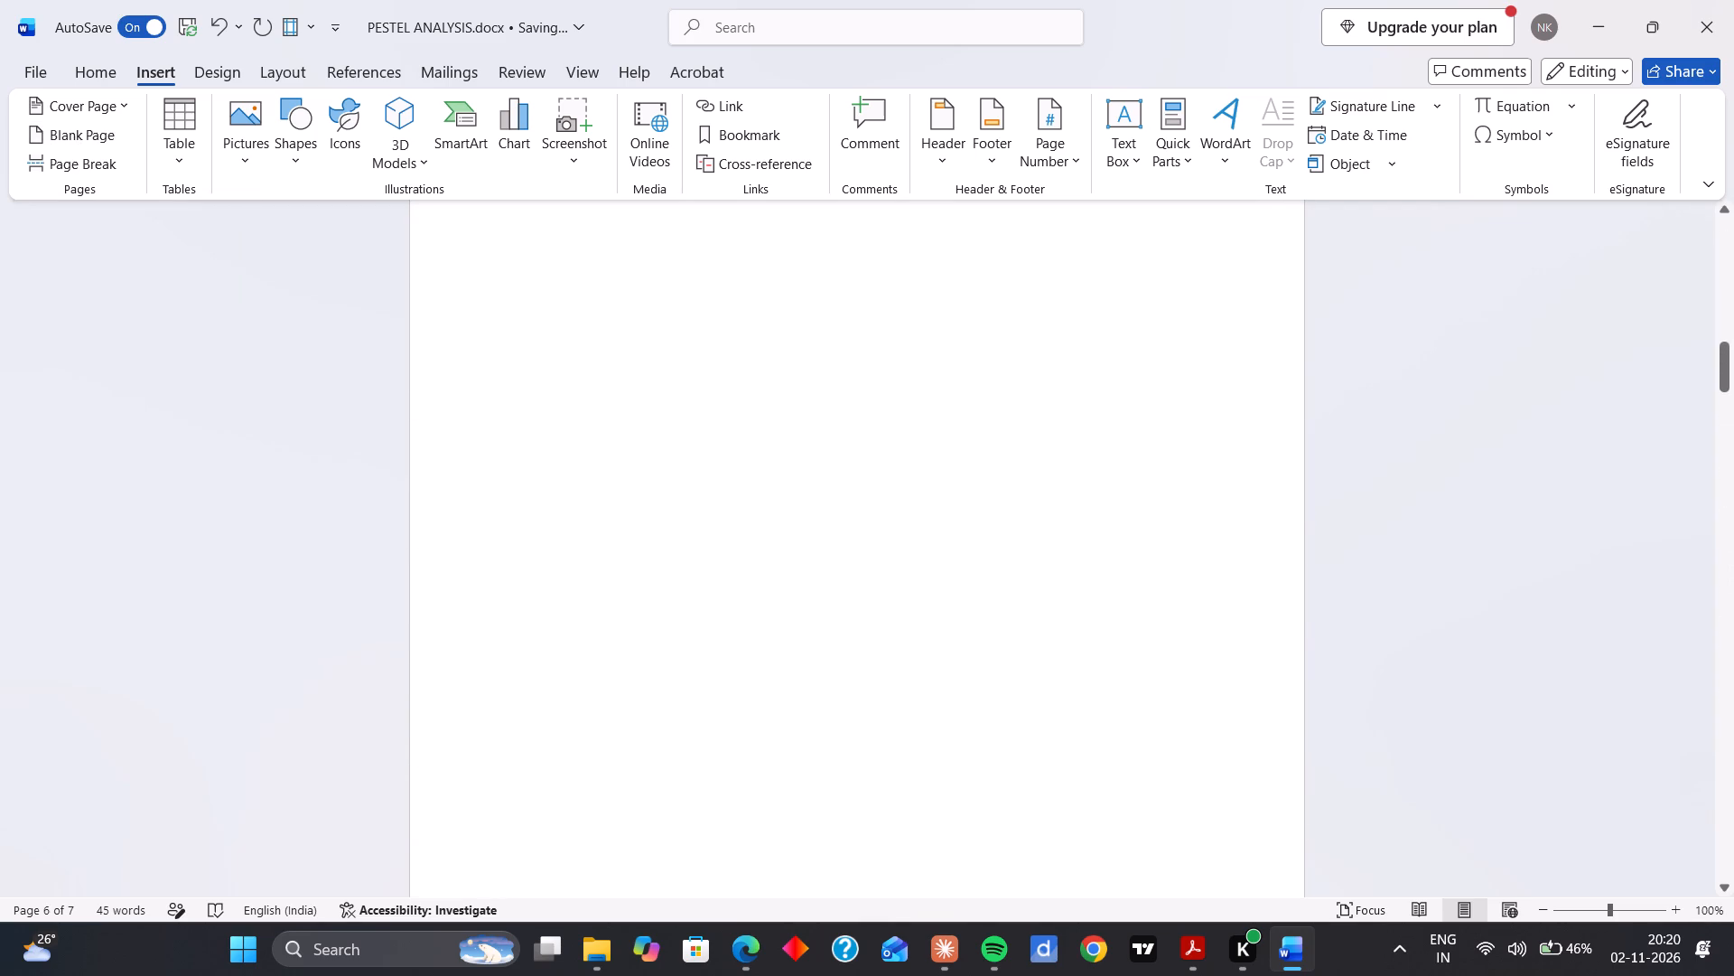
pyautogui.scroll(9, 1553, 517)
pyautogui.scroll(-5, 1553, 517)
pyautogui.scroll(2, 1553, 517)
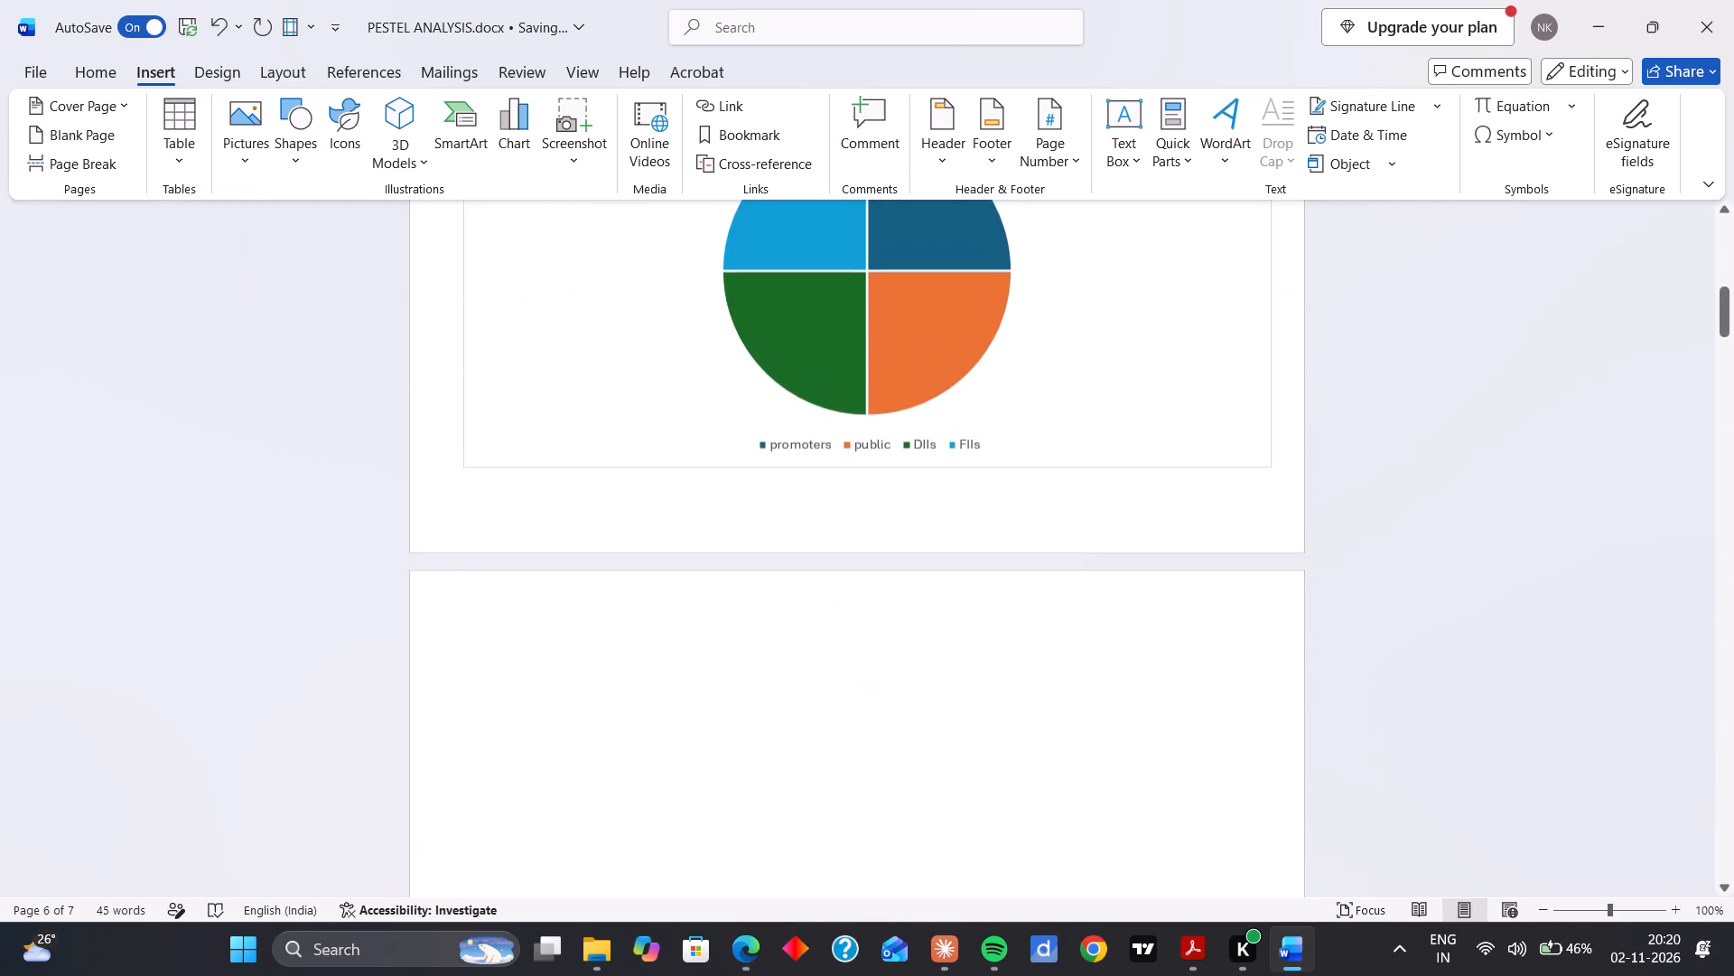
pyautogui.click(612, 668)
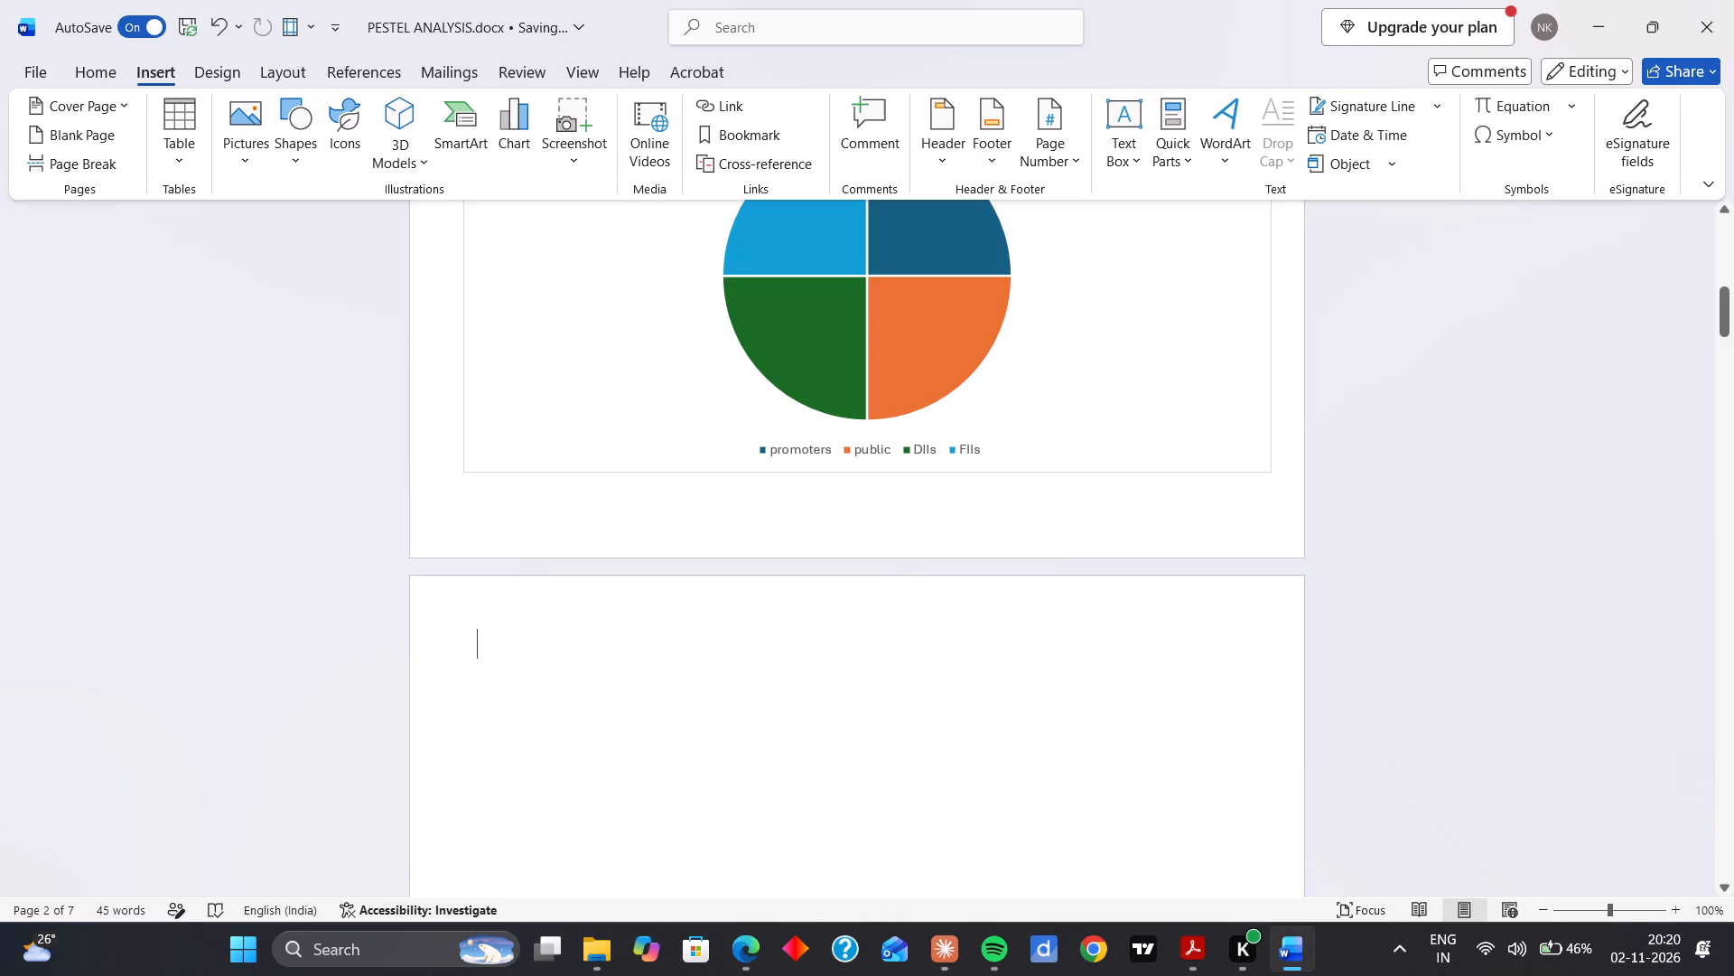
pyautogui.click(612, 668)
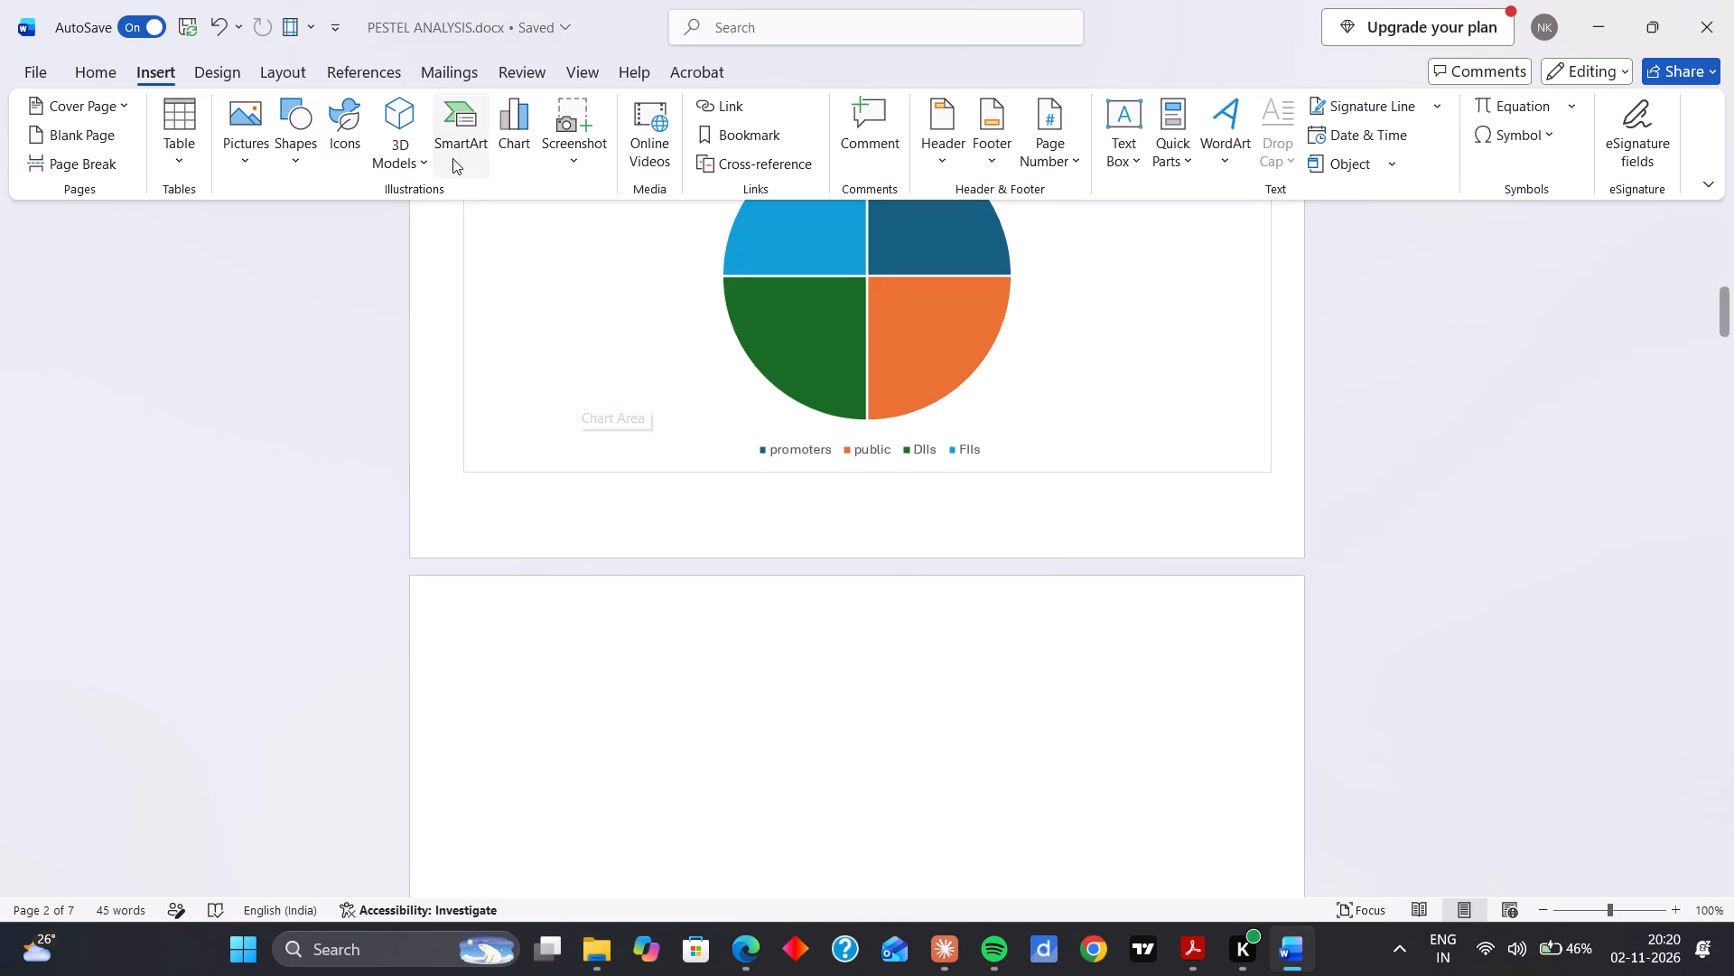
pyautogui.click(455, 157)
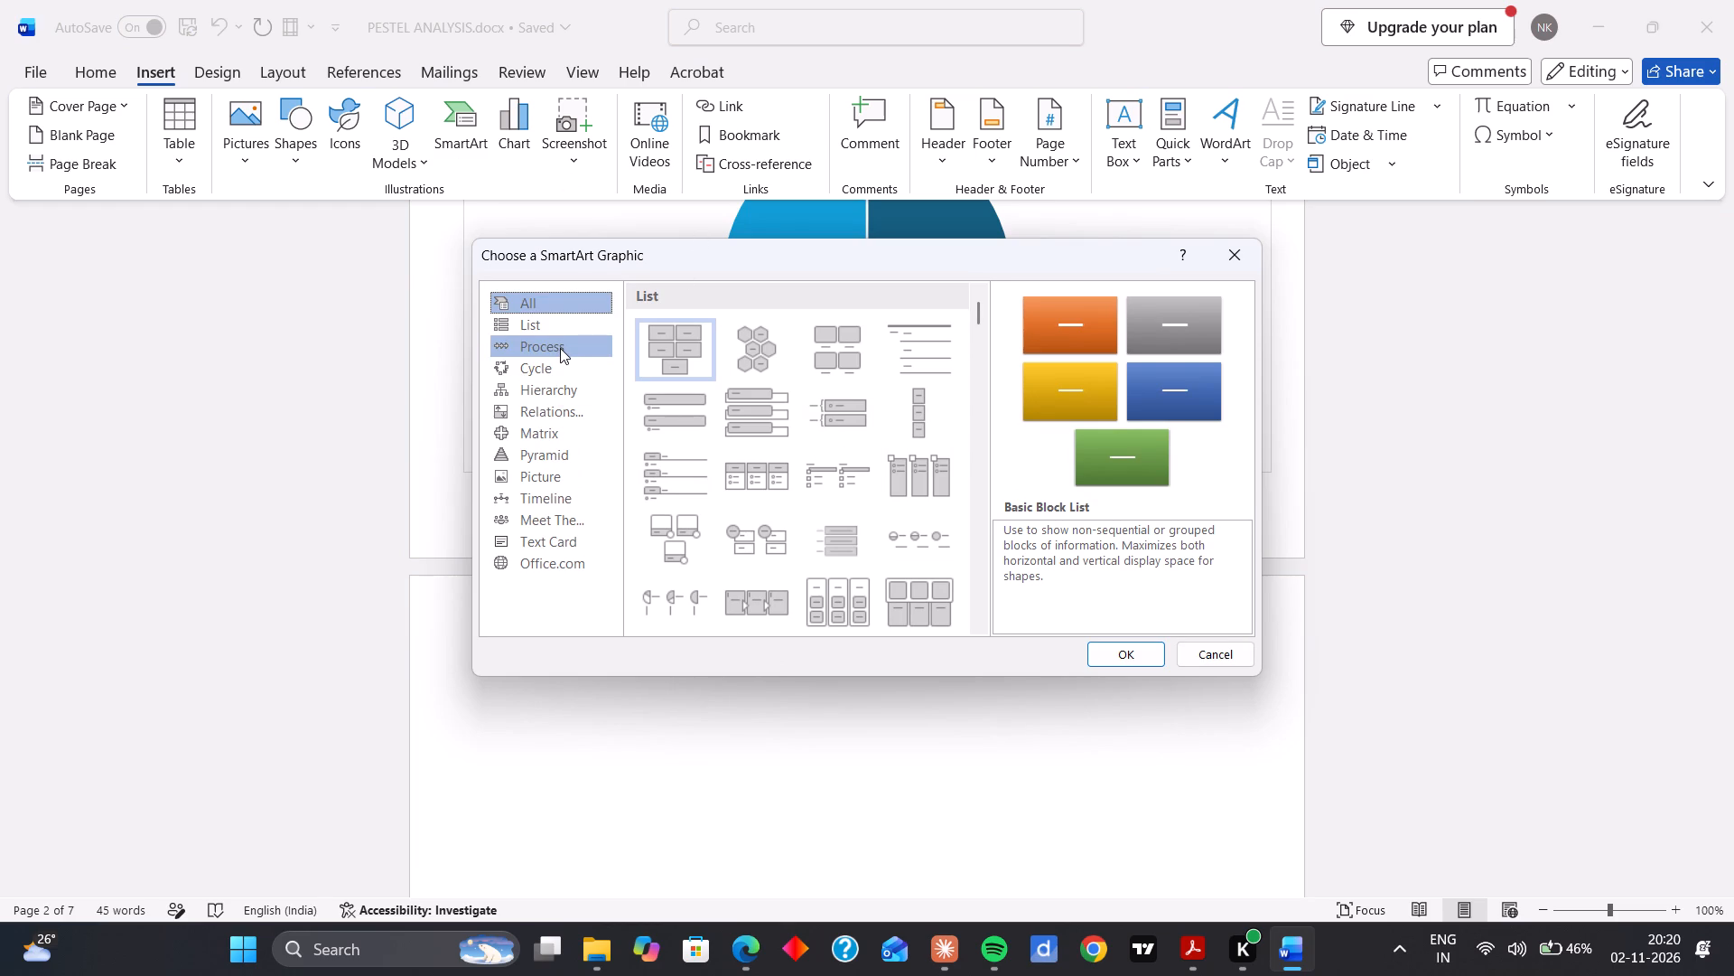
pyautogui.scroll(-1, 741, 427)
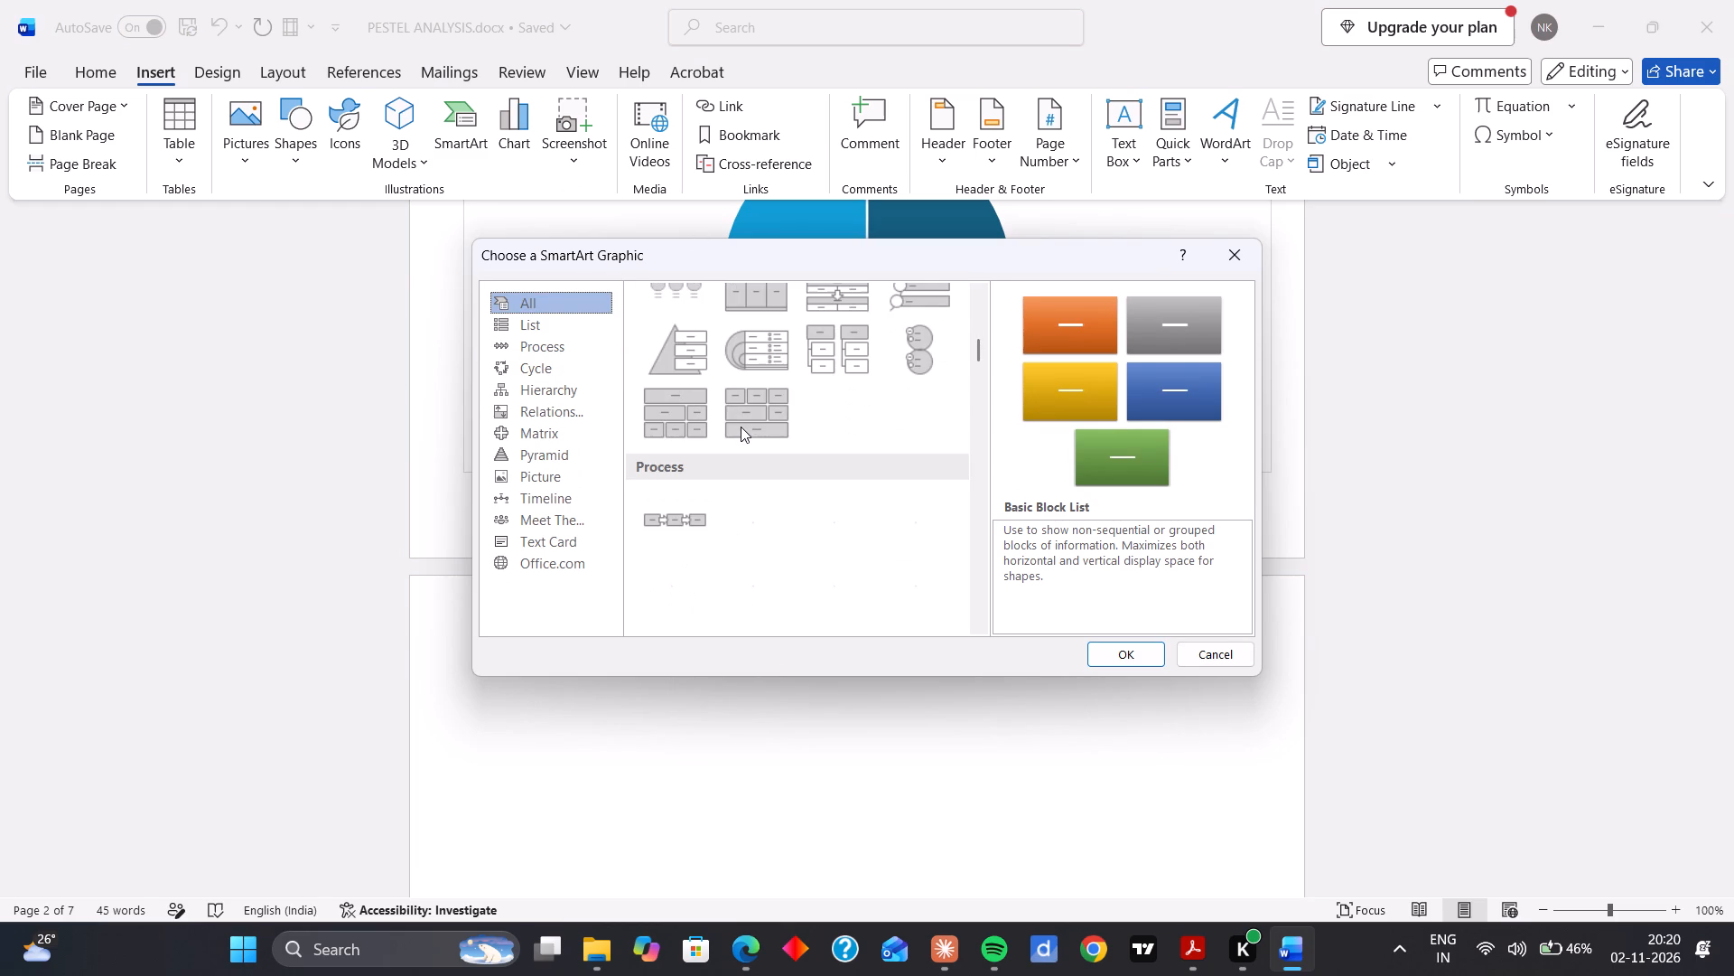
pyautogui.scroll(-2, 741, 427)
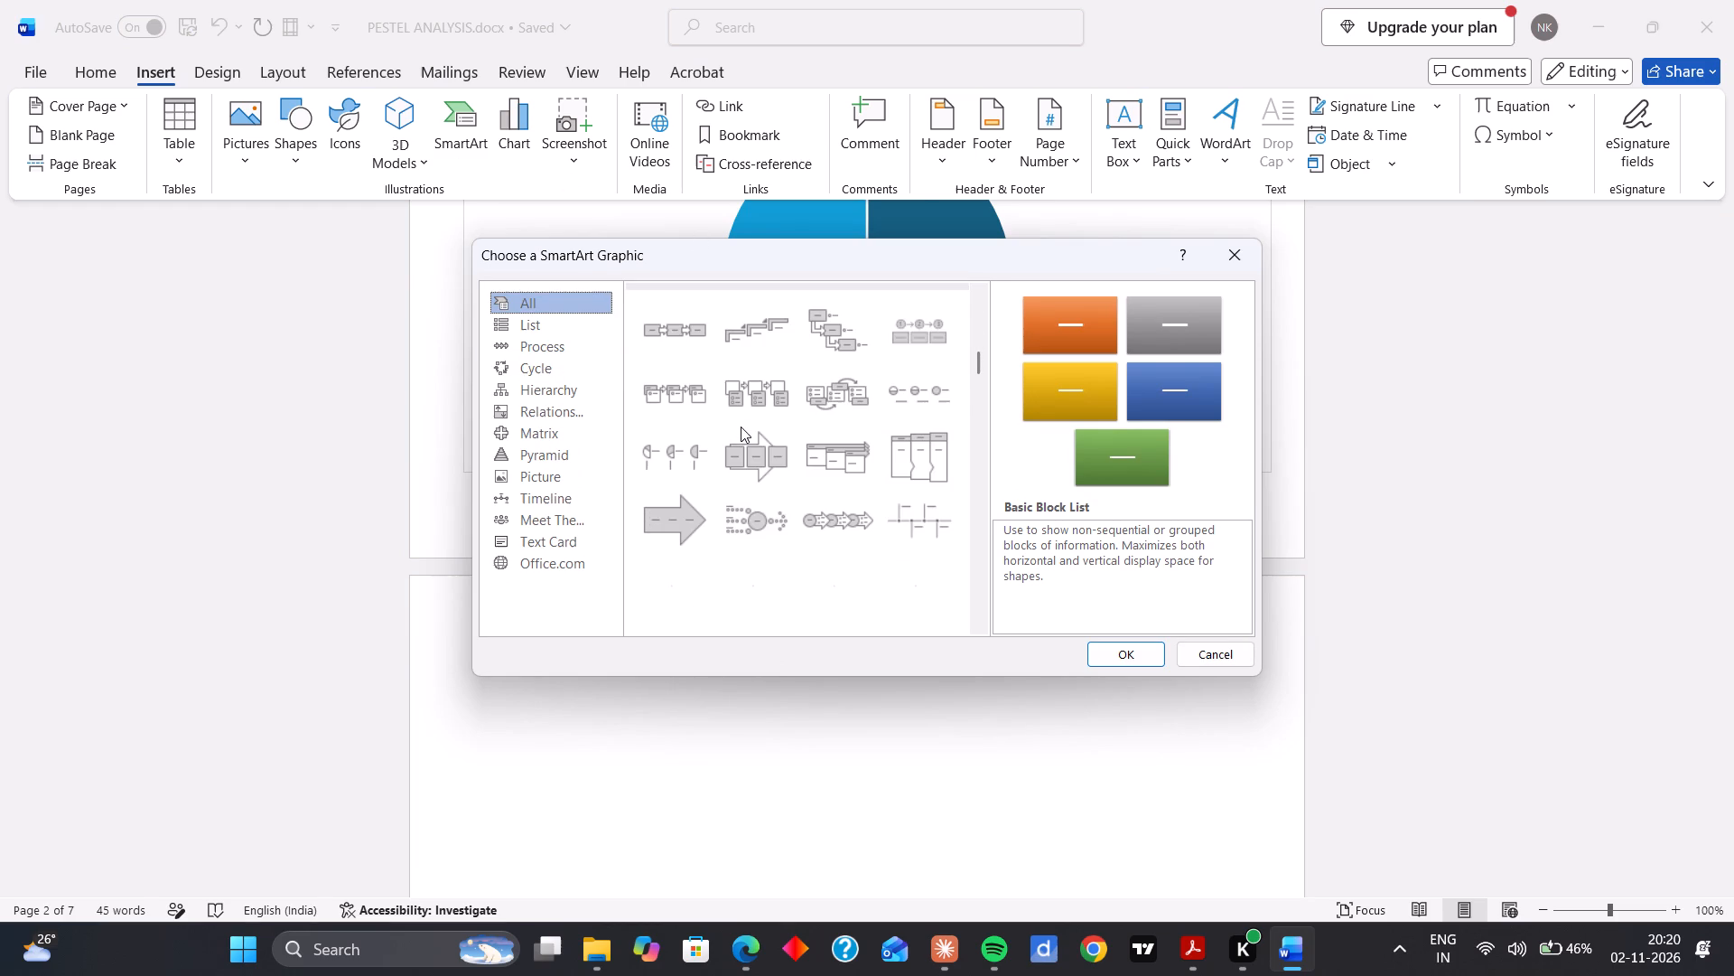
pyautogui.scroll(-2, 741, 427)
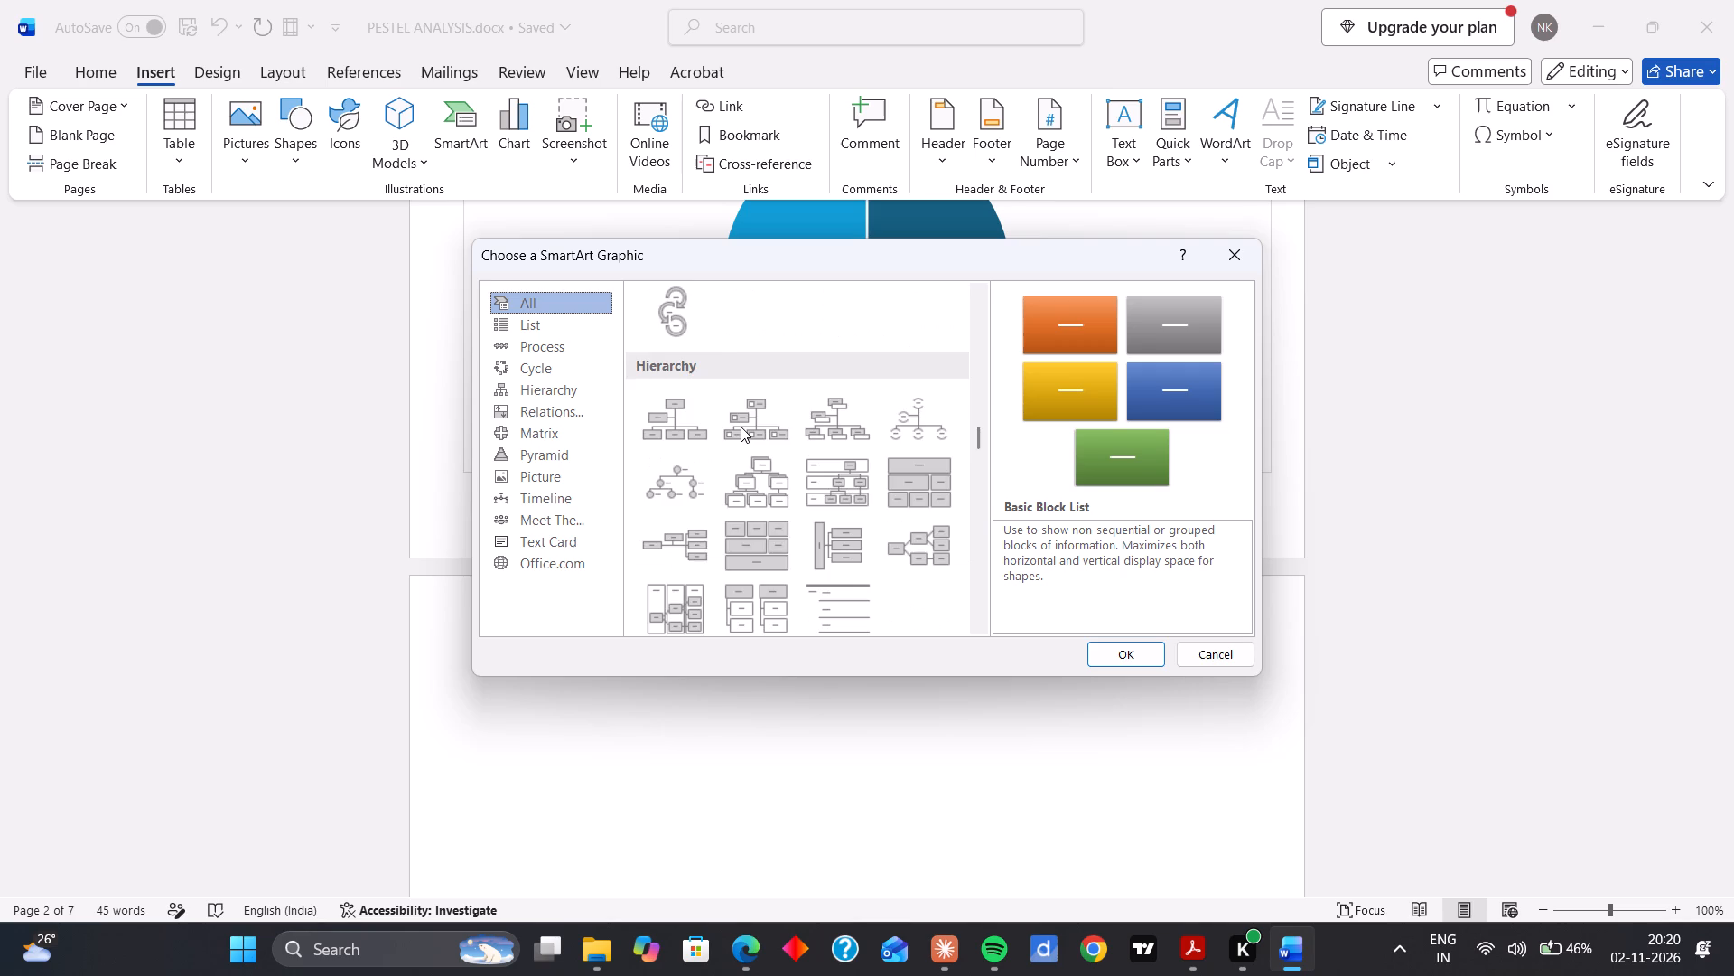
pyautogui.scroll(-2, 741, 427)
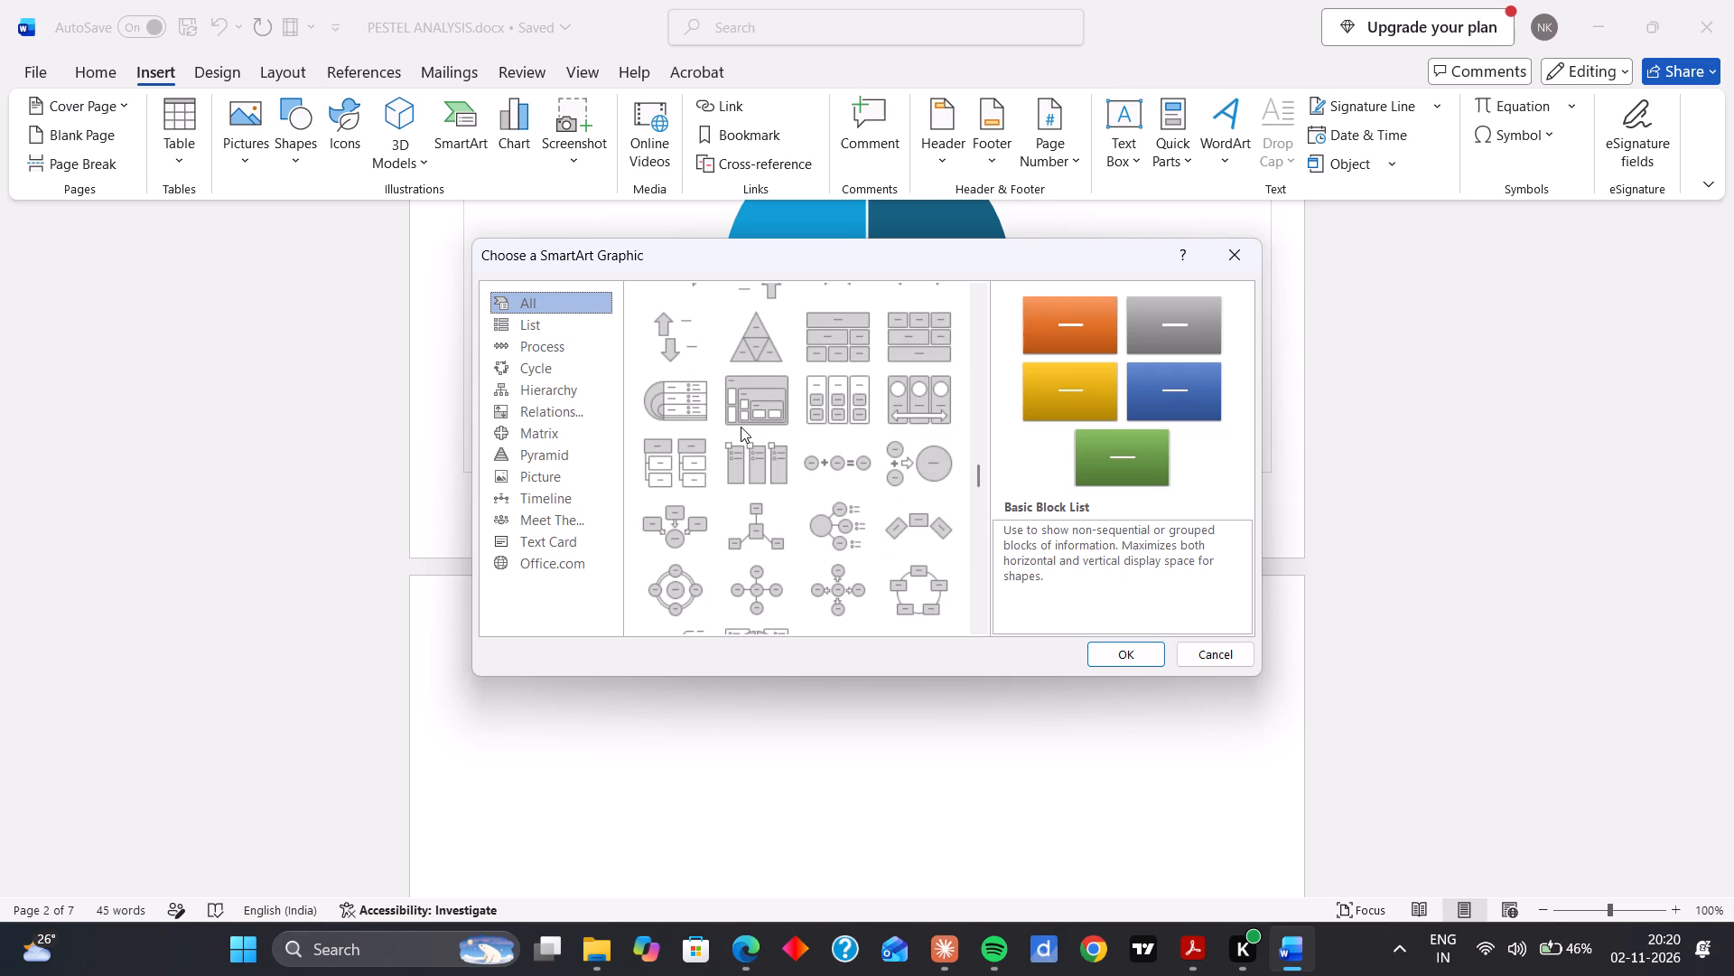
pyautogui.scroll(-1, 741, 427)
pyautogui.scroll(1, 741, 427)
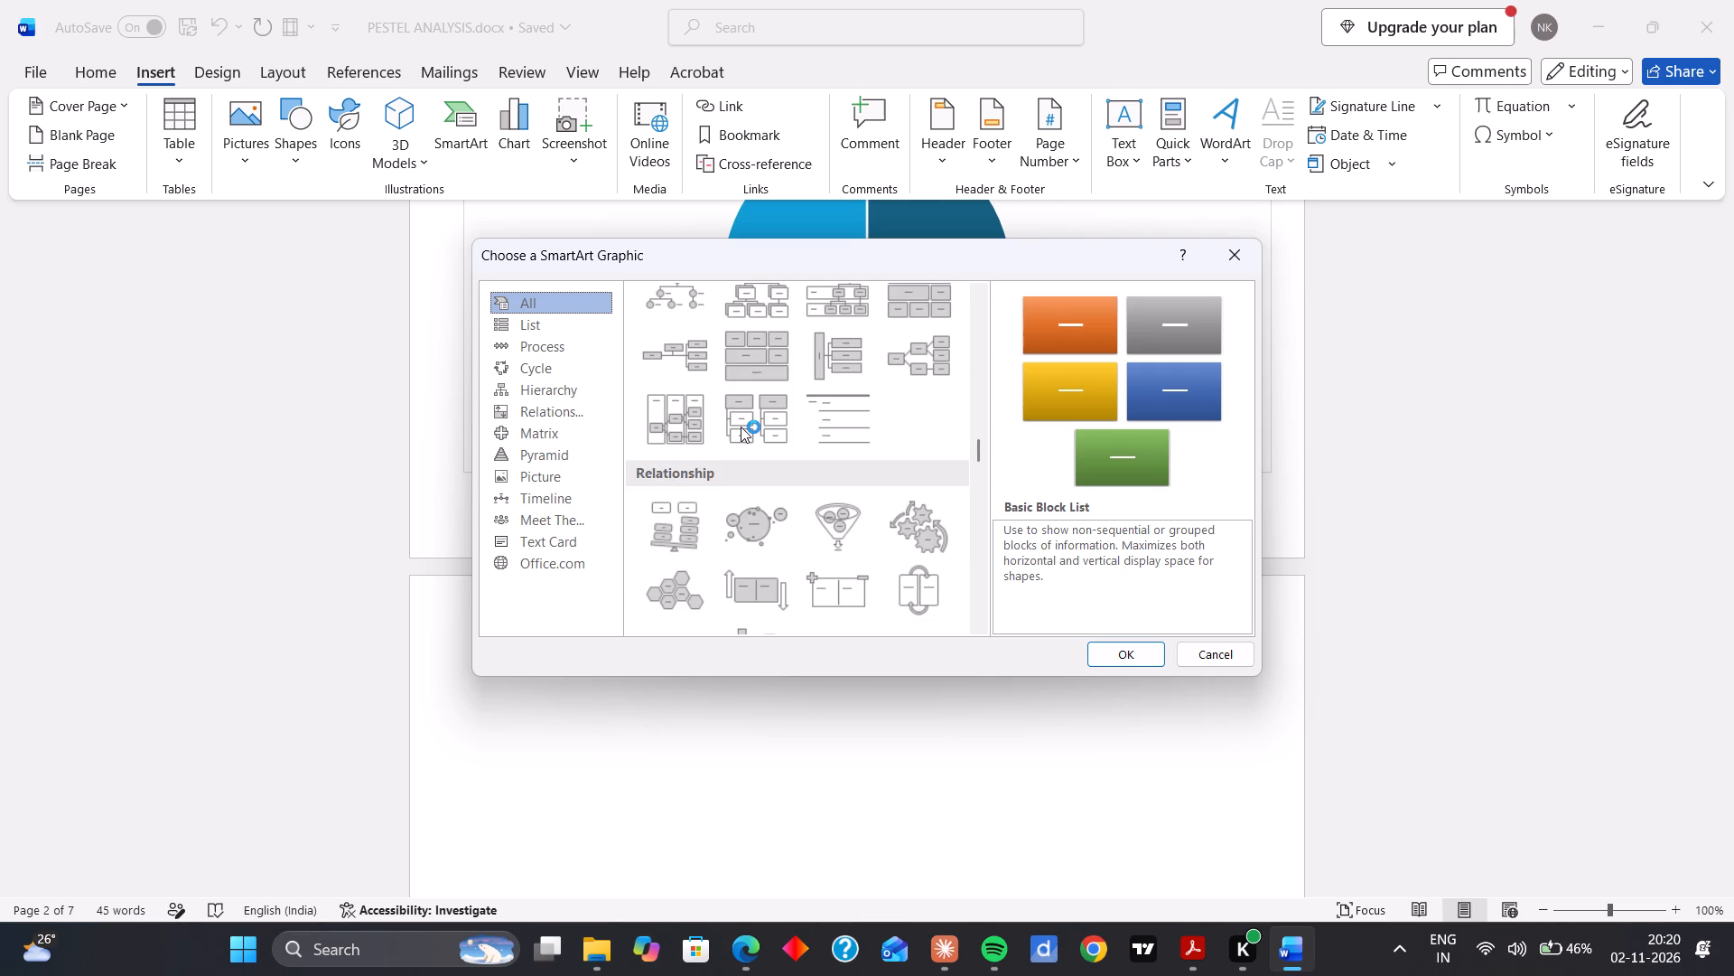
# Examine the SmartArt layouts category by category, from List and Process to Text Card and Office.com, and leave without inserting one.
pyautogui.click(520, 332)
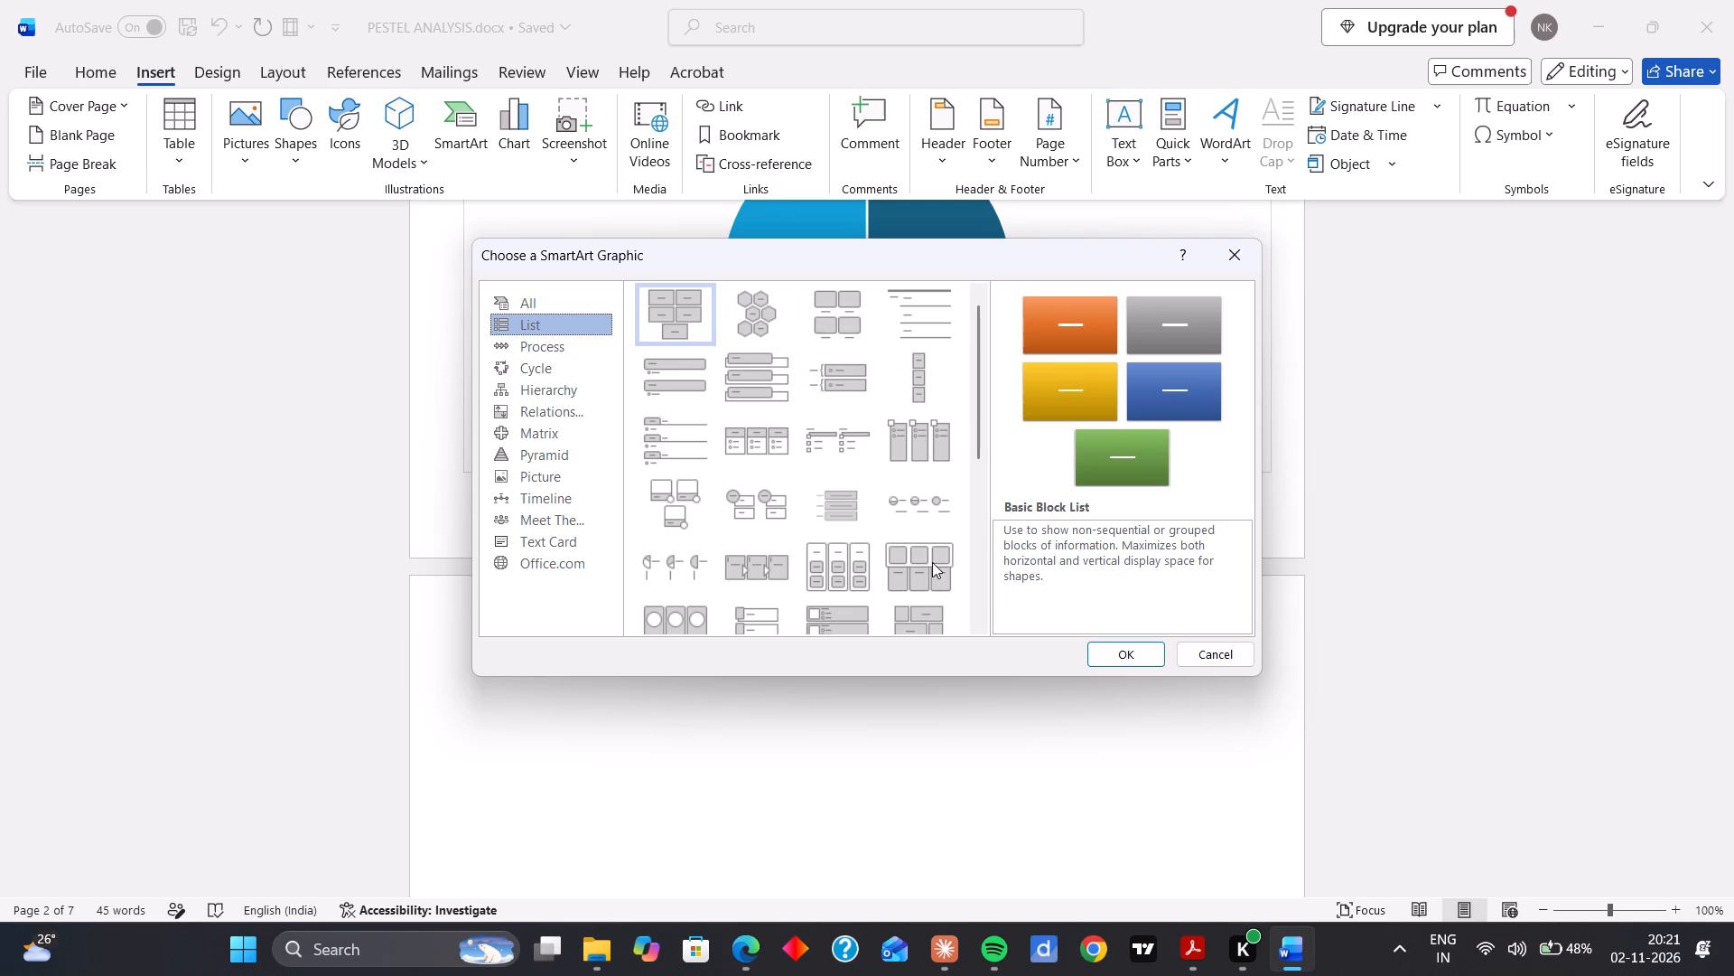
pyautogui.scroll(-1, 932, 562)
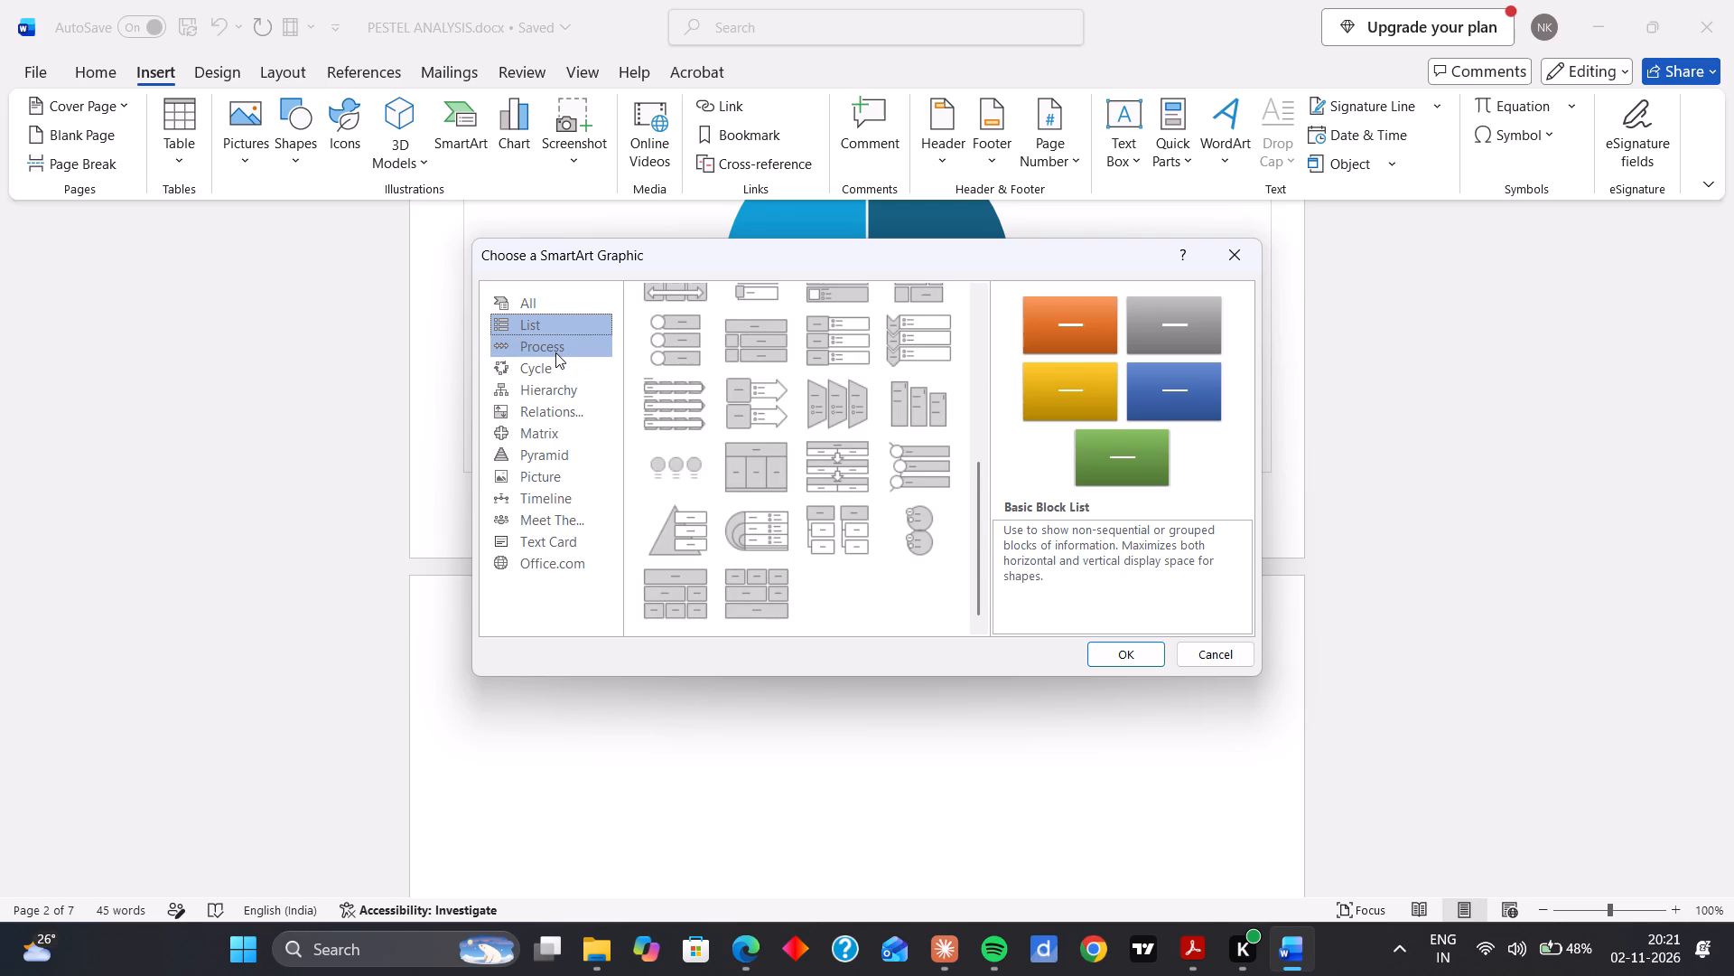
pyautogui.click(555, 352)
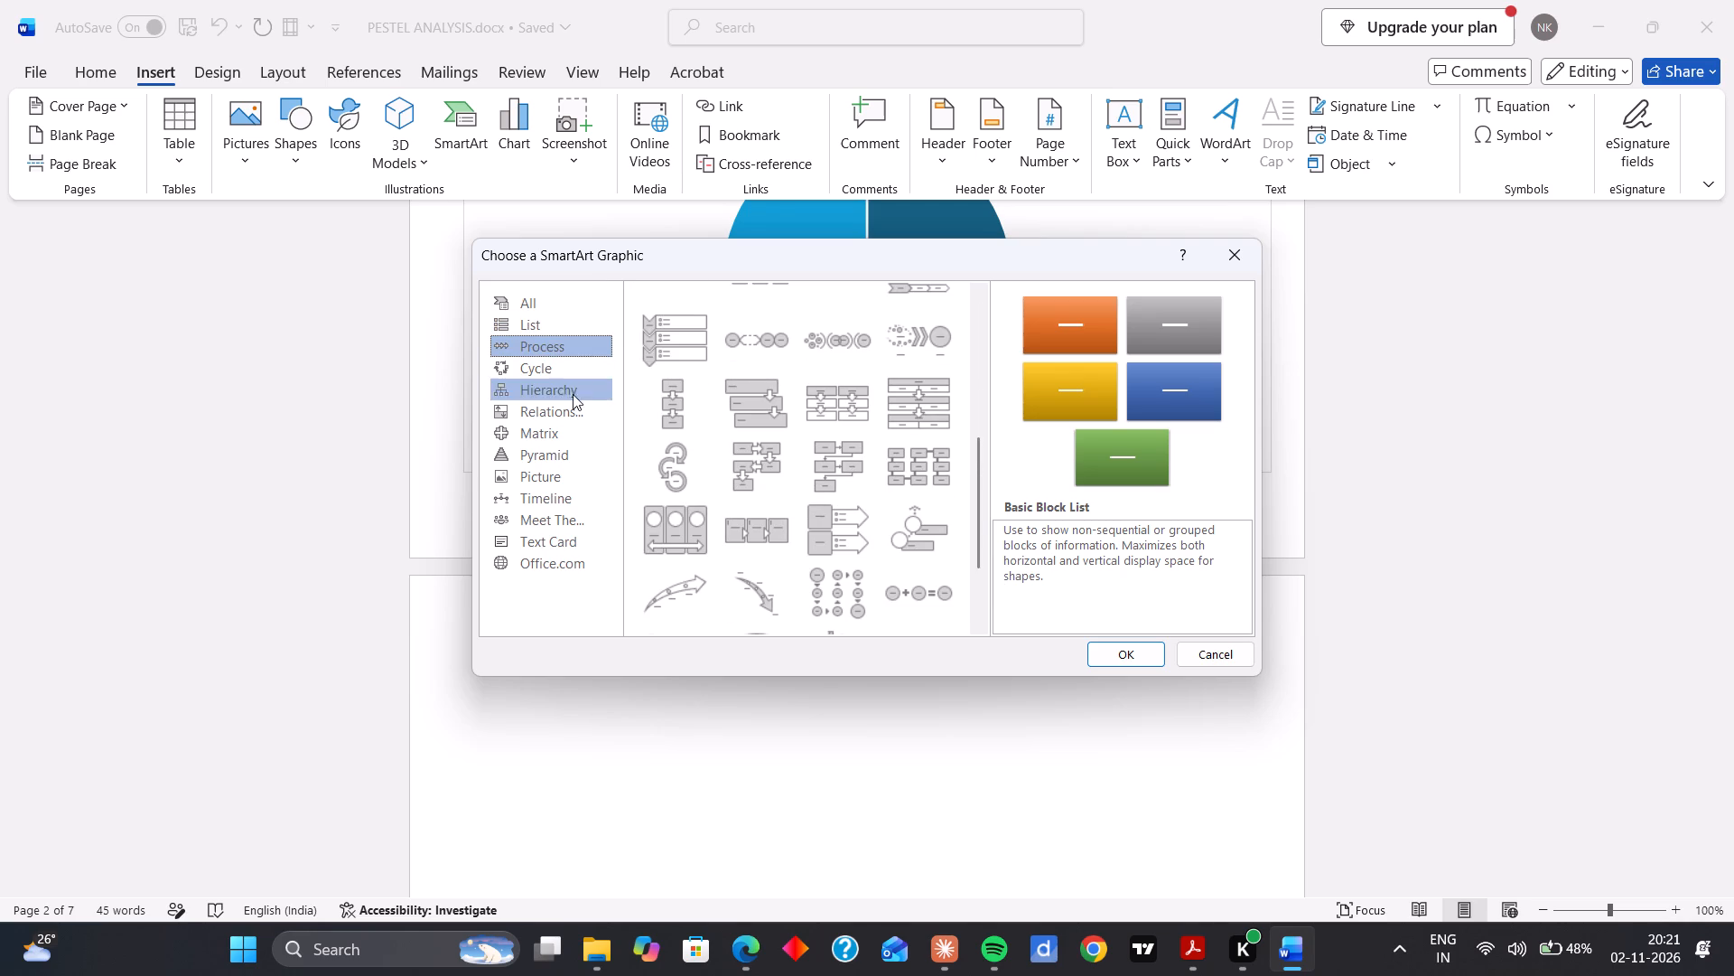
pyautogui.click(566, 387)
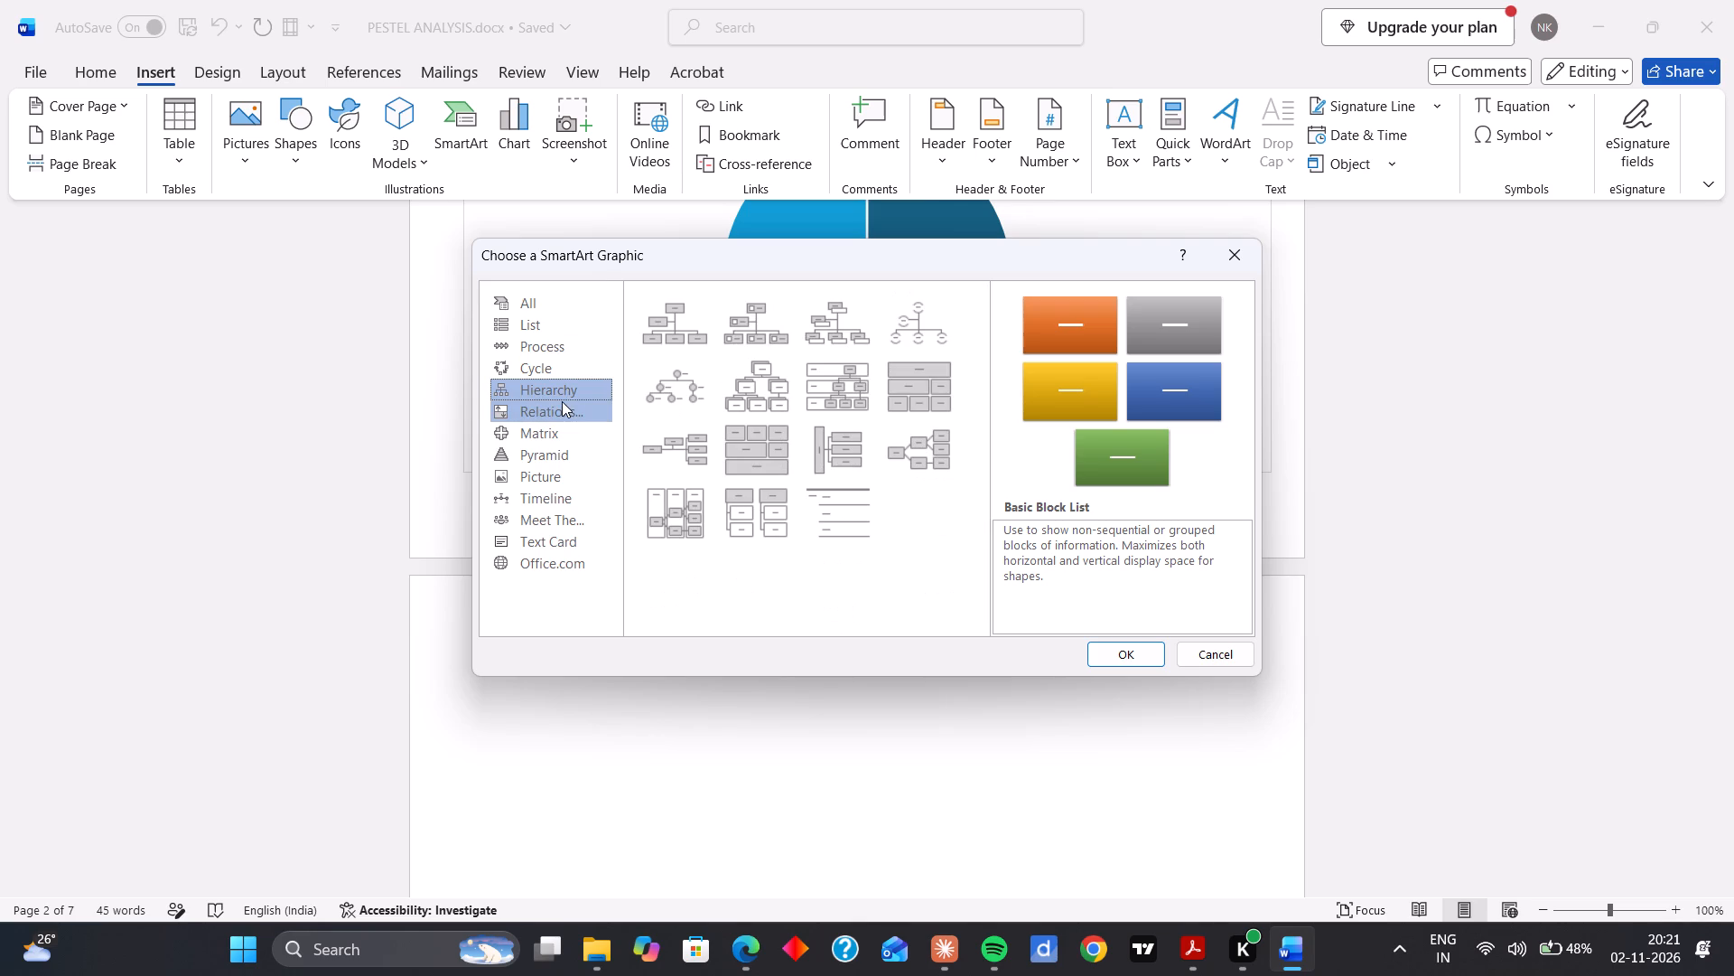
pyautogui.click(562, 401)
pyautogui.click(567, 430)
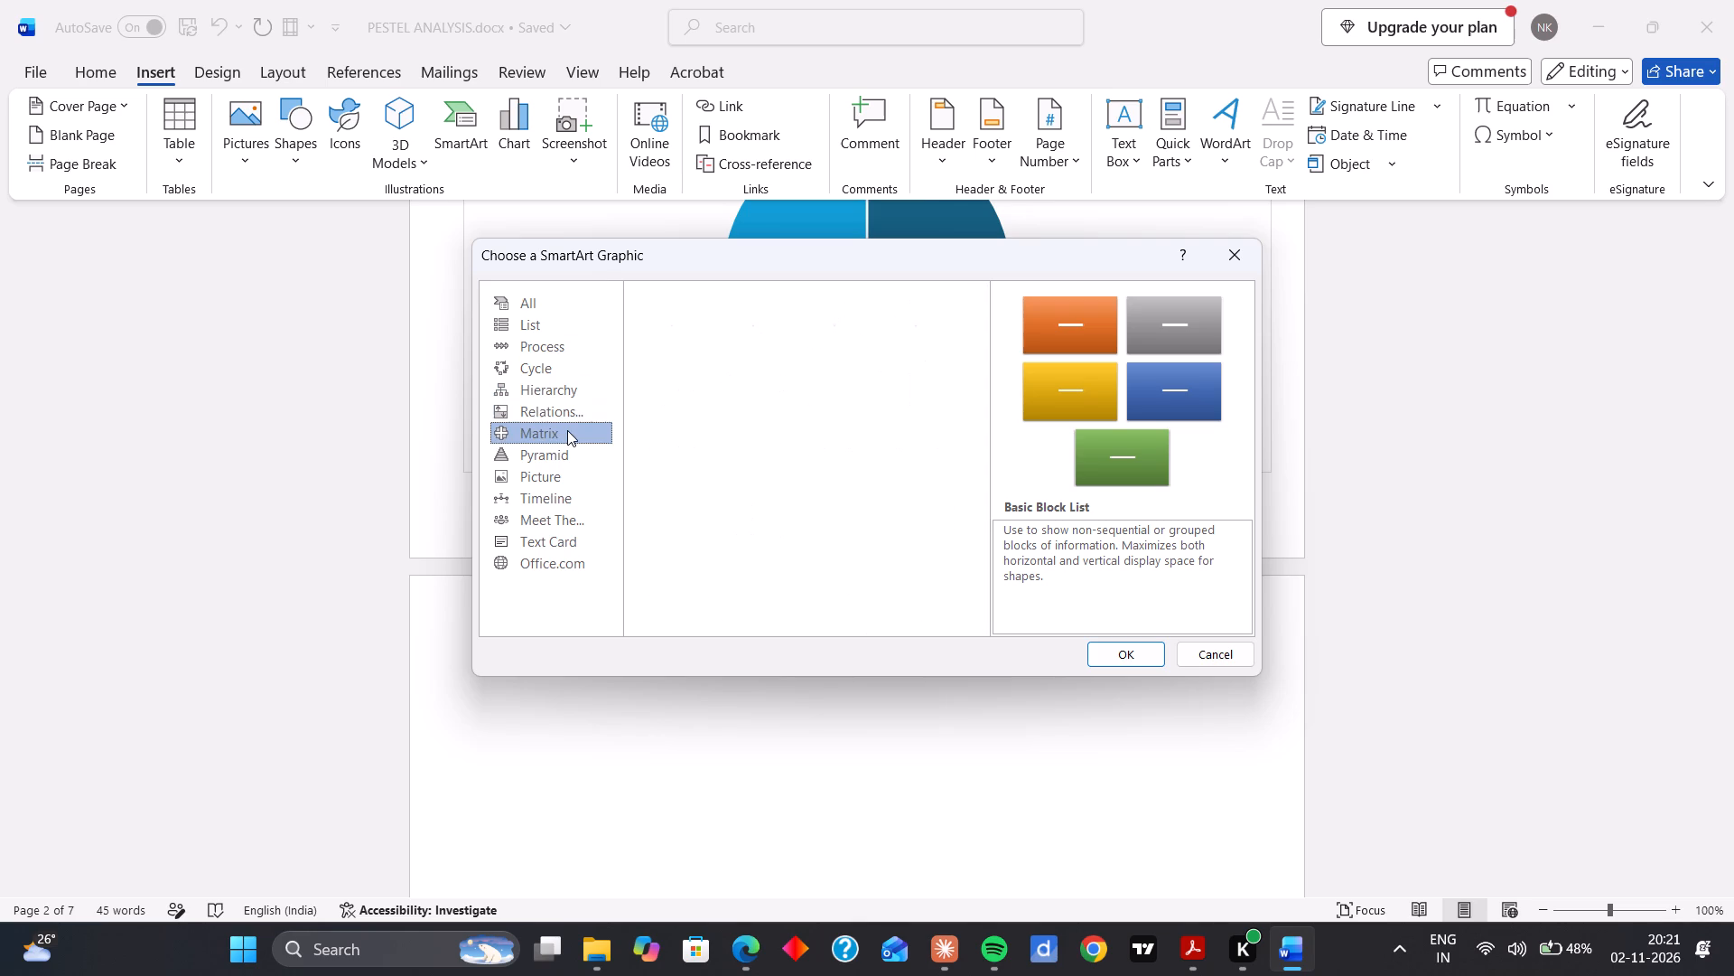
pyautogui.click(562, 451)
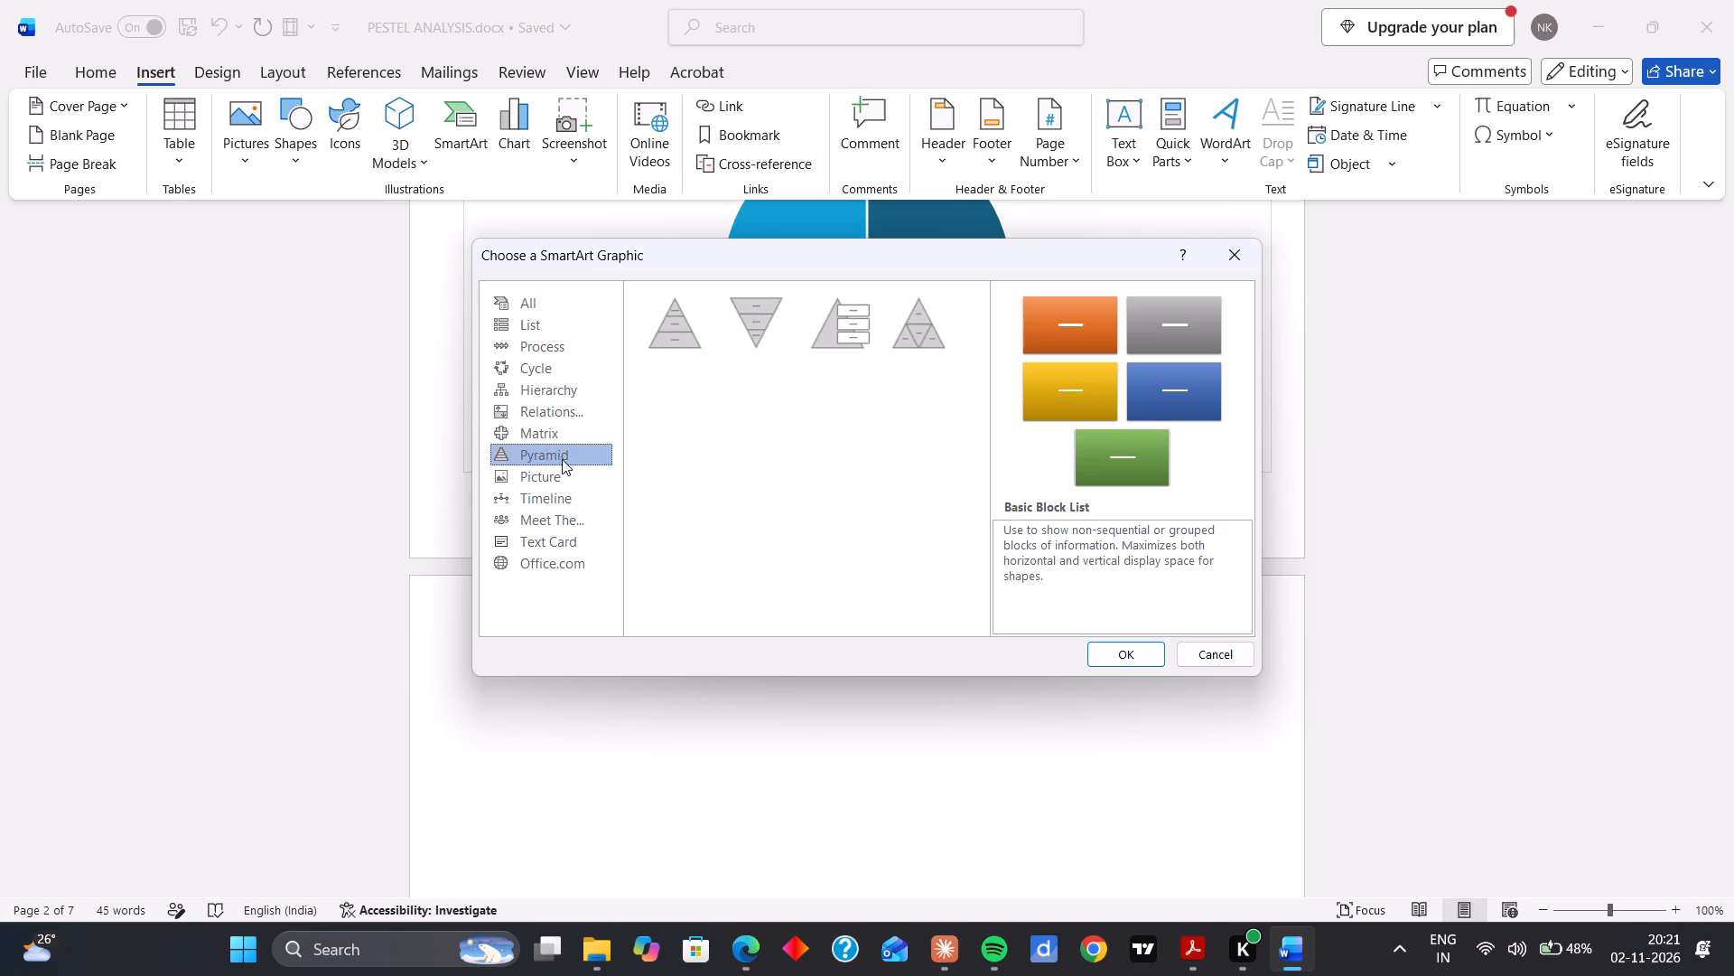
pyautogui.click(562, 465)
pyautogui.click(563, 504)
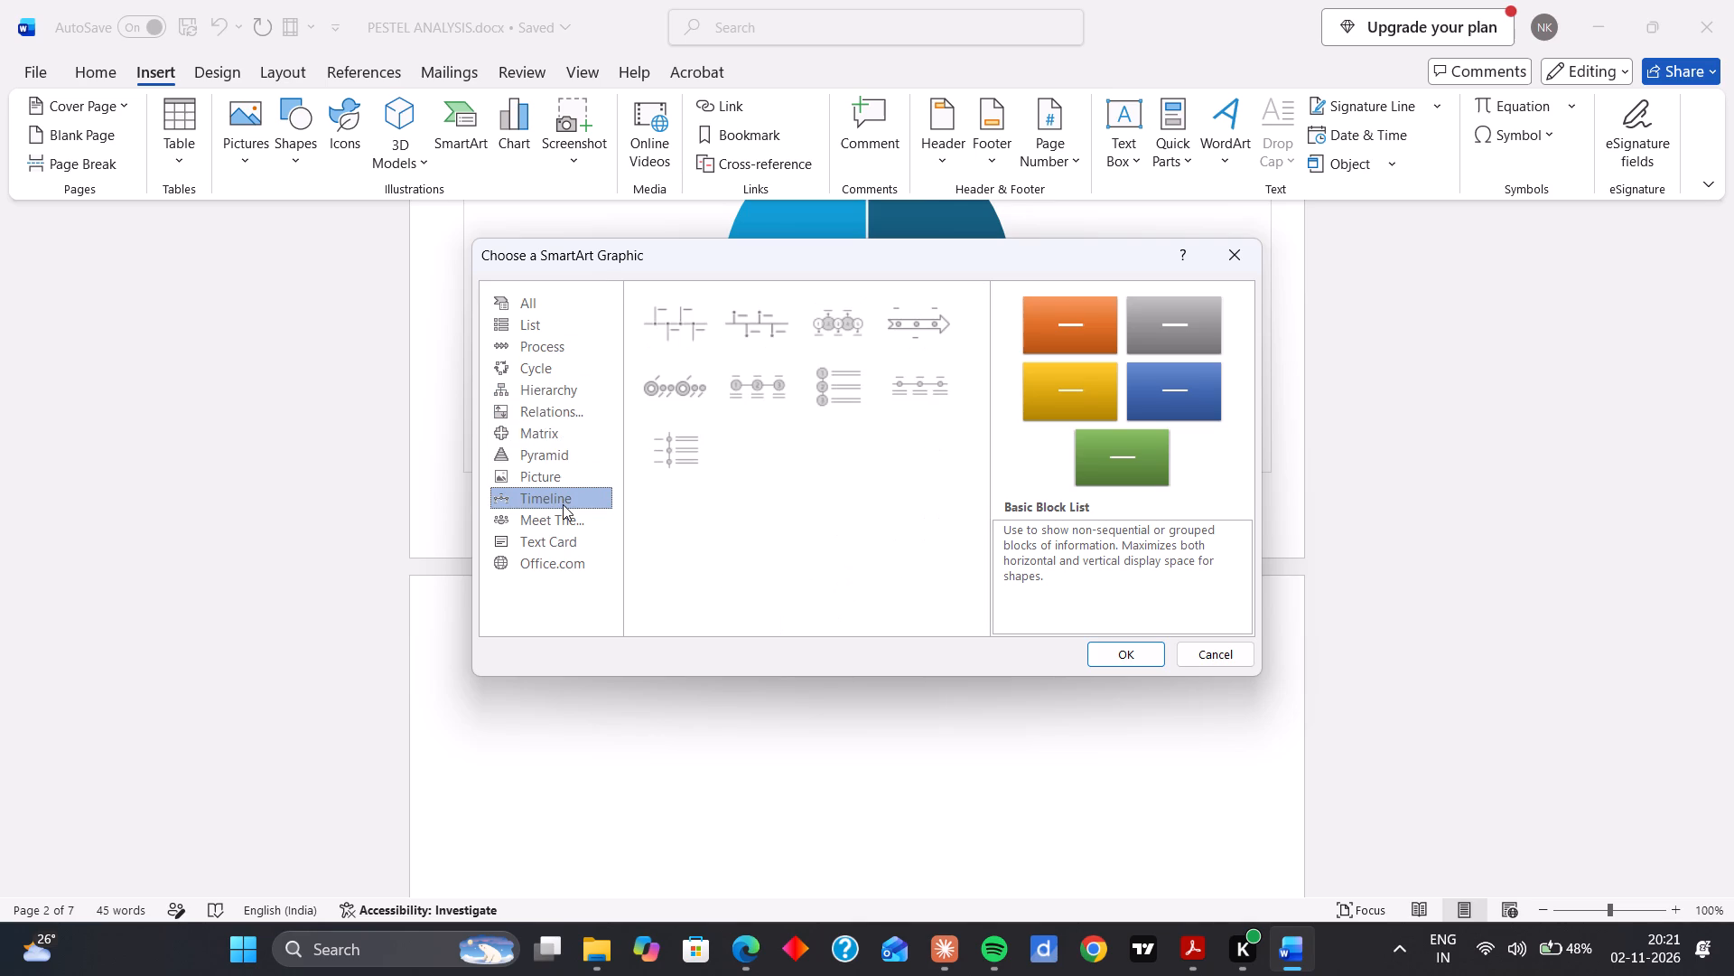
pyautogui.click(563, 521)
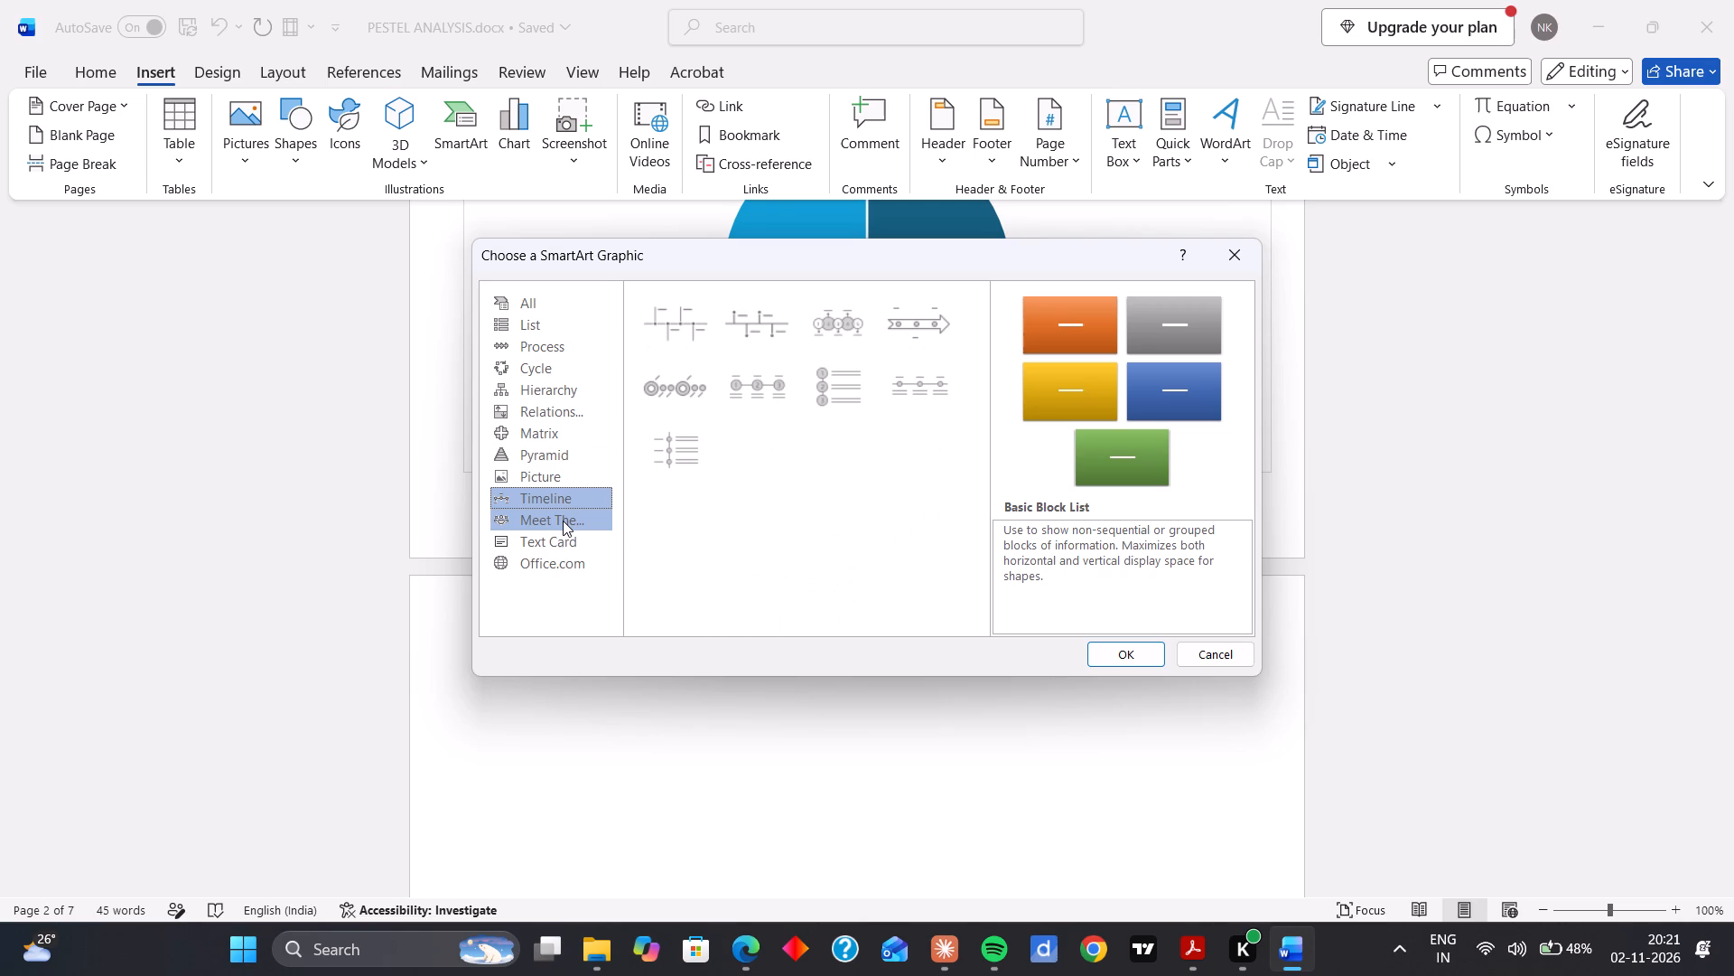
pyautogui.click(559, 534)
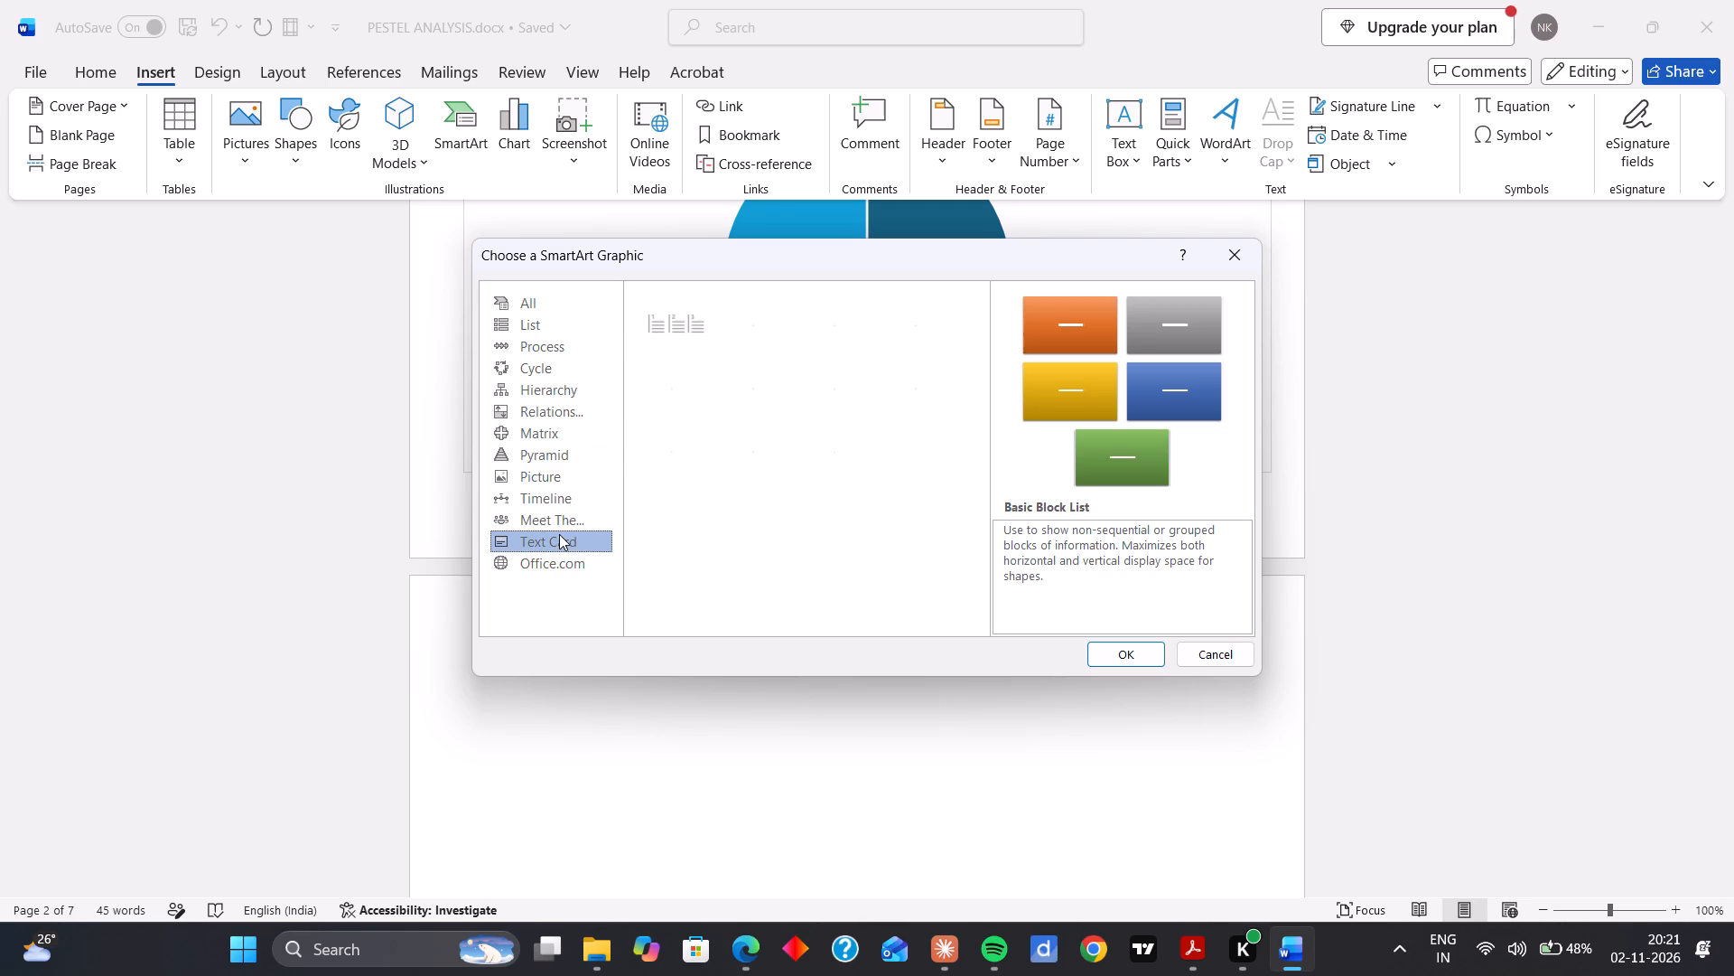
pyautogui.click(551, 556)
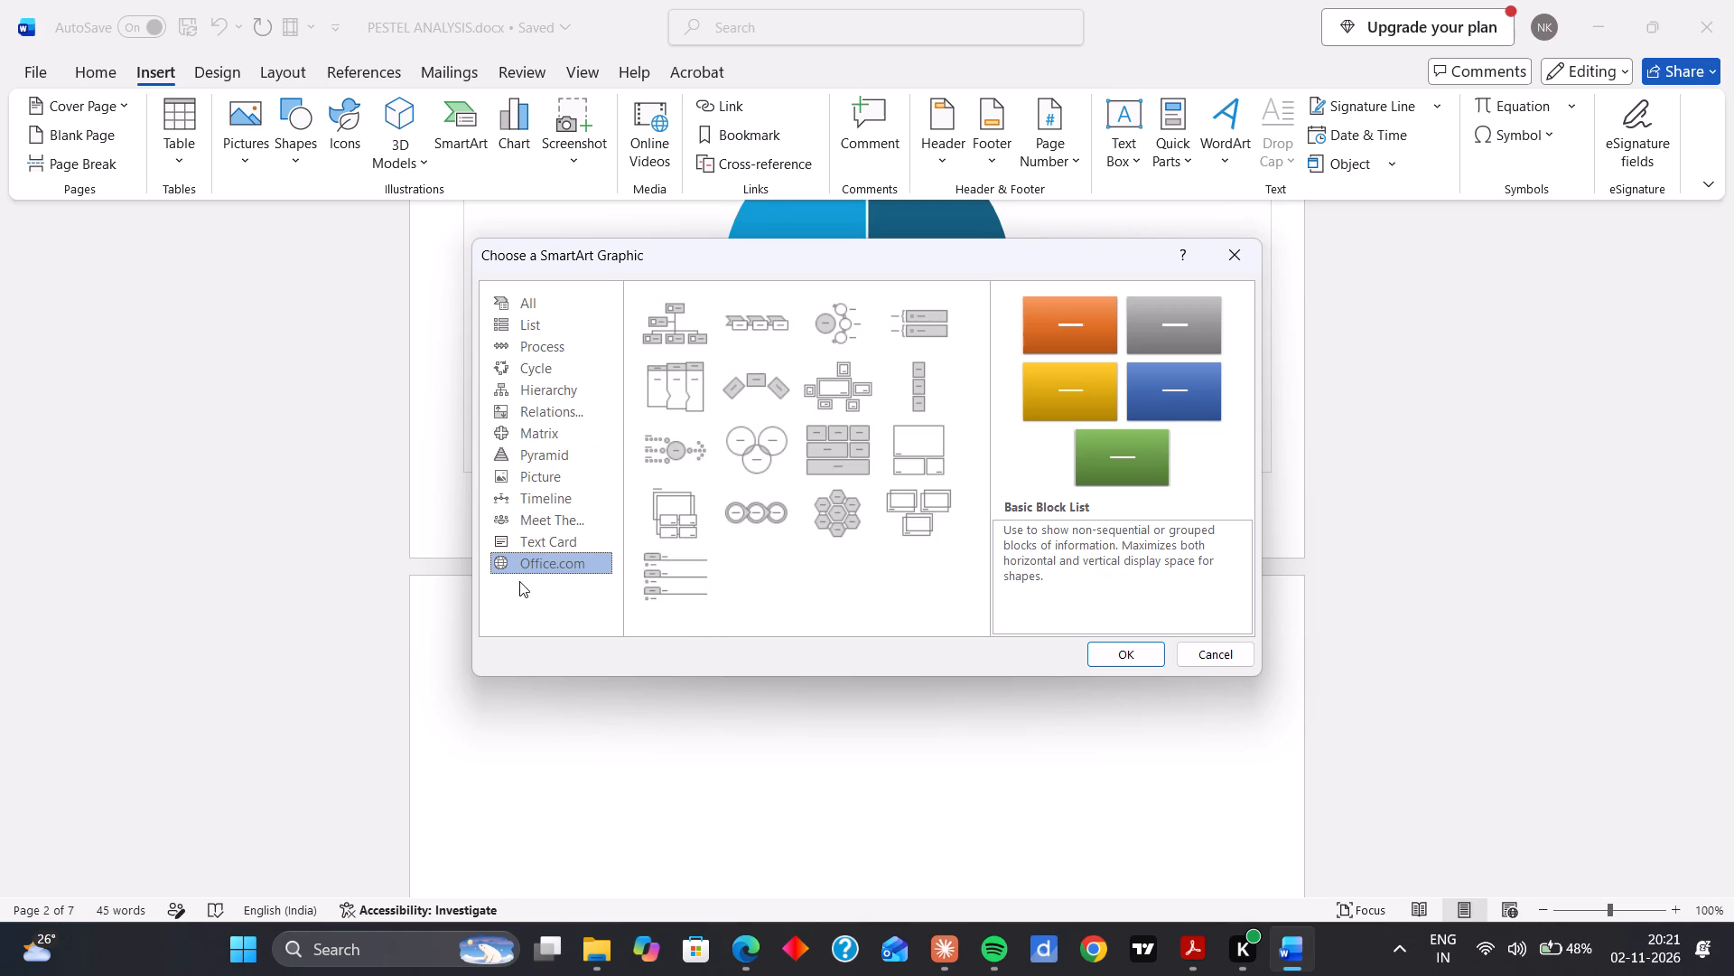
pyautogui.click(301, 547)
pyautogui.click(911, 211)
pyautogui.moveTo(1127, 314); pyautogui.dragTo(1160, 321)
pyautogui.click(1160, 321)
pyautogui.click(1049, 321)
pyautogui.click(1234, 249)
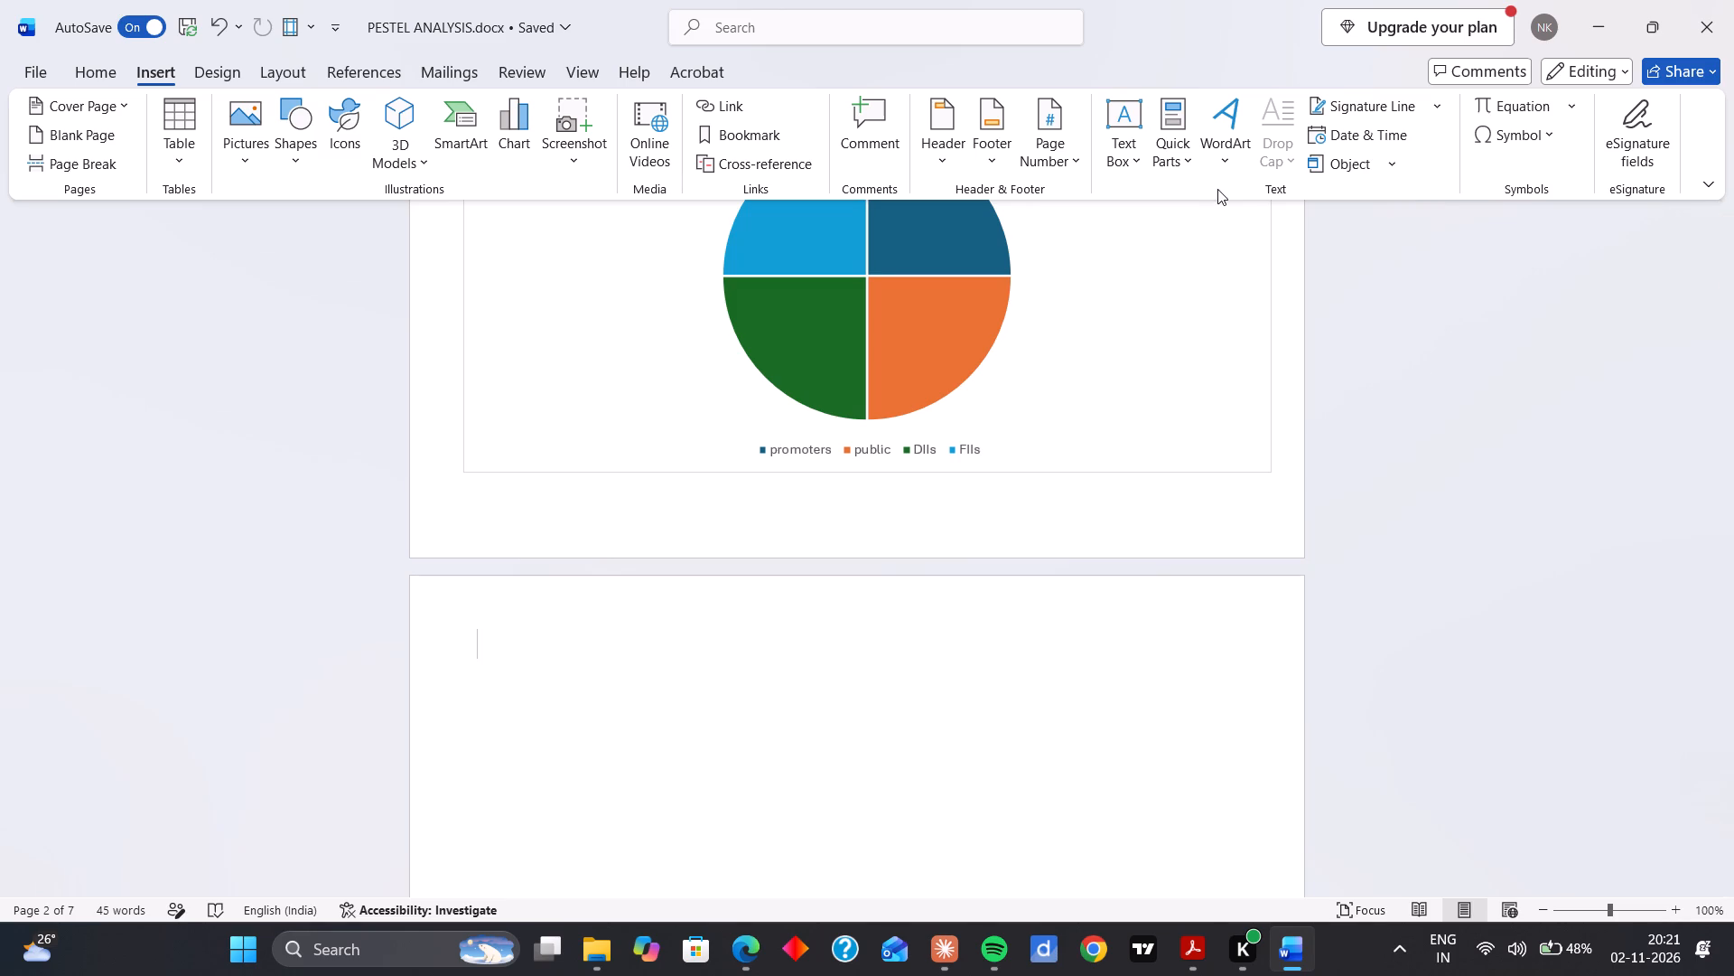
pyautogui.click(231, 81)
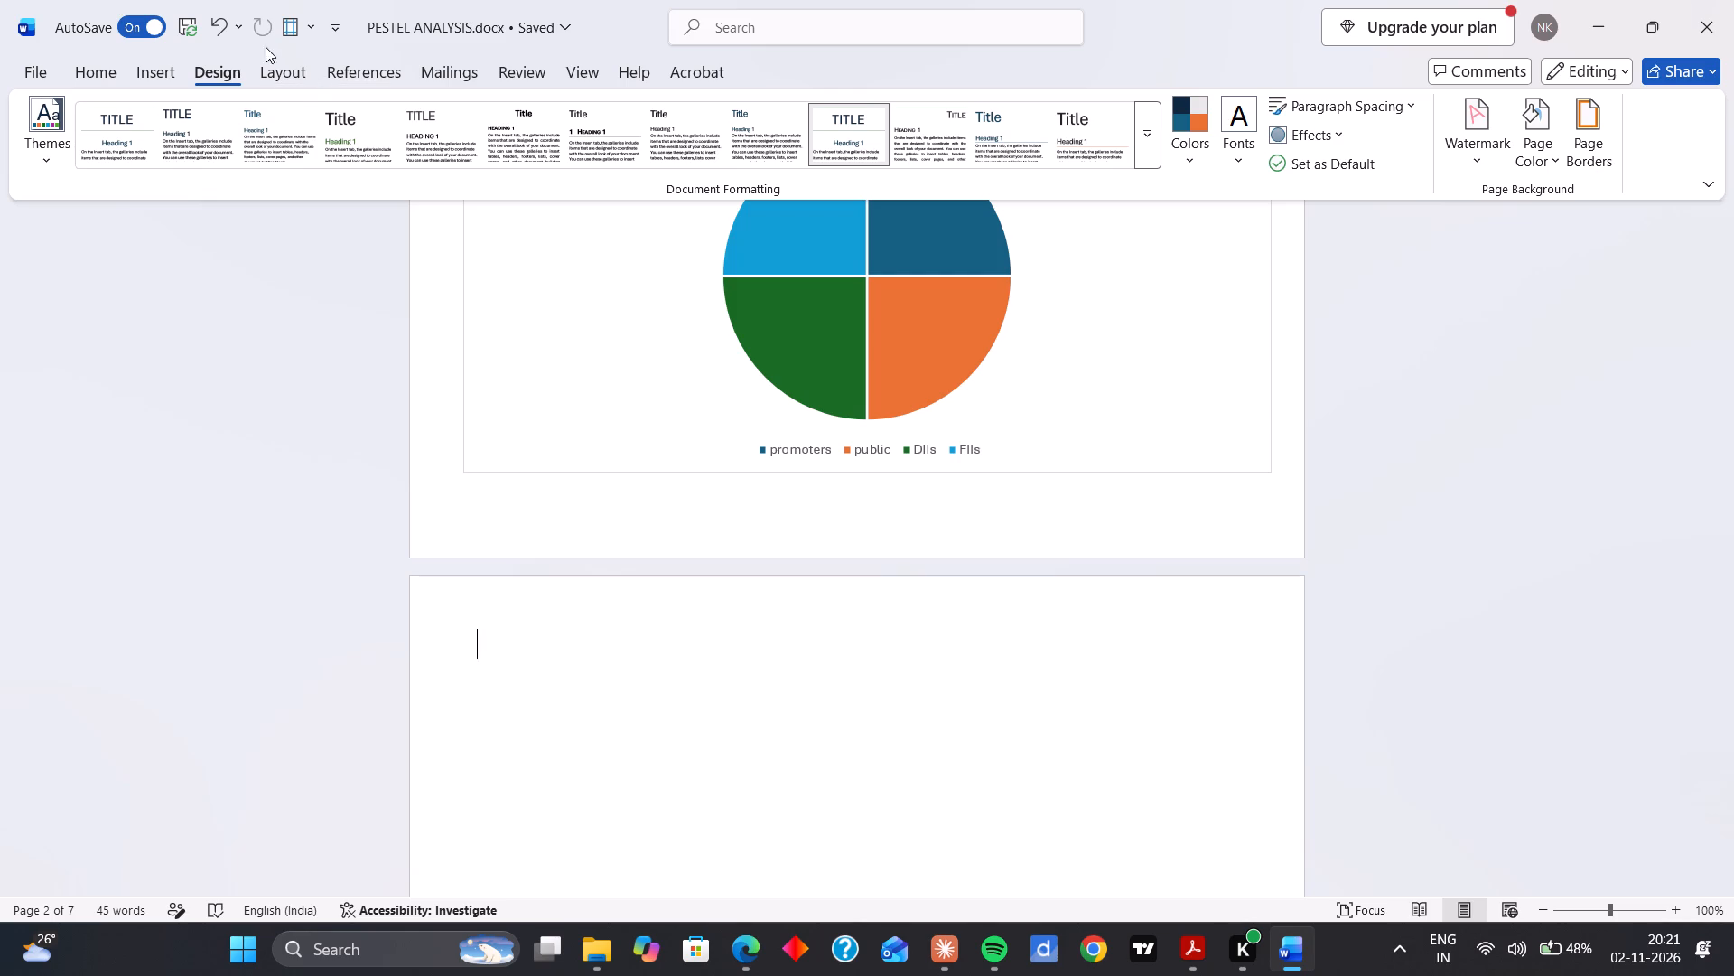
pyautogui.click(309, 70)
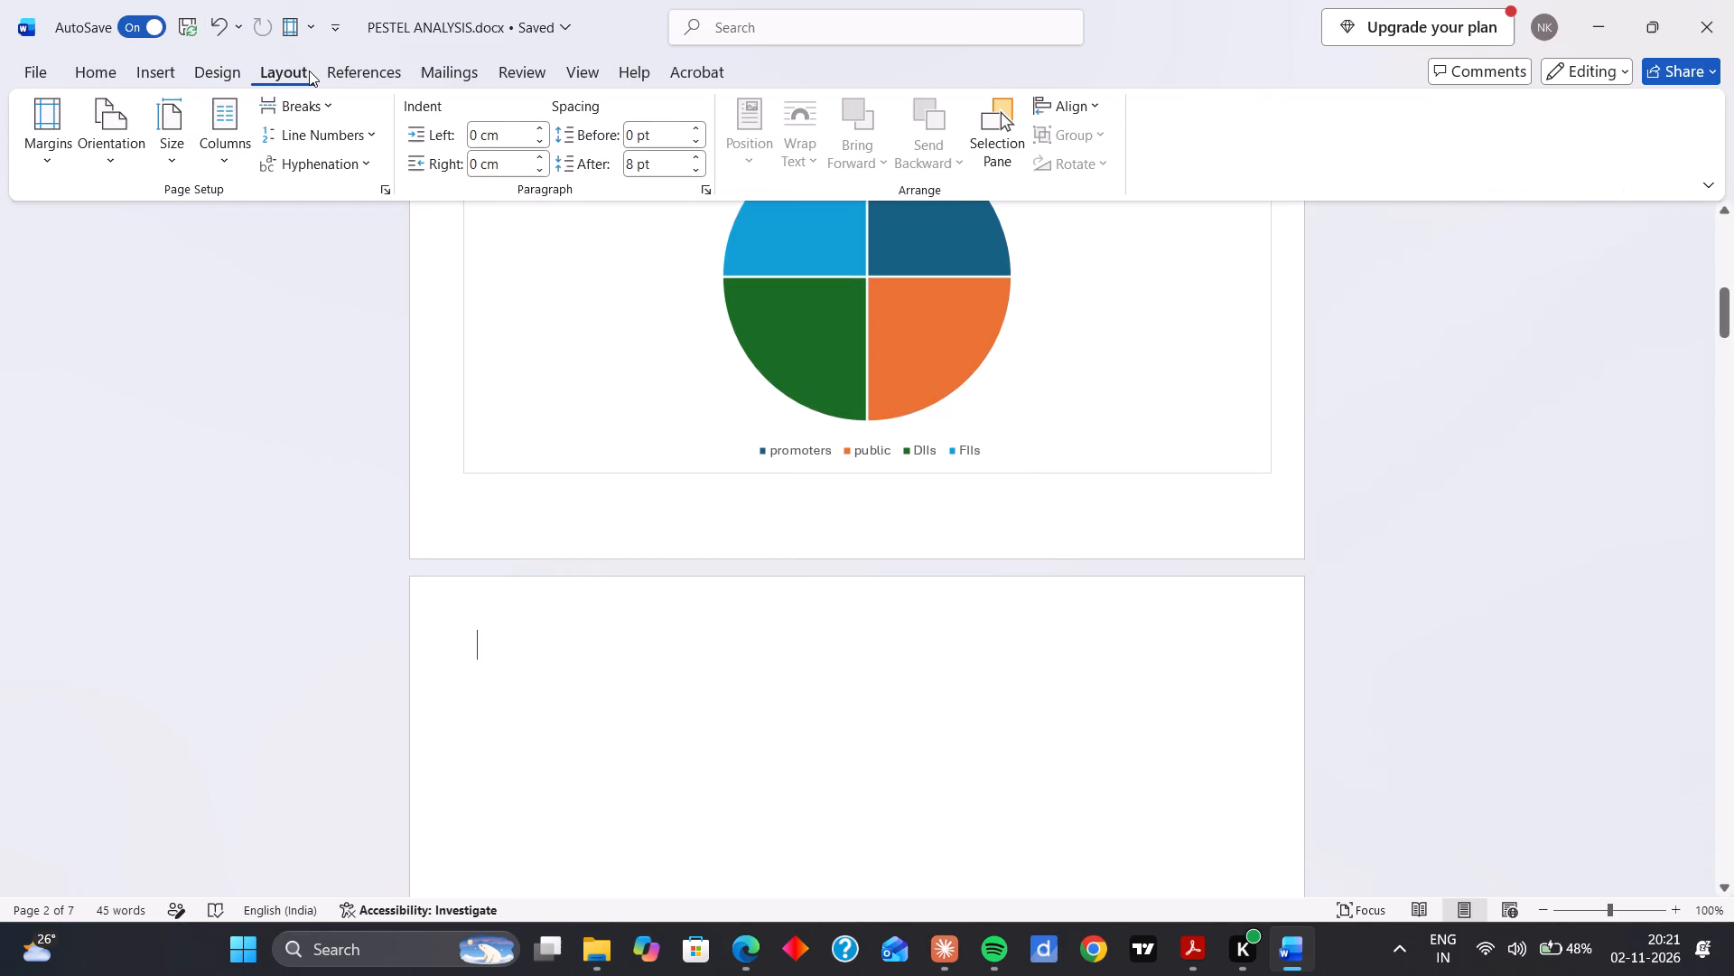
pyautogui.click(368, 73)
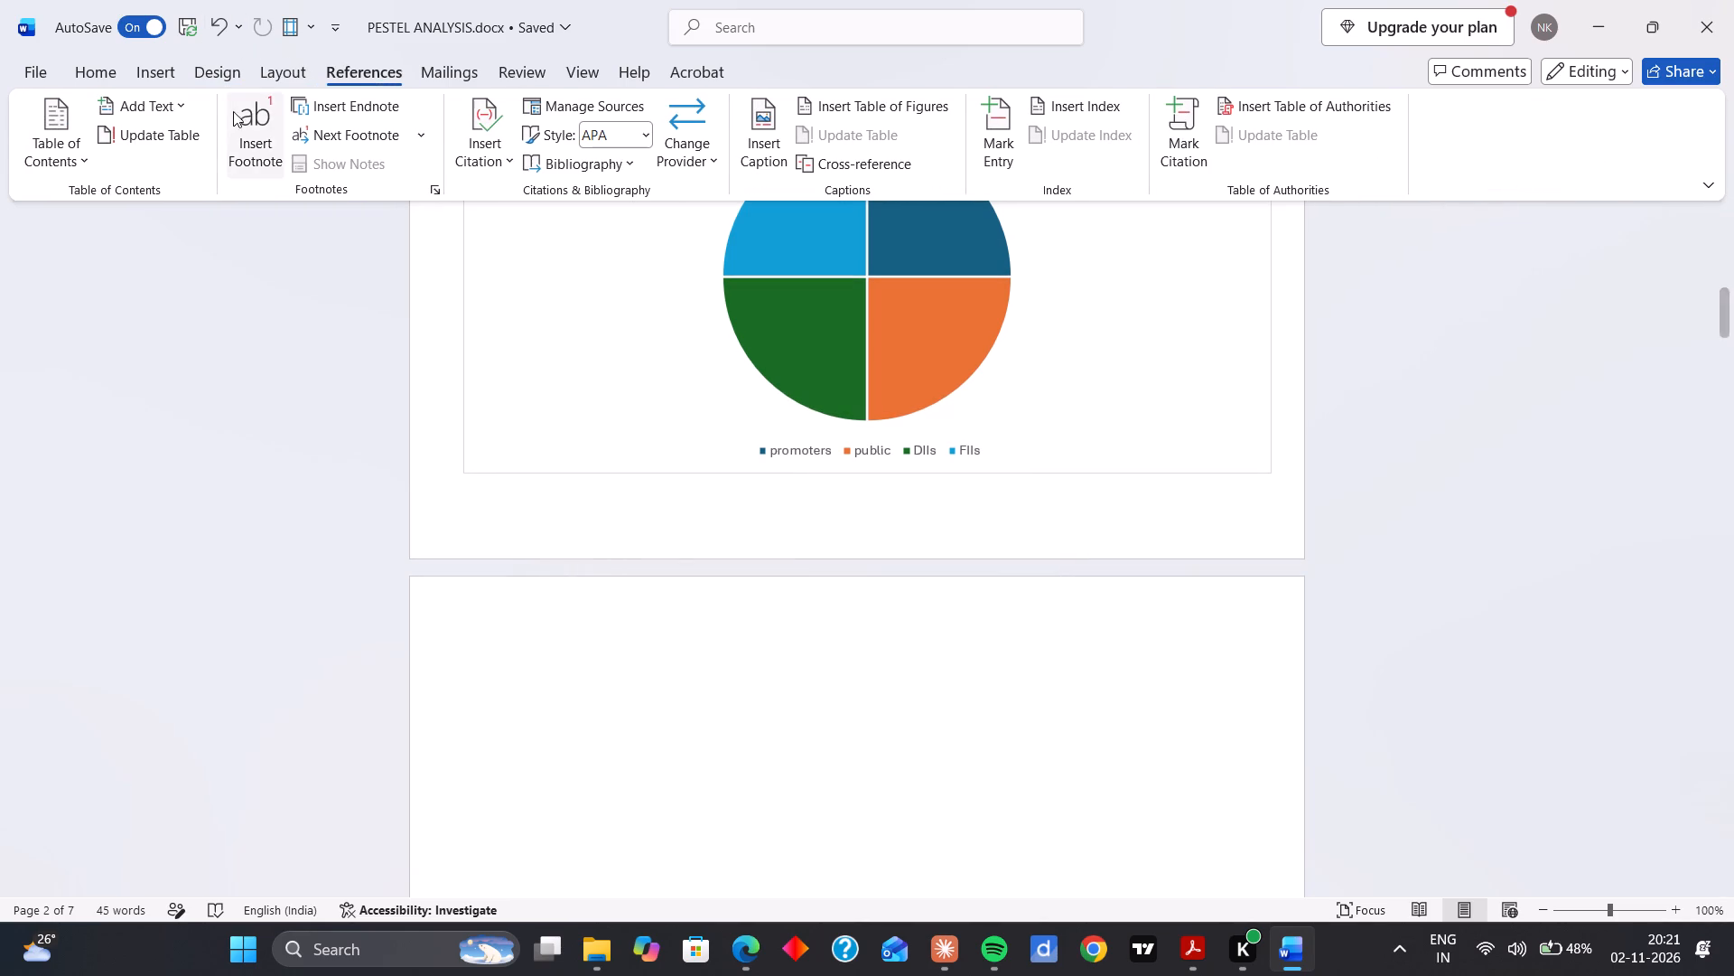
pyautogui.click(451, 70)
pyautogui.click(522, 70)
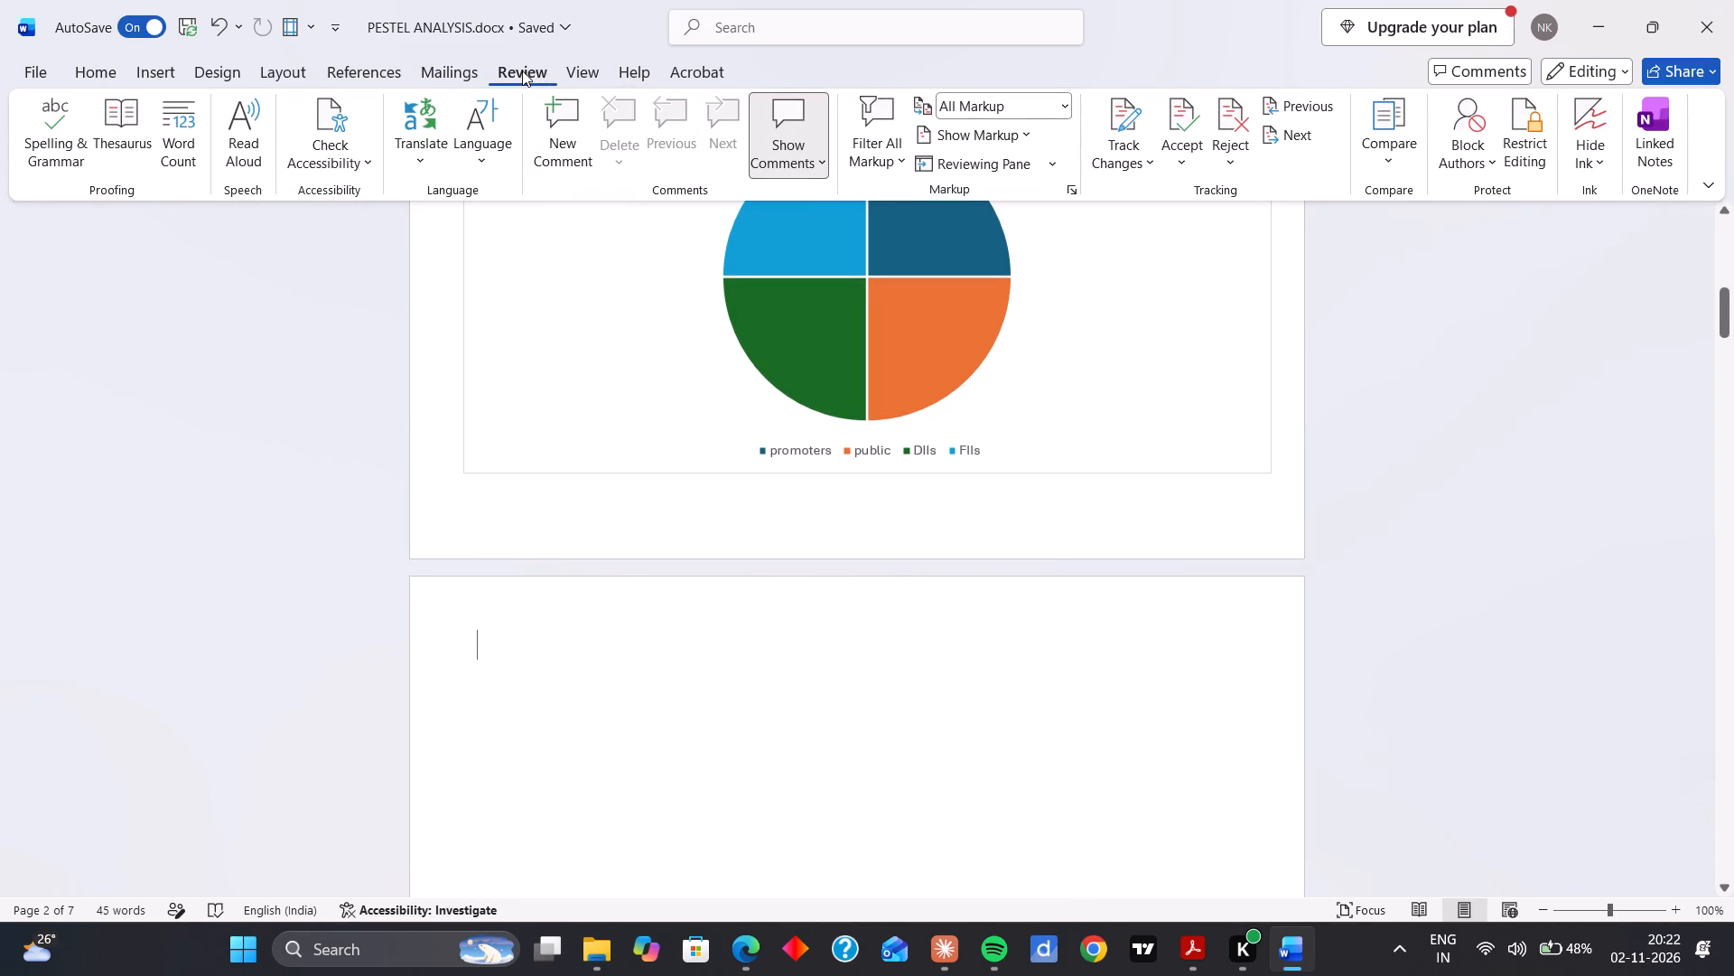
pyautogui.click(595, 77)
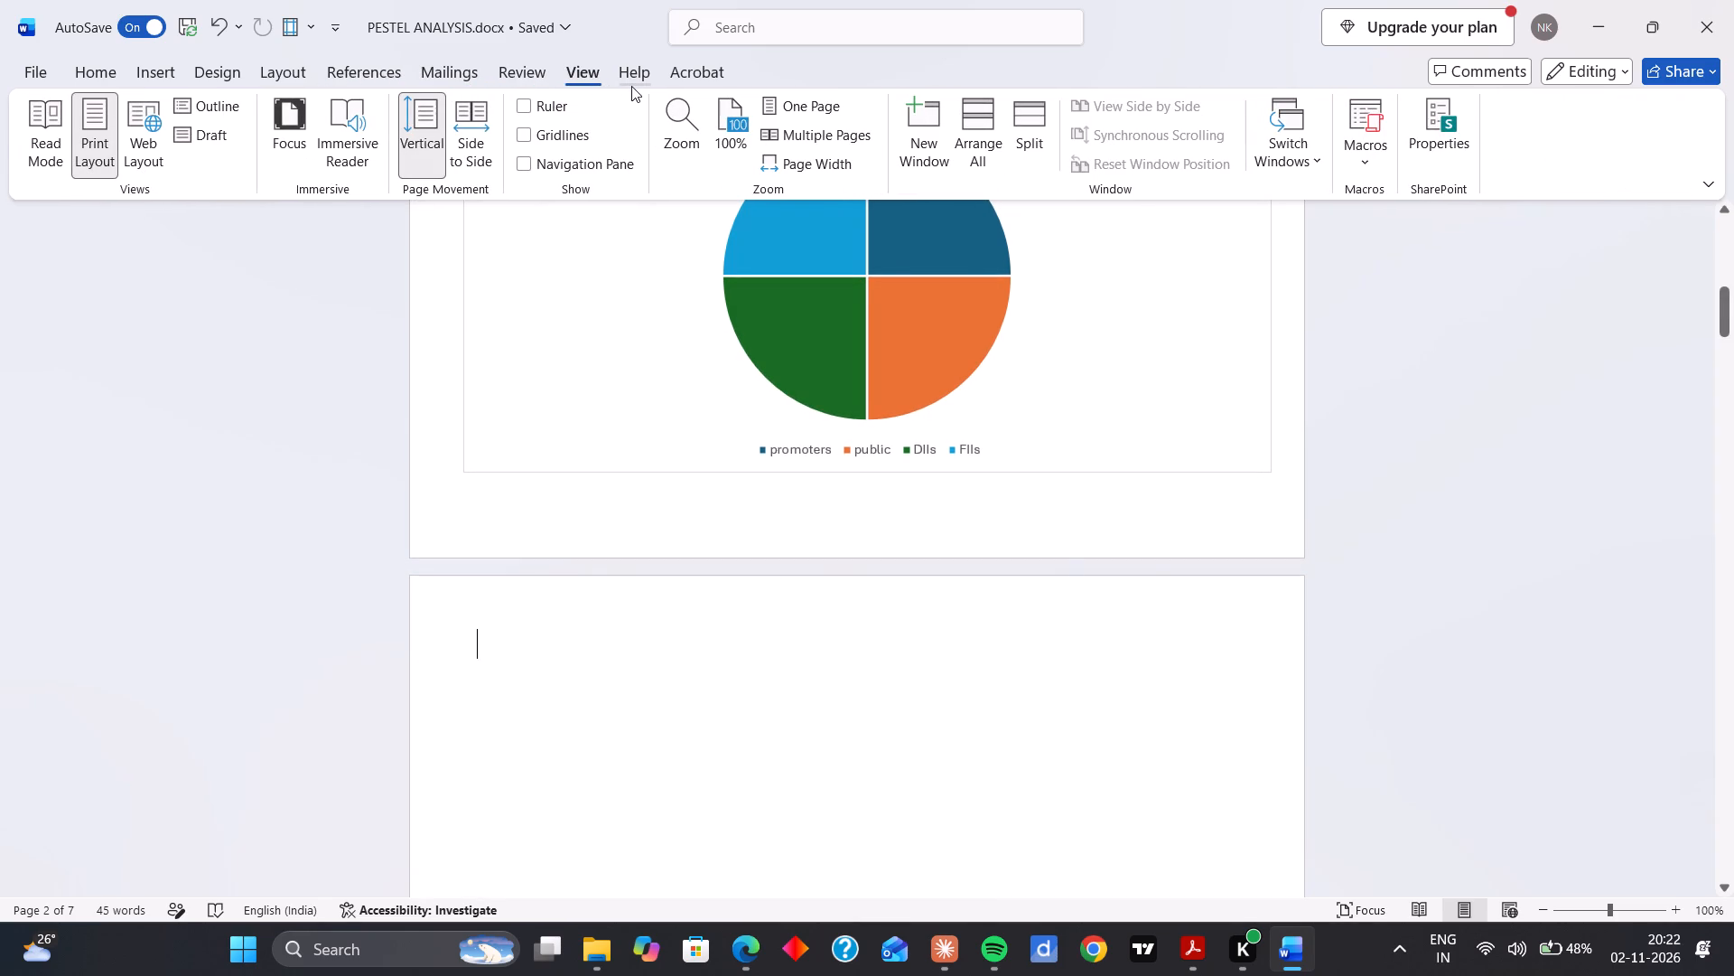
# Apply the Title style to the empty paragraph on the blank page after the Shareholding Pattern chart.
pyautogui.click(100, 61)
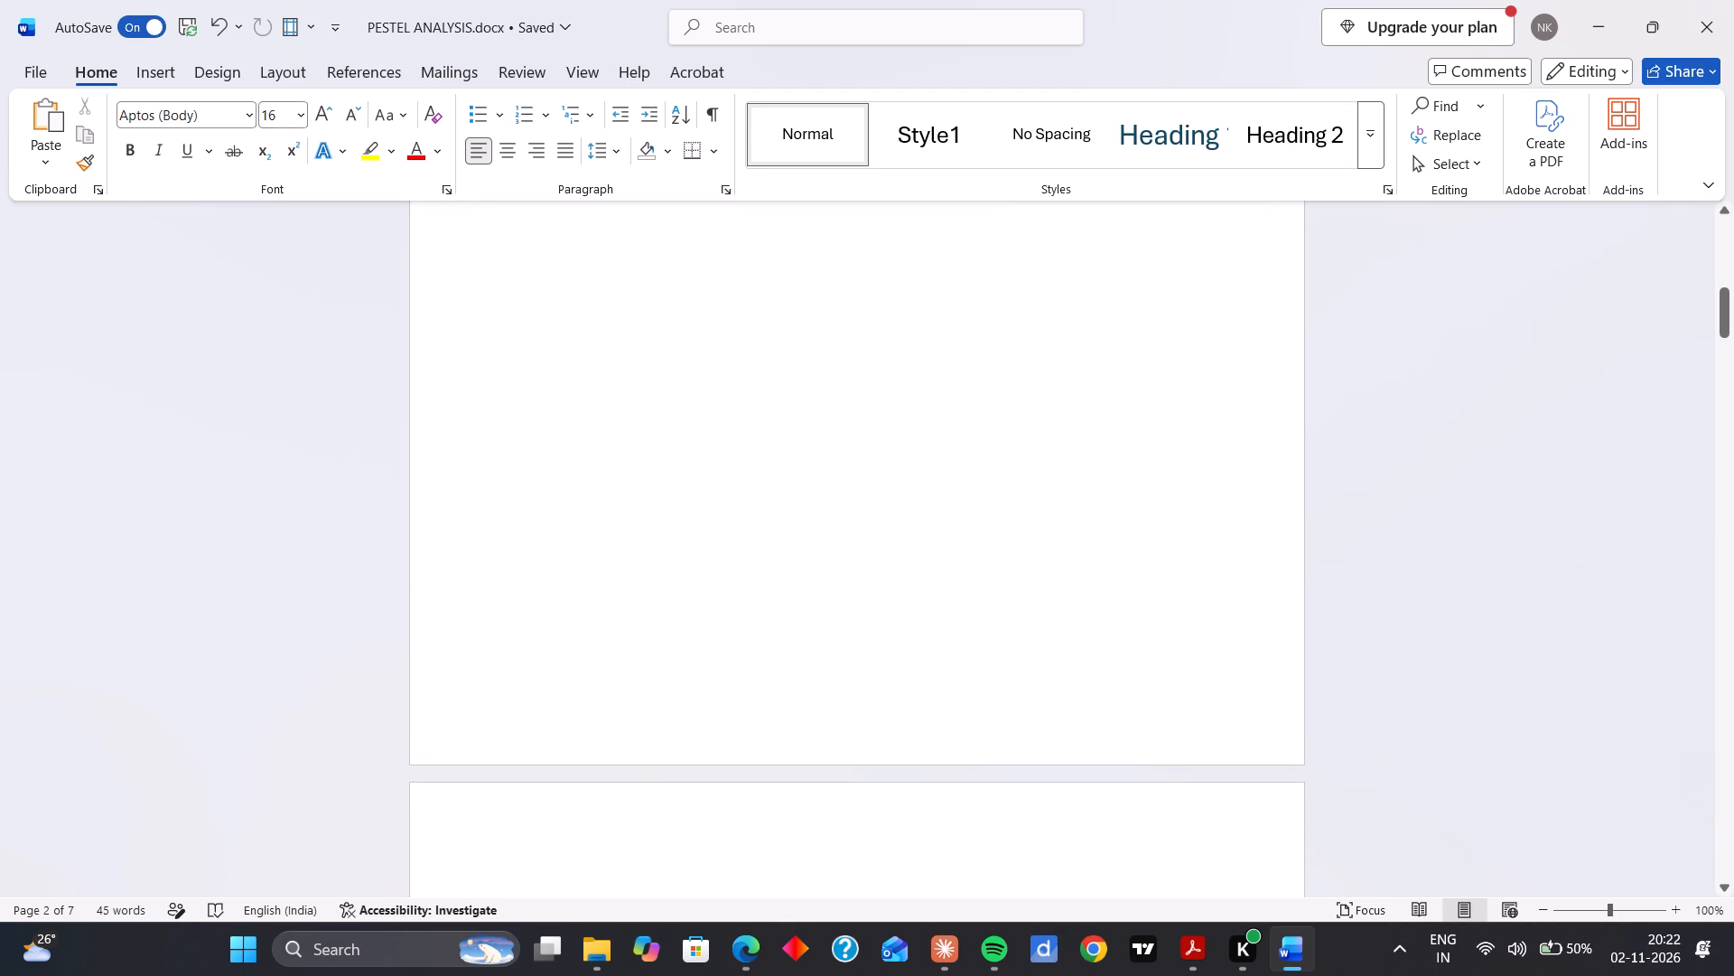
pyautogui.click(1368, 150)
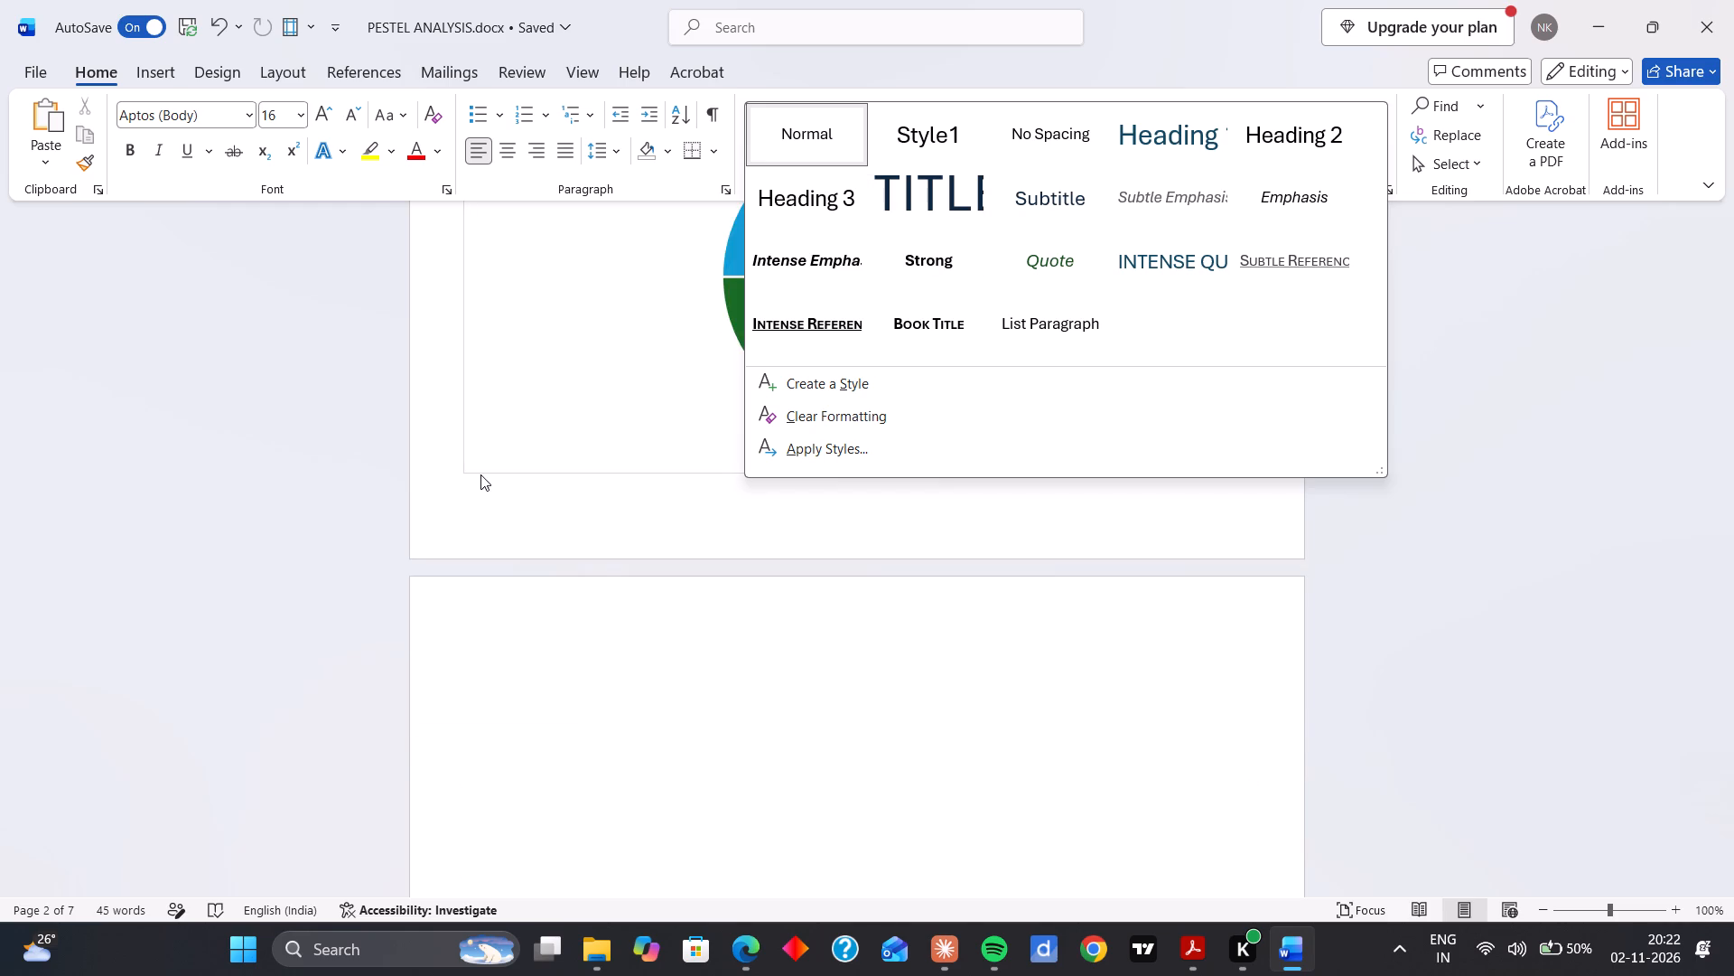
pyautogui.scroll(-3, 480, 474)
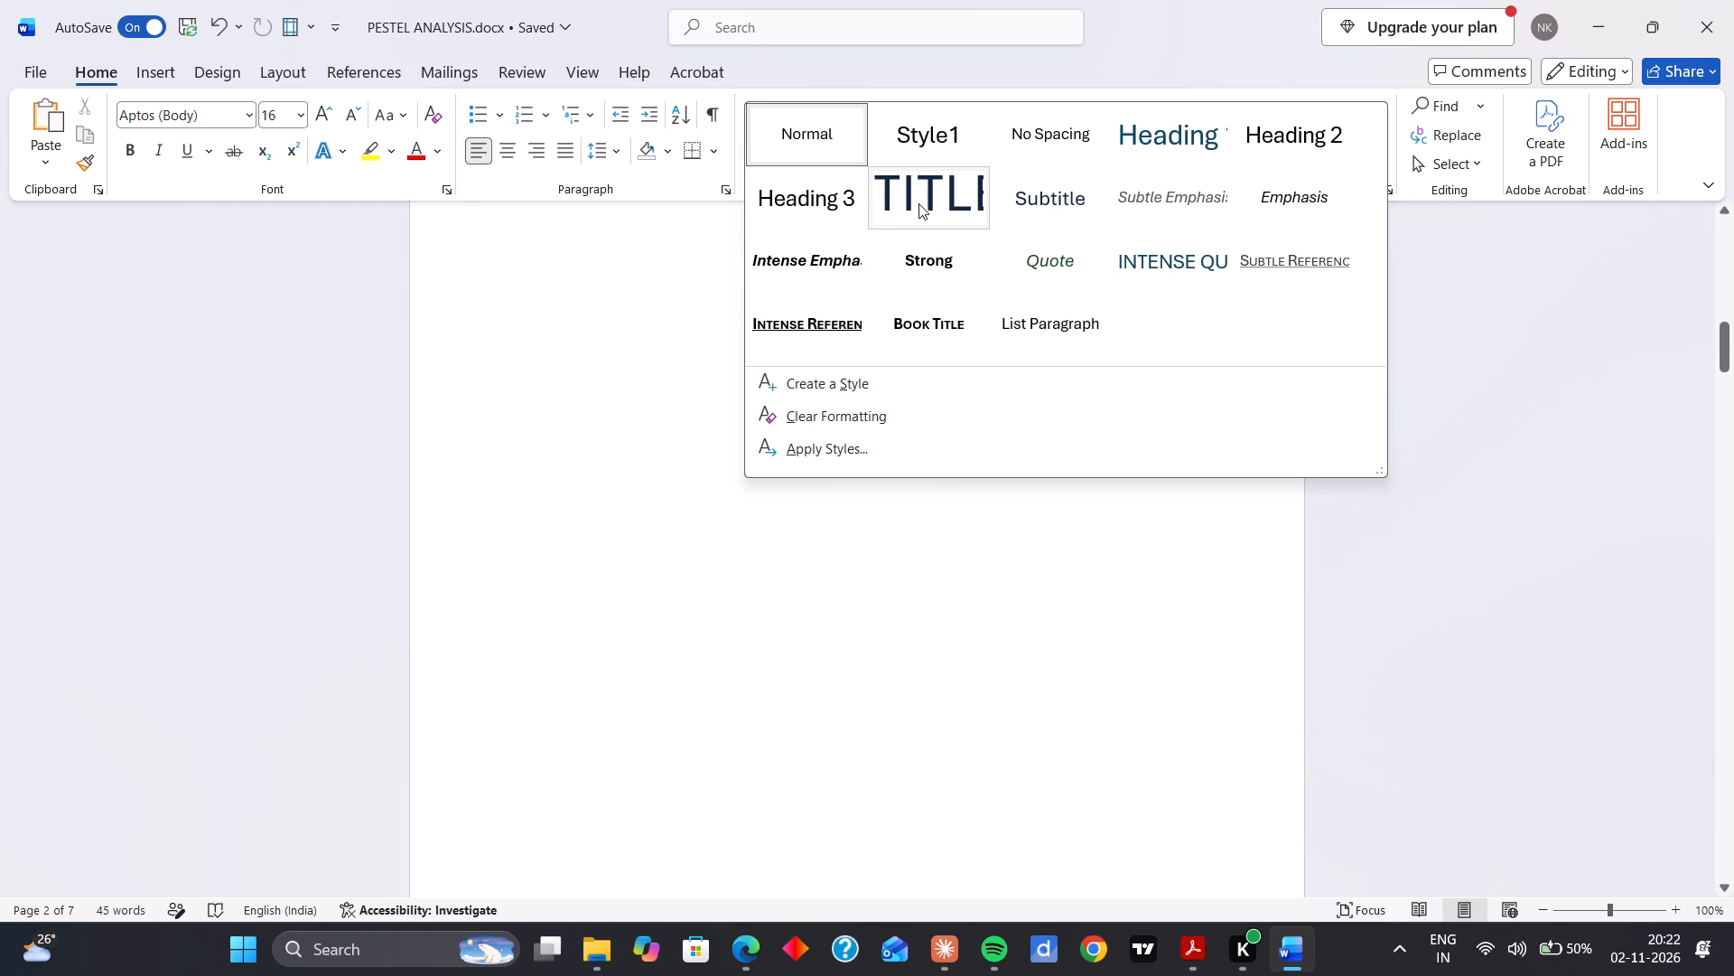
pyautogui.click(918, 203)
pyautogui.scroll(1, 808, 424)
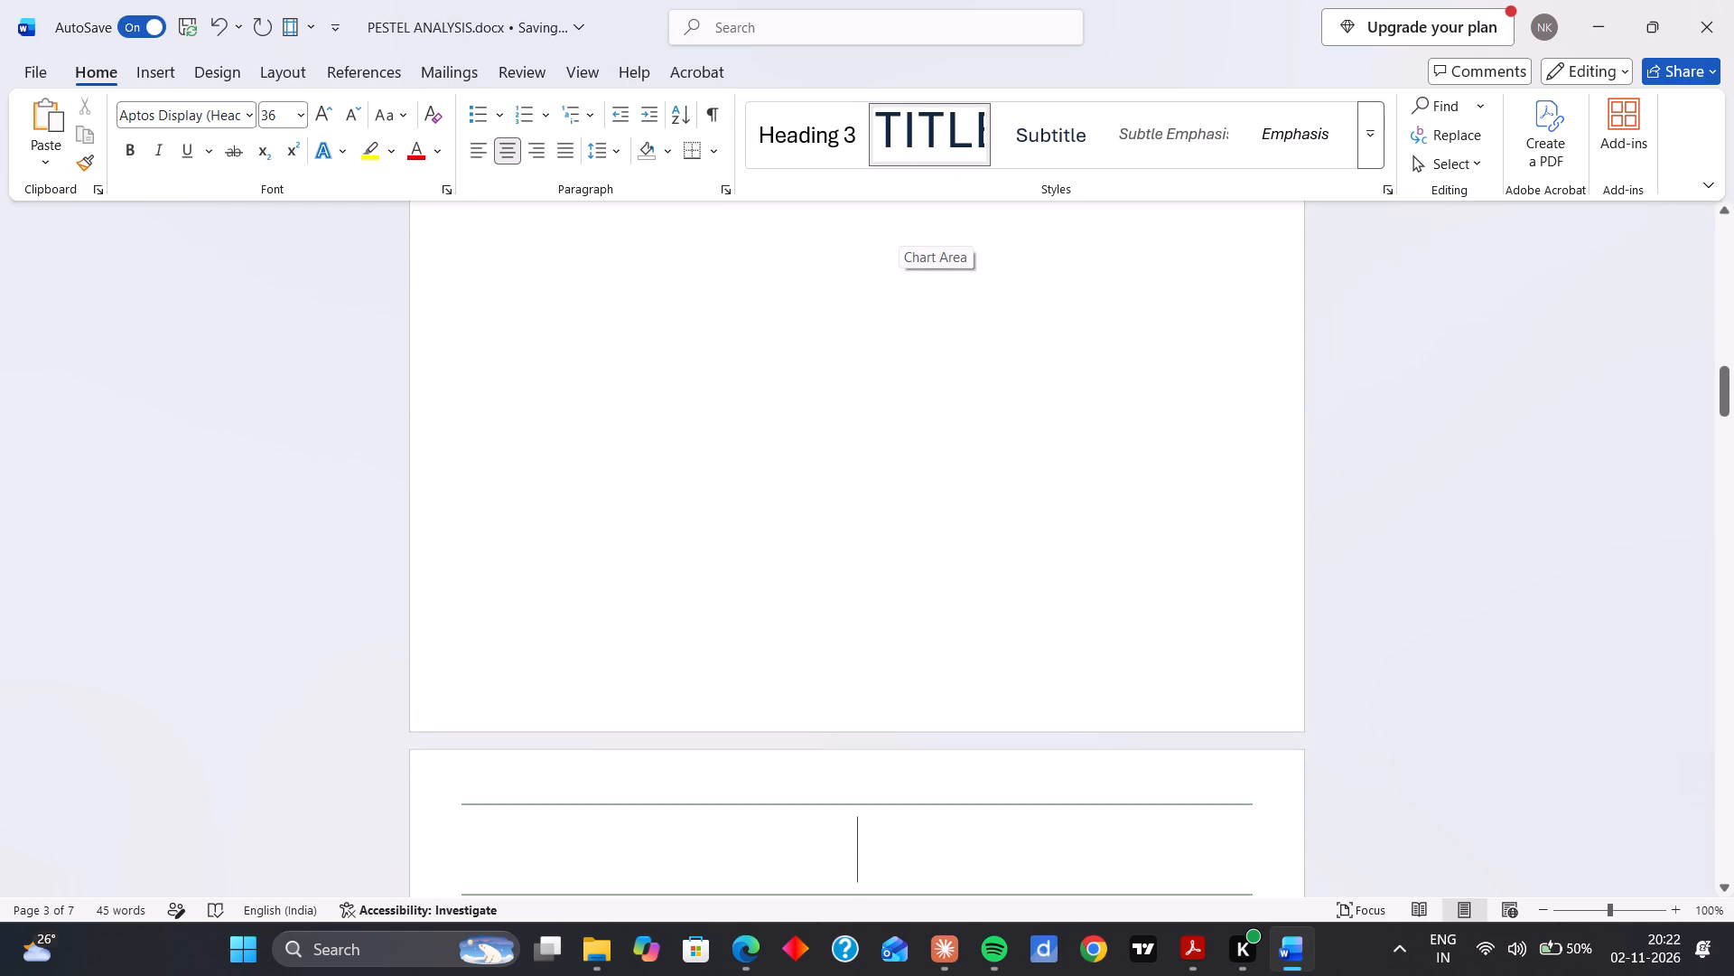
pyautogui.scroll(5, 808, 424)
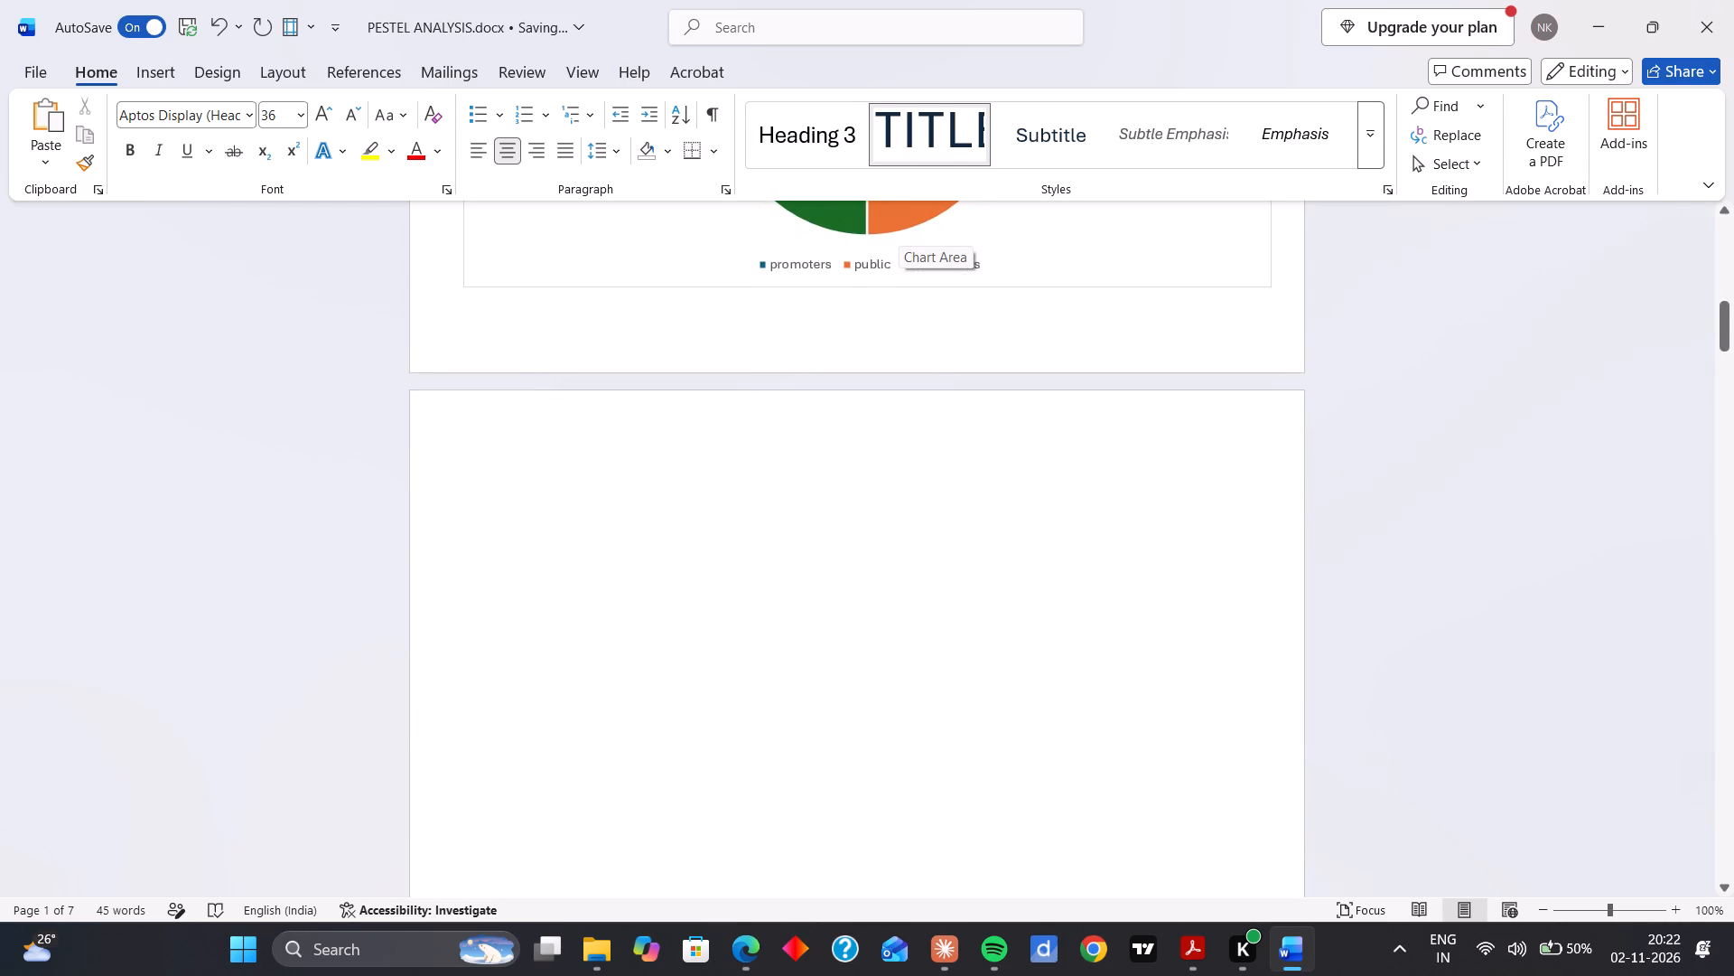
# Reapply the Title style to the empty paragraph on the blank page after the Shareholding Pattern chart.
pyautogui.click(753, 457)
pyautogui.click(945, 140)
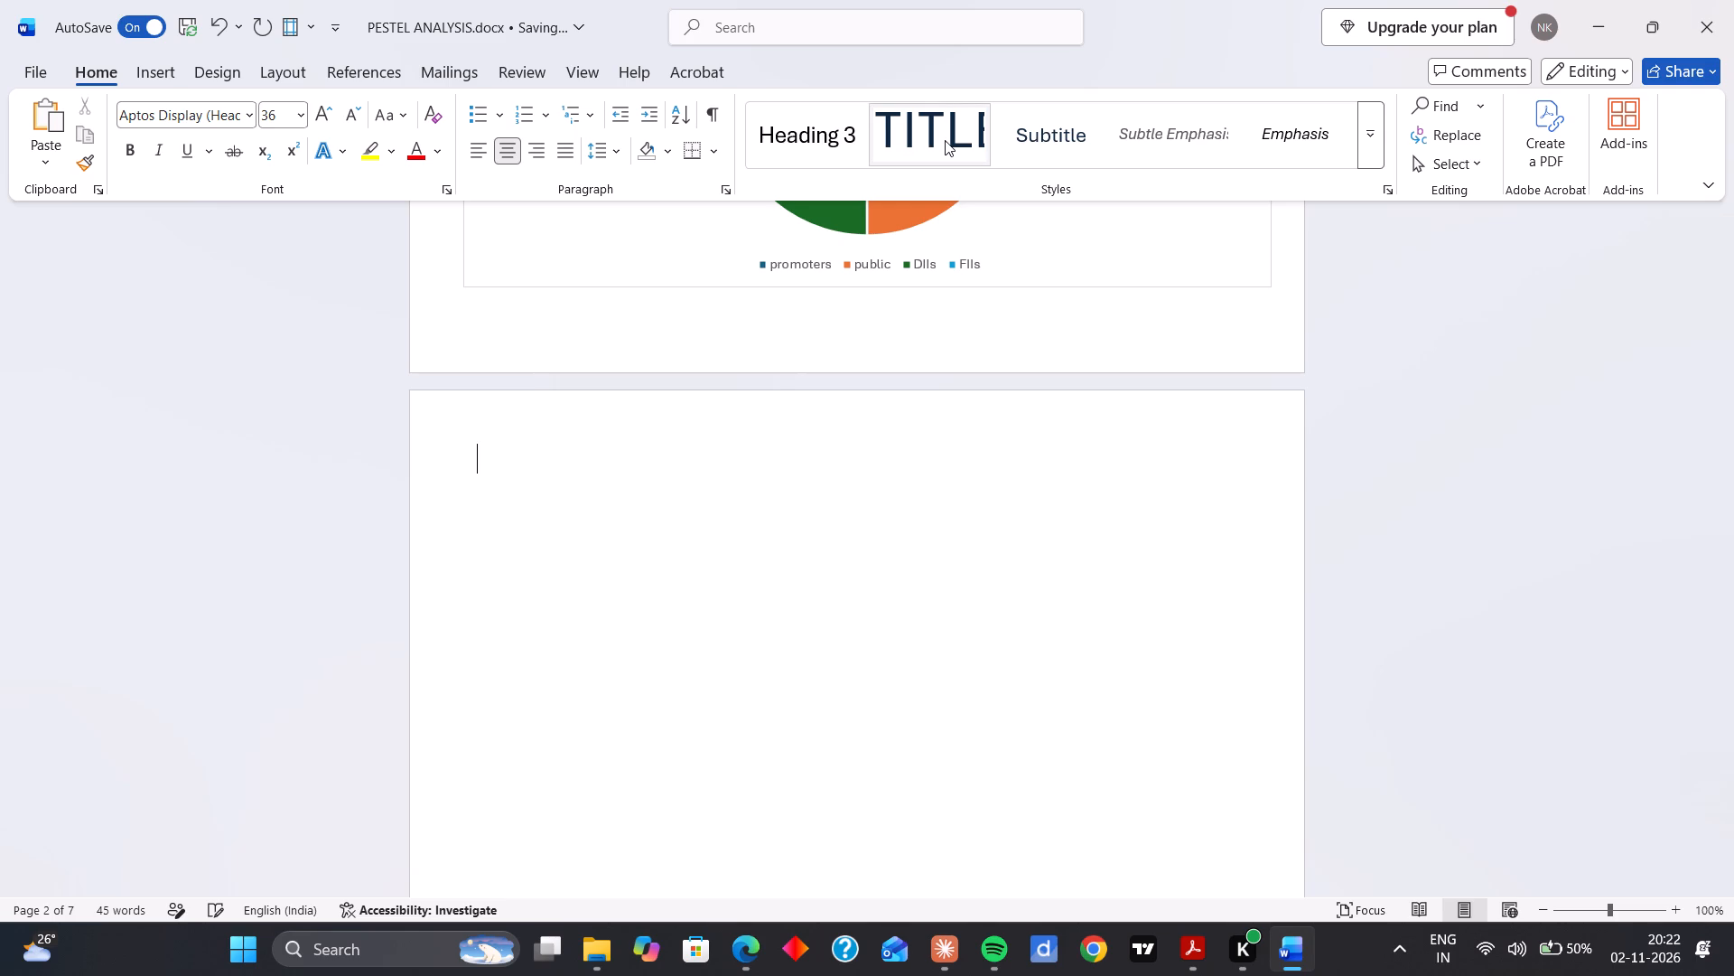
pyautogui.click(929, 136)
# Remove the empty title paragraph with its border lines from the top of the third page.
pyautogui.scroll(-7, 693, 525)
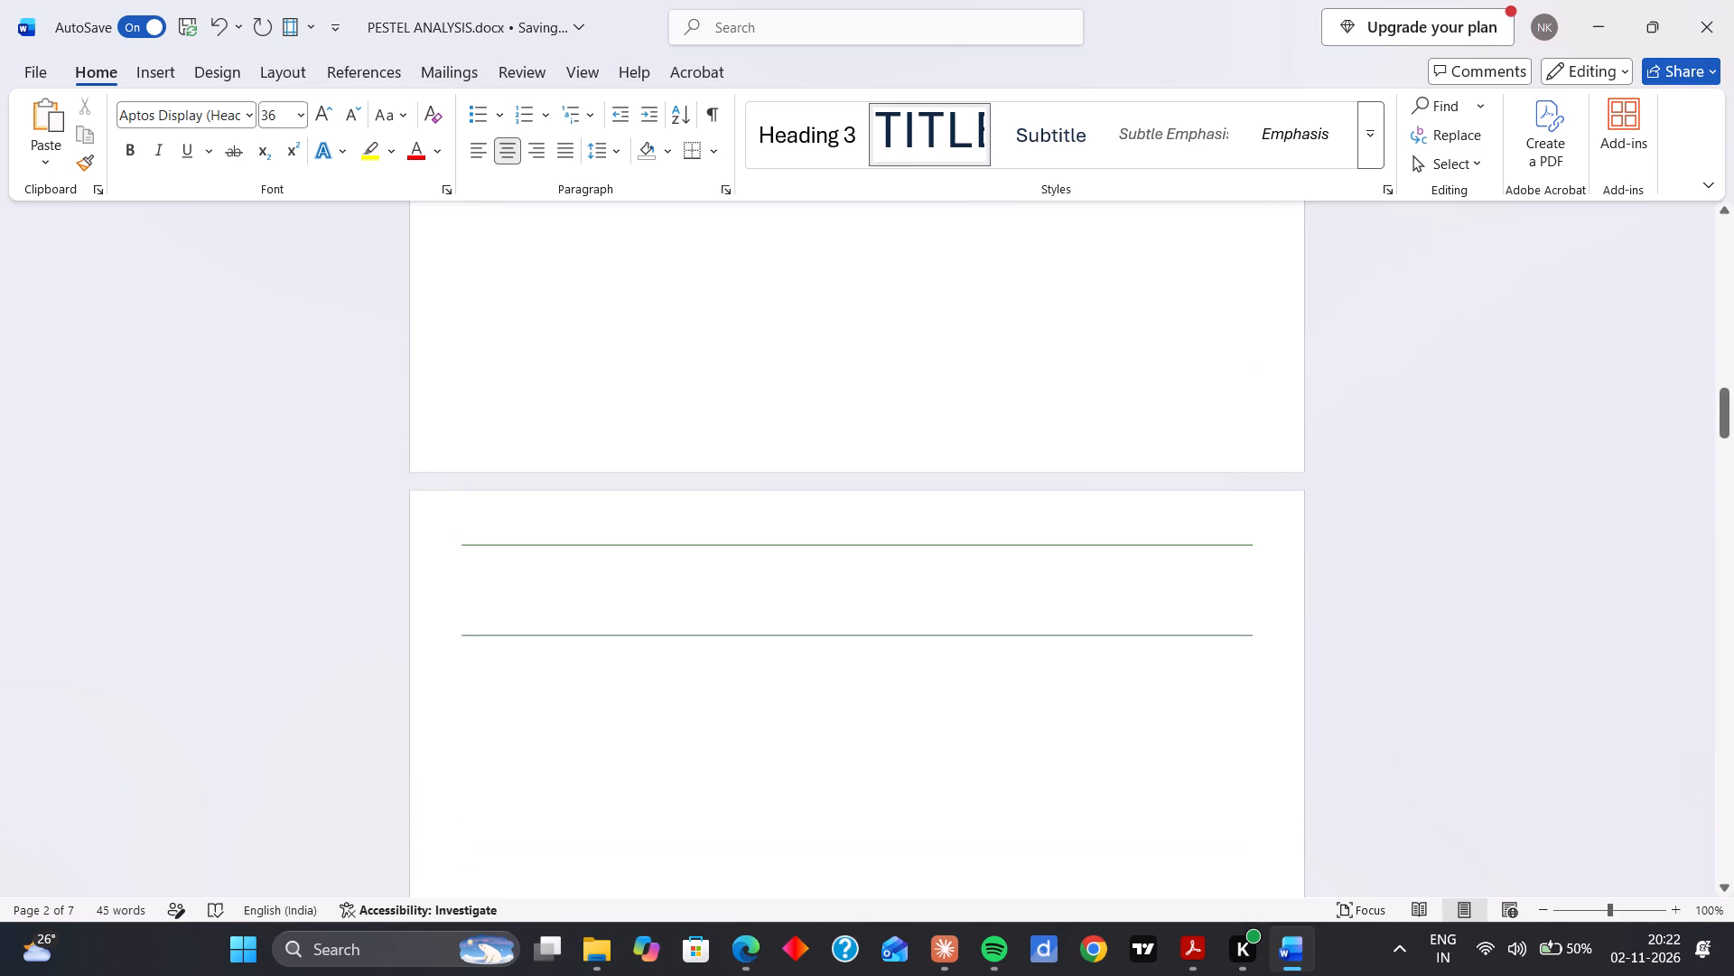
pyautogui.click(540, 448)
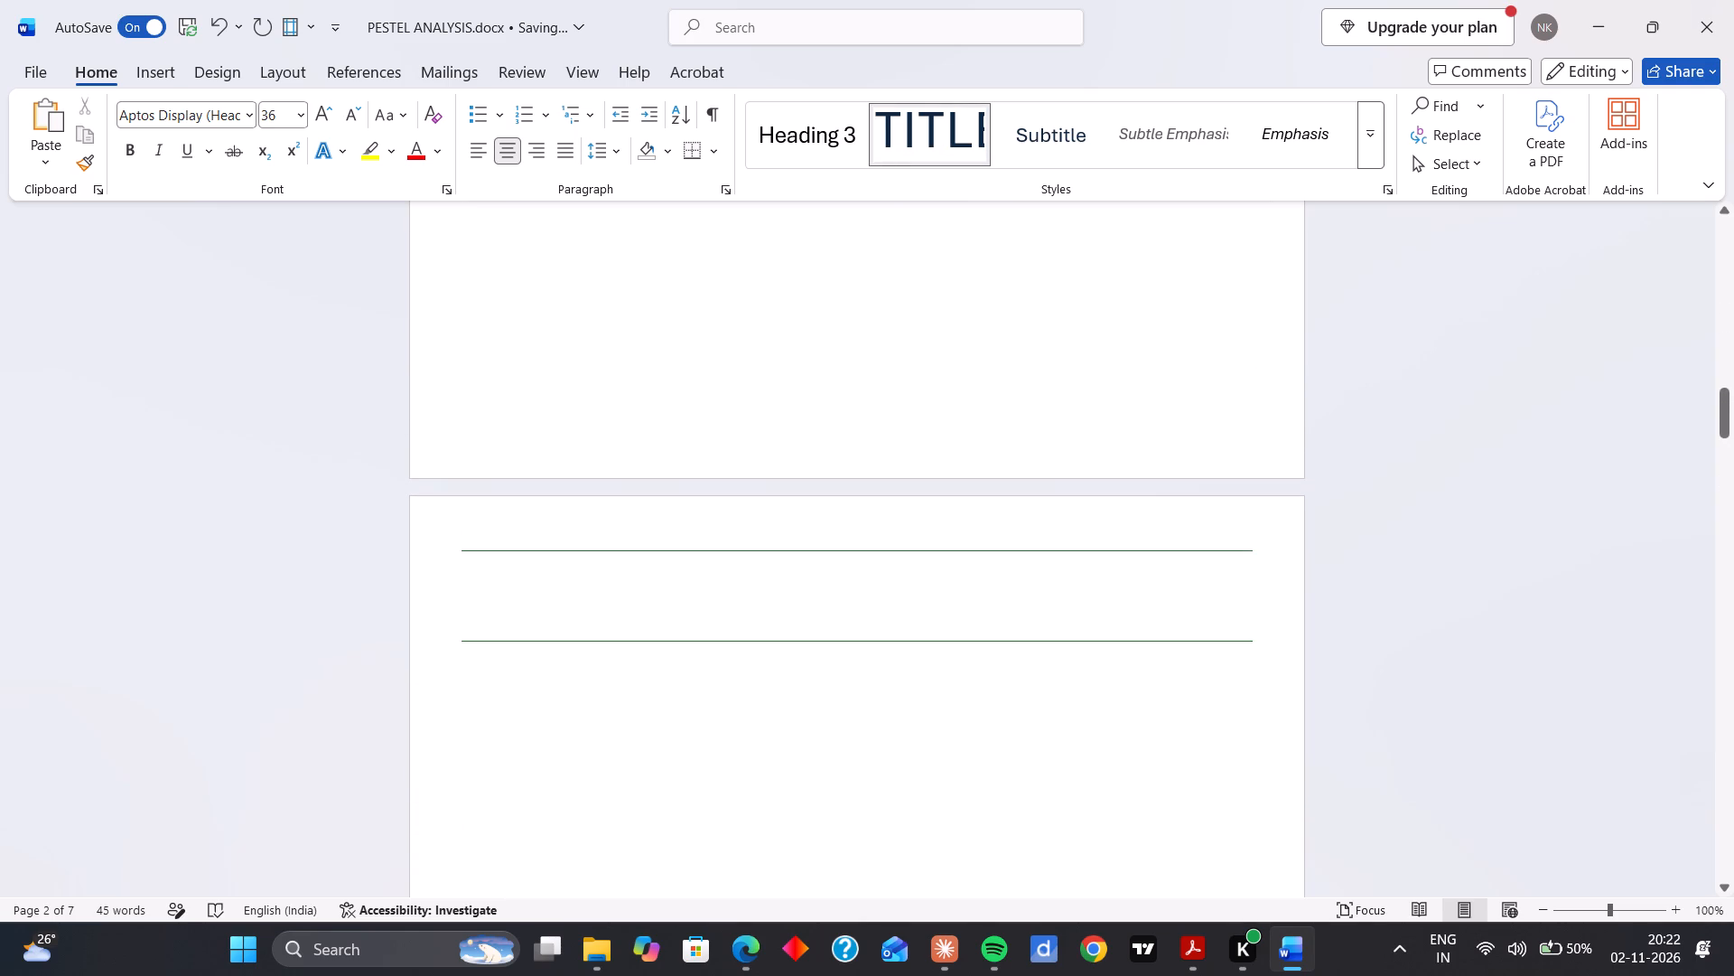
pyautogui.click(472, 589)
pyautogui.press('BackSpace')
pyautogui.press('BackSpace')
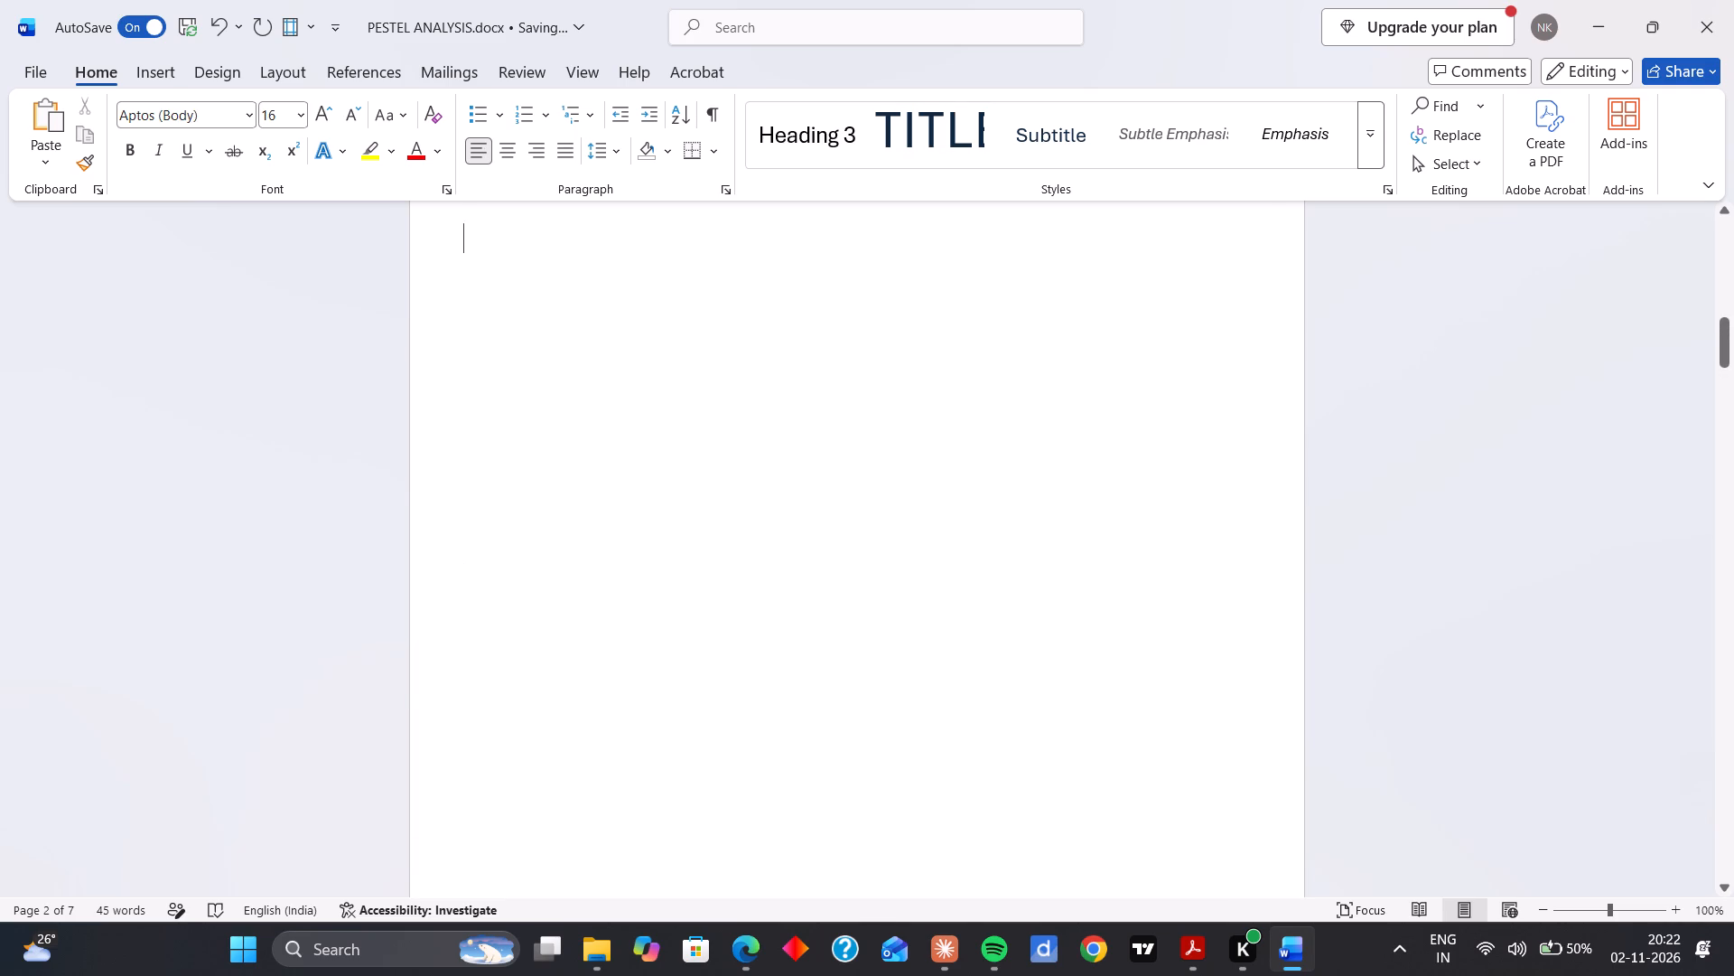
# Apply the Title style to the empty paragraph at the top of the page after the Shareholding Pattern chart.
pyautogui.hscroll(1, 545, 706)
pyautogui.scroll(1, 545, 706)
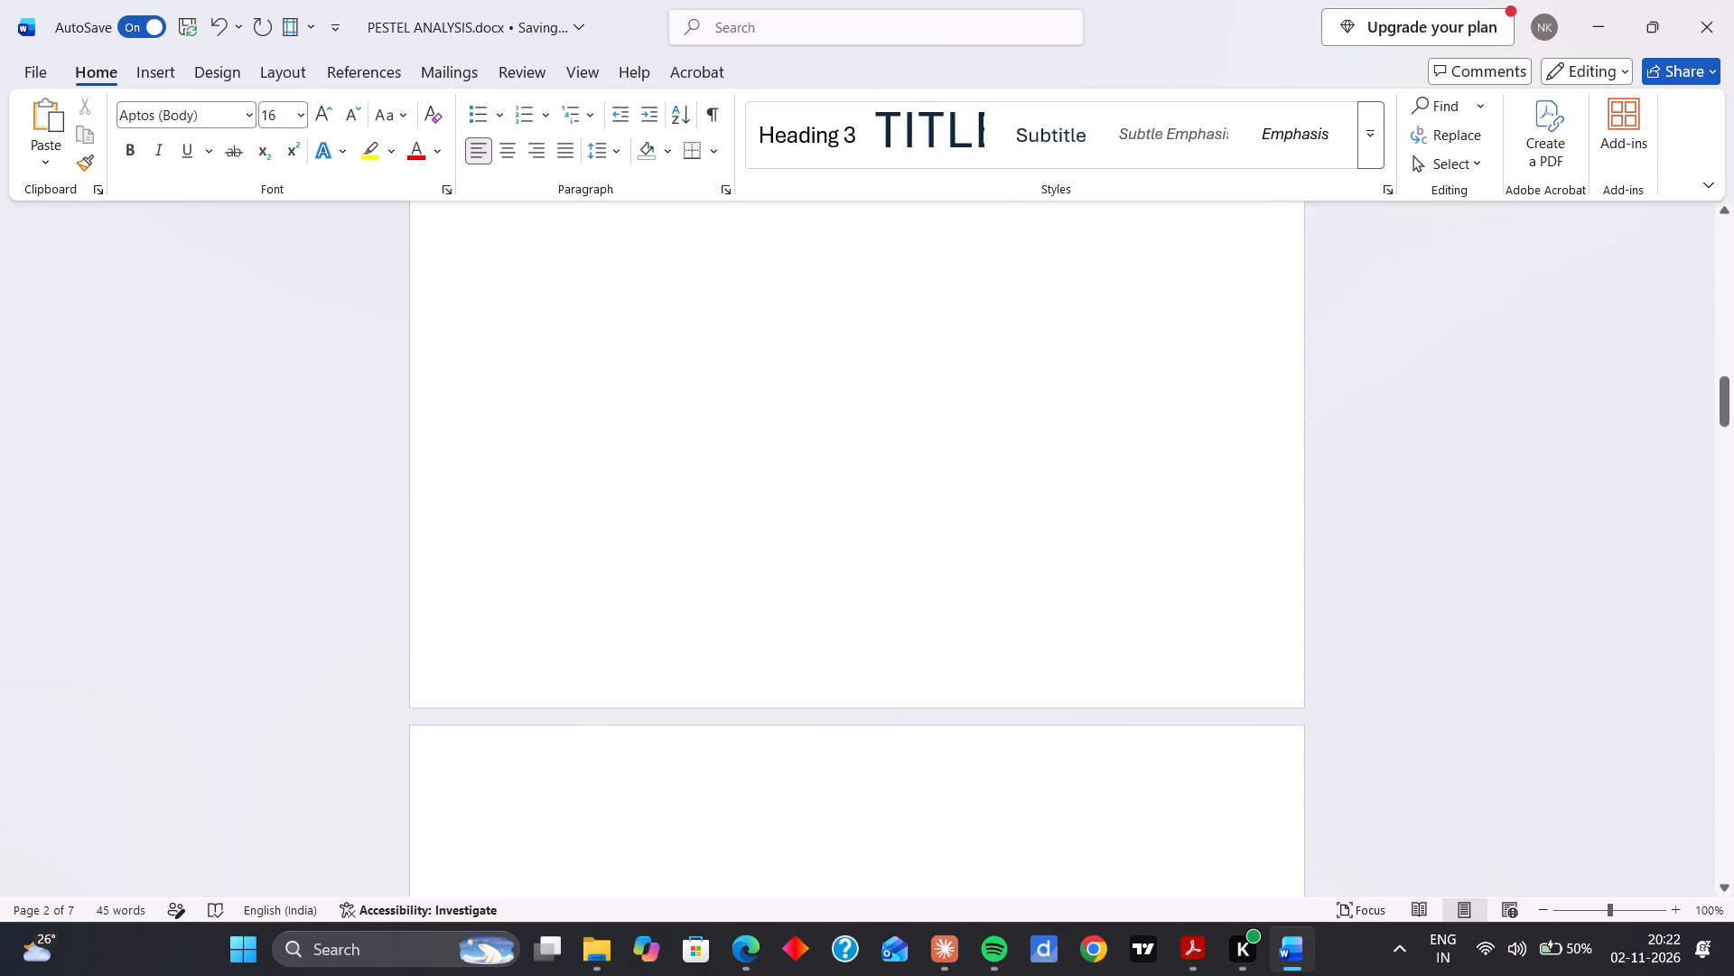
pyautogui.scroll(6, 545, 706)
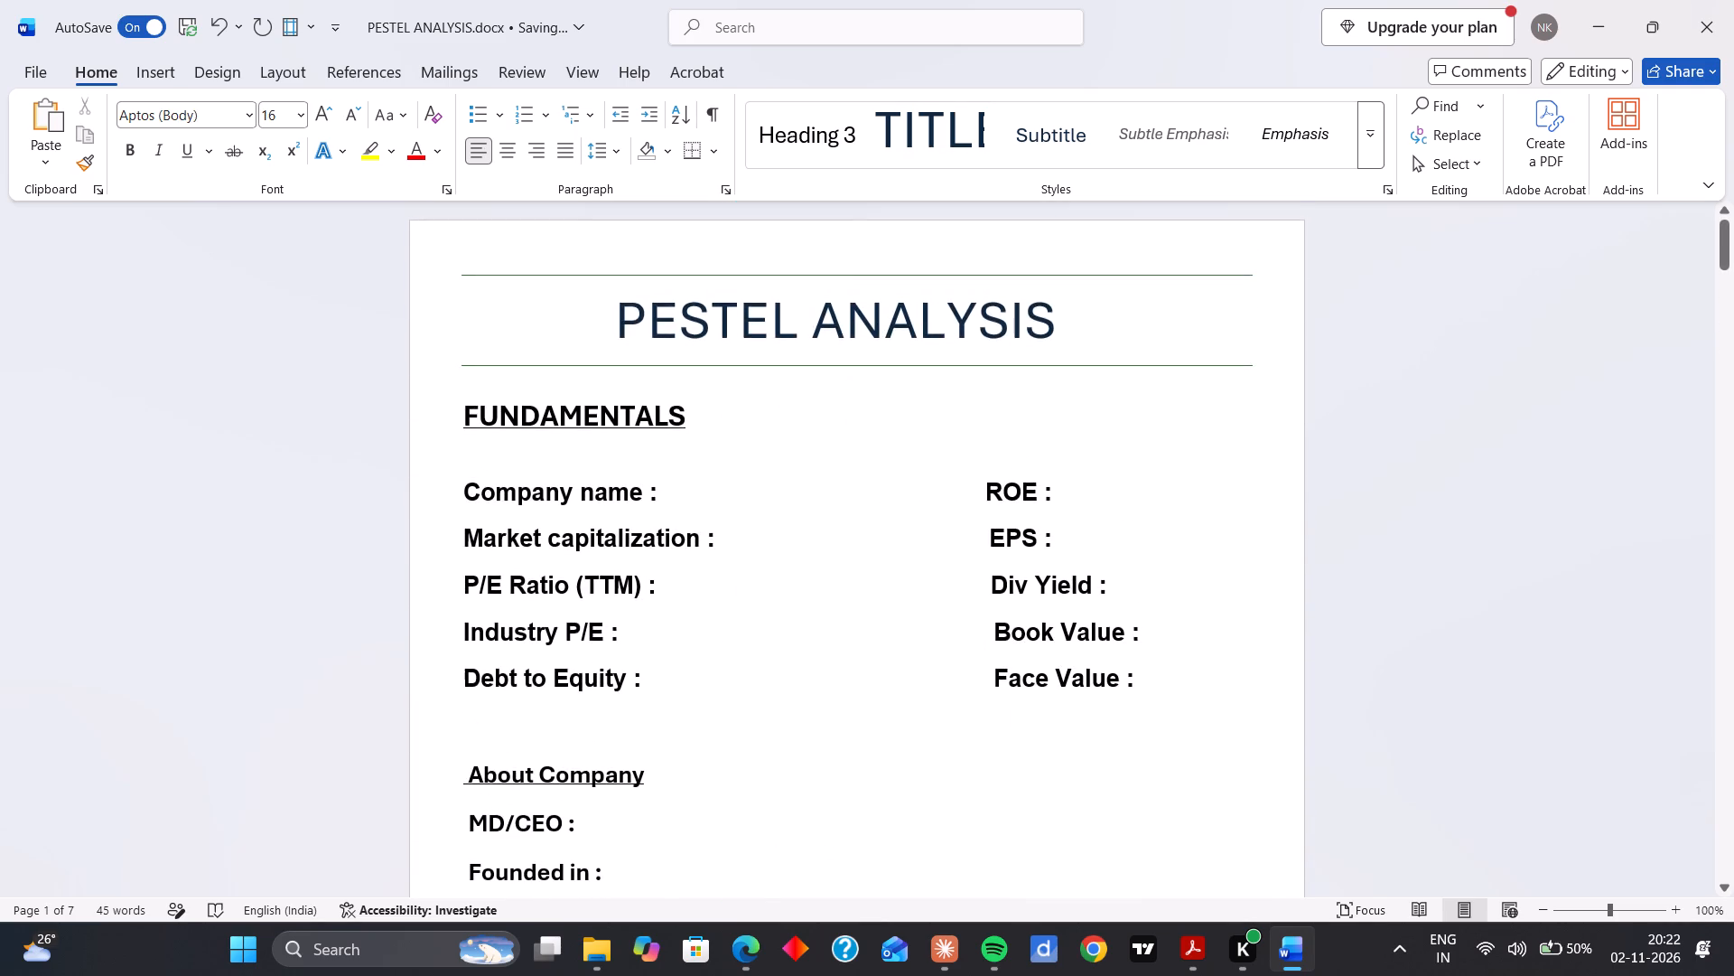
pyautogui.scroll(-5, 545, 706)
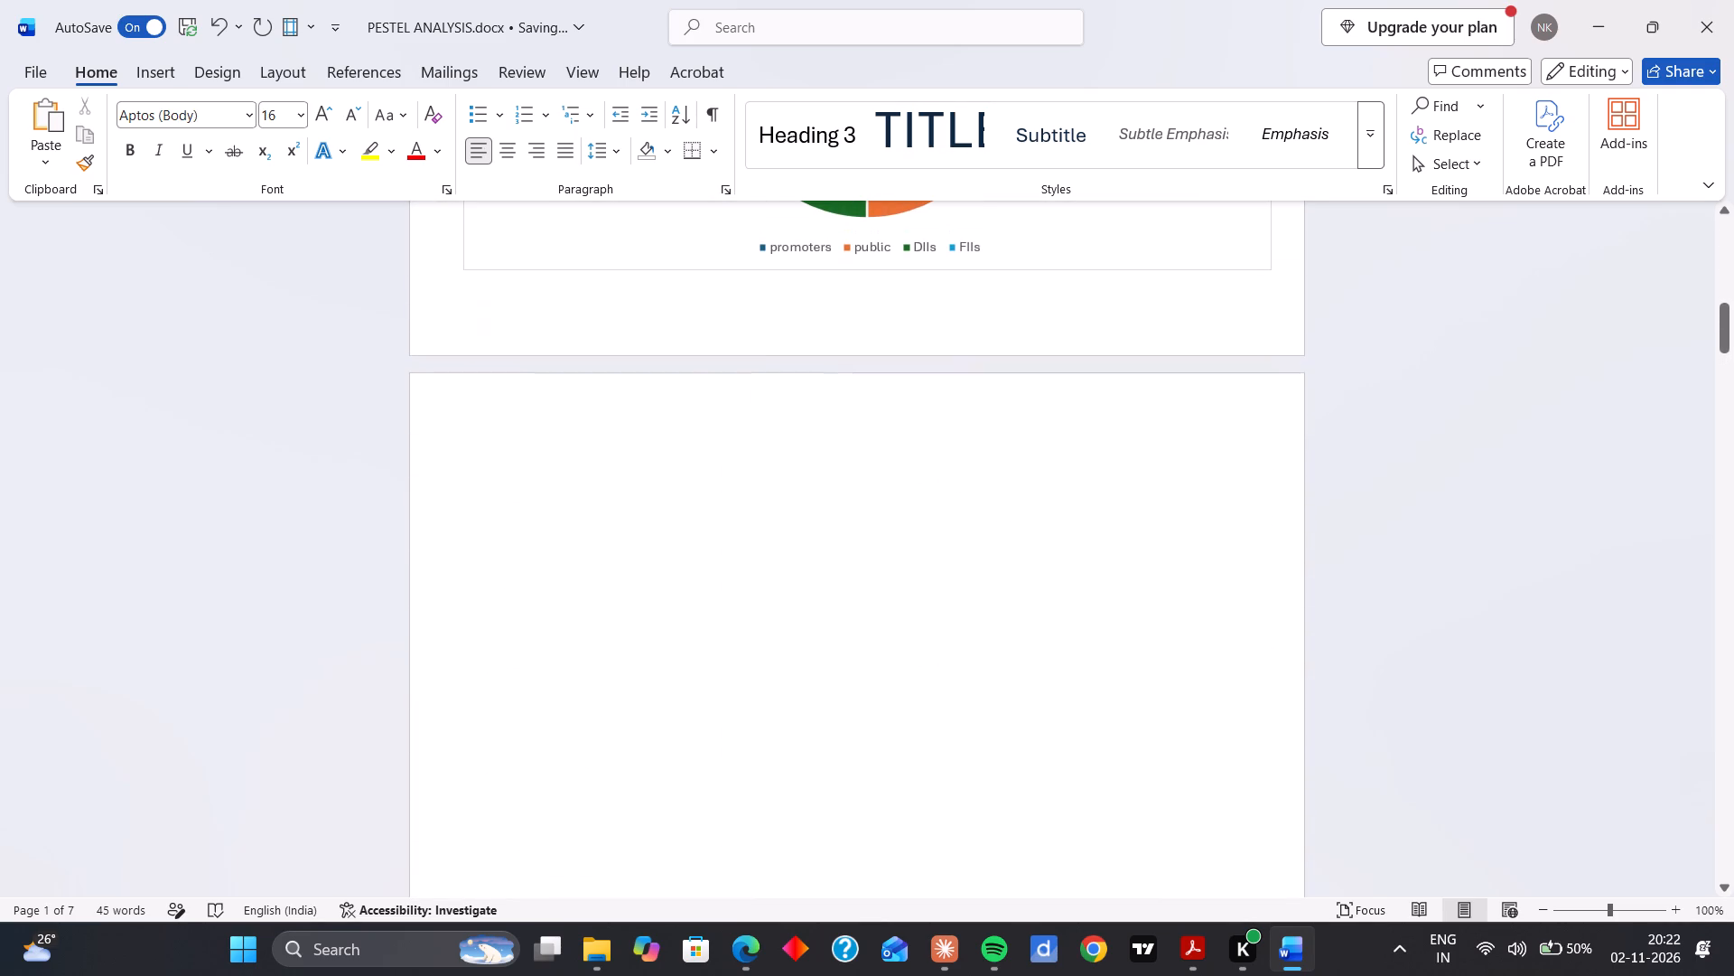
pyautogui.click(935, 136)
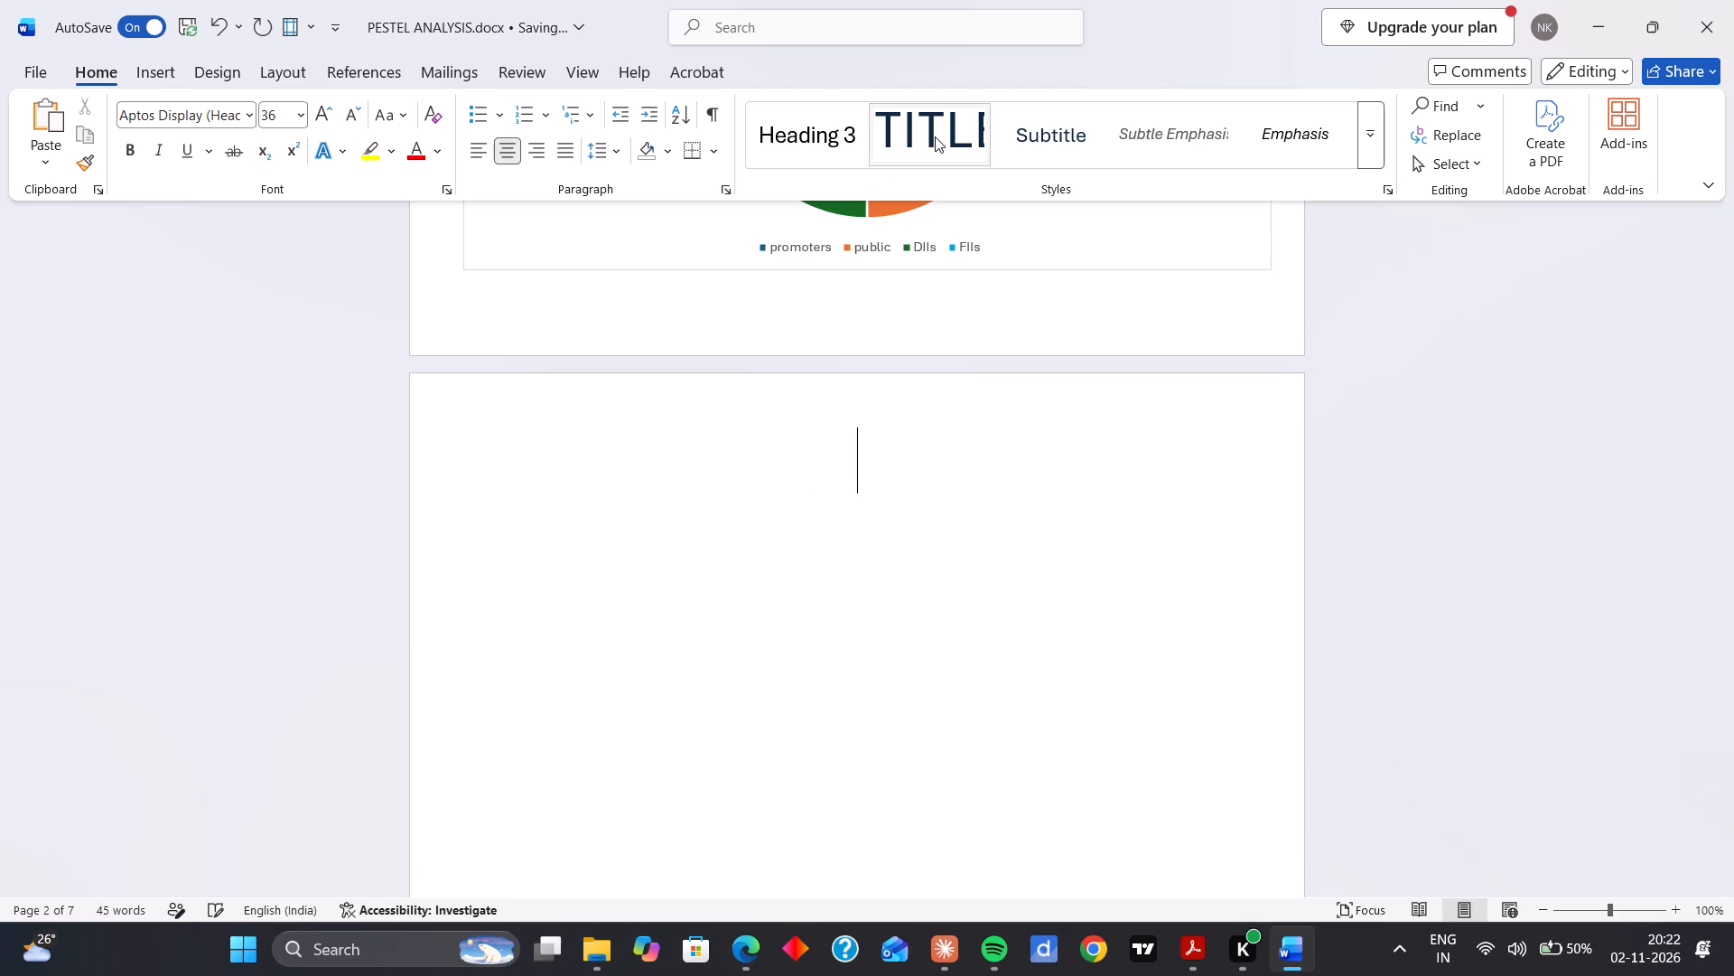
# Check the first pages' layout, and look through the full style gallery and the Title style's options.
pyautogui.scroll(7, 751, 395)
pyautogui.scroll(-2, 751, 390)
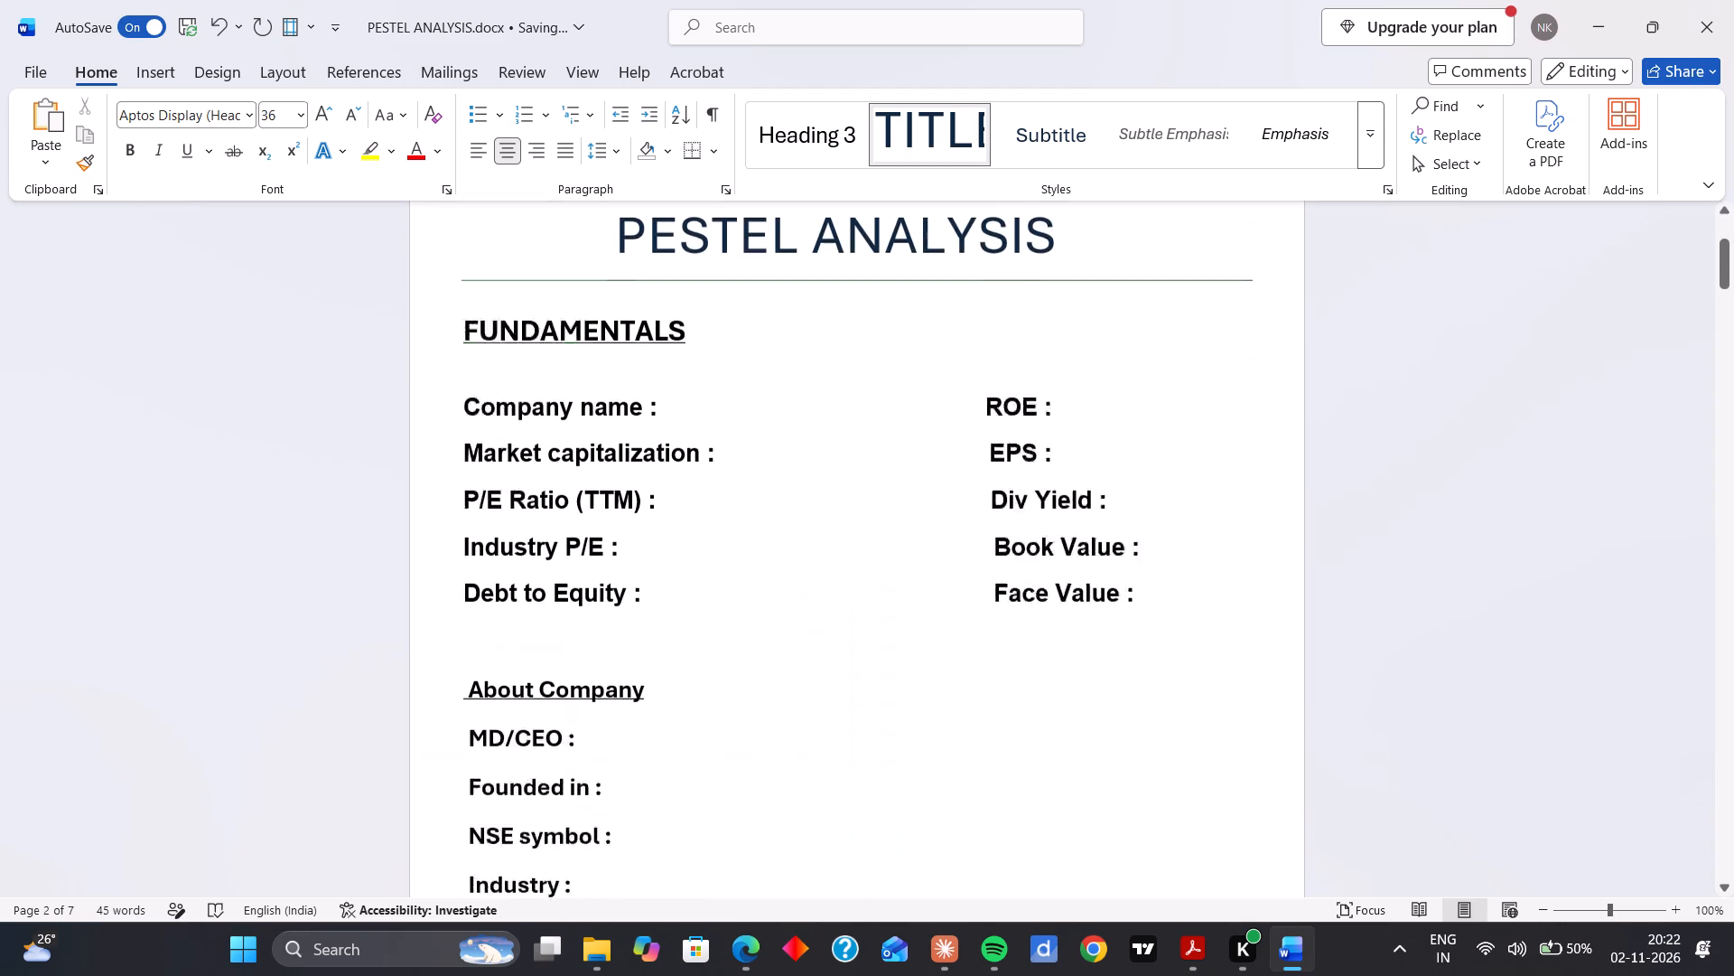
pyautogui.scroll(-10, 751, 390)
pyautogui.scroll(1, 751, 390)
pyautogui.scroll(-1, 751, 390)
pyautogui.scroll(2, 751, 390)
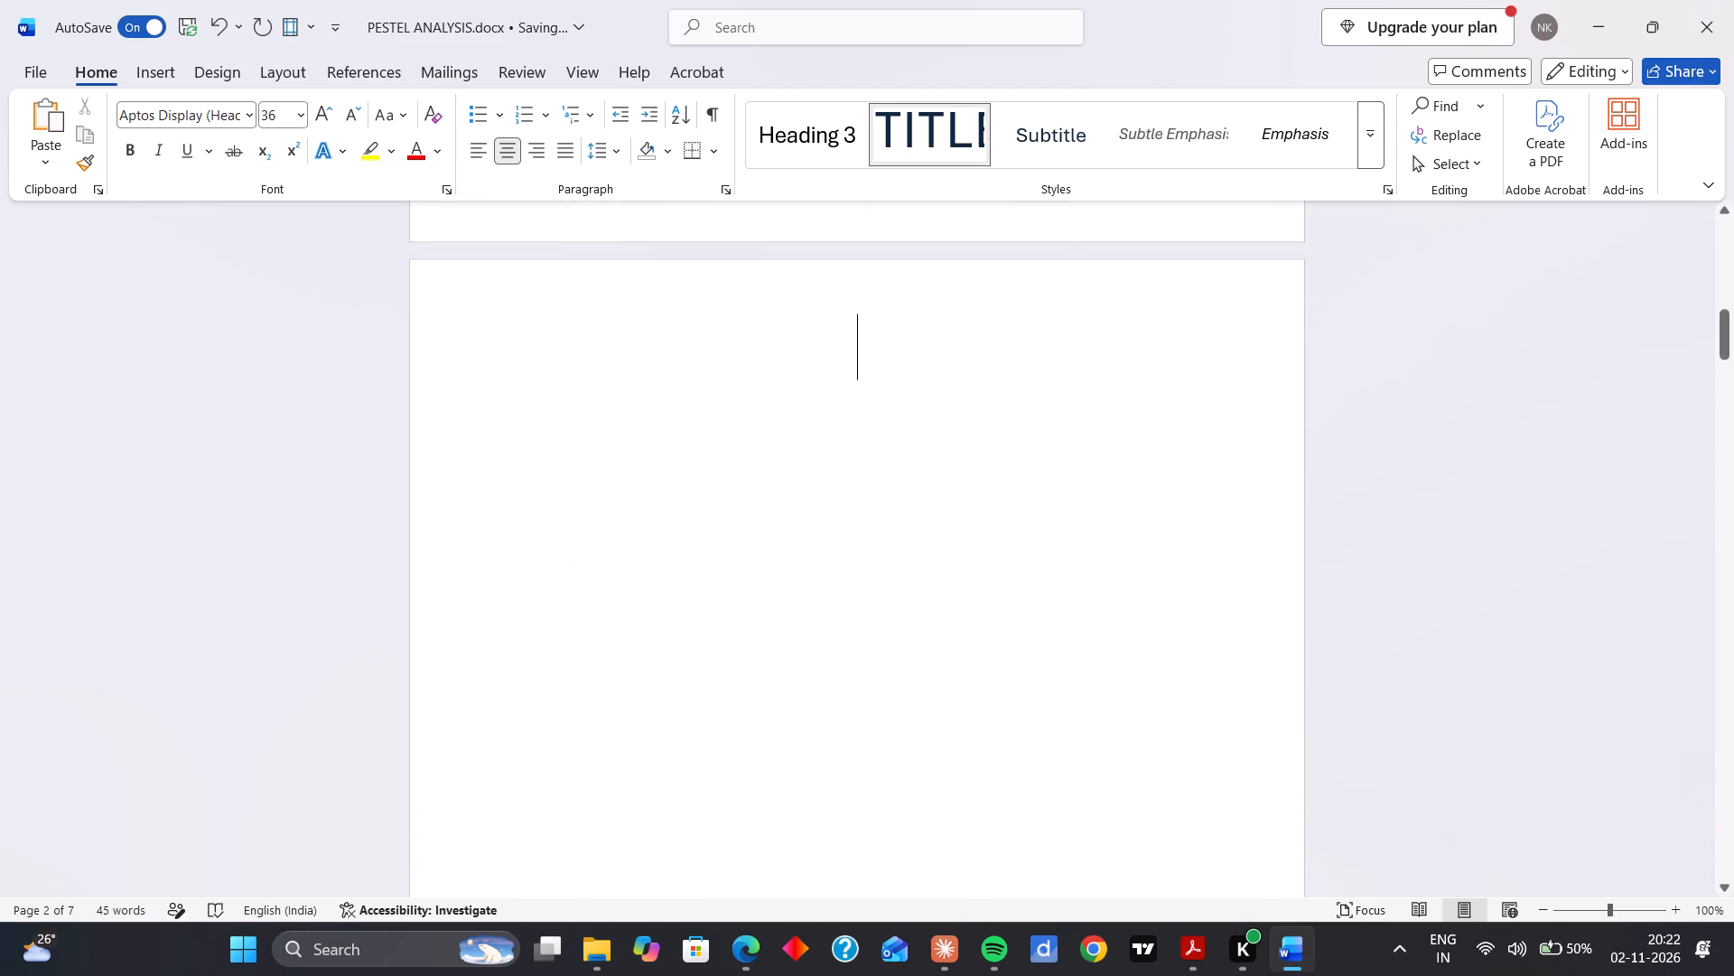
pyautogui.click(1368, 140)
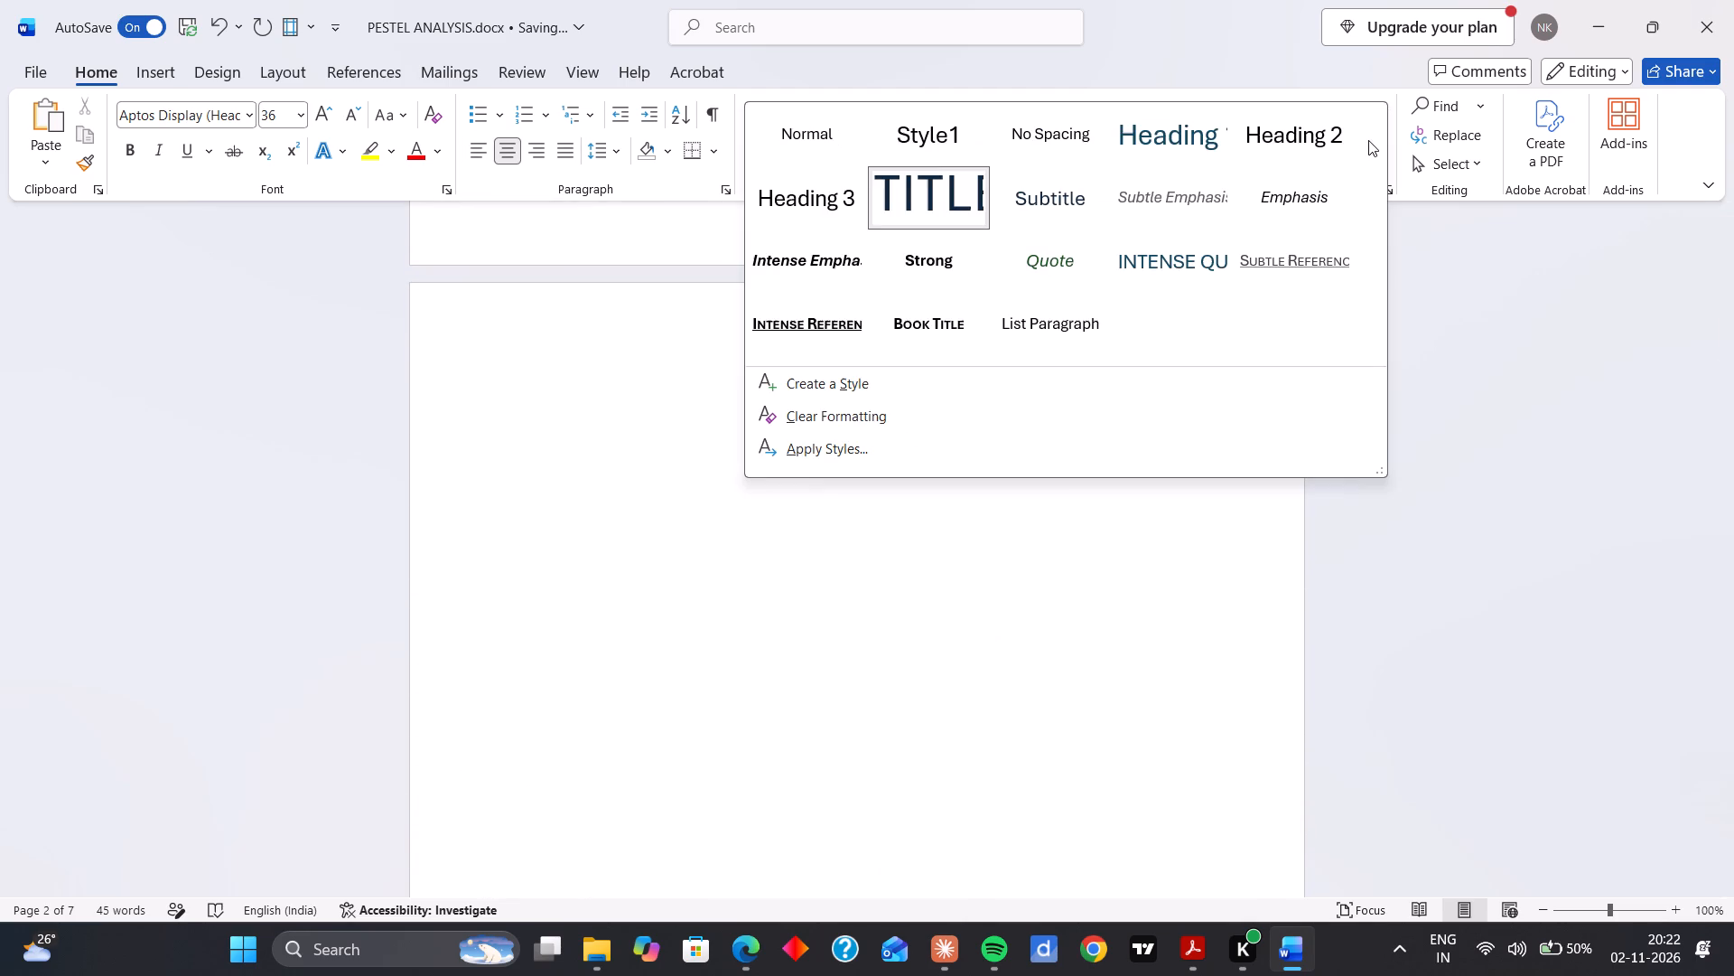
pyautogui.keyDown('ctrl'); pyautogui.scroll(-3, 941, 208); pyautogui.keyUp('ctrl')
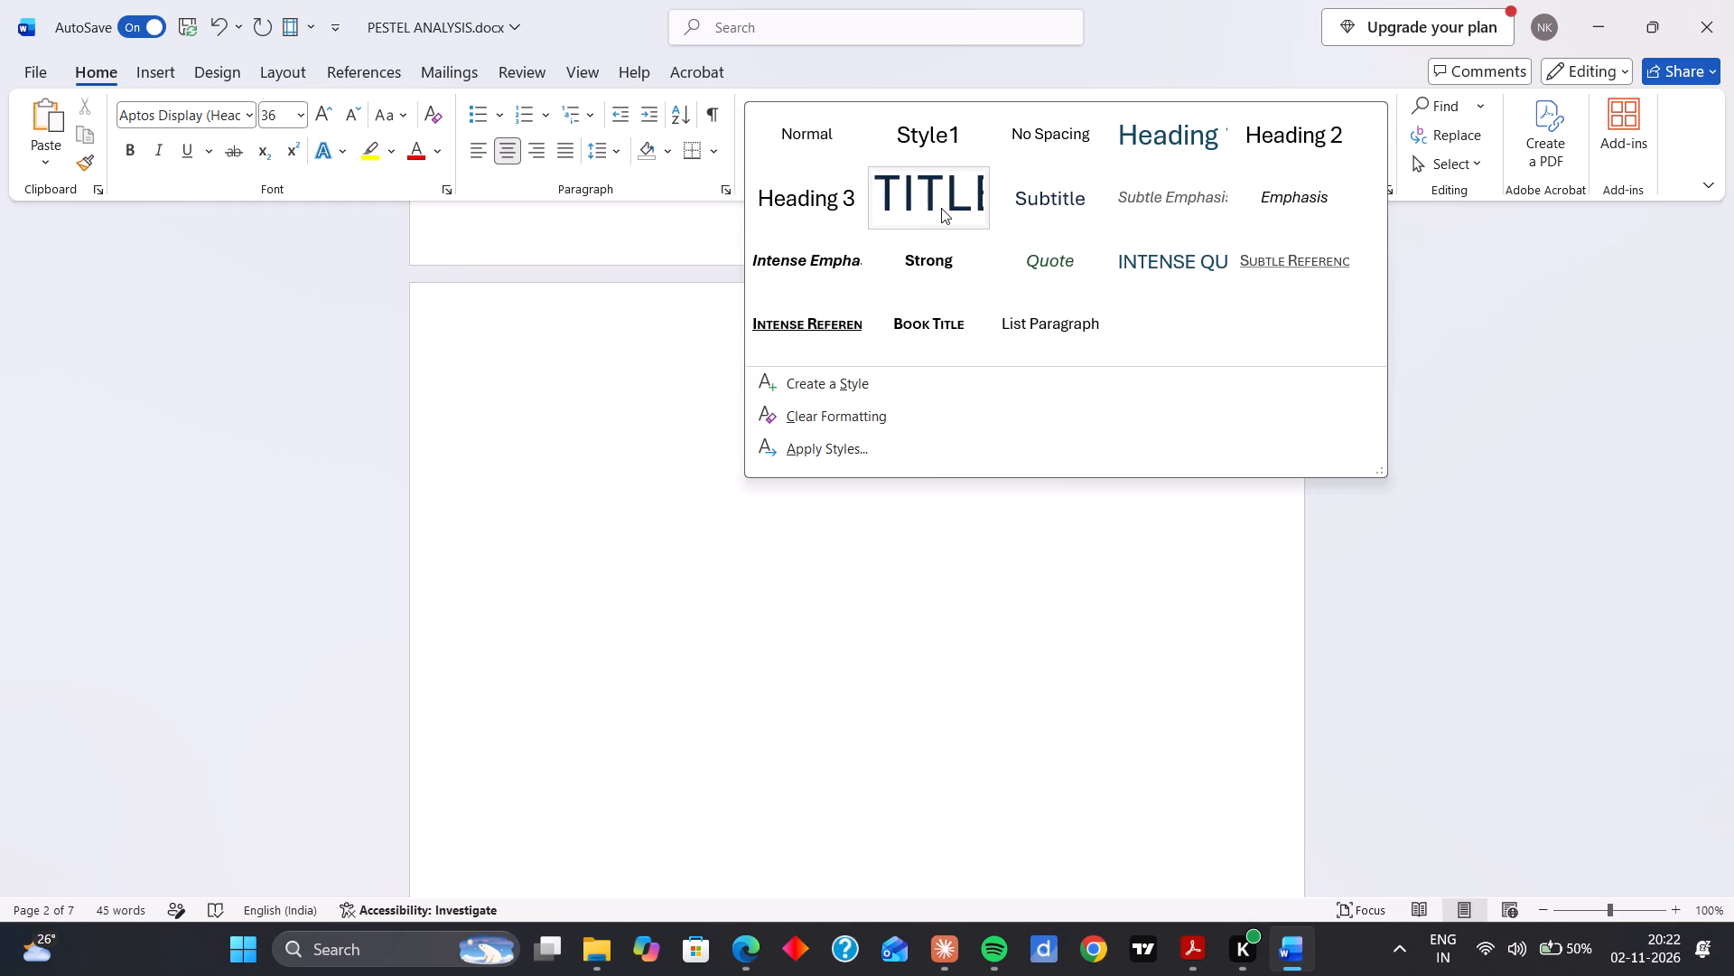
pyautogui.rightClick(941, 208)
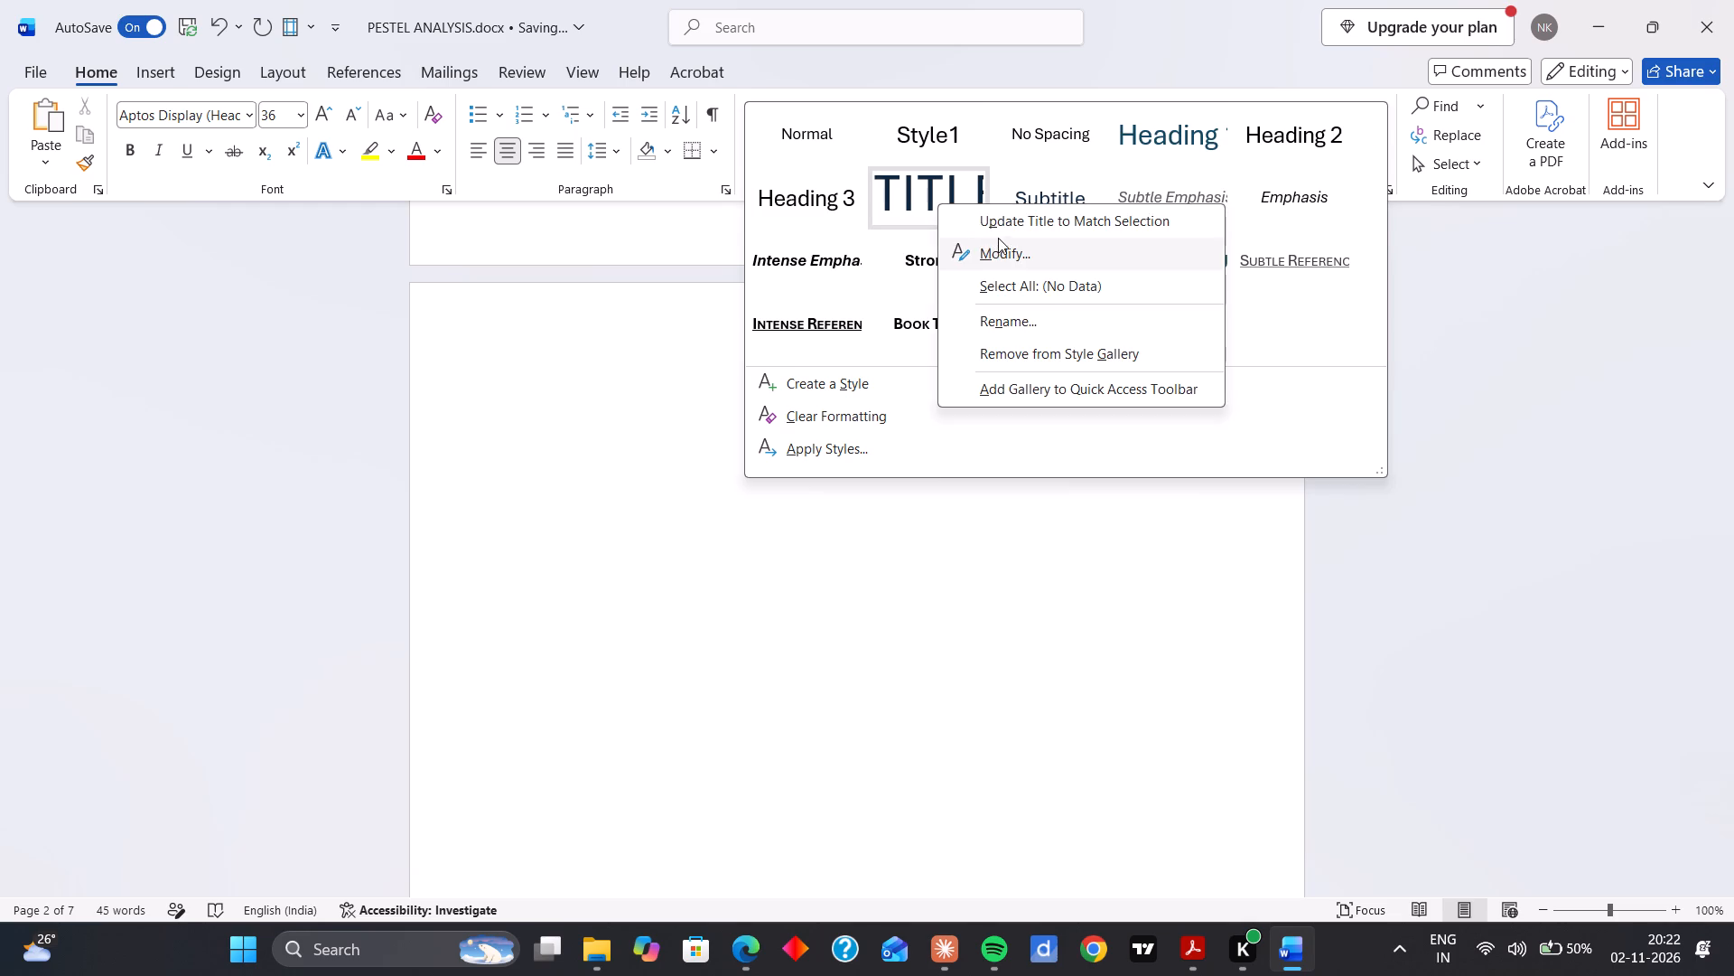
pyautogui.click(1001, 236)
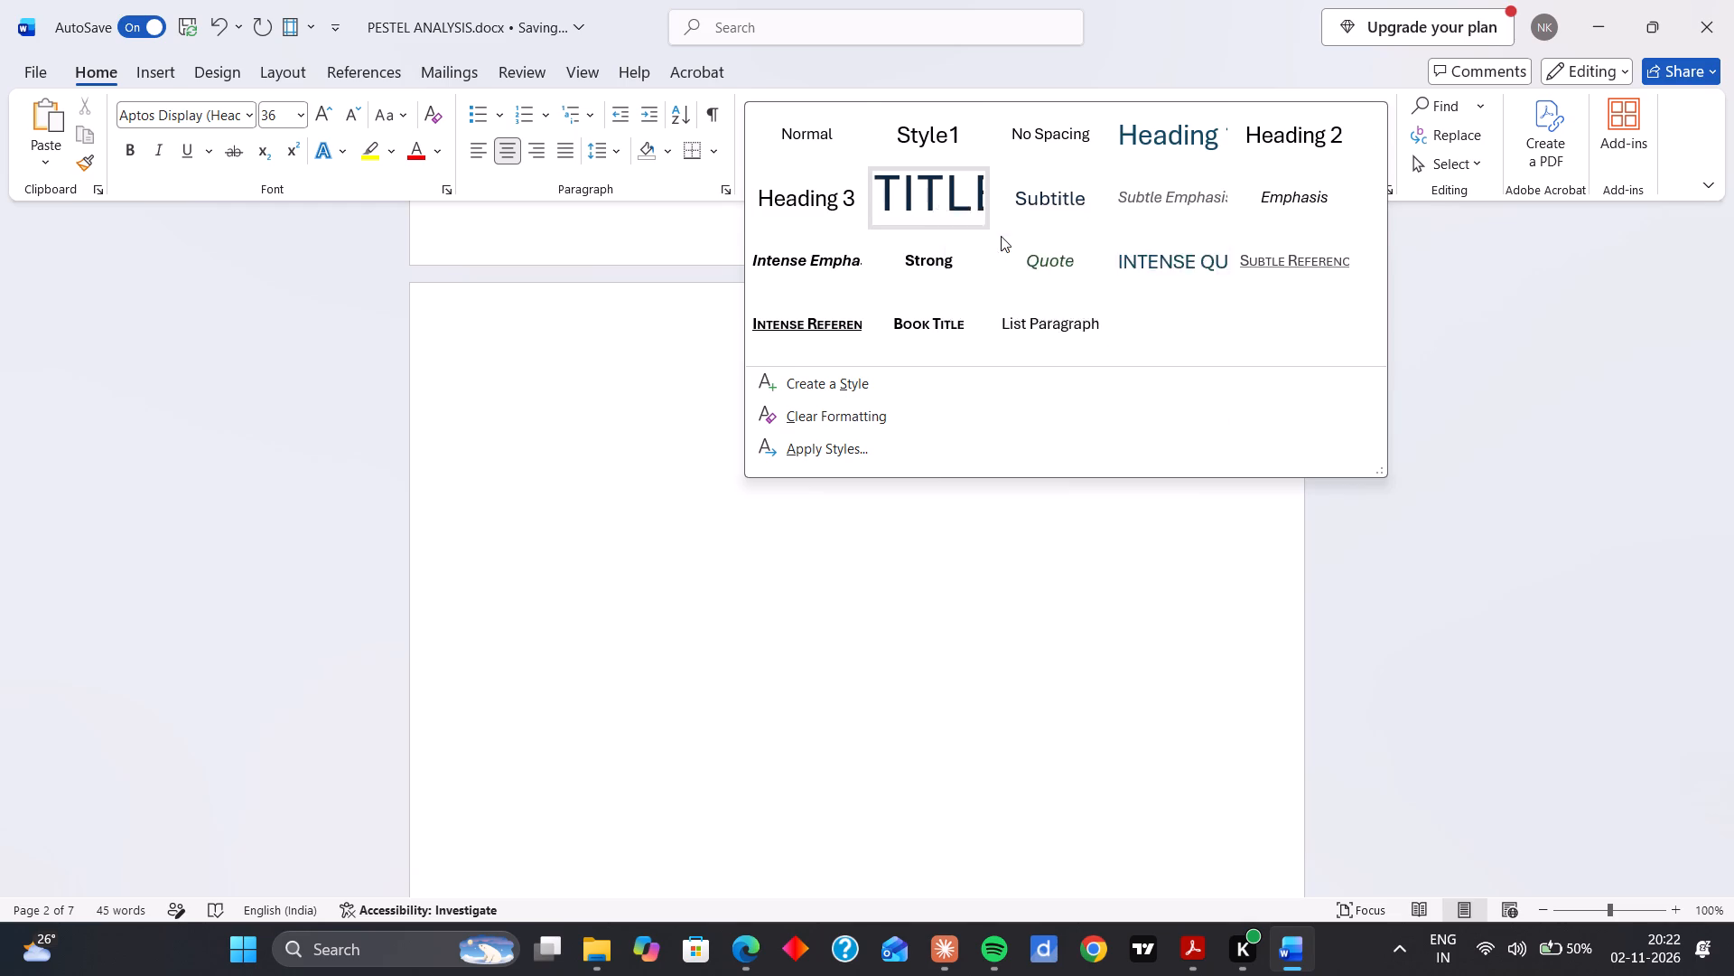
pyautogui.click(749, 380)
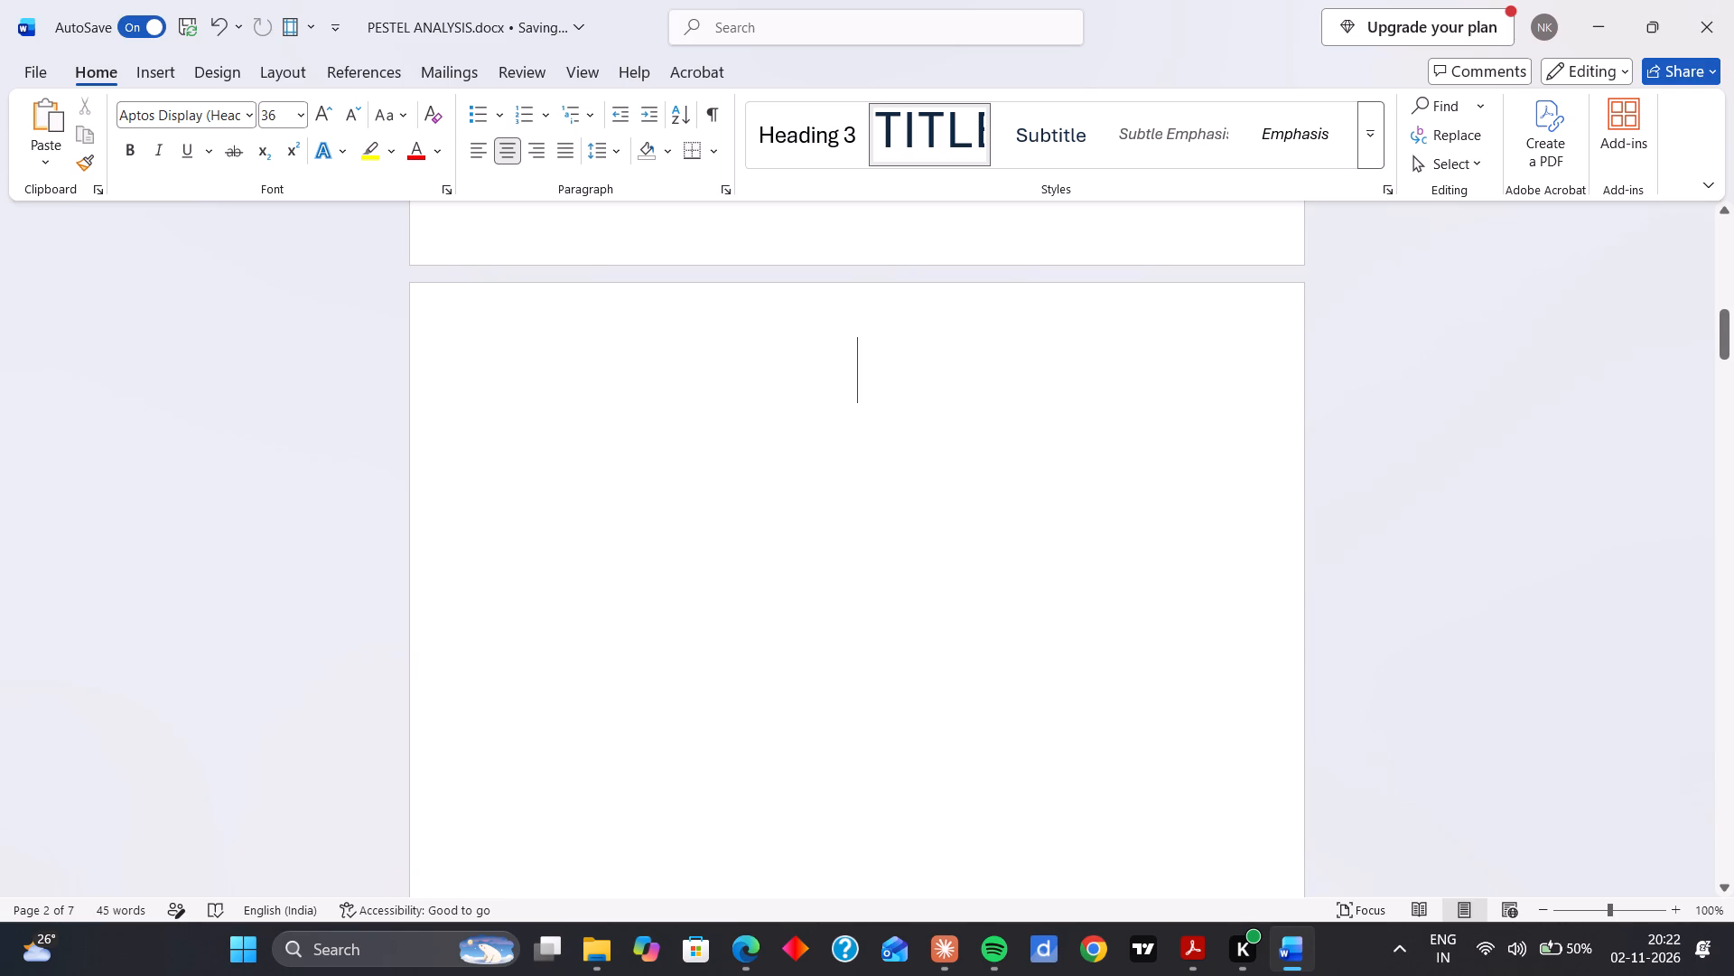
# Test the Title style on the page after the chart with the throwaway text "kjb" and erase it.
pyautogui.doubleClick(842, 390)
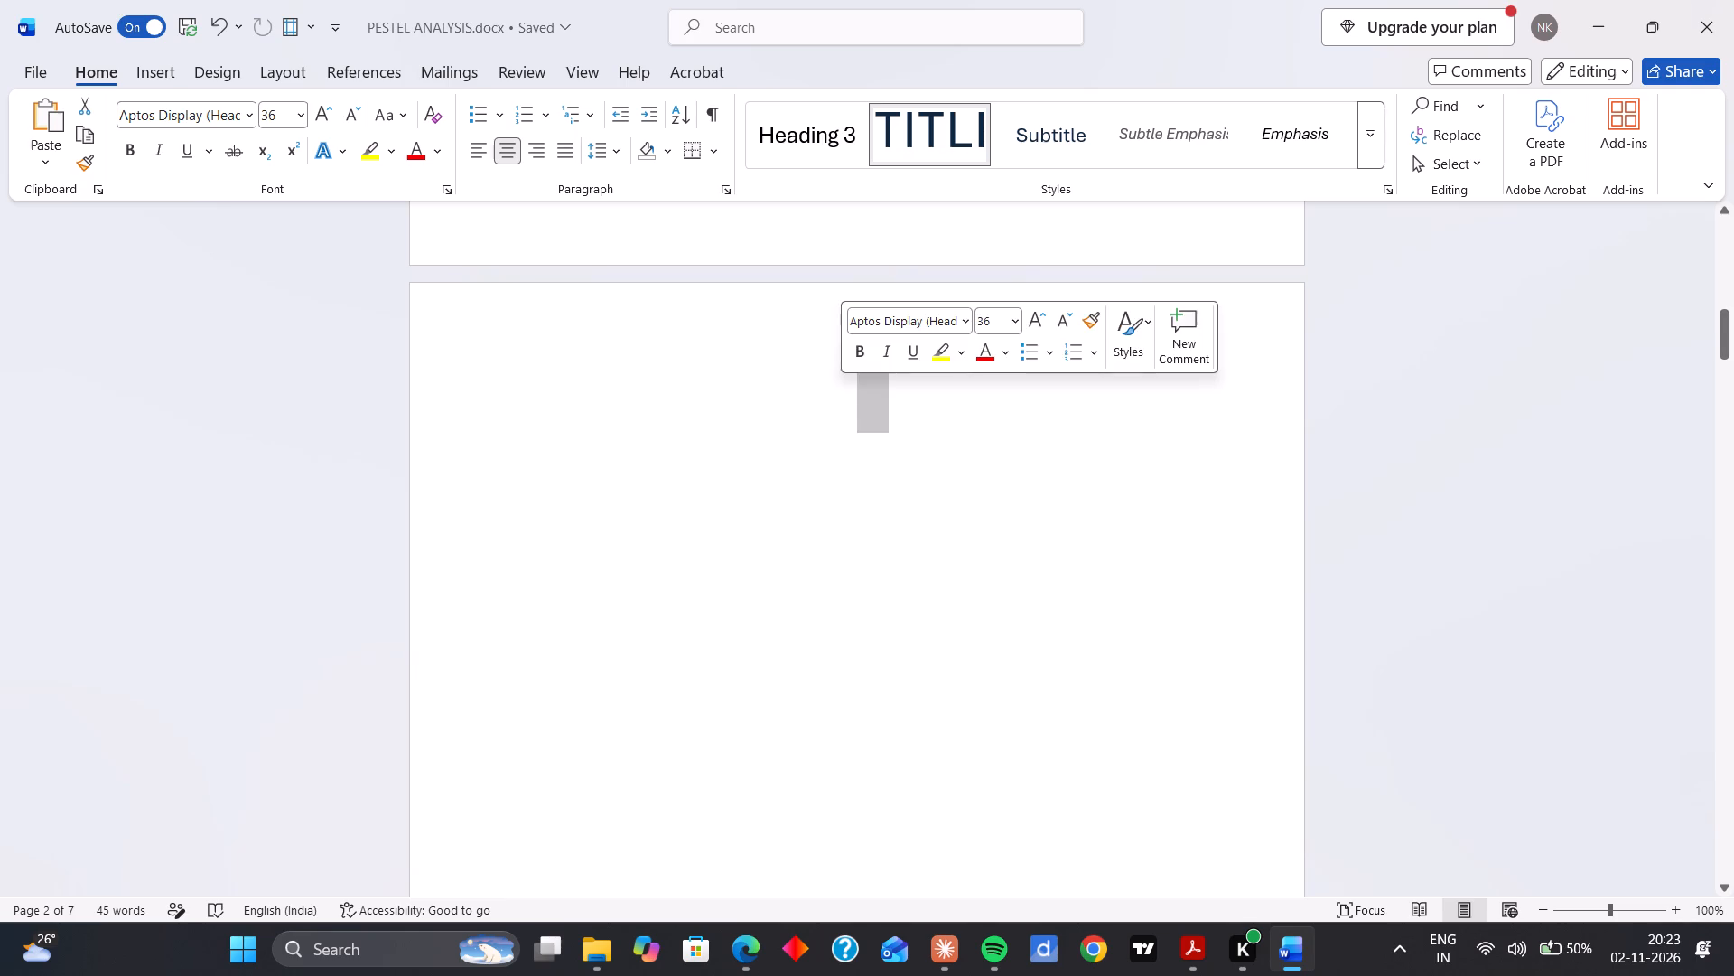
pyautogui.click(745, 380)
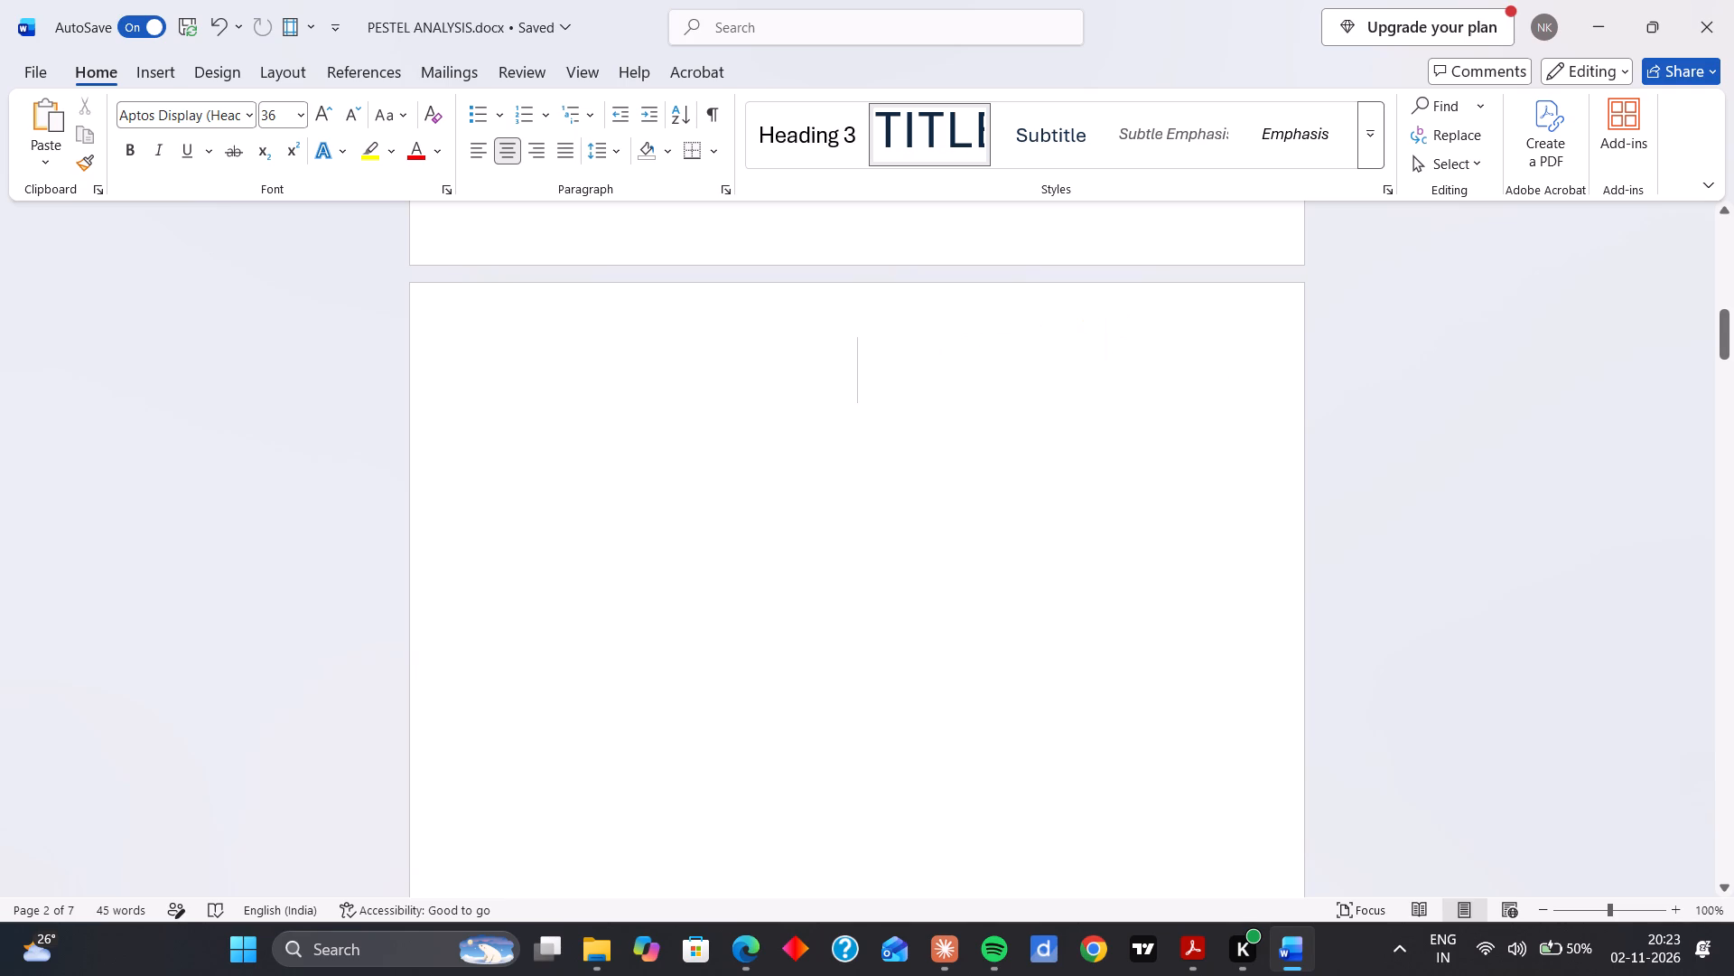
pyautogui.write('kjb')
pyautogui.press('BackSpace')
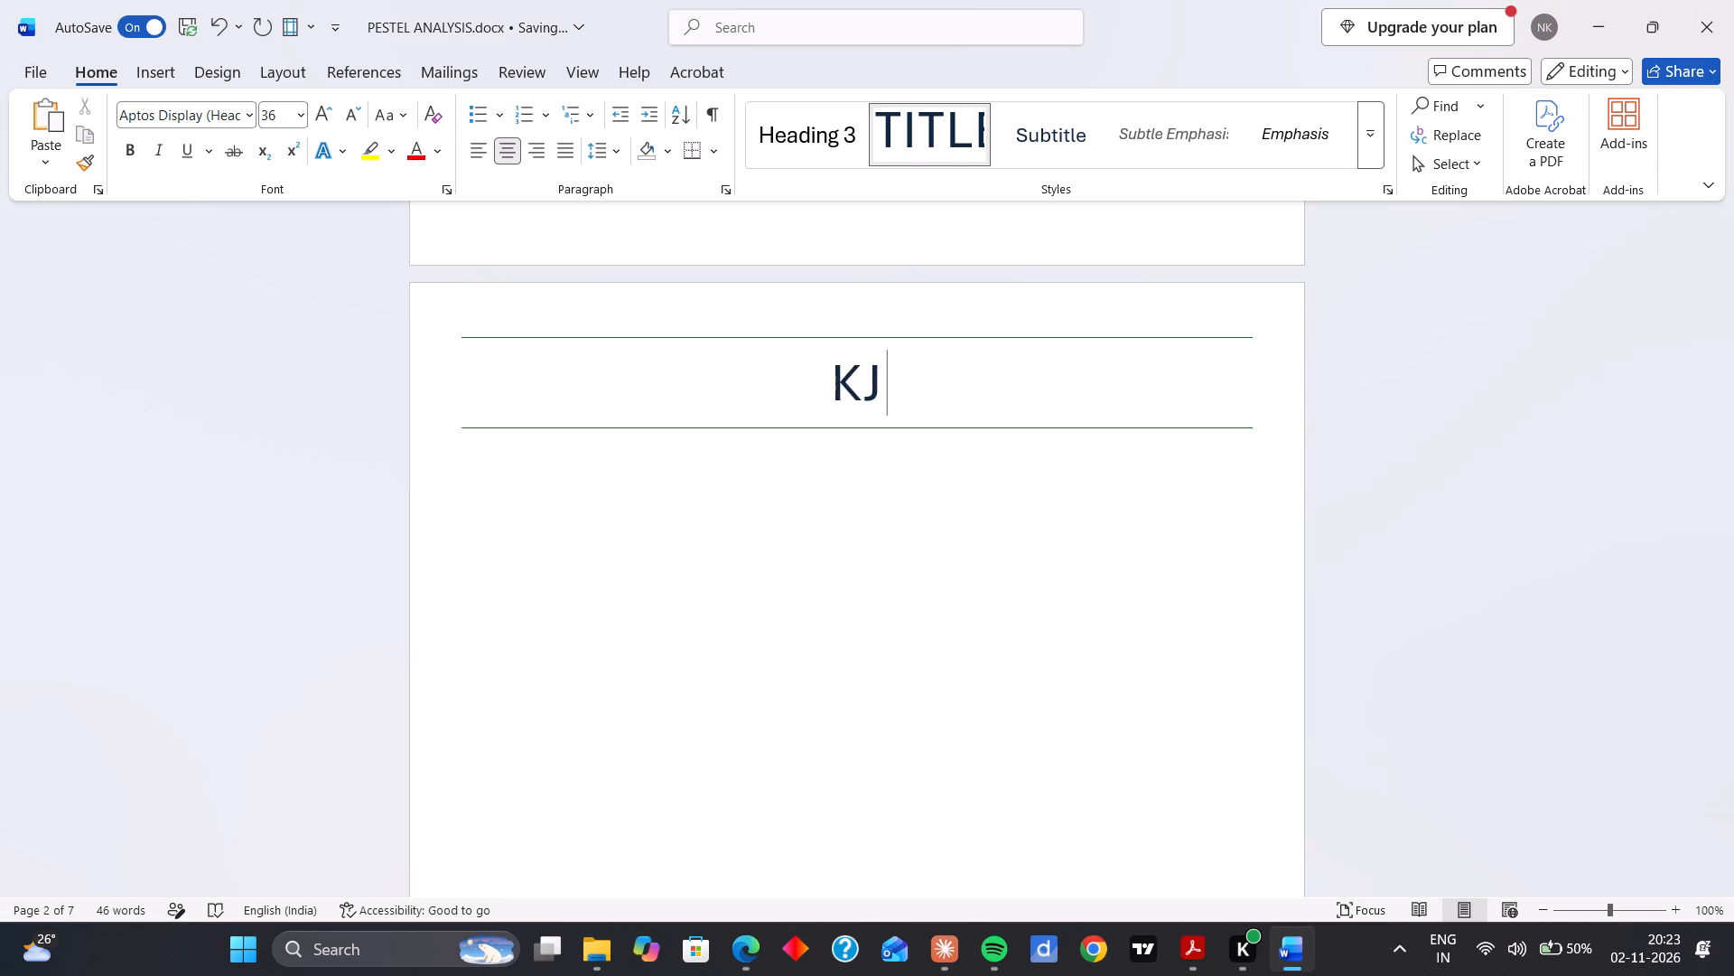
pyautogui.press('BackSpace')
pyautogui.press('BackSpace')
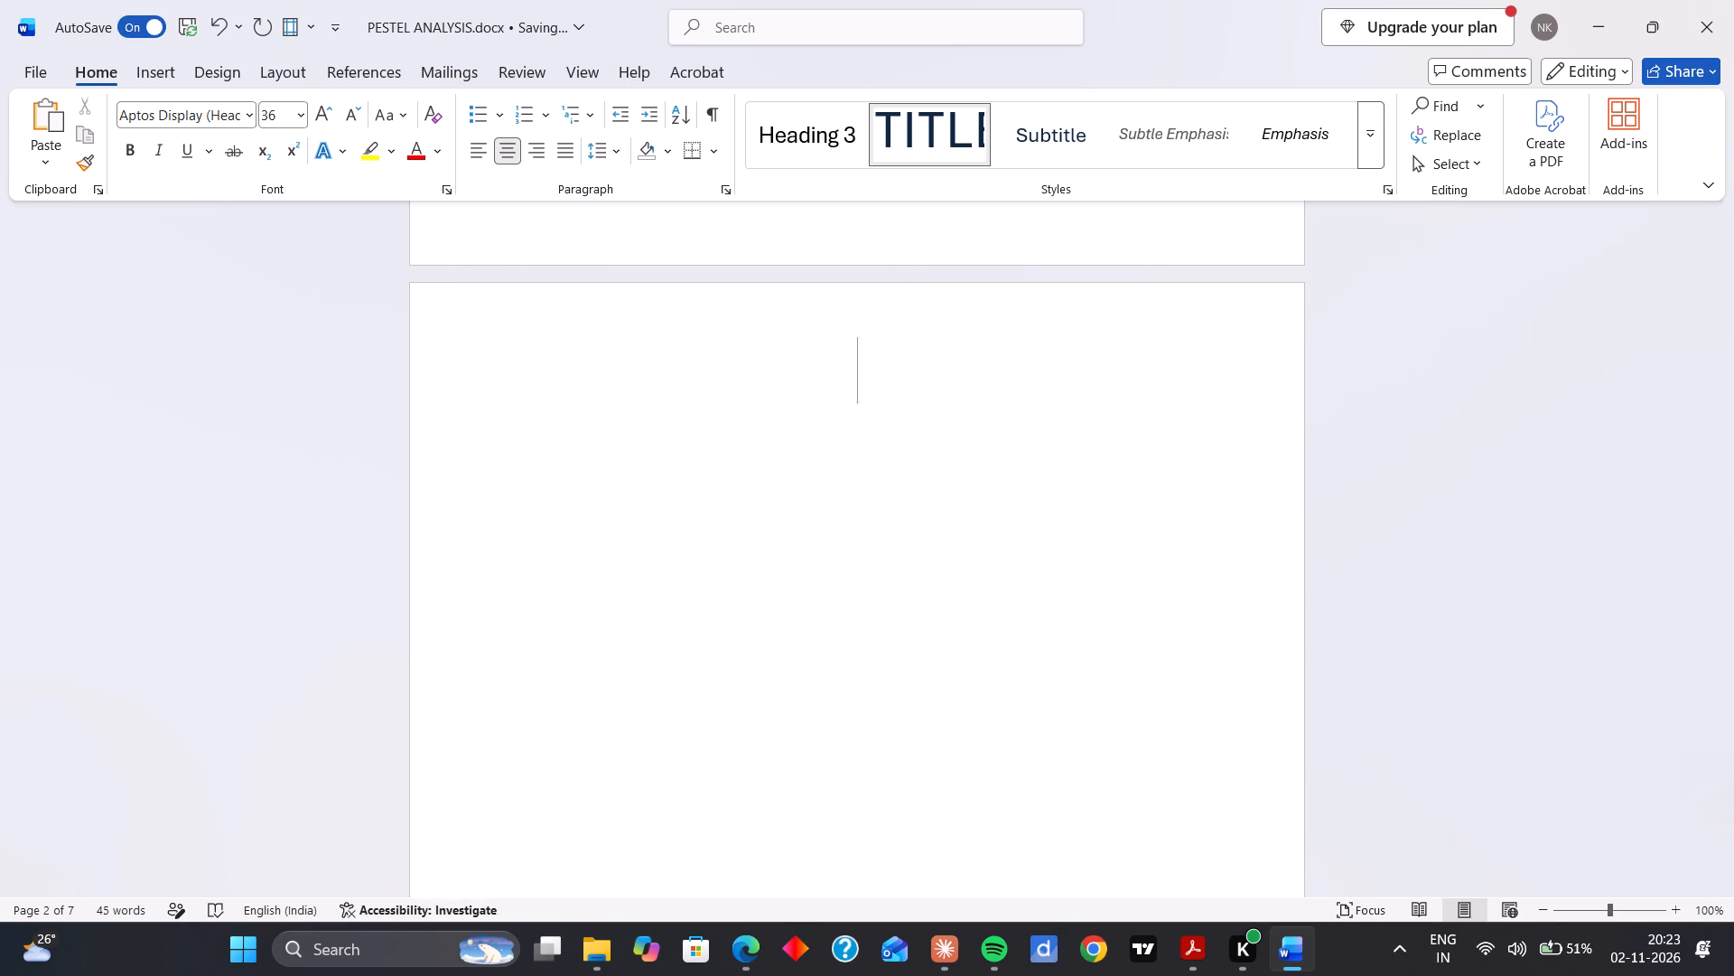
# Enter the title POLITICAL on the page after the Shareholding Pattern chart and start a body line beneath it.
pyautogui.press('p')
pyautogui.write('olitical')
pyautogui.press('space')
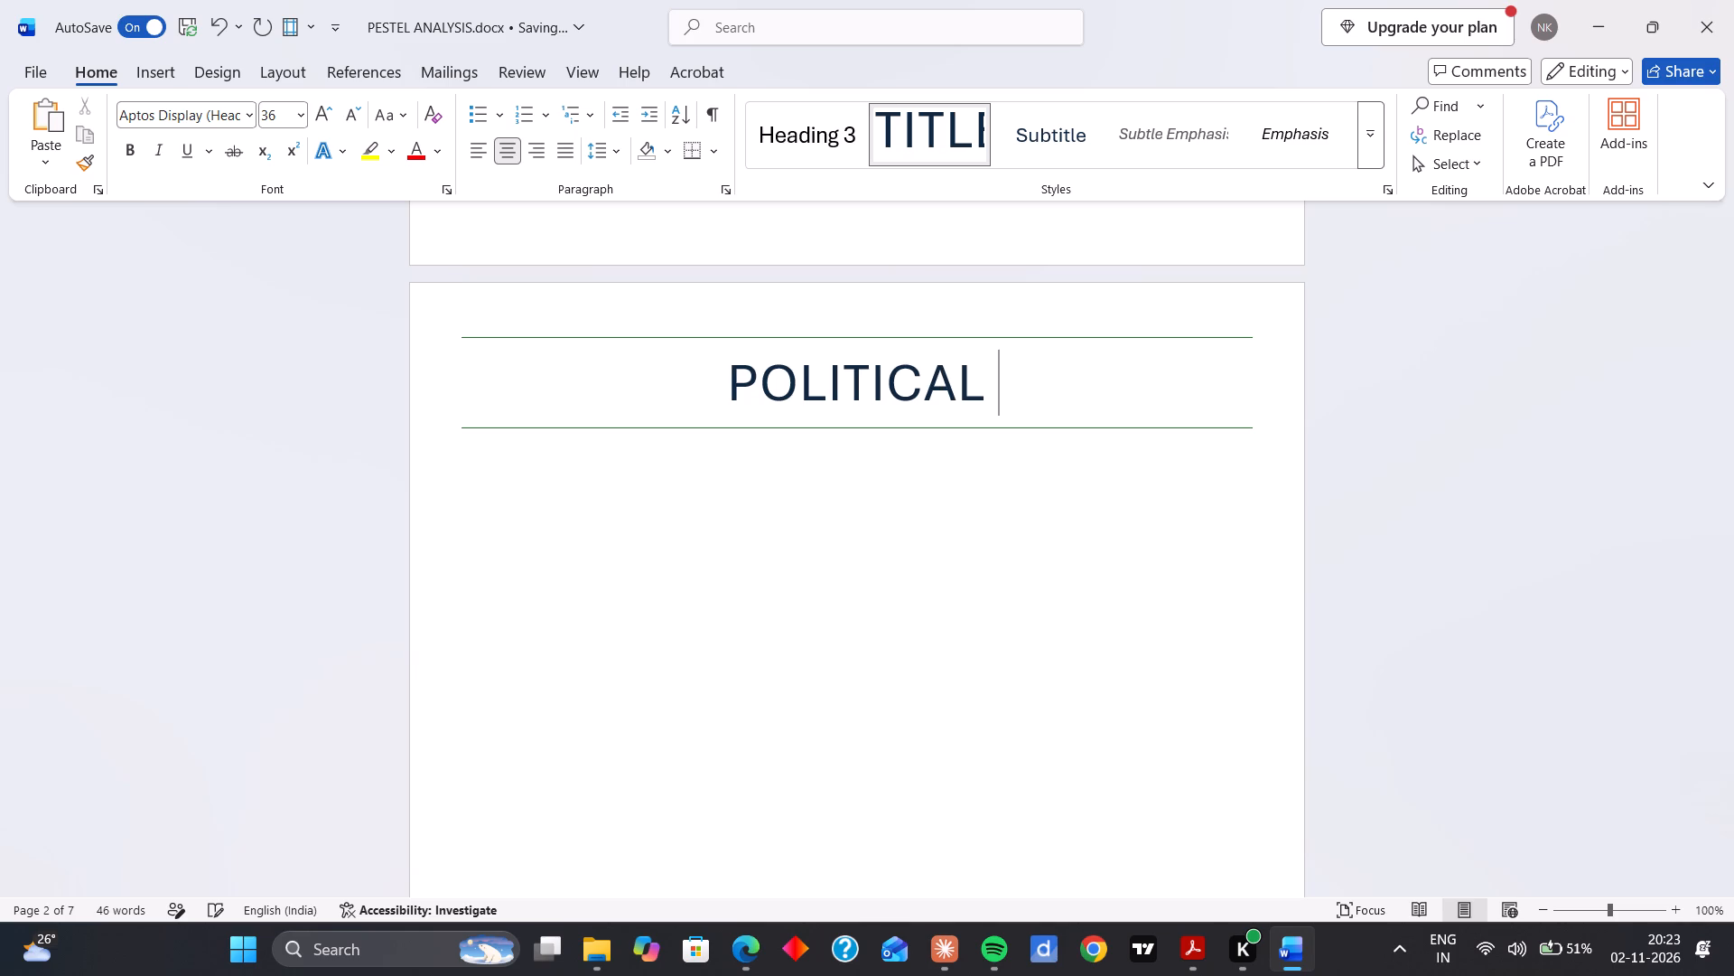
pyautogui.press('BackSpace')
pyautogui.press('BackSpace')
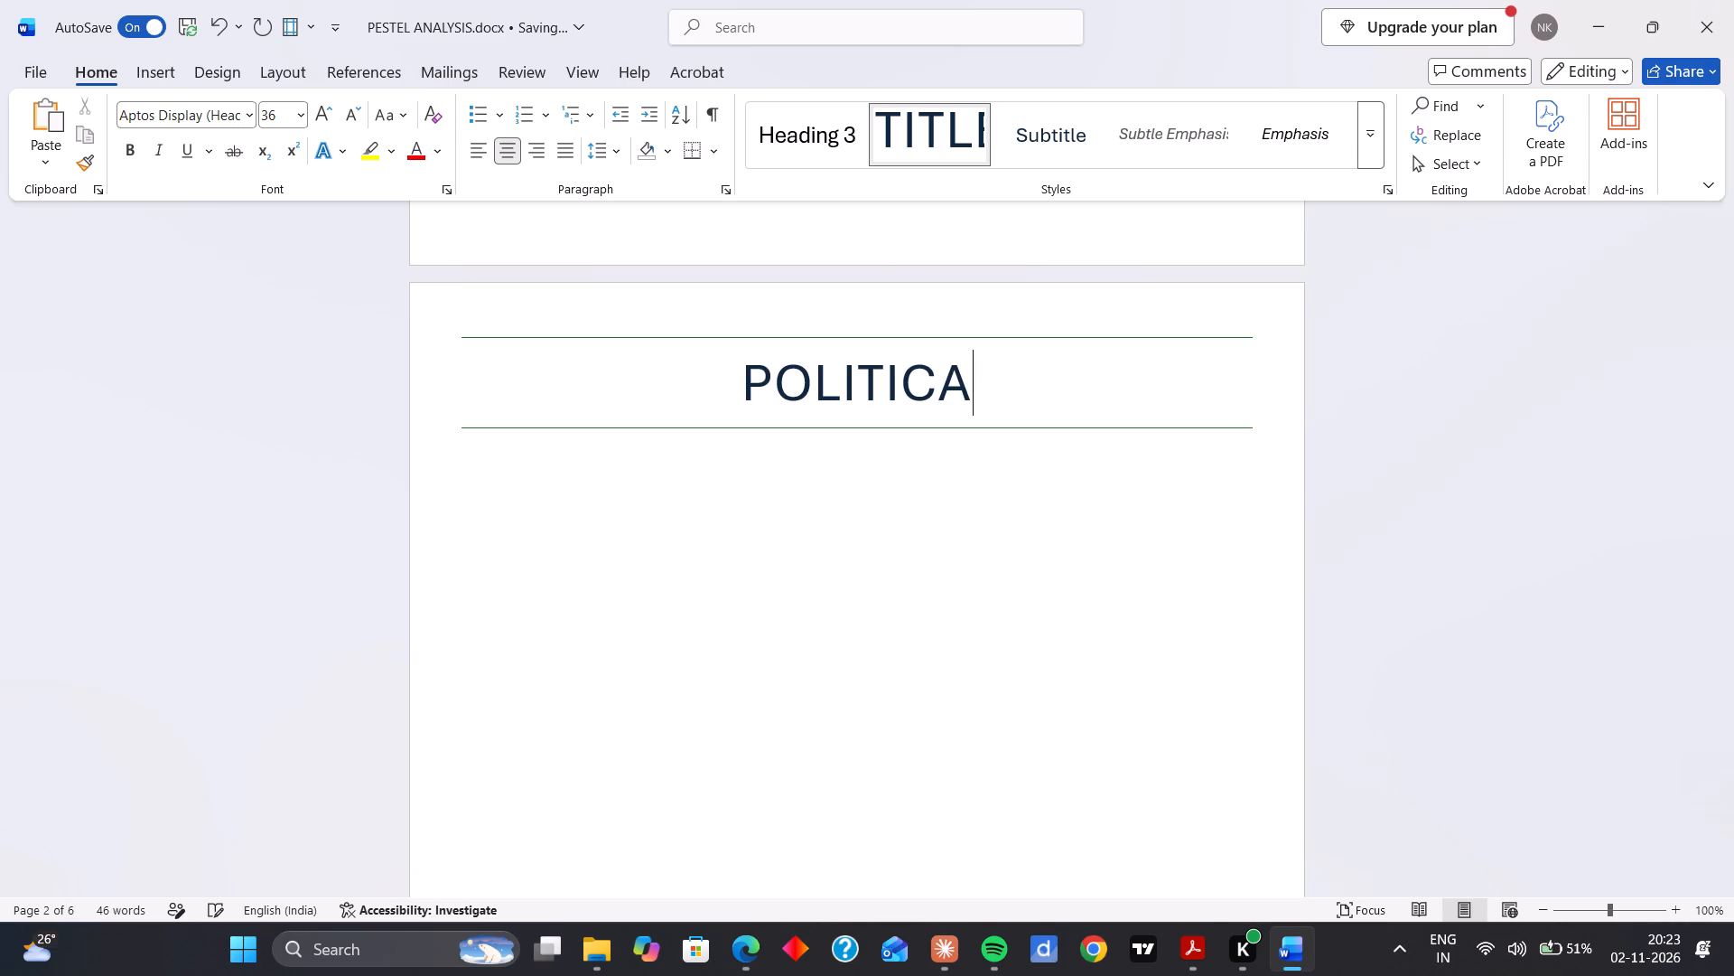
pyautogui.press('l')
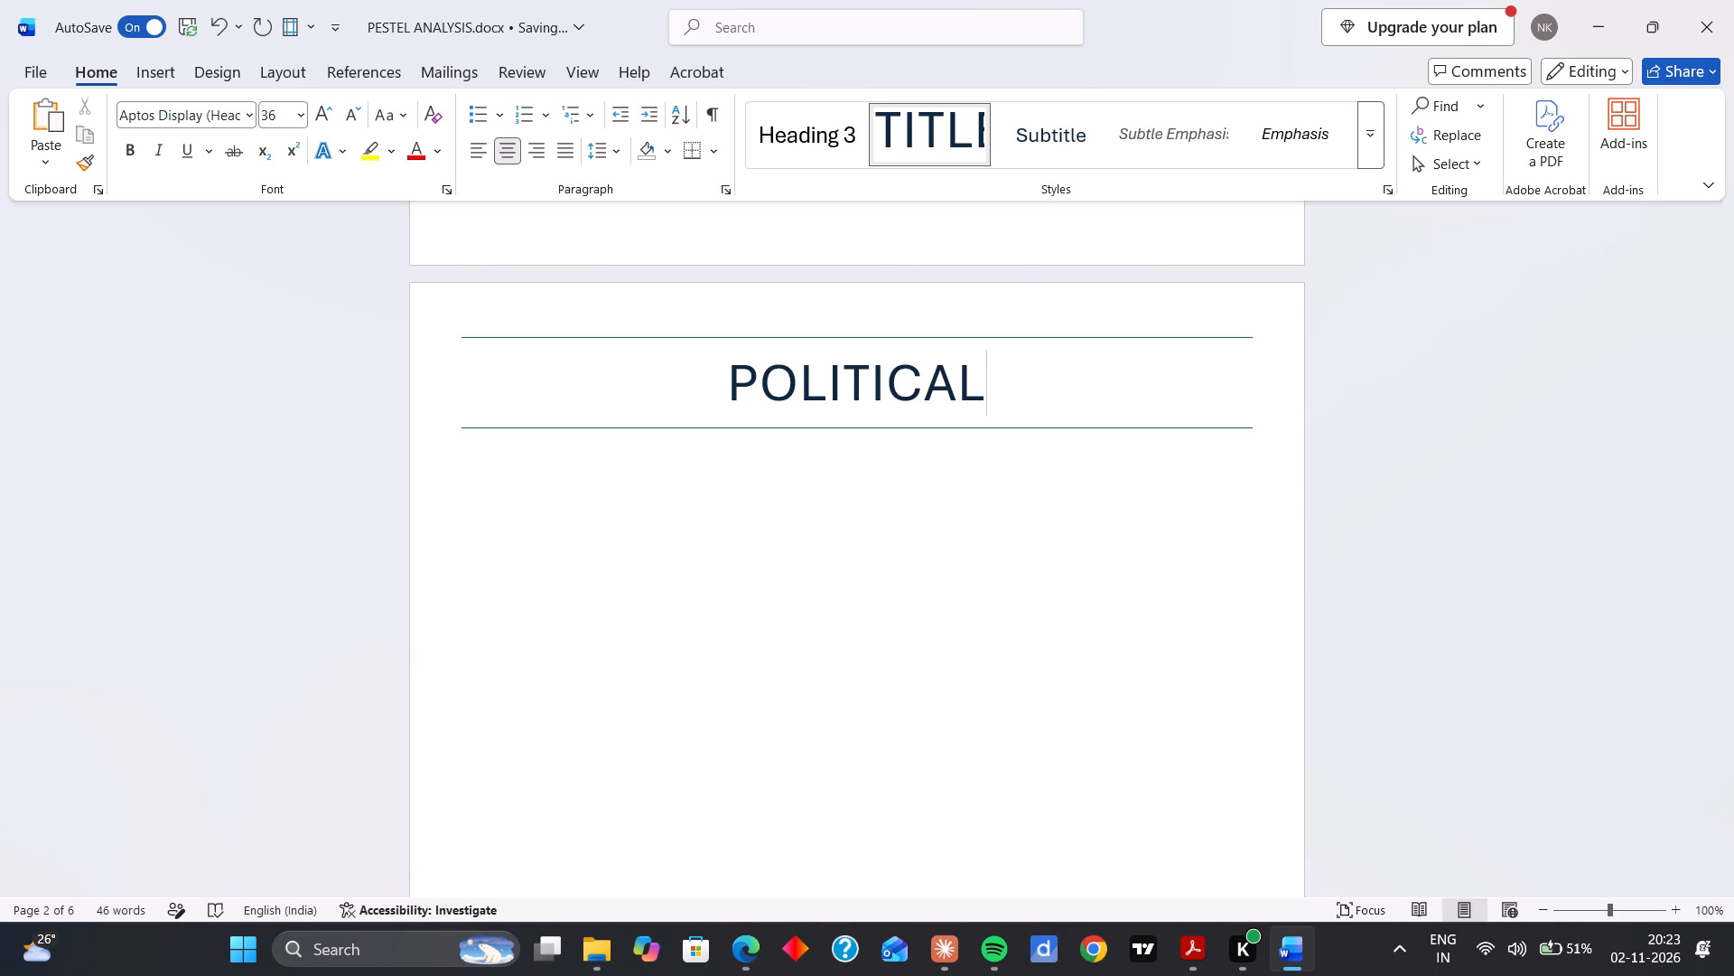
pyautogui.press('Return')
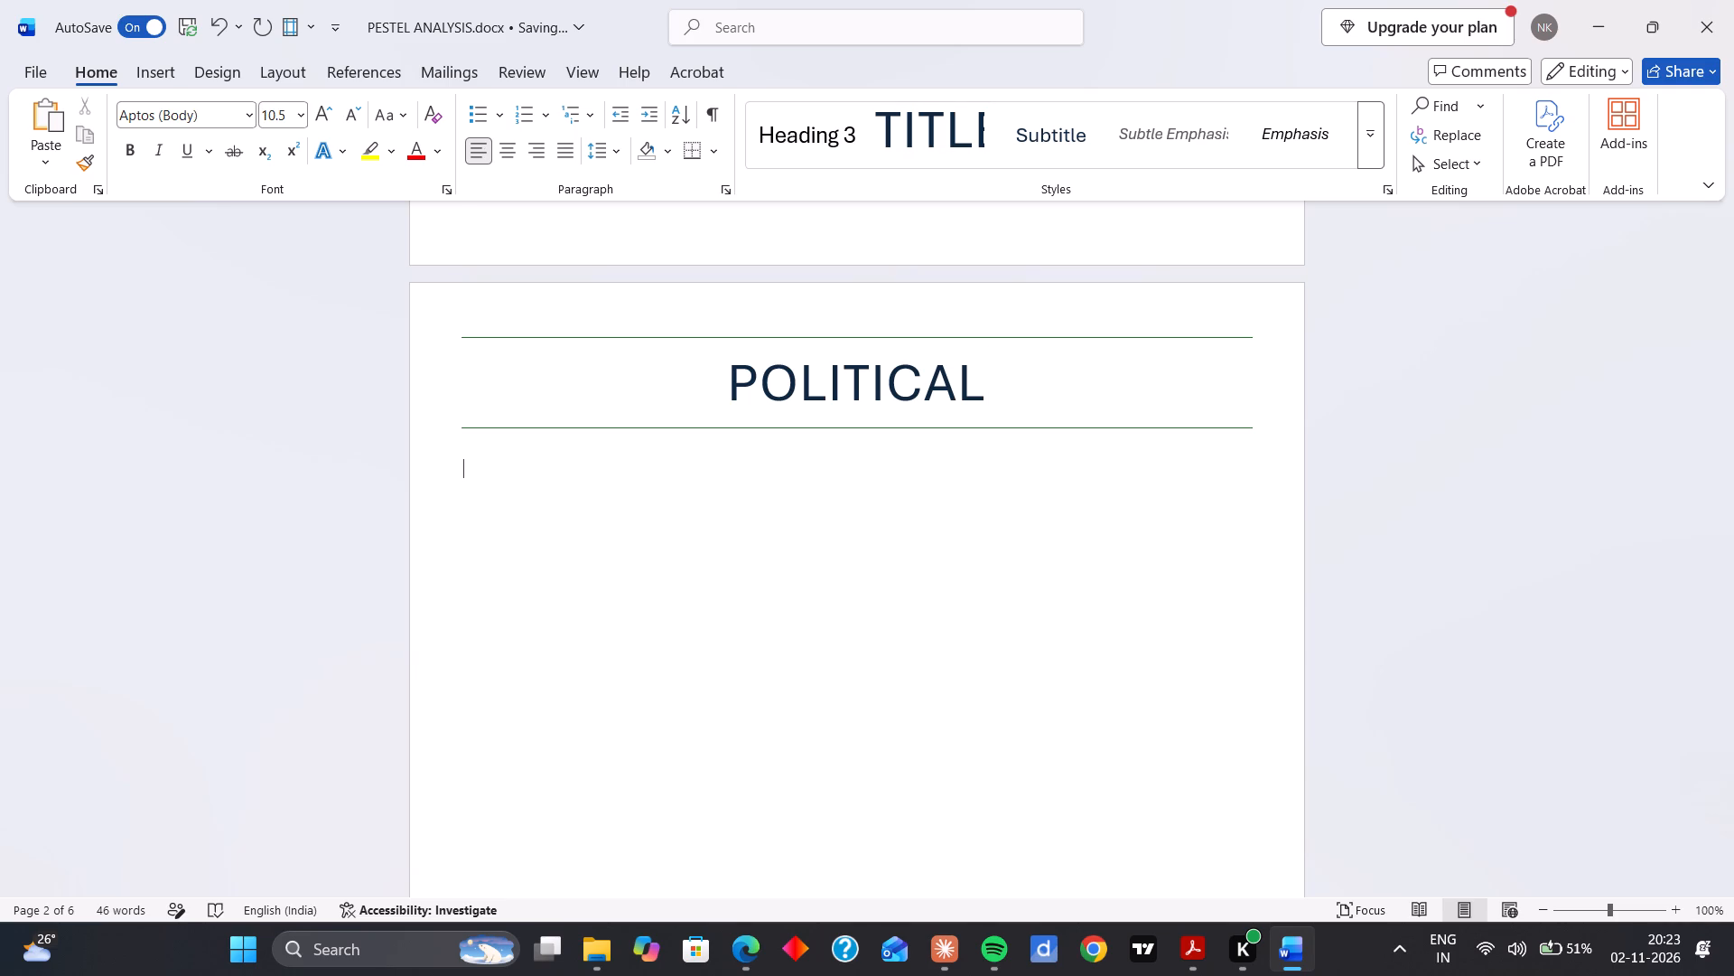
# Add the title ECONOMIC in the Title style on the page after POLITICAL and start a body line beneath it.
pyautogui.press('Down')
pyautogui.press('Down')
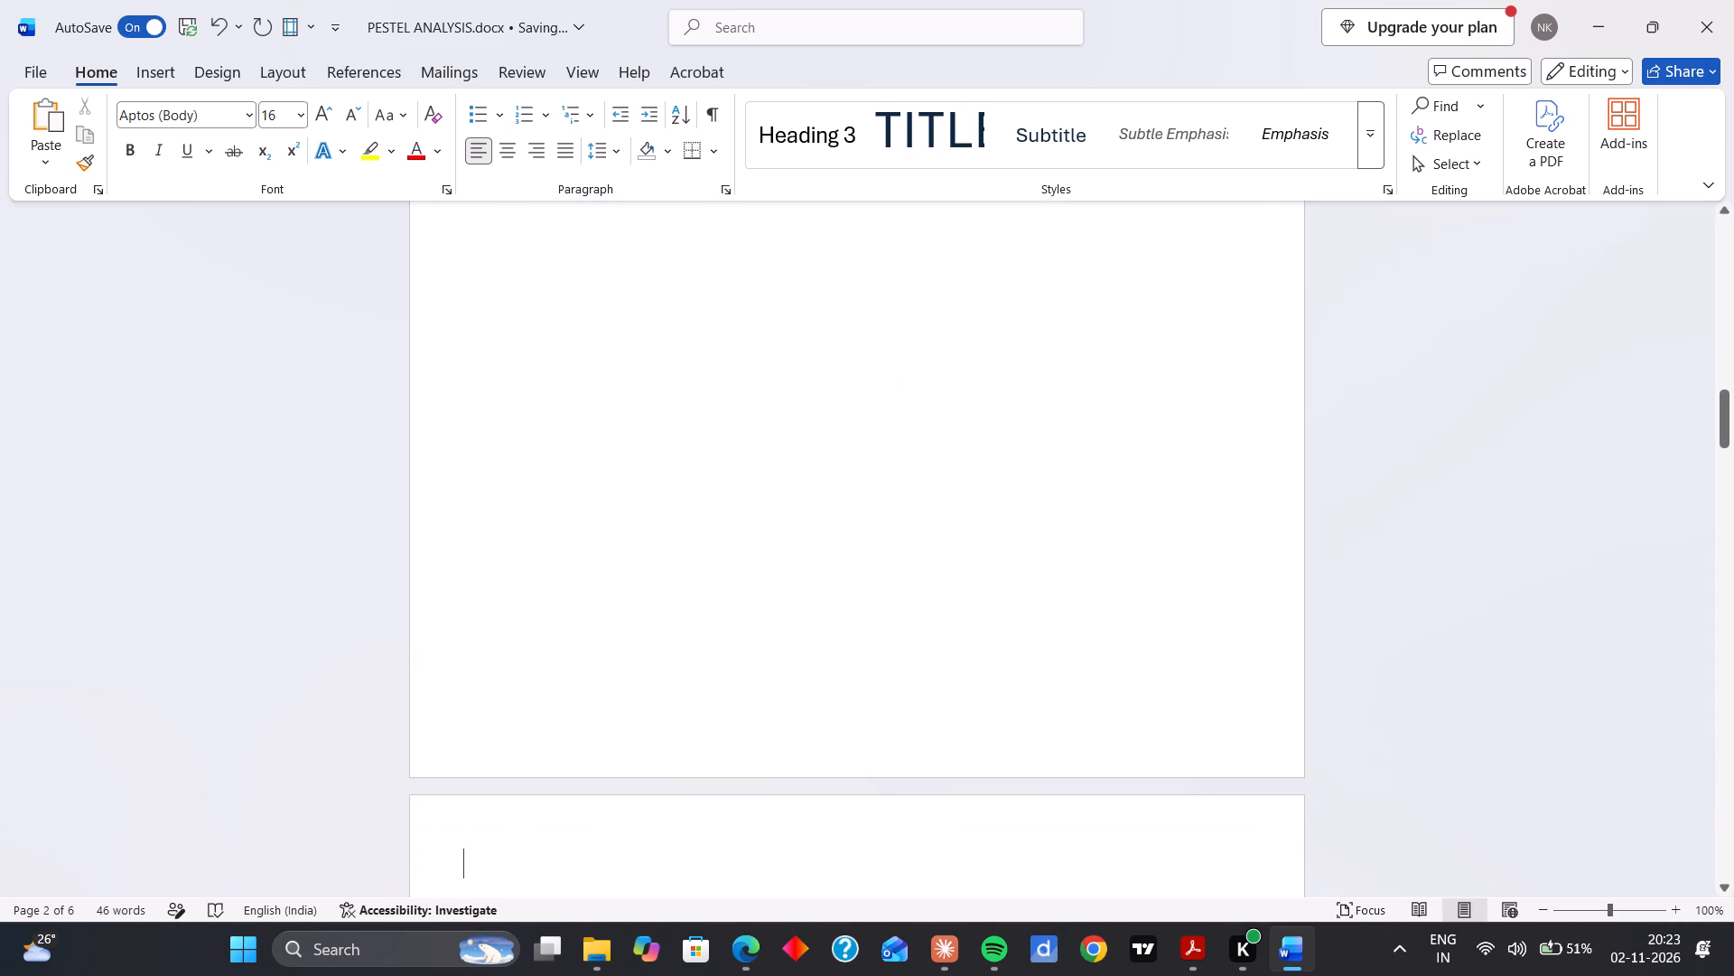
pyautogui.click(922, 116)
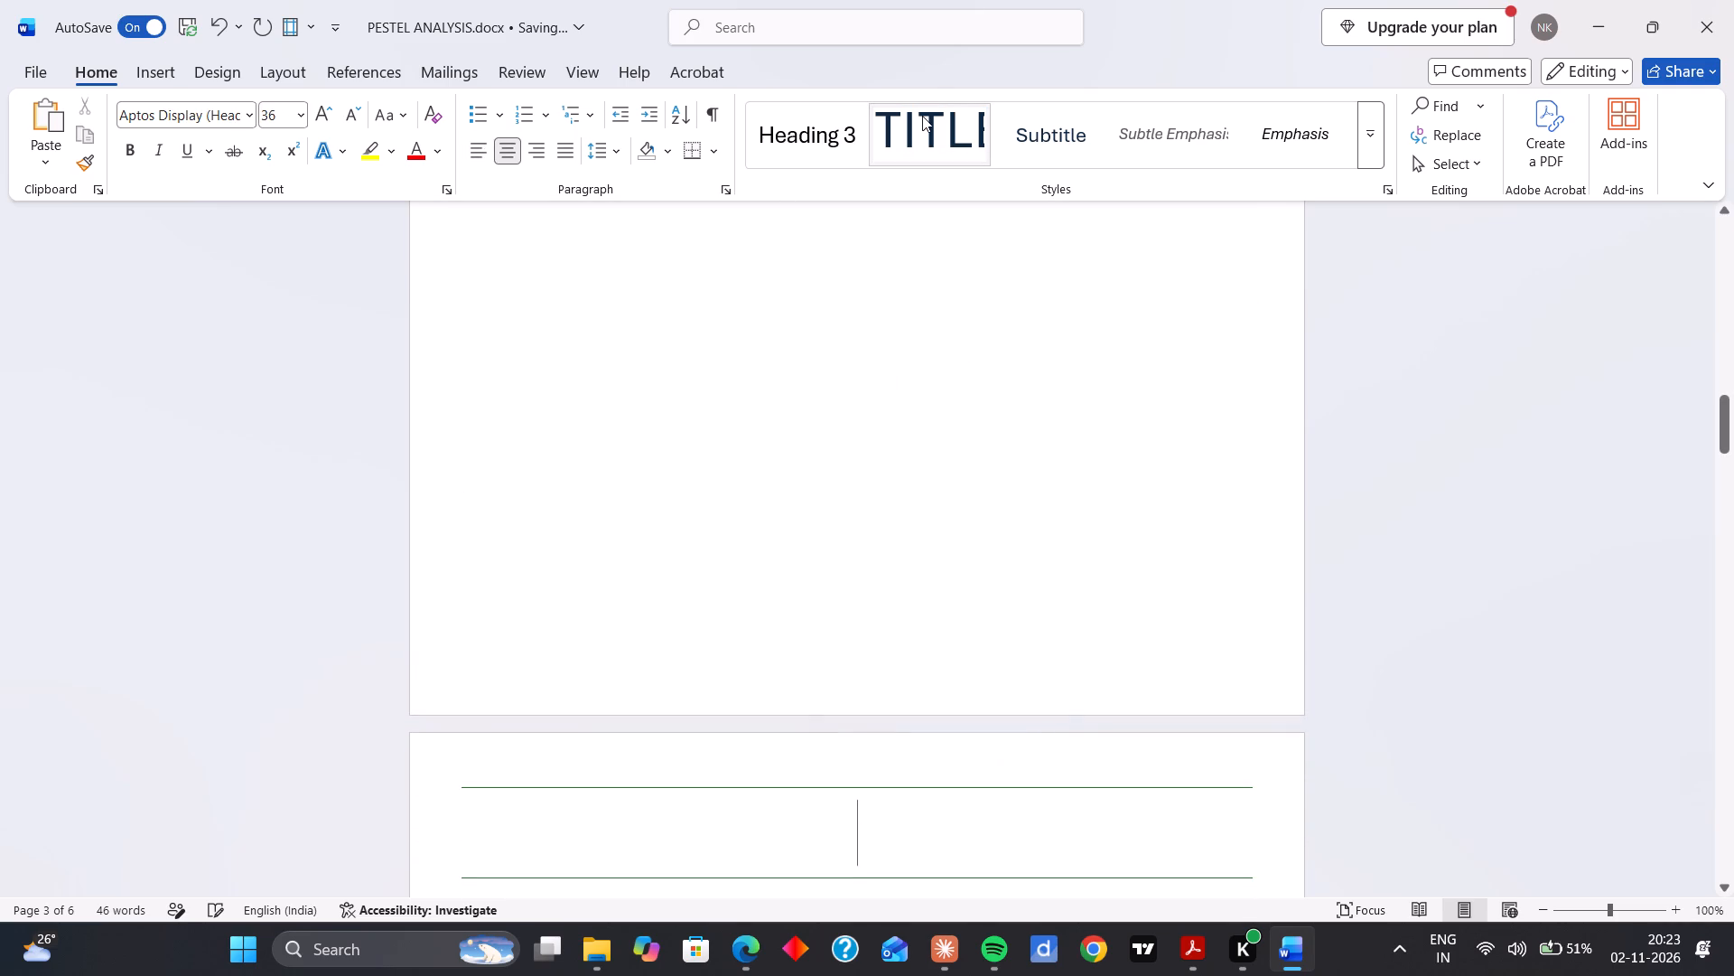
pyautogui.scroll(3, 763, 508)
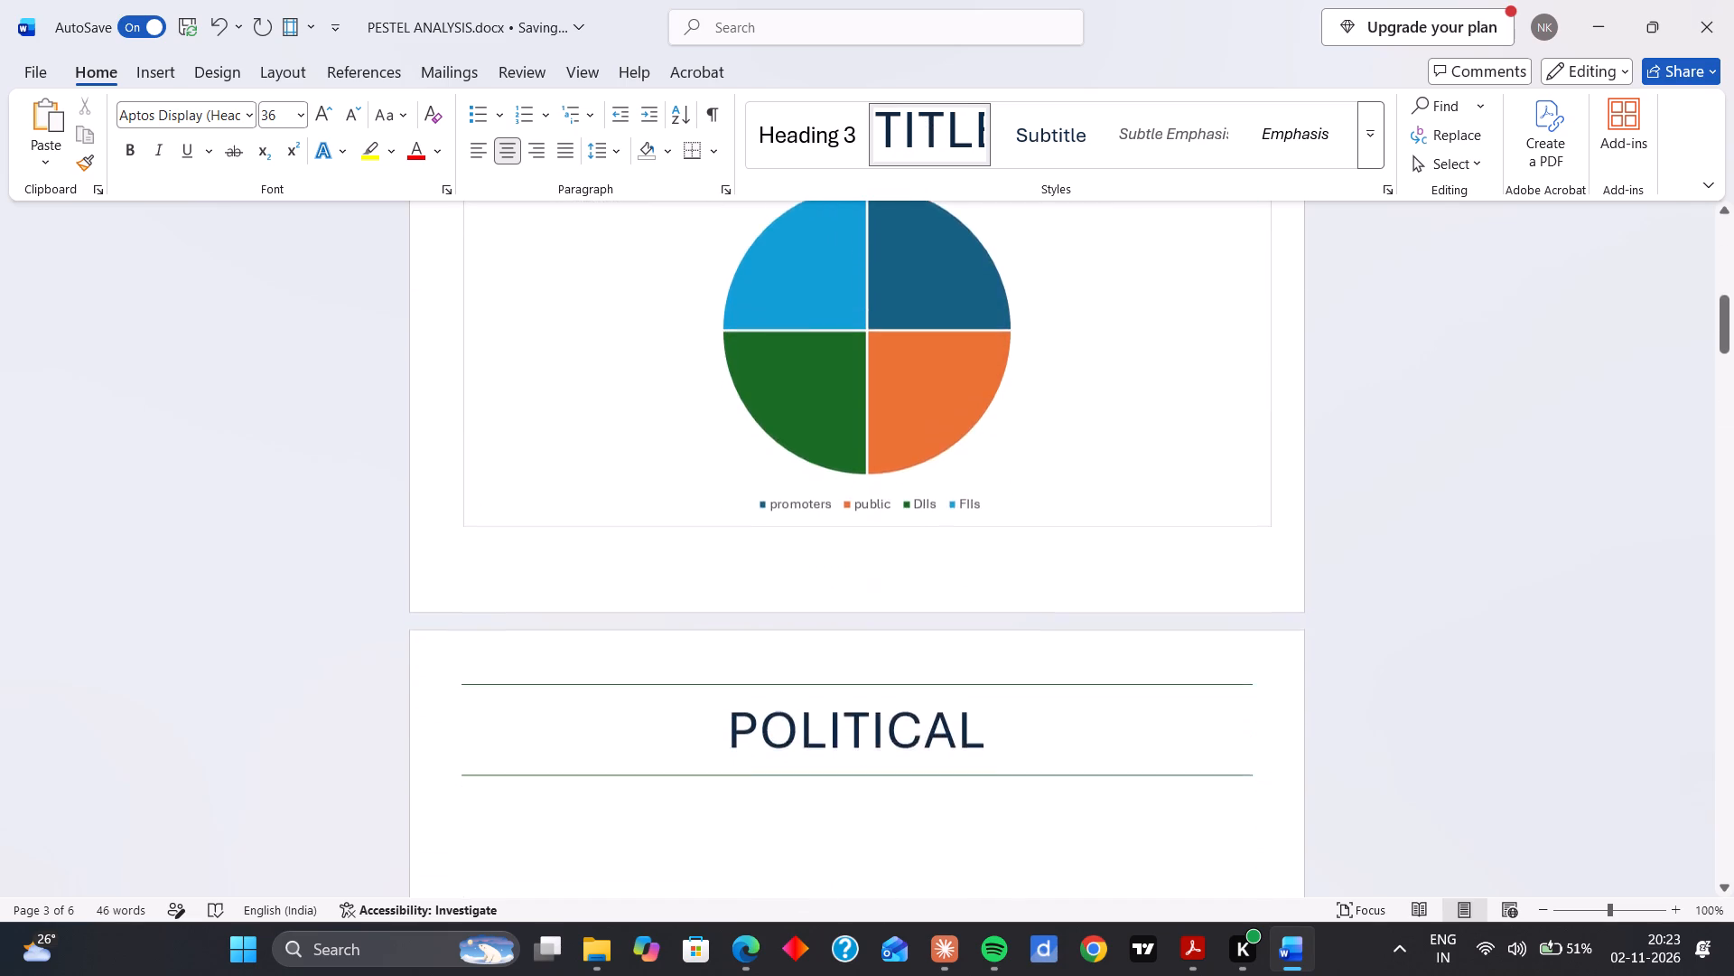
pyautogui.scroll(-7, 763, 508)
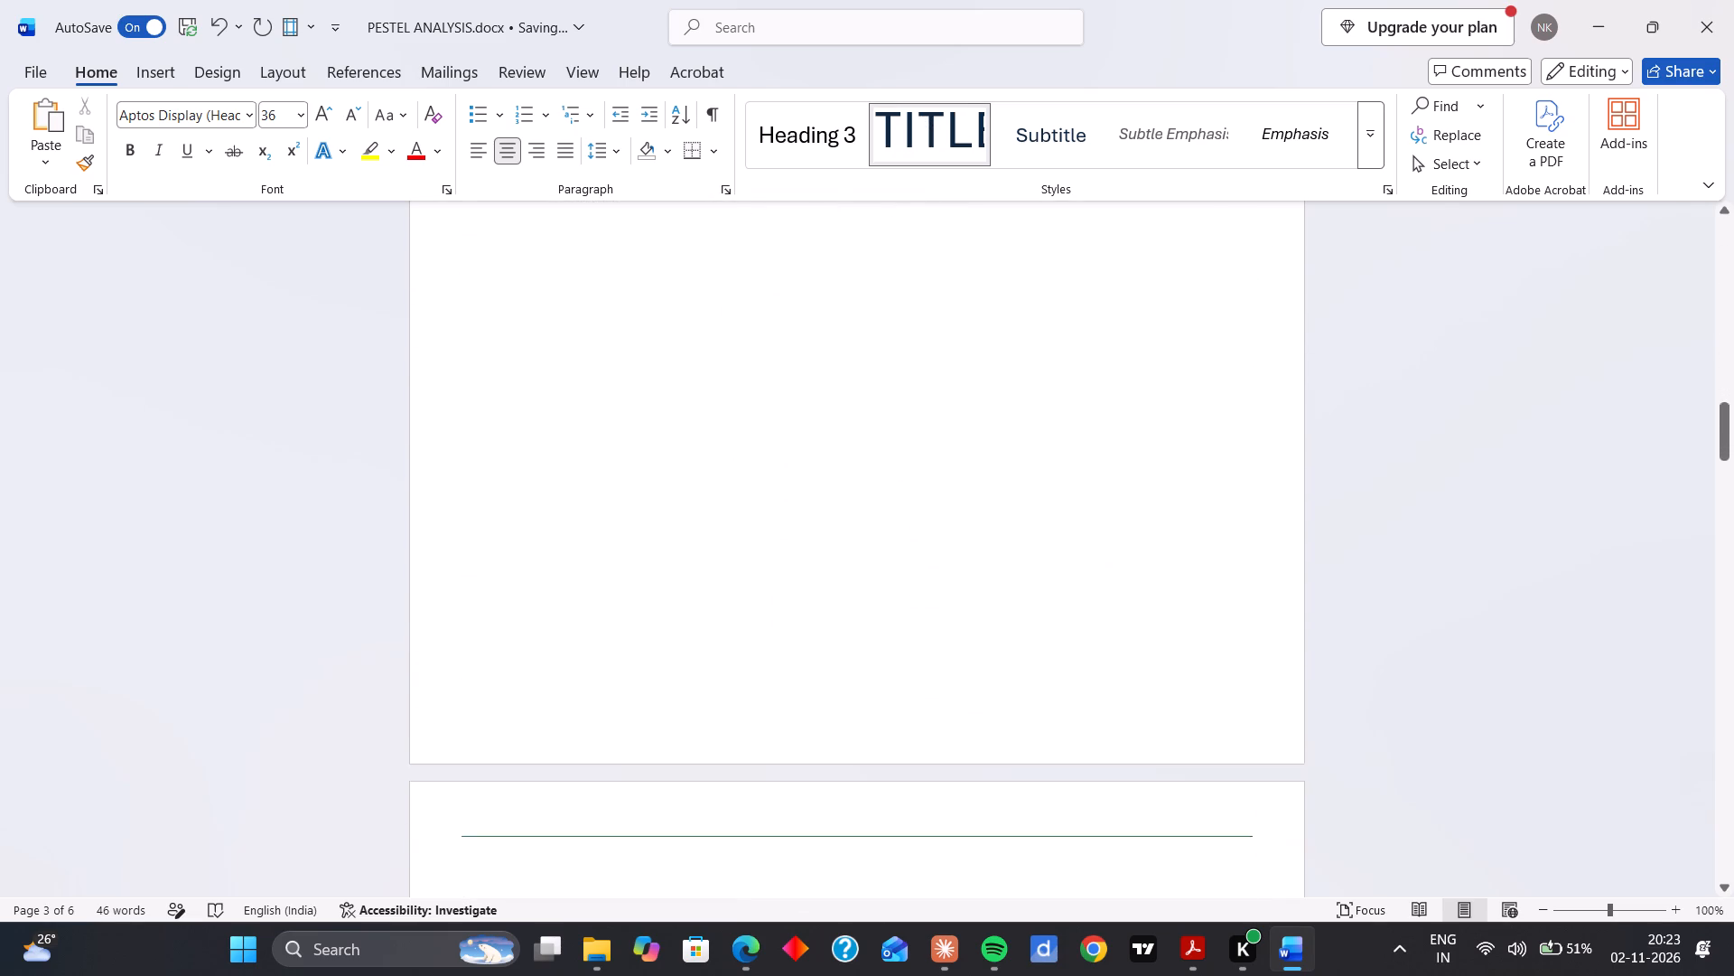
pyautogui.scroll(-1, 763, 508)
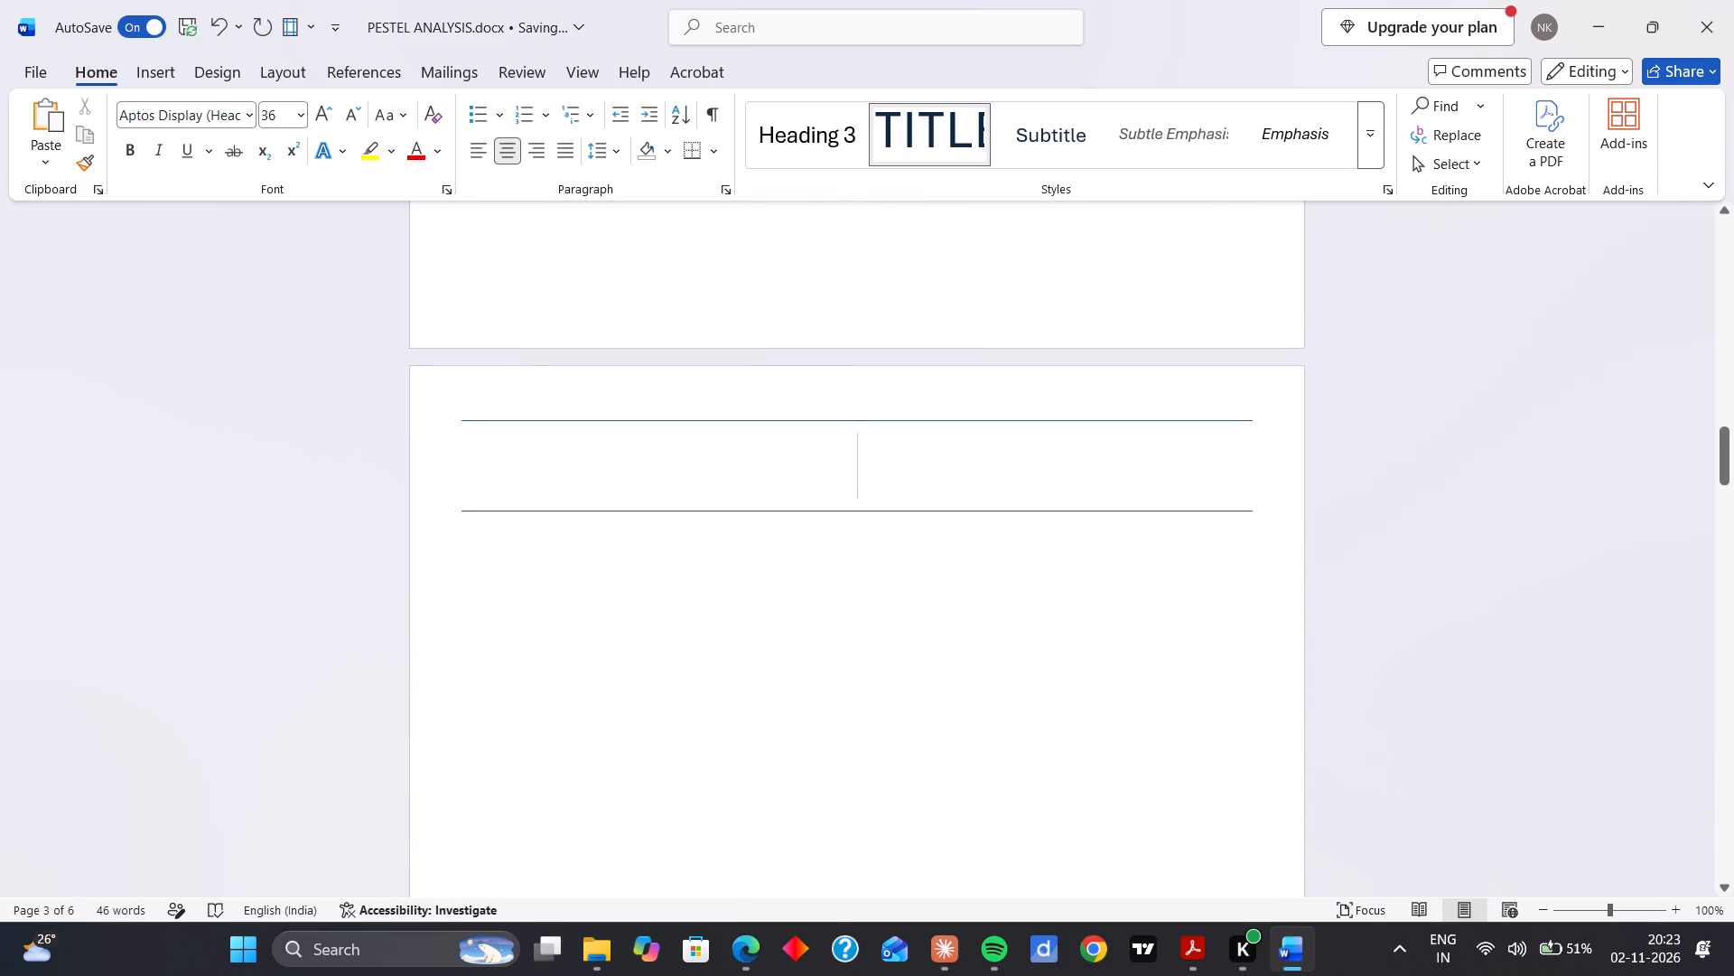
pyautogui.press('e')
pyautogui.write('con')
pyautogui.write('omic')
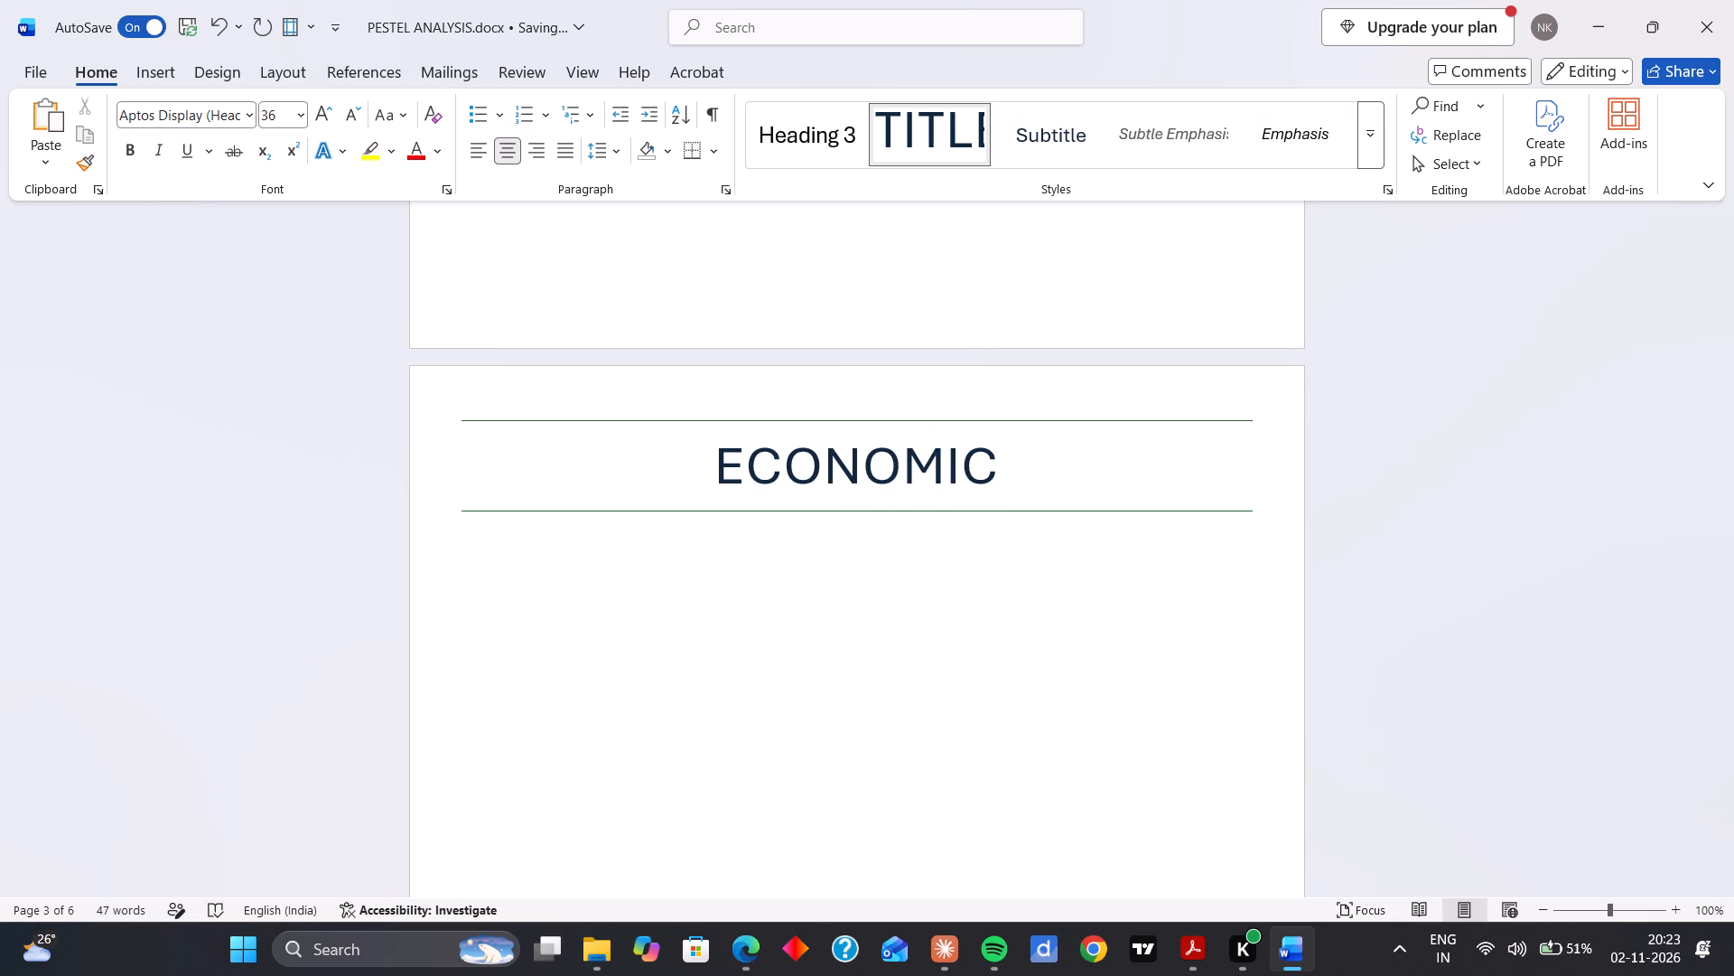
pyautogui.press('Return')
# Apply the Title style to the empty first line of the blank page after the ECONOMIC page.
pyautogui.scroll(-4, 763, 508)
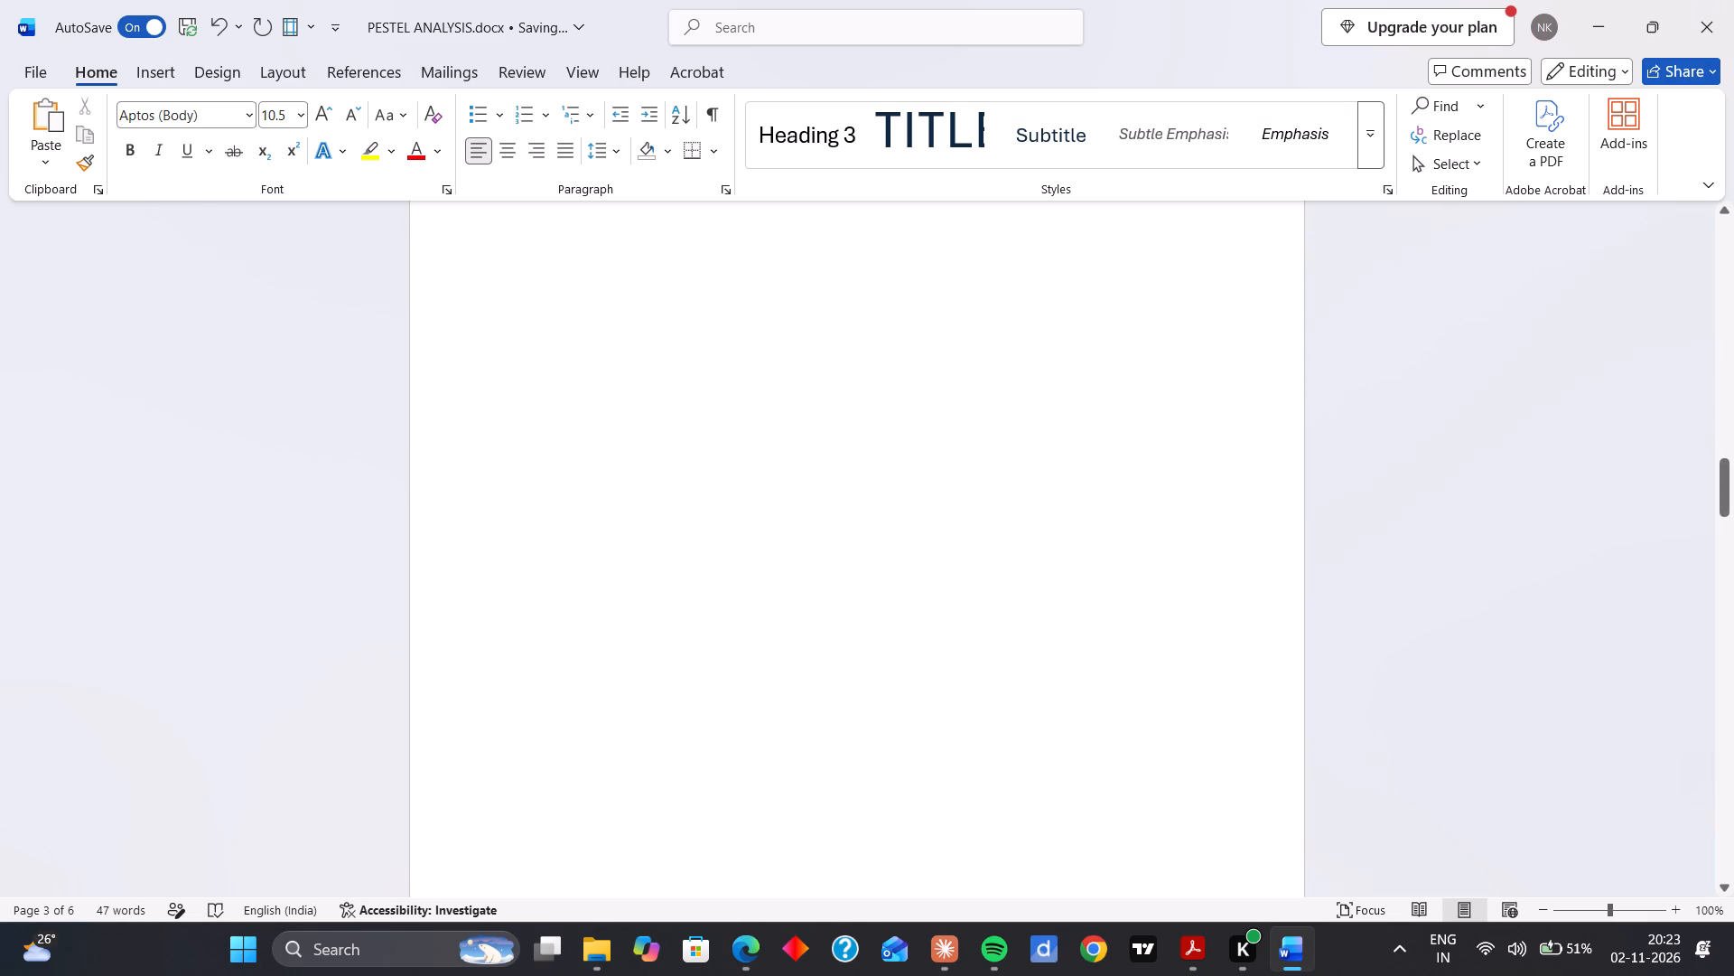
pyautogui.scroll(-5, 763, 508)
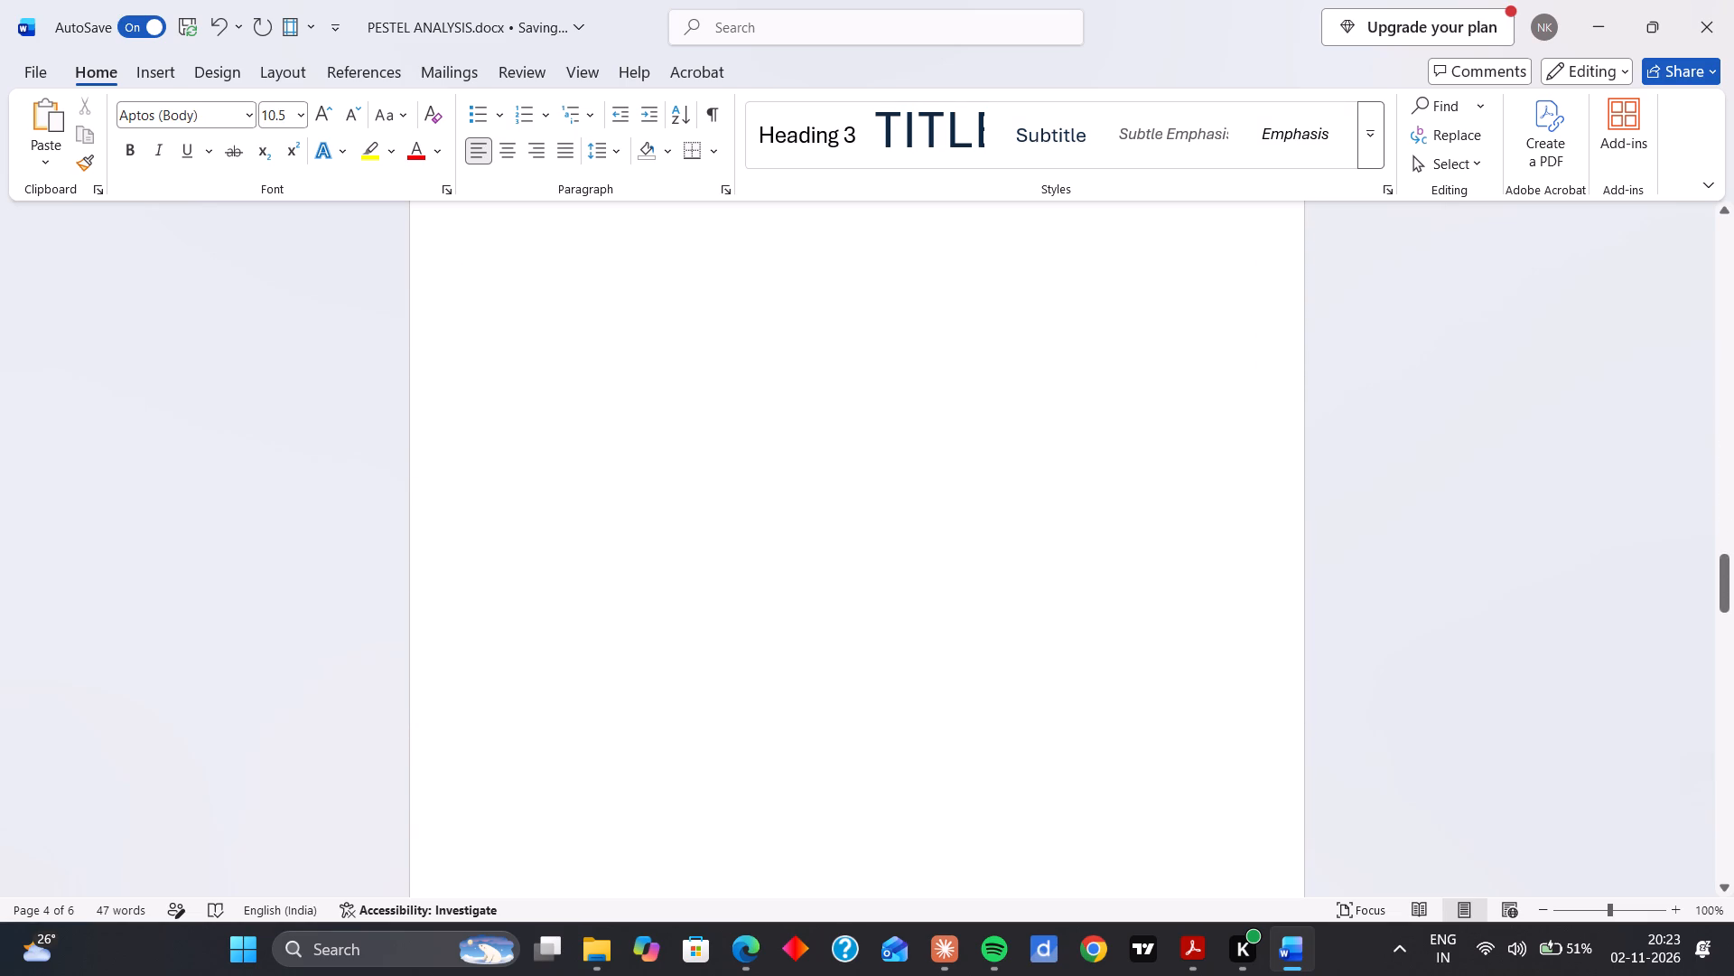
pyautogui.scroll(1, 768, 434)
pyautogui.click(747, 494)
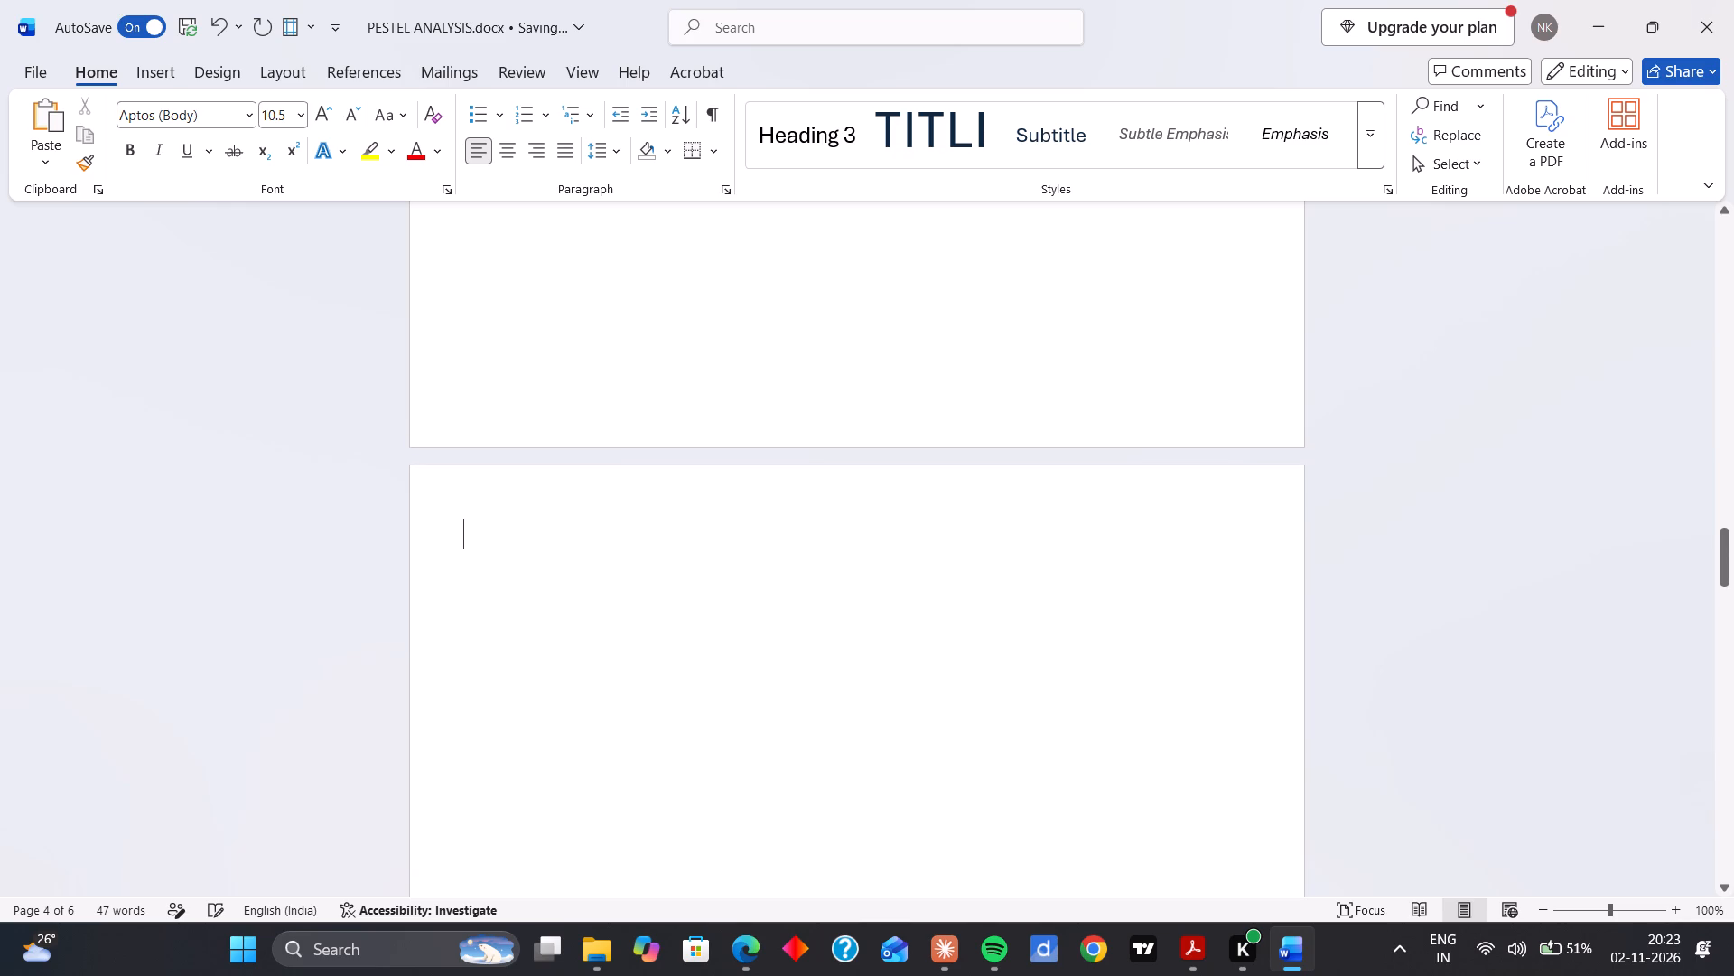
pyautogui.click(877, 144)
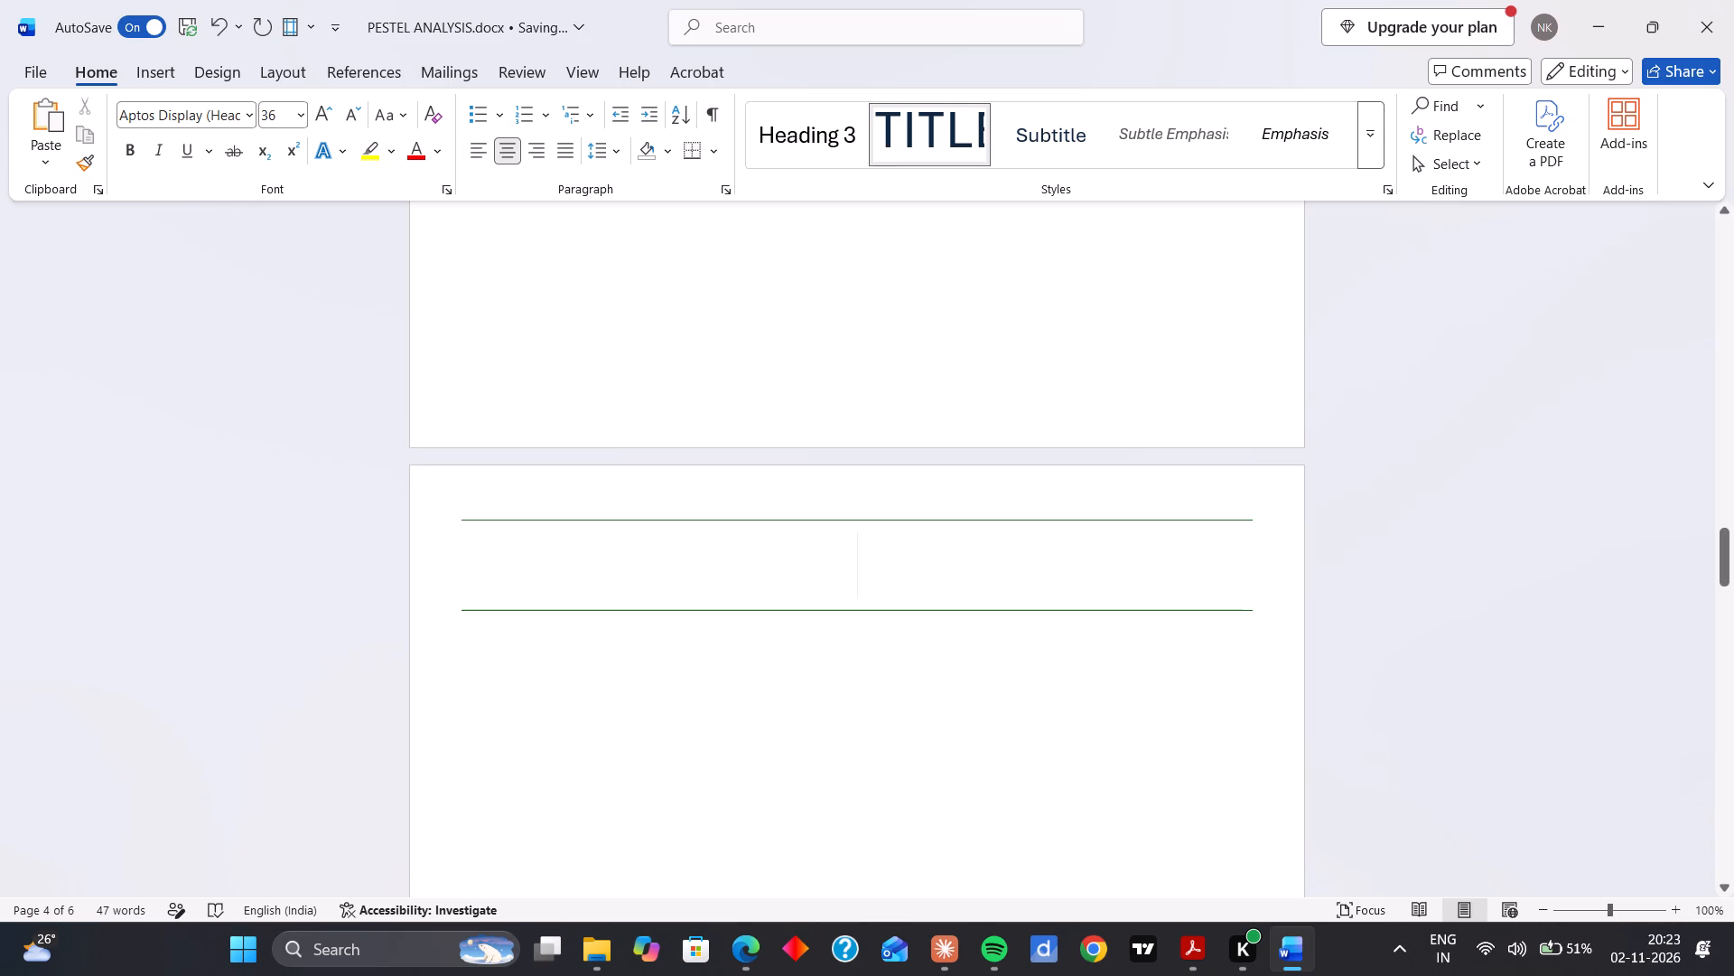
# Enter the title SOCIAL in the empty title line on the page after ECONOMIC.
pyautogui.write('social')
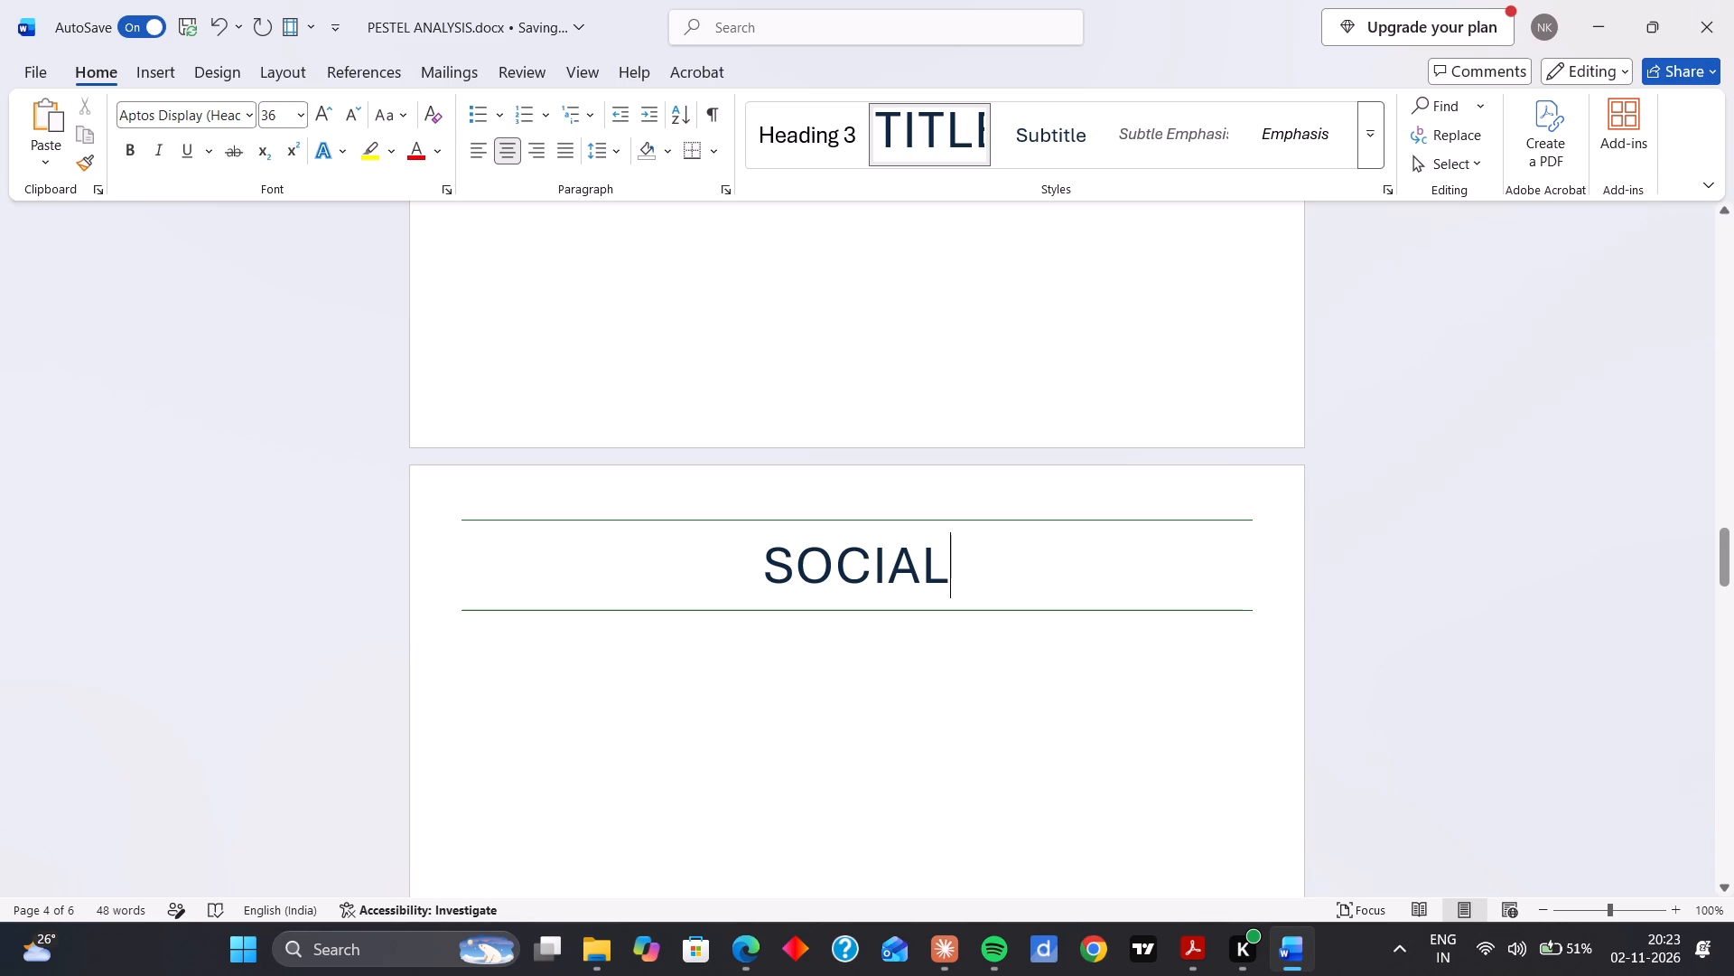
# Add the title TECHNOLOGICAL in the Title style at the top of the blank page after SOCIAL.
pyautogui.hscroll(-1, 555, 755)
pyautogui.scroll(-6, 555, 755)
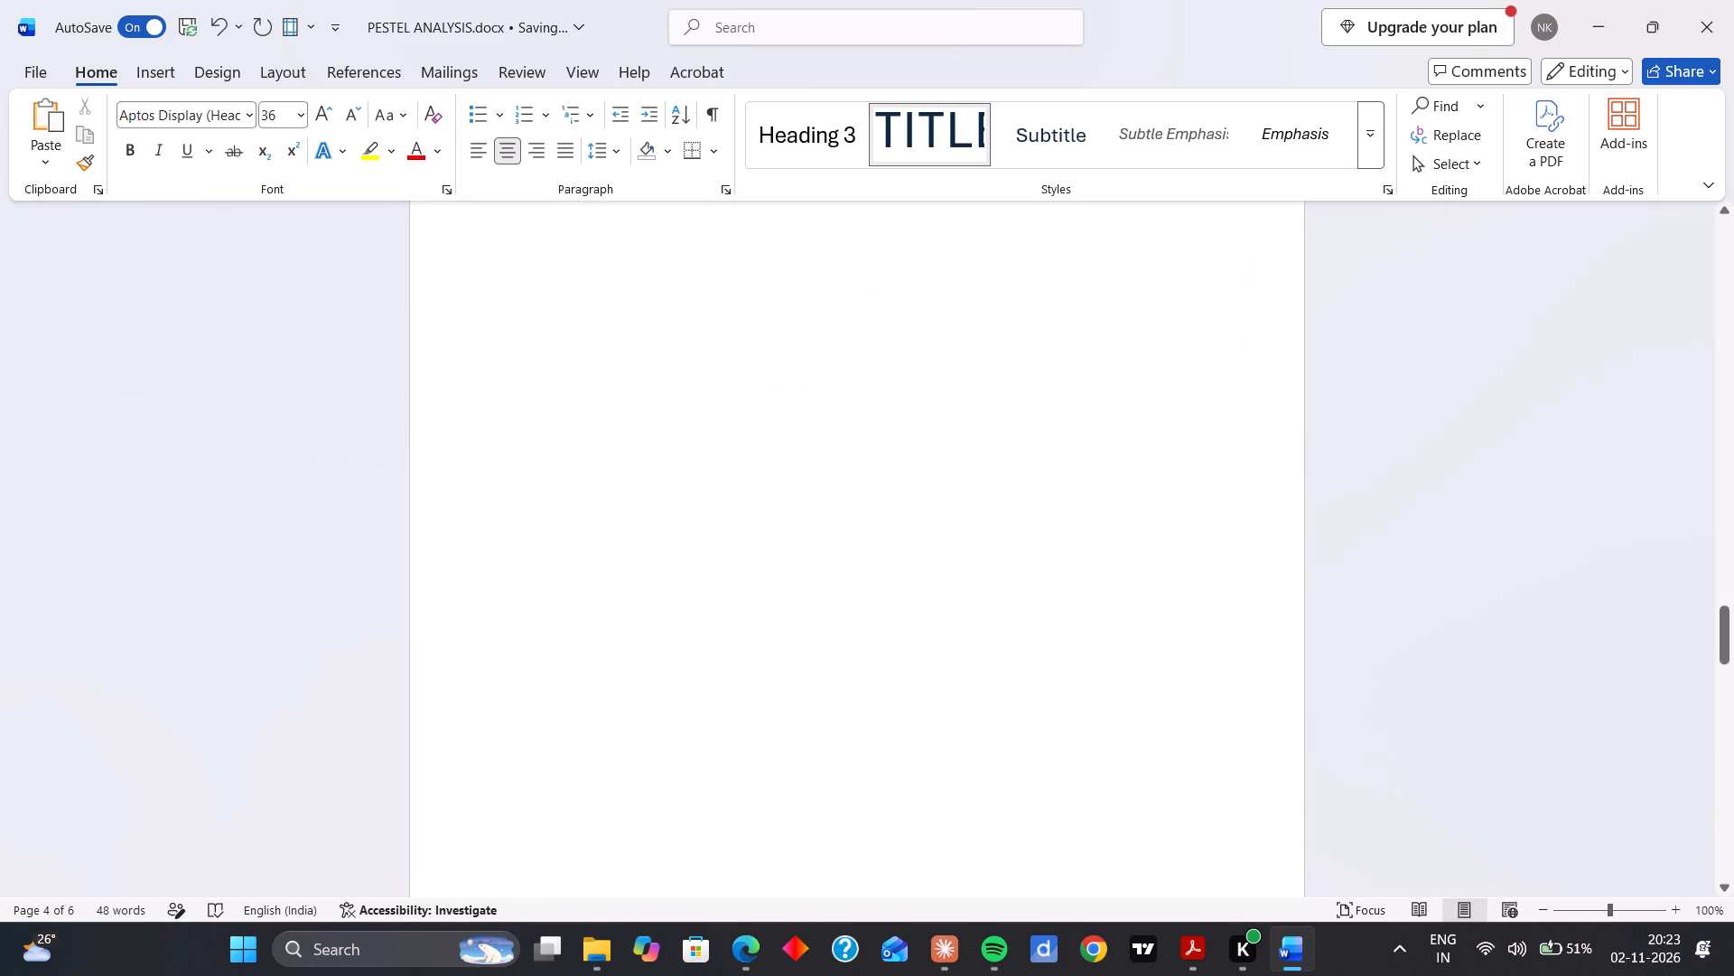
pyautogui.scroll(-2, 555, 755)
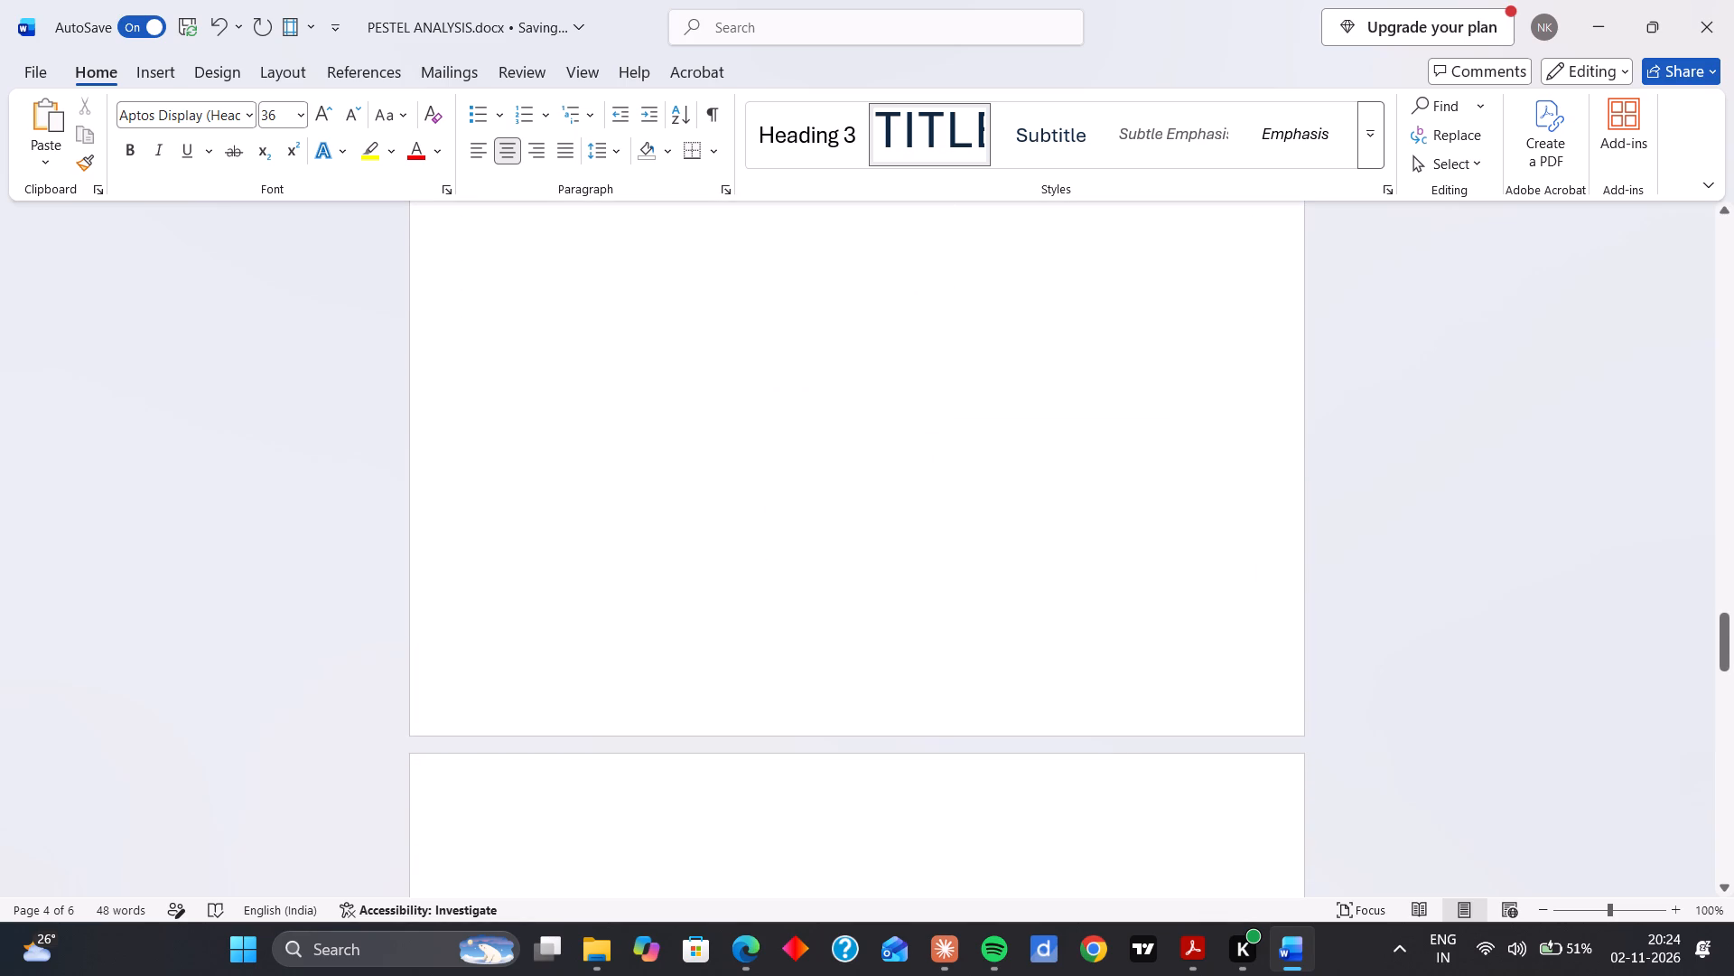
pyautogui.click(562, 795)
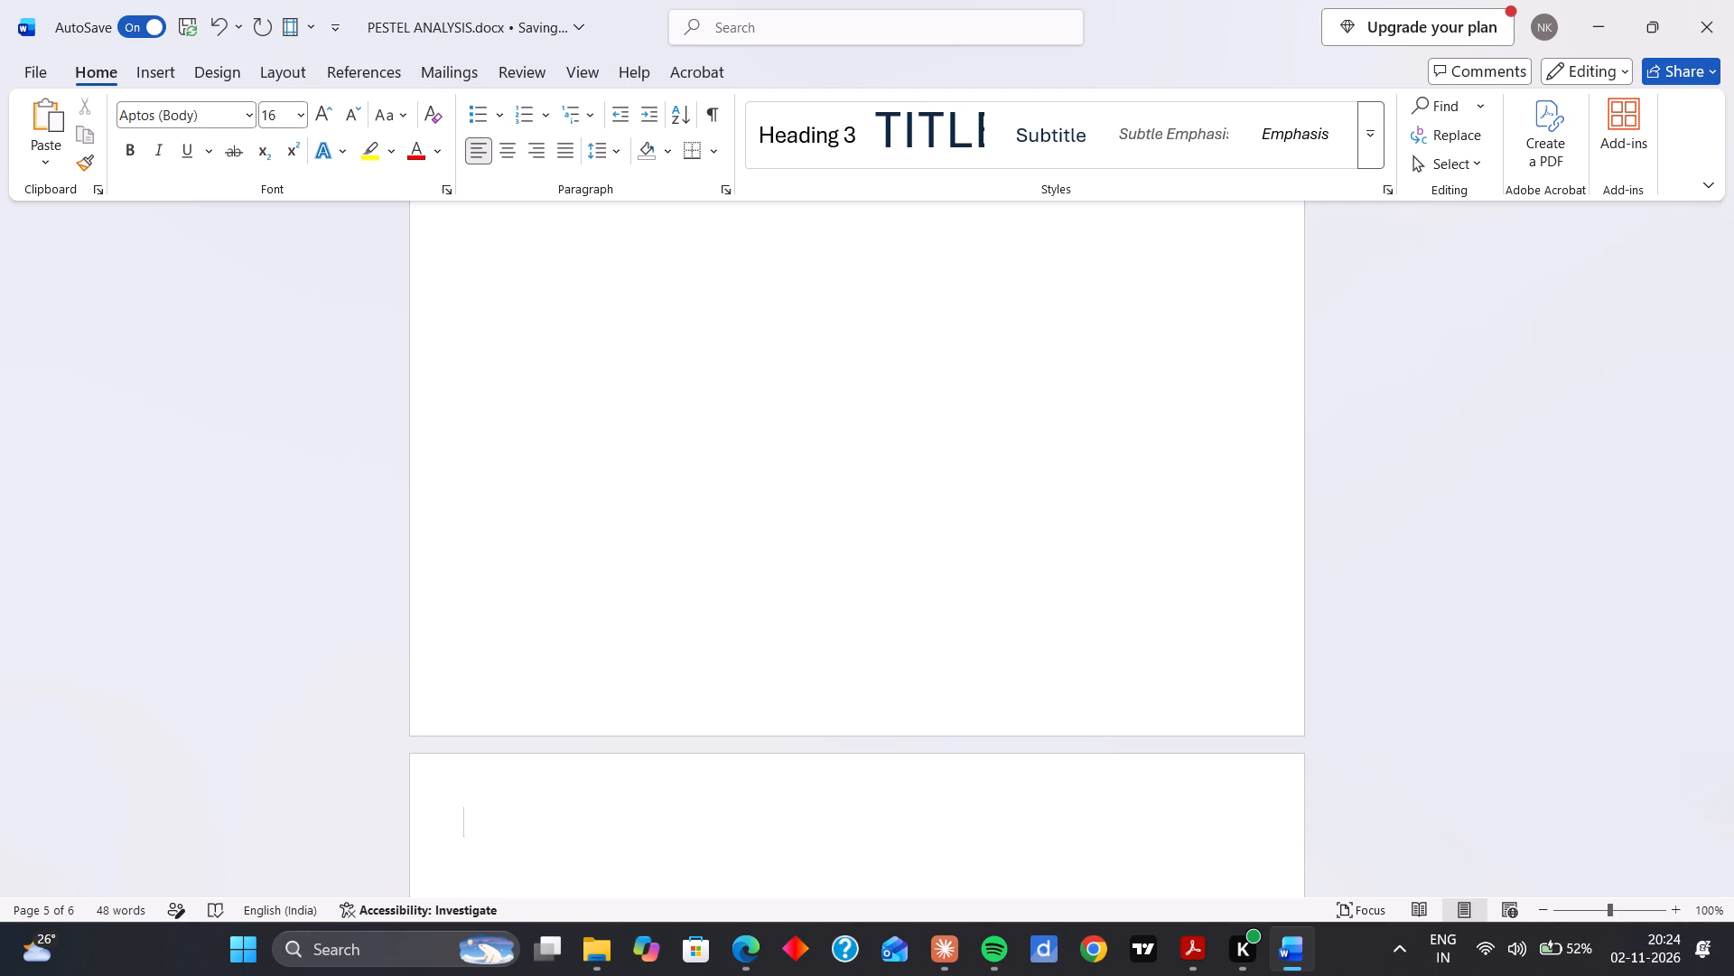
pyautogui.click(923, 130)
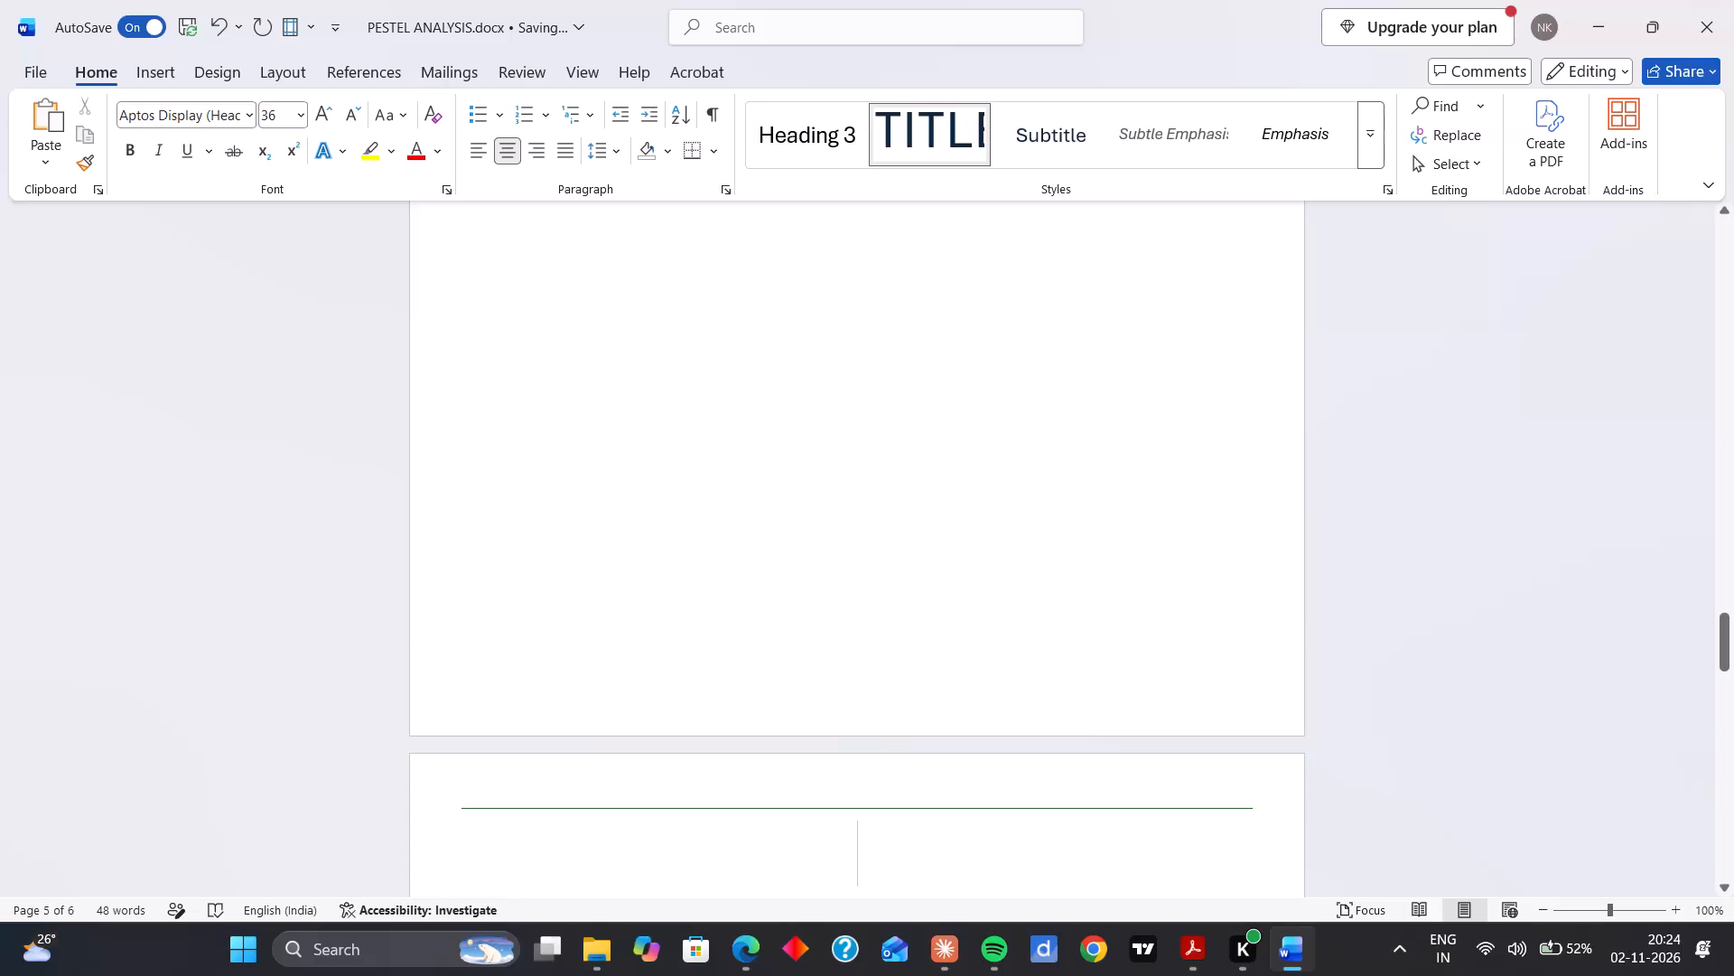
pyautogui.write('technological')
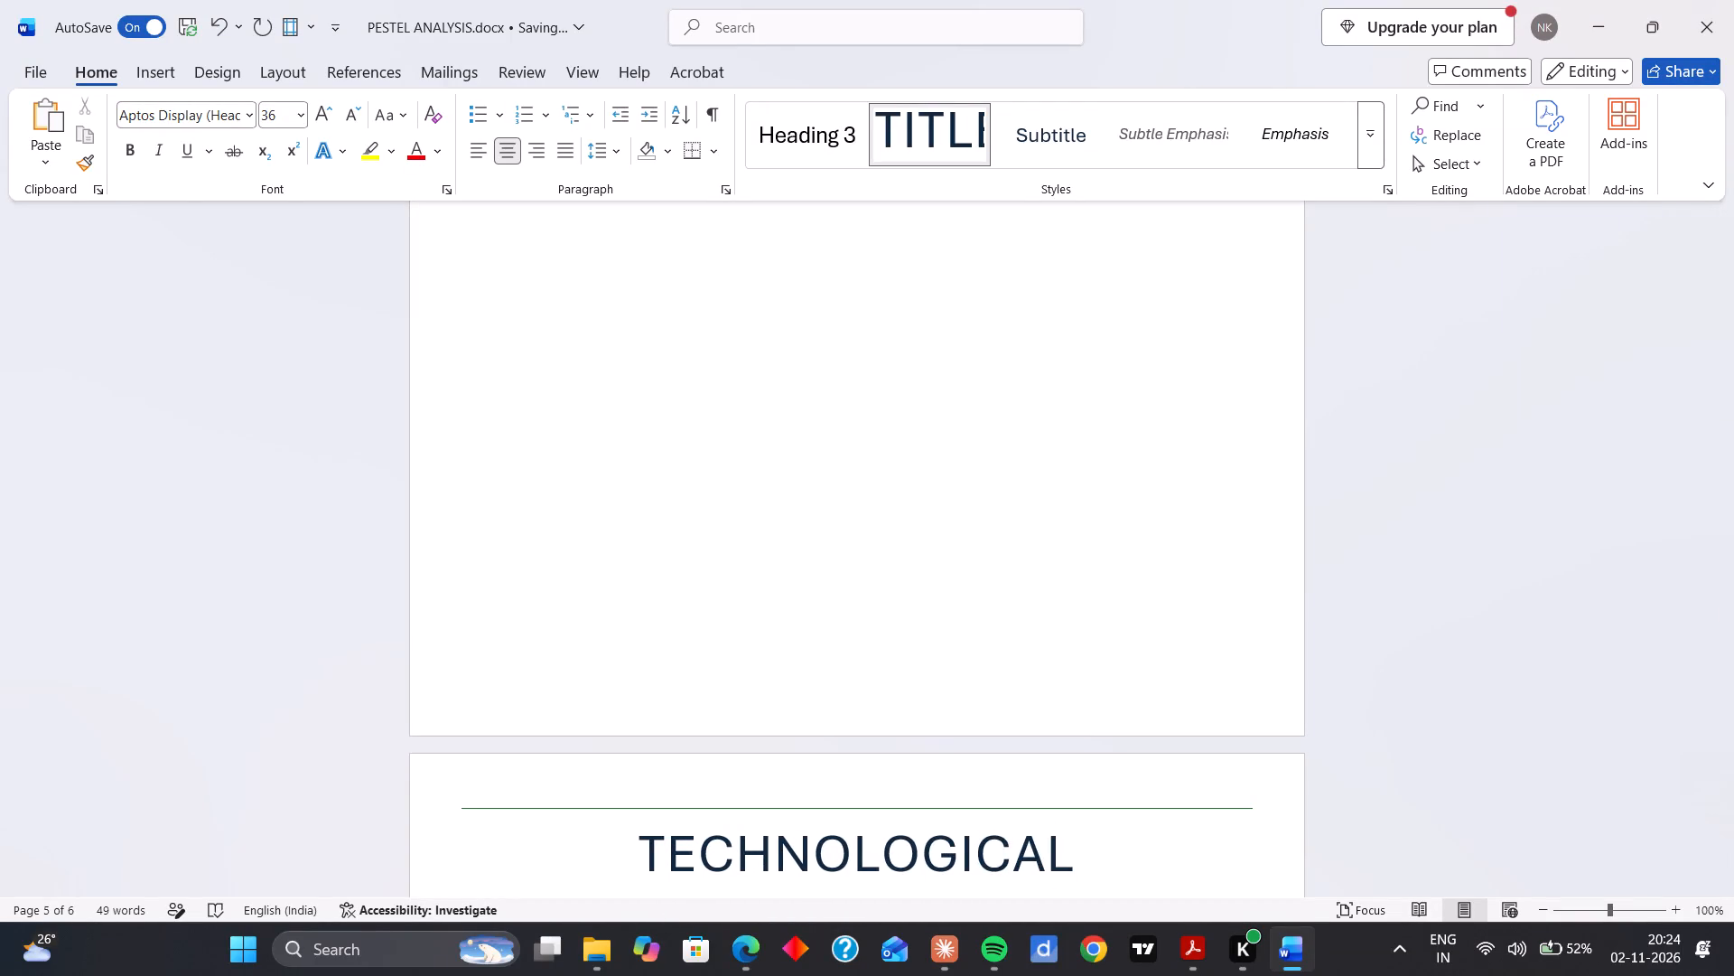
# Add the title ENVIRONMENTAL in the Title style on the page after TECHNOLOGICAL and start a body line beneath it.
pyautogui.scroll(-4, 713, 568)
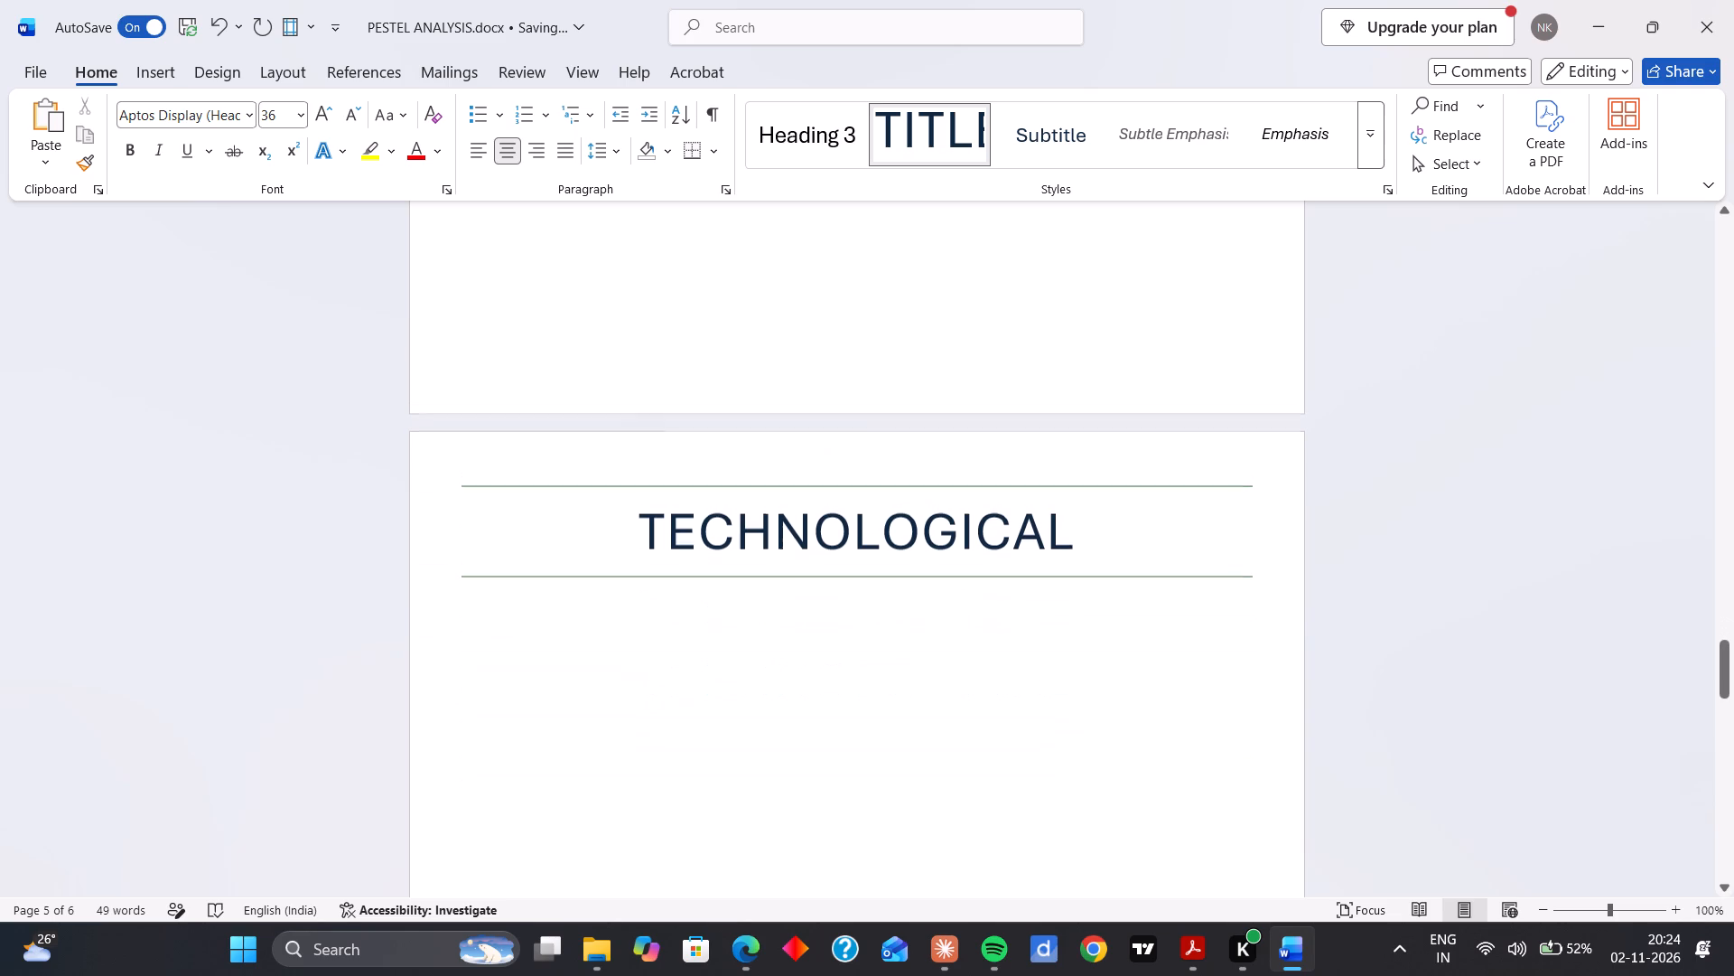
pyautogui.scroll(-5, 713, 568)
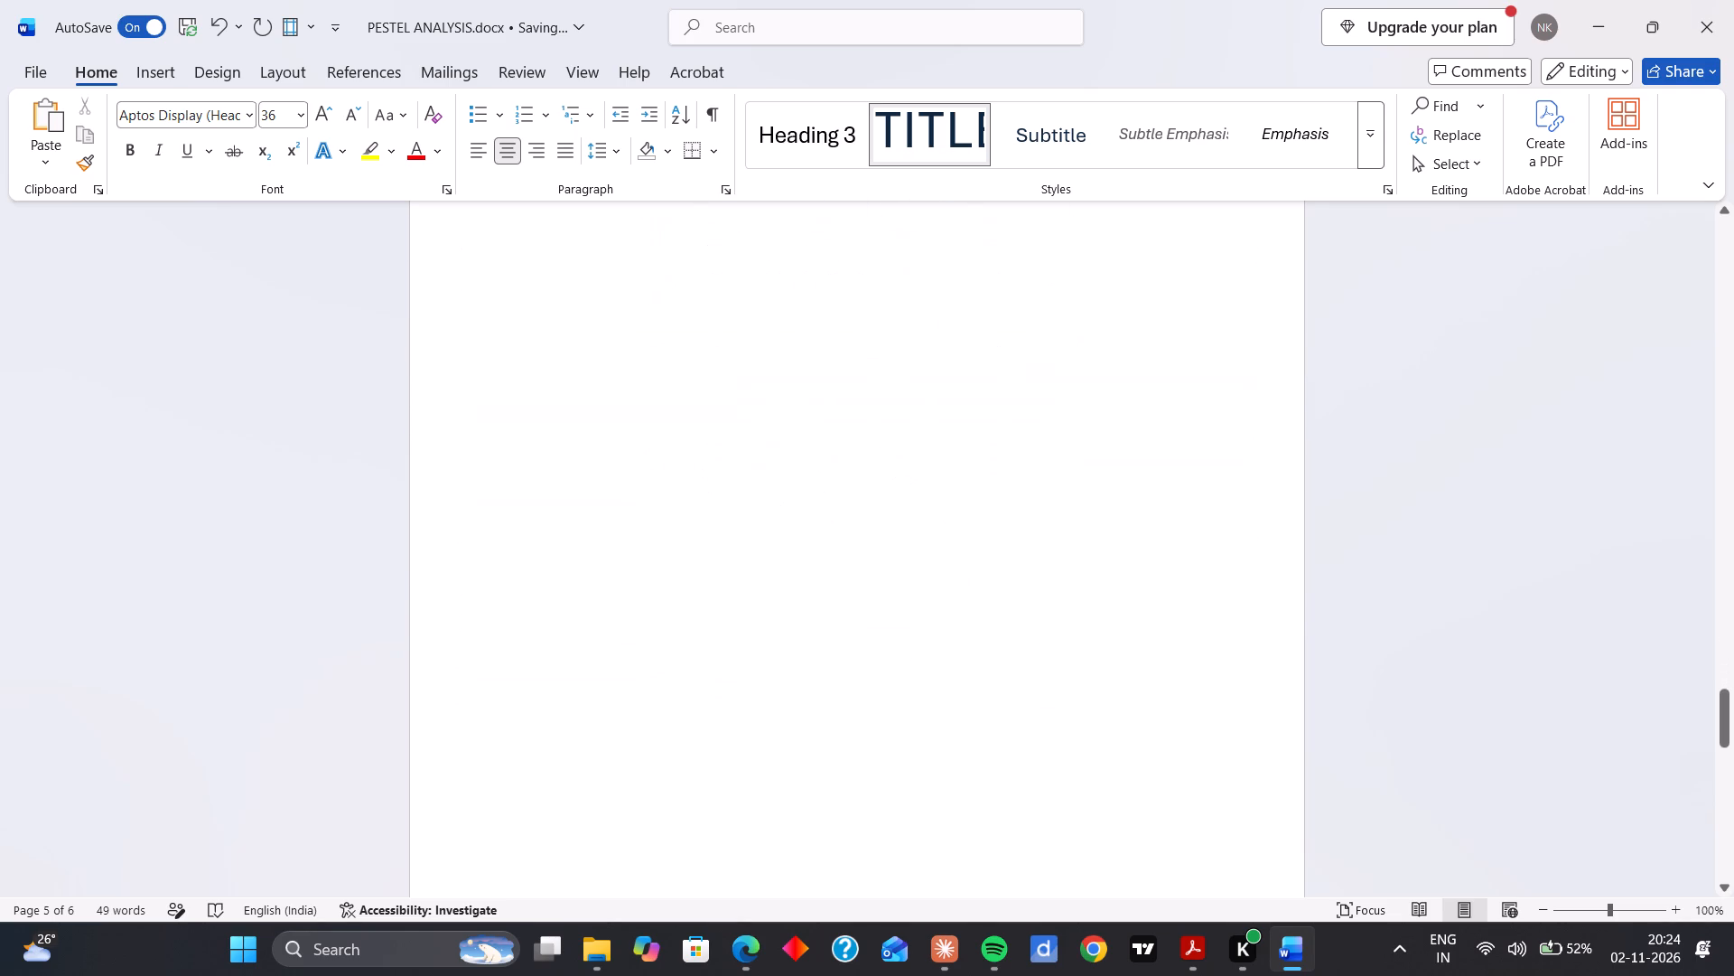
pyautogui.scroll(-4, 713, 568)
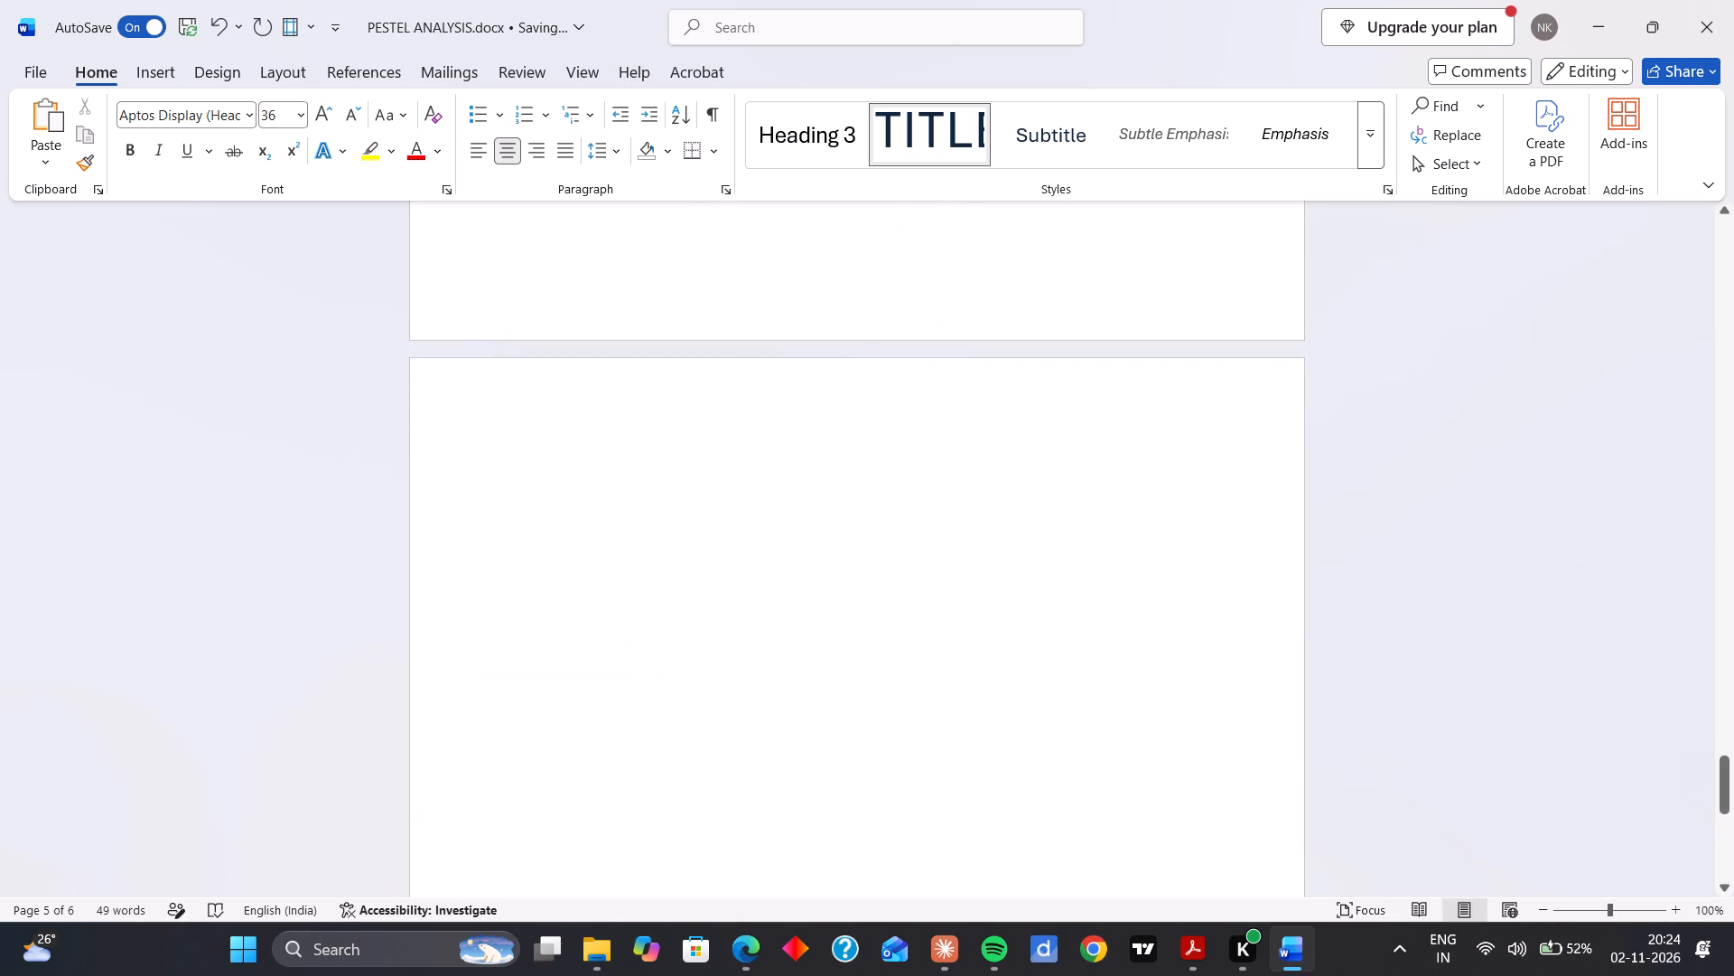
pyautogui.click(740, 534)
pyautogui.click(896, 137)
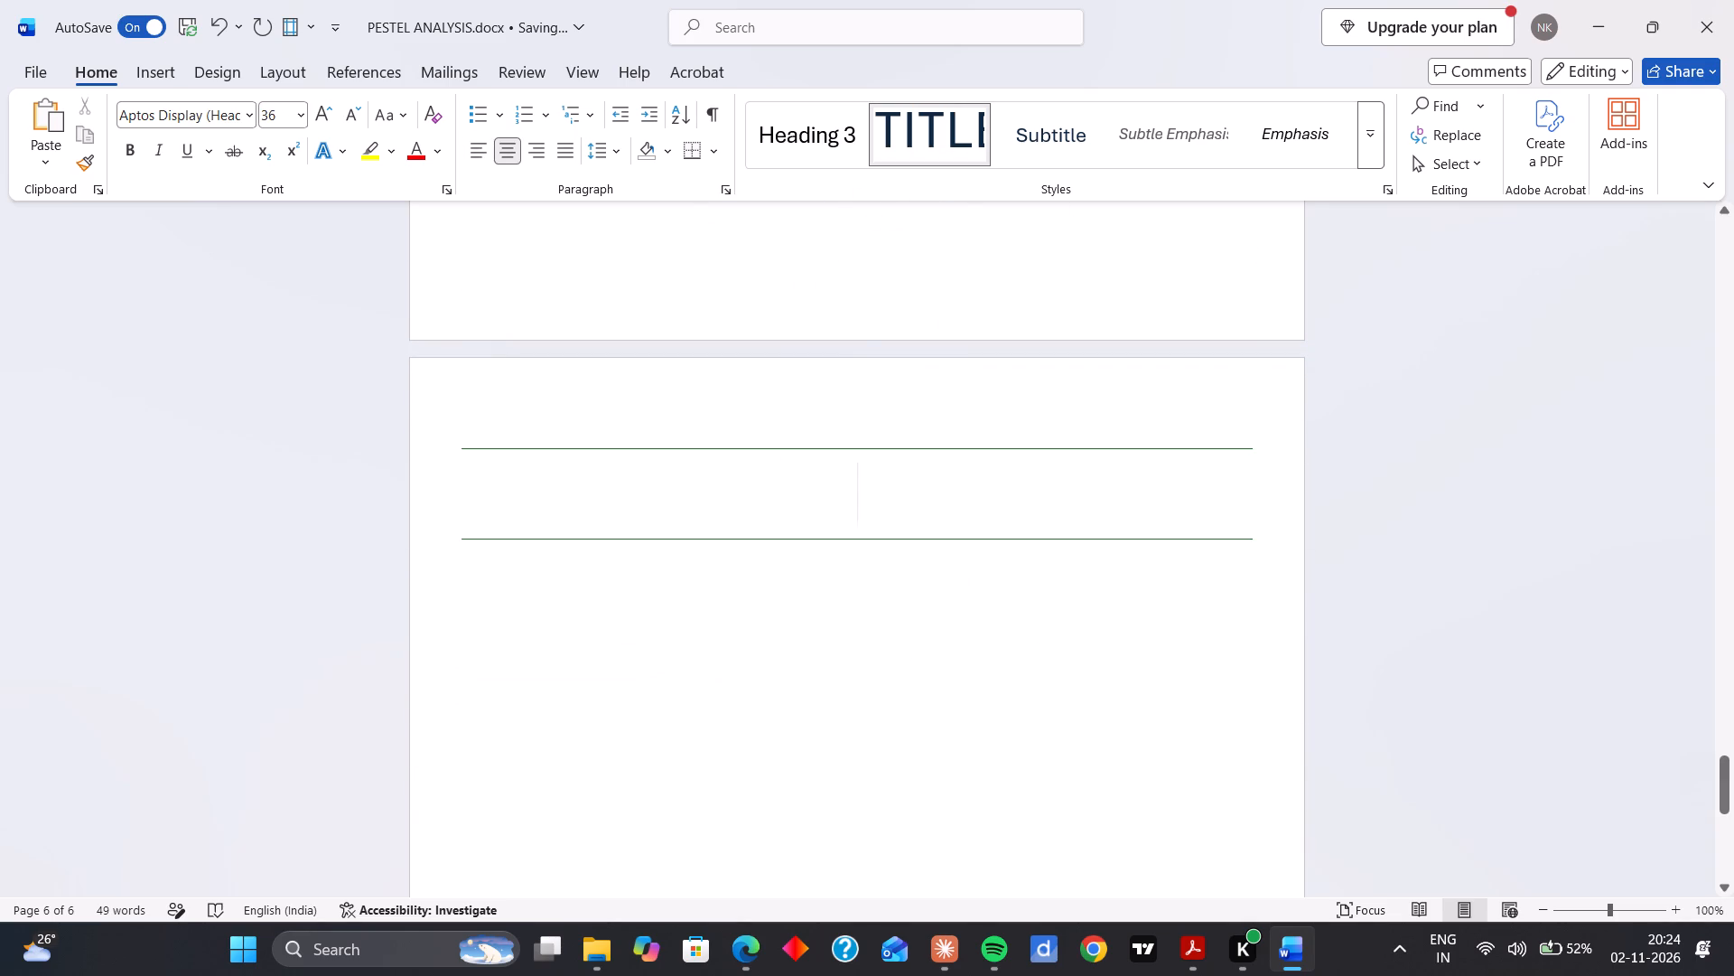
pyautogui.write('envi')
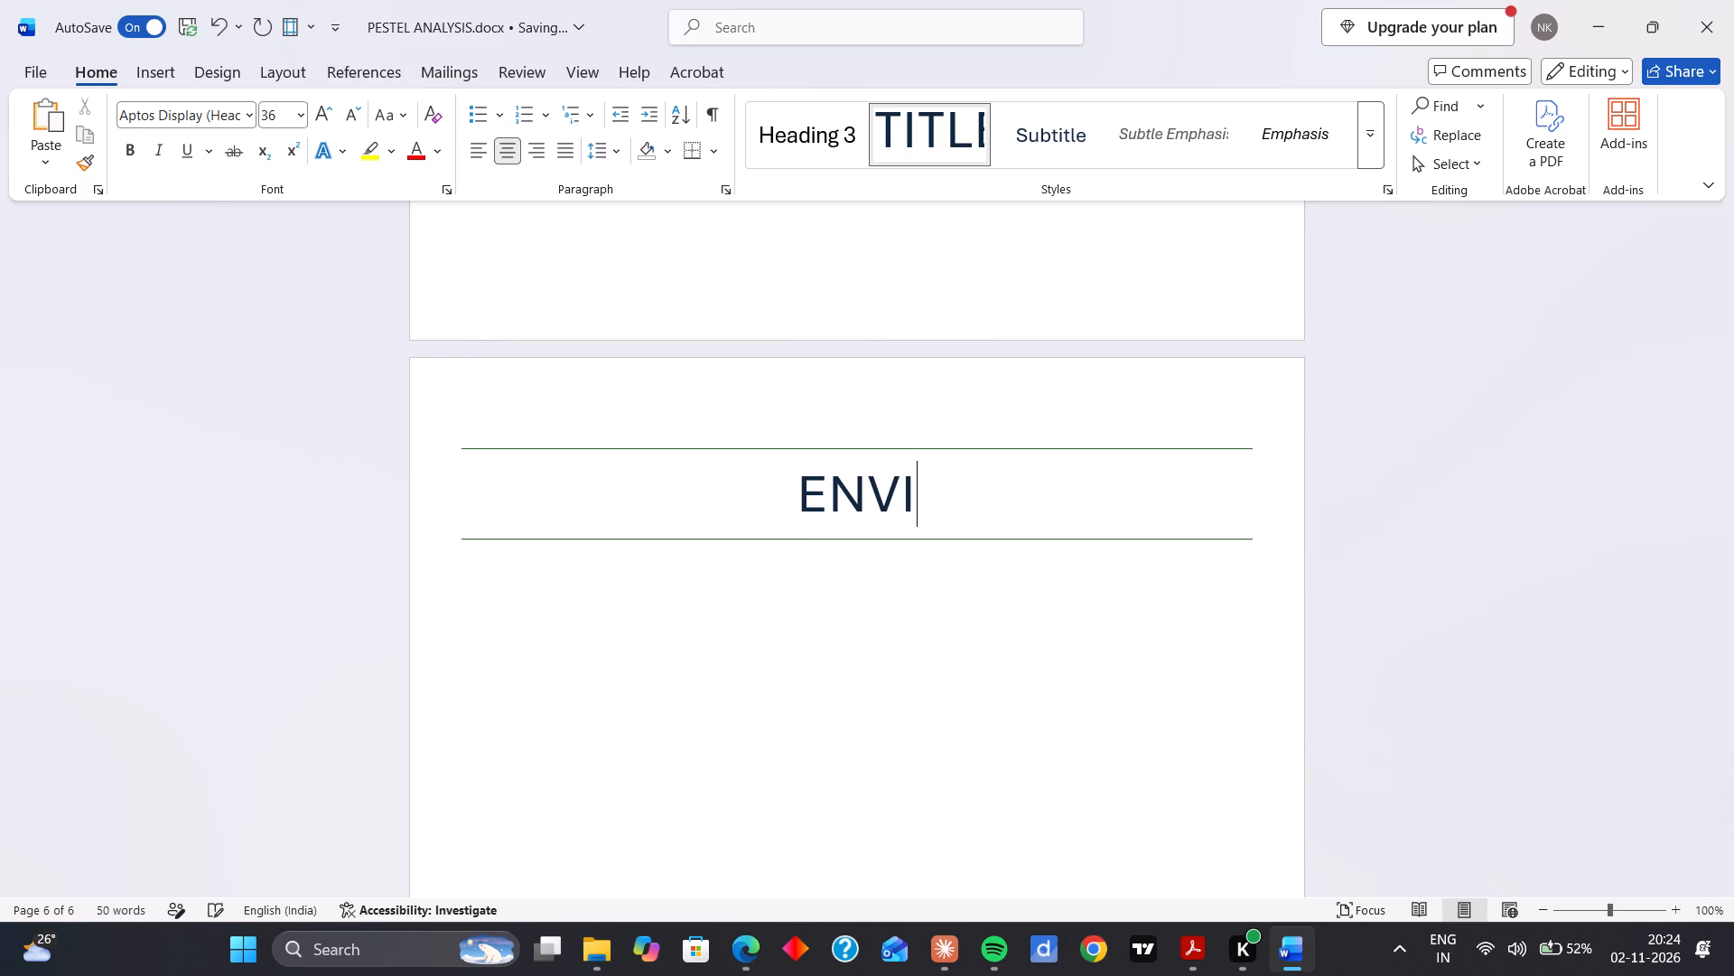
pyautogui.write('ron')
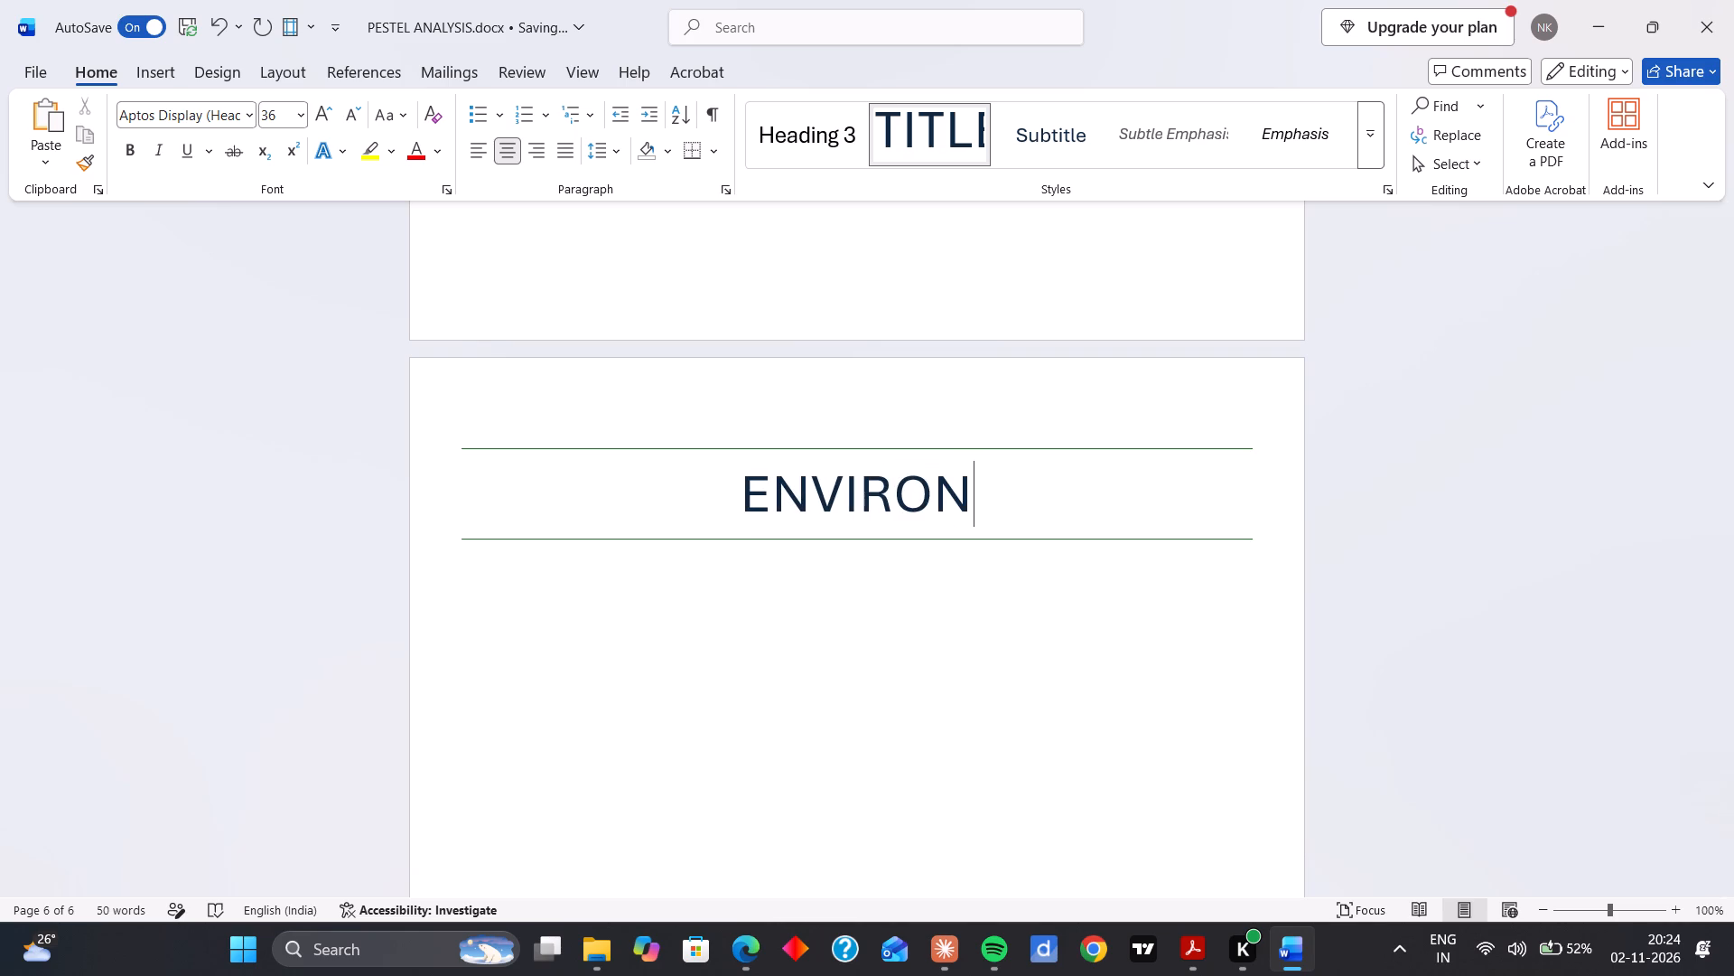
pyautogui.write('mental')
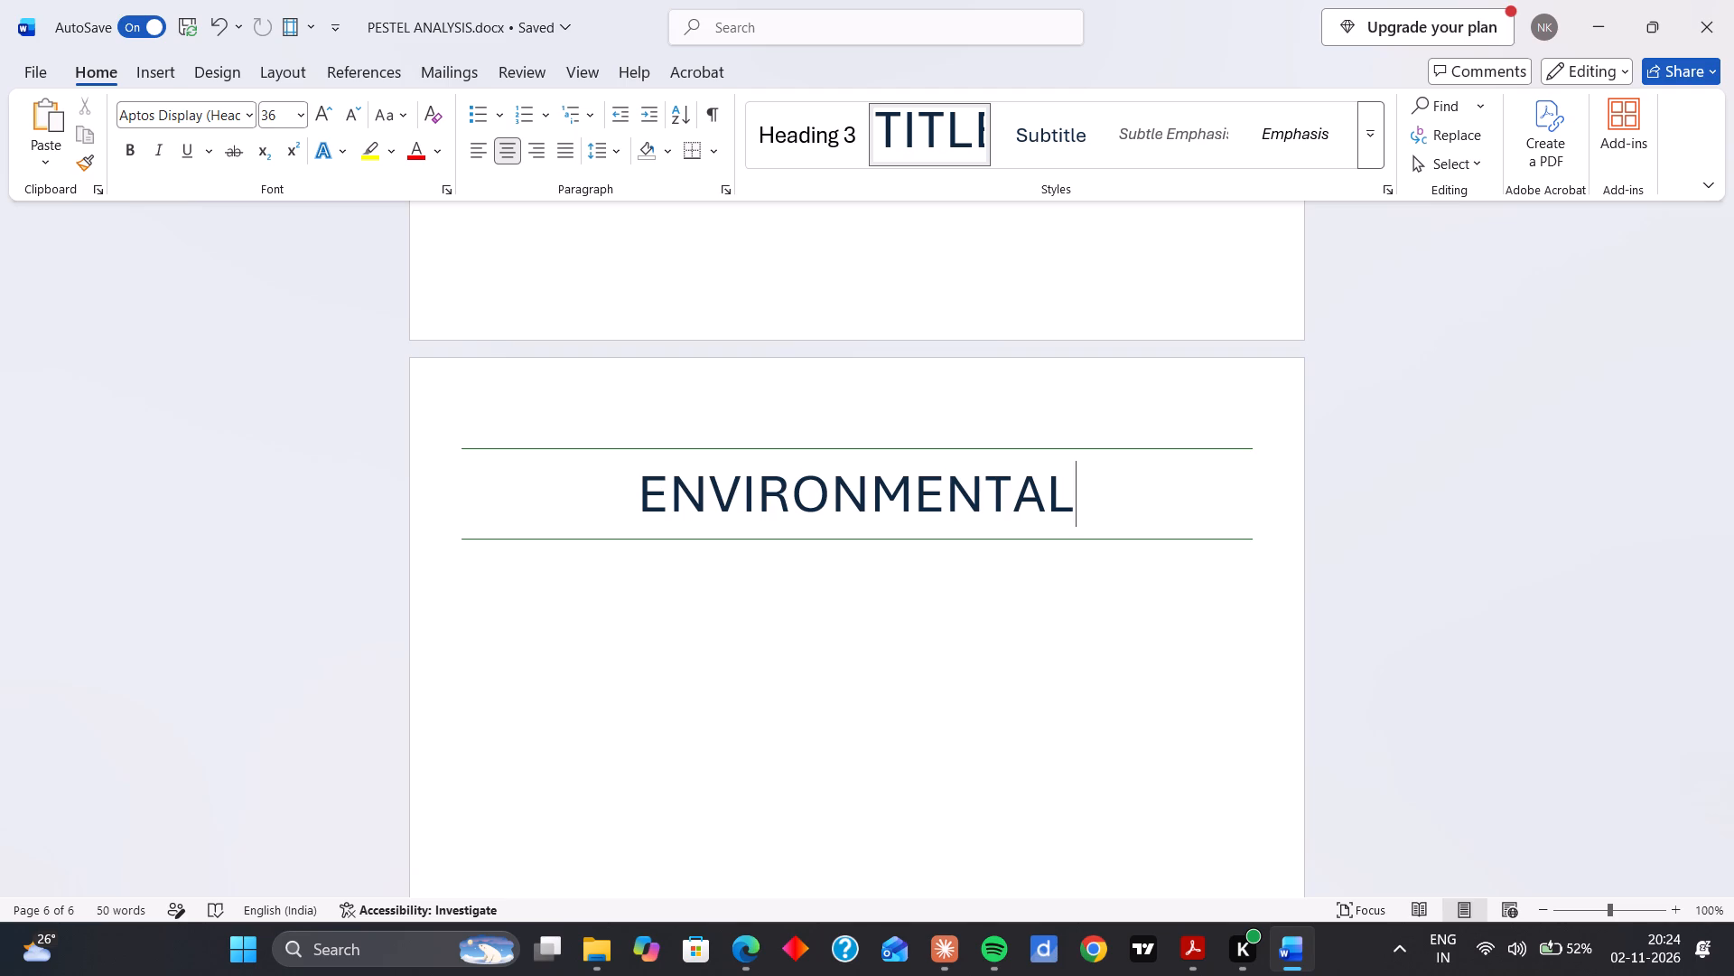
pyautogui.press('Return')
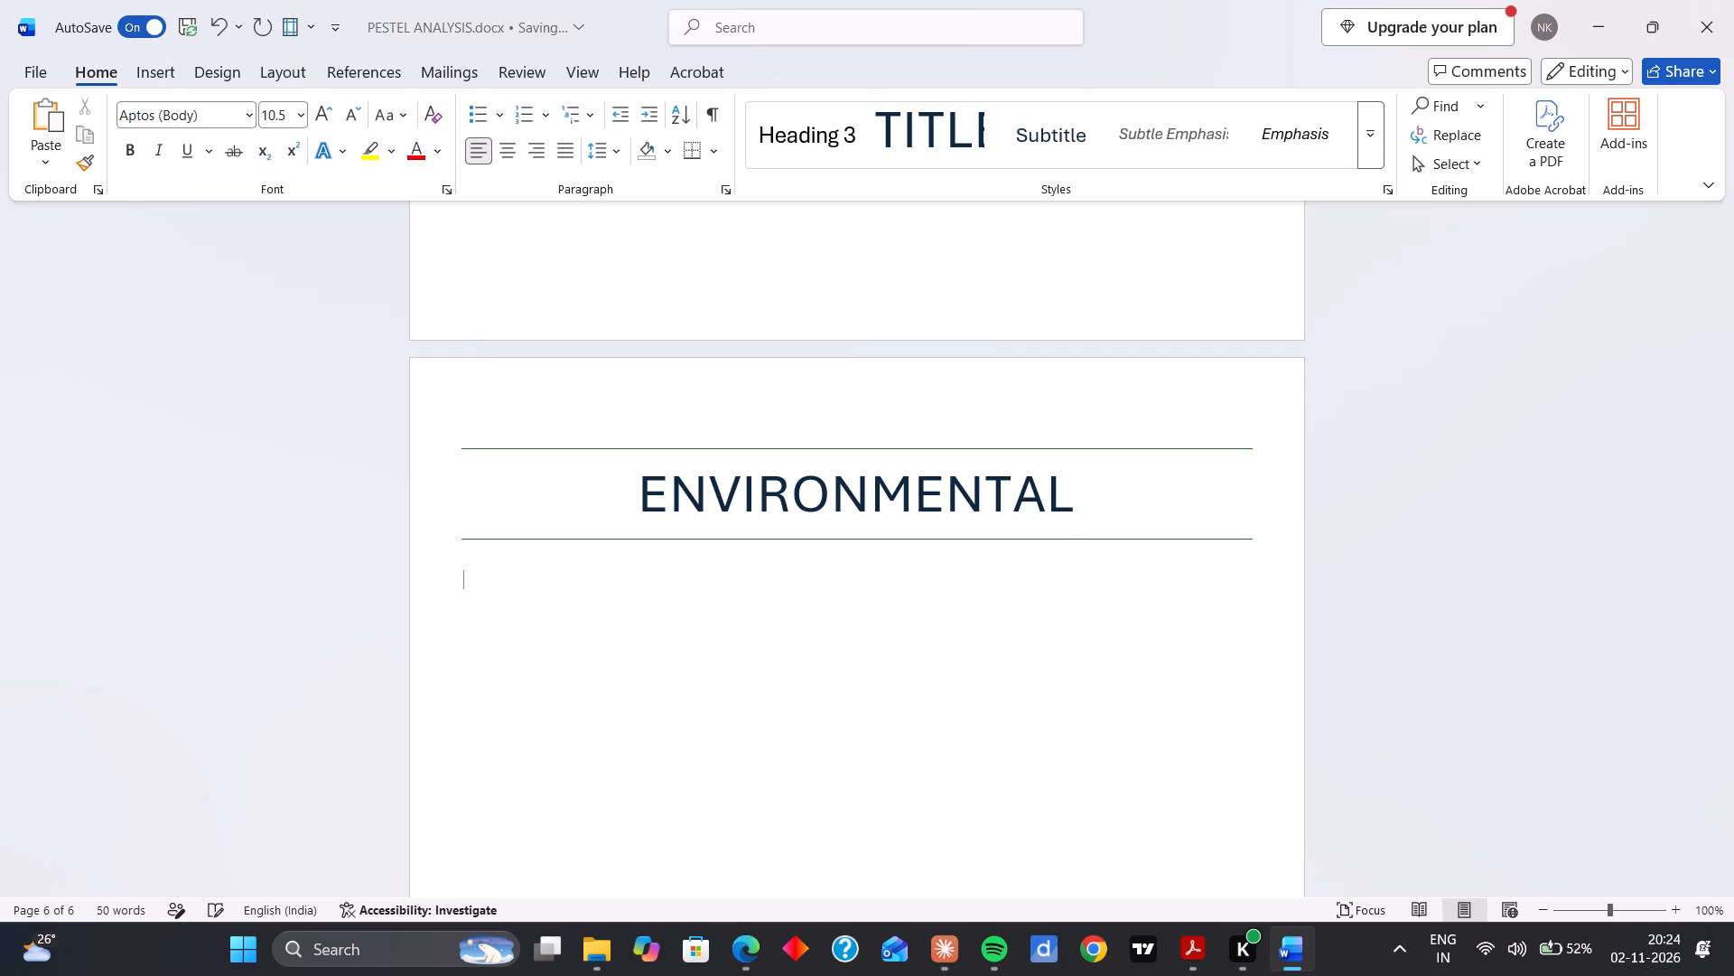
# Review the titled factor pages from ENVIRONMENTAL back to the Shareholding Pattern chart and return to the ENVIRONMENTAL page.
pyautogui.scroll(-11, 770, 452)
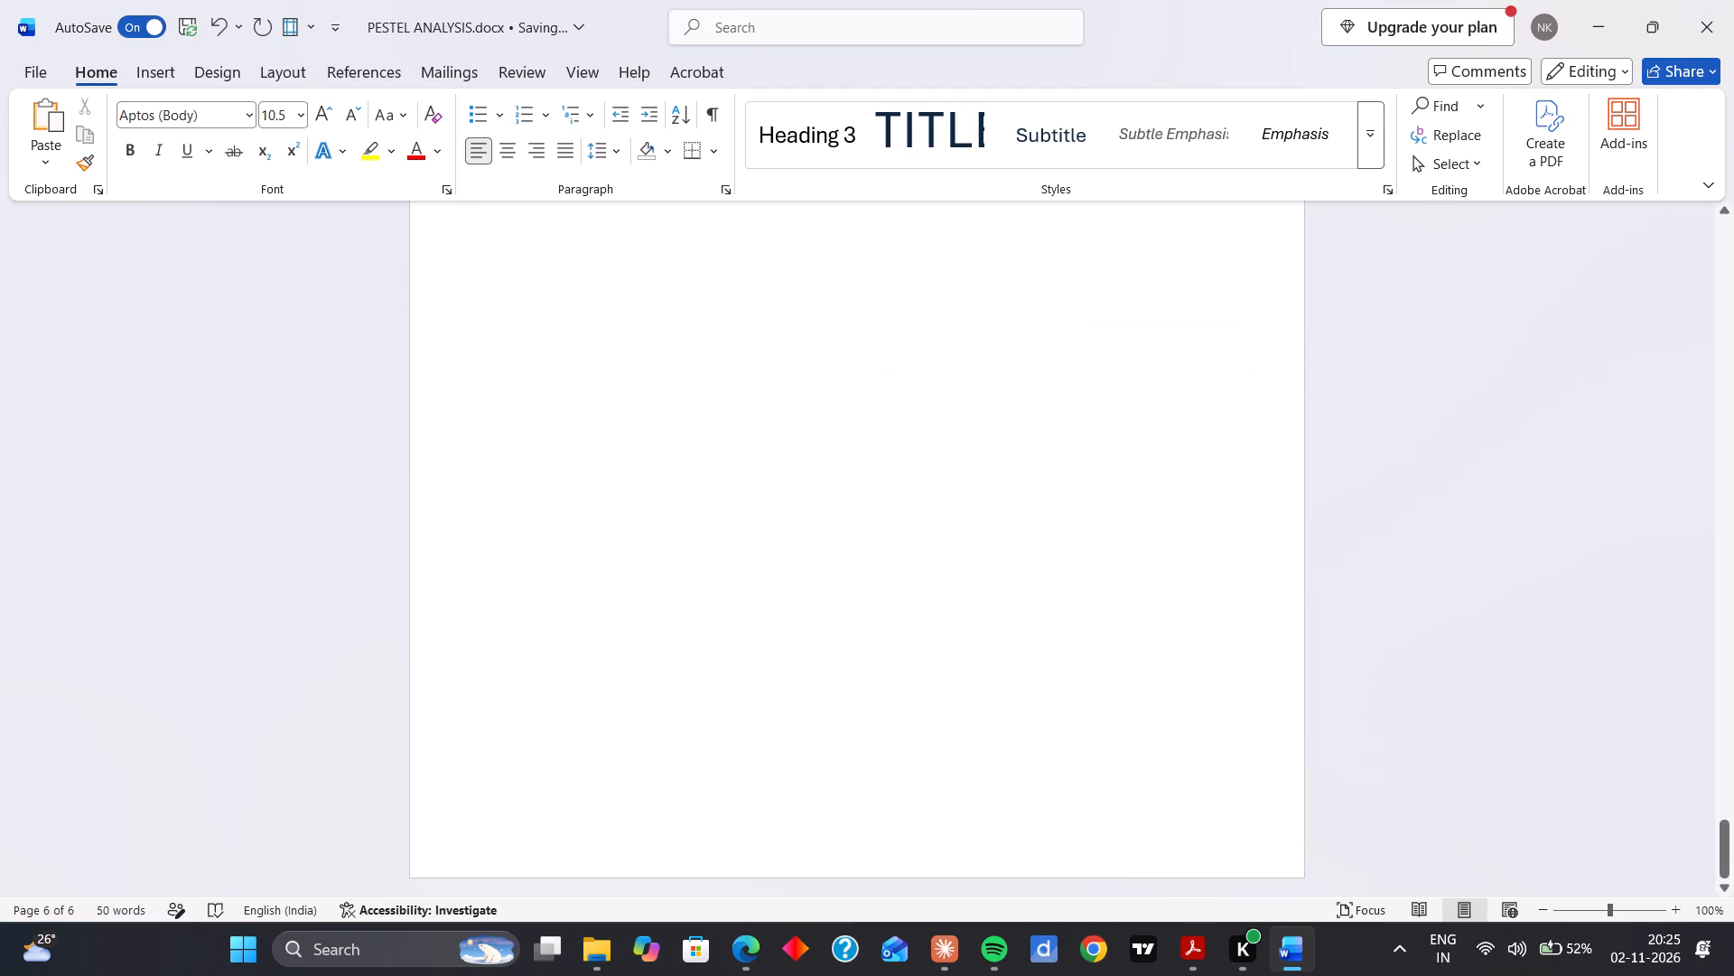
pyautogui.scroll(-2, 770, 452)
pyautogui.scroll(8, 770, 452)
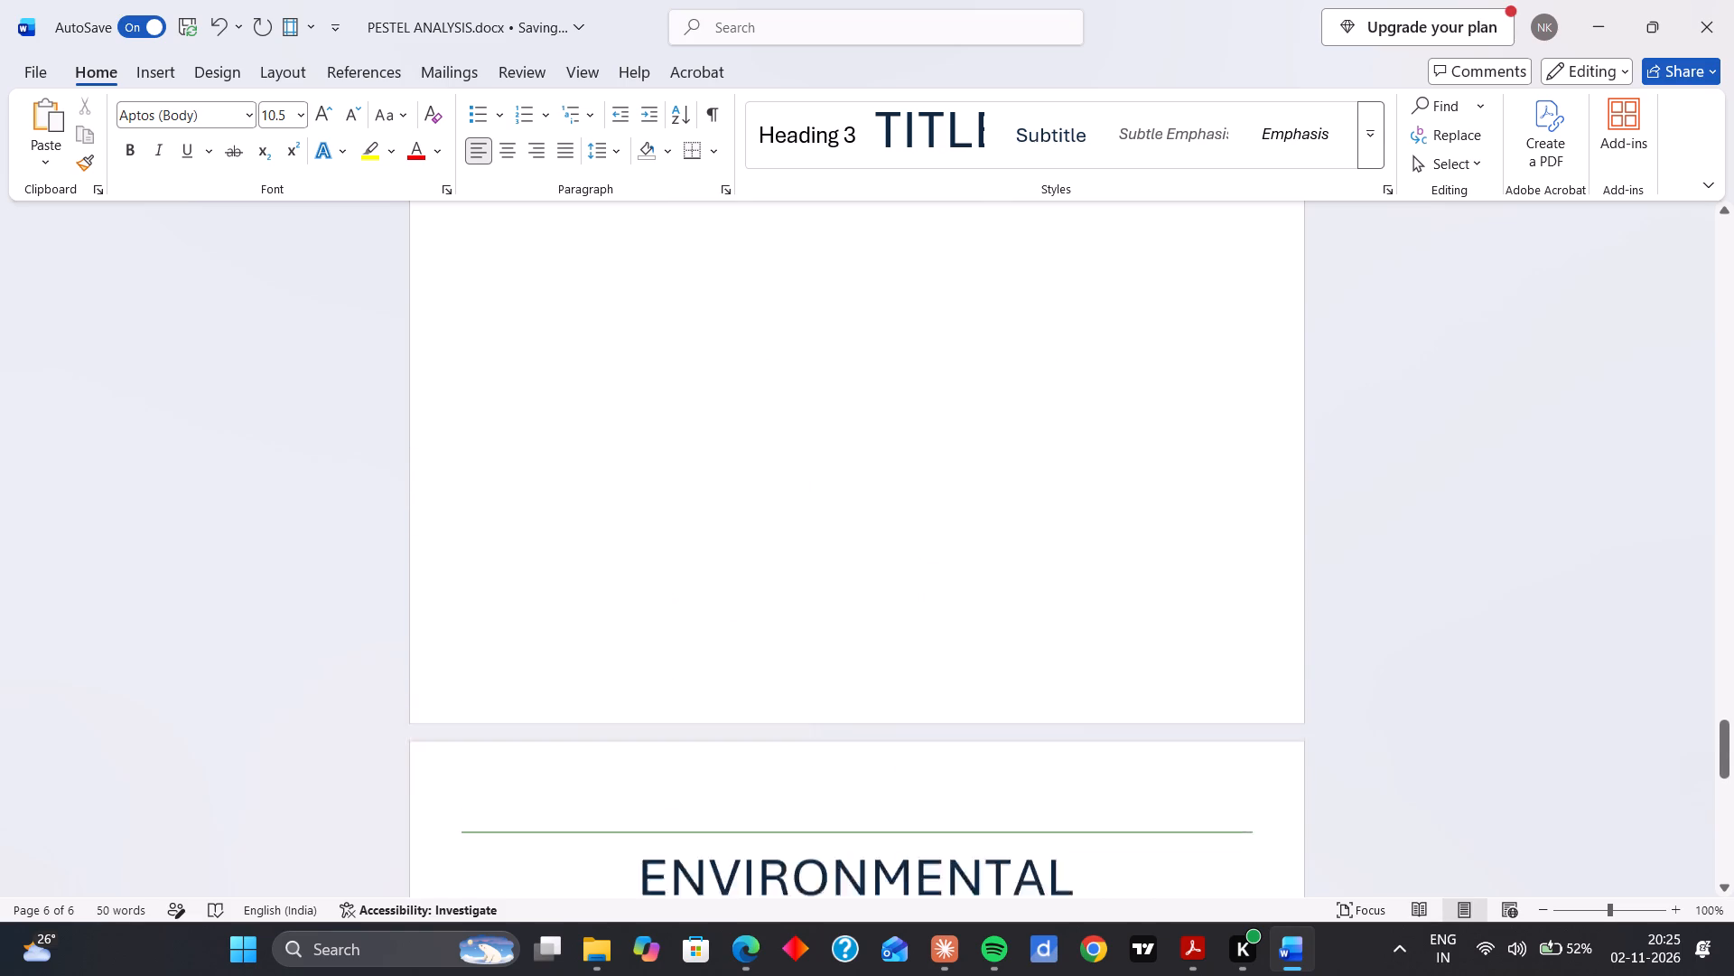
pyautogui.scroll(5, 770, 452)
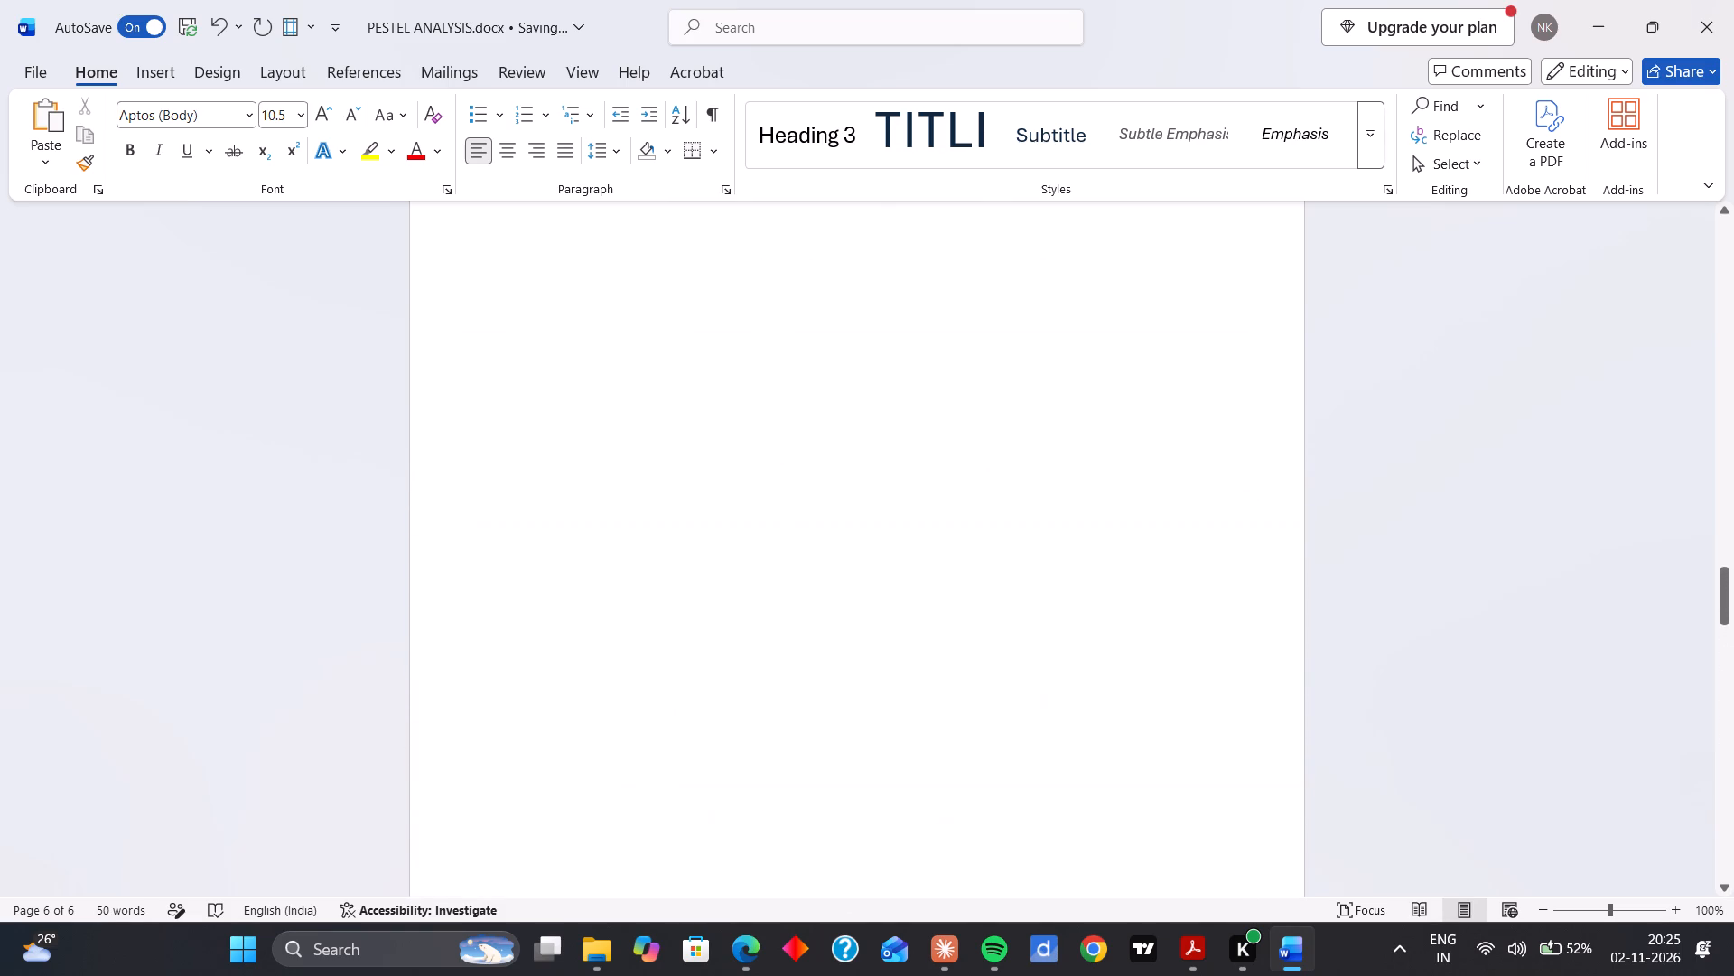
pyautogui.scroll(5, 770, 452)
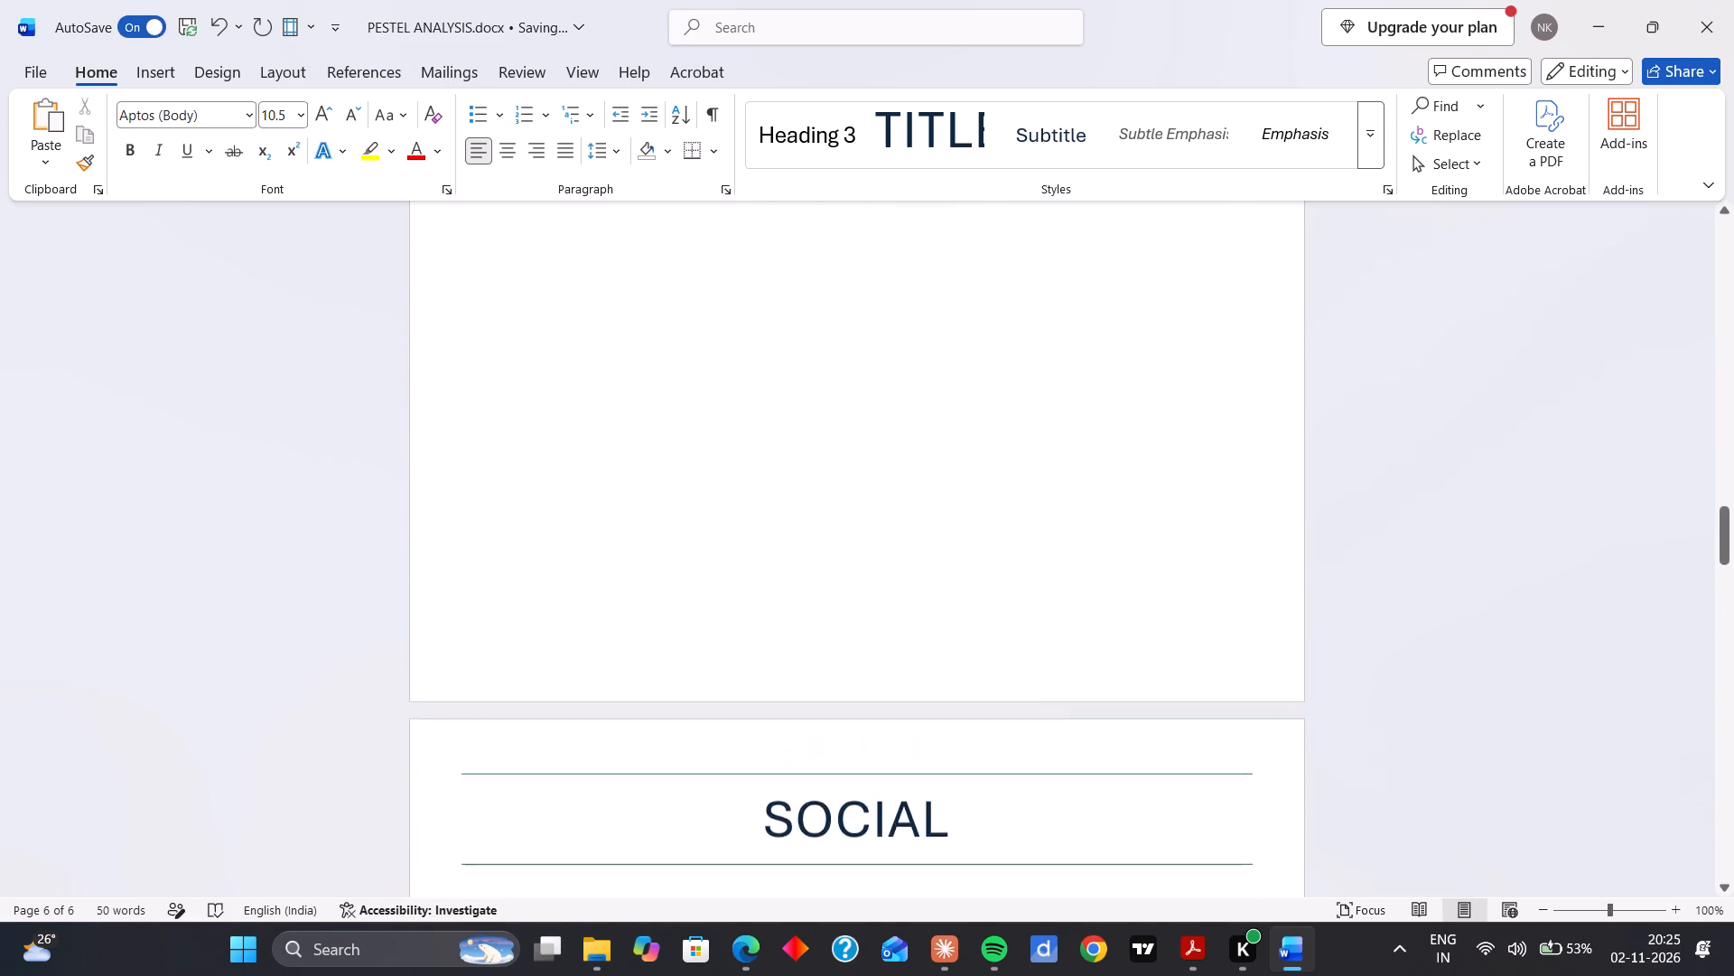
pyautogui.scroll(1, 770, 452)
pyautogui.scroll(-1, 770, 452)
pyautogui.hscroll(1, 770, 452)
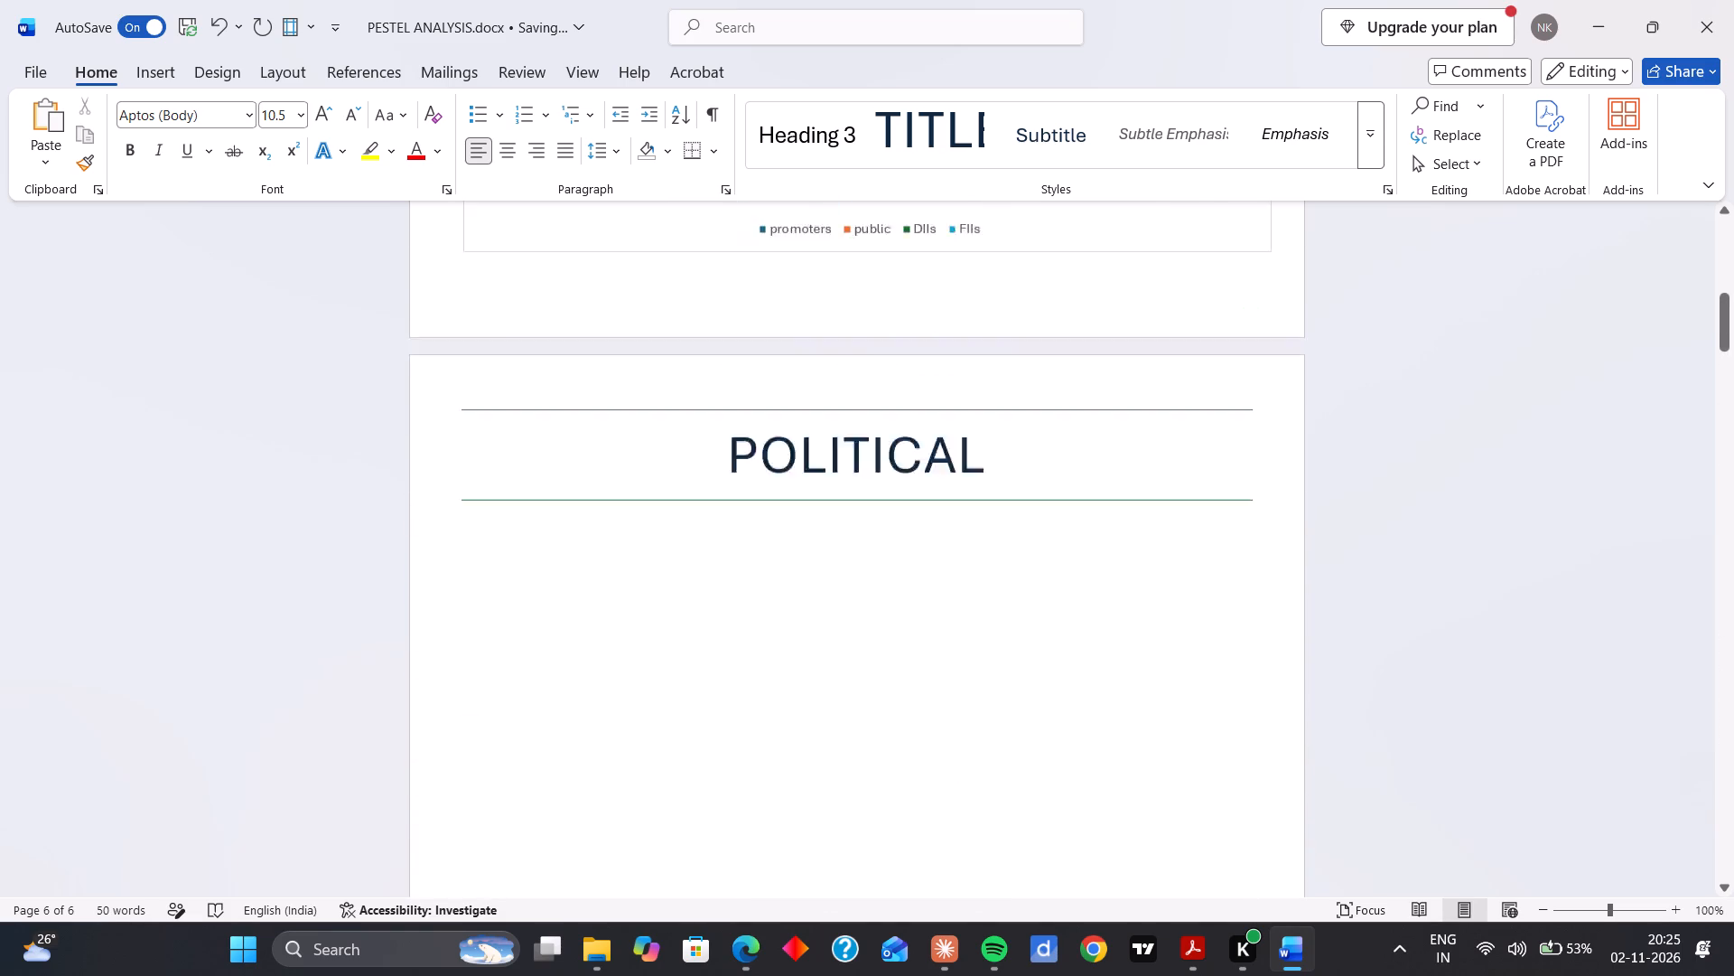
pyautogui.hscroll(1, 770, 452)
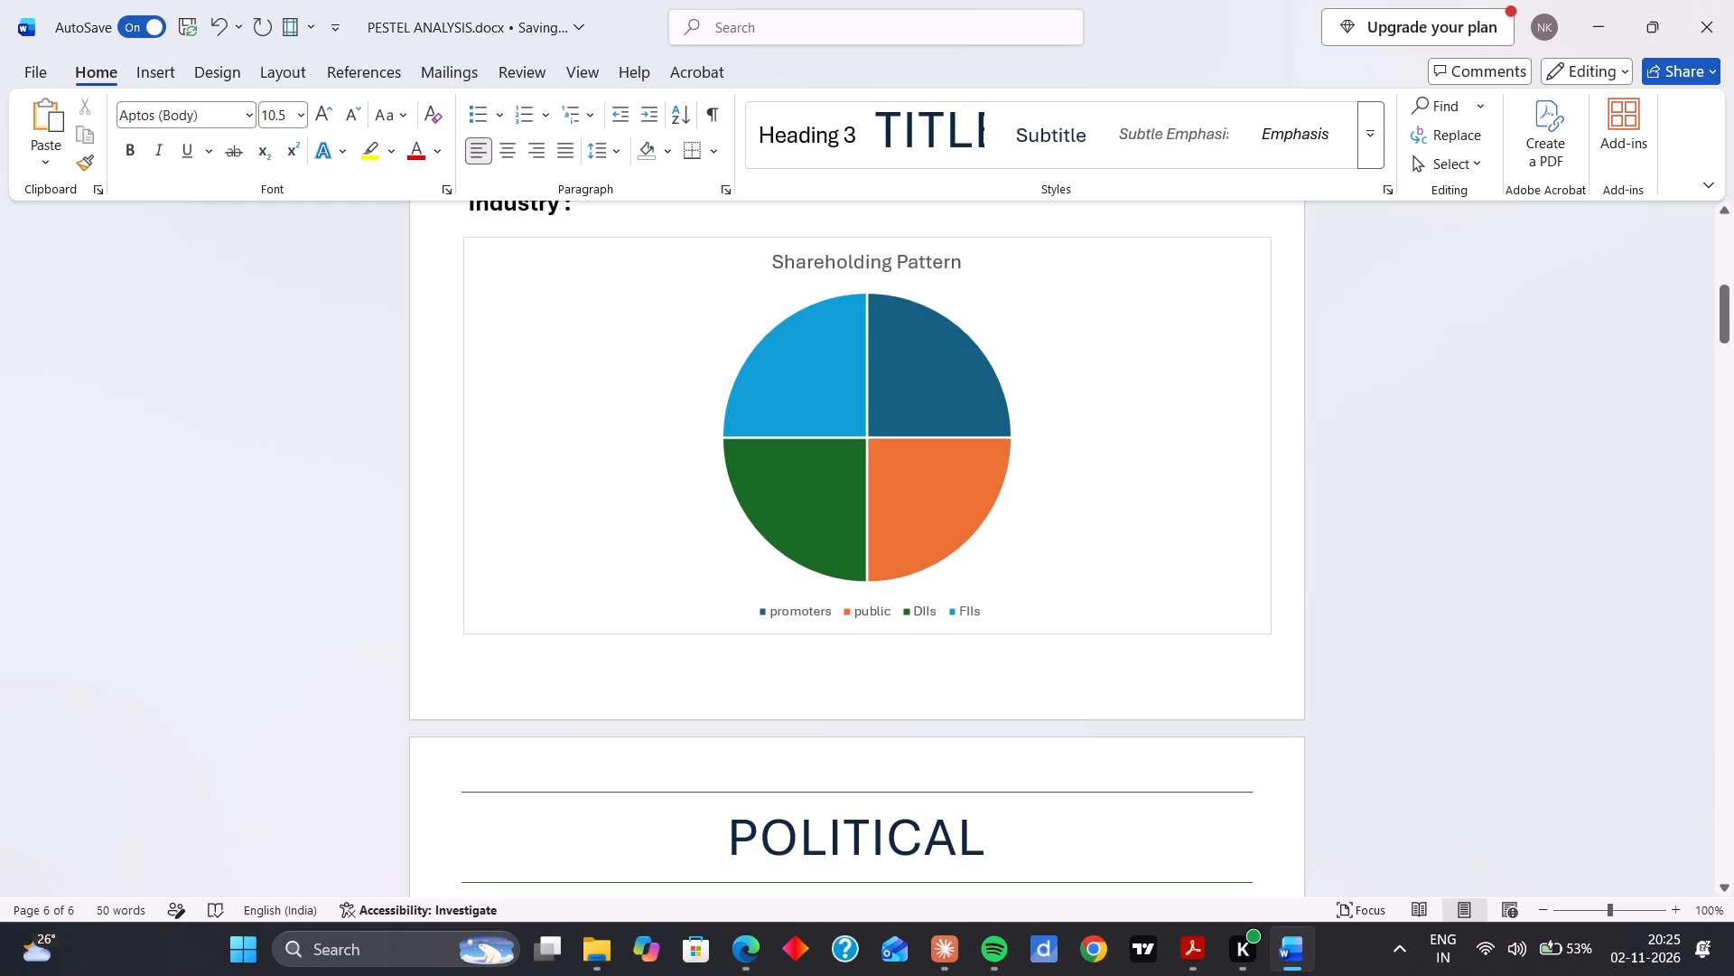
pyautogui.hscroll(1, 770, 452)
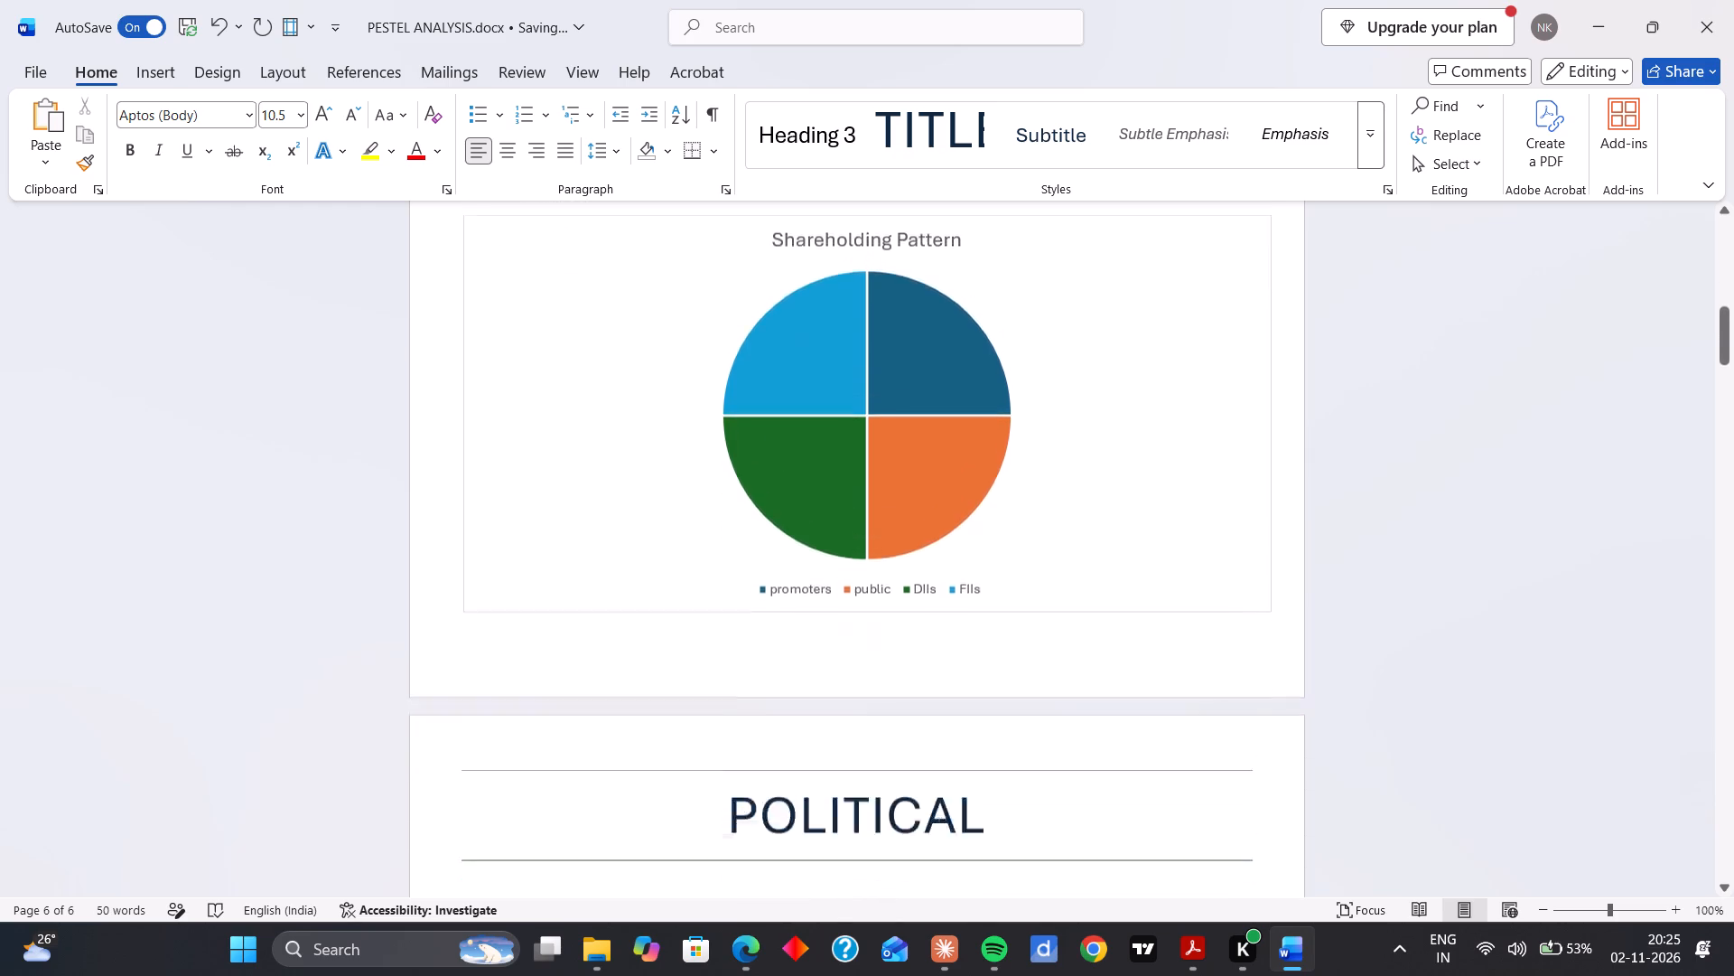
pyautogui.hscroll(1, 770, 452)
pyautogui.scroll(-17, 770, 452)
pyautogui.scroll(1, 770, 452)
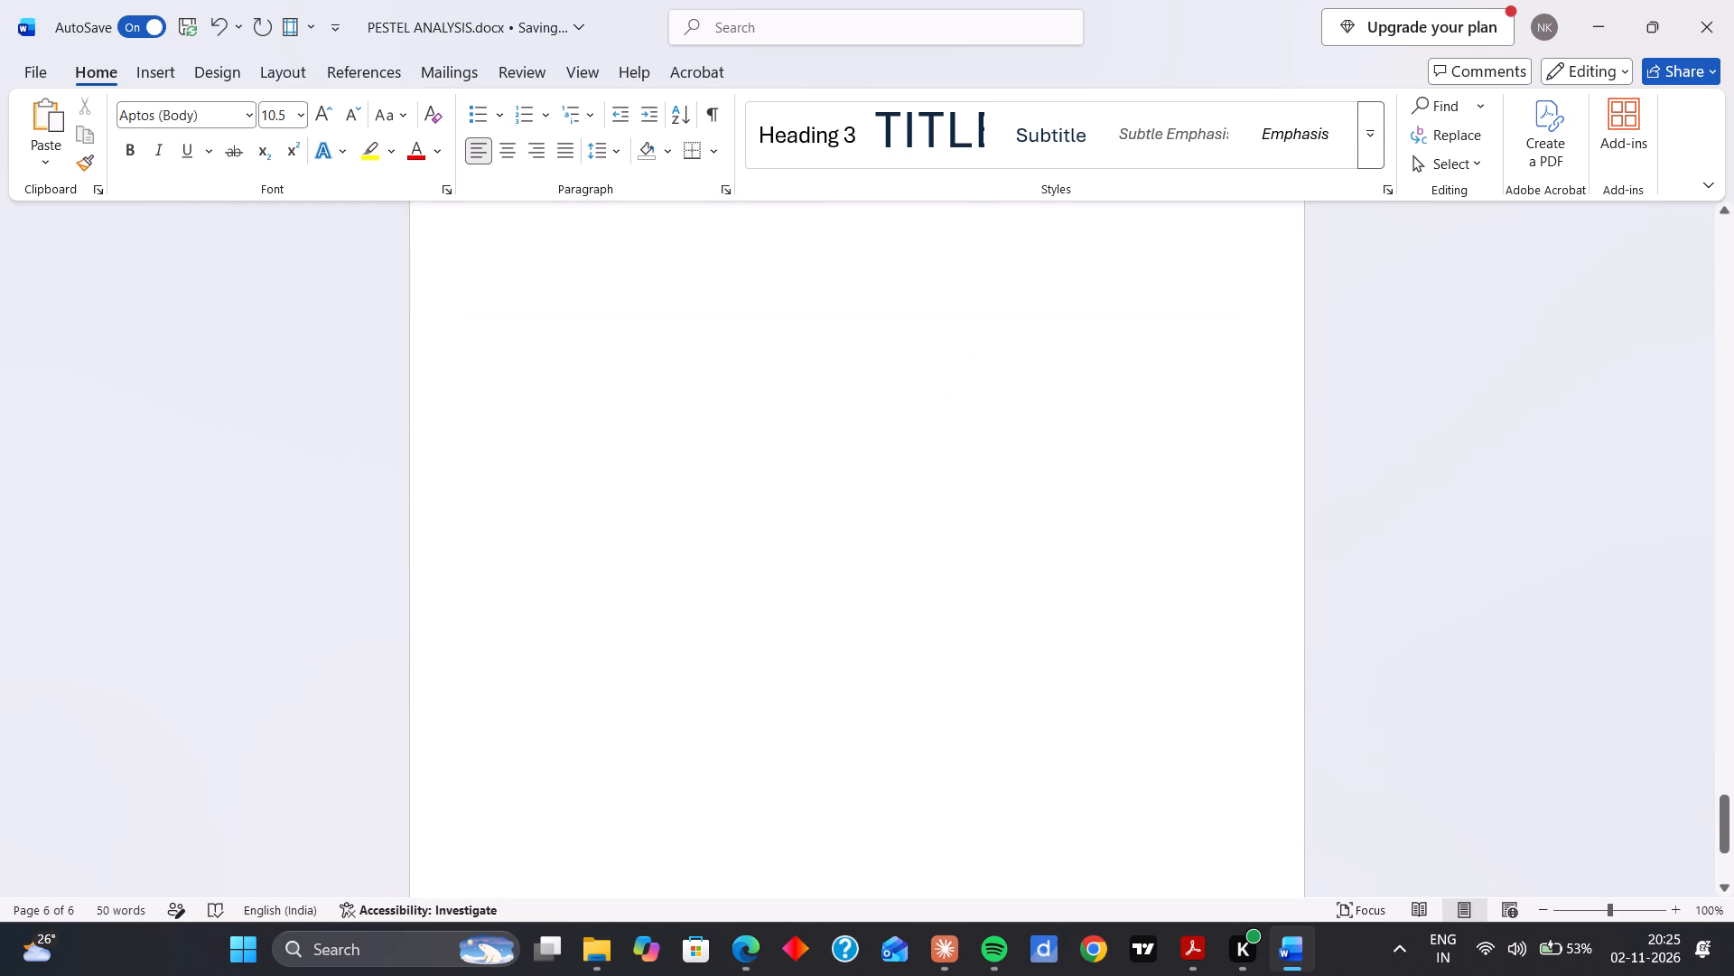
pyautogui.scroll(1, 770, 452)
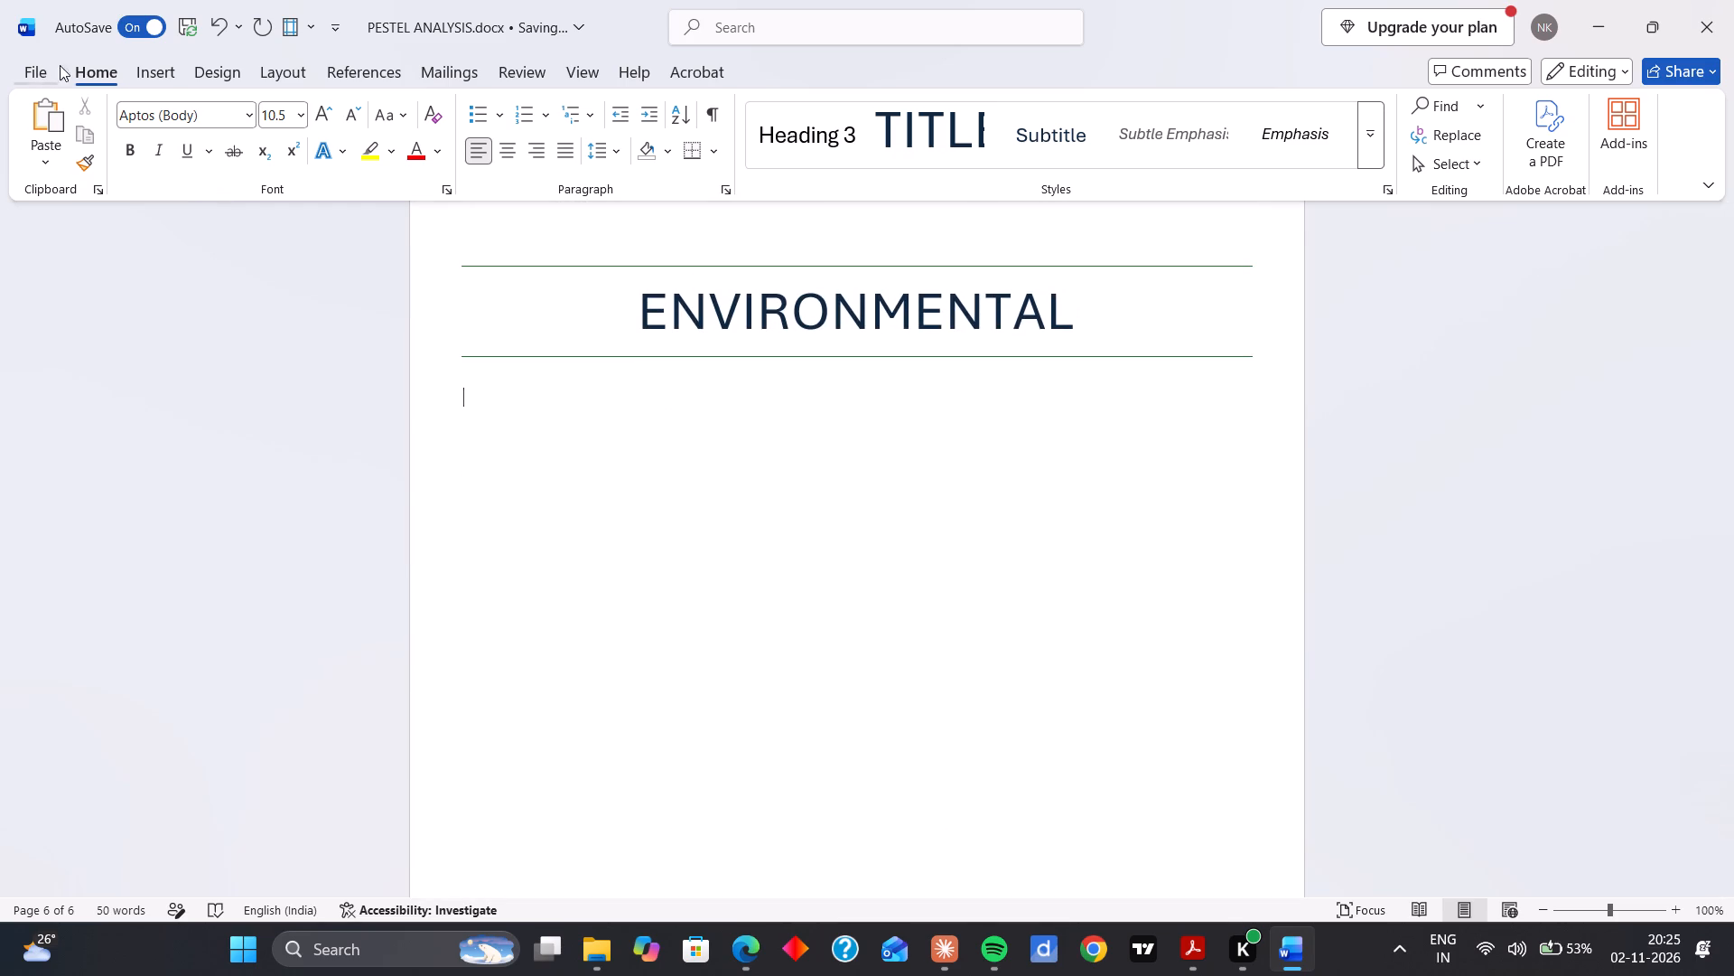
# Insert a blank page after the ENVIRONMENTAL title page.
pyautogui.click(156, 64)
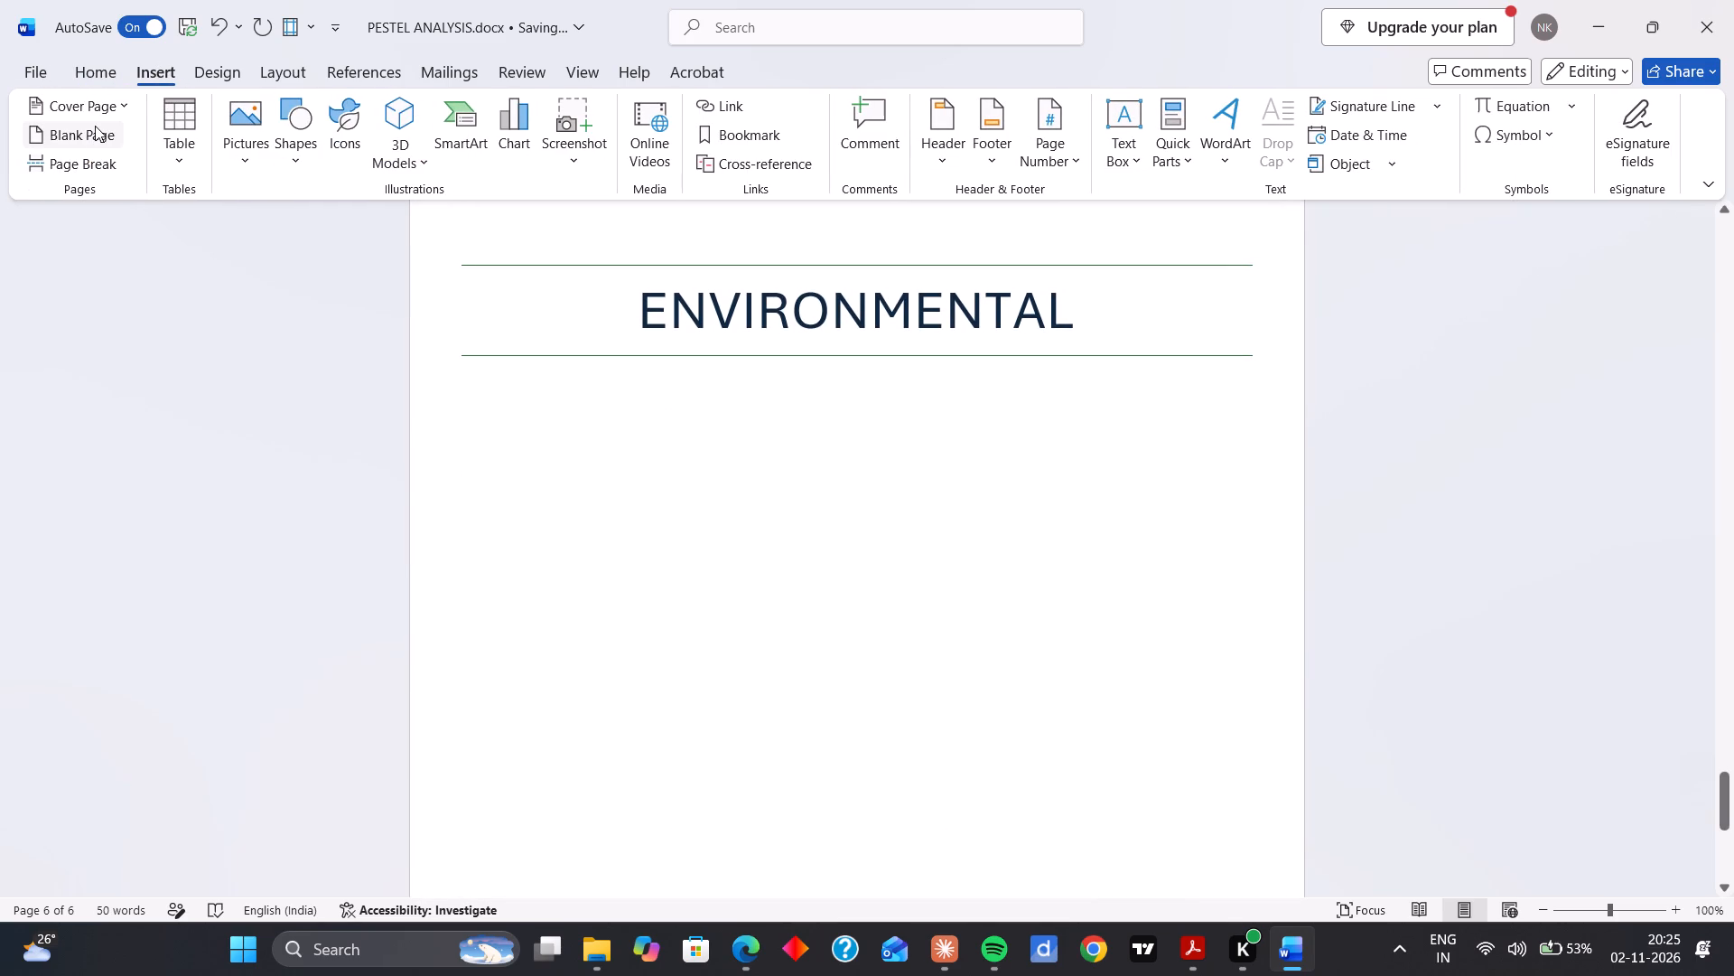
pyautogui.click(95, 126)
# Add the title LEGAL in the Title style at the top of the new blank page after ENVIRONMENTAL.
pyautogui.scroll(1, 313, 334)
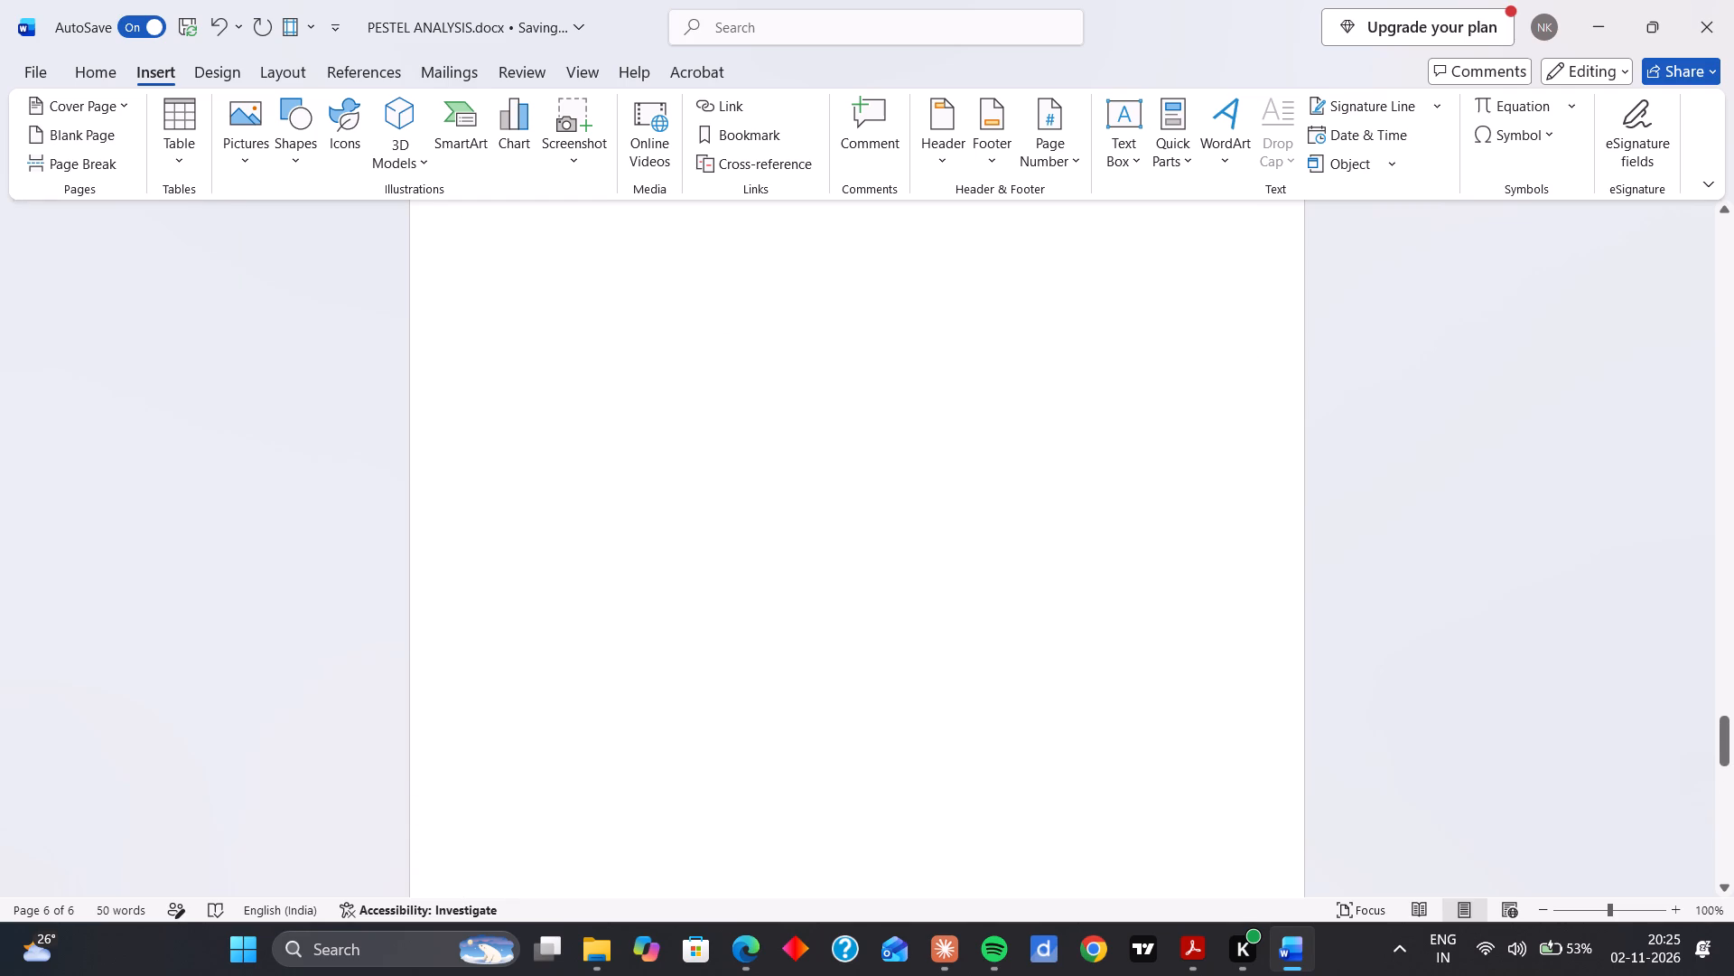
pyautogui.scroll(2, 313, 334)
pyautogui.scroll(-6, 313, 334)
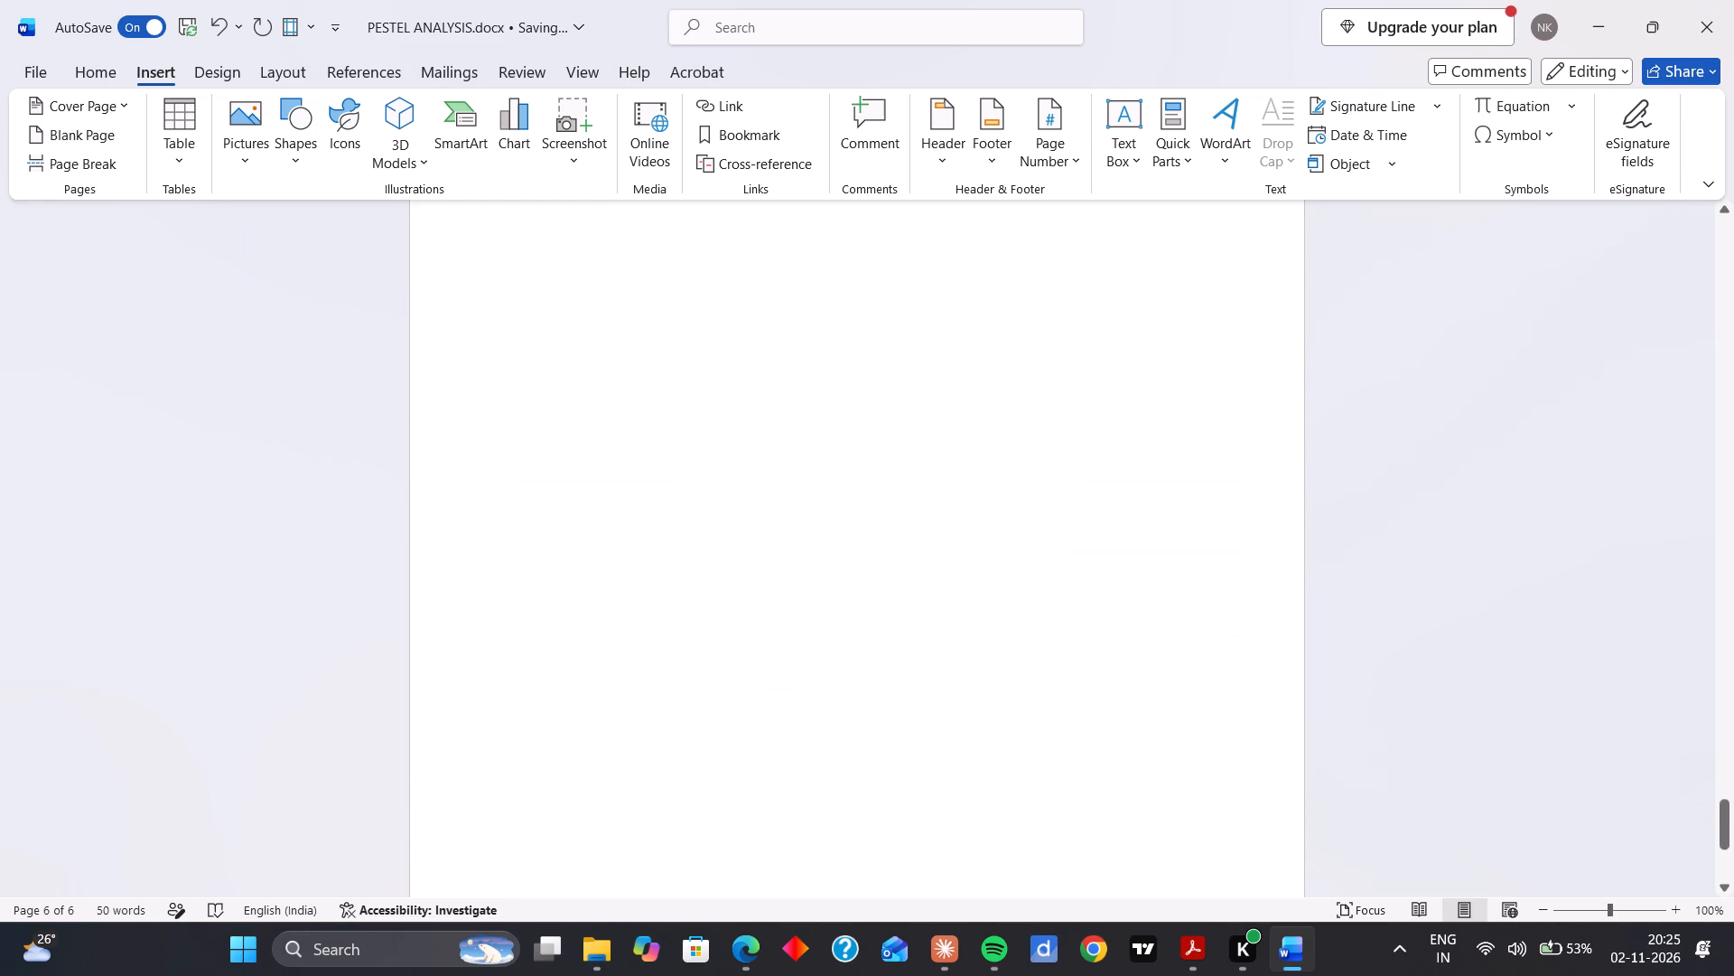
pyautogui.scroll(-11, 313, 334)
pyautogui.scroll(3, 313, 334)
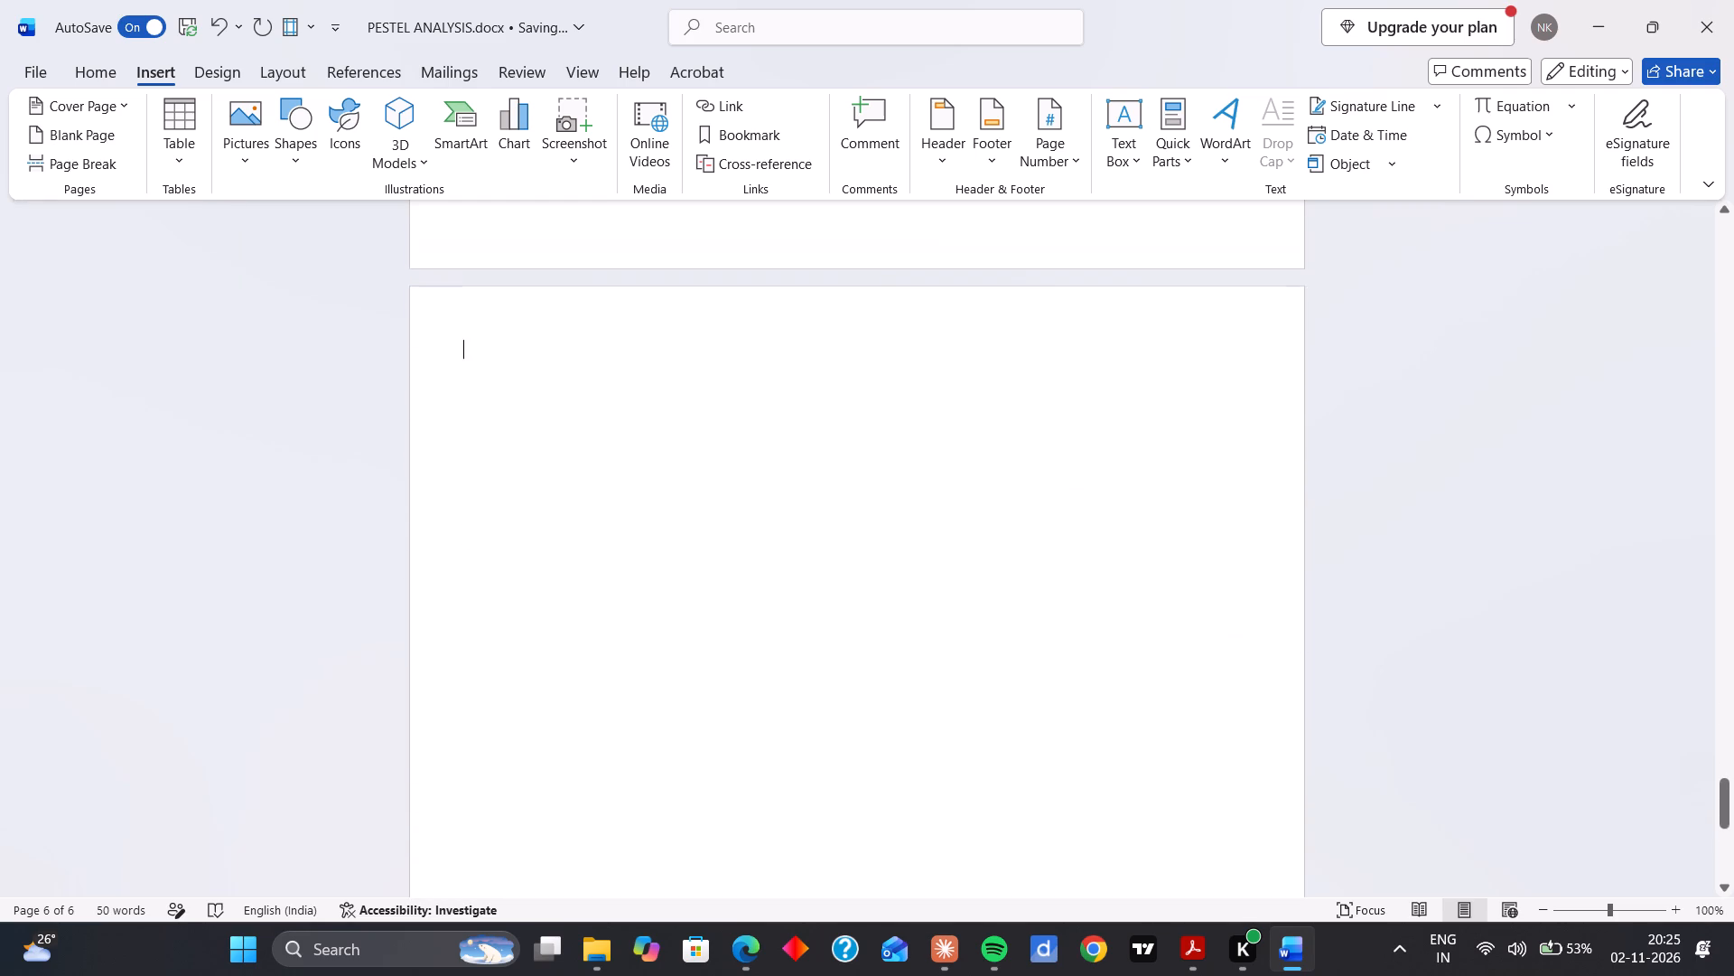
pyautogui.scroll(5, 313, 334)
pyautogui.scroll(-1, 313, 334)
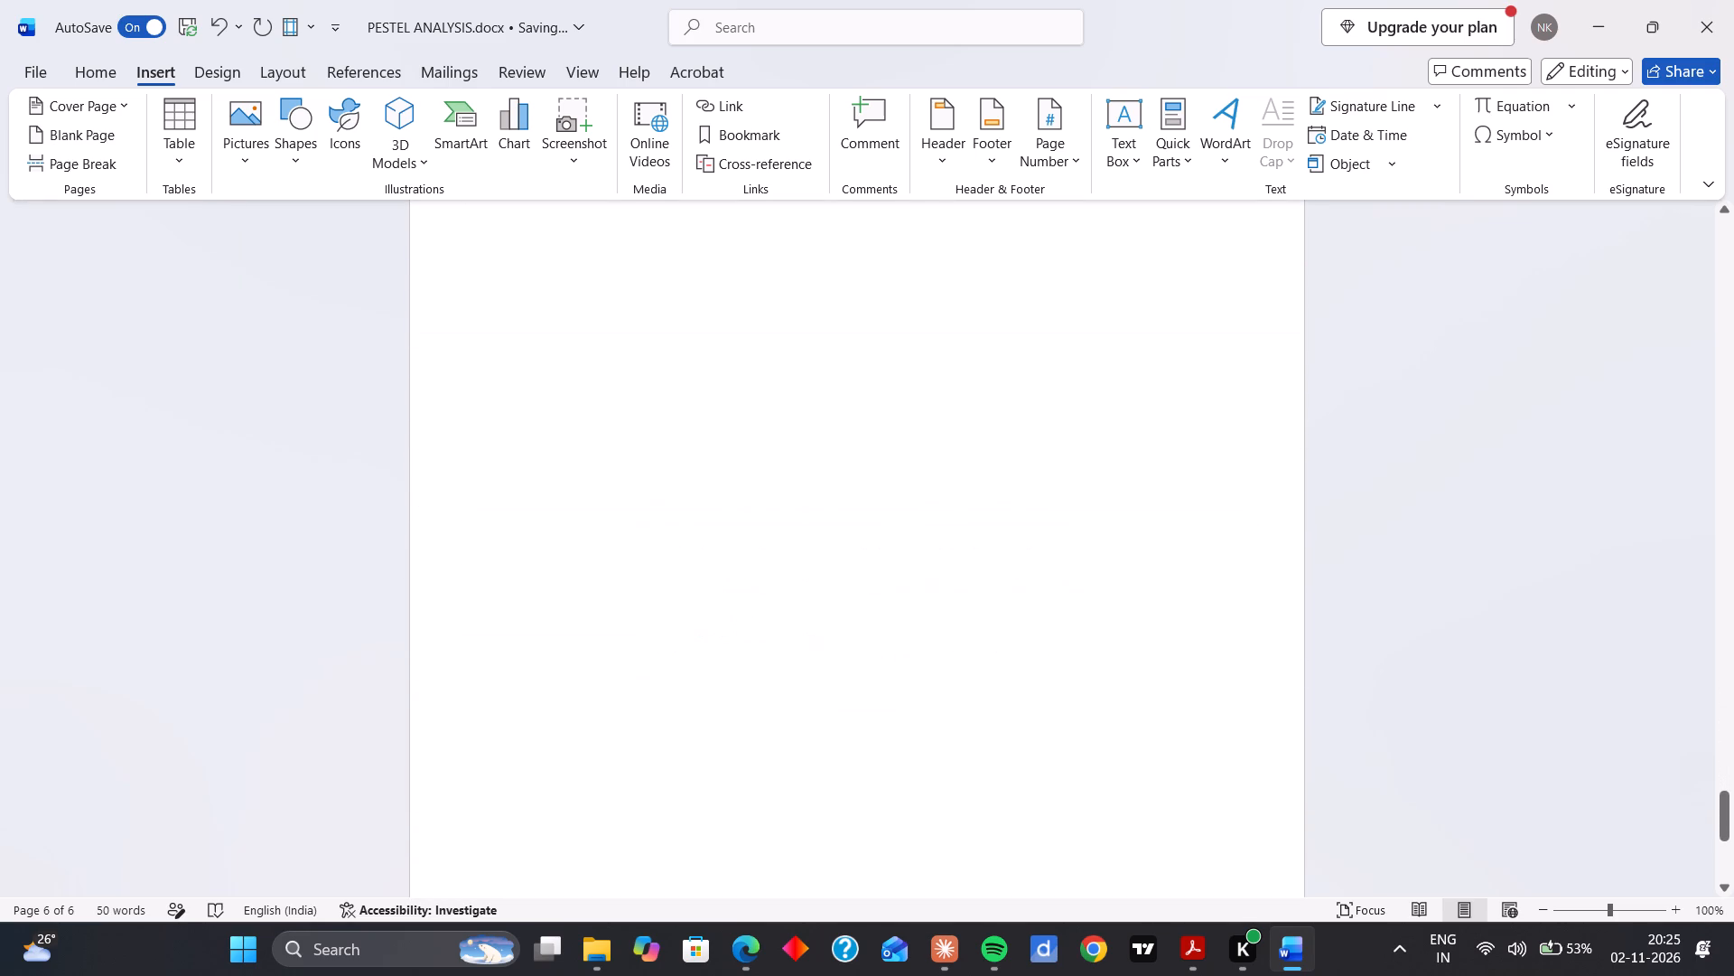
pyautogui.scroll(2, 313, 334)
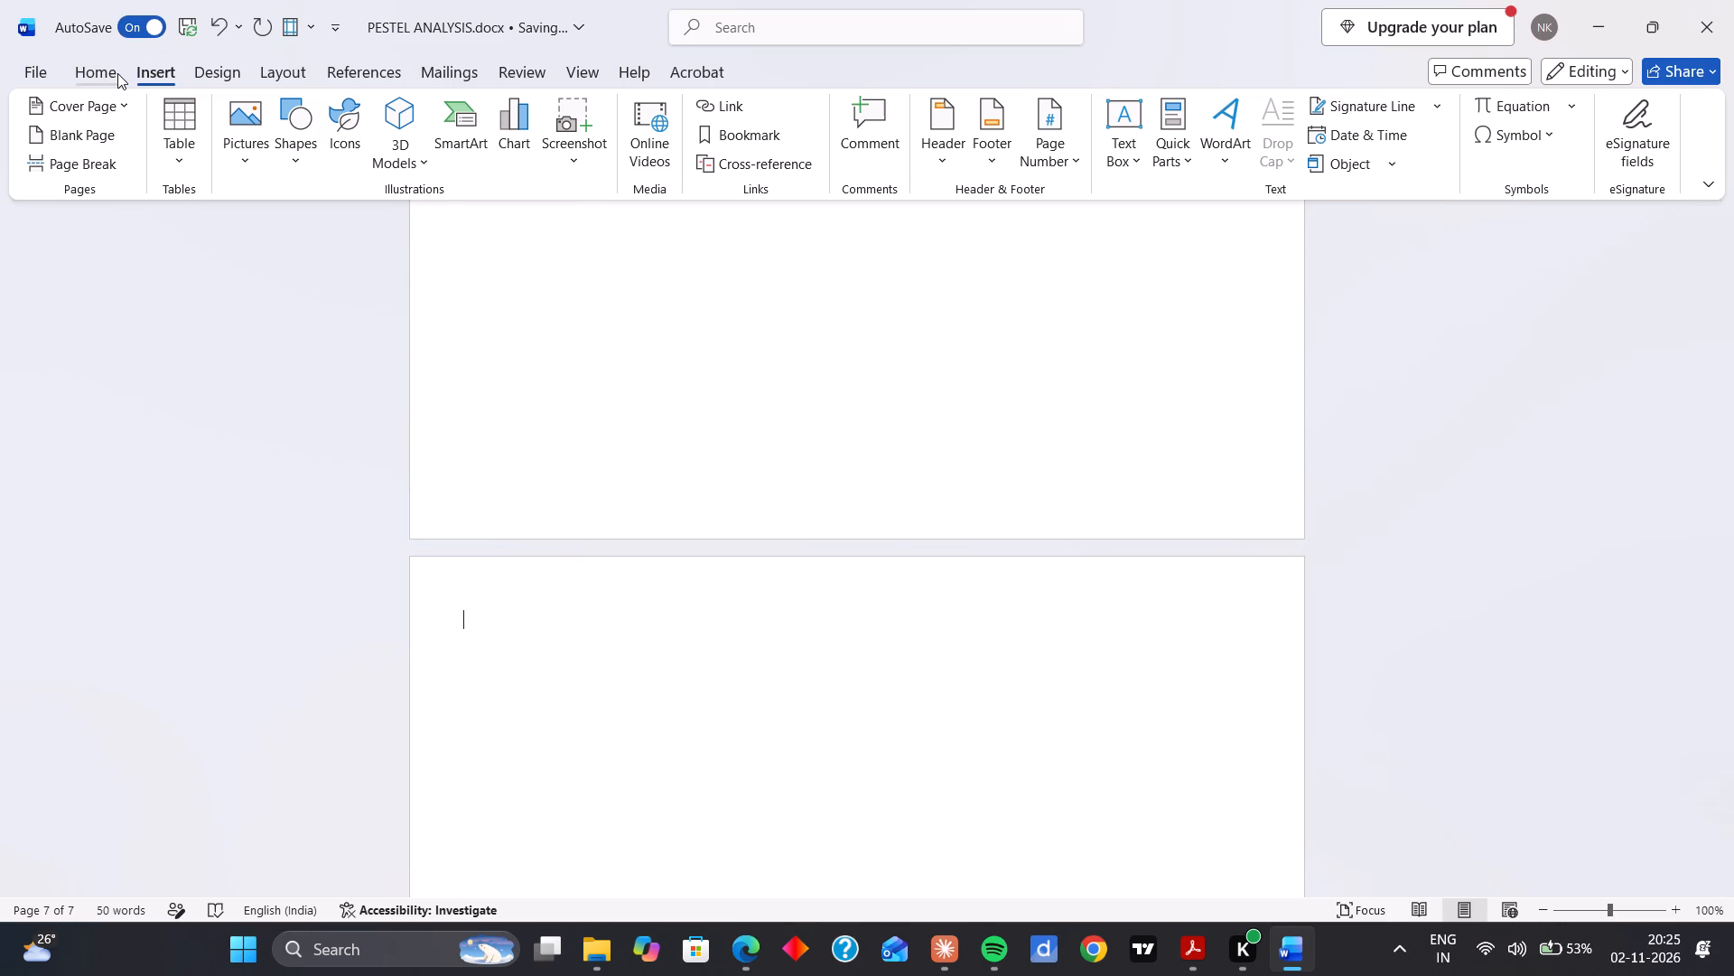
pyautogui.click(117, 73)
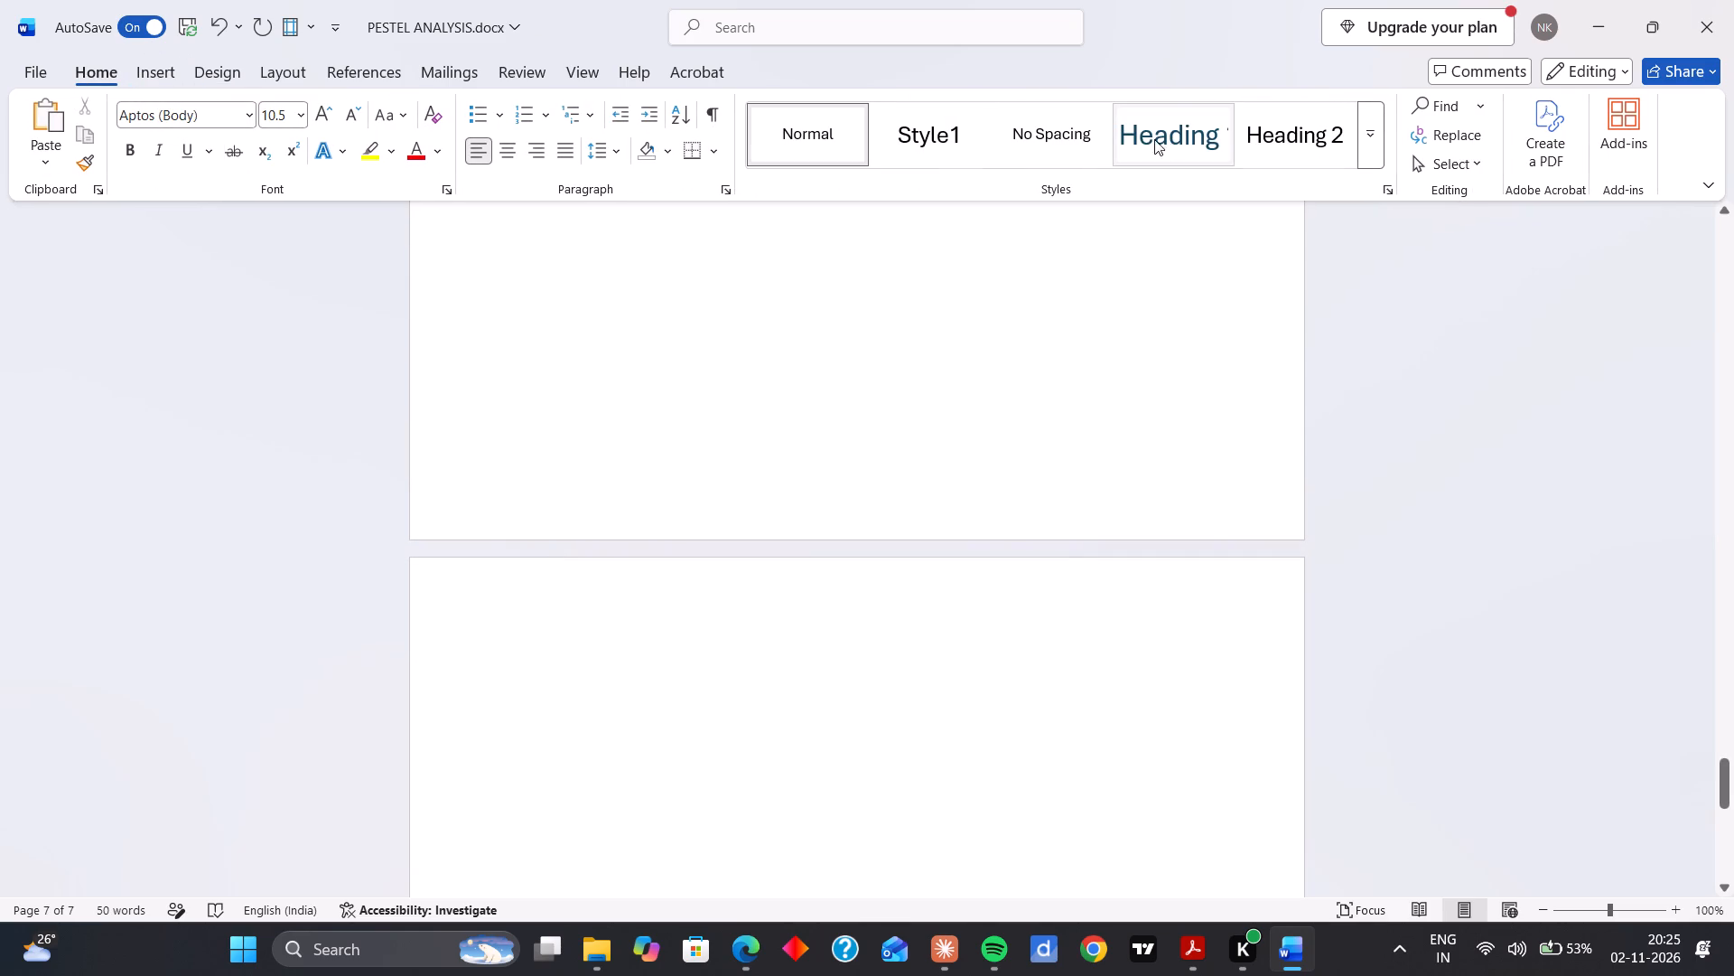
pyautogui.click(1359, 136)
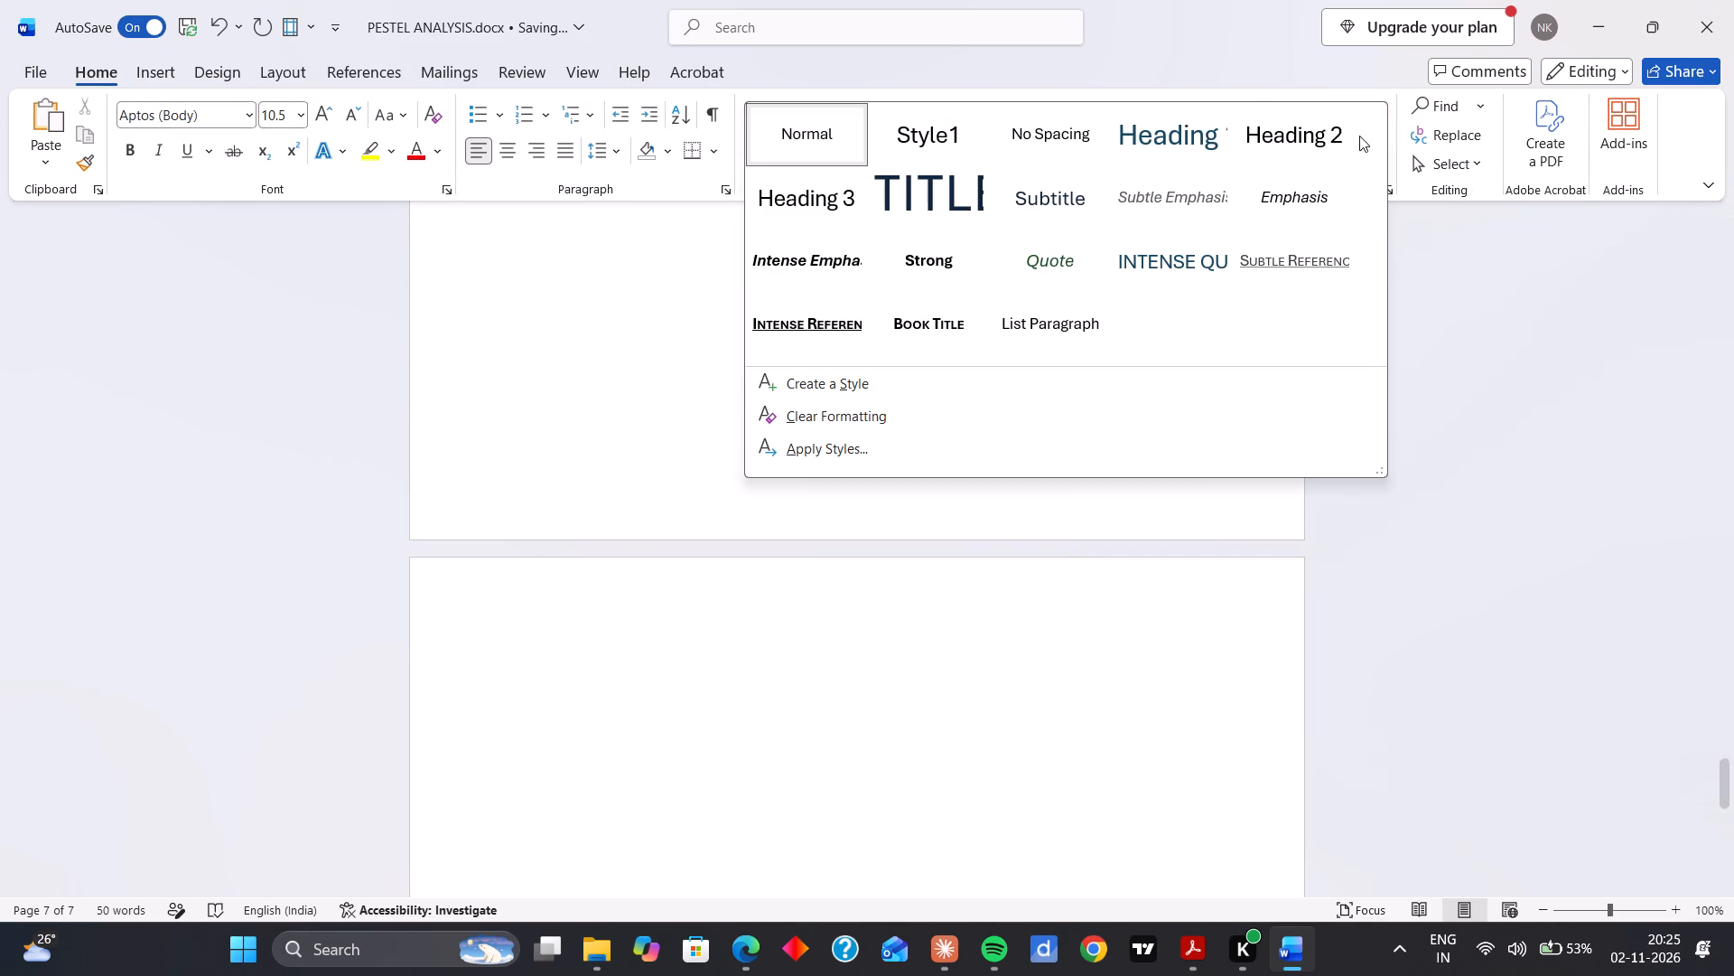
pyautogui.click(946, 220)
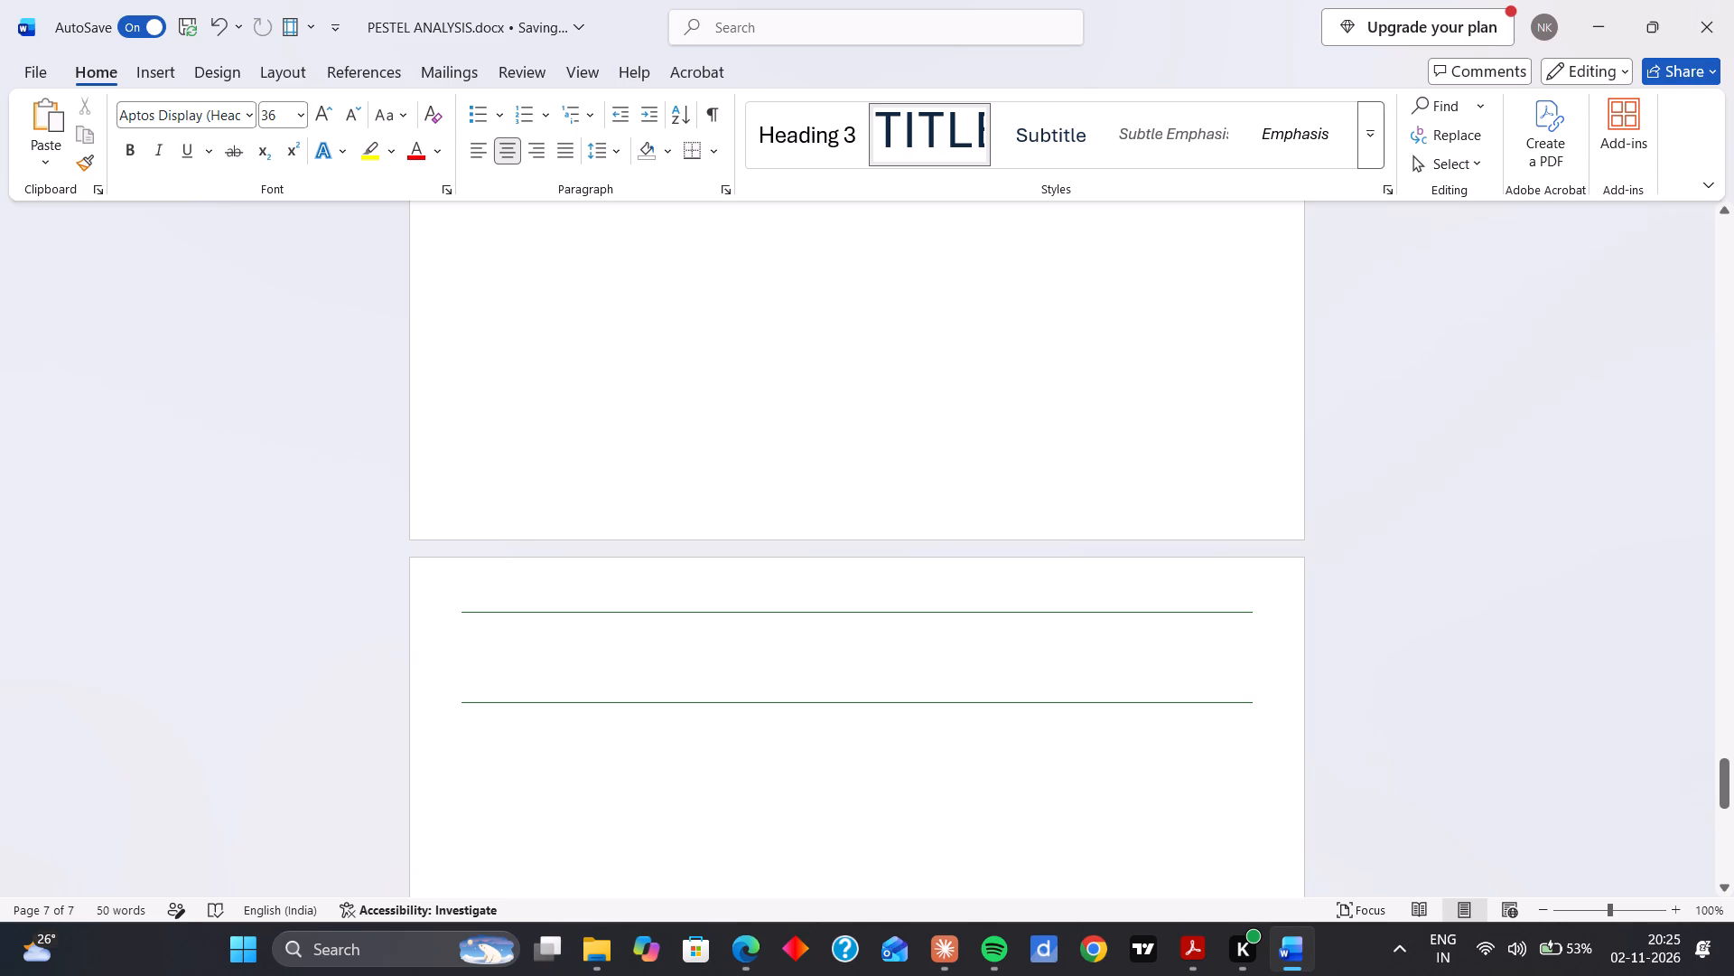
pyautogui.write('legal')
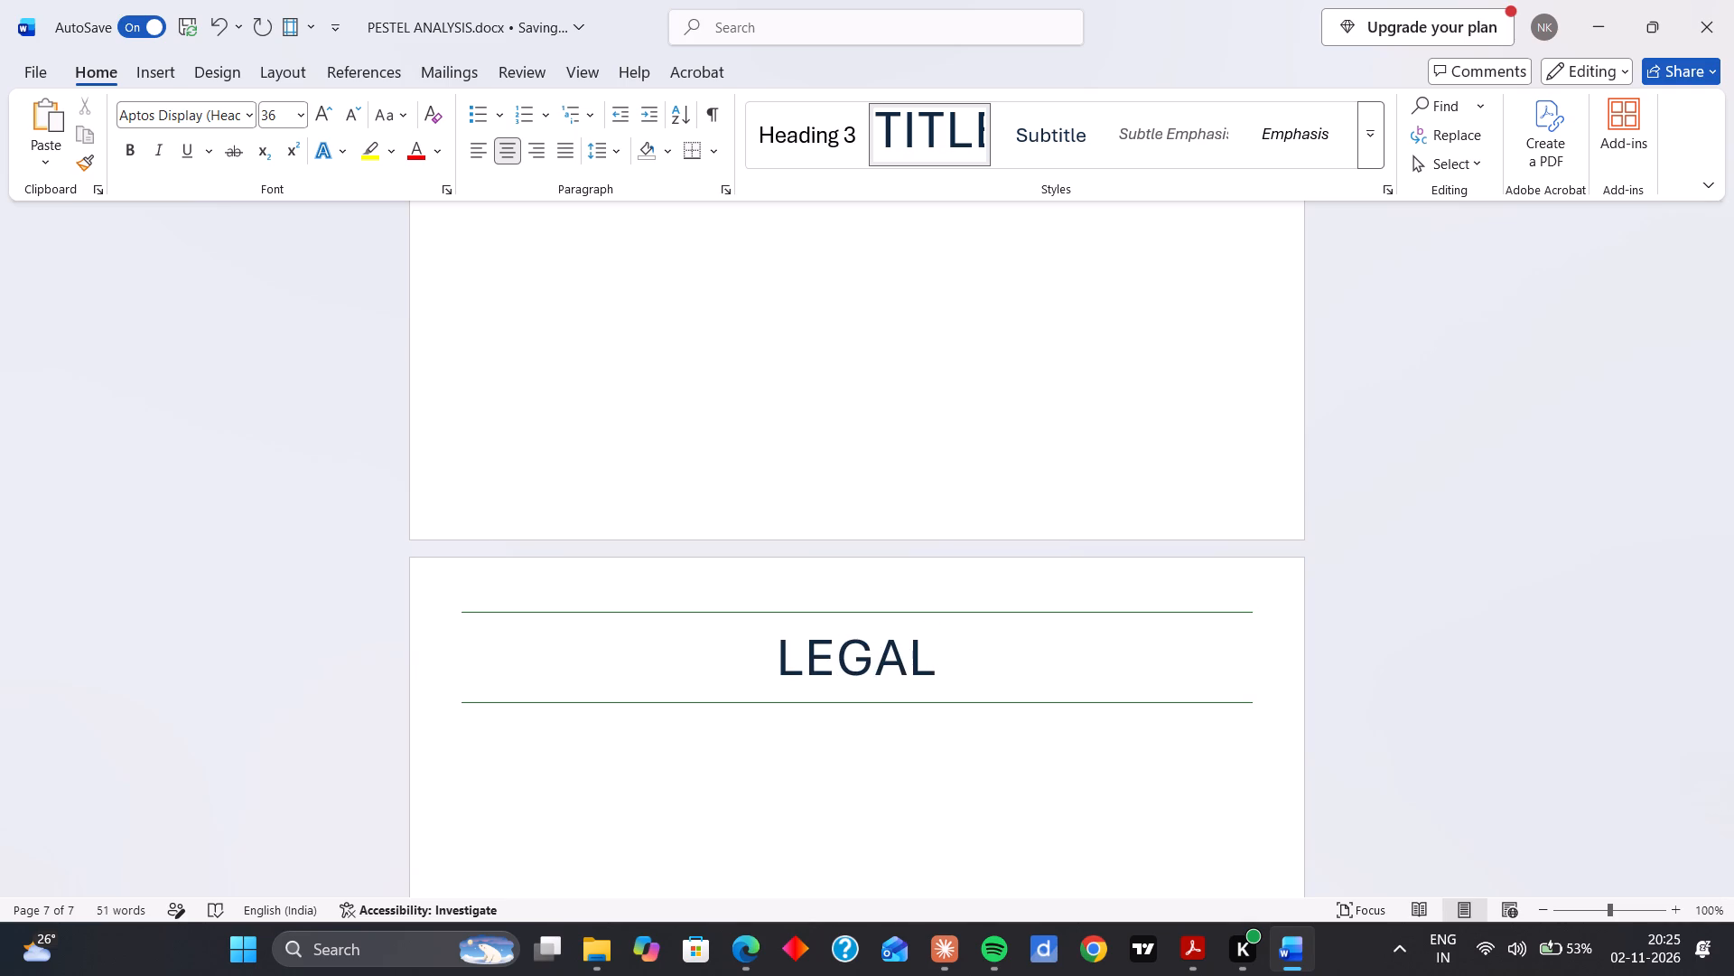
pyautogui.click(1321, 559)
pyautogui.click(1151, 488)
# Review the document from the LEGAL page back through the titled factor pages to the FUNDAMENTALS section on the first page.
pyautogui.press('Up')
pyautogui.press('Up')
pyautogui.press('Up')
pyautogui.press('Up')
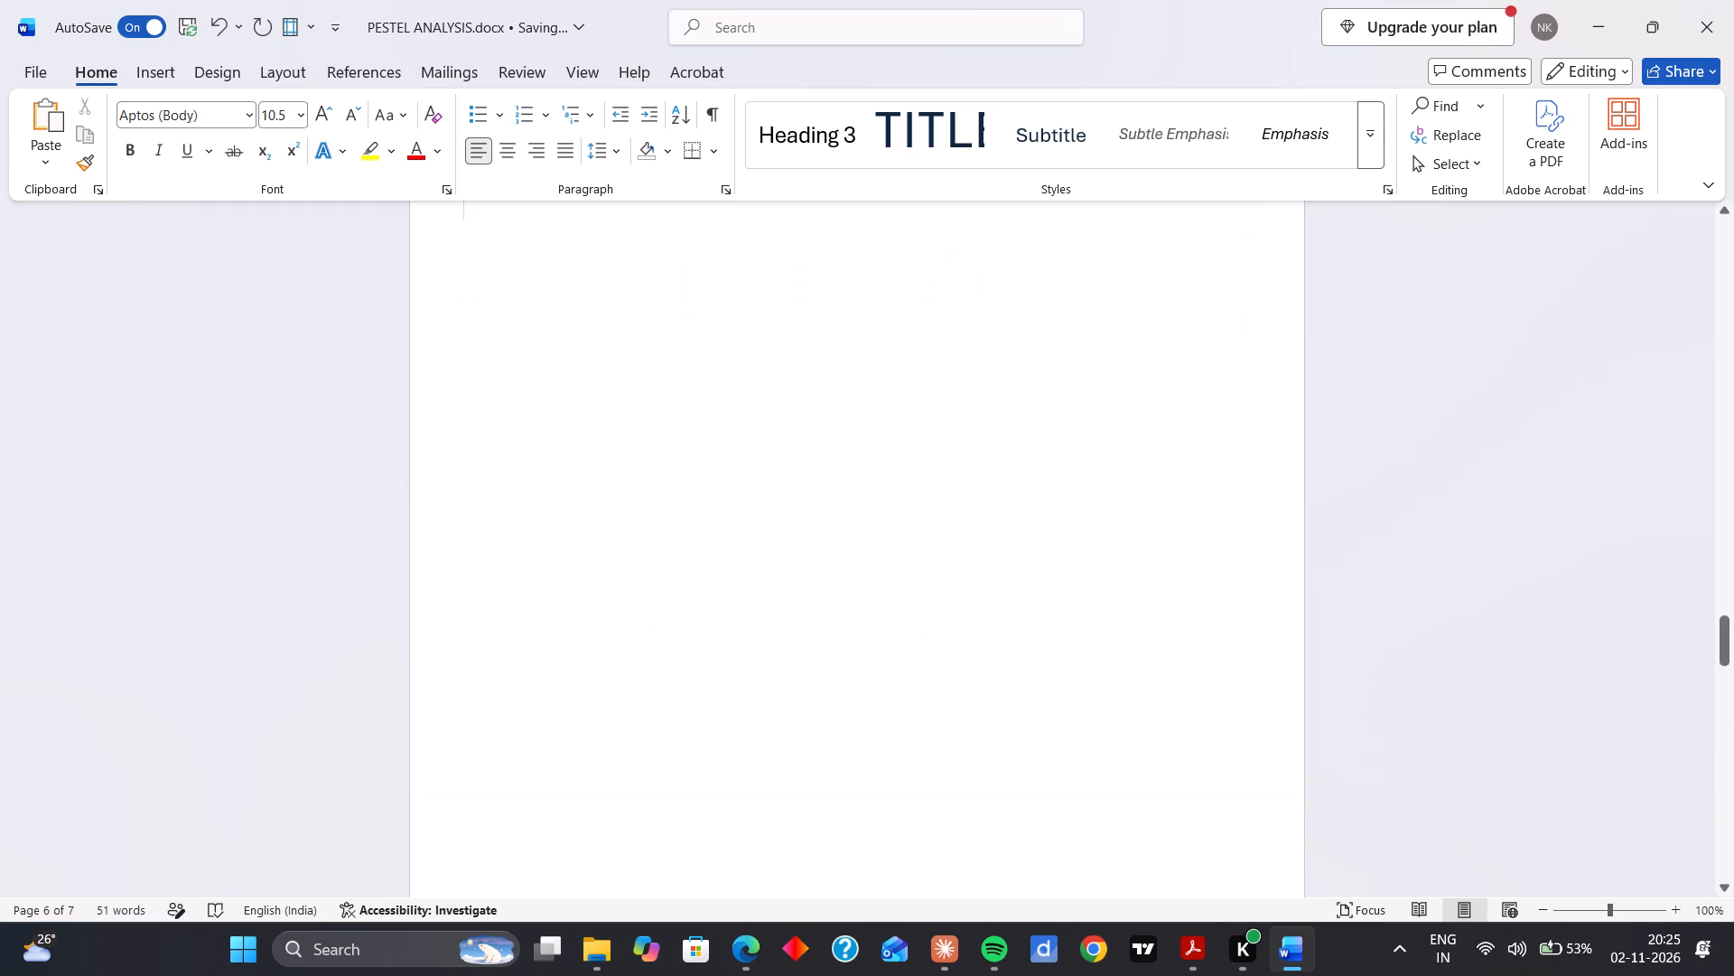
pyautogui.press('Down')
pyautogui.press('Down')
pyautogui.scroll(5, 1151, 488)
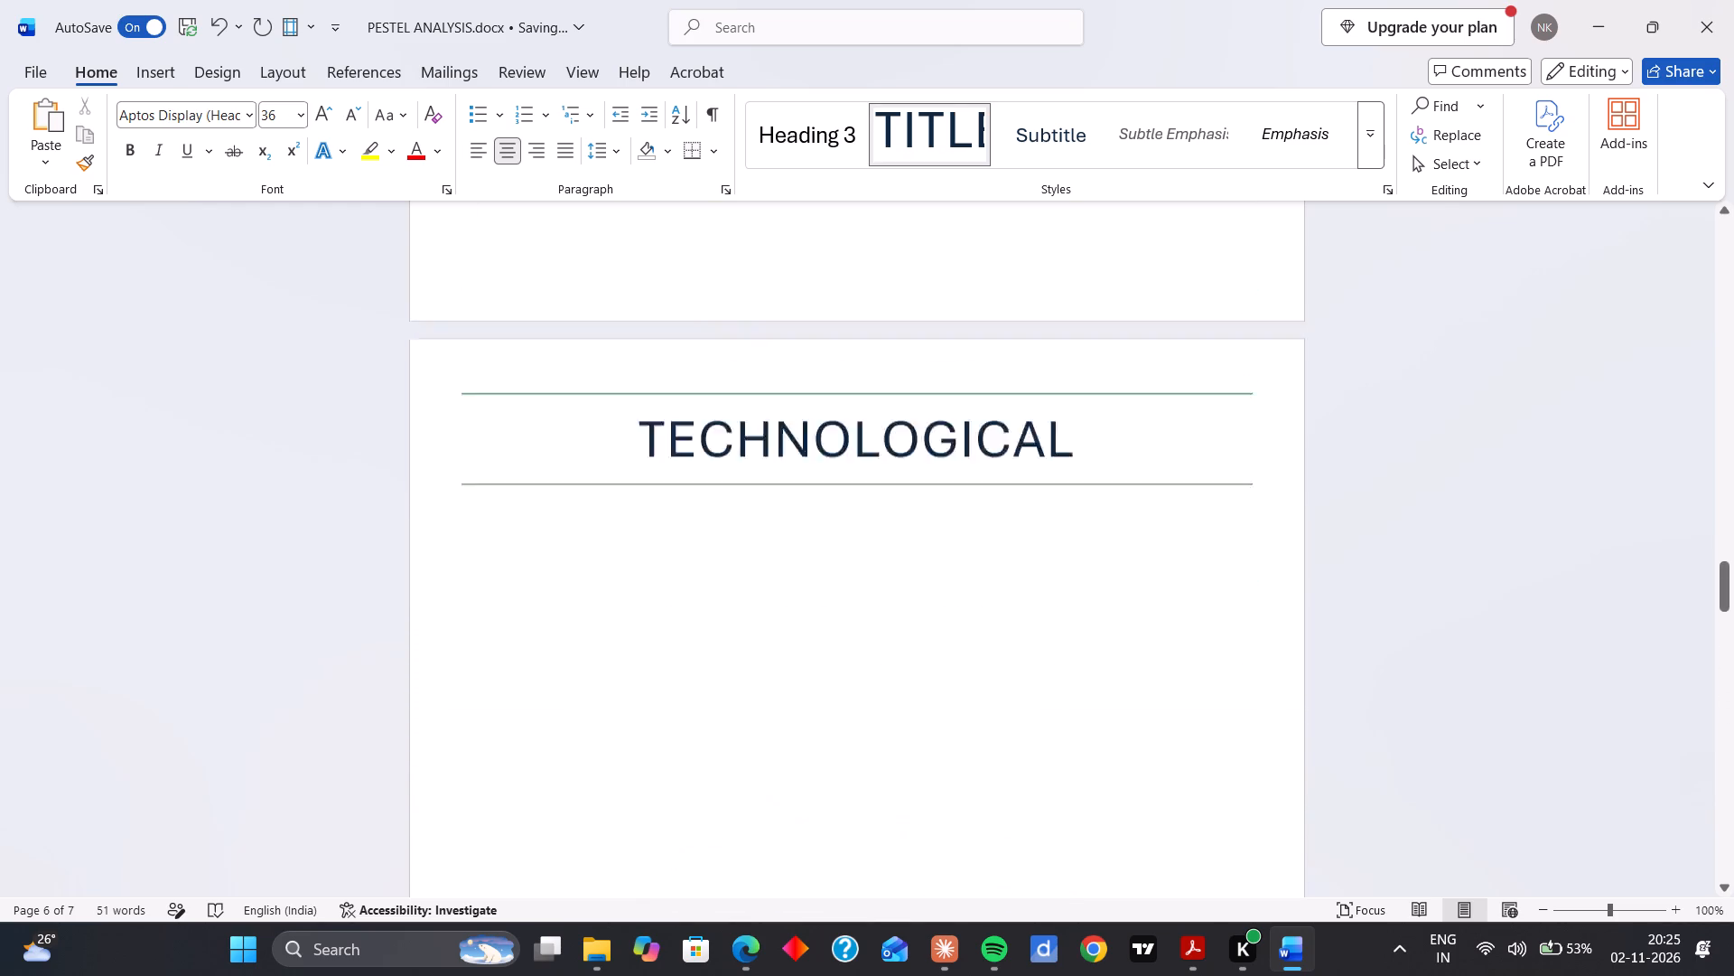
pyautogui.scroll(4, 1151, 488)
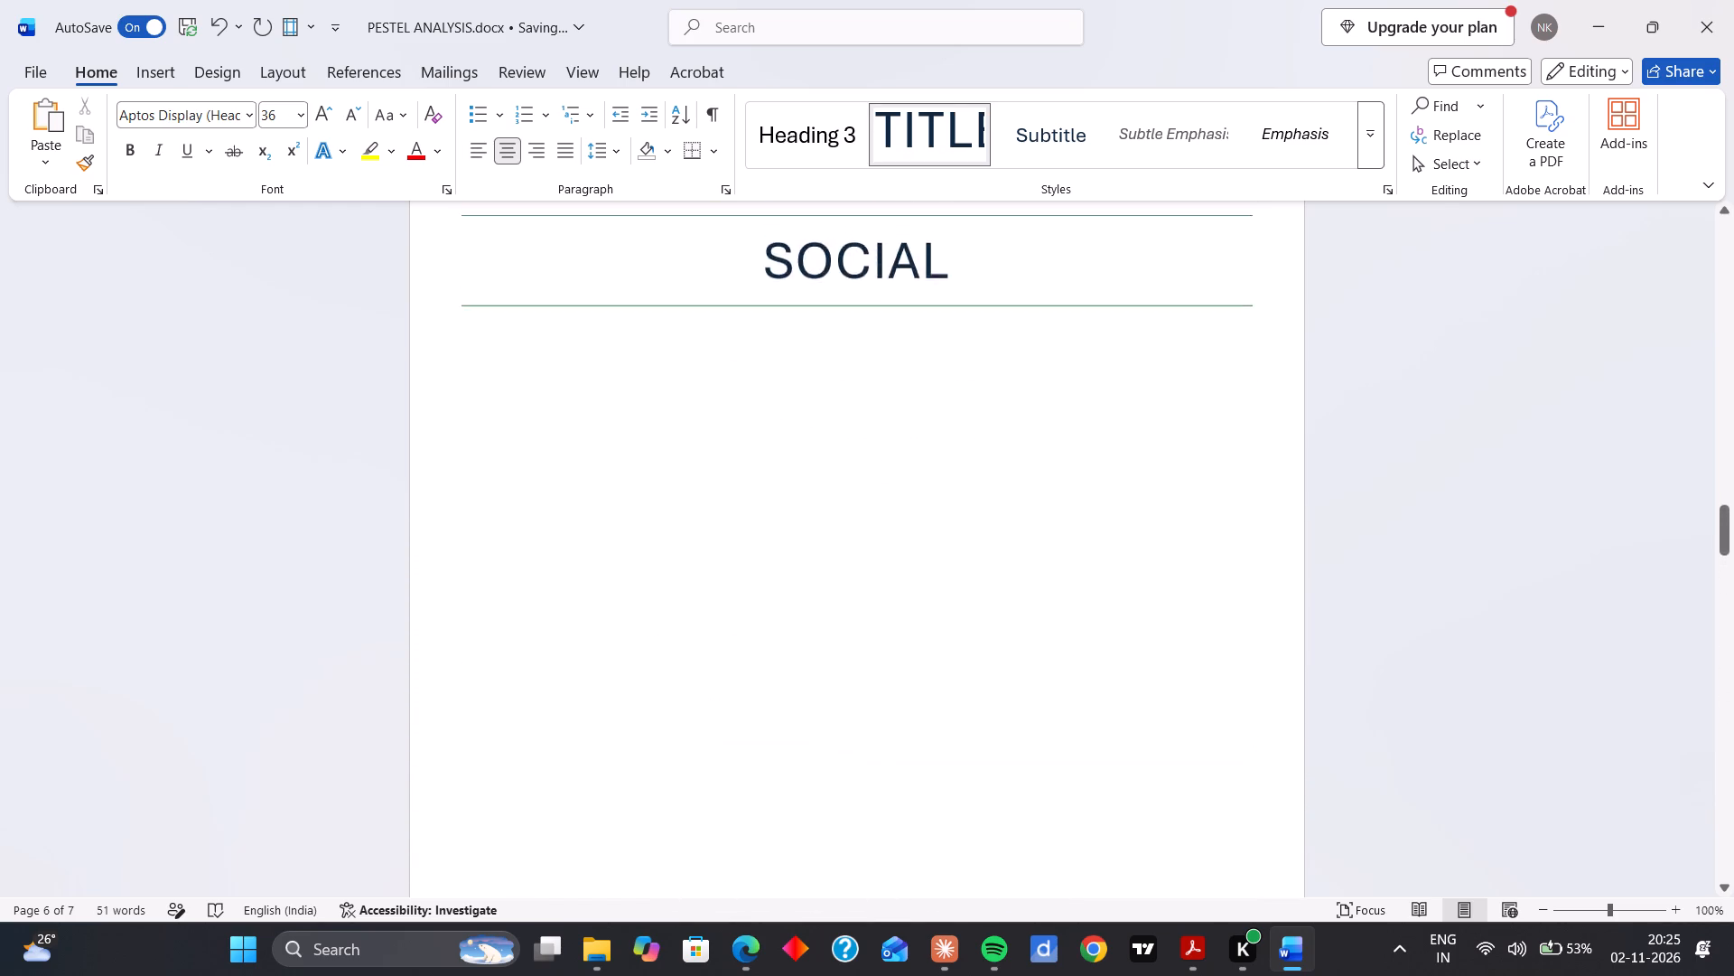
pyautogui.scroll(6, 1151, 488)
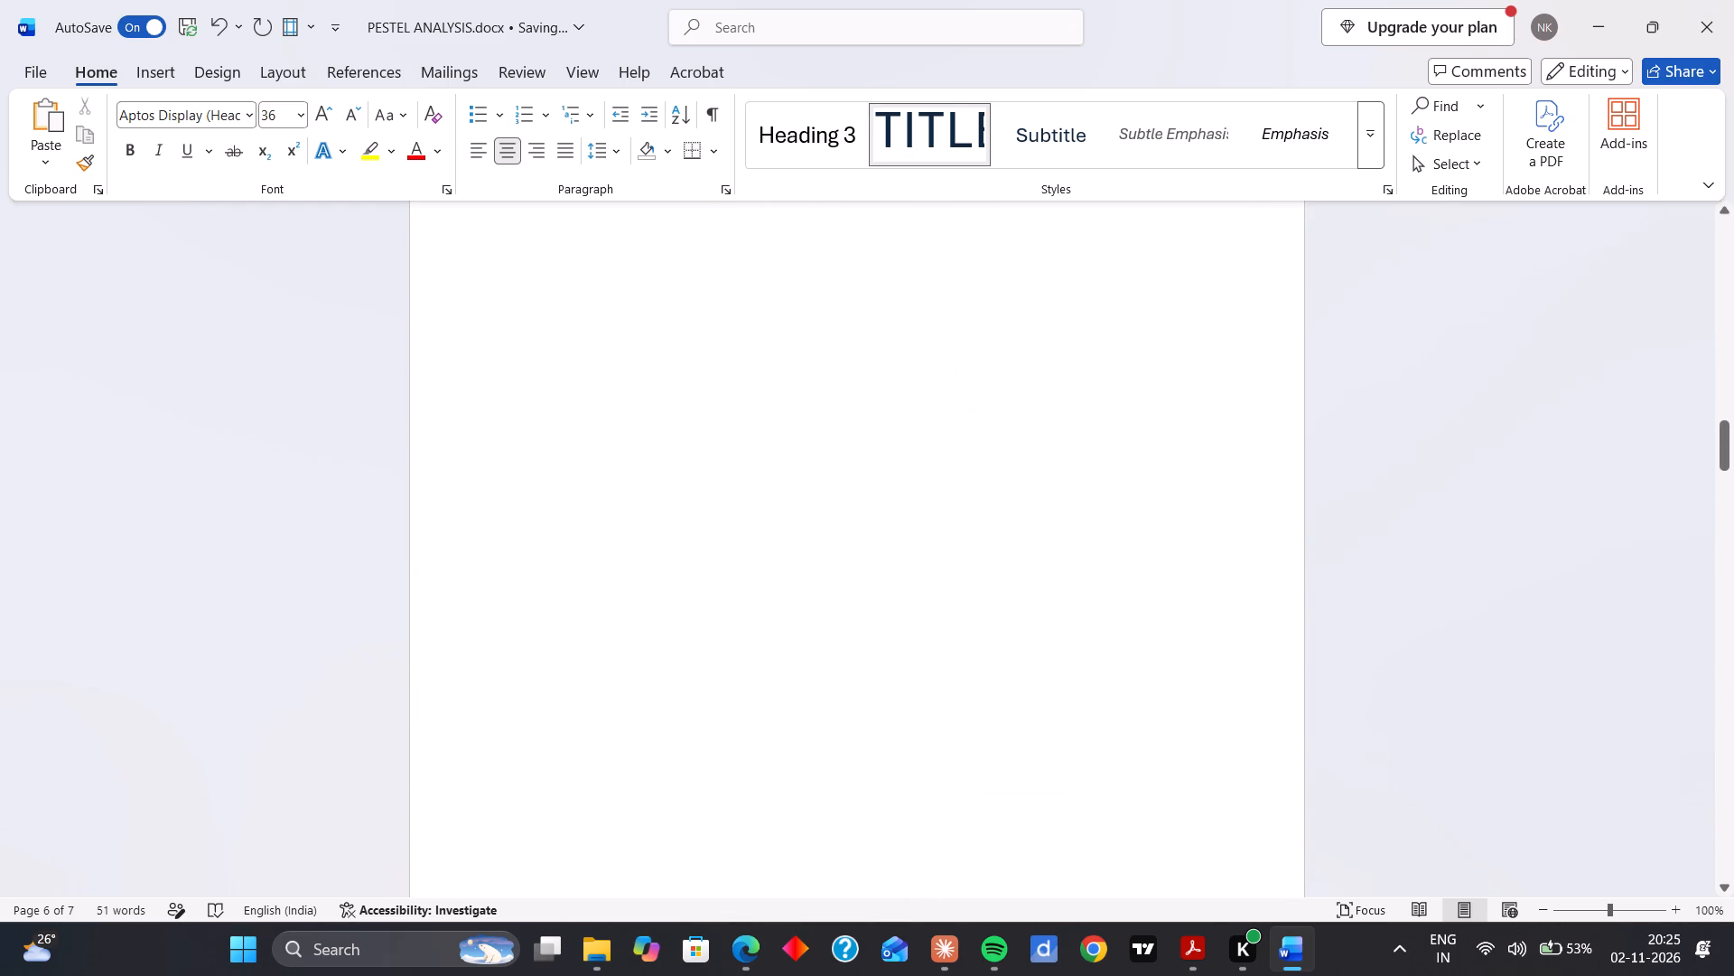
pyautogui.scroll(6, 1151, 488)
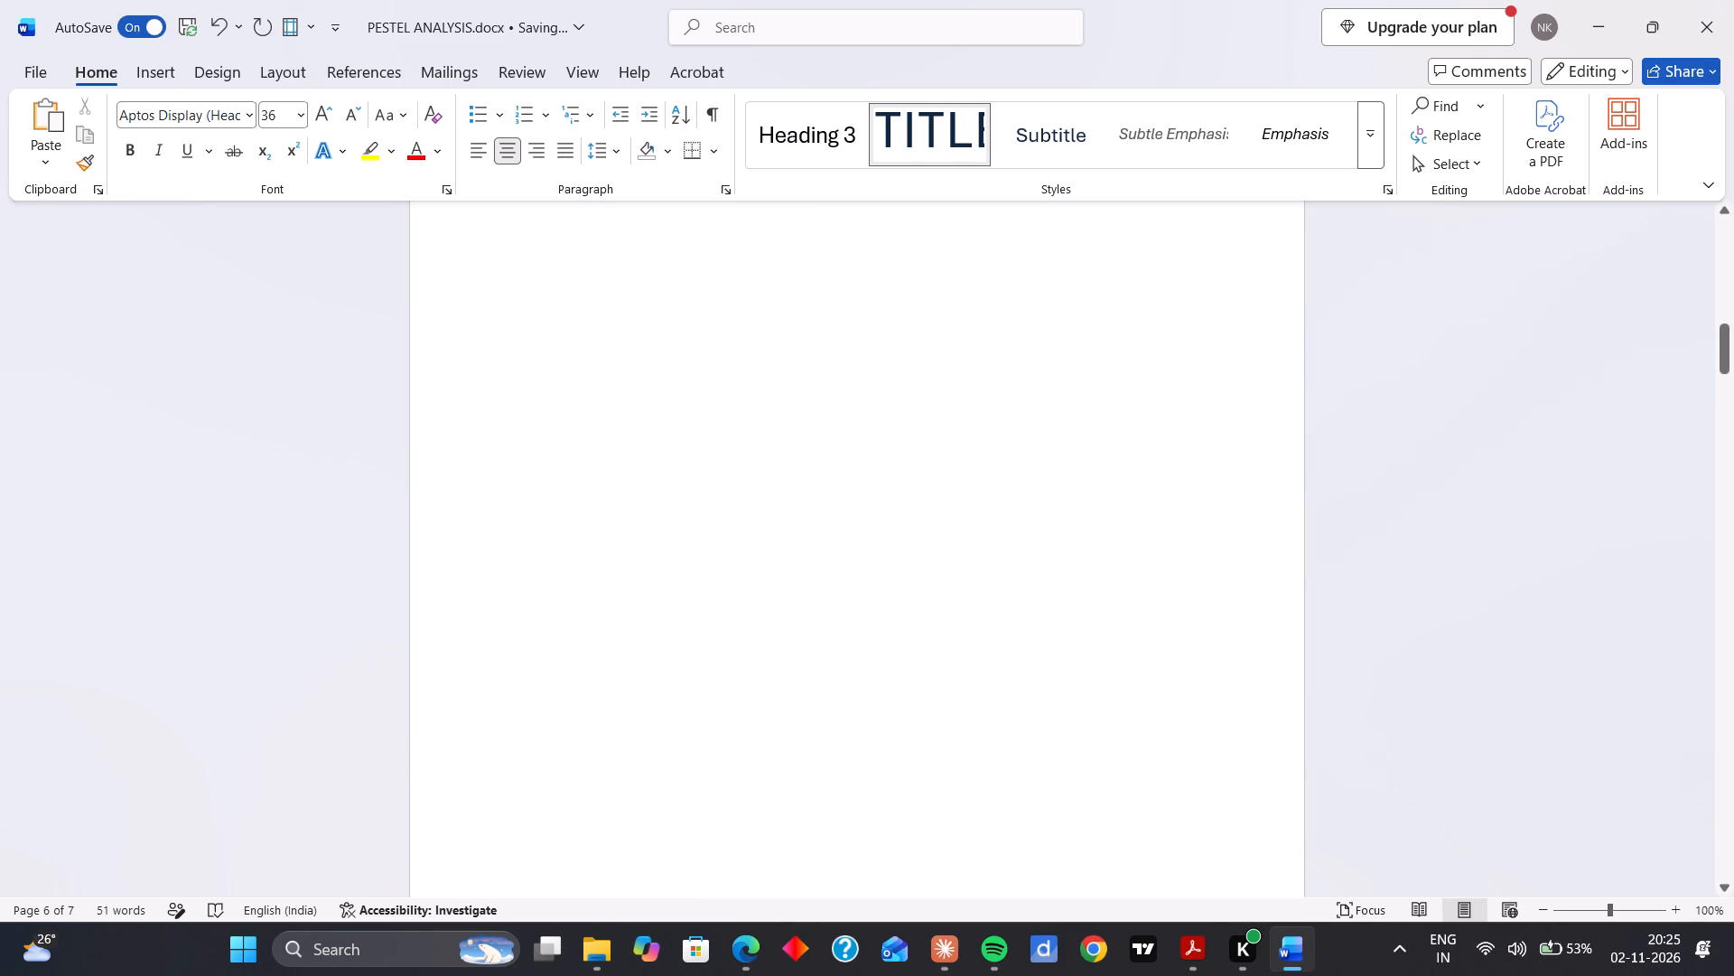
pyautogui.scroll(4, 1151, 488)
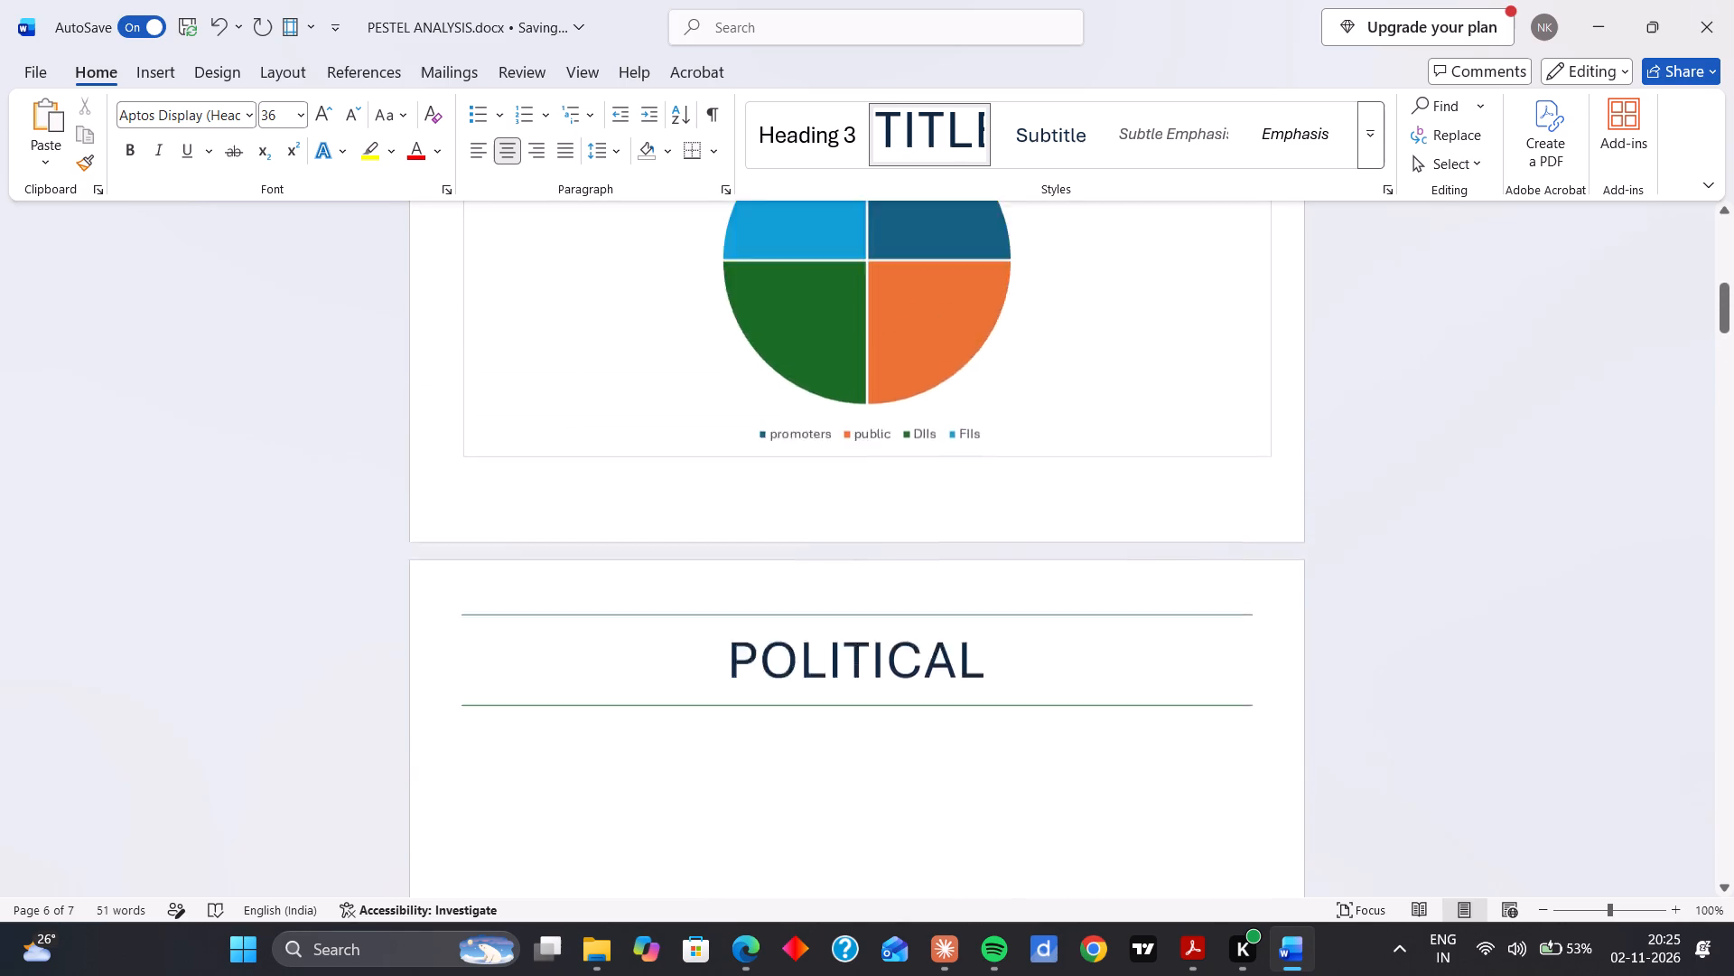
pyautogui.scroll(7, 1151, 488)
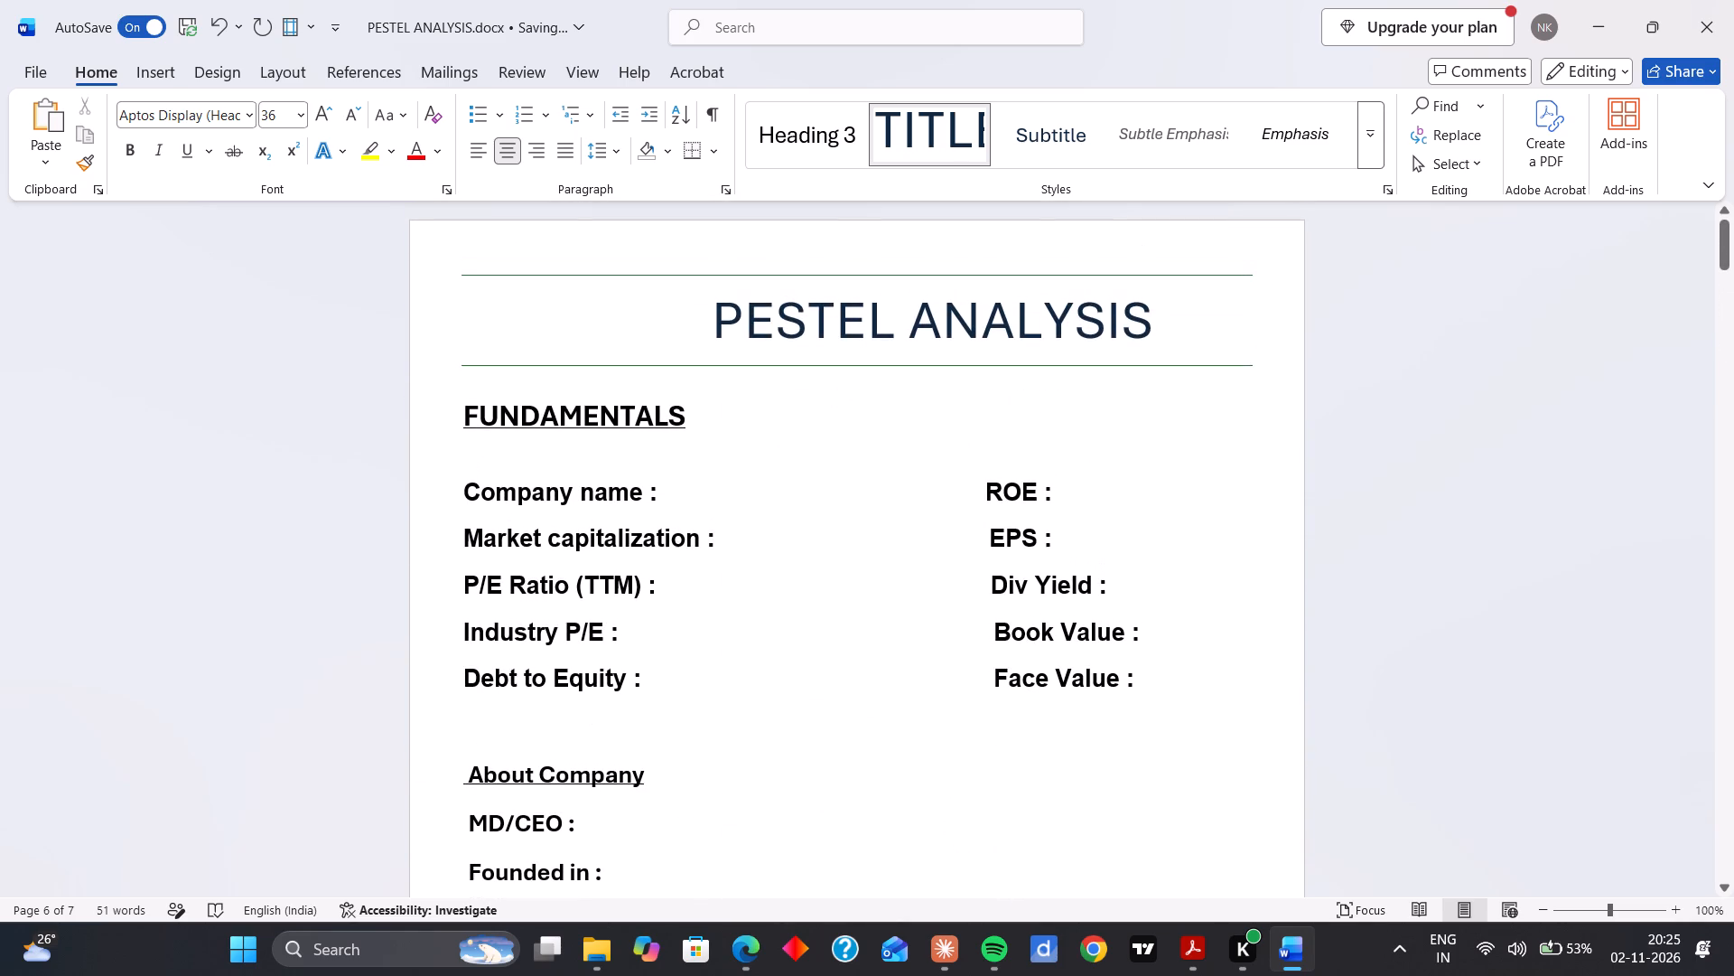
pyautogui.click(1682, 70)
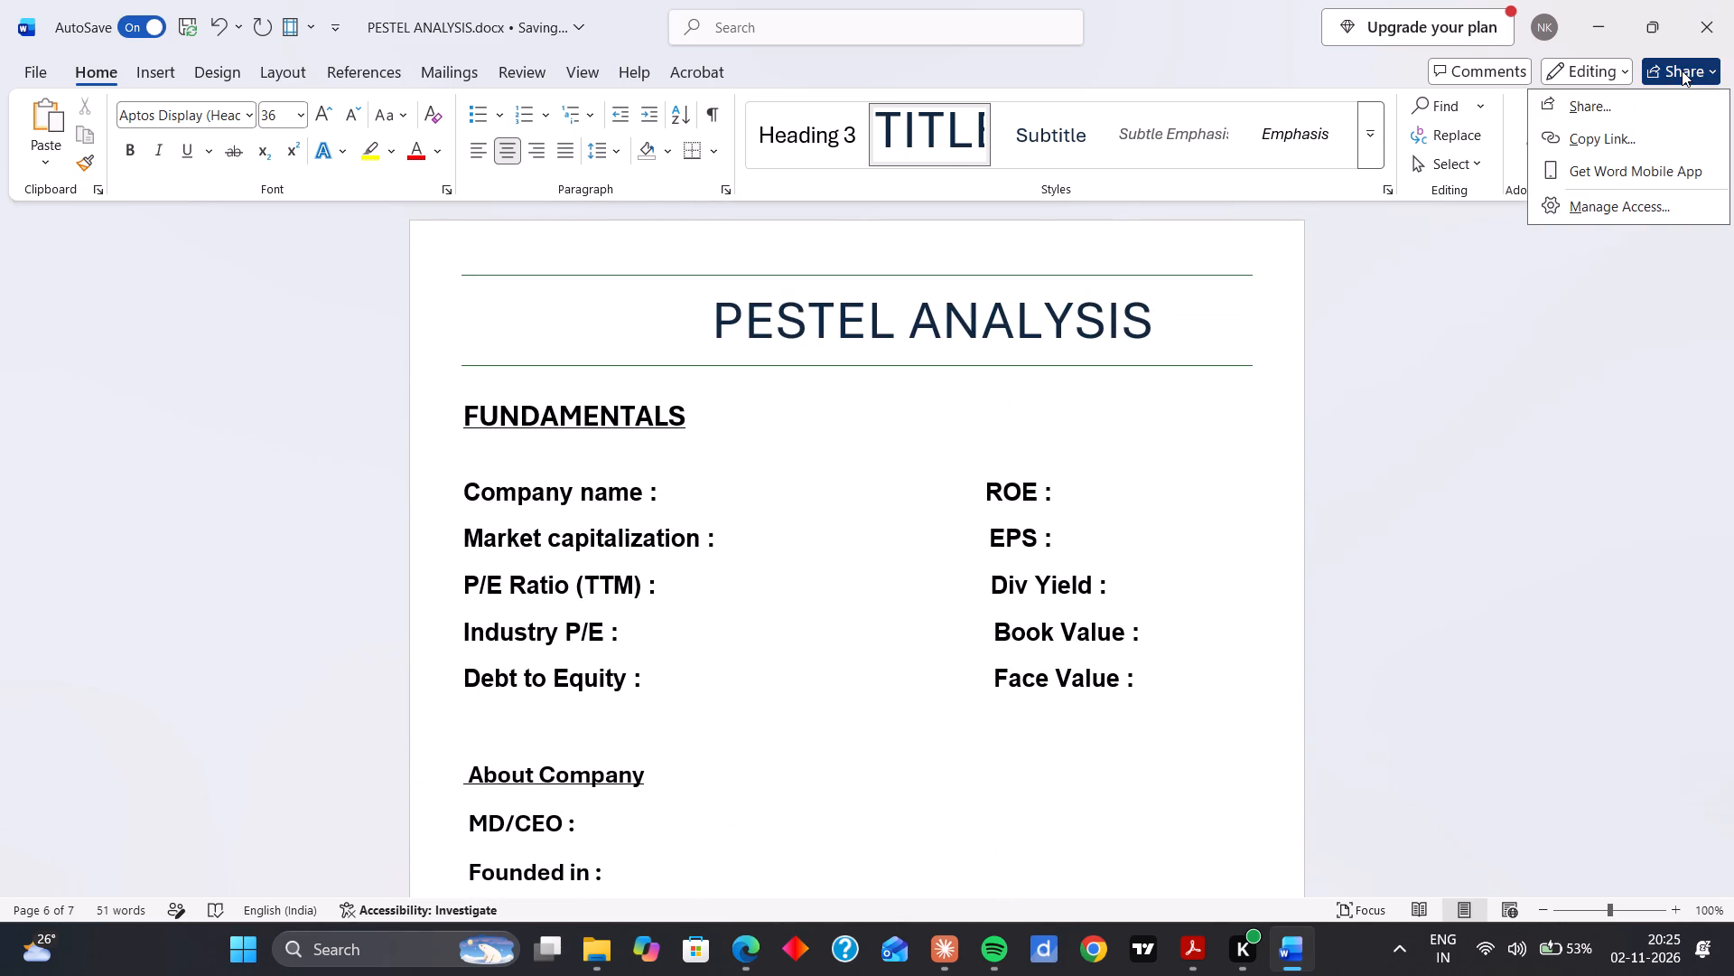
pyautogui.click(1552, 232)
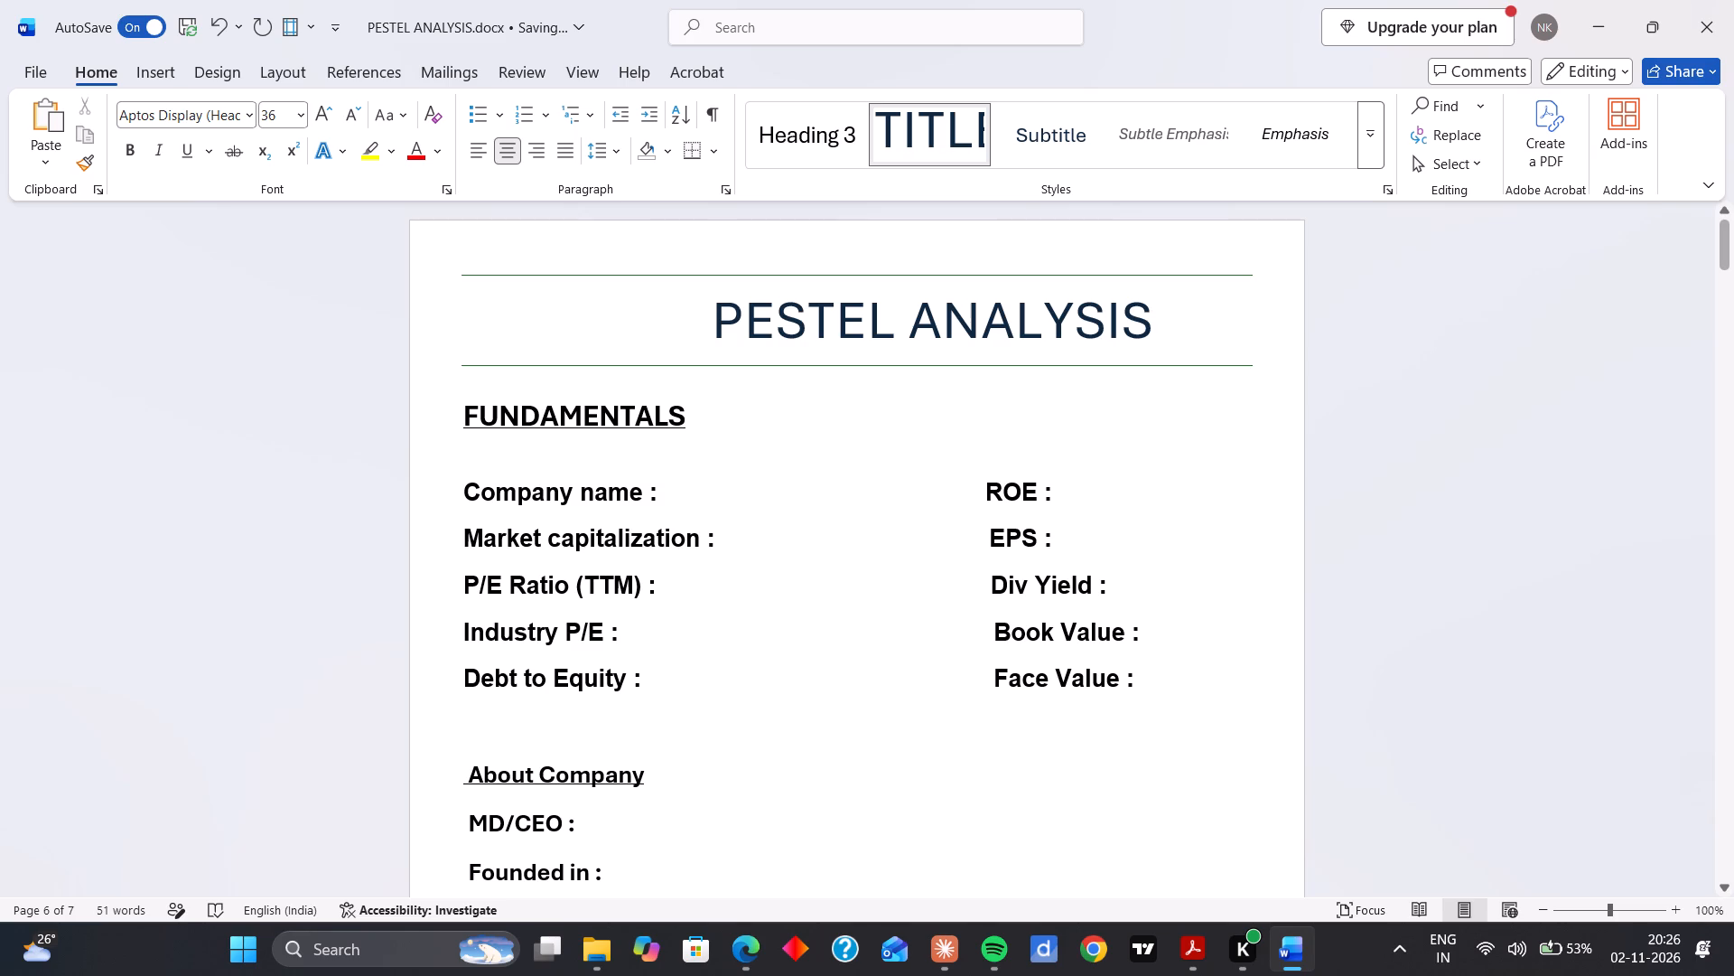
# Save the PESTEL ANALYSIS document with all its factor pages.
pyautogui.click(194, 33)
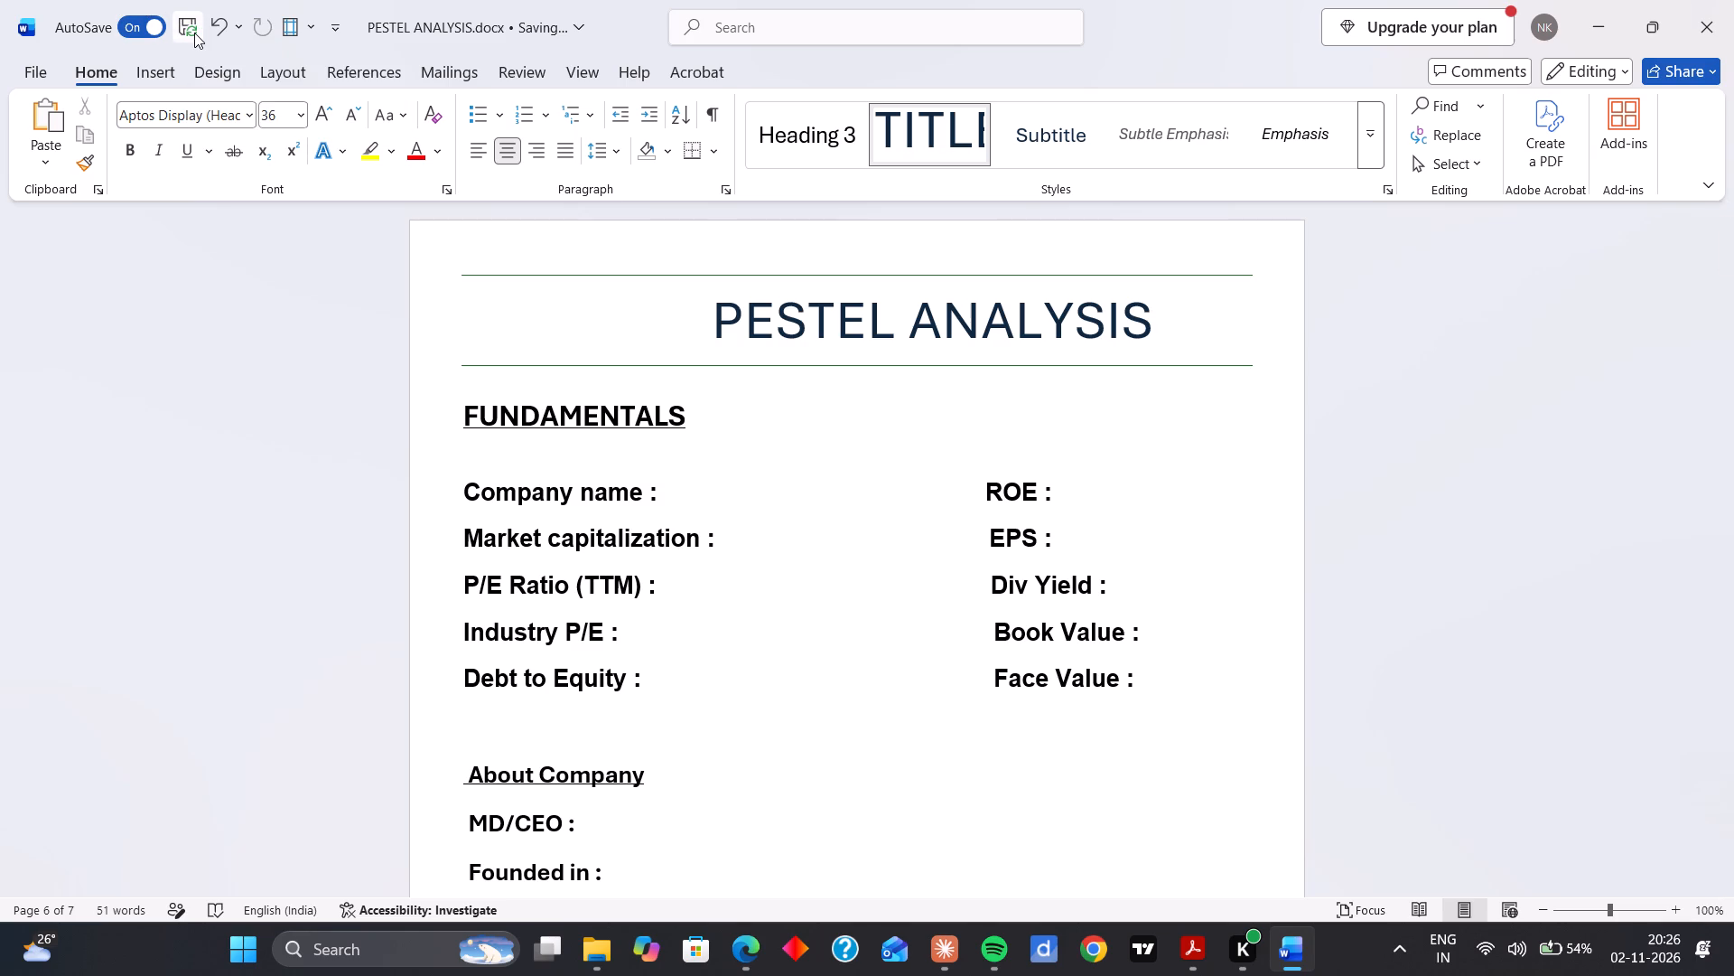
pyautogui.click(190, 33)
pyautogui.hotkey('ctrl', 's')
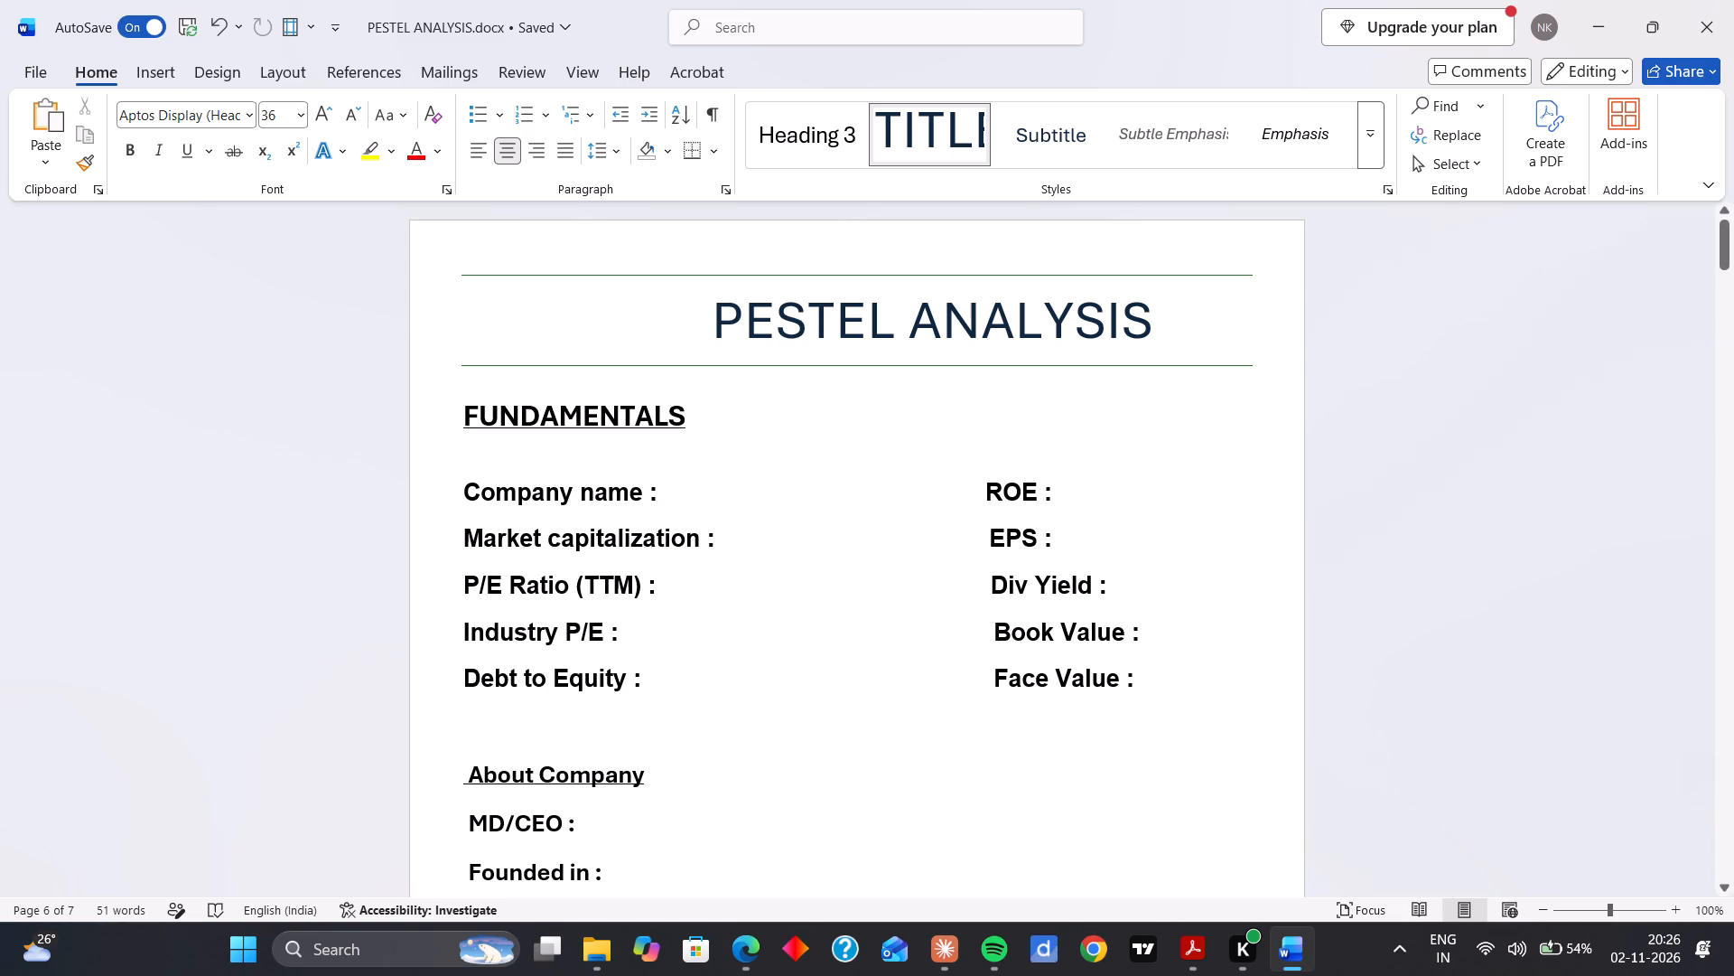
pyautogui.hotkey('ctrl', 's')
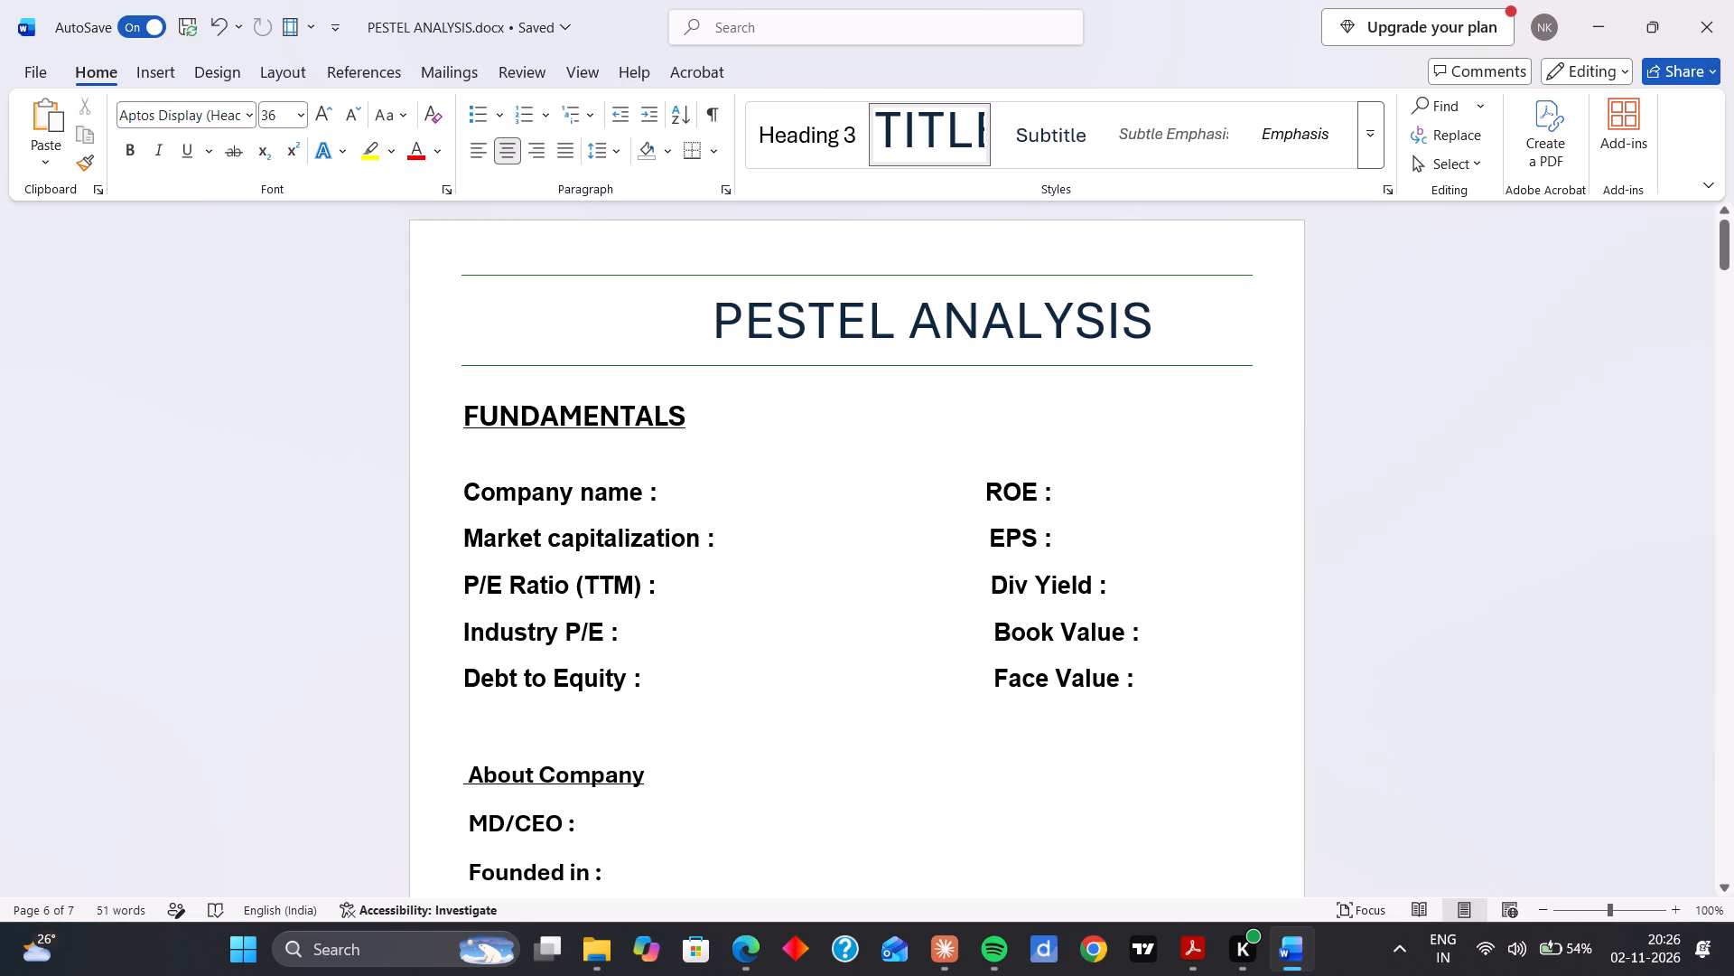
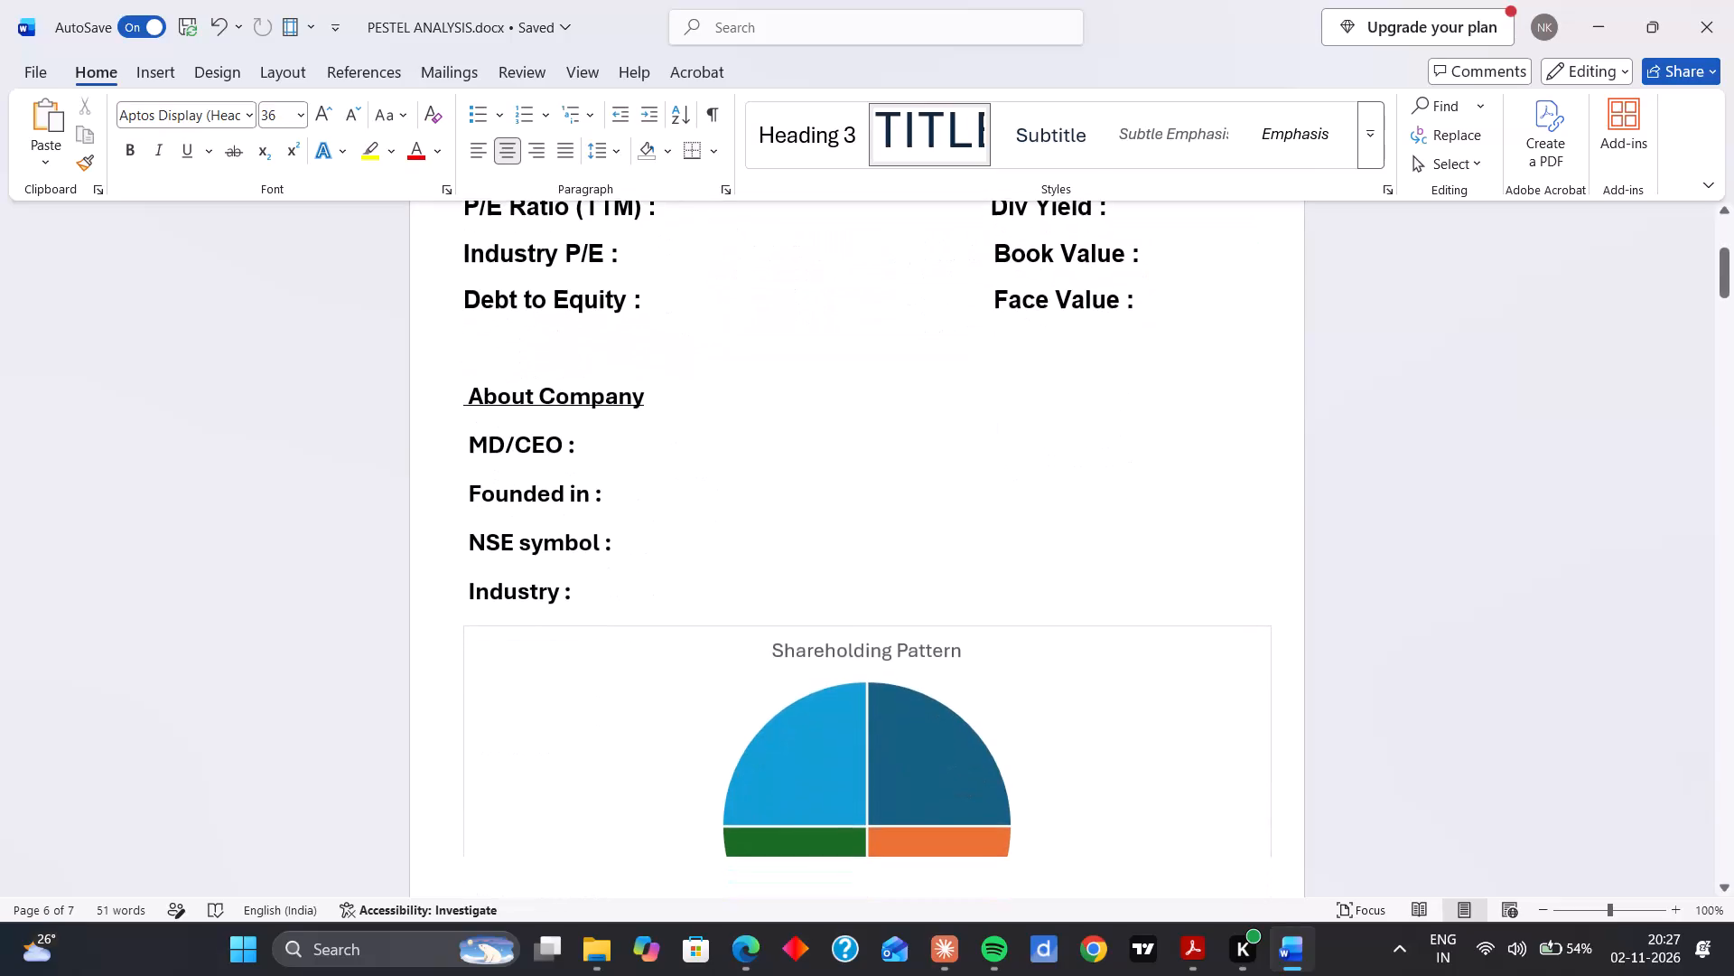
# Save the PESTEL ANALYSIS document again.
pyautogui.scroll(-1, 748, 541)
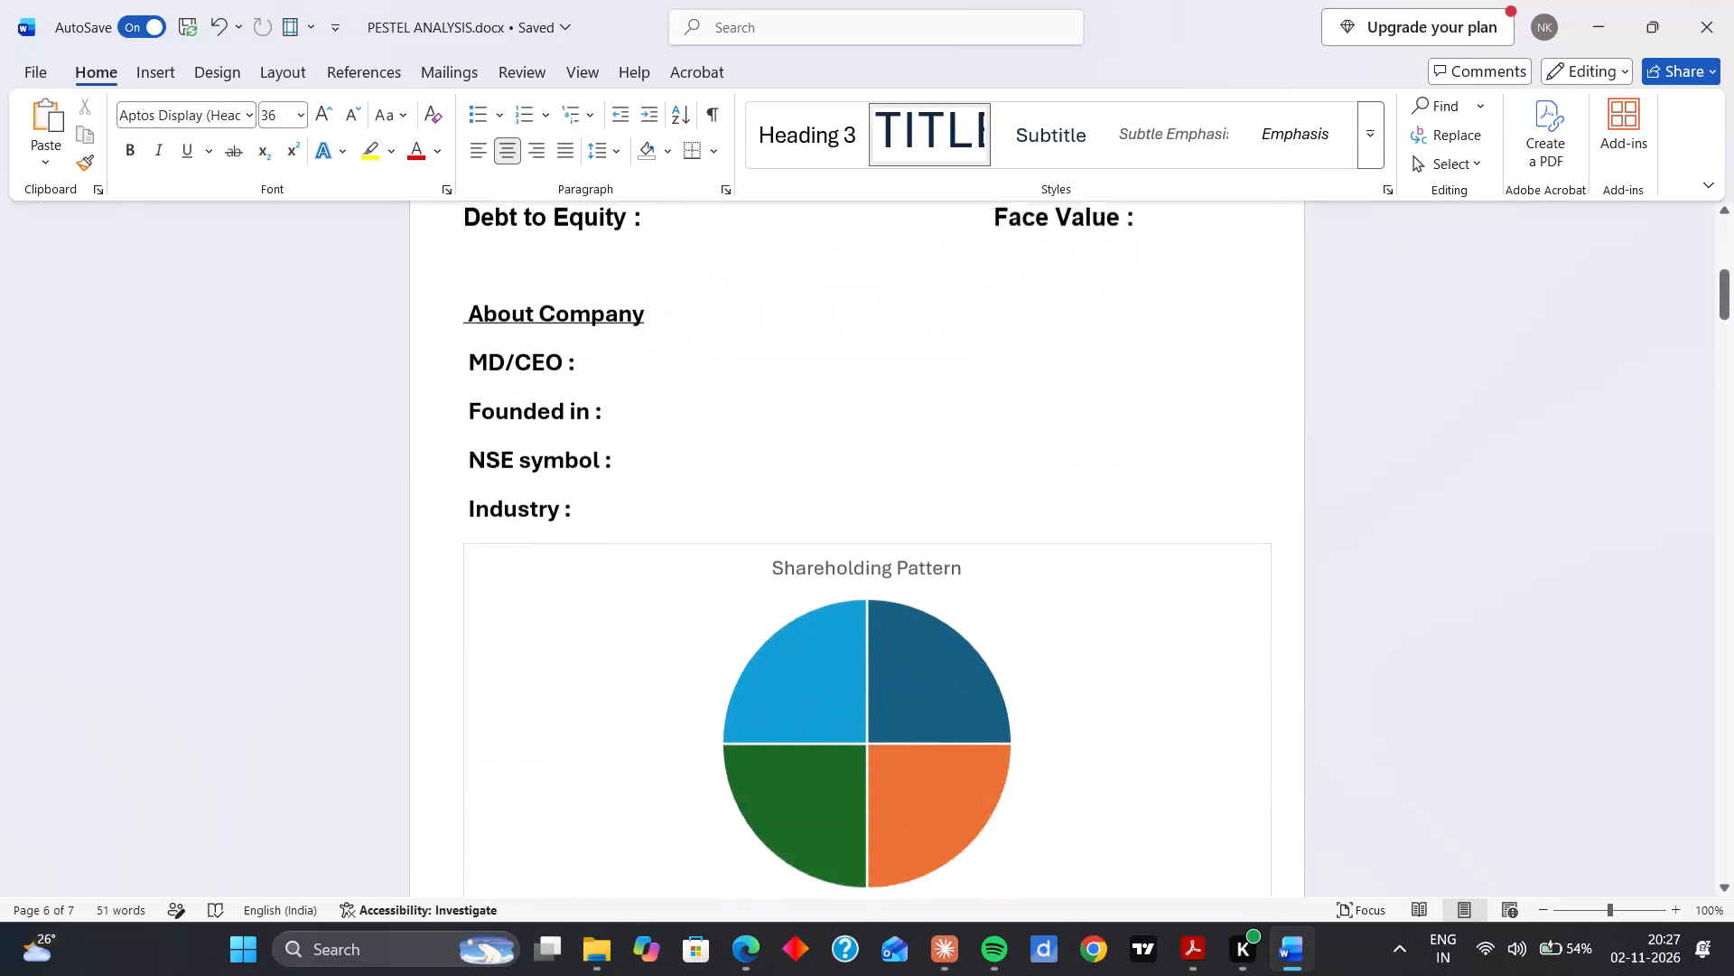
pyautogui.scroll(-4, 748, 541)
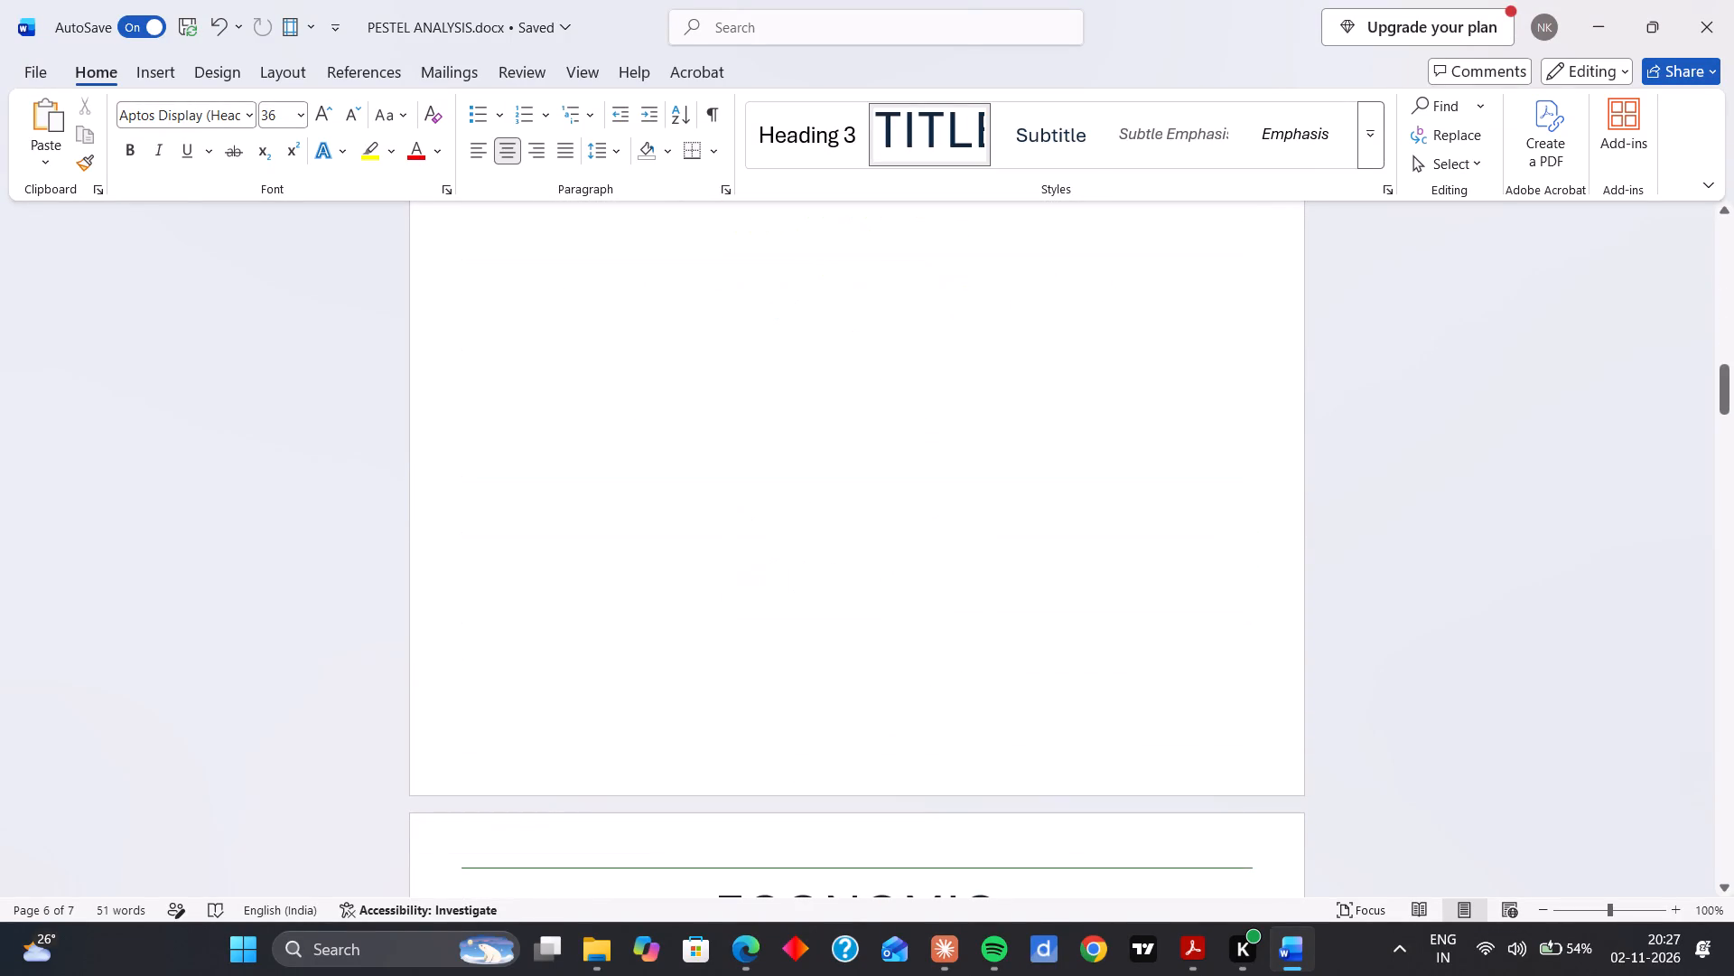
pyautogui.hotkey('ctrl', 's')
# Look for the saved PESTEL ANALYSIS document in File Explorer's Home view and among Word's recent files, and return to the document.
pyautogui.scroll(-10, 748, 541)
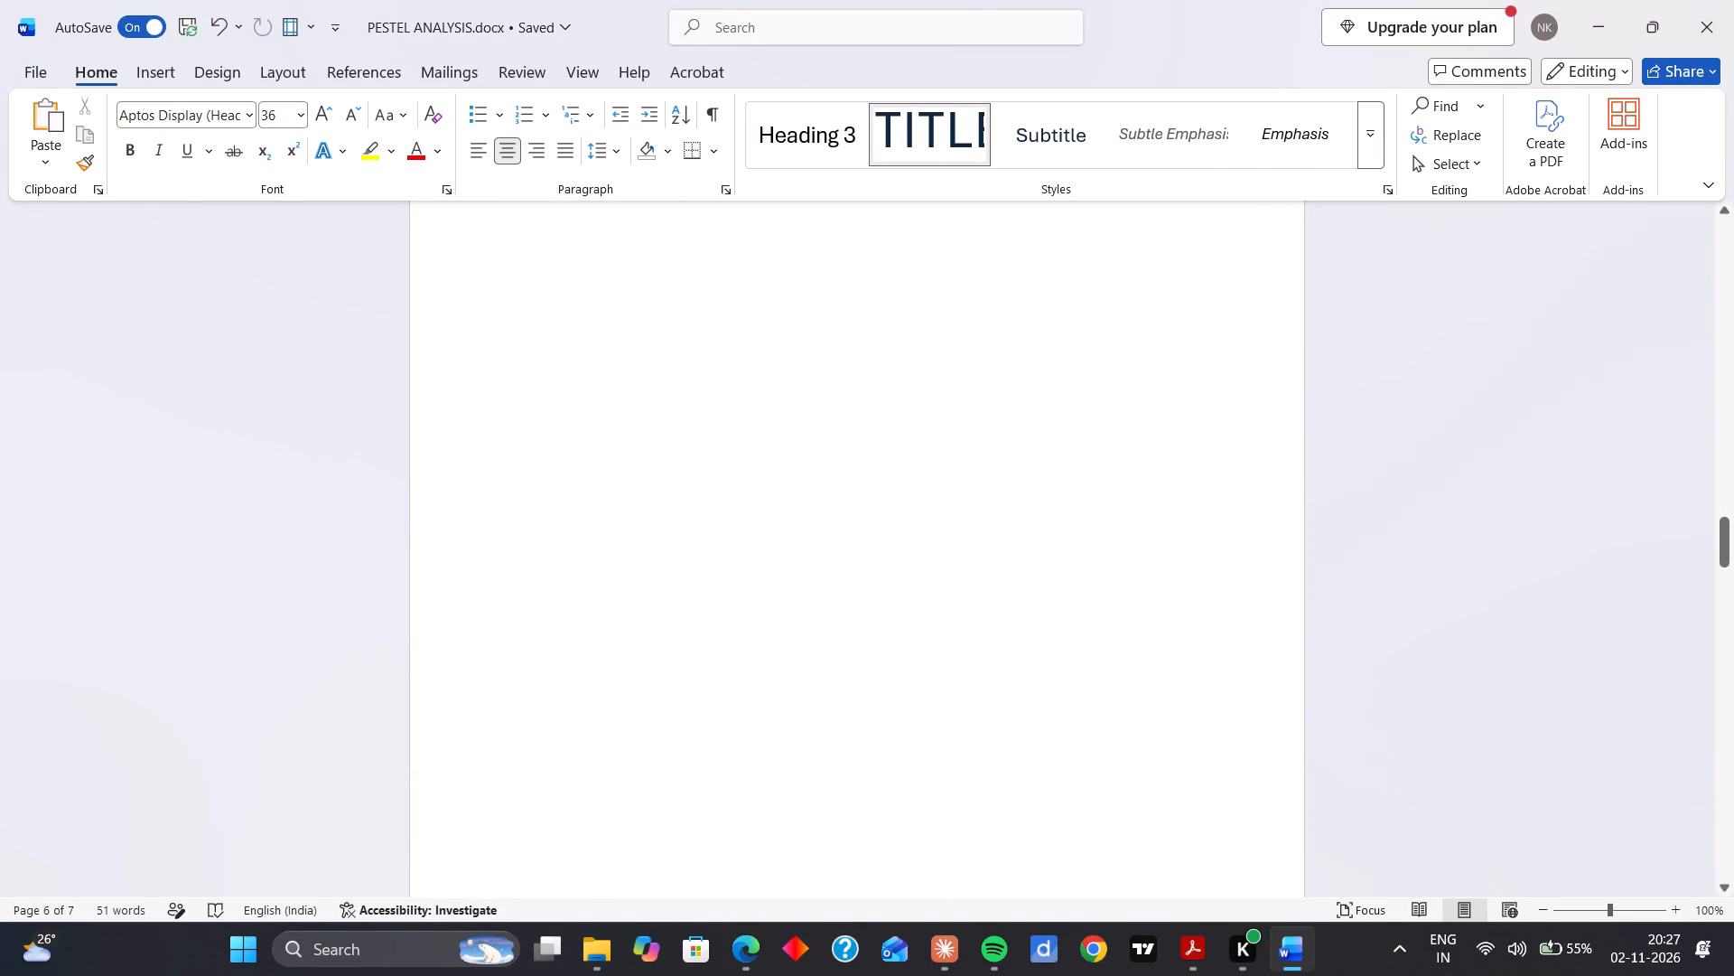
pyautogui.click(602, 941)
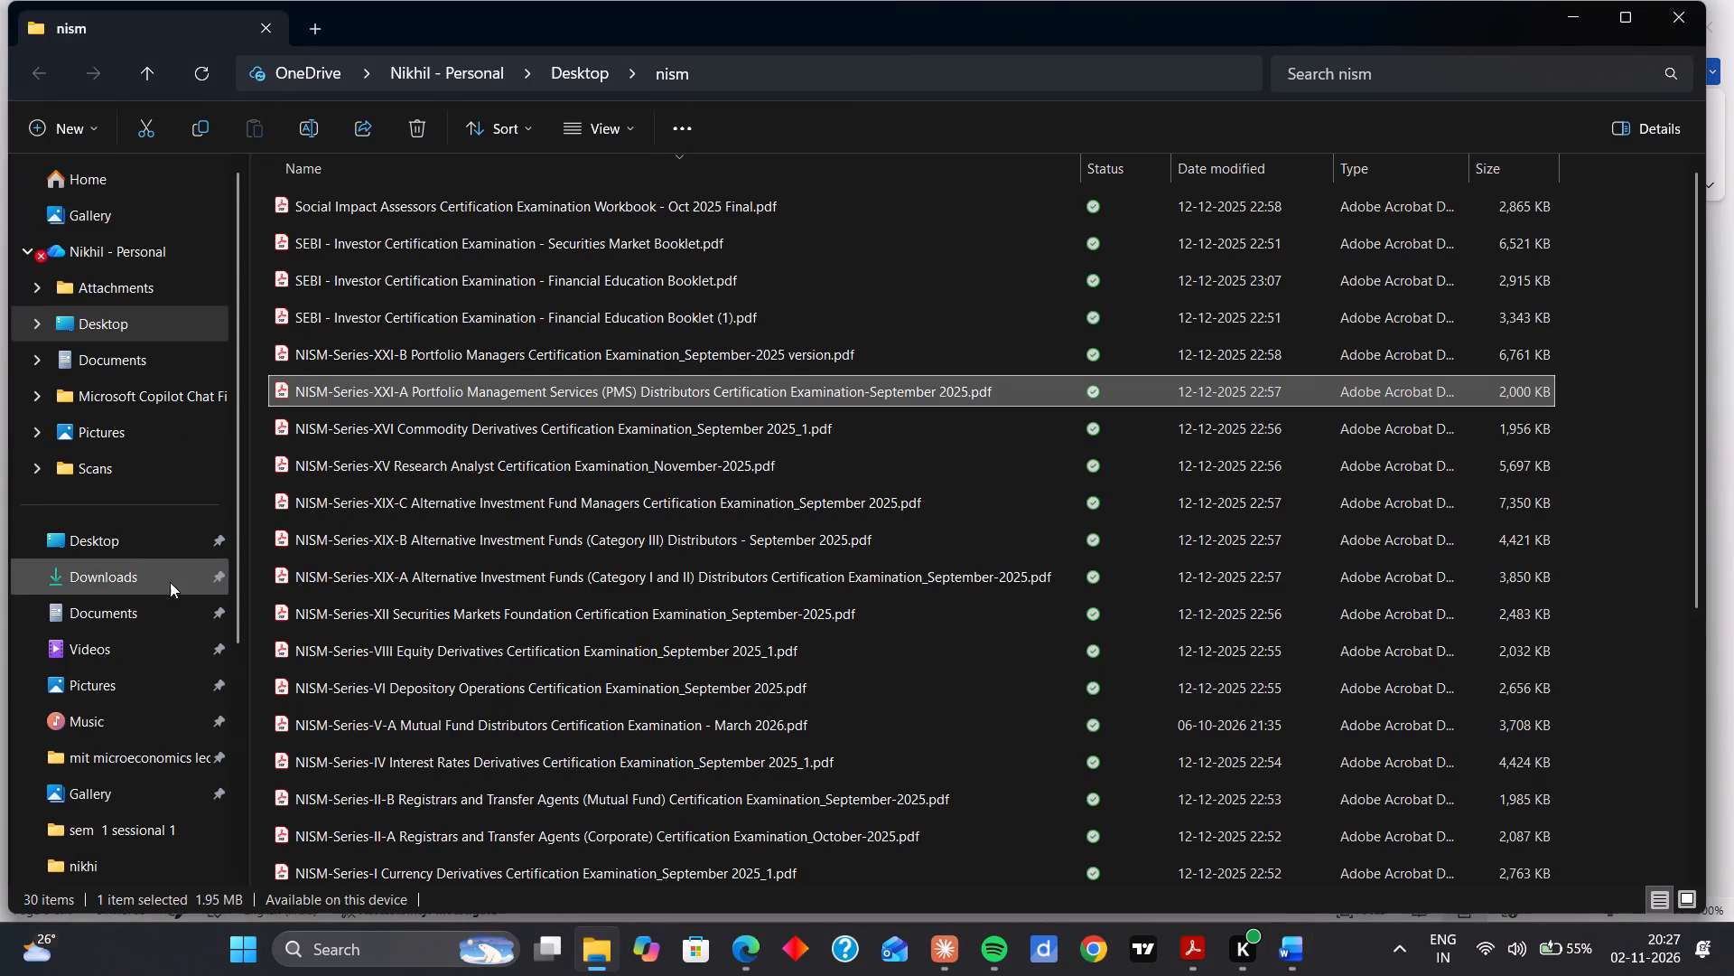
pyautogui.click(117, 195)
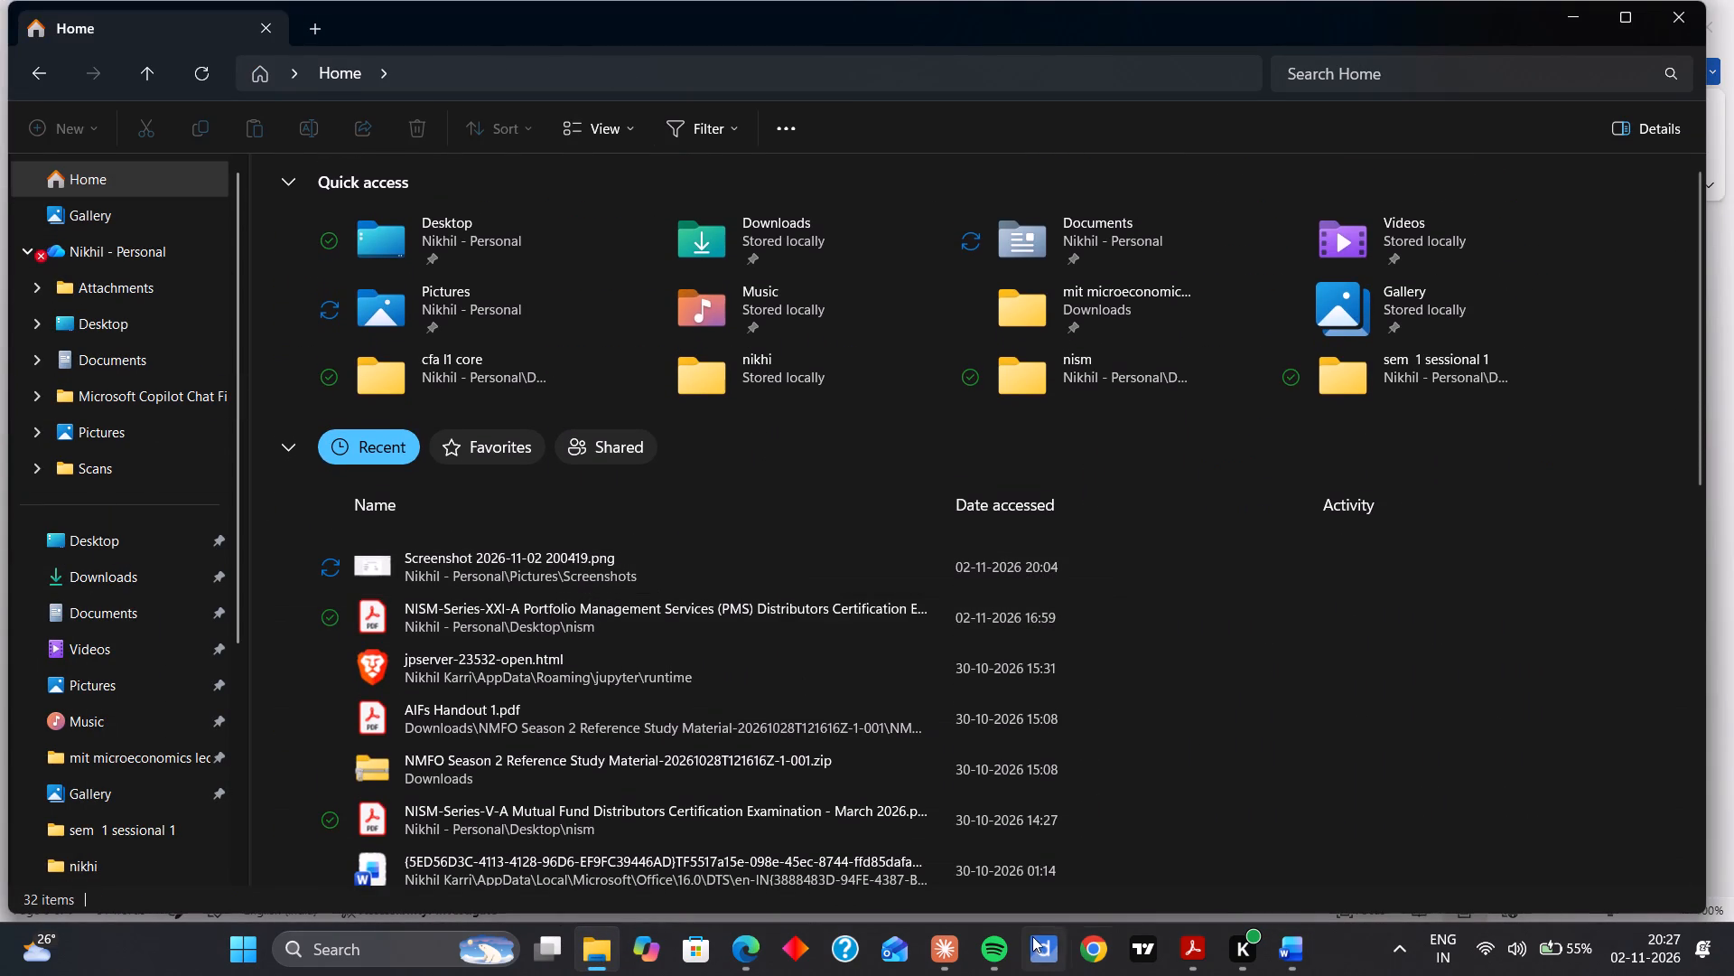
pyautogui.click(1252, 819)
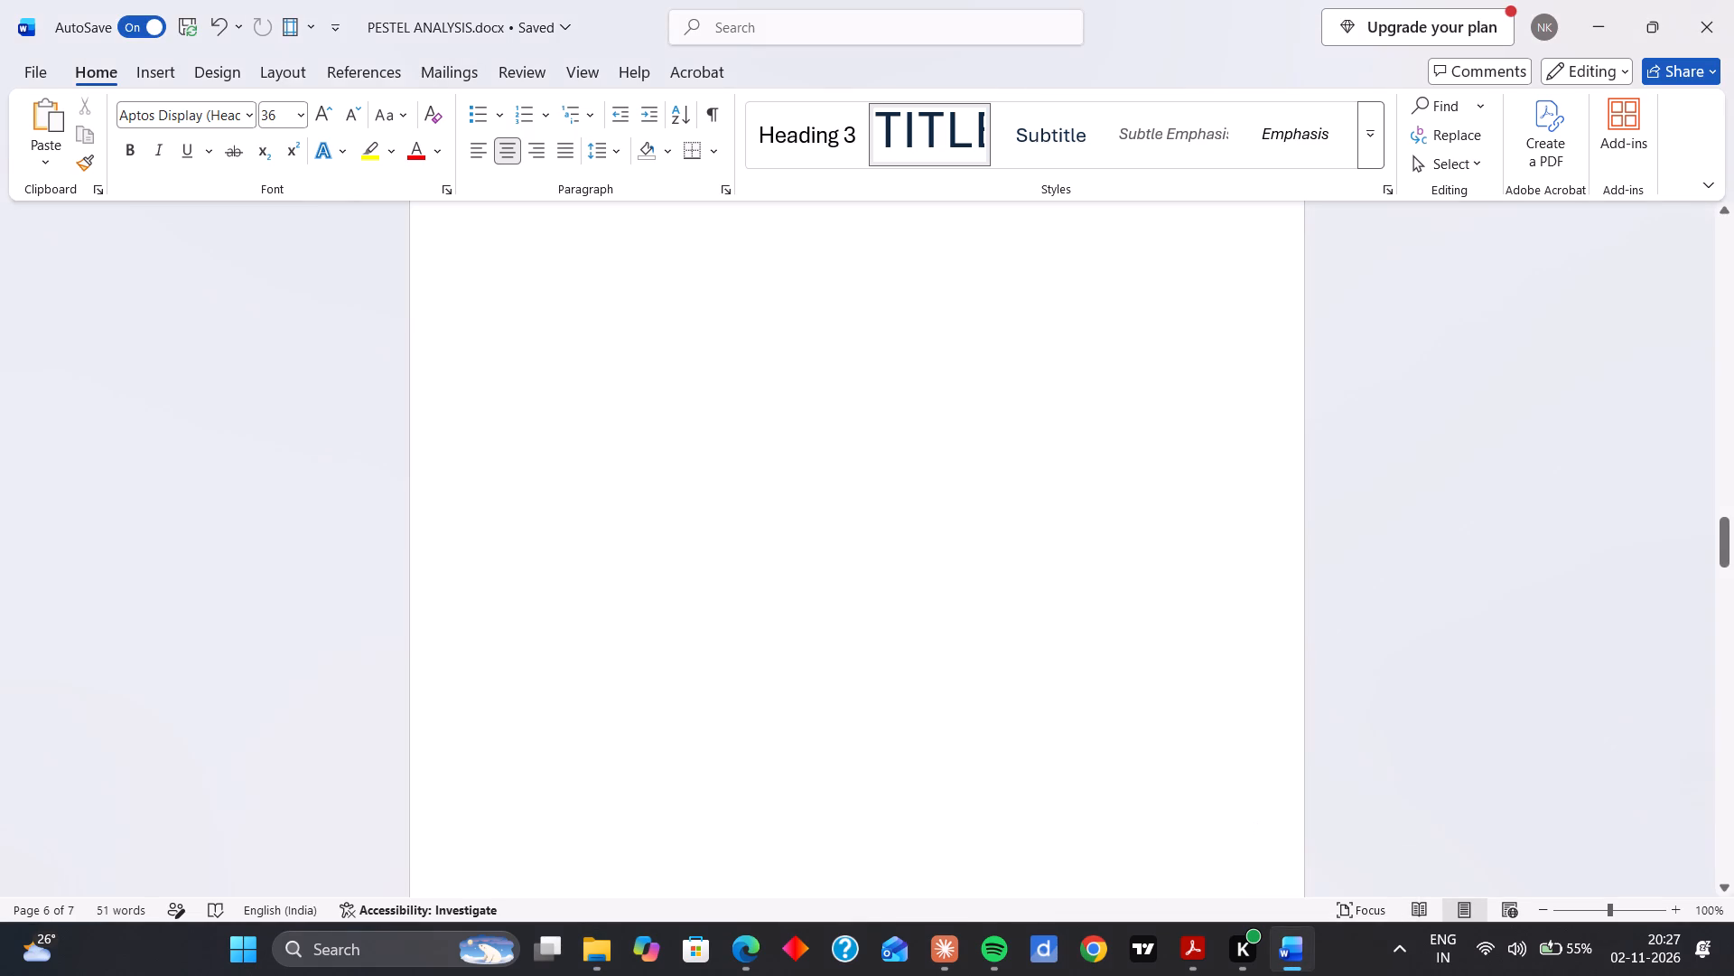
pyautogui.scroll(3, 1226, 702)
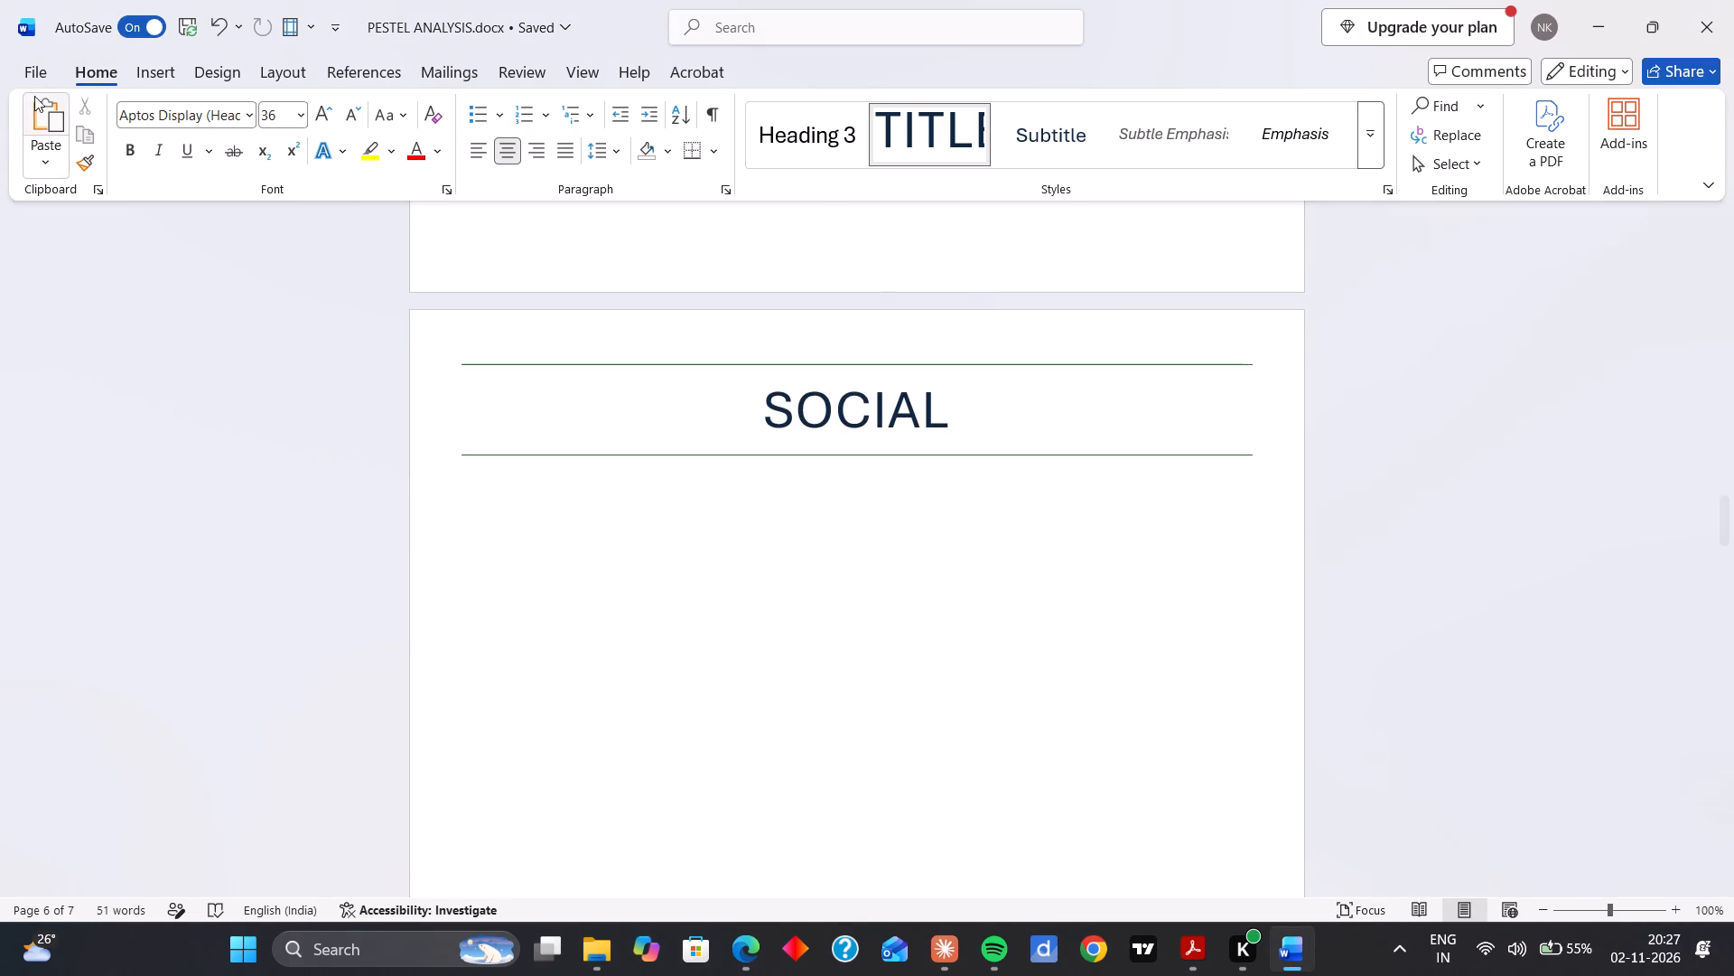
pyautogui.click(36, 78)
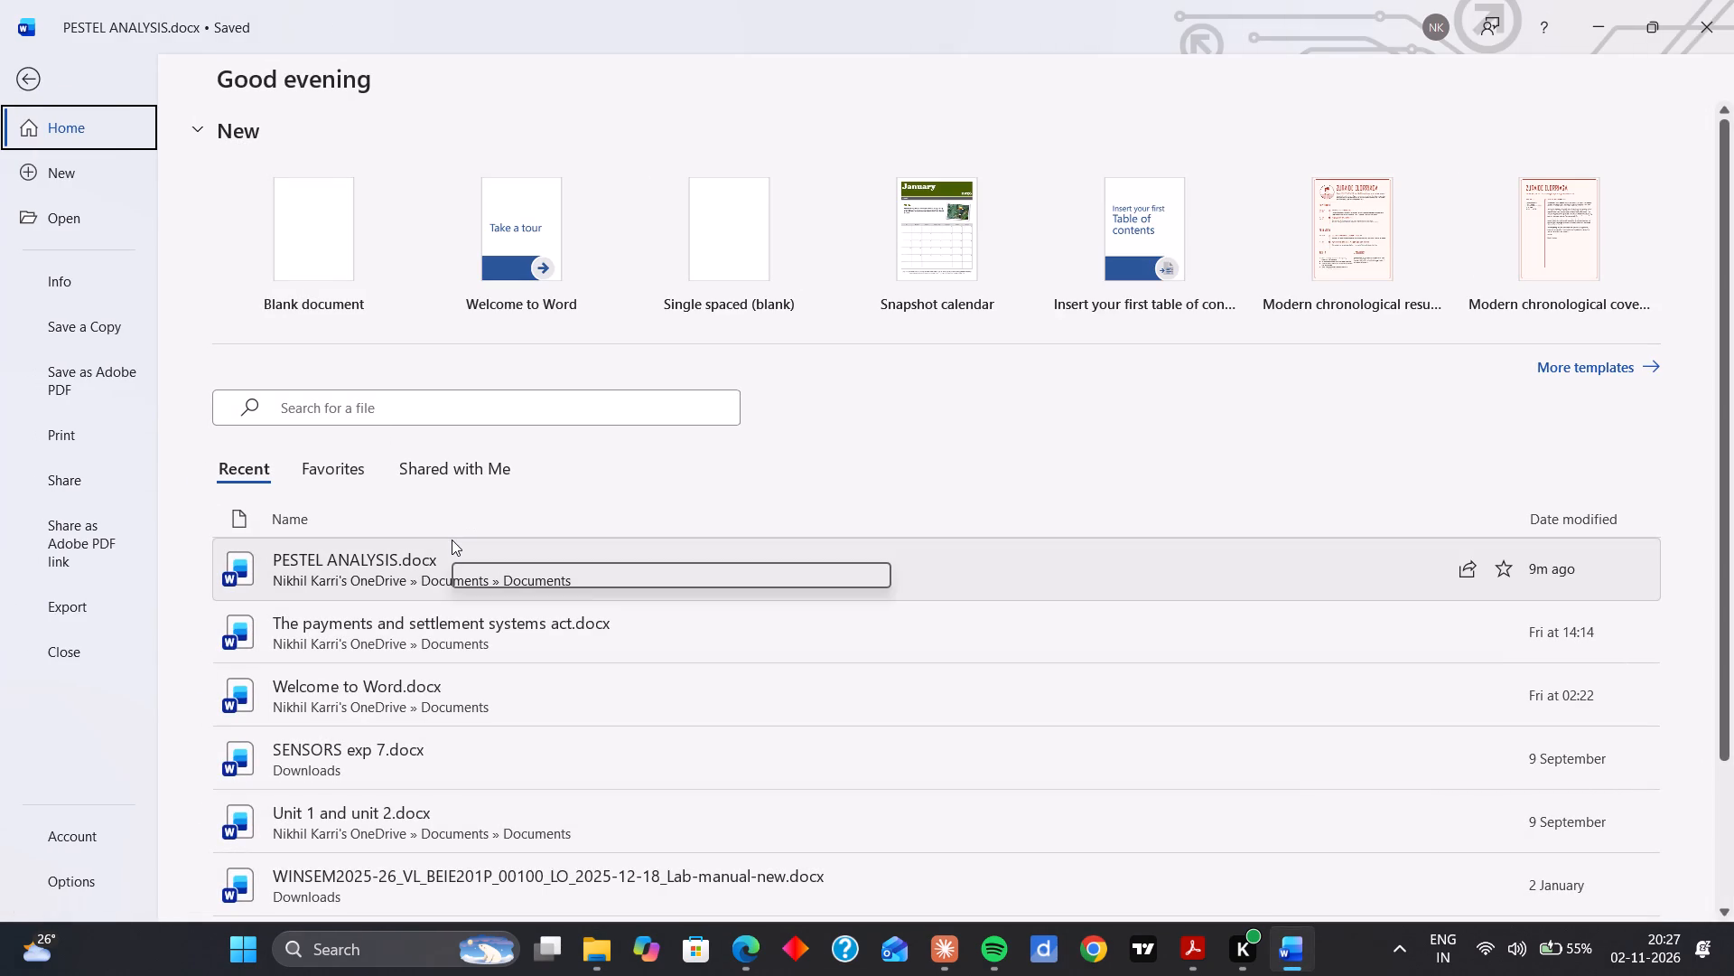
pyautogui.click(445, 548)
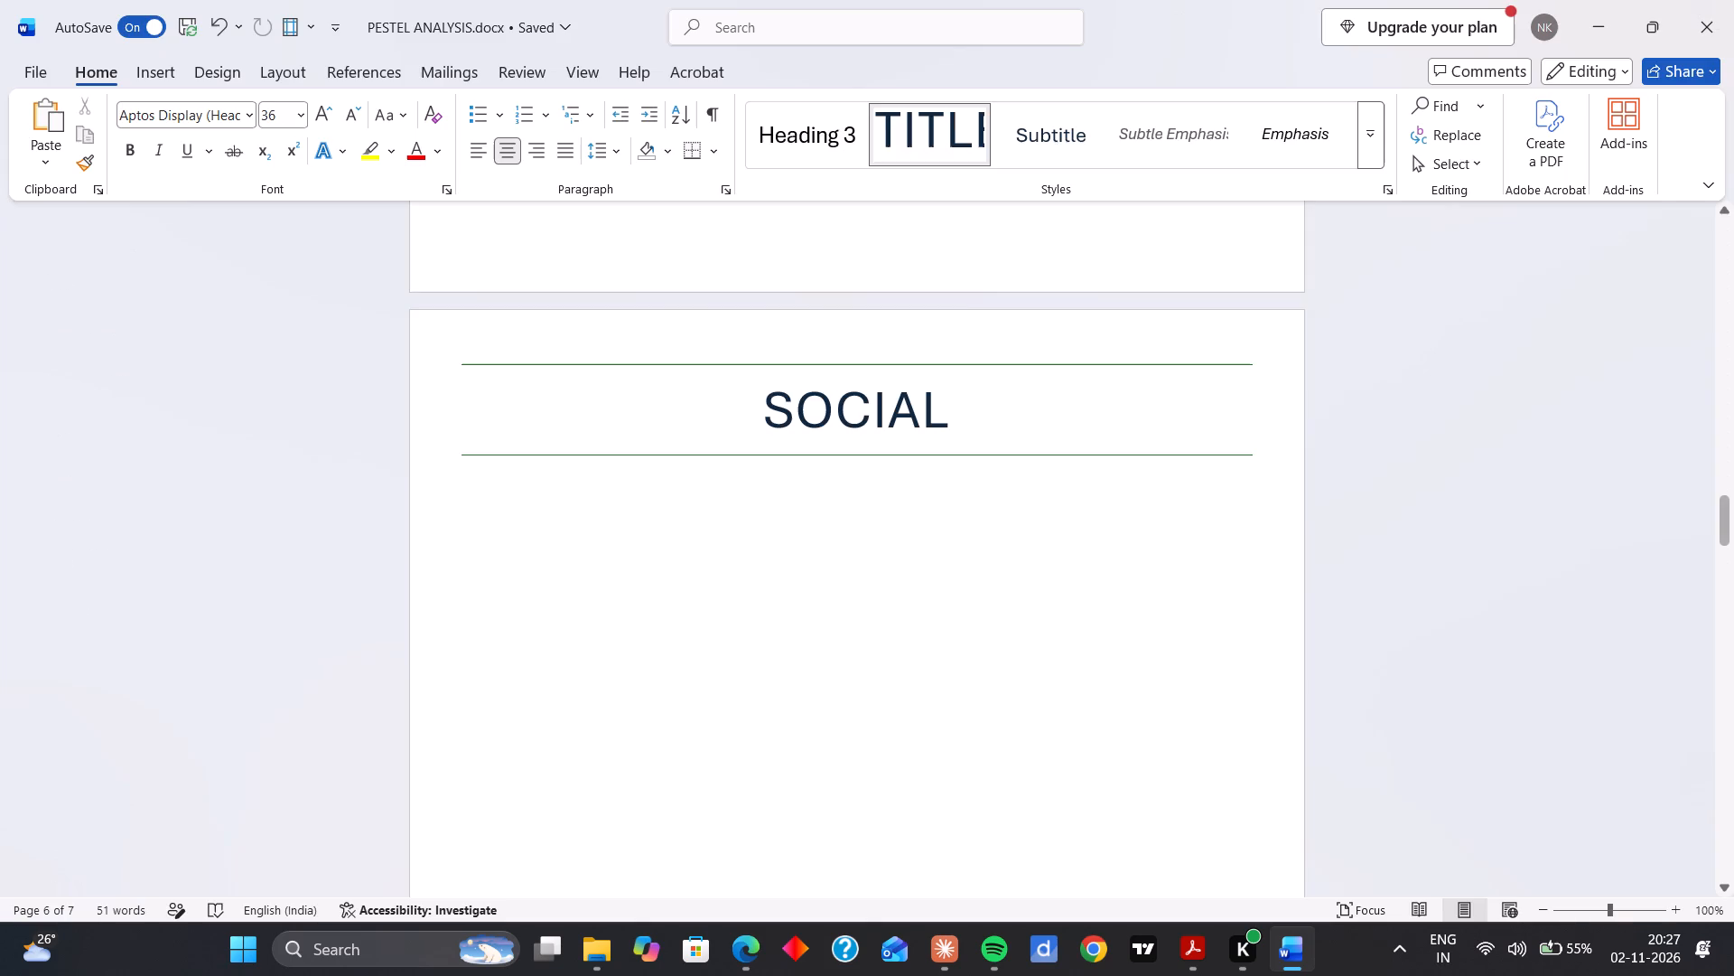
# Rename the document file as PESTEL ANALYSIS TEMPLATE.
pyautogui.scroll(14, 445, 548)
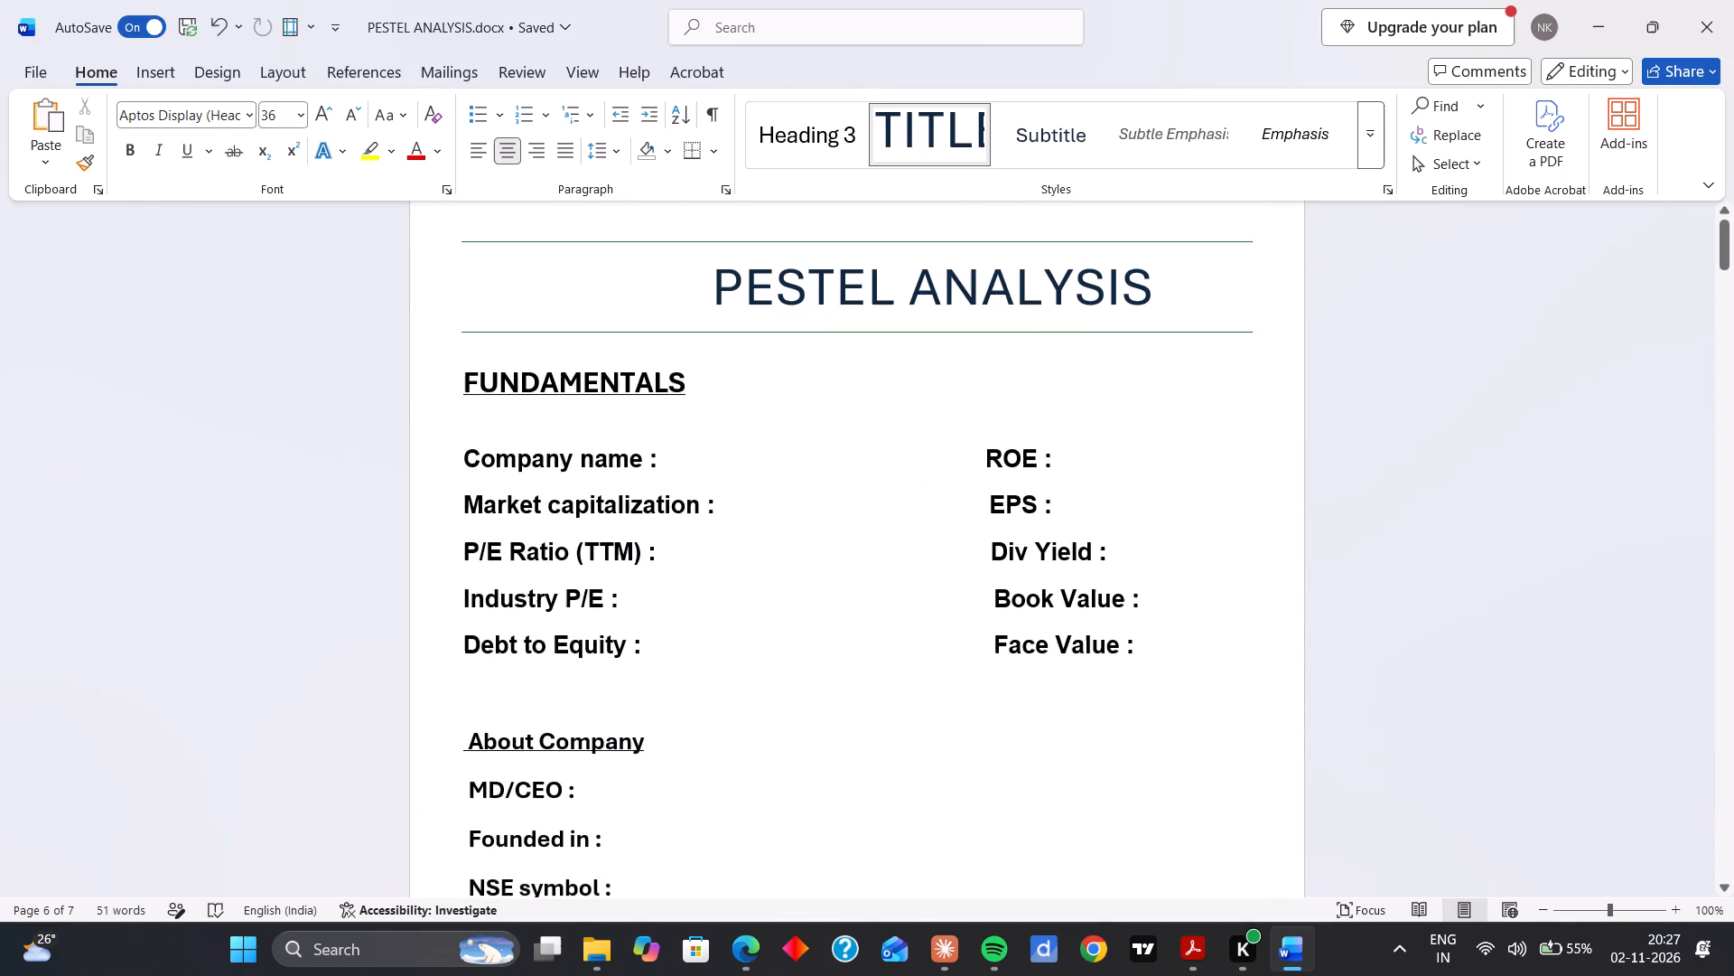
pyautogui.scroll(6, 445, 548)
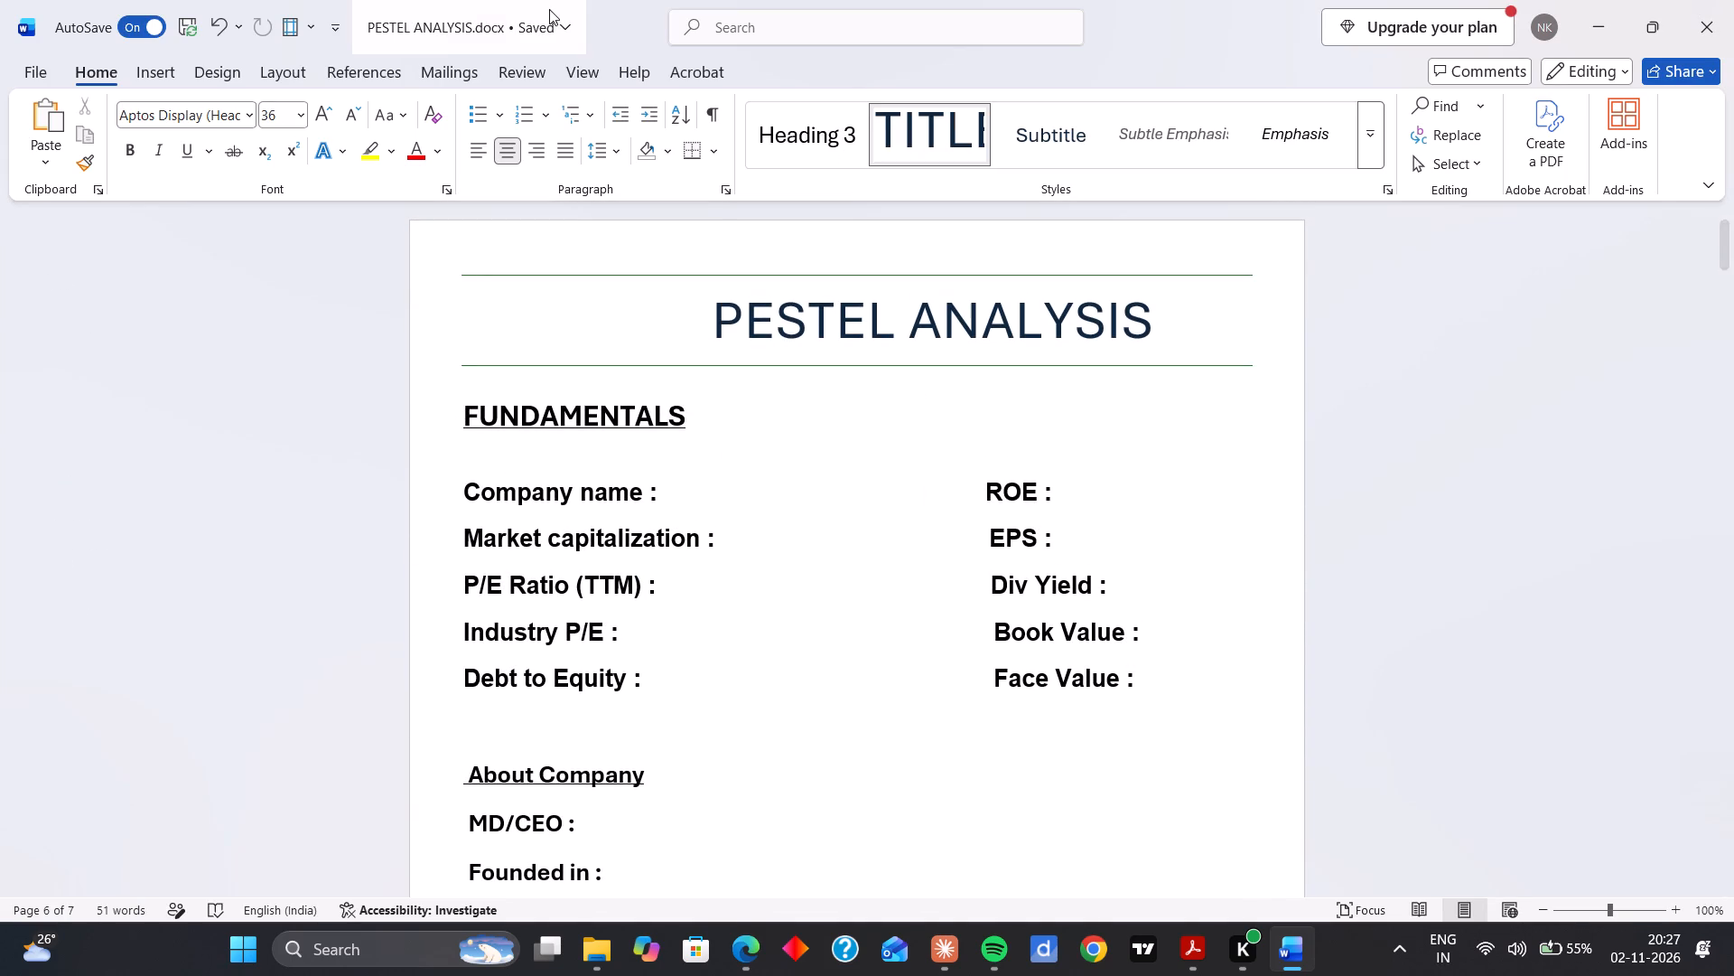
pyautogui.click(439, 35)
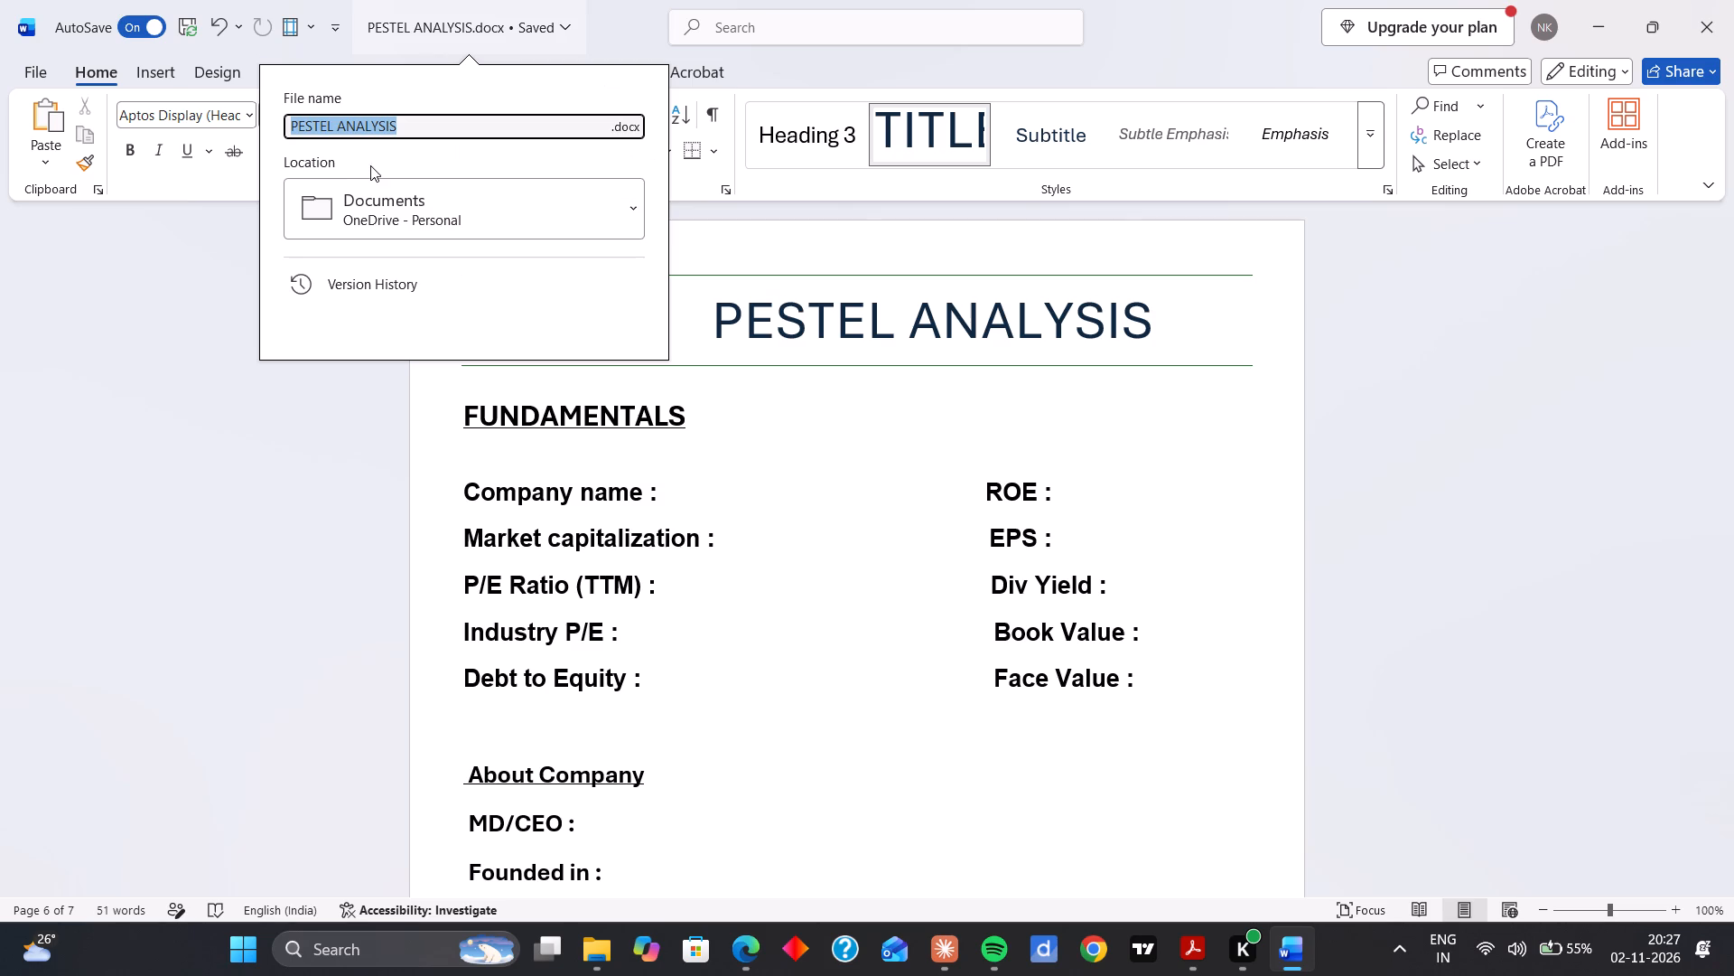
pyautogui.click(422, 131)
pyautogui.press('space')
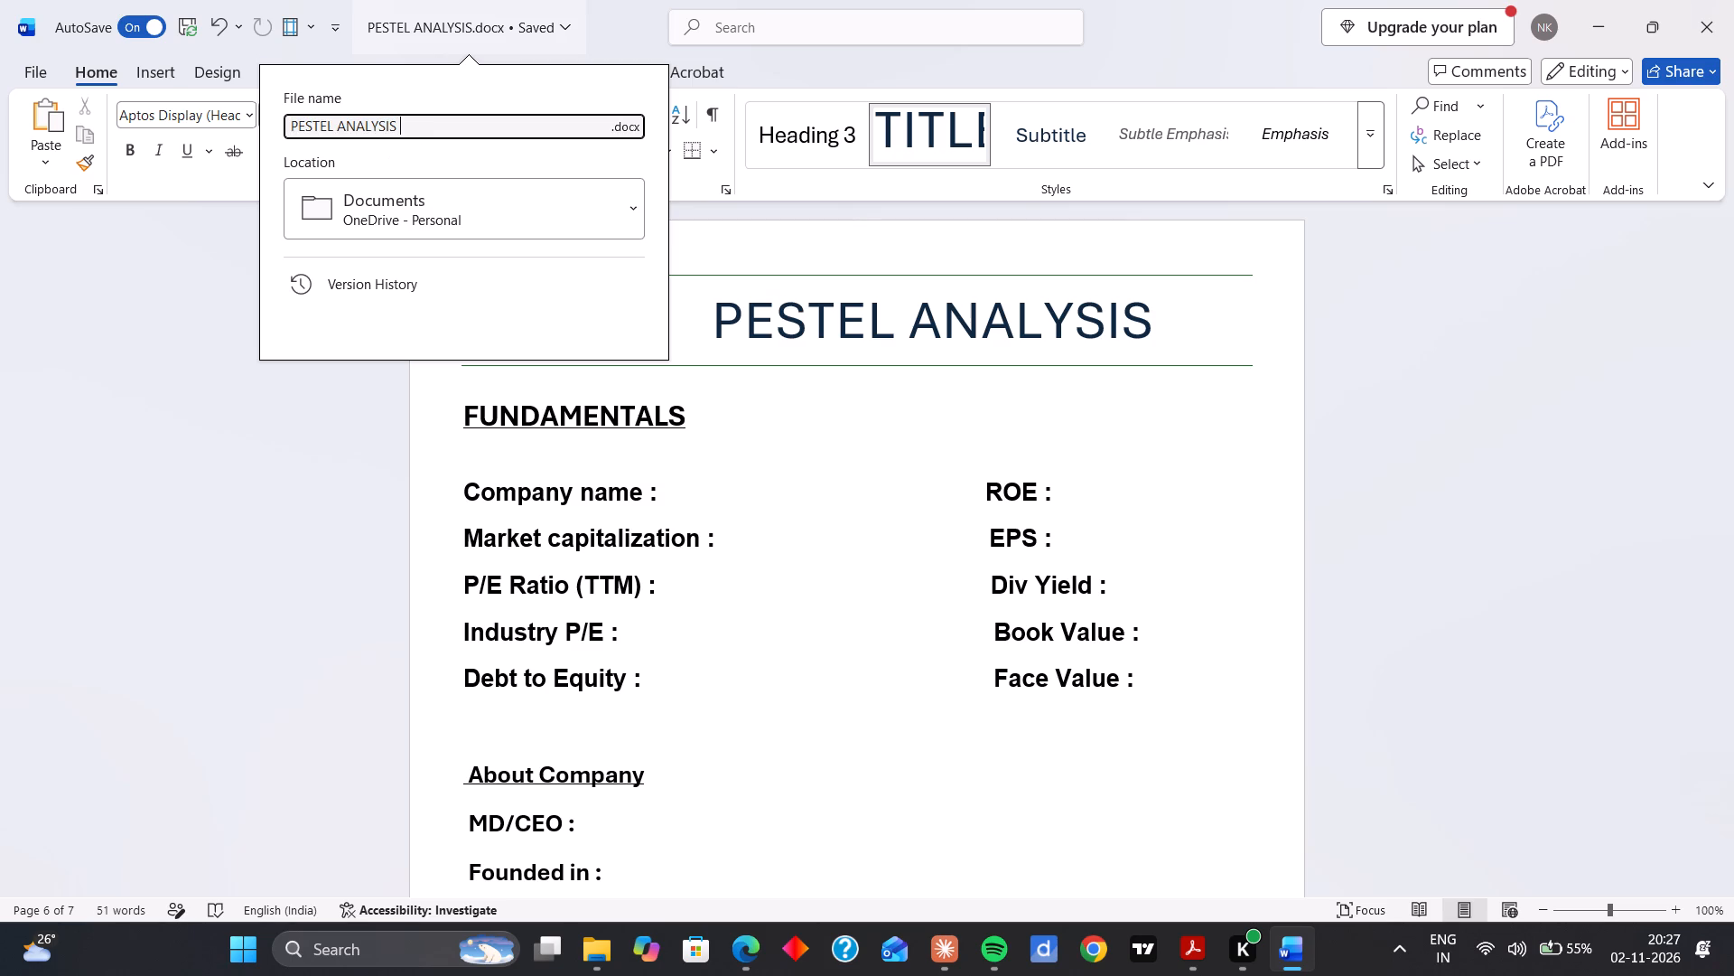
pyautogui.write('te')
pyautogui.press('BackSpace')
pyautogui.press('BackSpace')
pyautogui.press('t')
pyautogui.press('BackSpace')
pyautogui.write('TE')
pyautogui.write('MPL')
pyautogui.write('ATE')
pyautogui.click(270, 368)
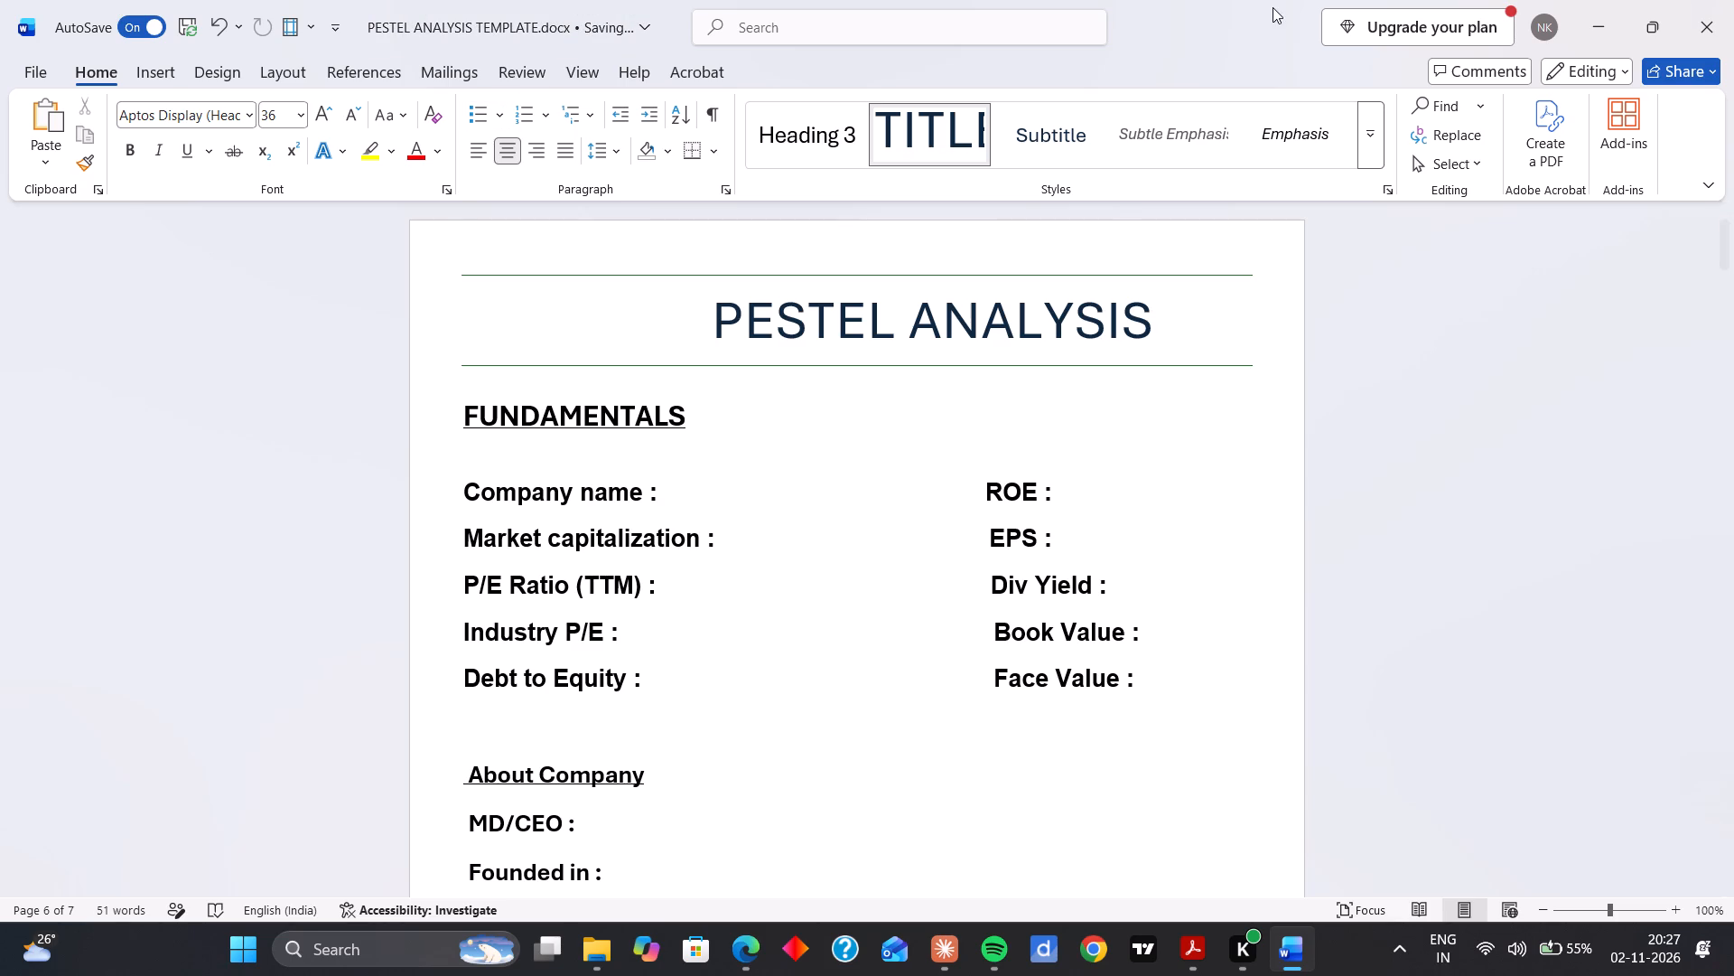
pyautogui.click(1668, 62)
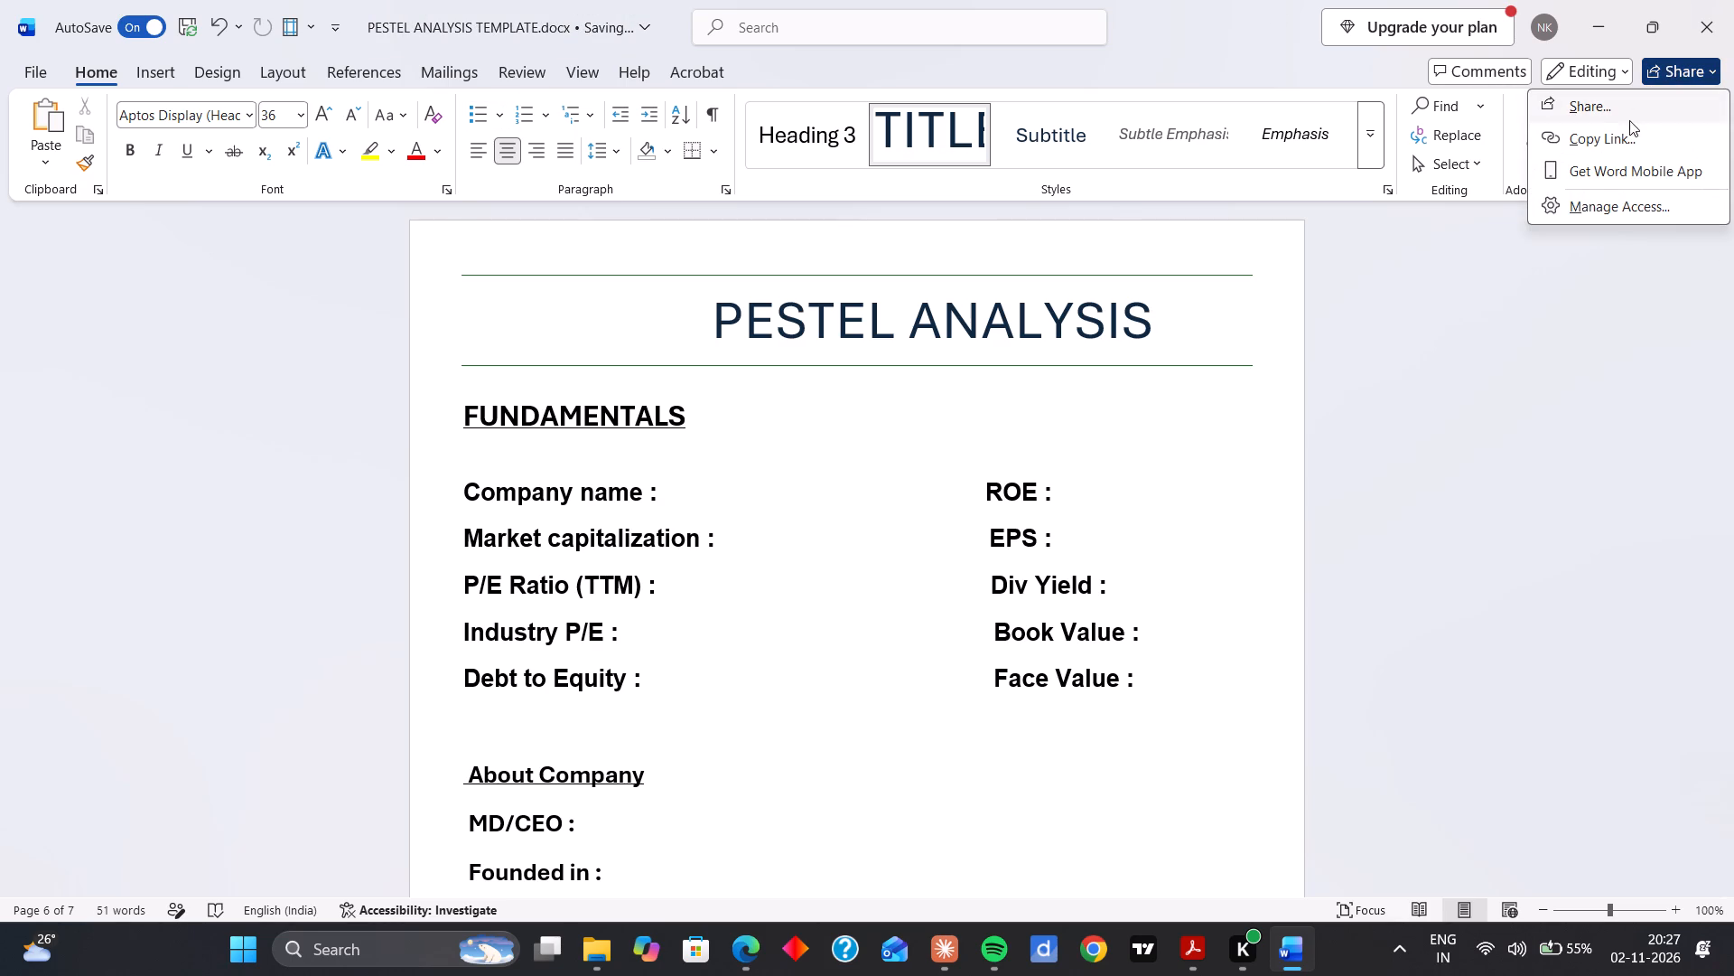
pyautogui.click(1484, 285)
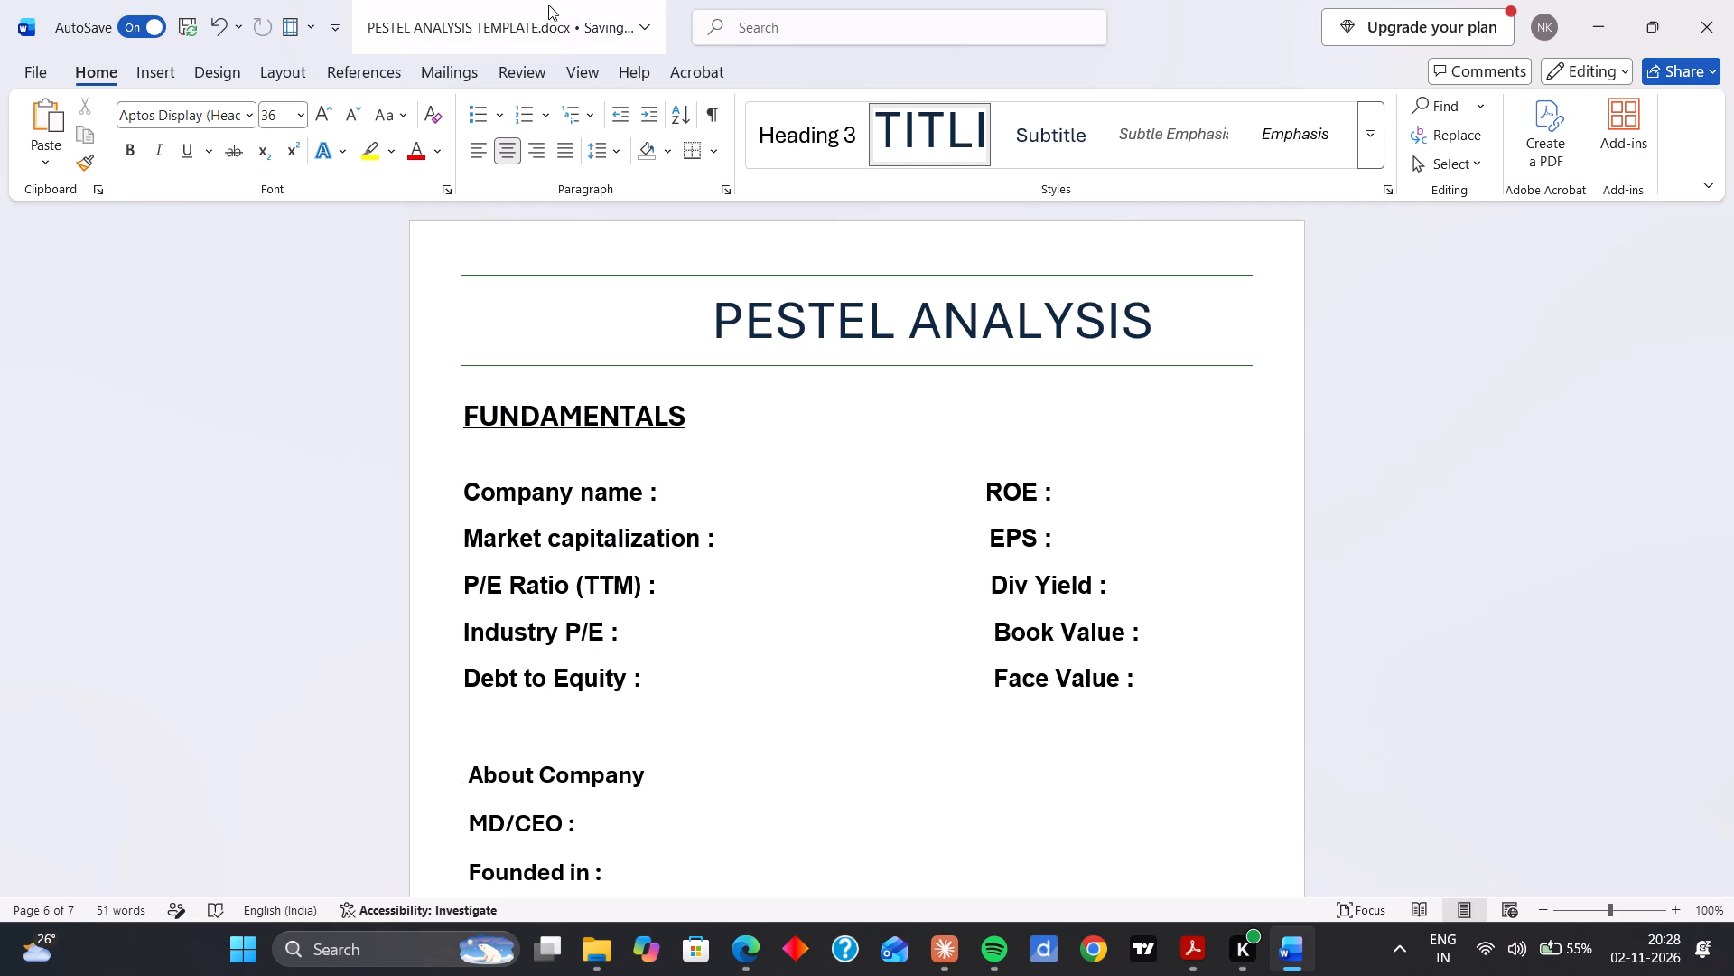
# Examine the folders in OneDrive Documents as possible locations for the renamed template file, without moving it.
pyautogui.click(618, 41)
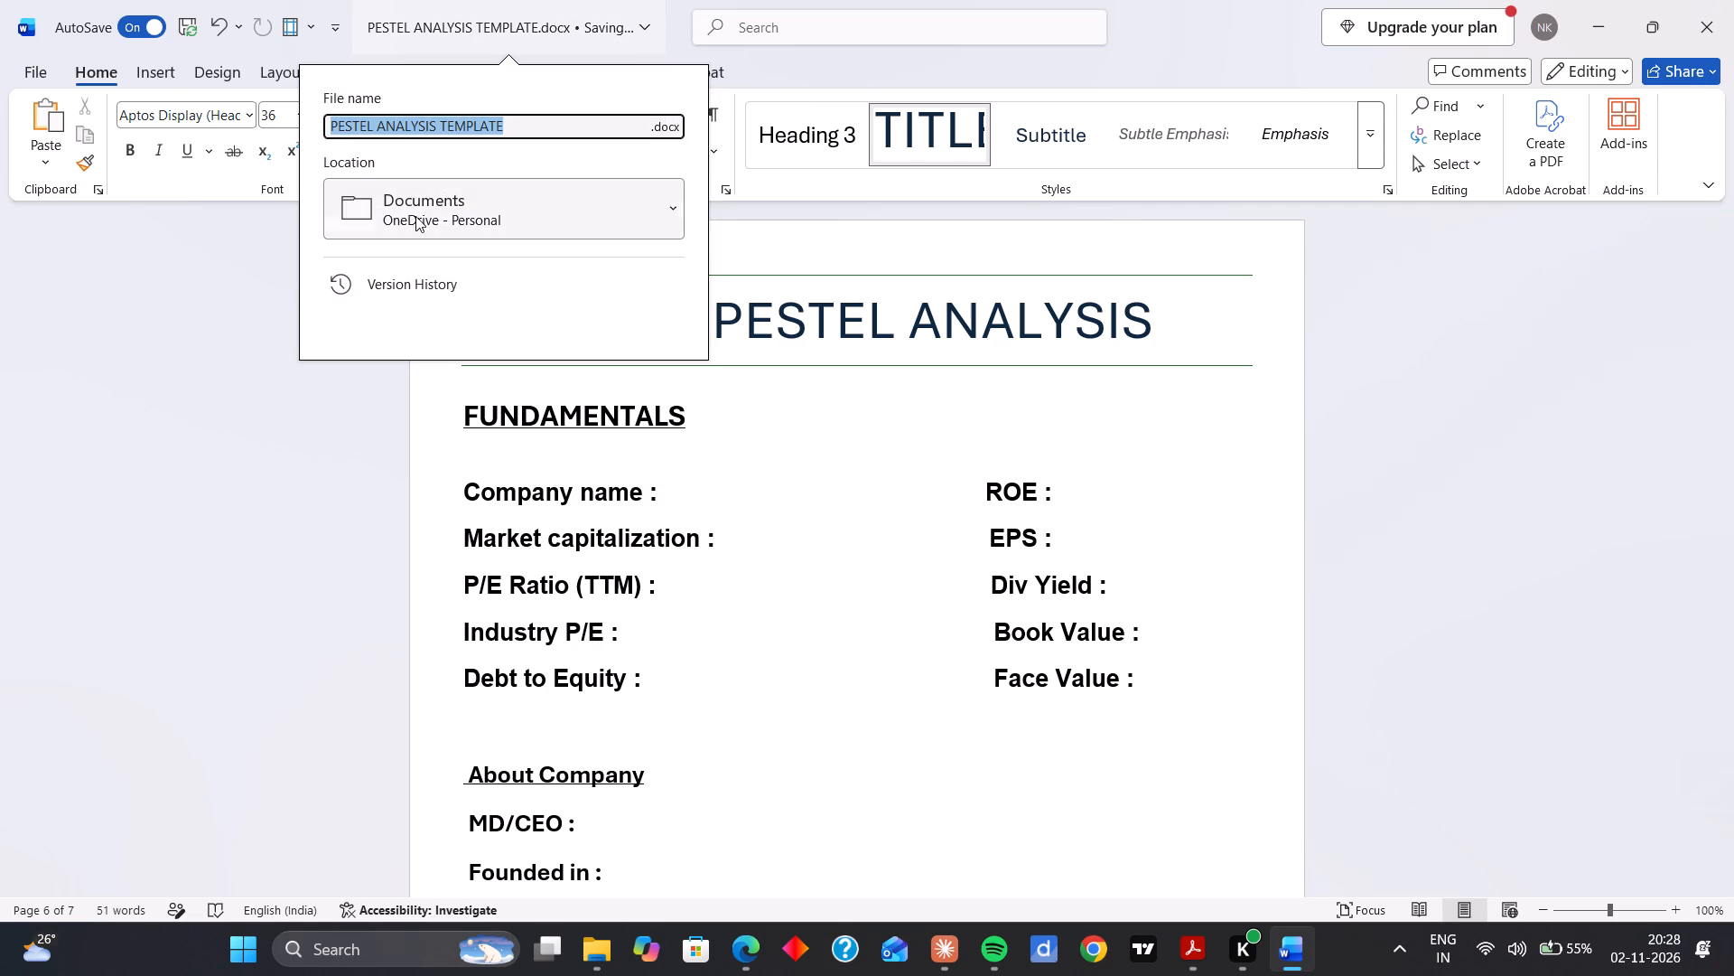
pyautogui.click(680, 202)
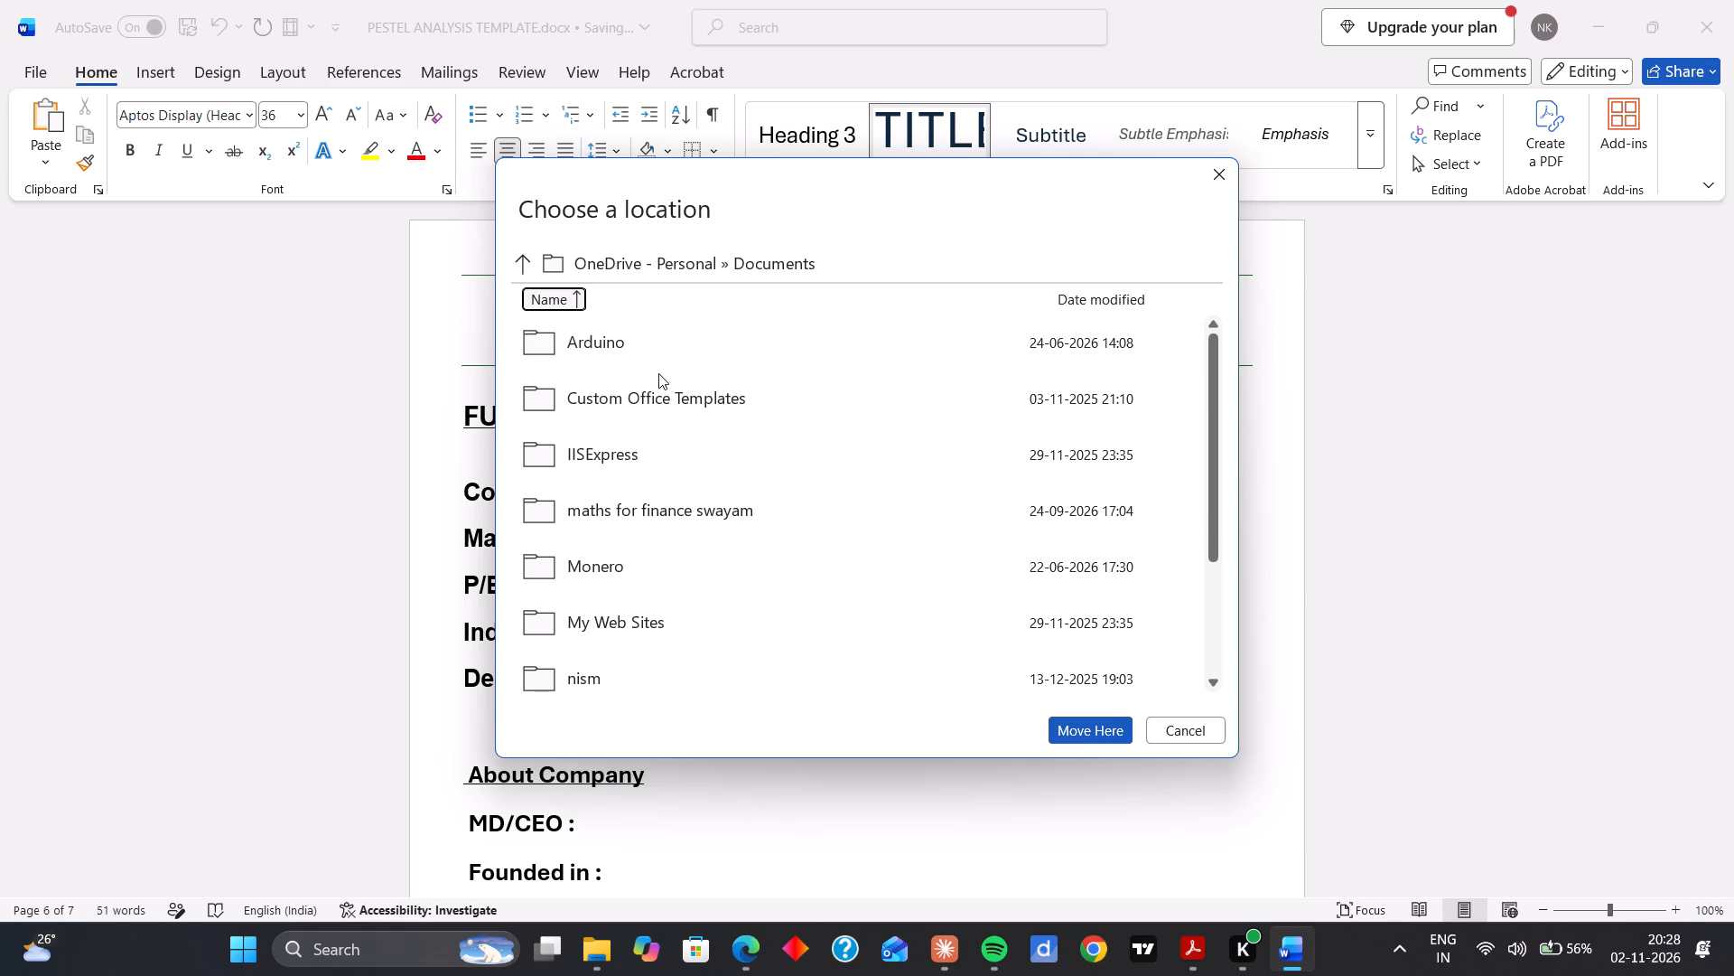
pyautogui.scroll(-1, 664, 385)
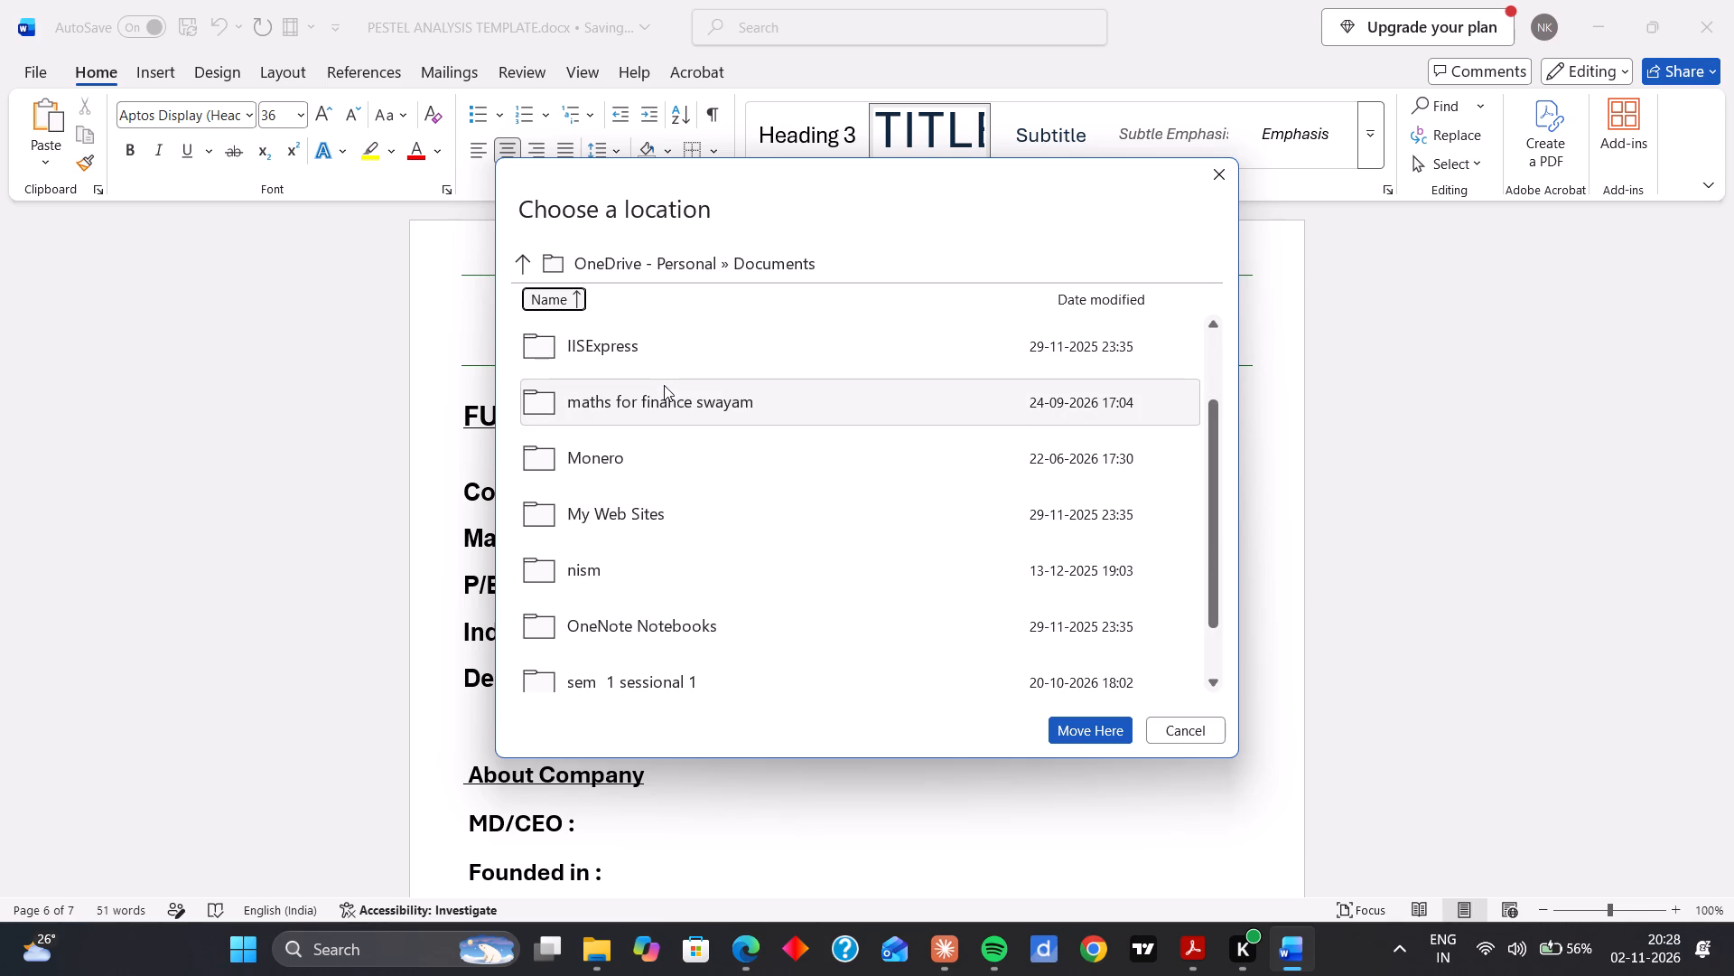
pyautogui.scroll(-2, 664, 385)
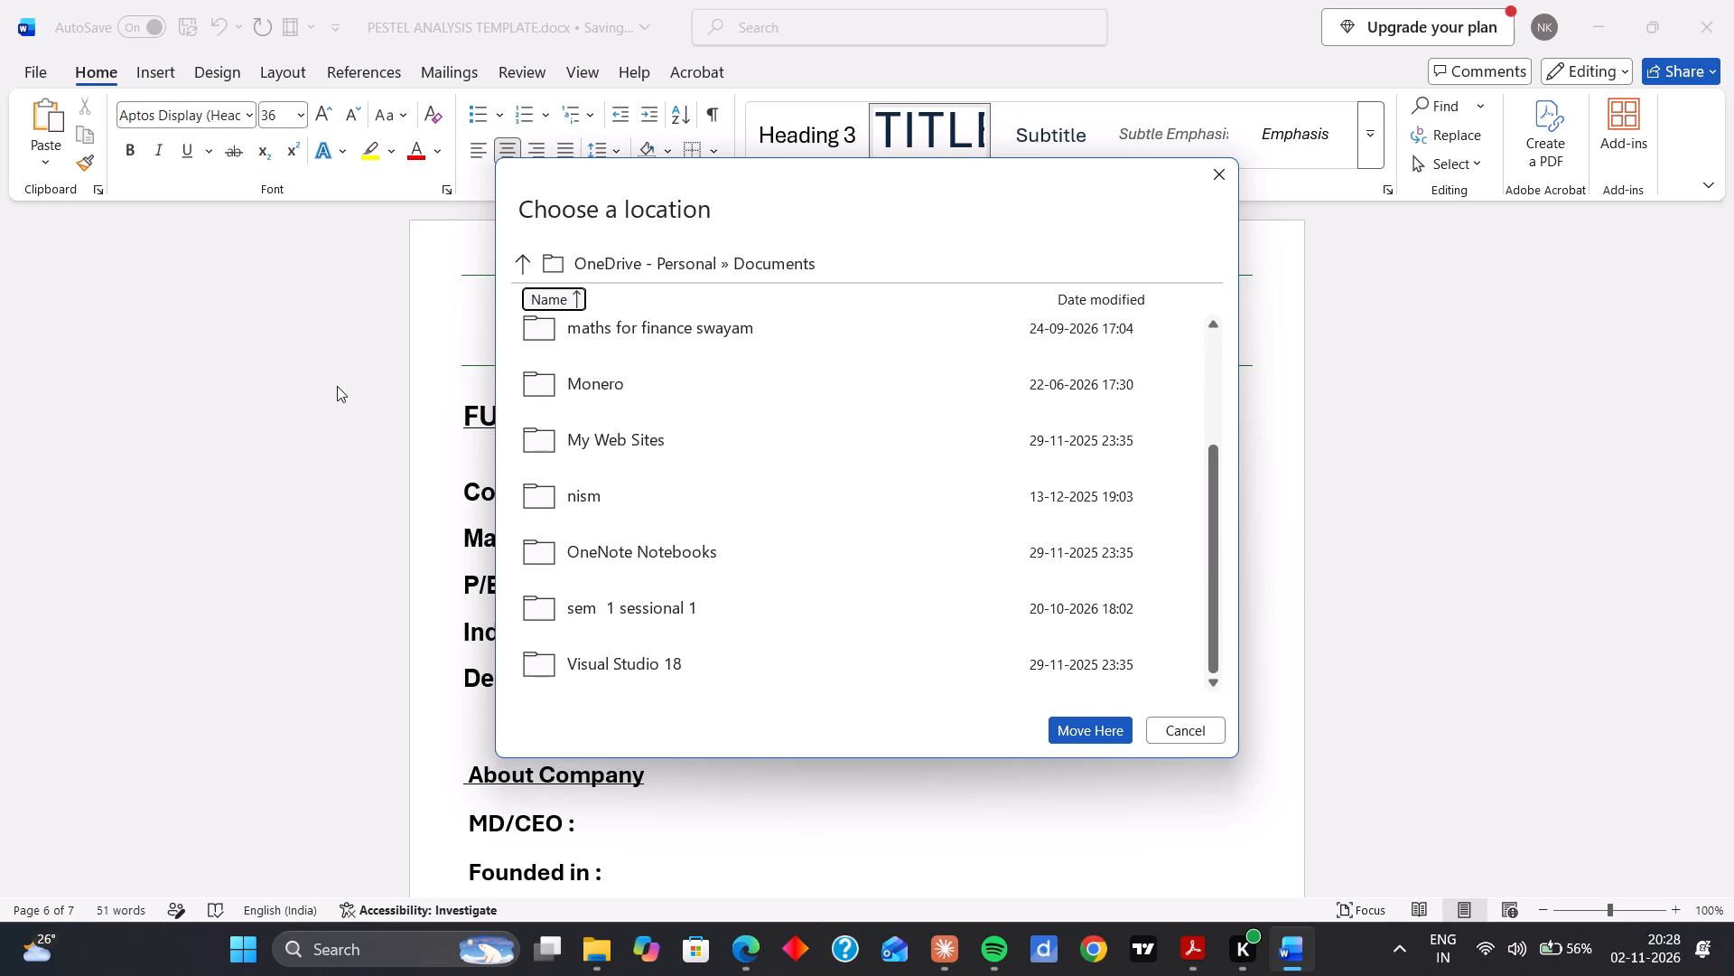
pyautogui.click(340, 384)
pyautogui.scroll(2, 748, 517)
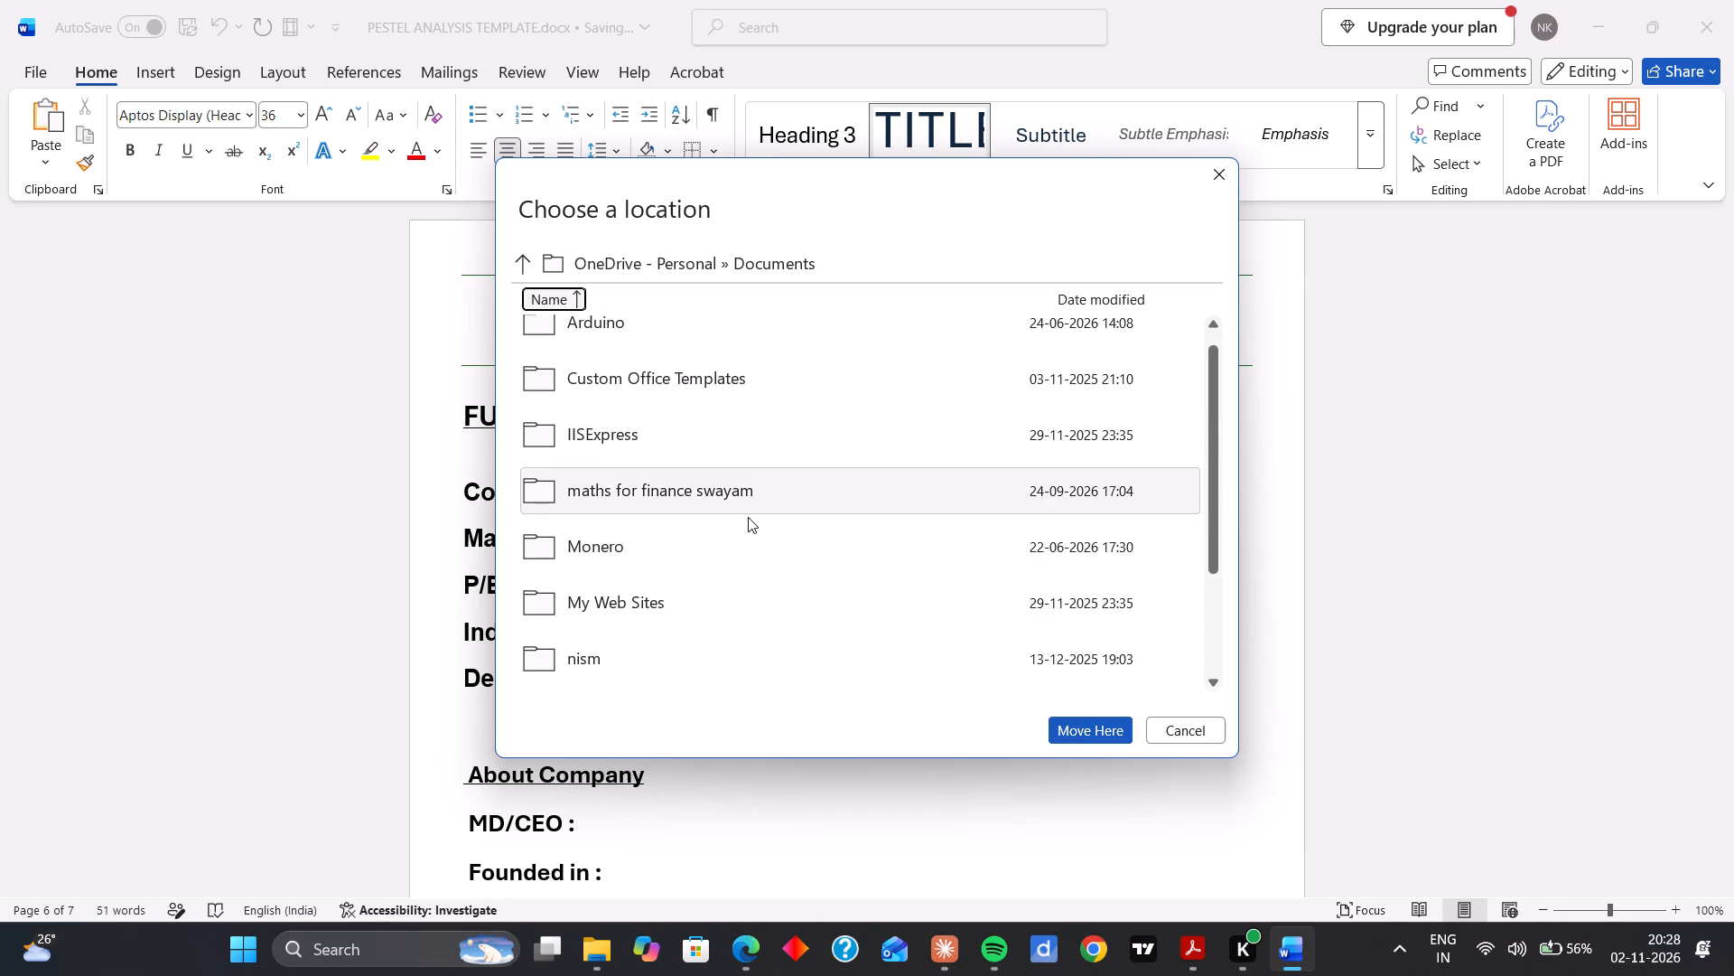
pyautogui.scroll(2, 748, 517)
pyautogui.scroll(-1, 748, 517)
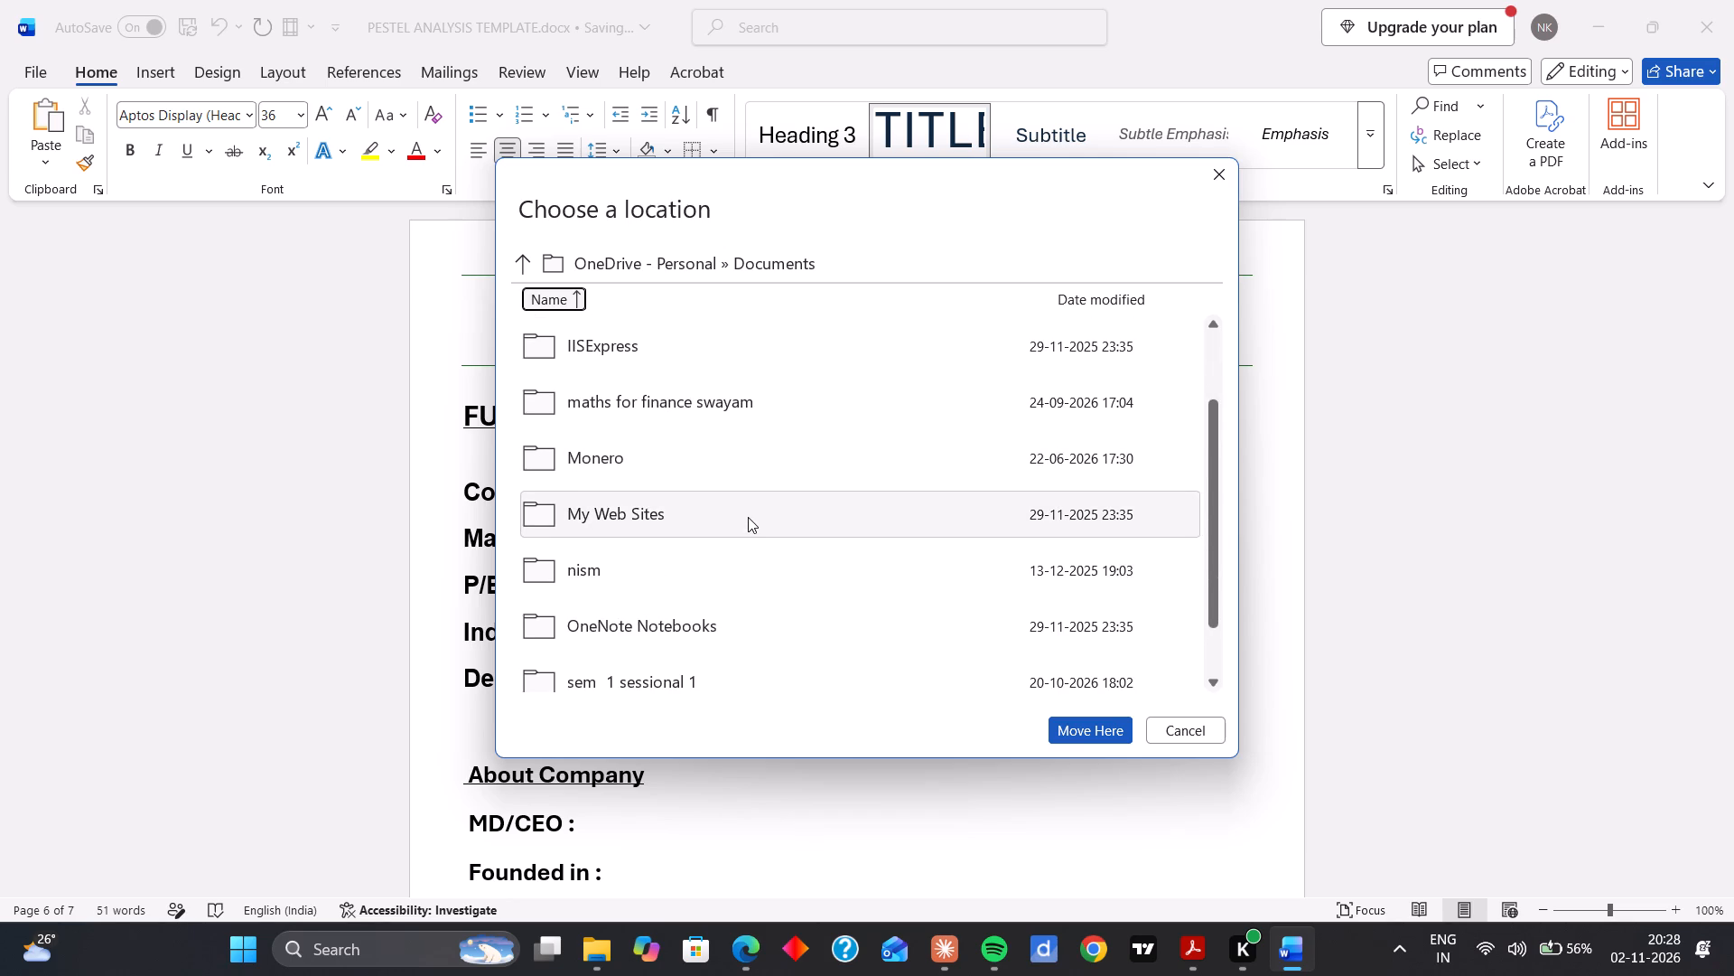
pyautogui.scroll(-3, 748, 517)
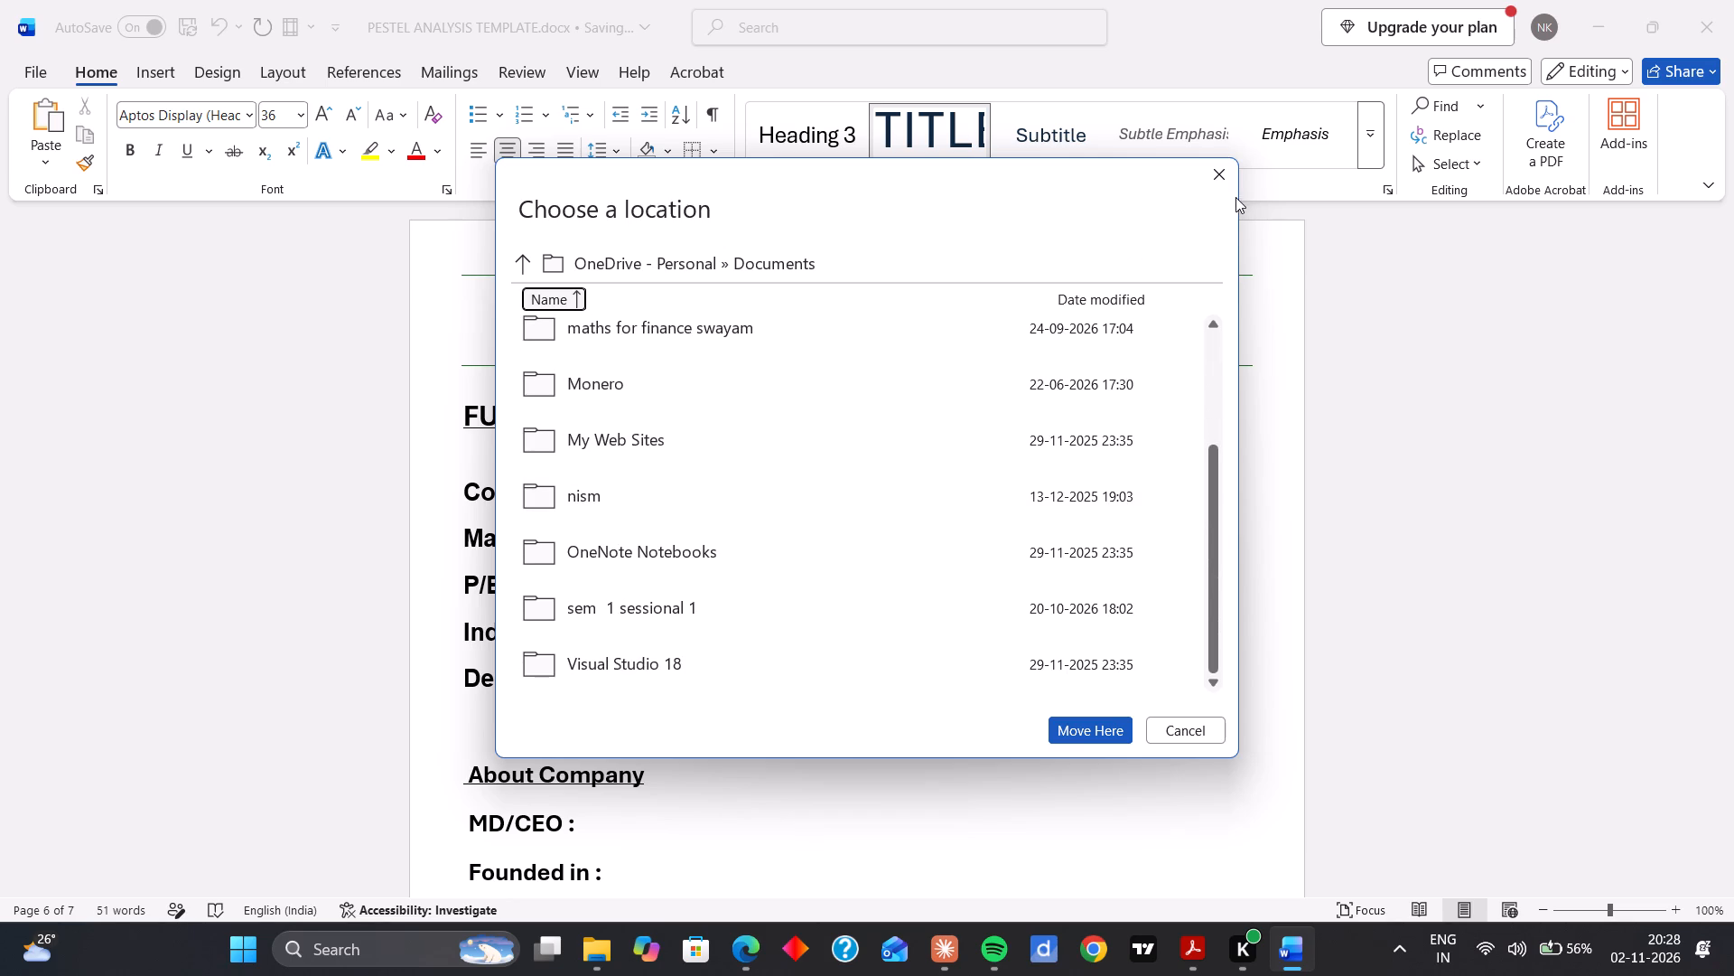
pyautogui.click(1230, 174)
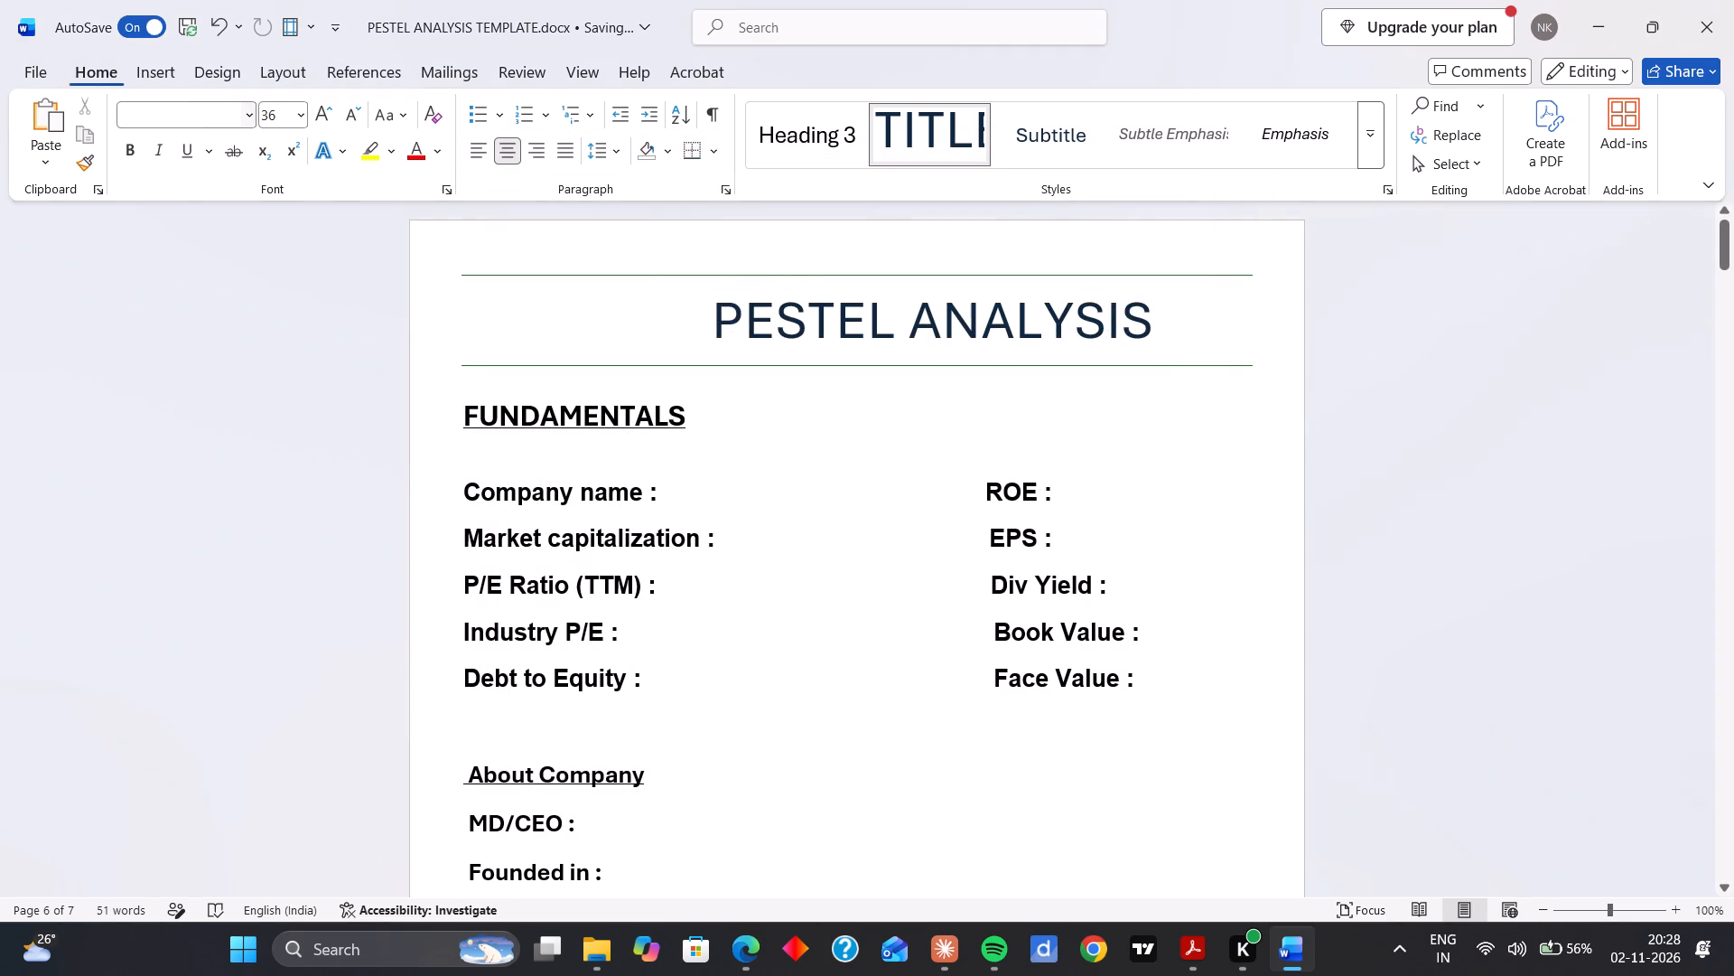
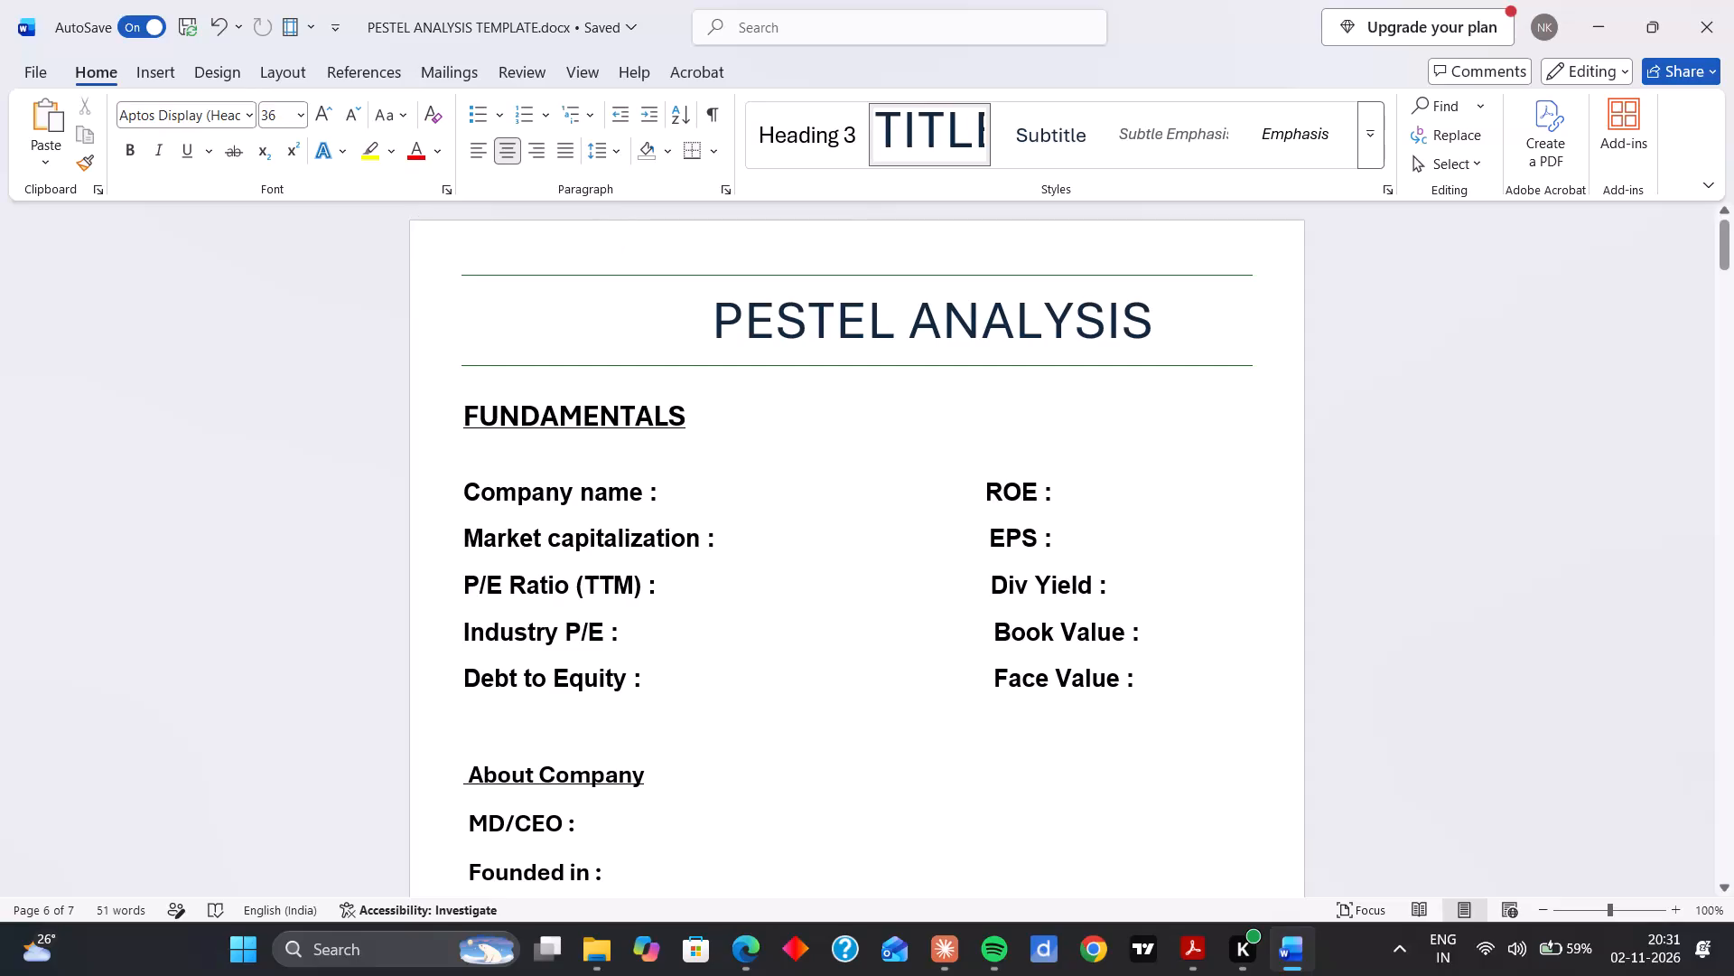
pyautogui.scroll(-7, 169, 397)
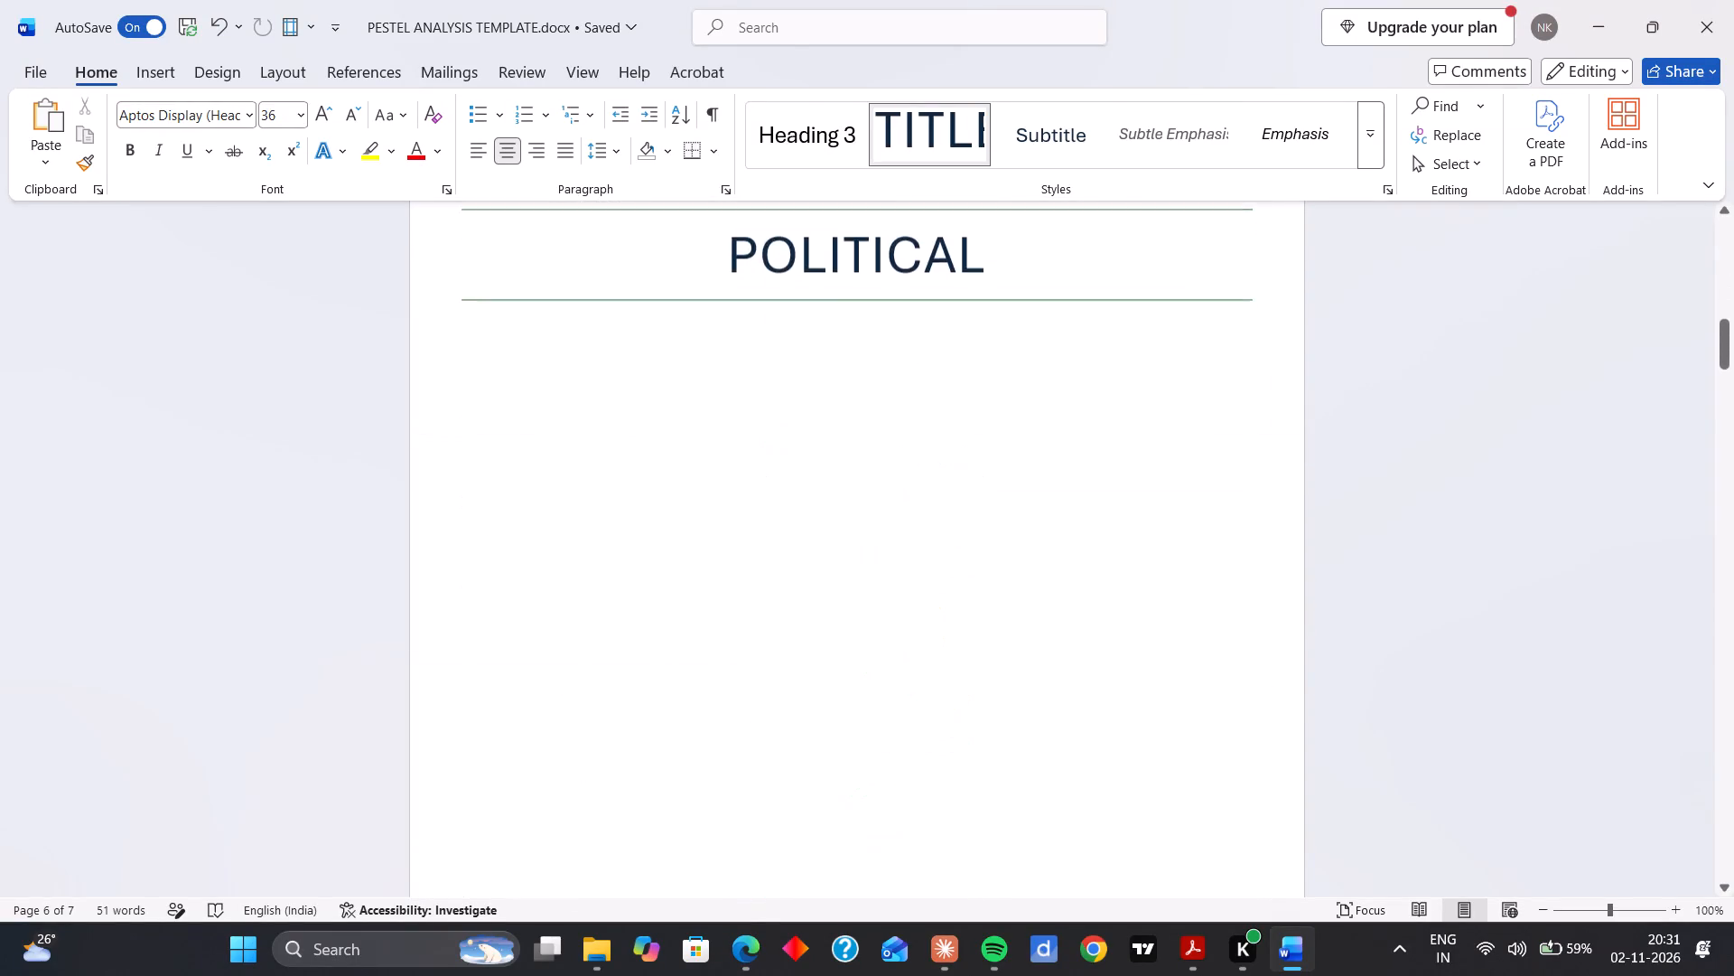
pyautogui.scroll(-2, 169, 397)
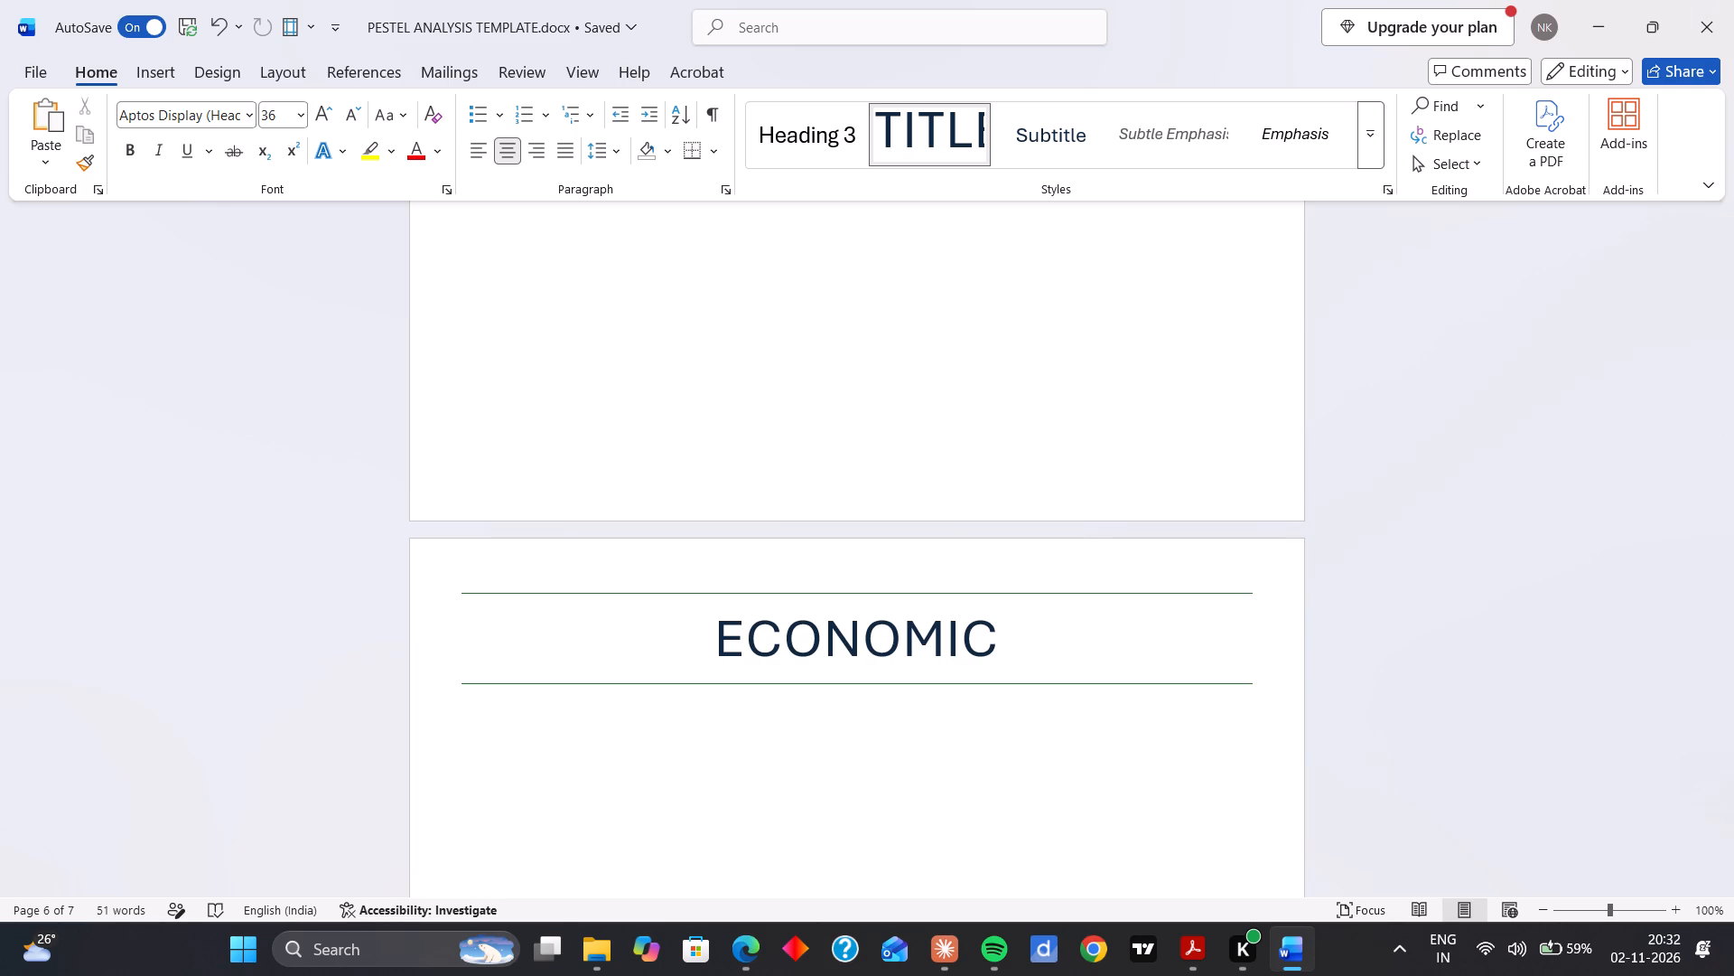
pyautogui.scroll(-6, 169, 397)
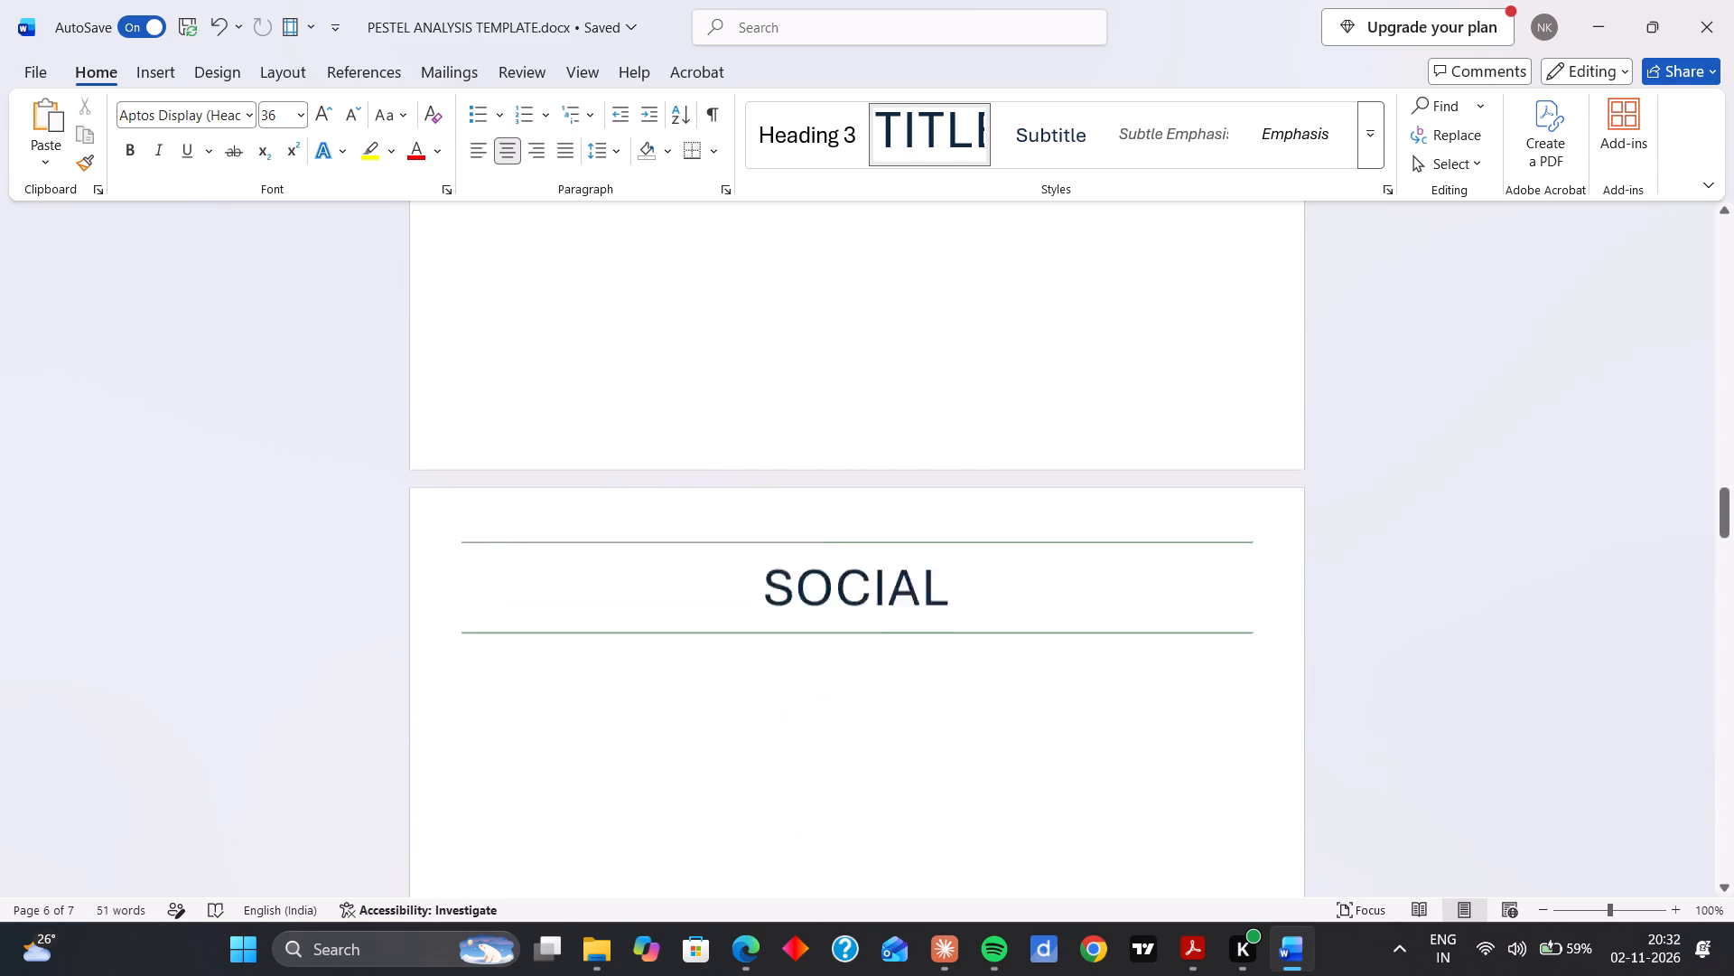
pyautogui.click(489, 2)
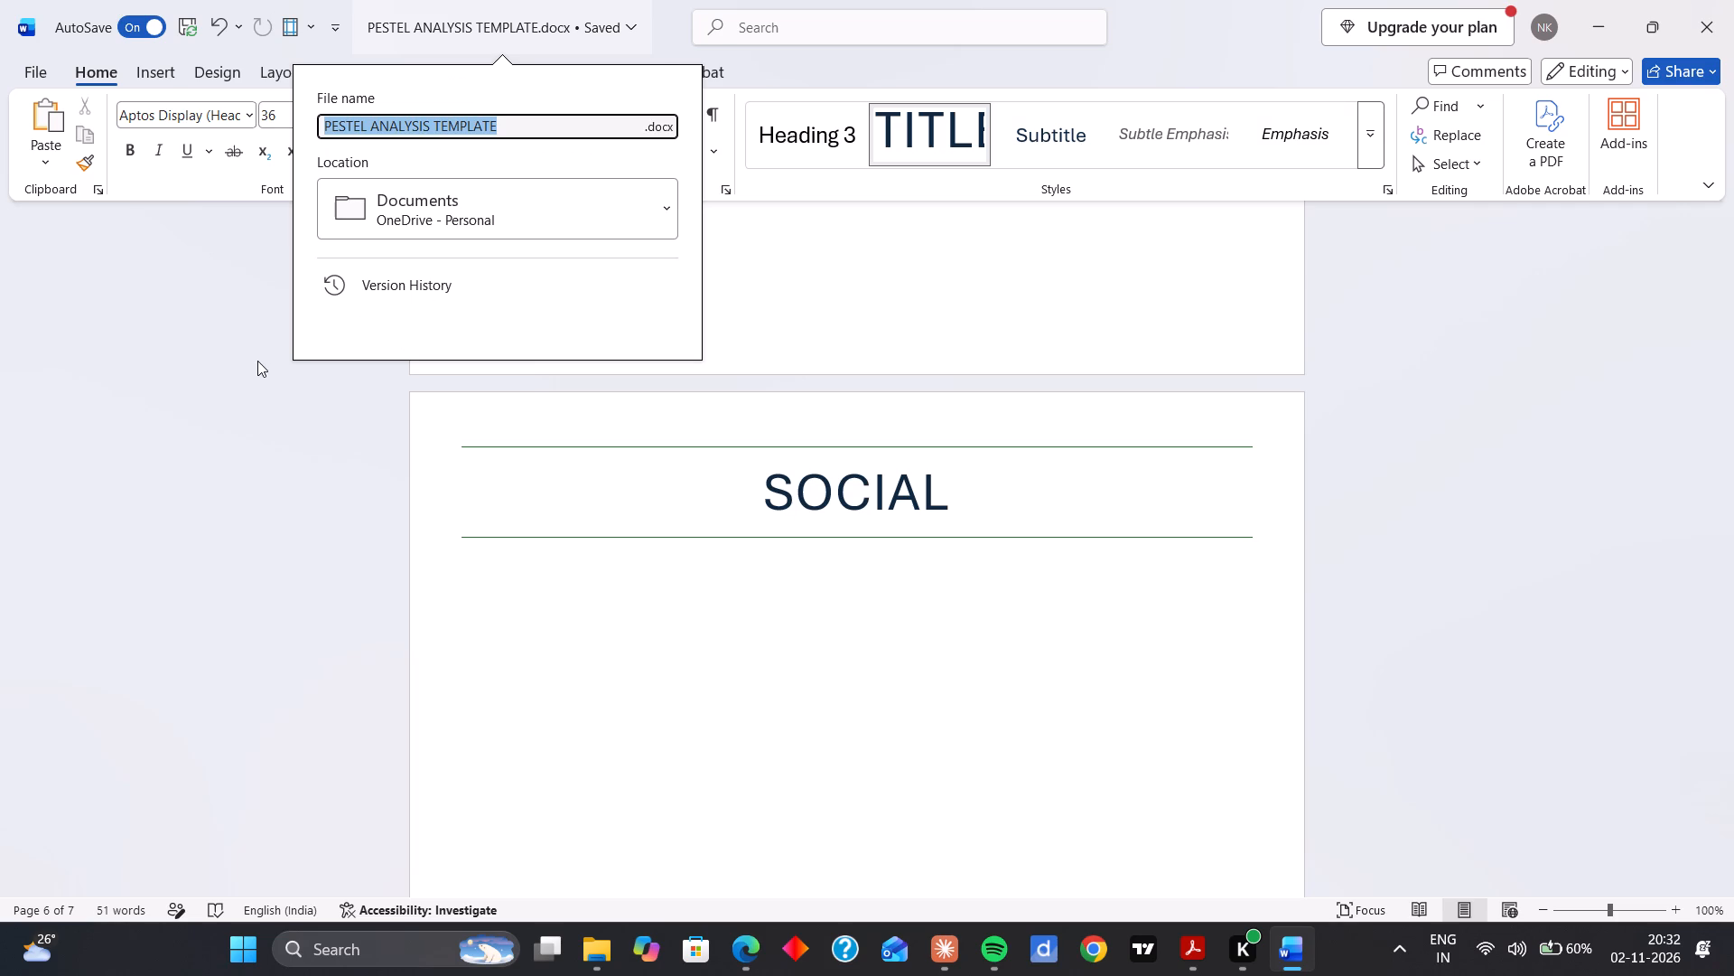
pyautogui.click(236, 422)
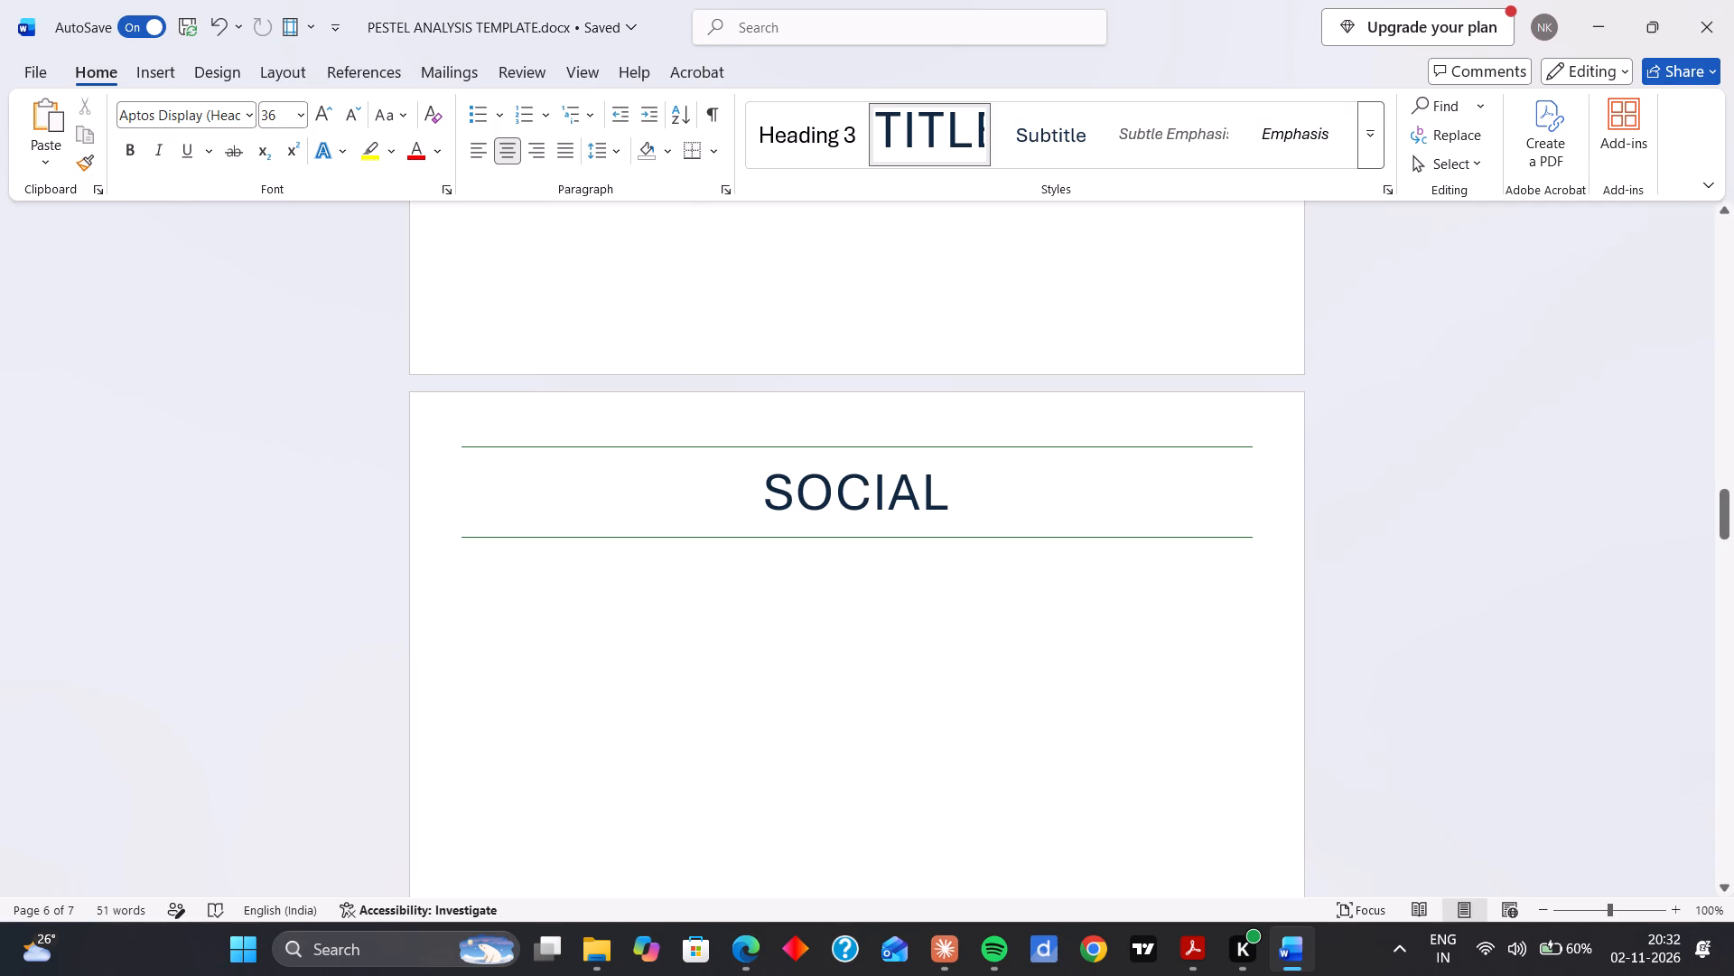
# Save the PESTEL ANALYSIS TEMPLATE document again.
pyautogui.click(187, 22)
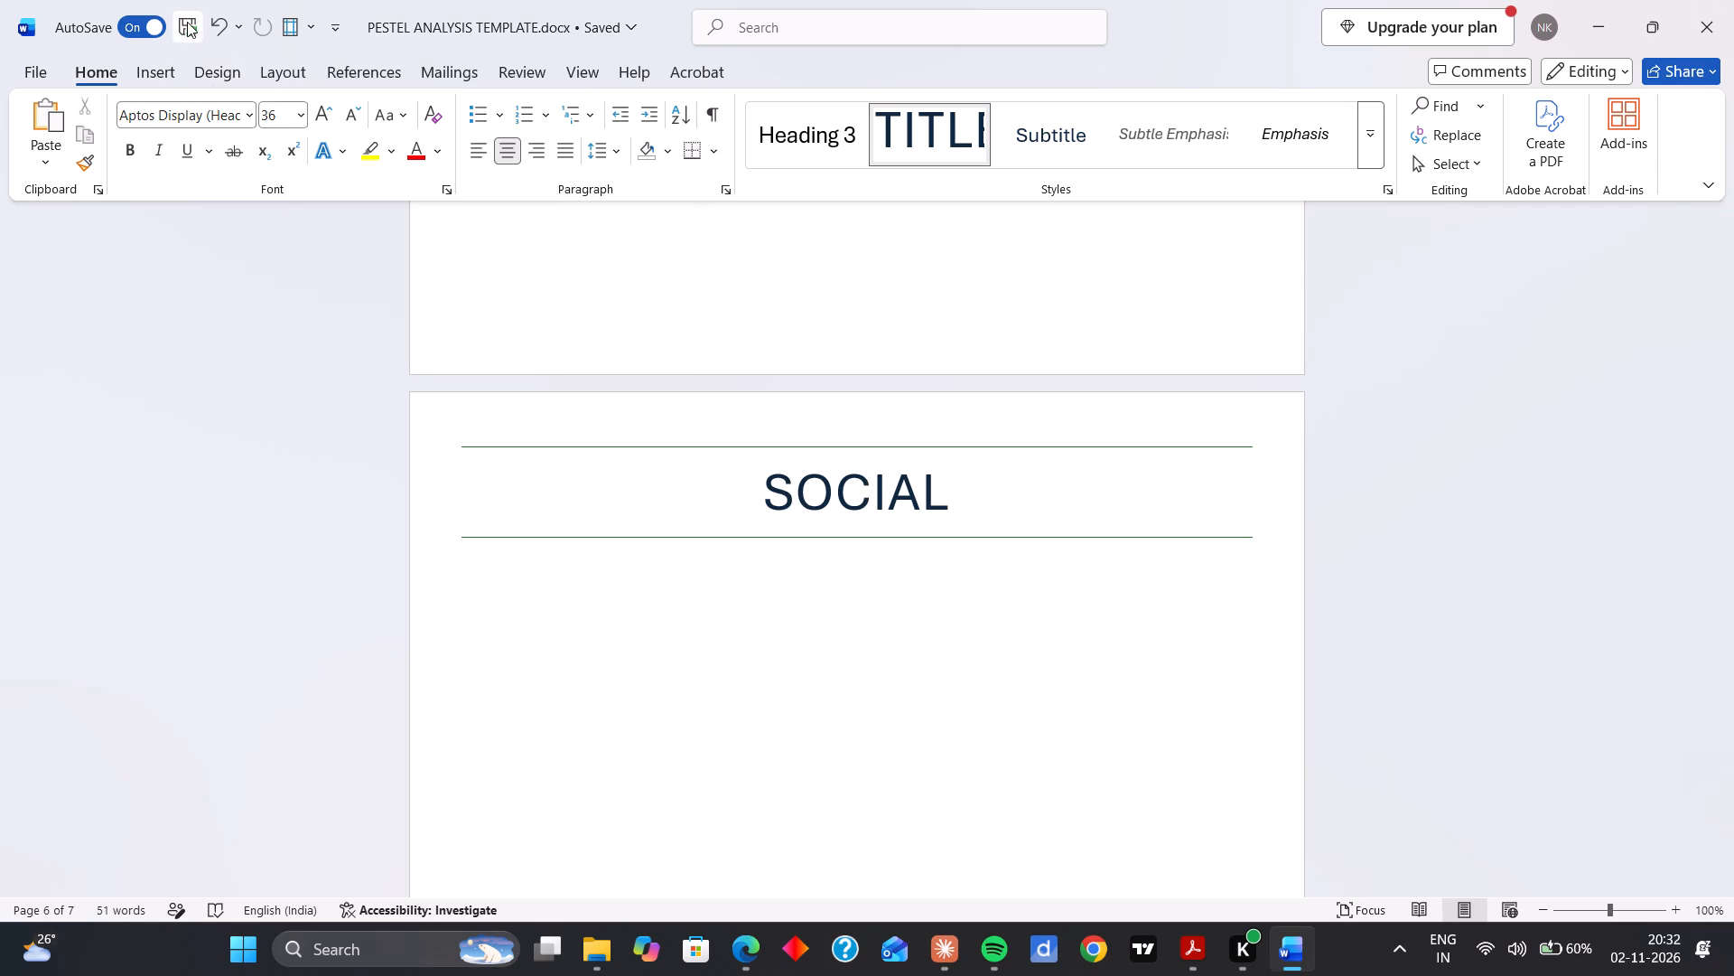
pyautogui.tripleClick(187, 22)
pyautogui.click(187, 22)
pyautogui.moveTo(187, 22); pyautogui.dragTo(332, 22)
pyautogui.click(332, 22)
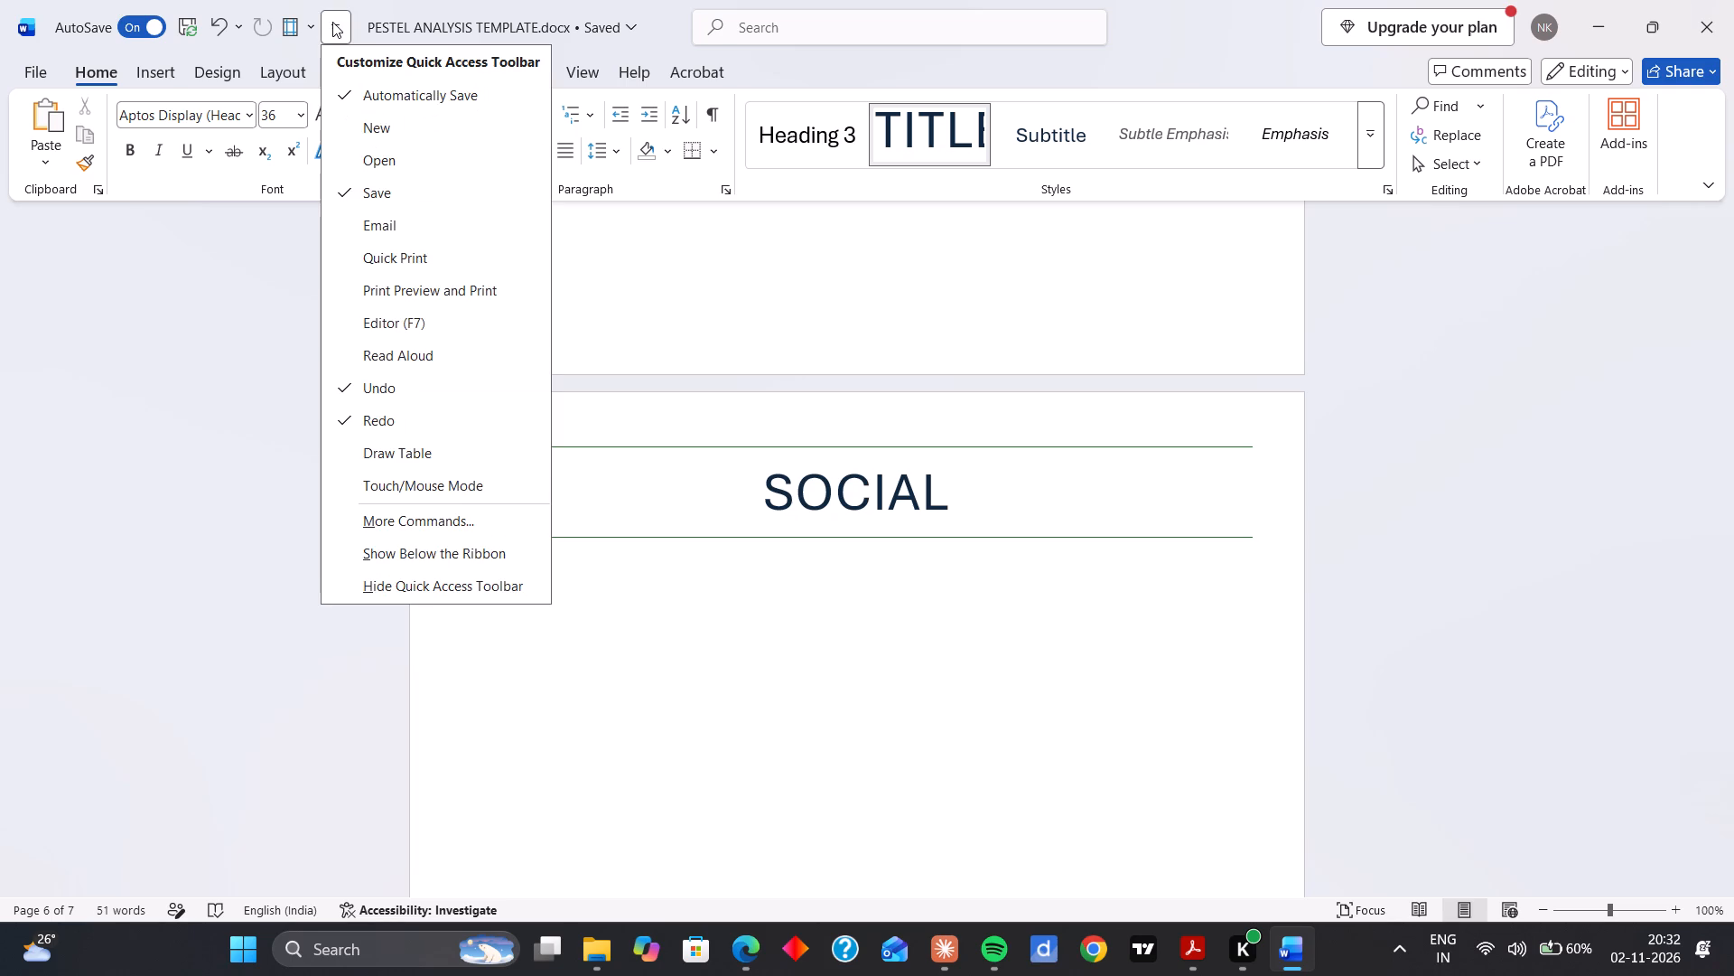
pyautogui.click(255, 353)
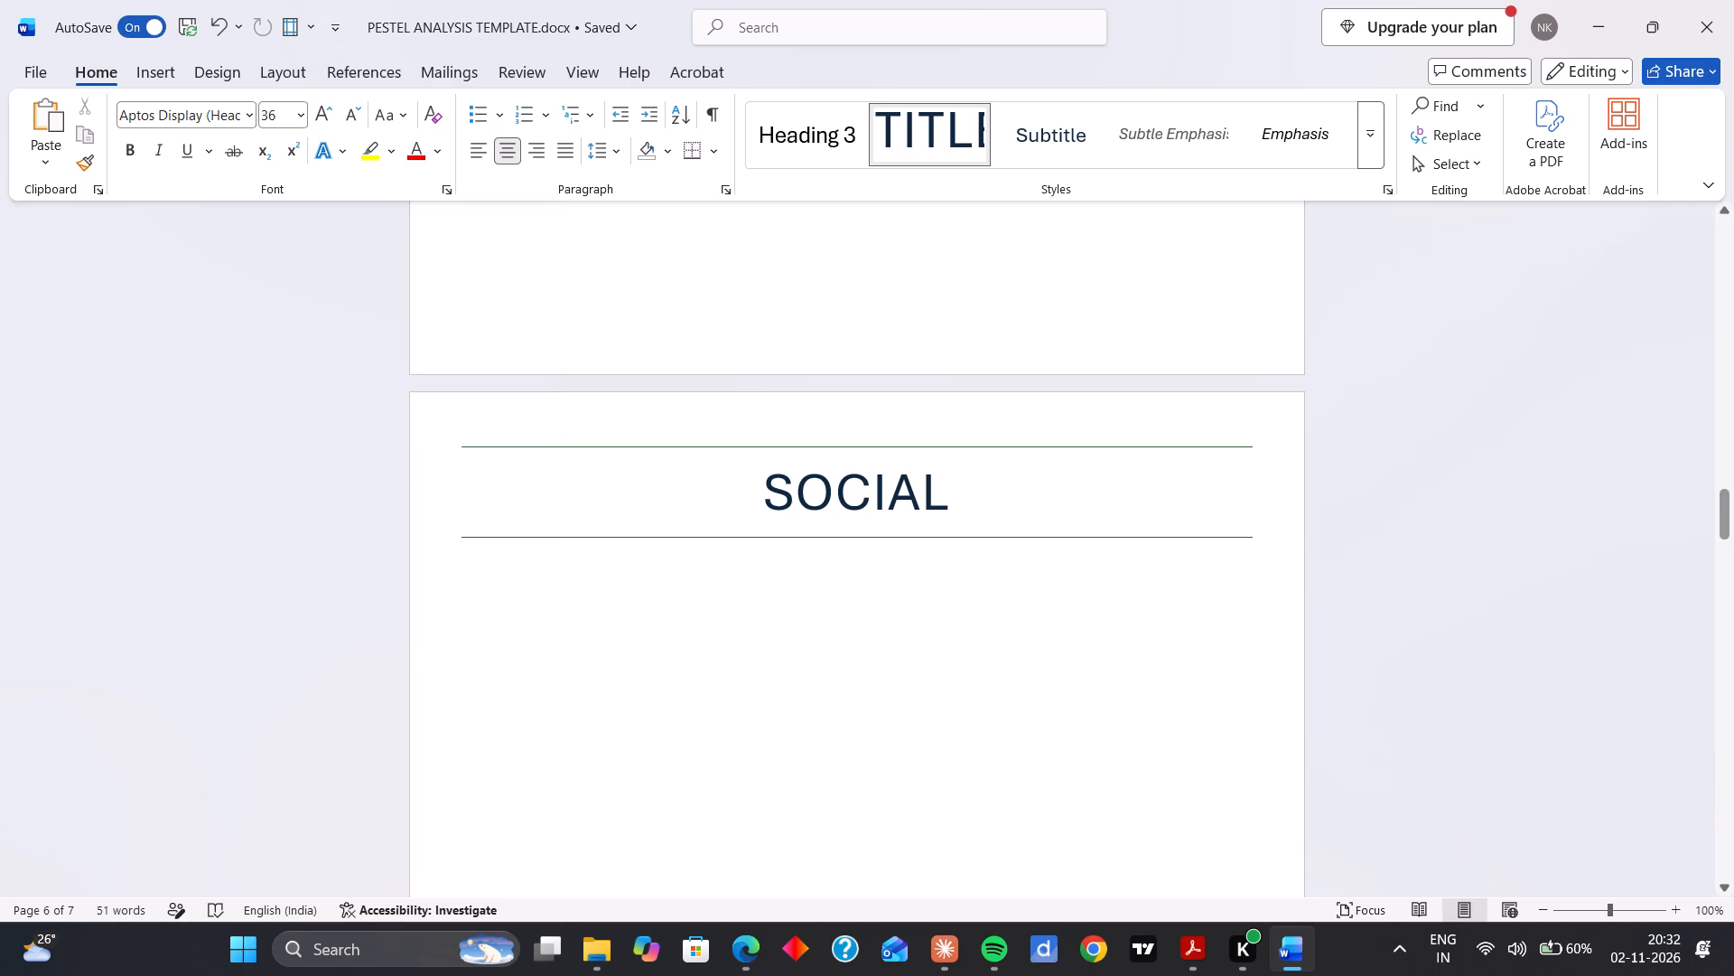
# Examine the folders in OneDrive Documents again as possible locations for the template file, without moving it.
pyautogui.click(590, 7)
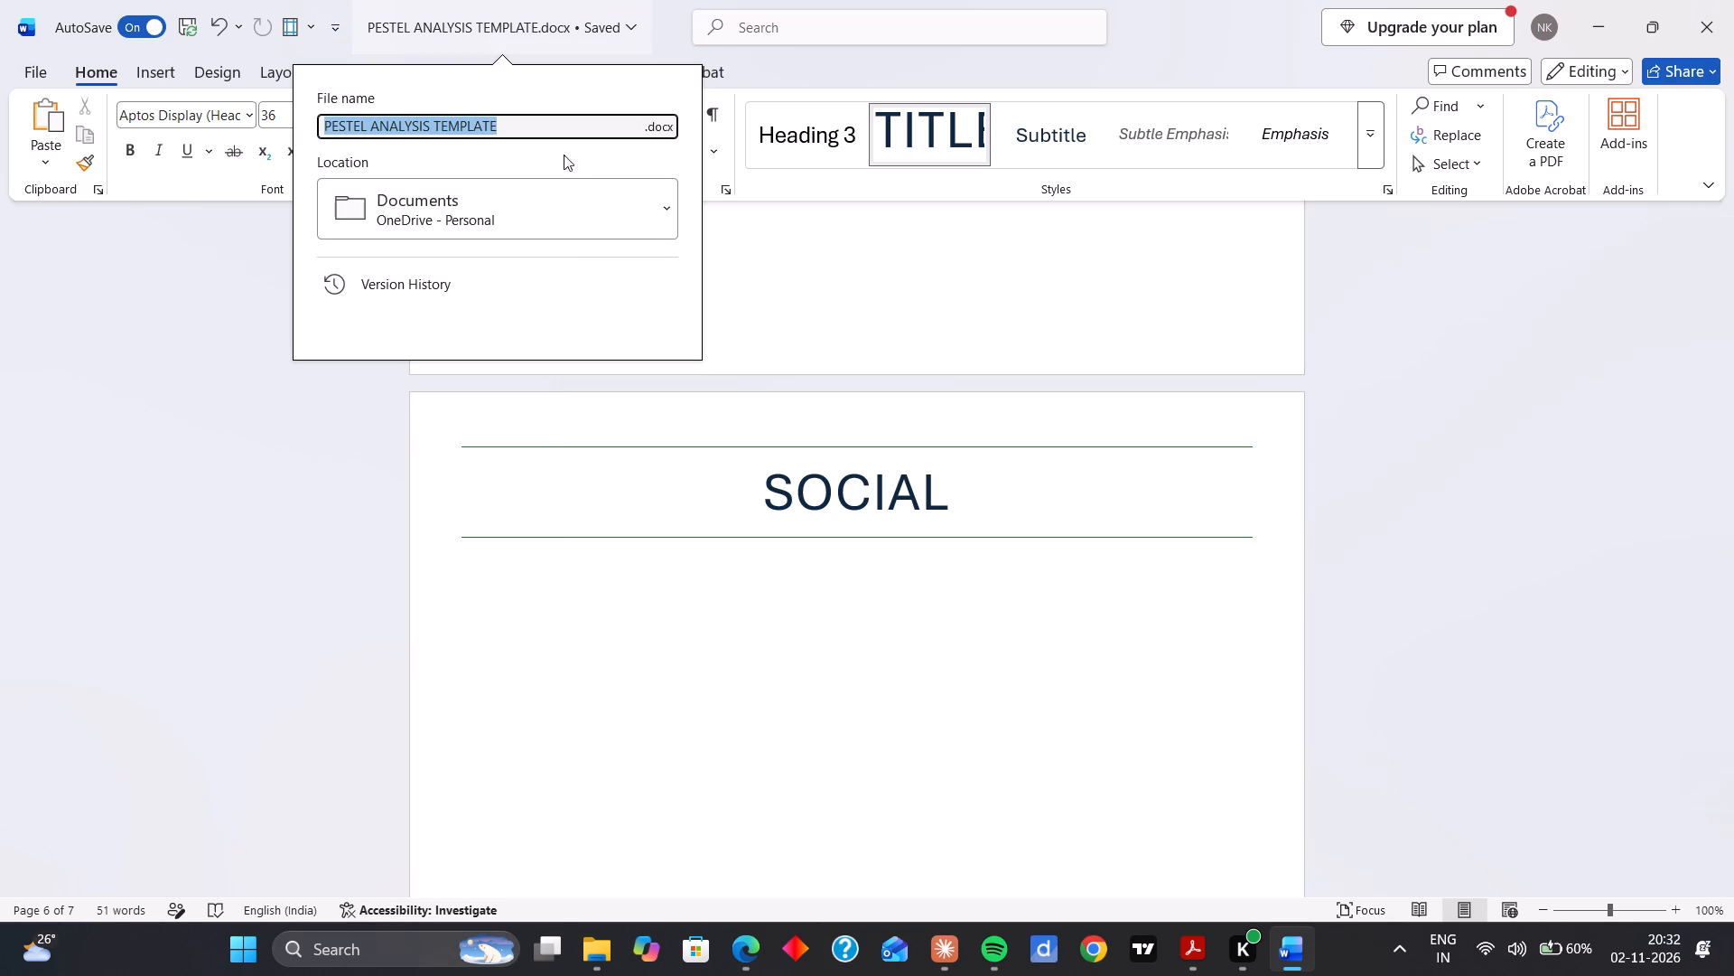
pyautogui.click(588, 219)
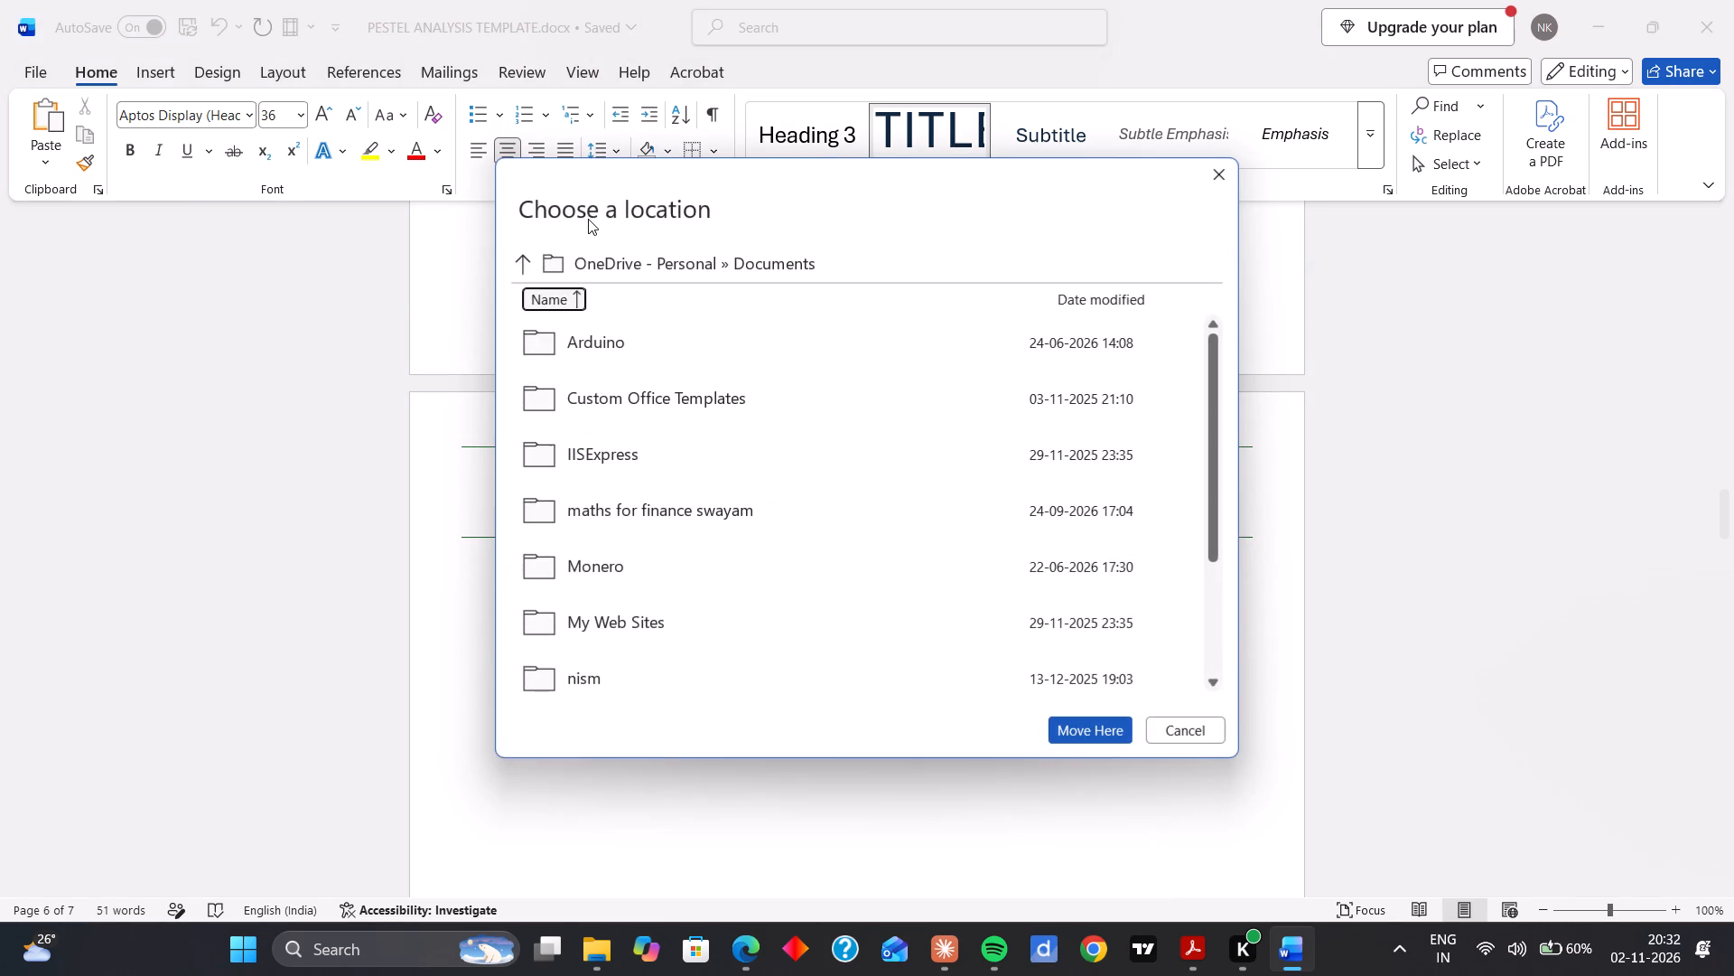
pyautogui.scroll(5, 607, 357)
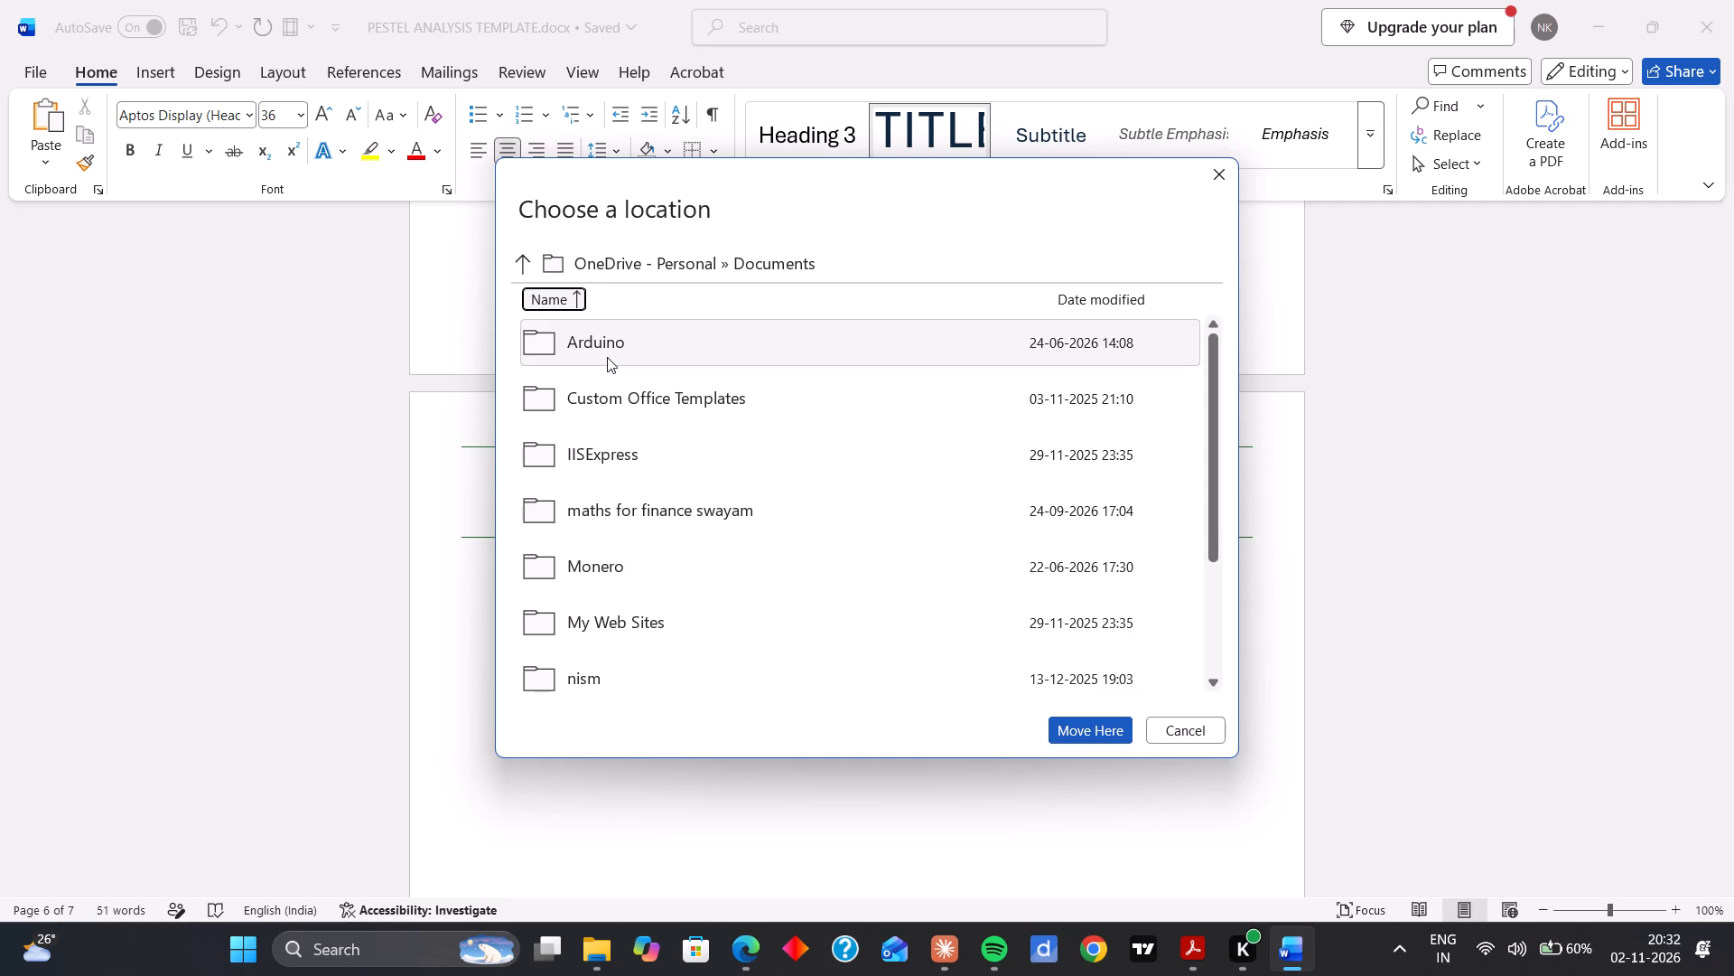
pyautogui.scroll(-5, 607, 357)
pyautogui.scroll(6, 607, 357)
pyautogui.click(238, 491)
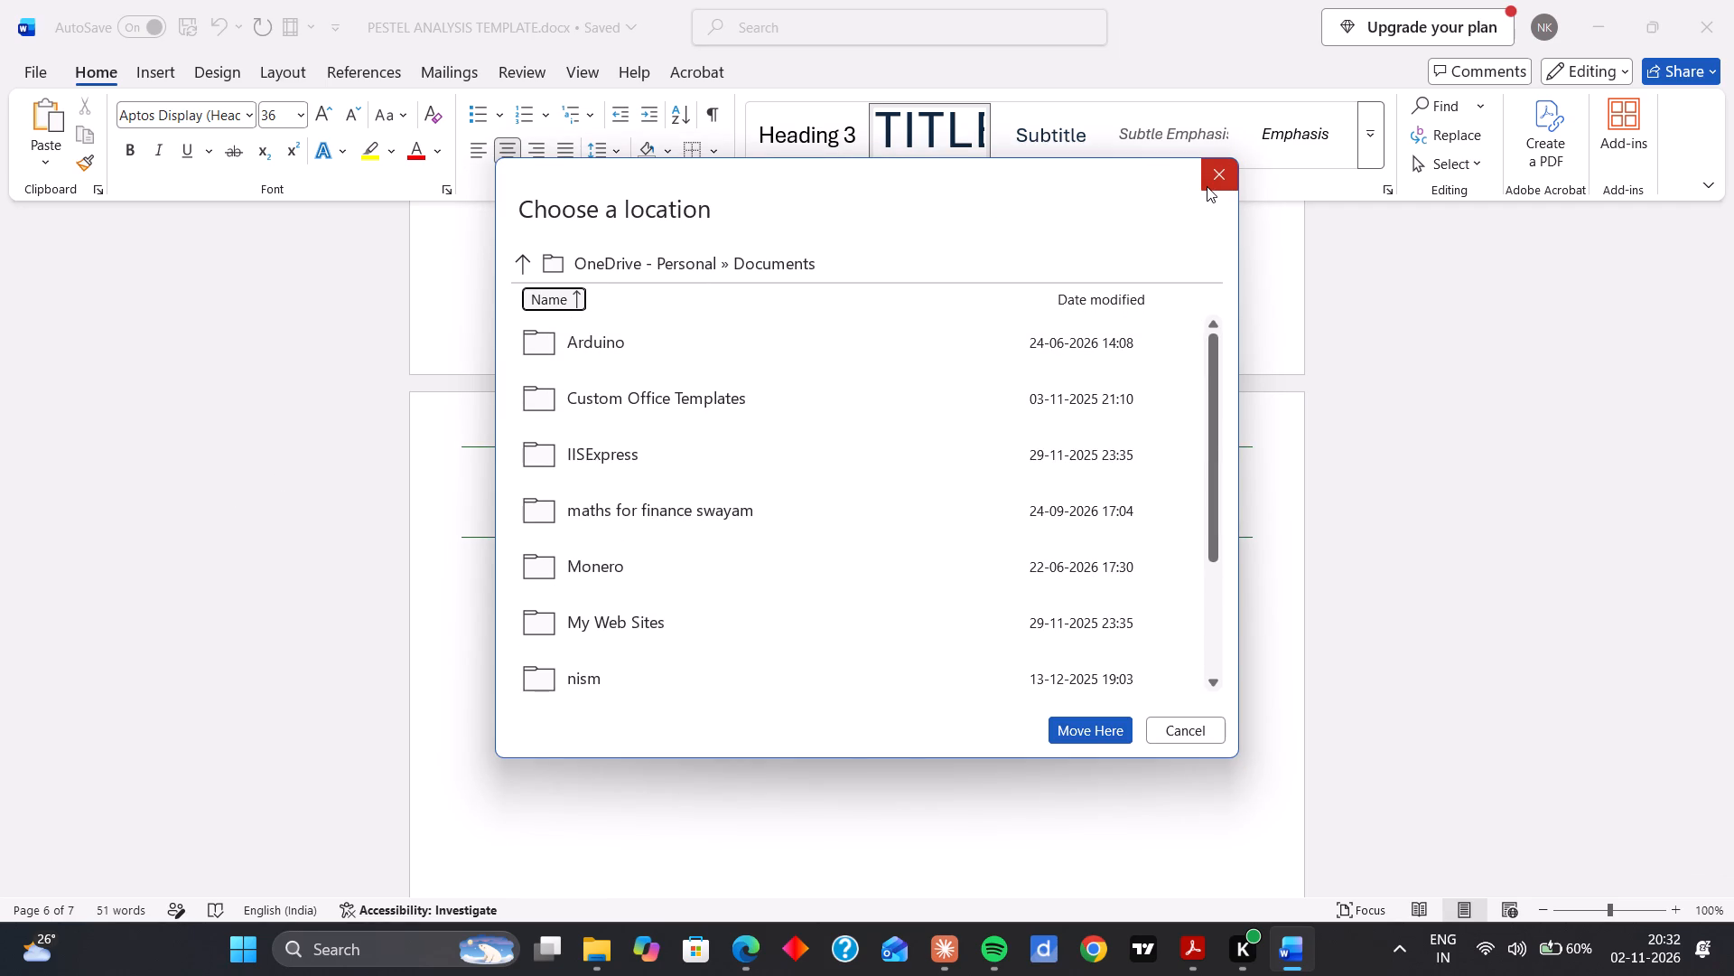
pyautogui.scroll(-1, 710, 426)
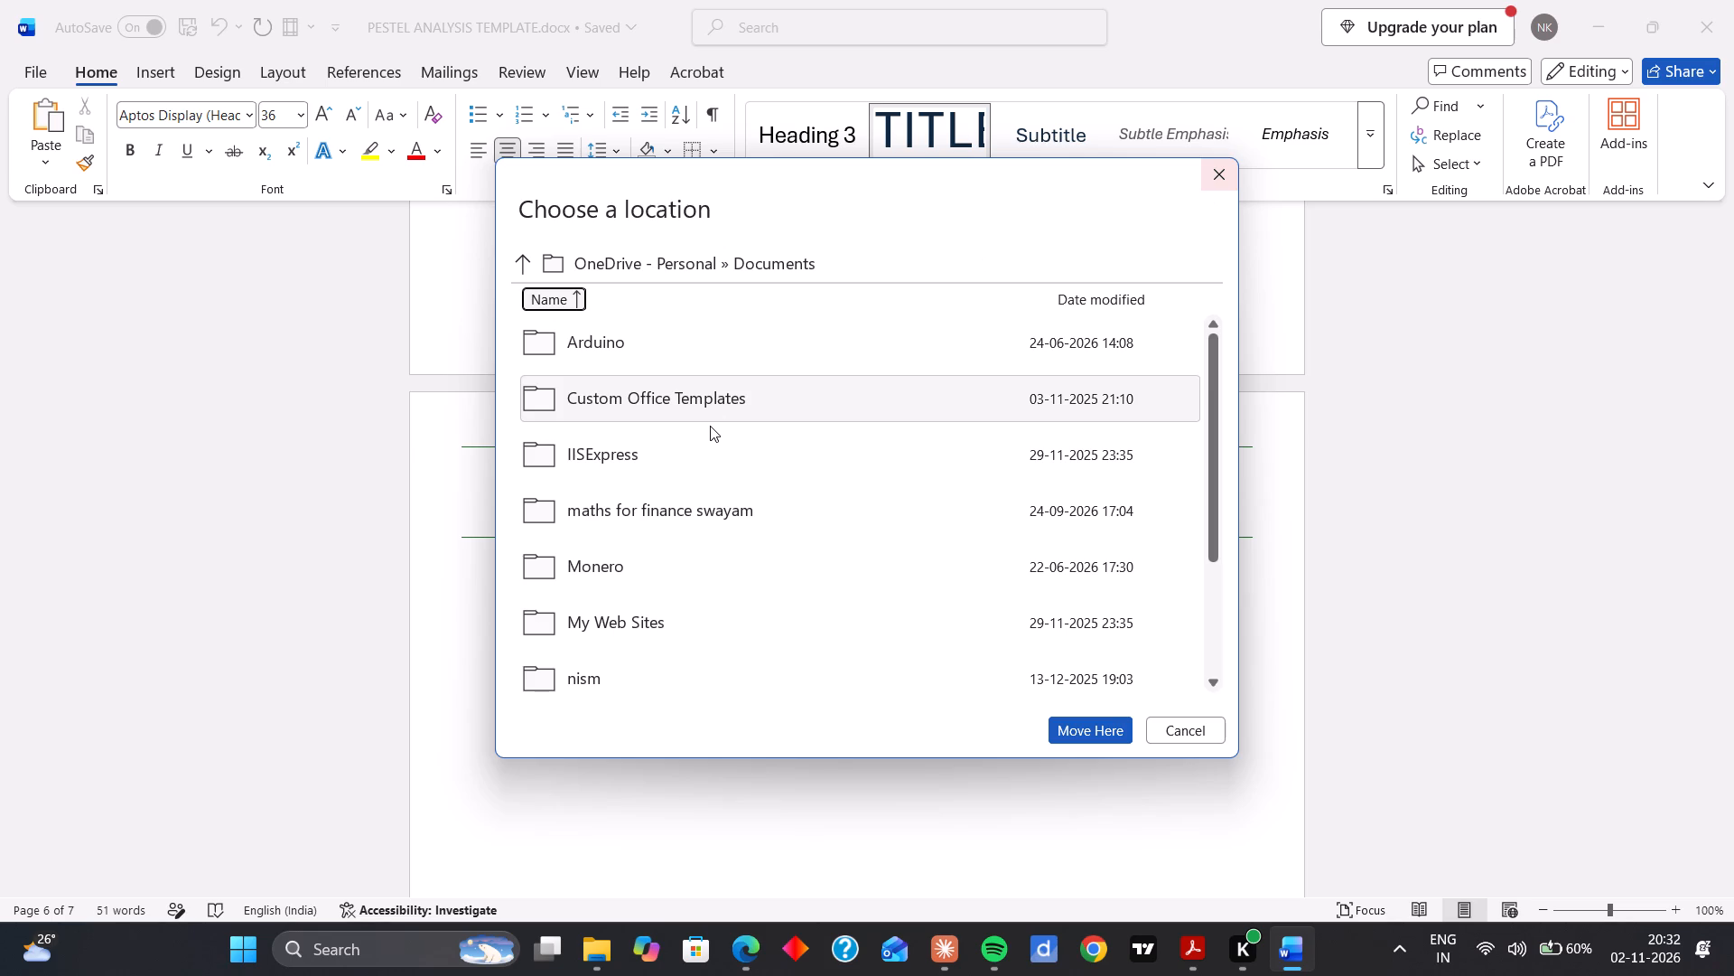
pyautogui.scroll(-2, 710, 426)
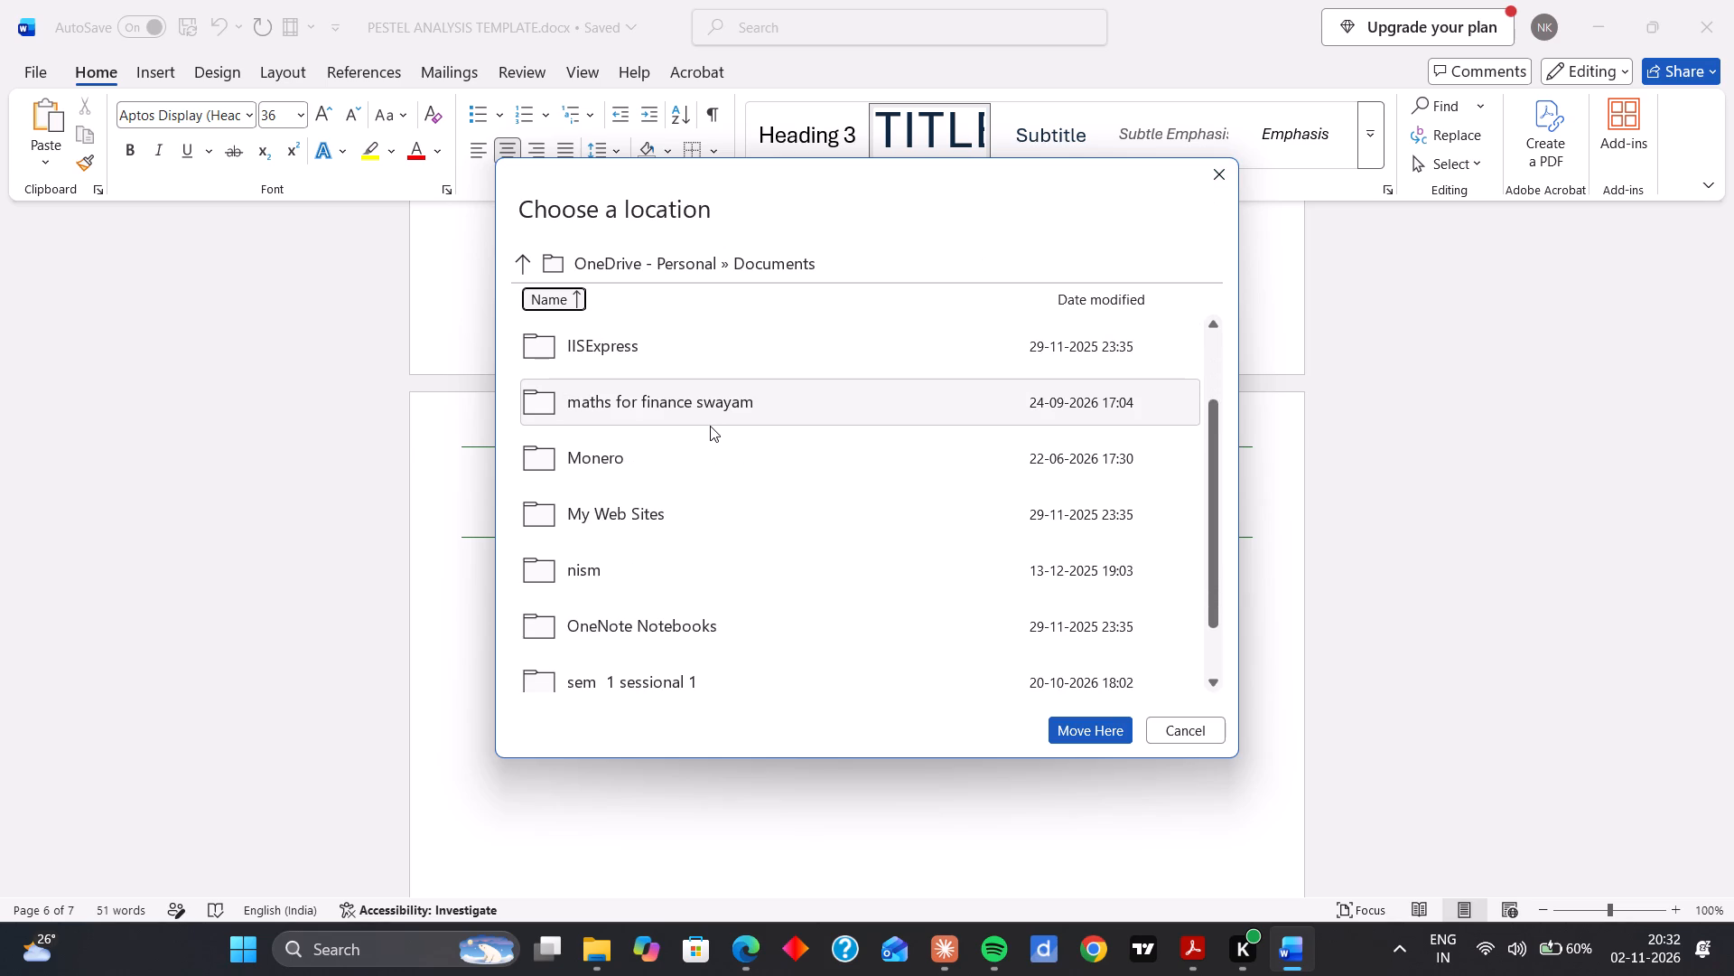
pyautogui.scroll(-2, 710, 426)
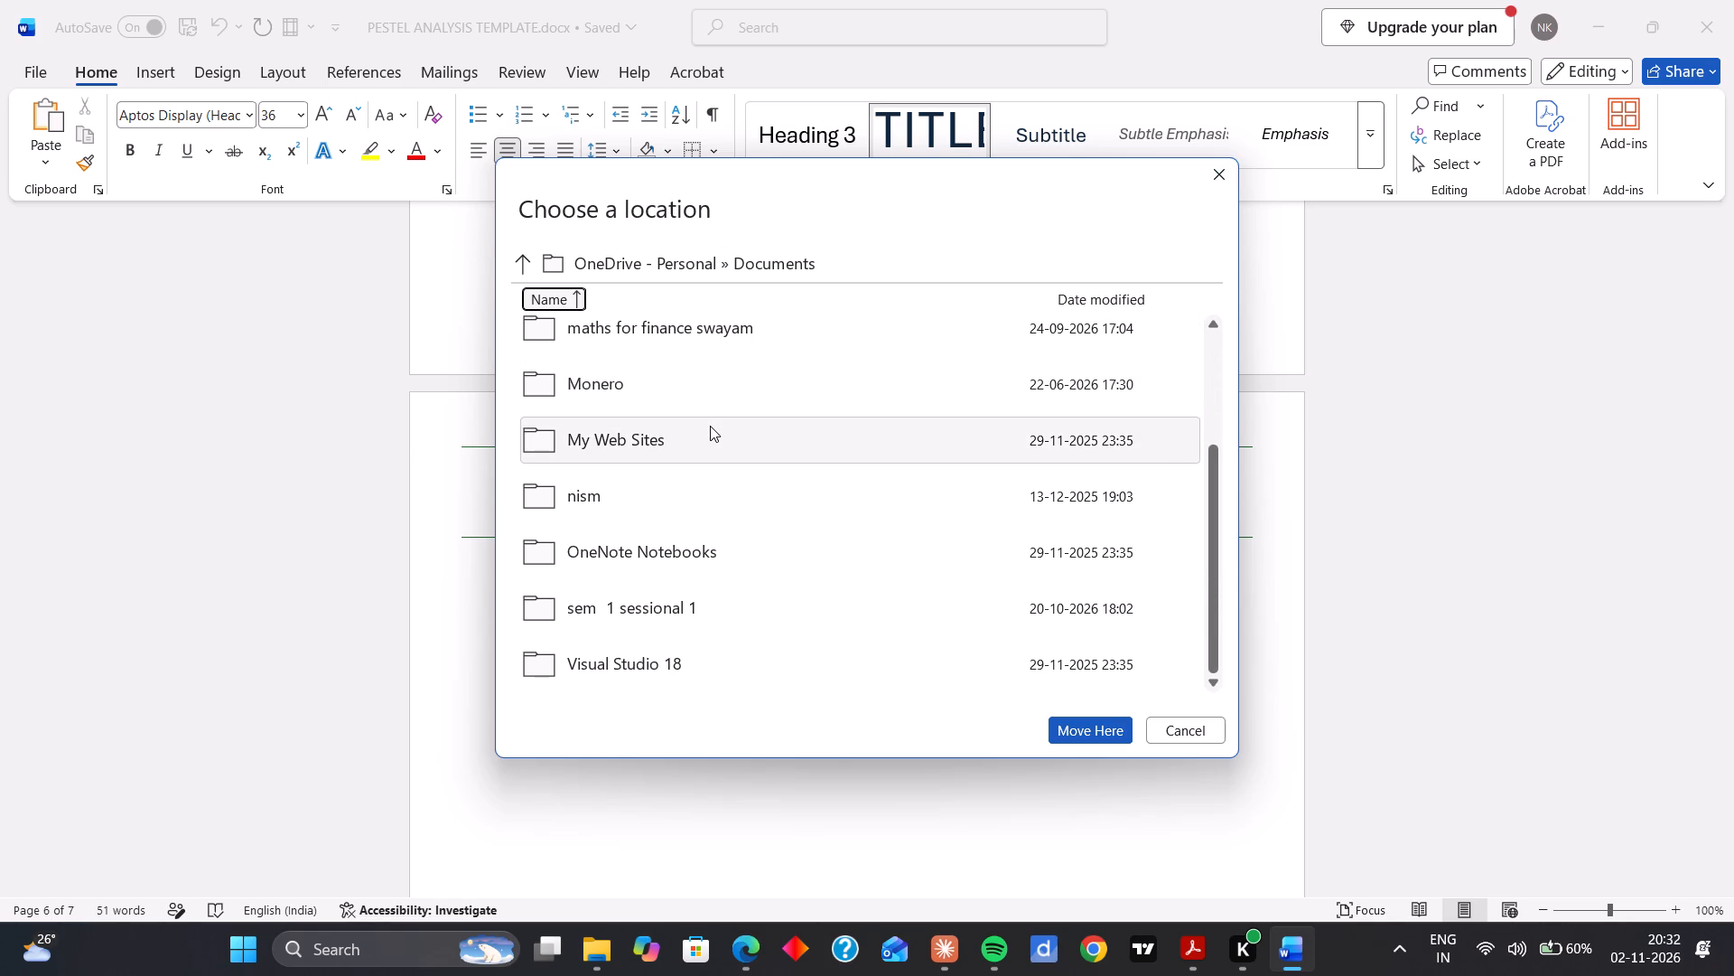
pyautogui.scroll(-1, 710, 426)
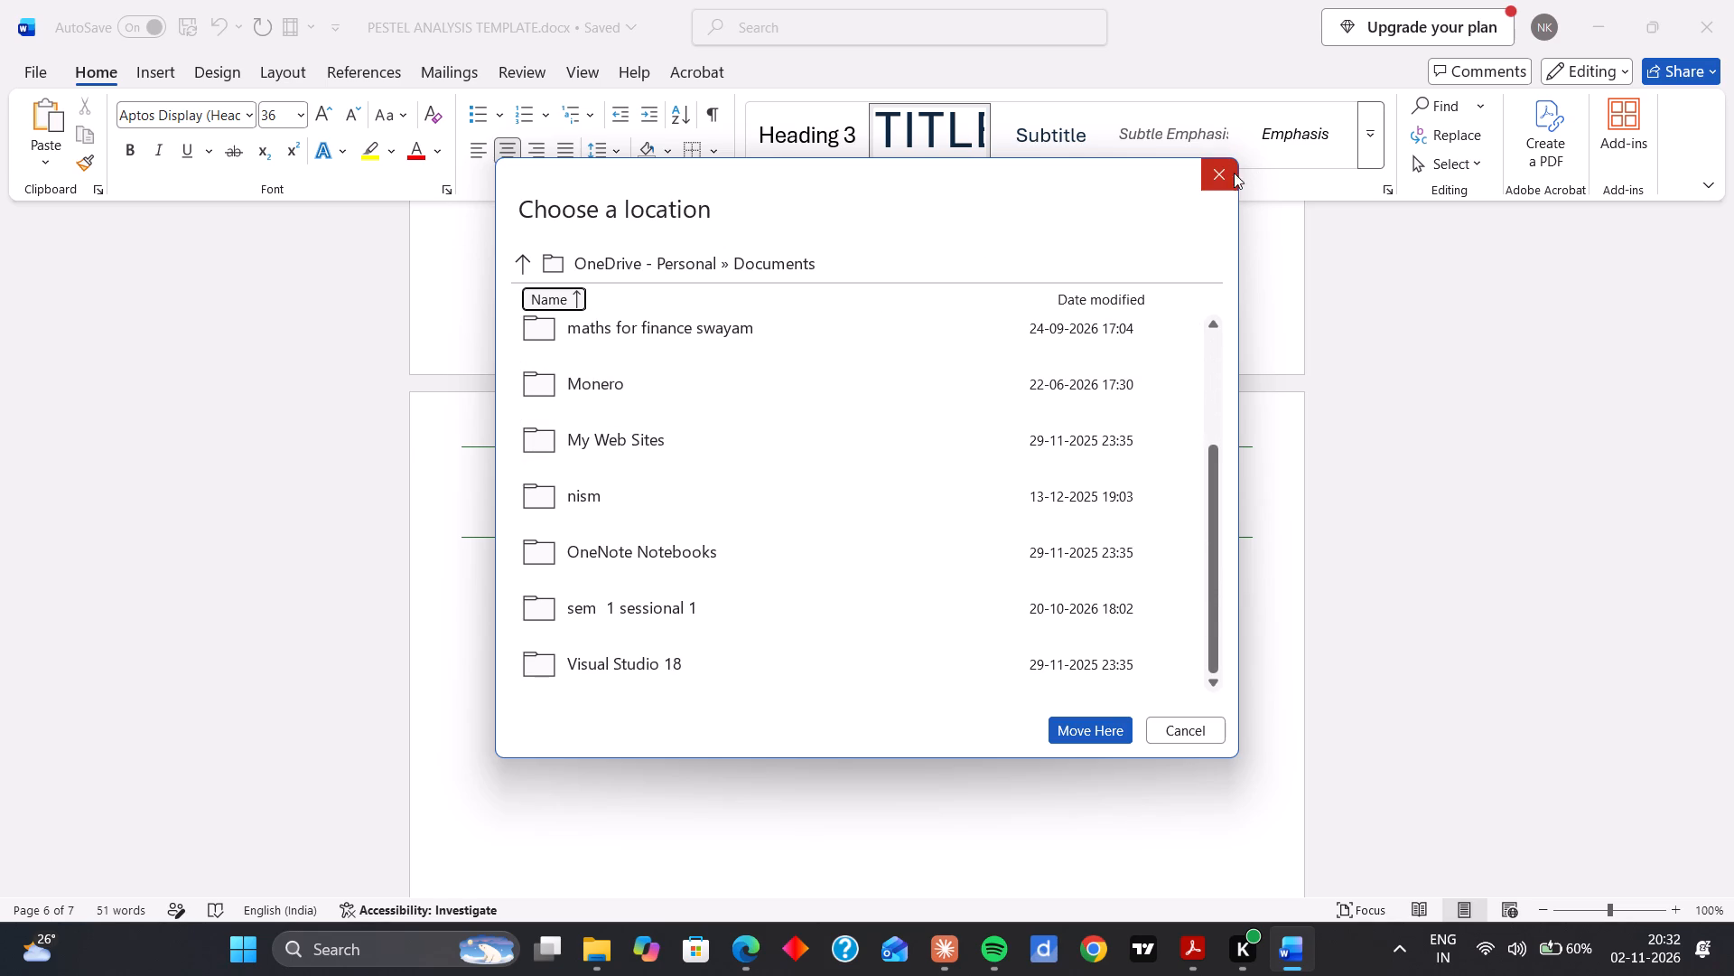
pyautogui.click(1220, 173)
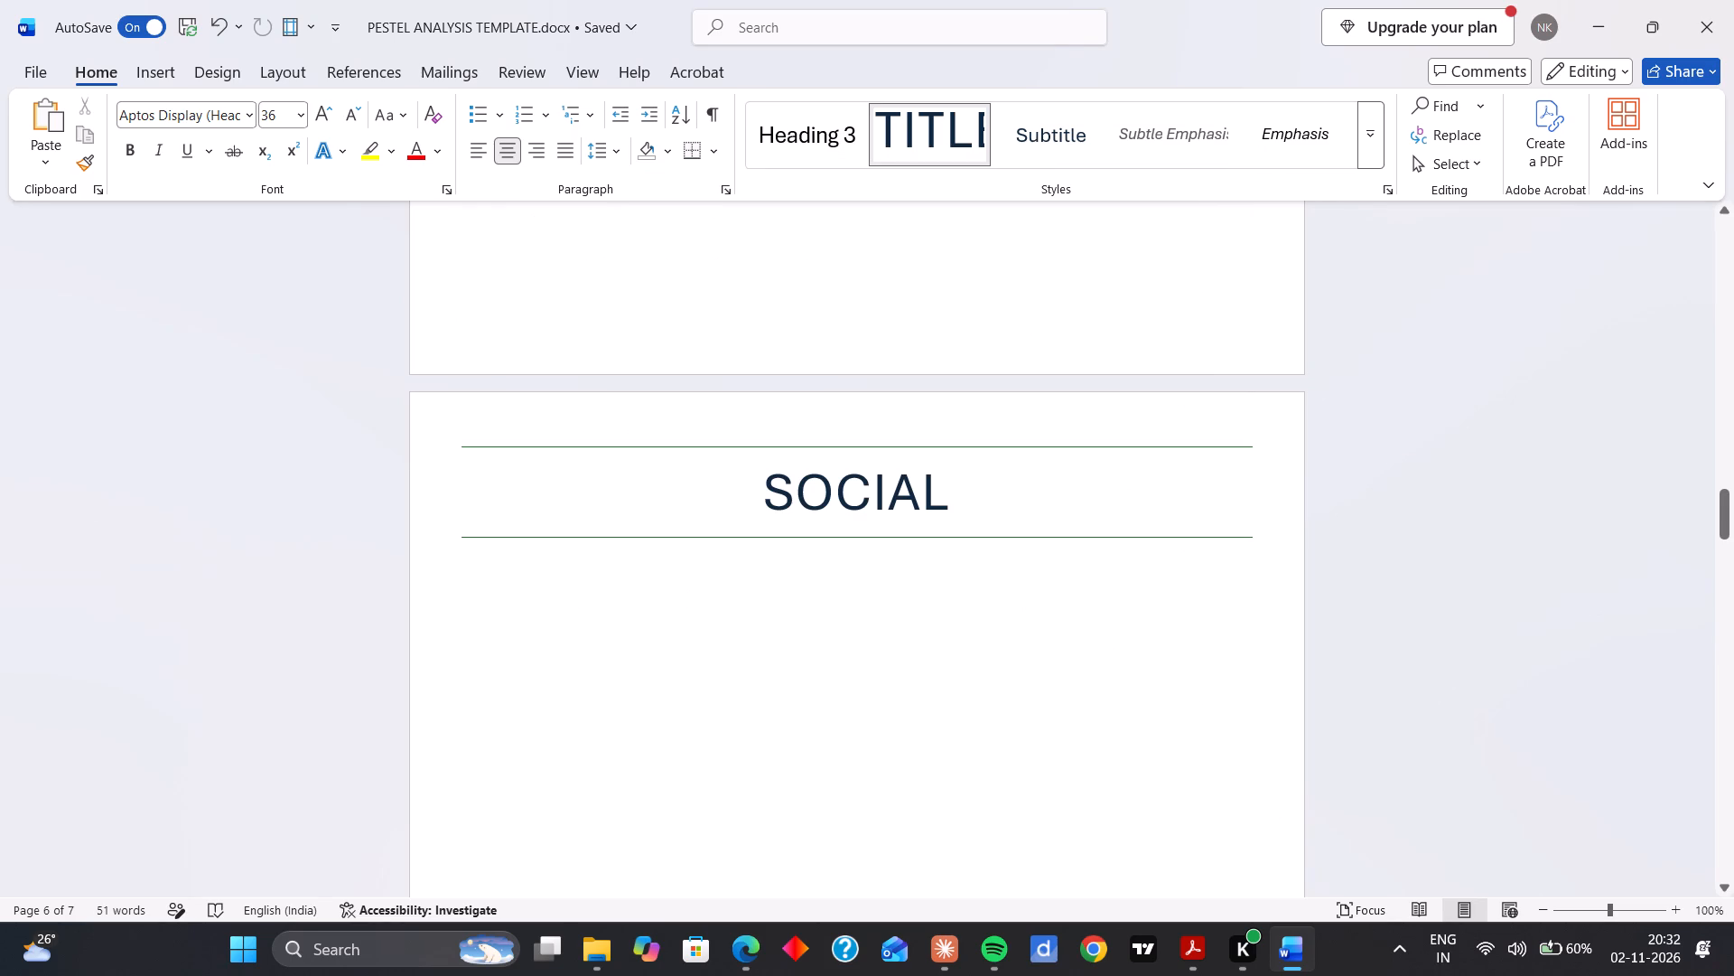
# Open a copy of PESTEL ANALYSIS TEMPLATE.docx from the recent files.
pyautogui.click(46, 69)
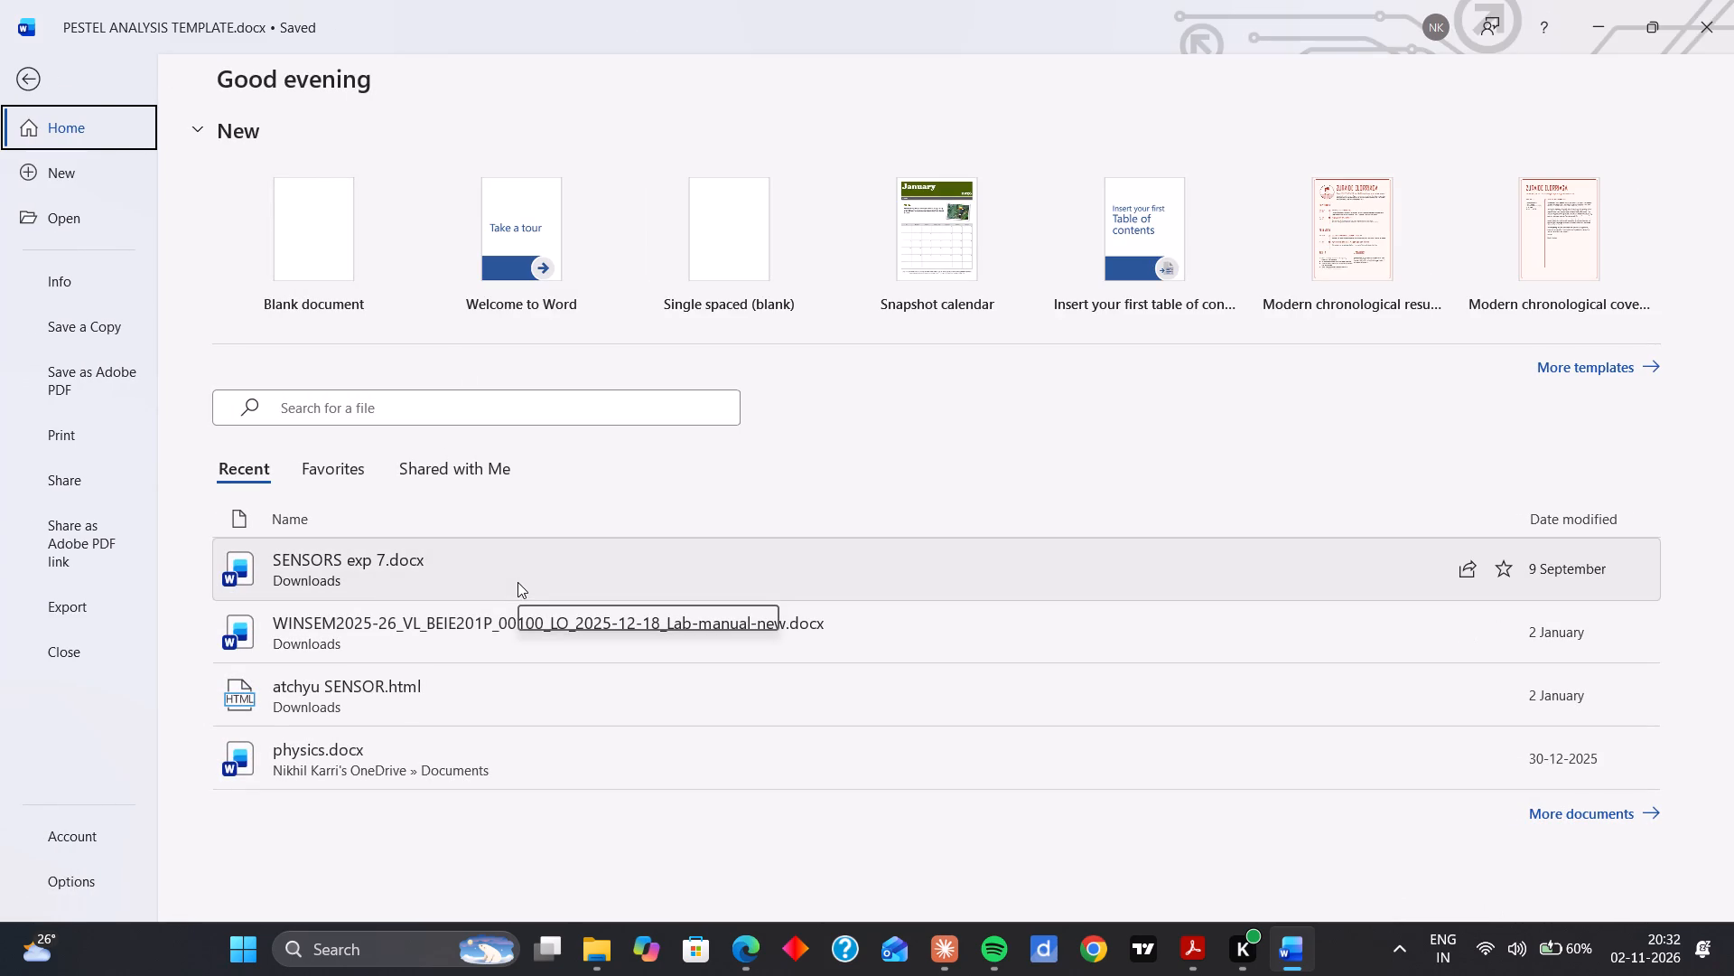
pyautogui.rightClick(733, 578)
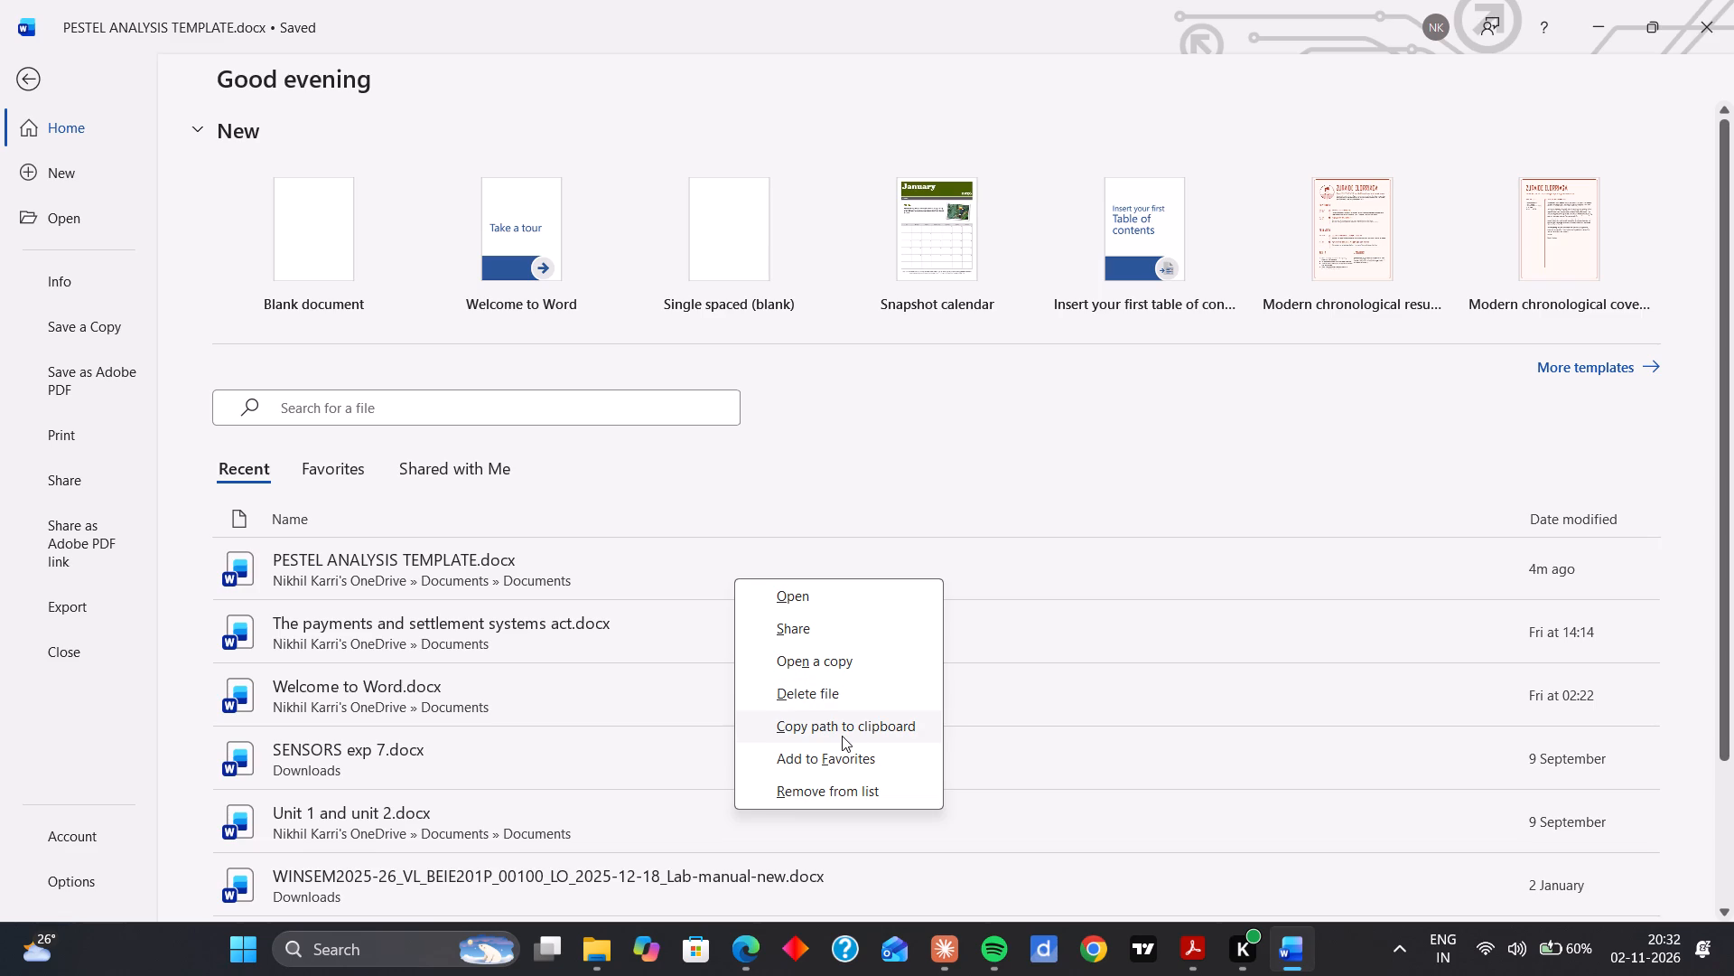
pyautogui.scroll(-1, 842, 735)
pyautogui.click(818, 674)
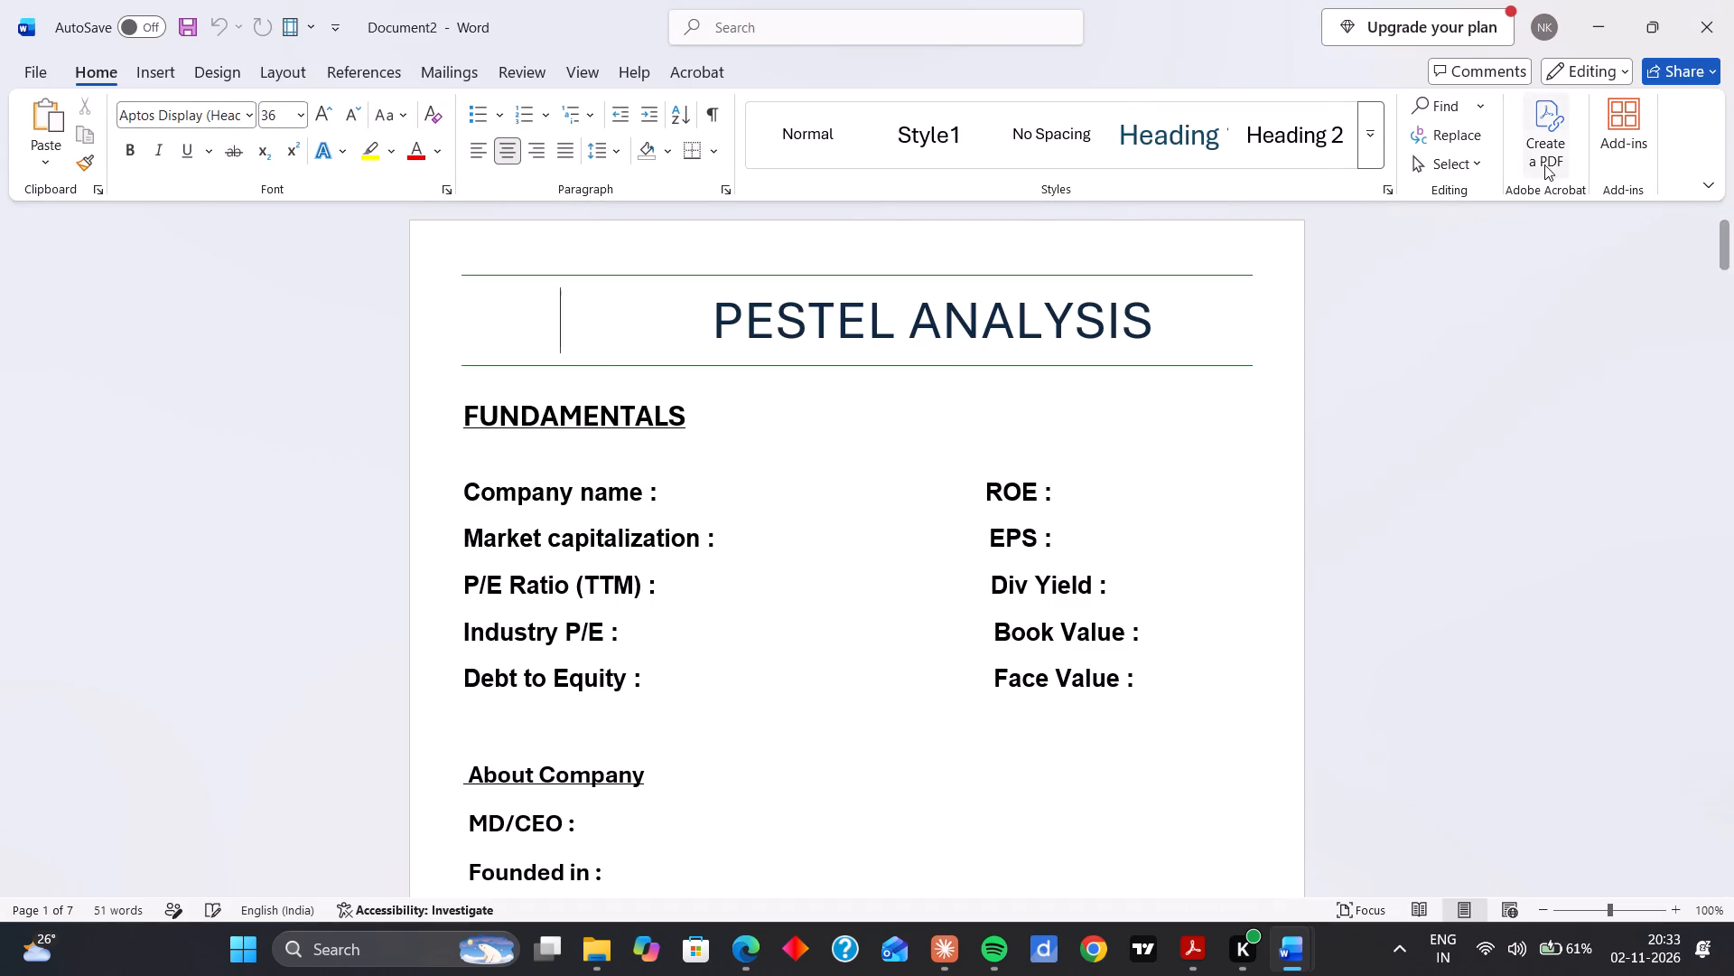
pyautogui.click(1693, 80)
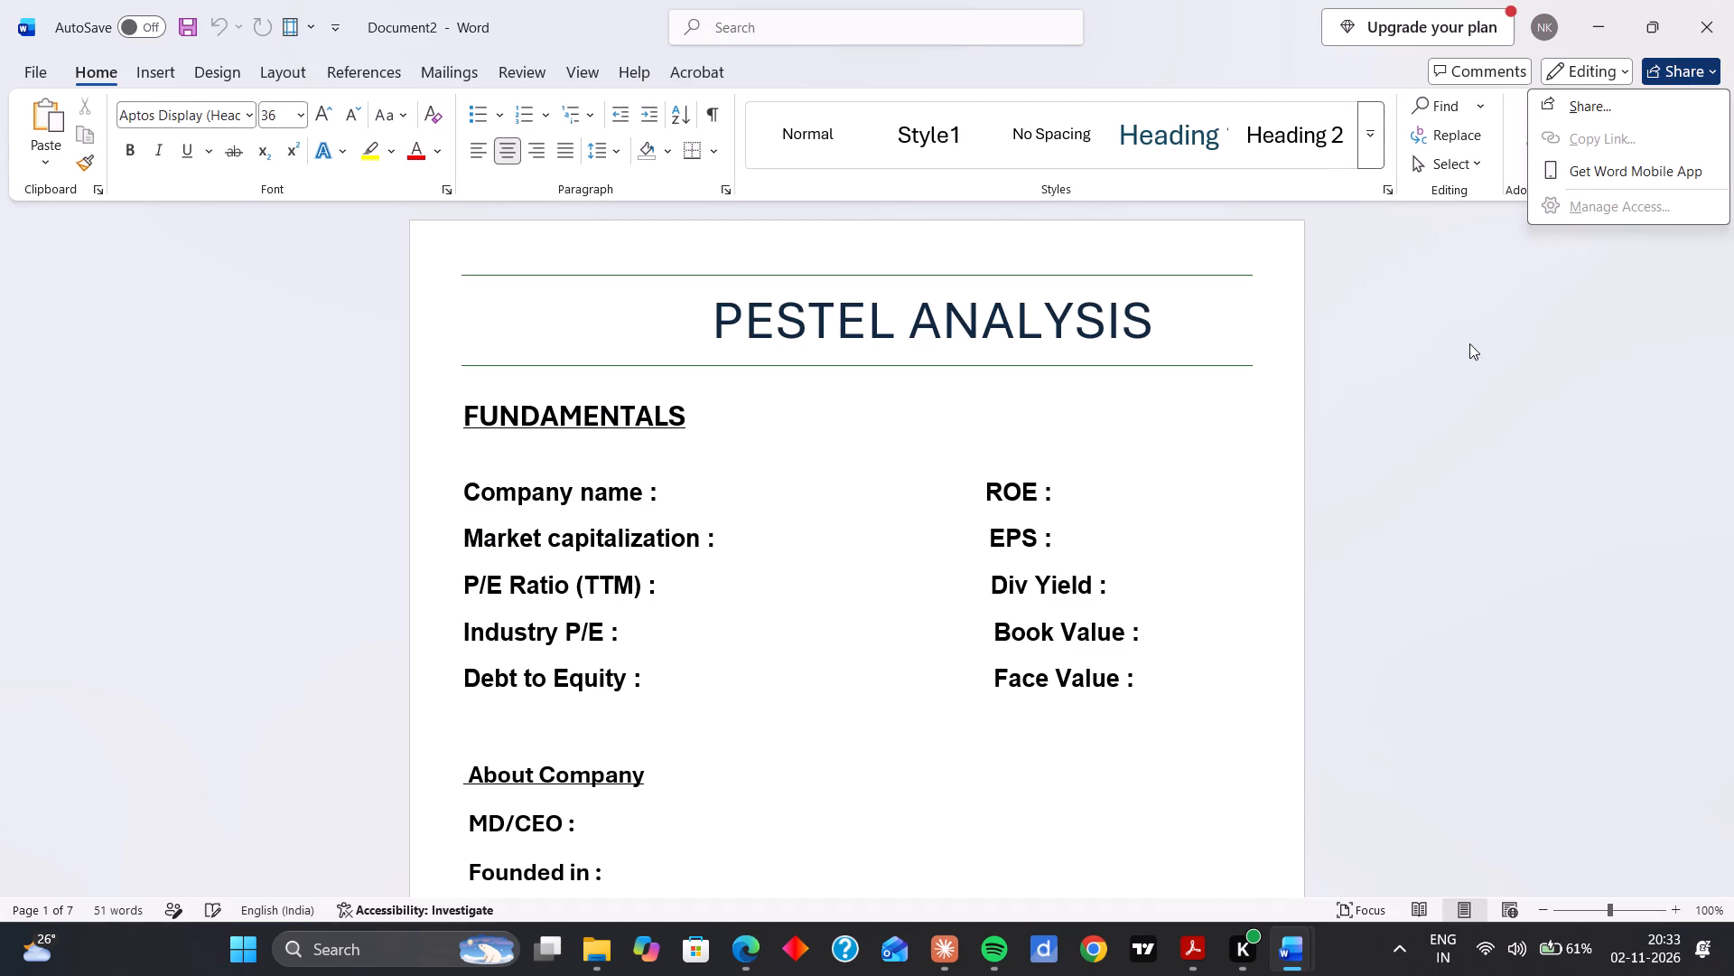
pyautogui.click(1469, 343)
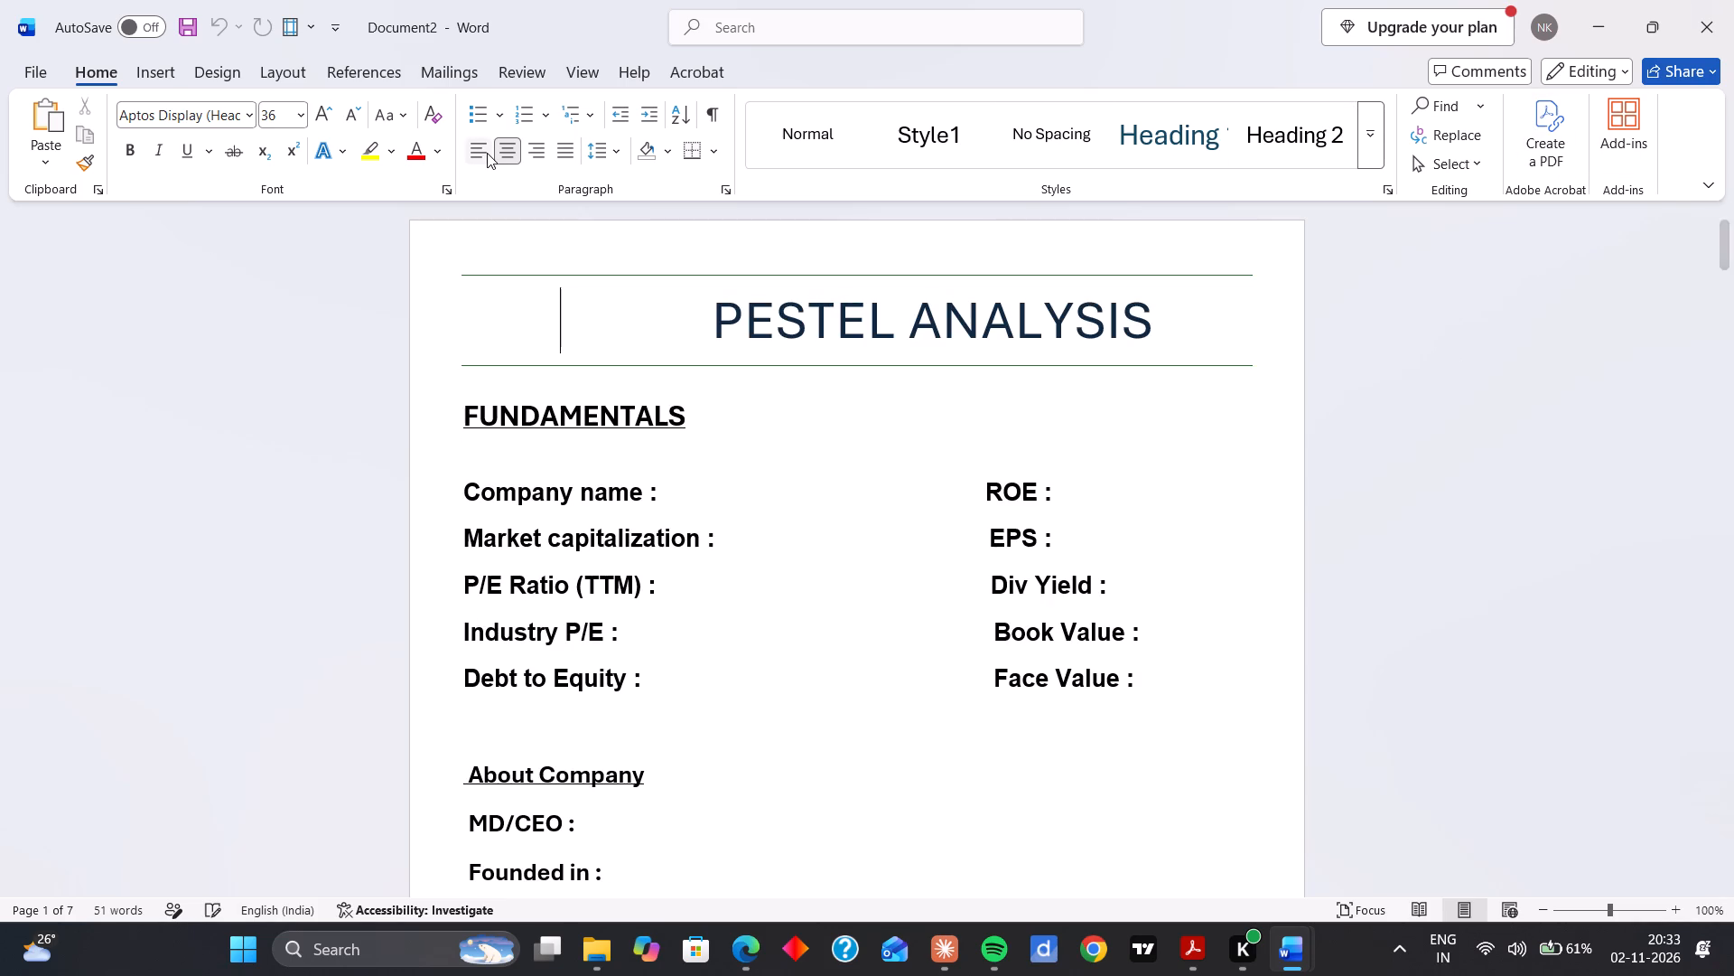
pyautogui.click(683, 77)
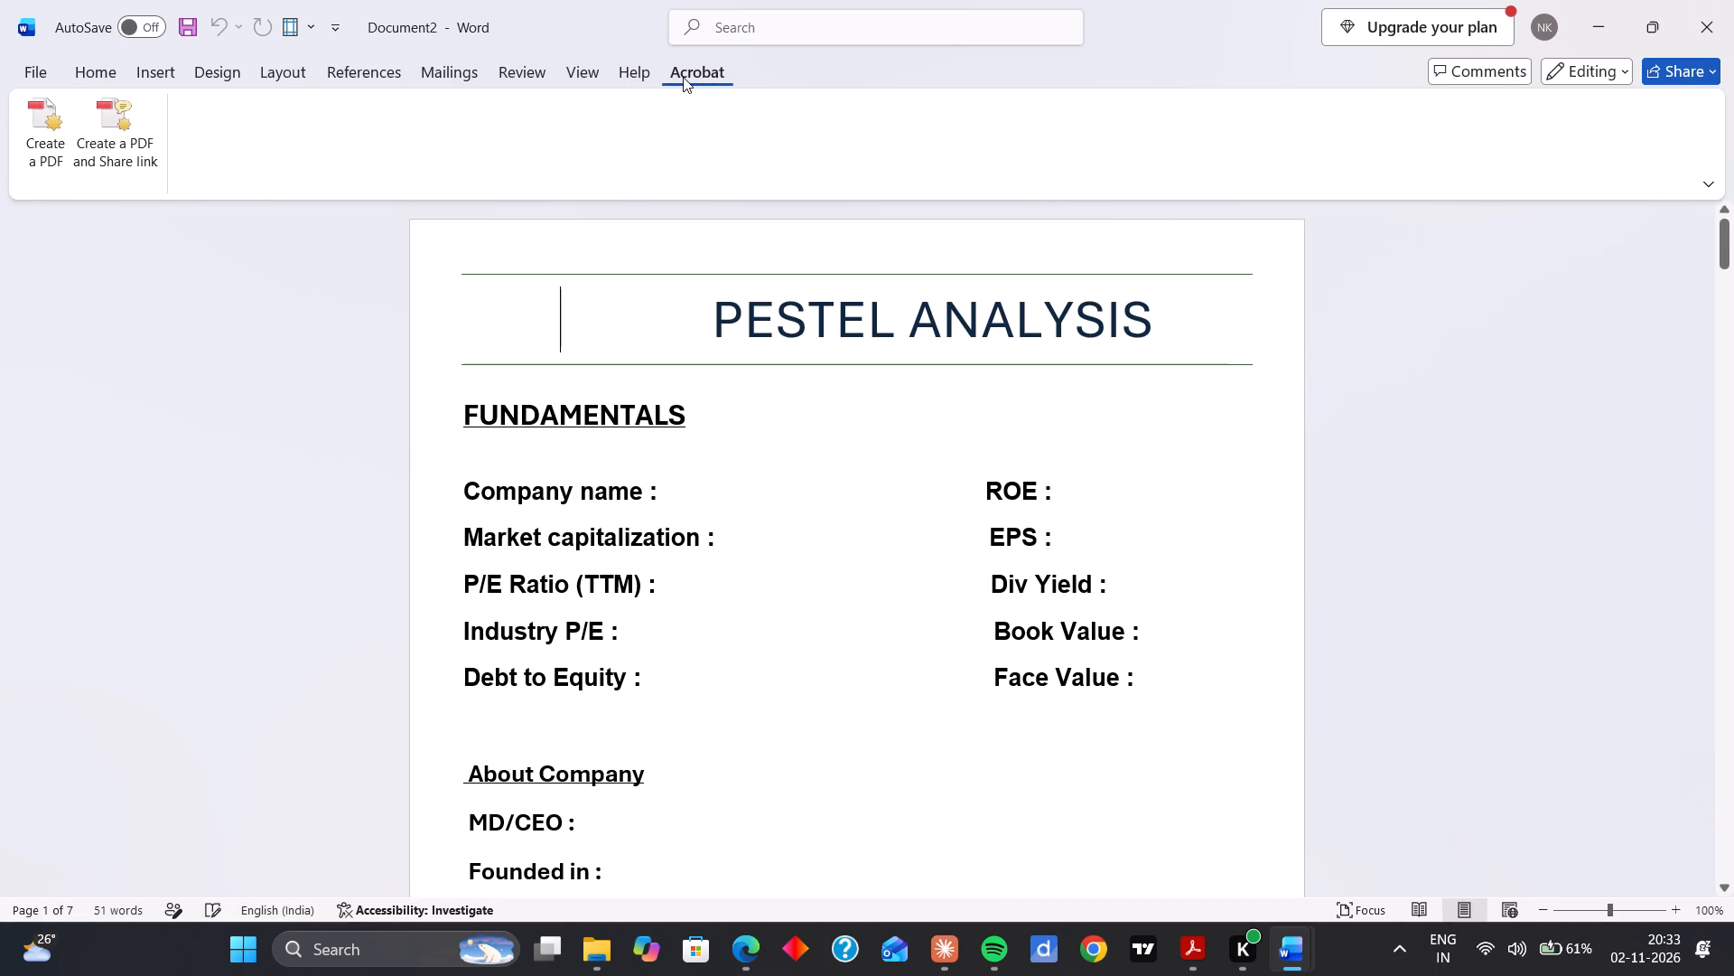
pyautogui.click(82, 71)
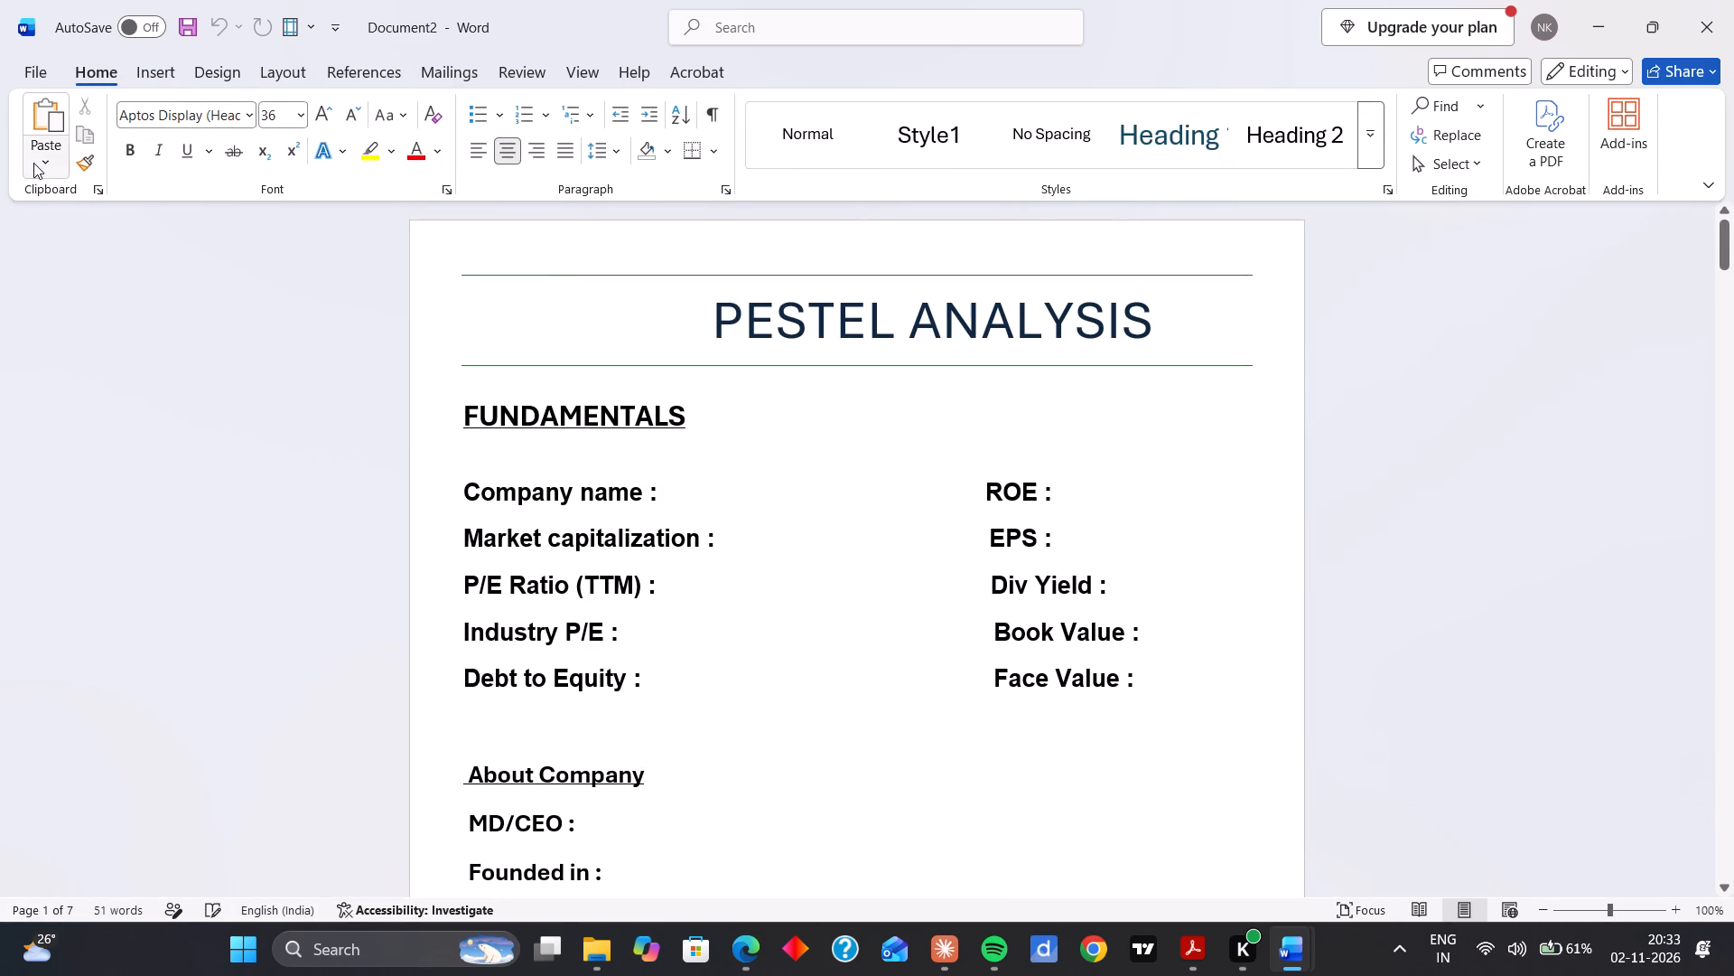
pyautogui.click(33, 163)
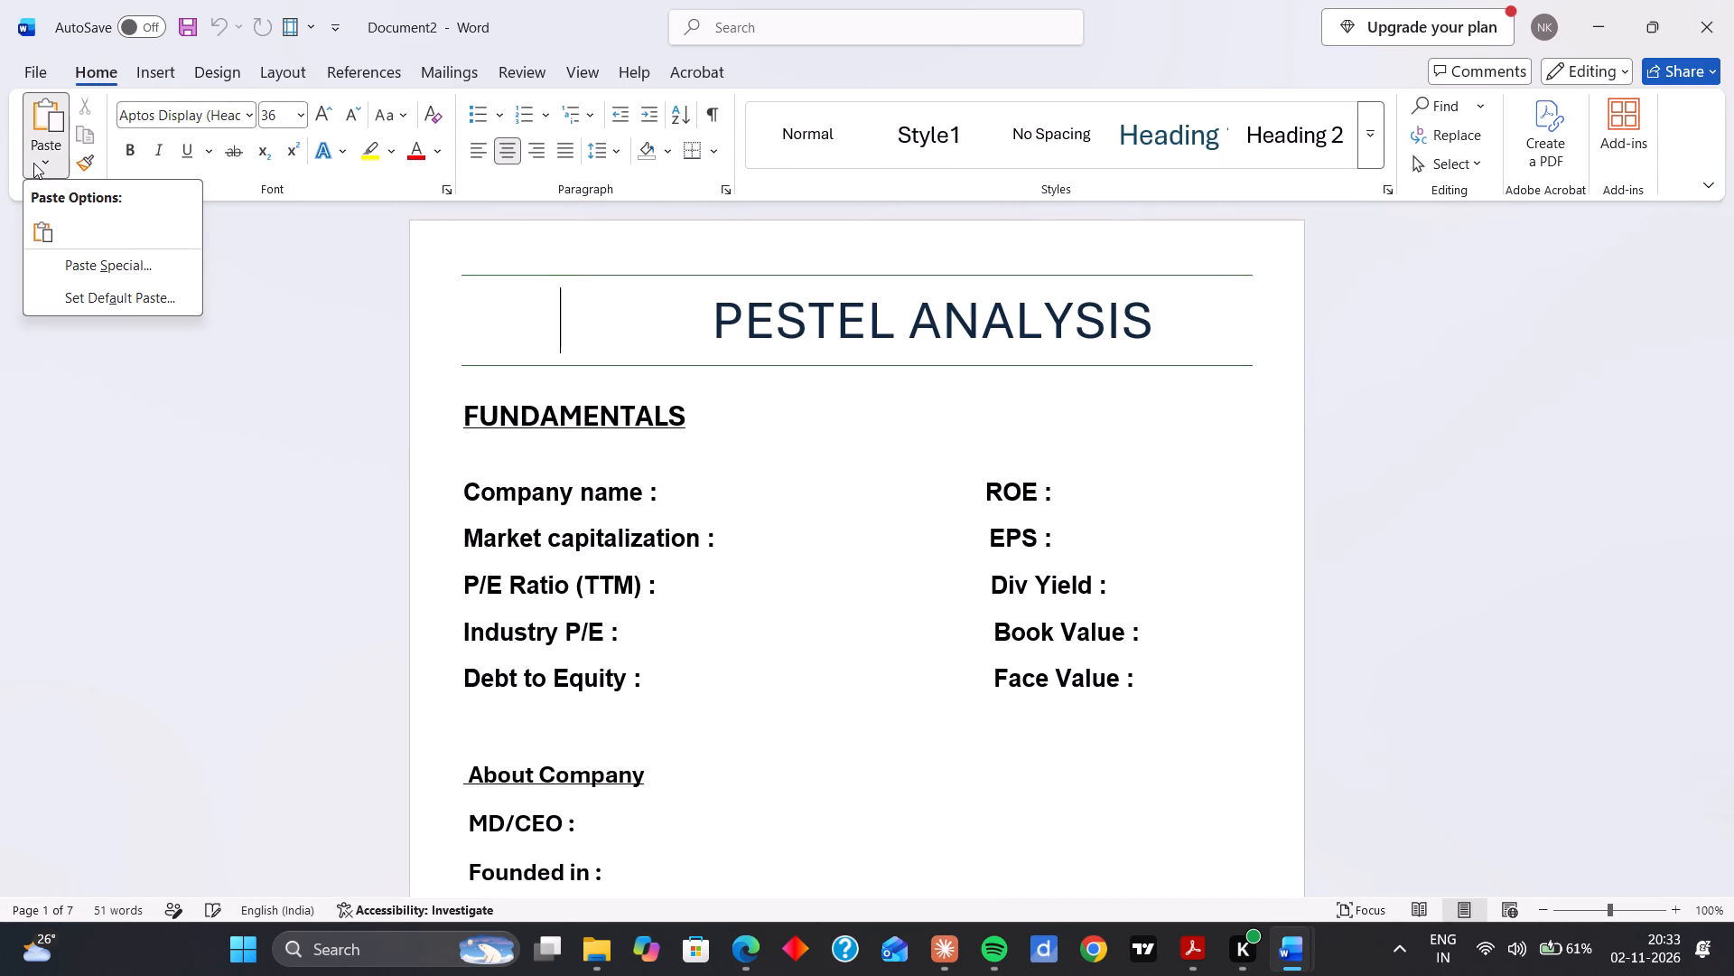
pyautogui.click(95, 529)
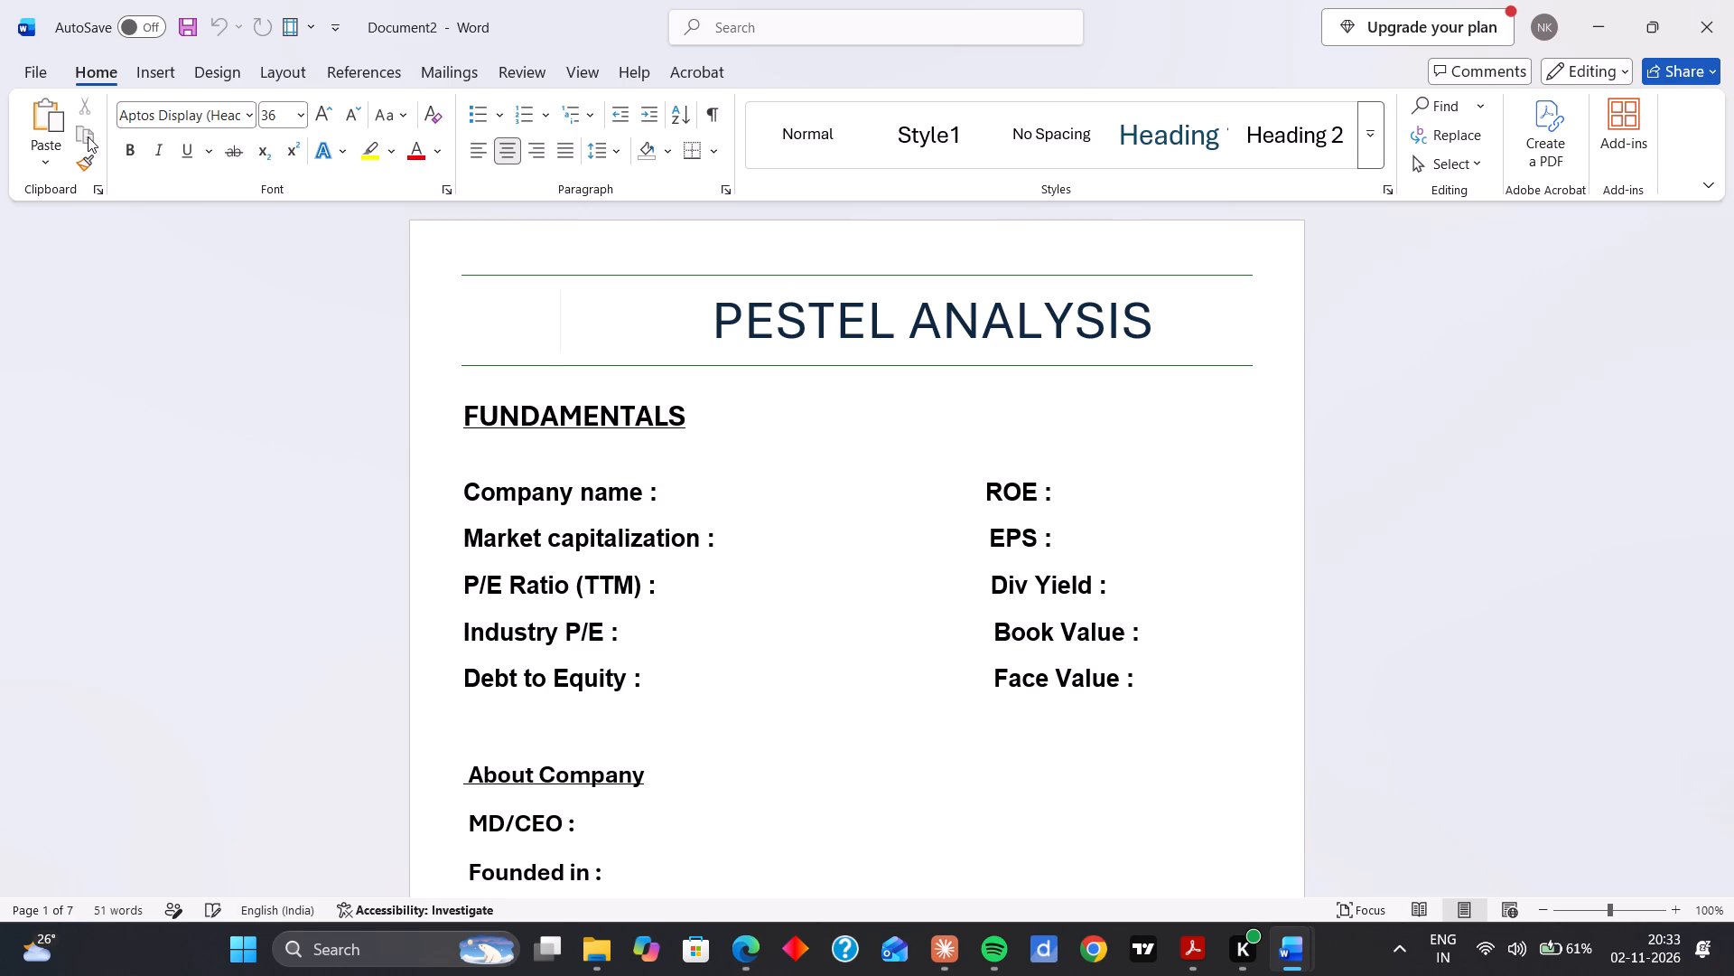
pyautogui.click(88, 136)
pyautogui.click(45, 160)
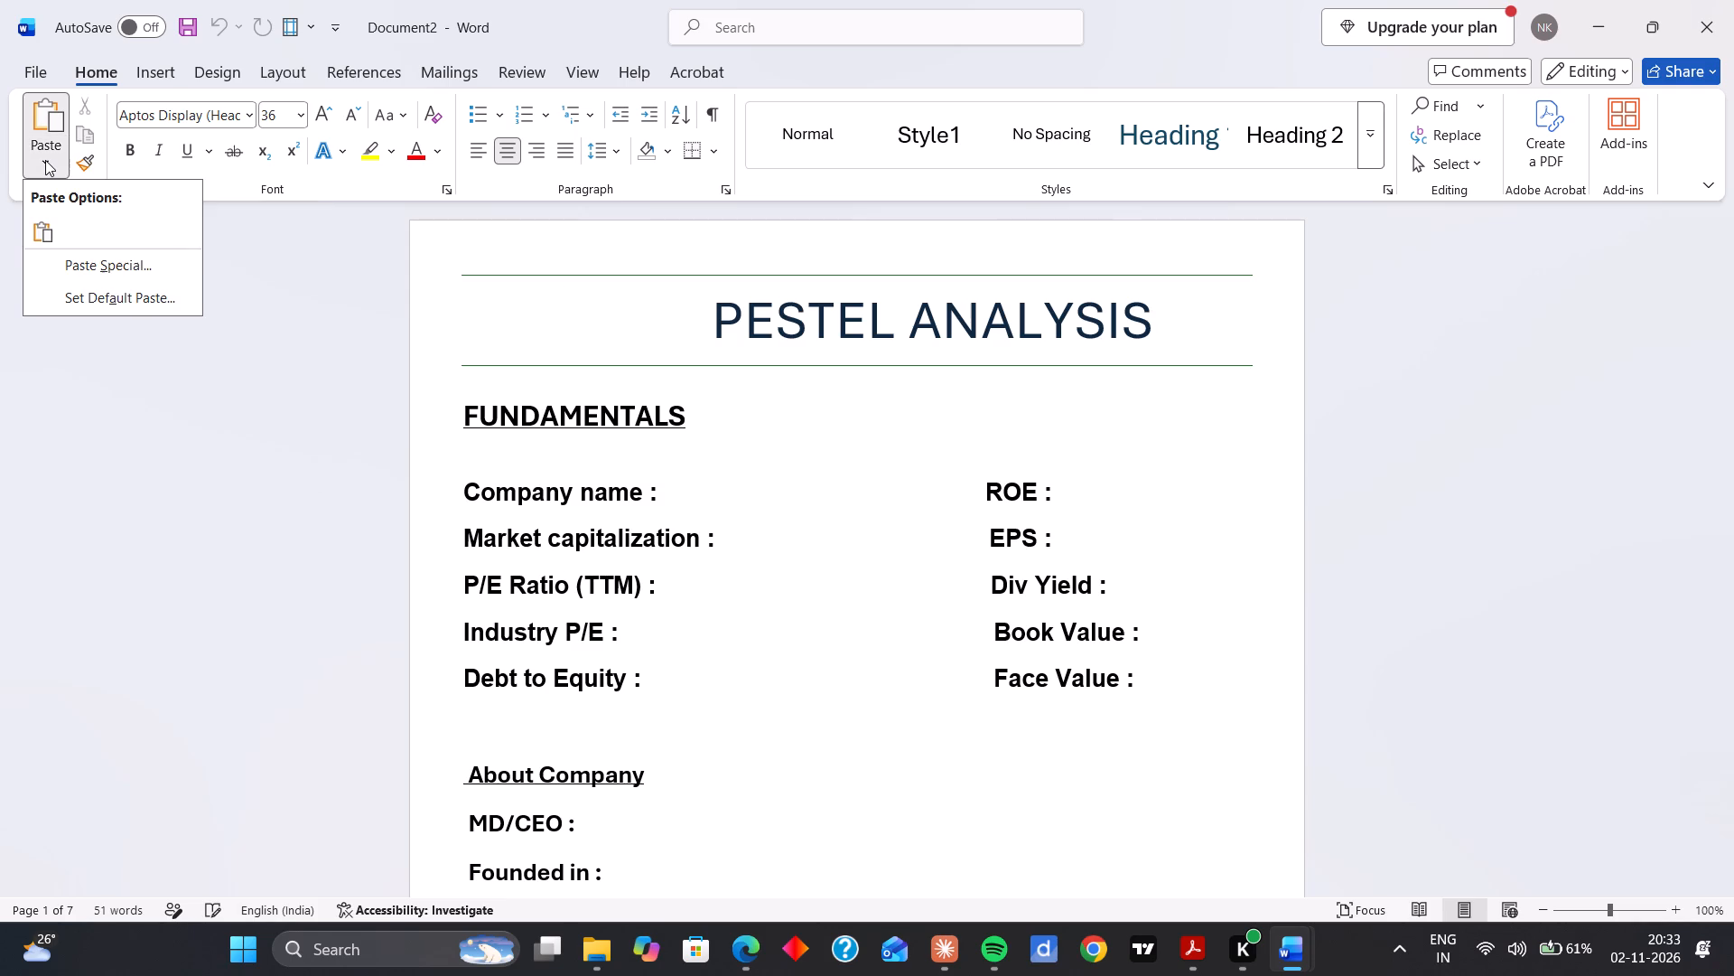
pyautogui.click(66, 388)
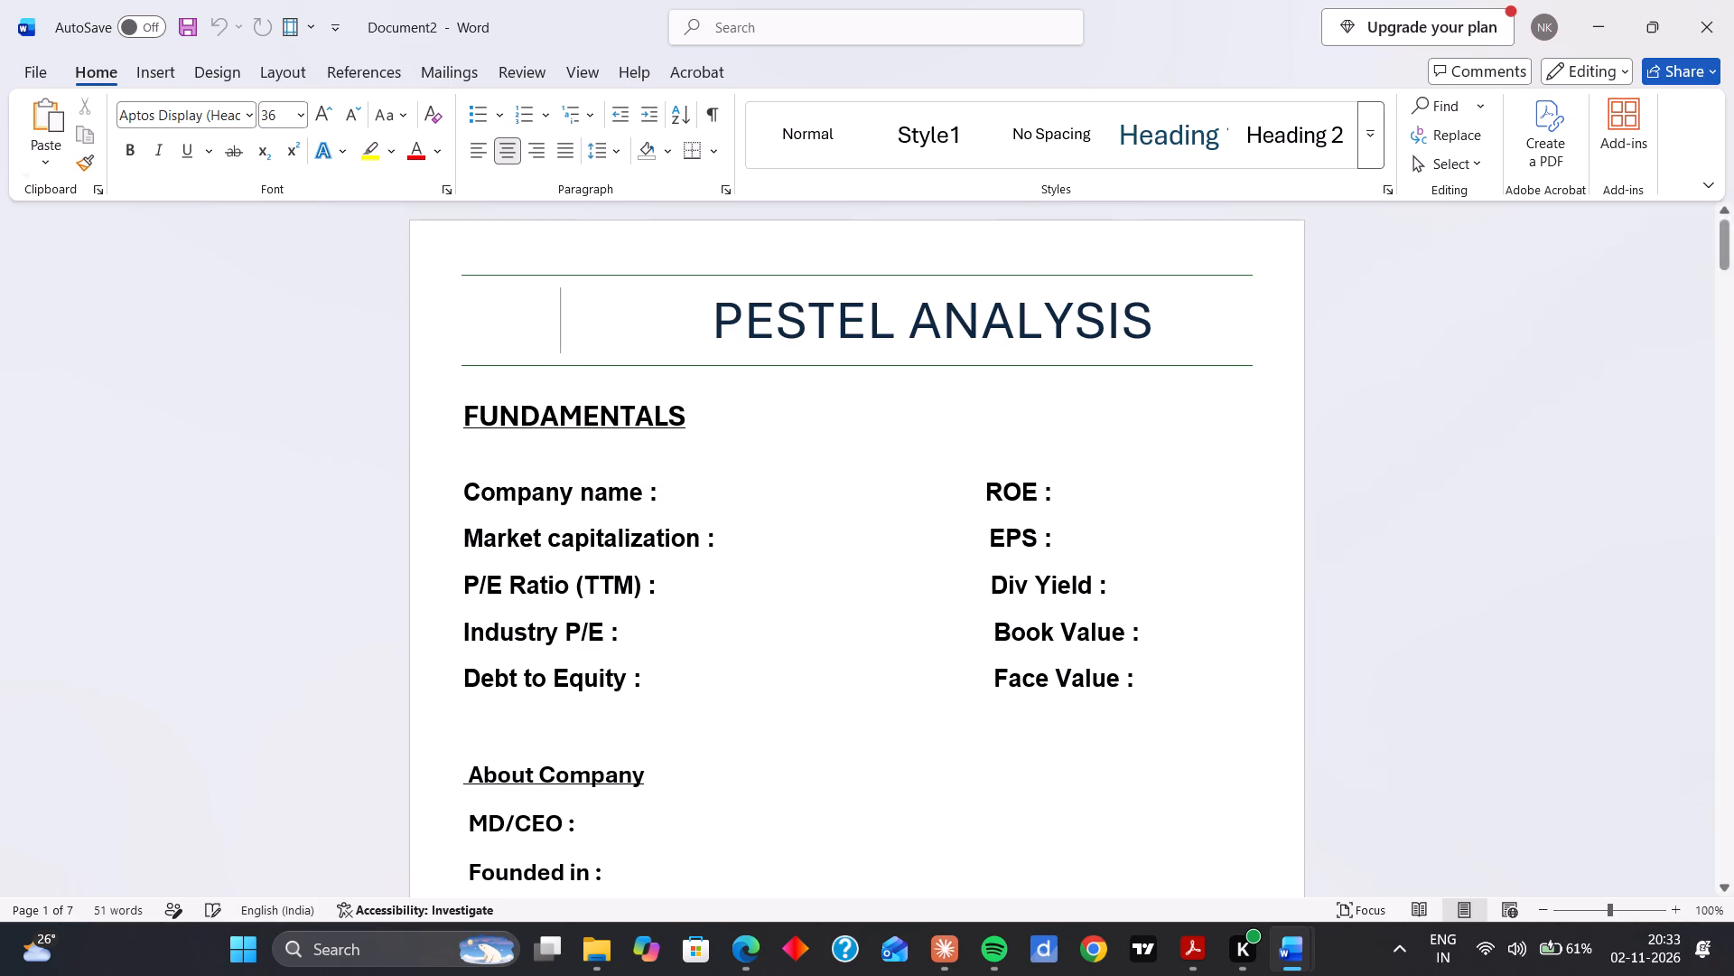
# Return to the original template via the recent files and copy the path of PESTEL ANALYSIS TEMPLATE.docx to the clipboard.
pyautogui.click(48, 69)
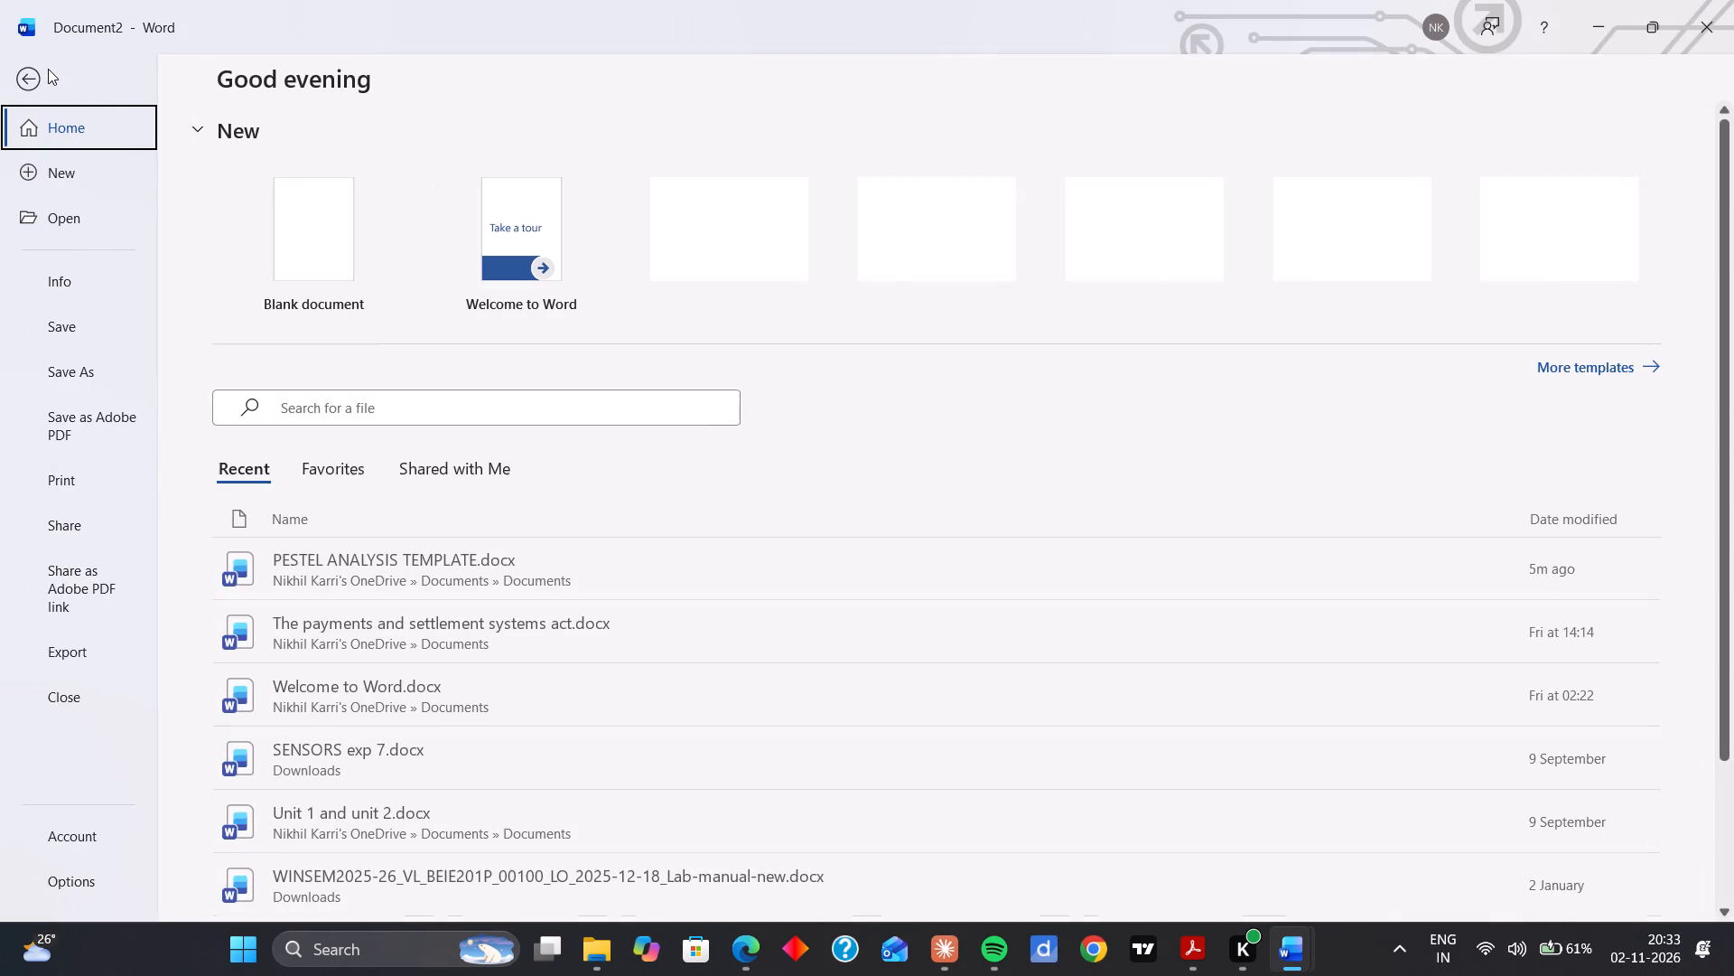
pyautogui.click(359, 565)
pyautogui.rightClick(359, 565)
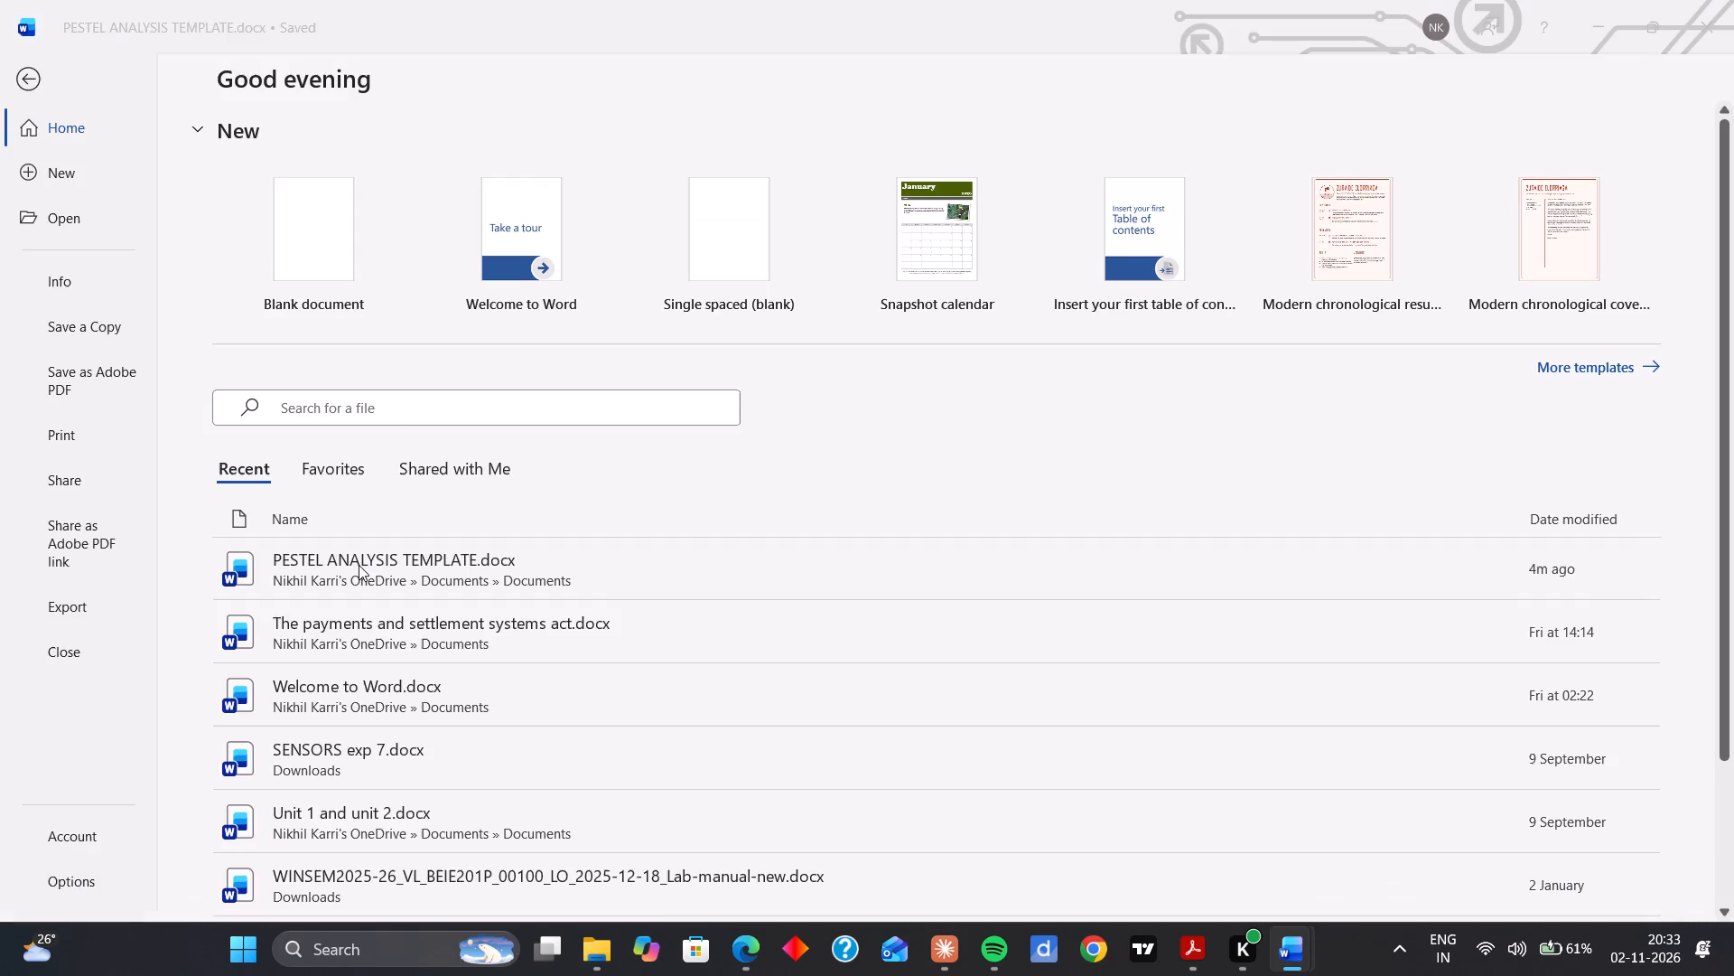
pyautogui.rightClick(359, 565)
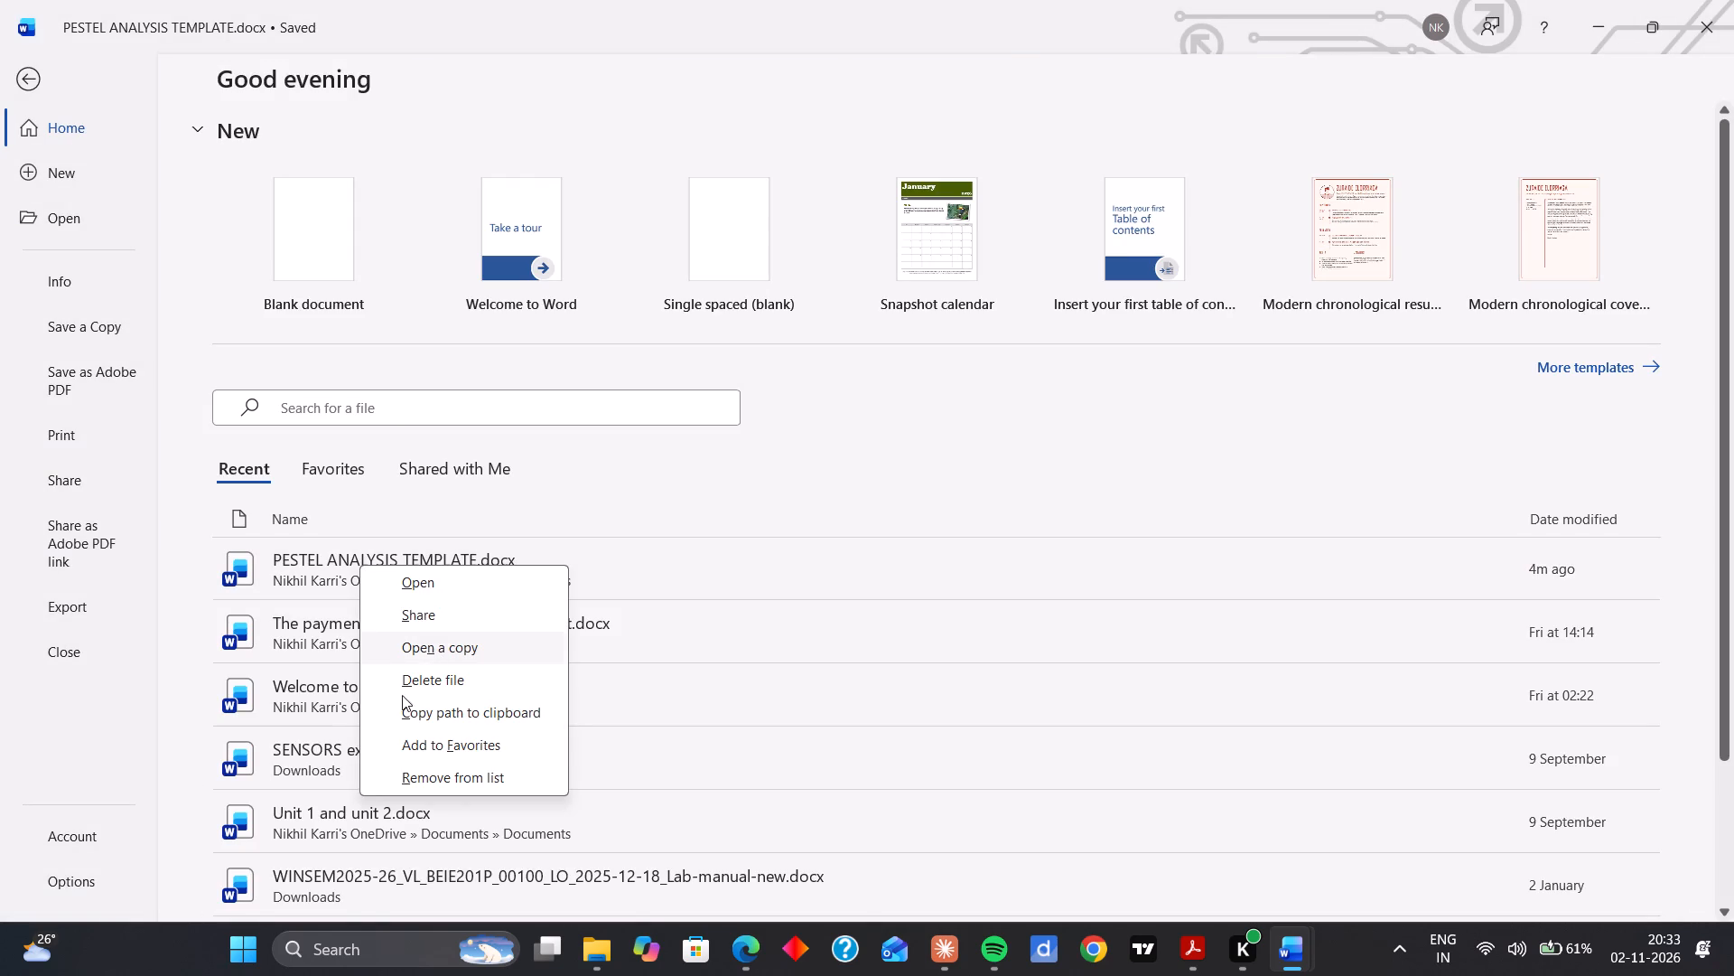
pyautogui.click(420, 715)
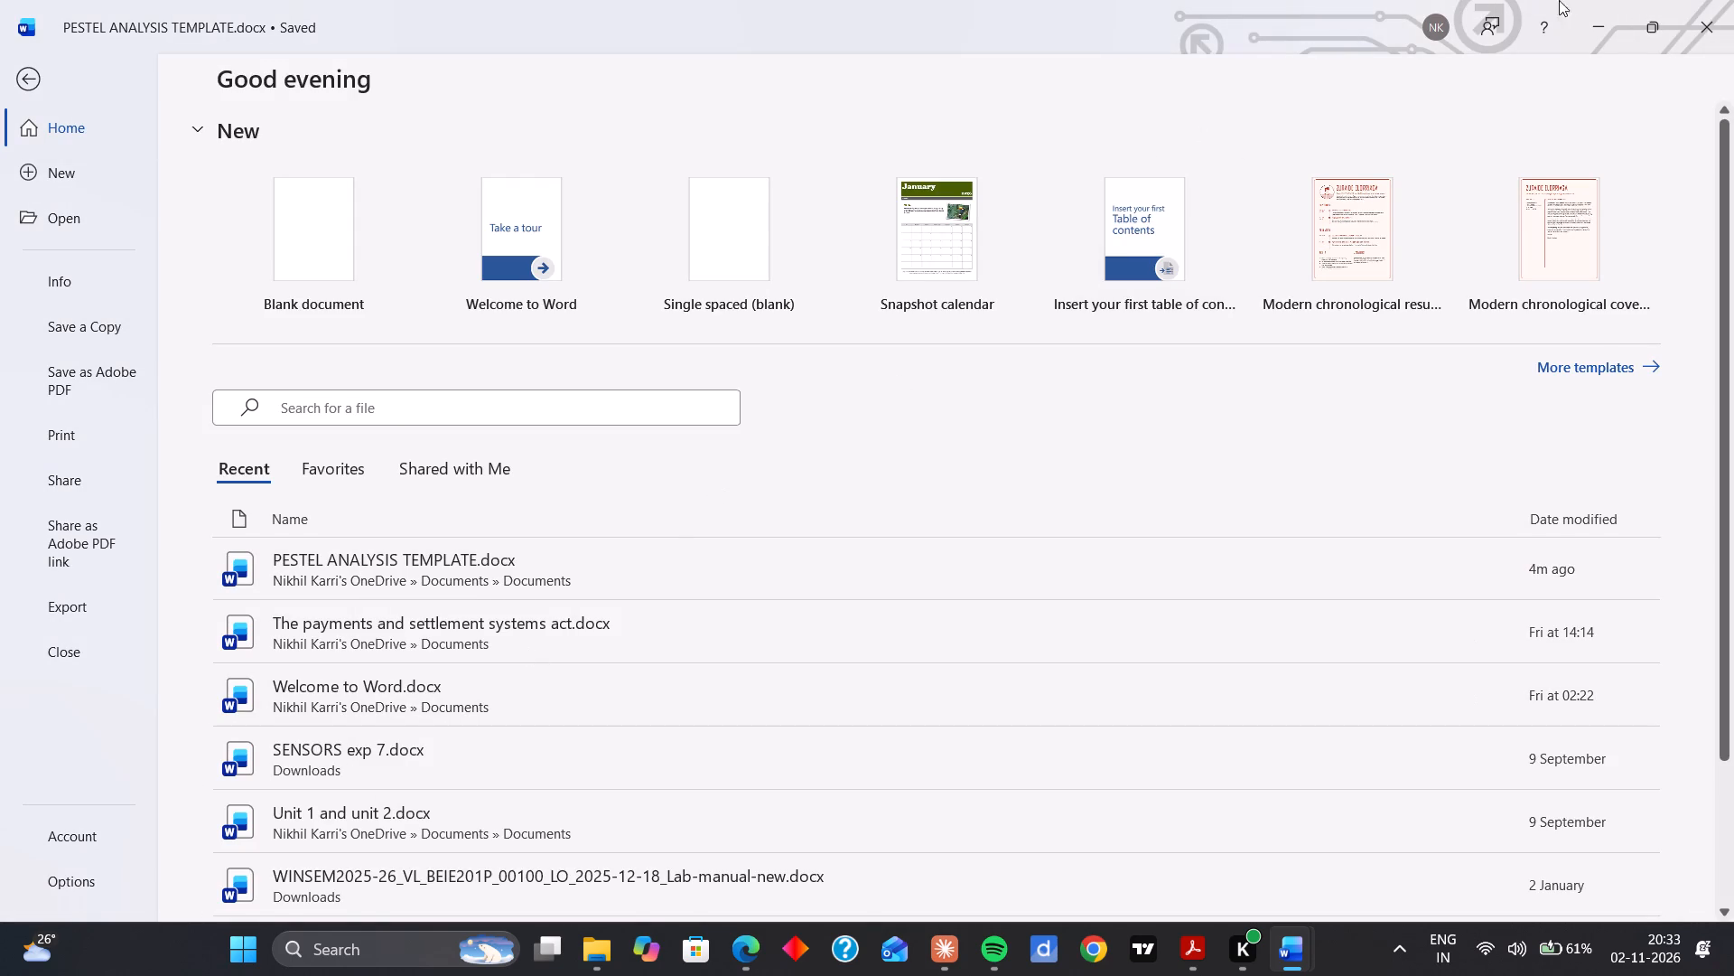
# Minimise the Word windows and look for PESTEL ANALYSIS TEMPLATE.docx in the OneDrive Documents folder in File Explorer.
pyautogui.click(1588, 23)
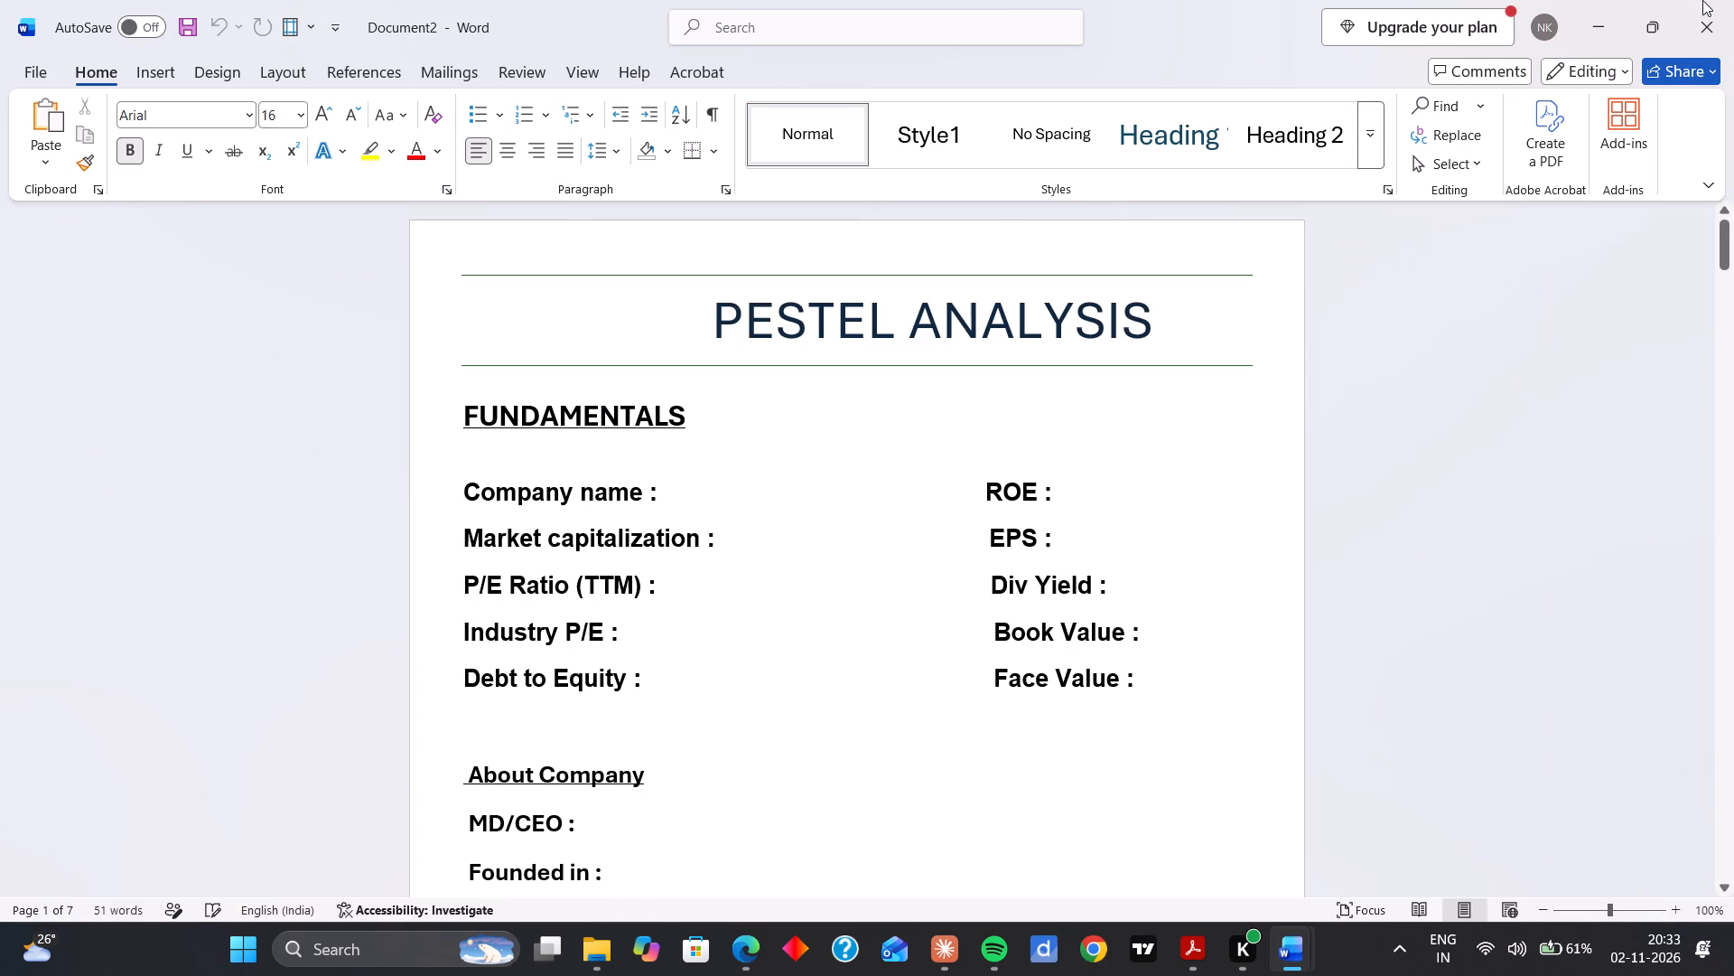
pyautogui.click(1604, 8)
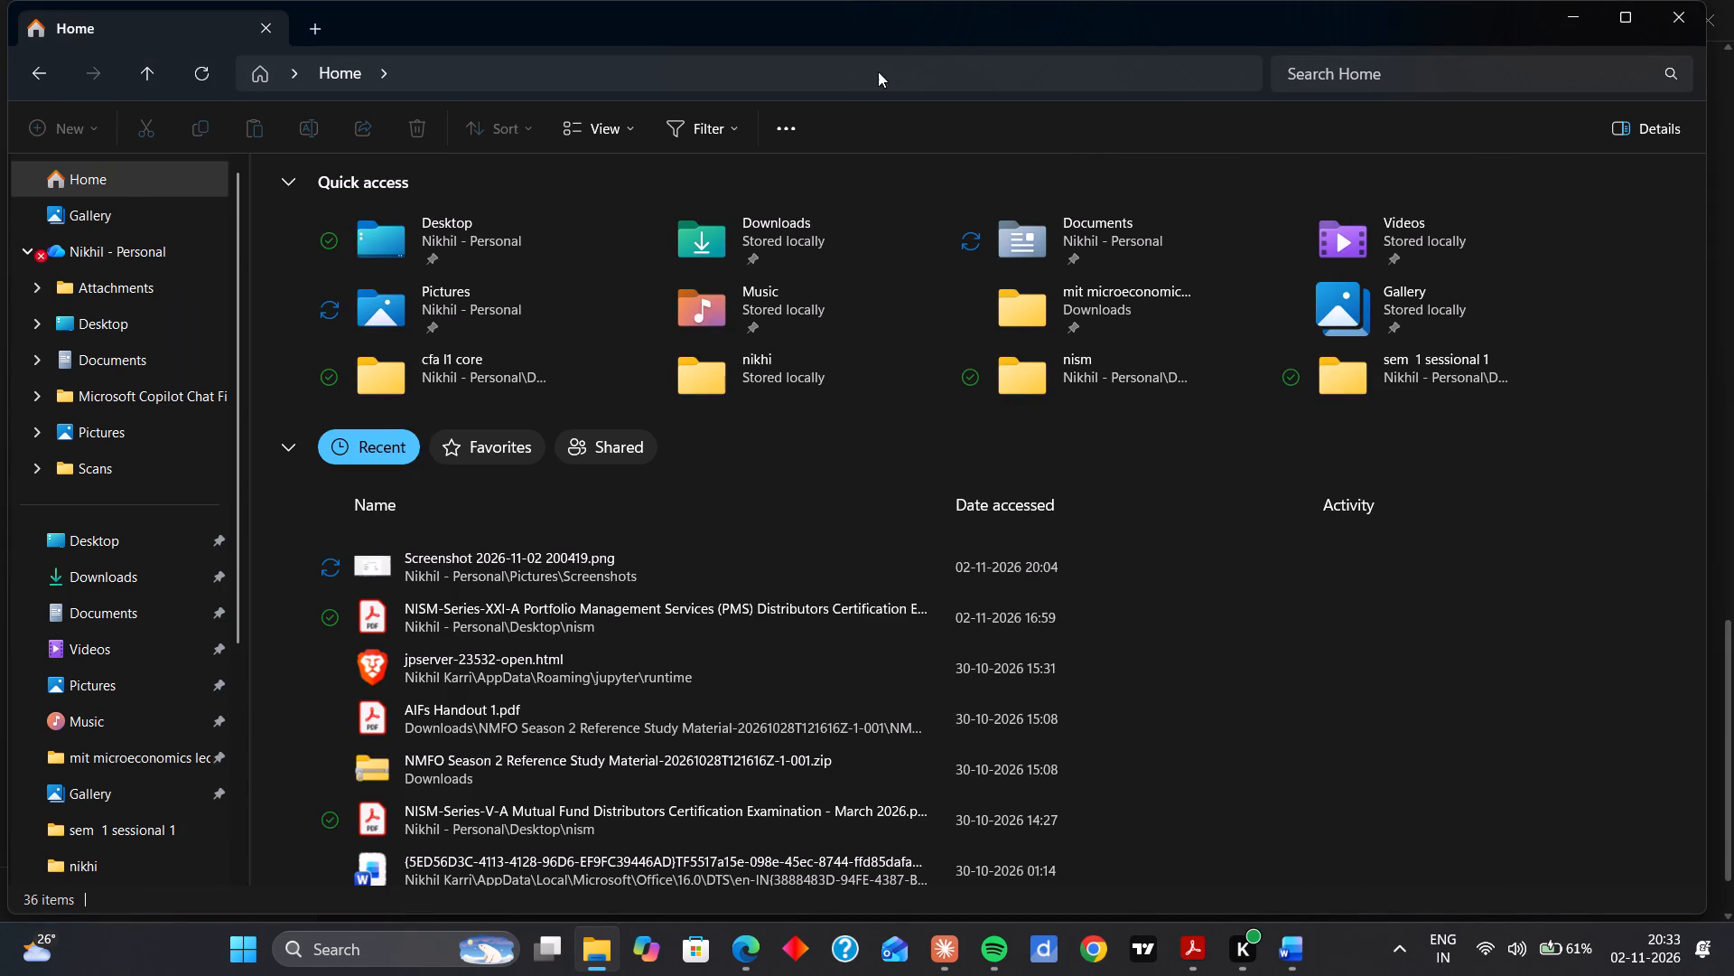
pyautogui.click(112, 363)
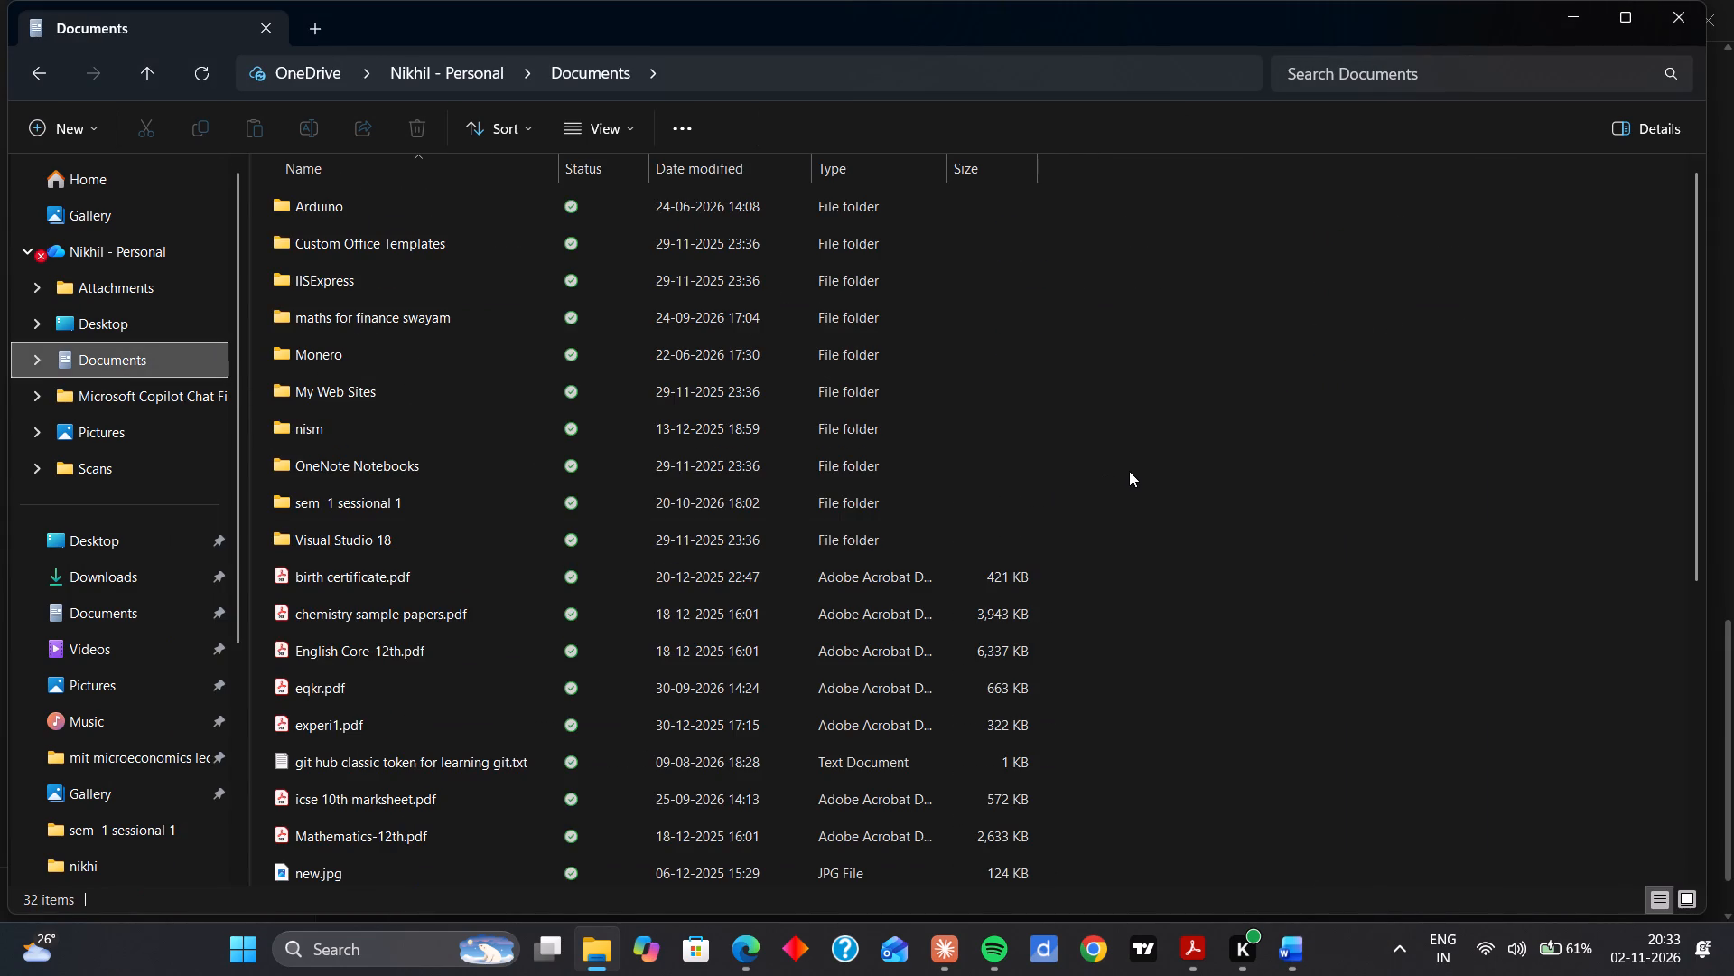
pyautogui.rightClick(1129, 471)
pyautogui.click(1129, 471)
pyautogui.rightClick(1129, 471)
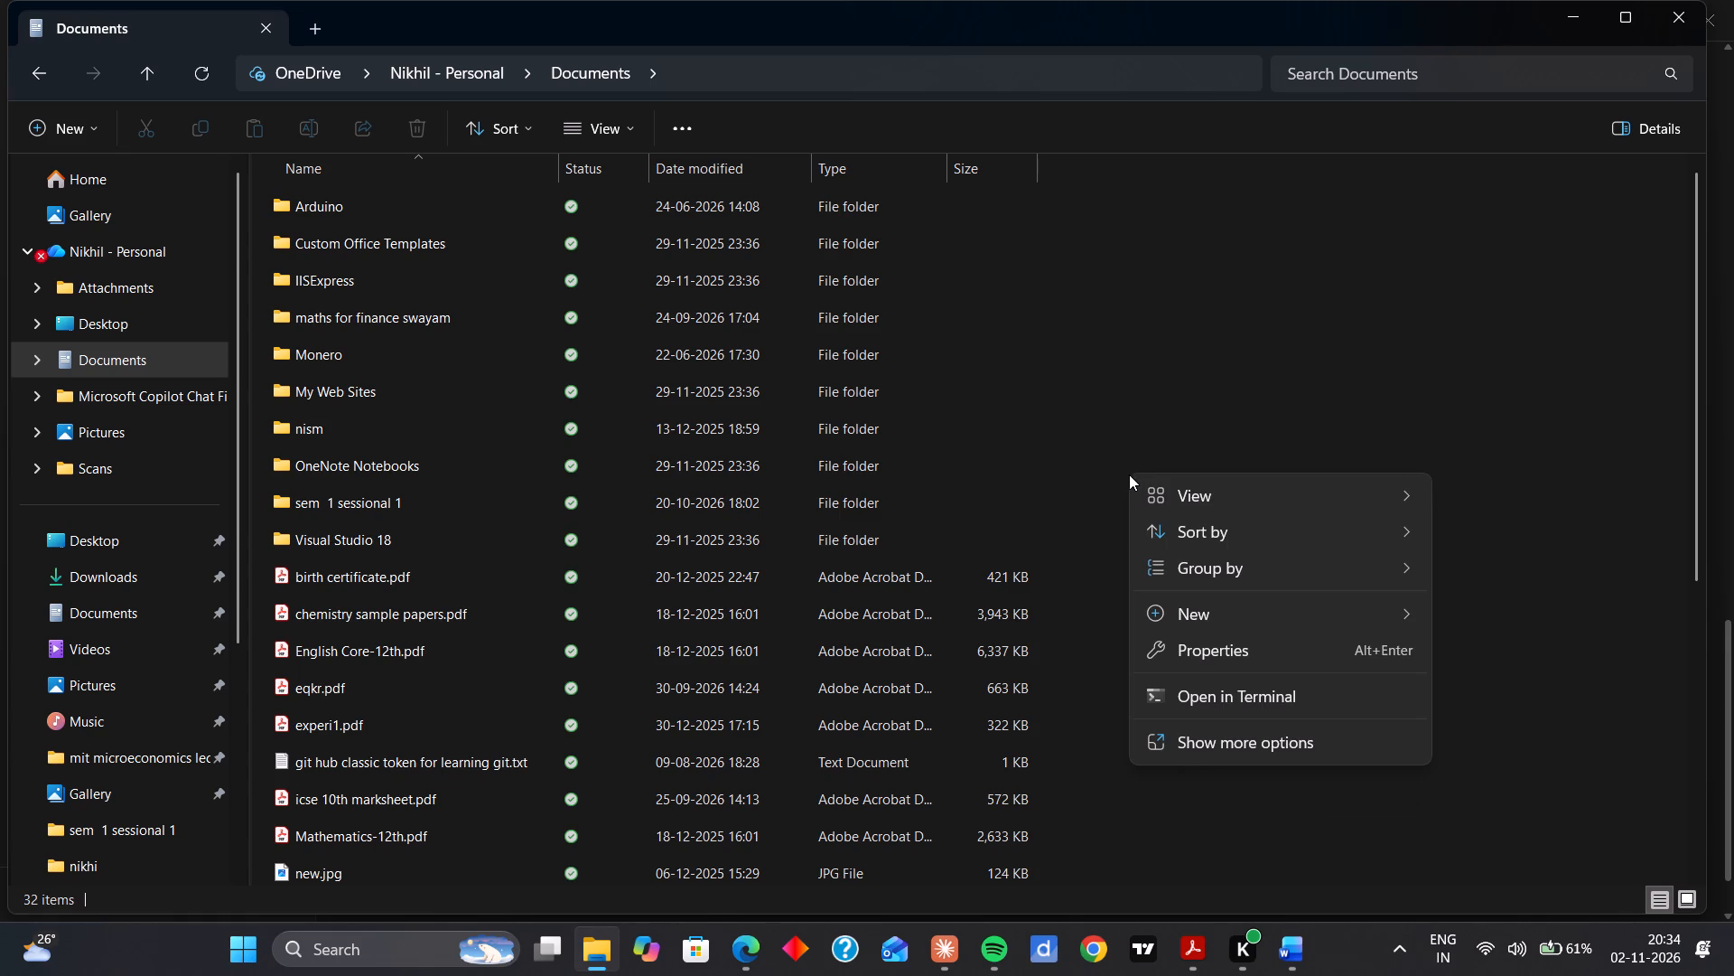
pyautogui.scroll(-4, 1091, 638)
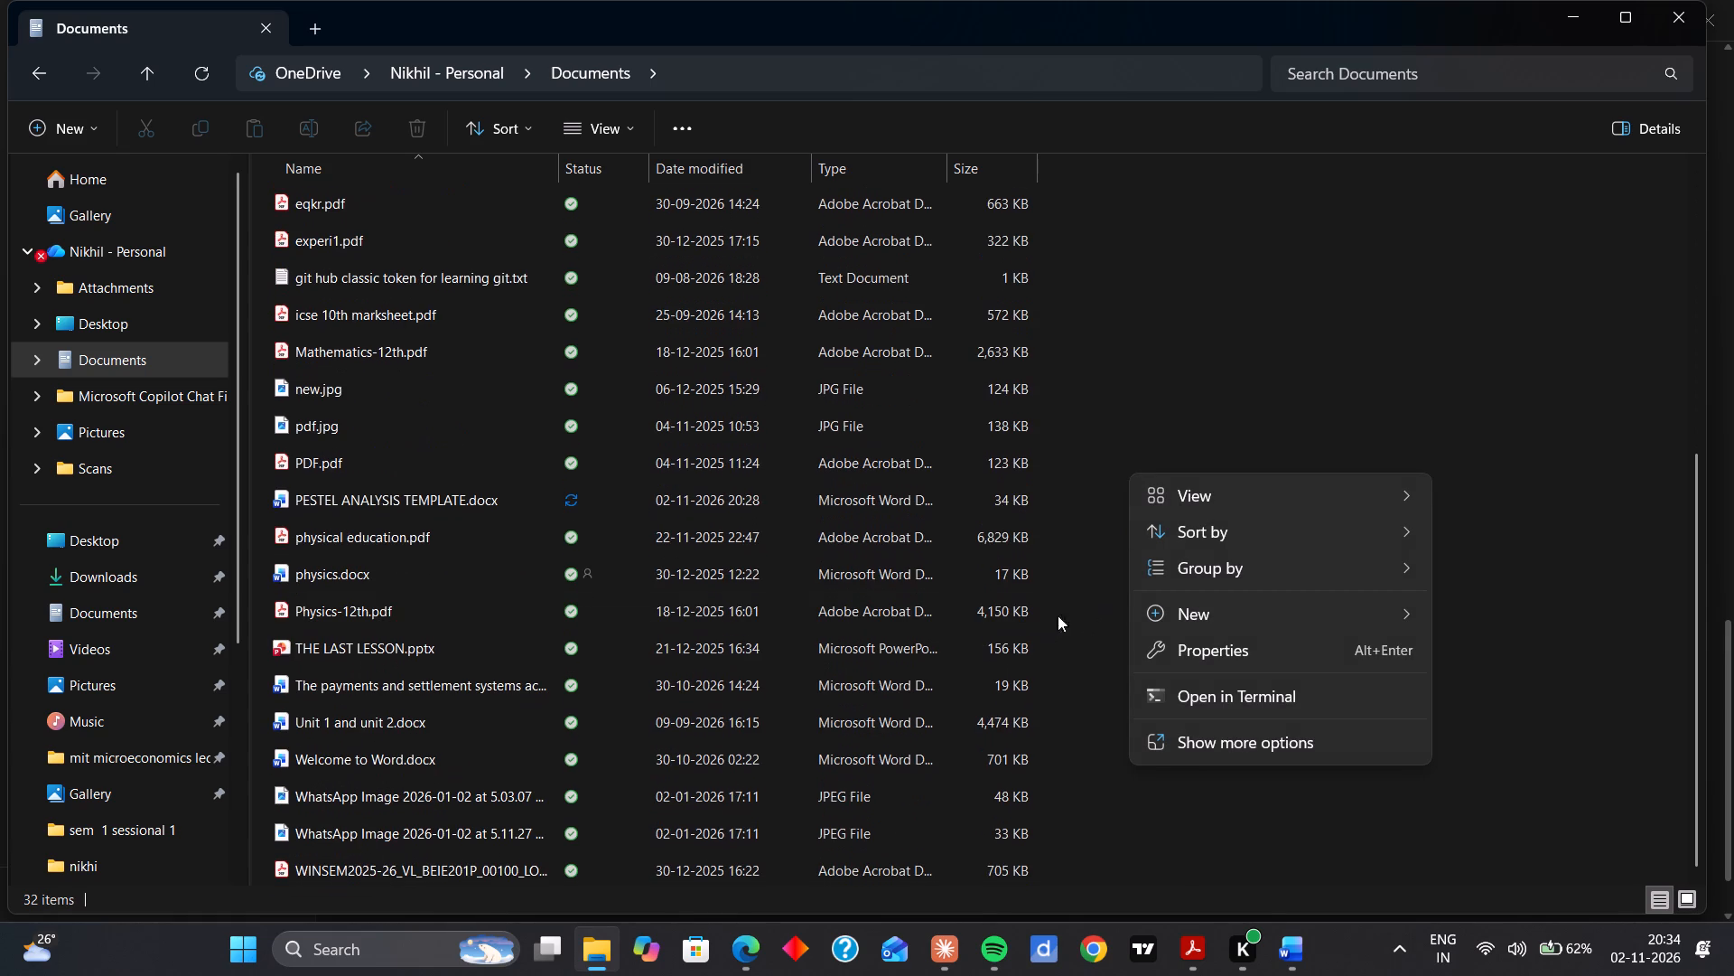
# Open PESTEL ANALYSIS TEMPLATE.docx from the folder with Word just once, check its pages back to the first, and close it.
pyautogui.doubleClick(536, 511)
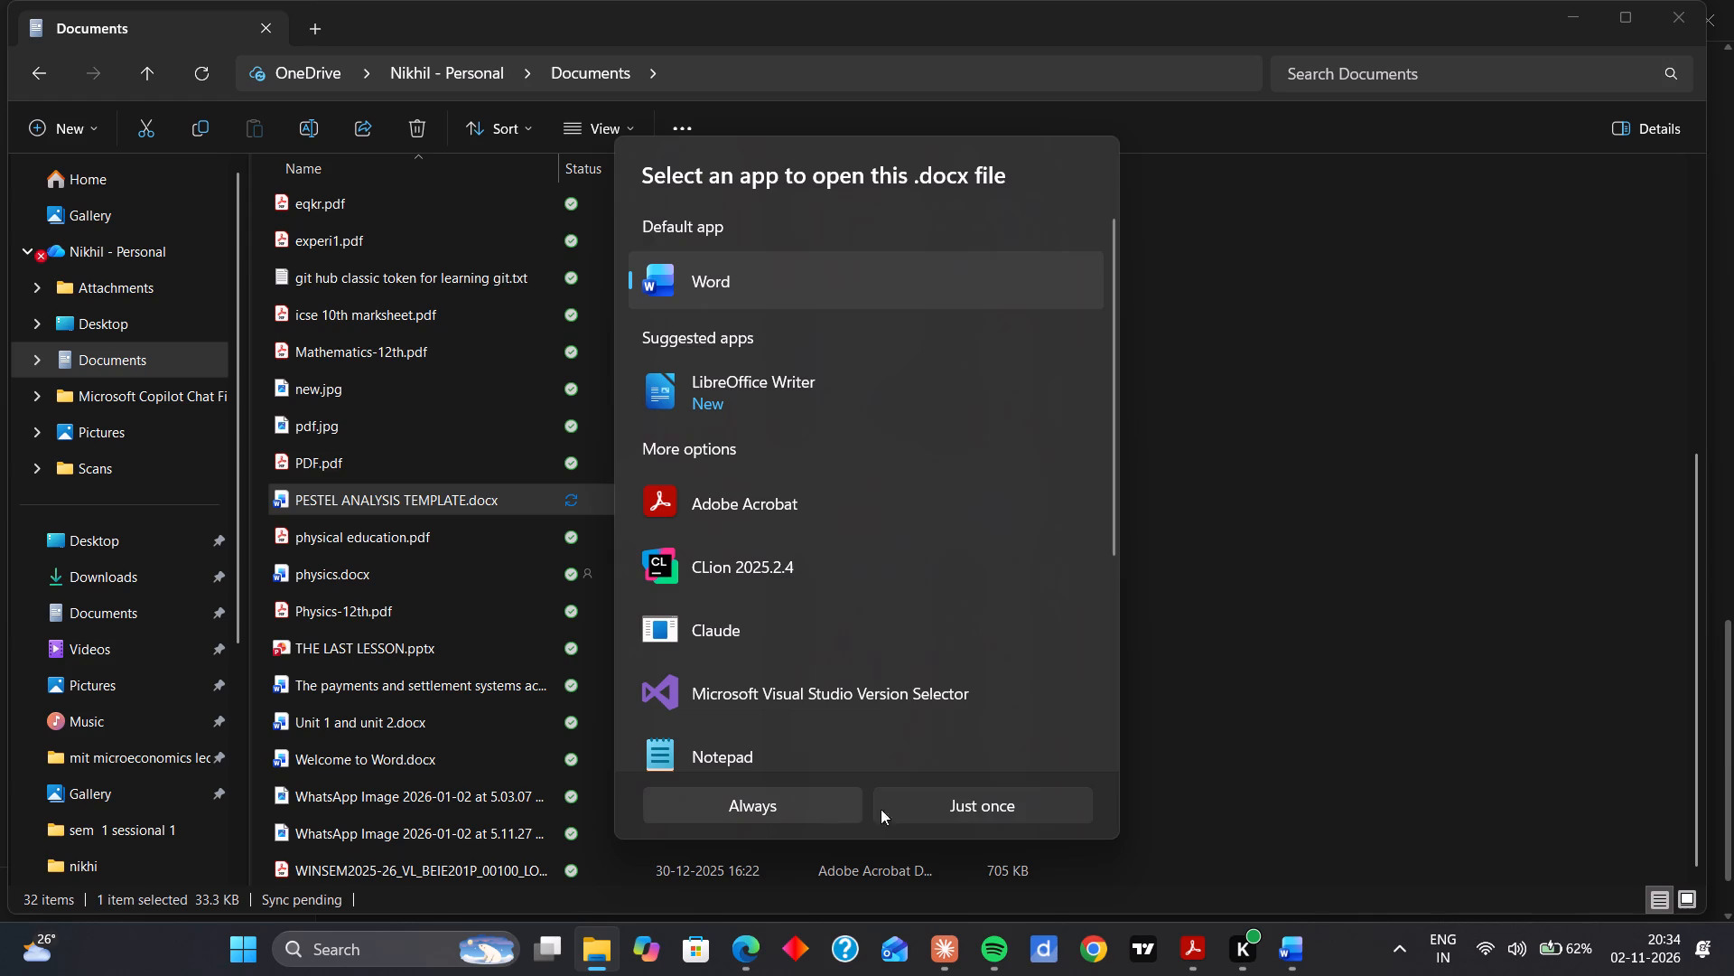
pyautogui.click(966, 808)
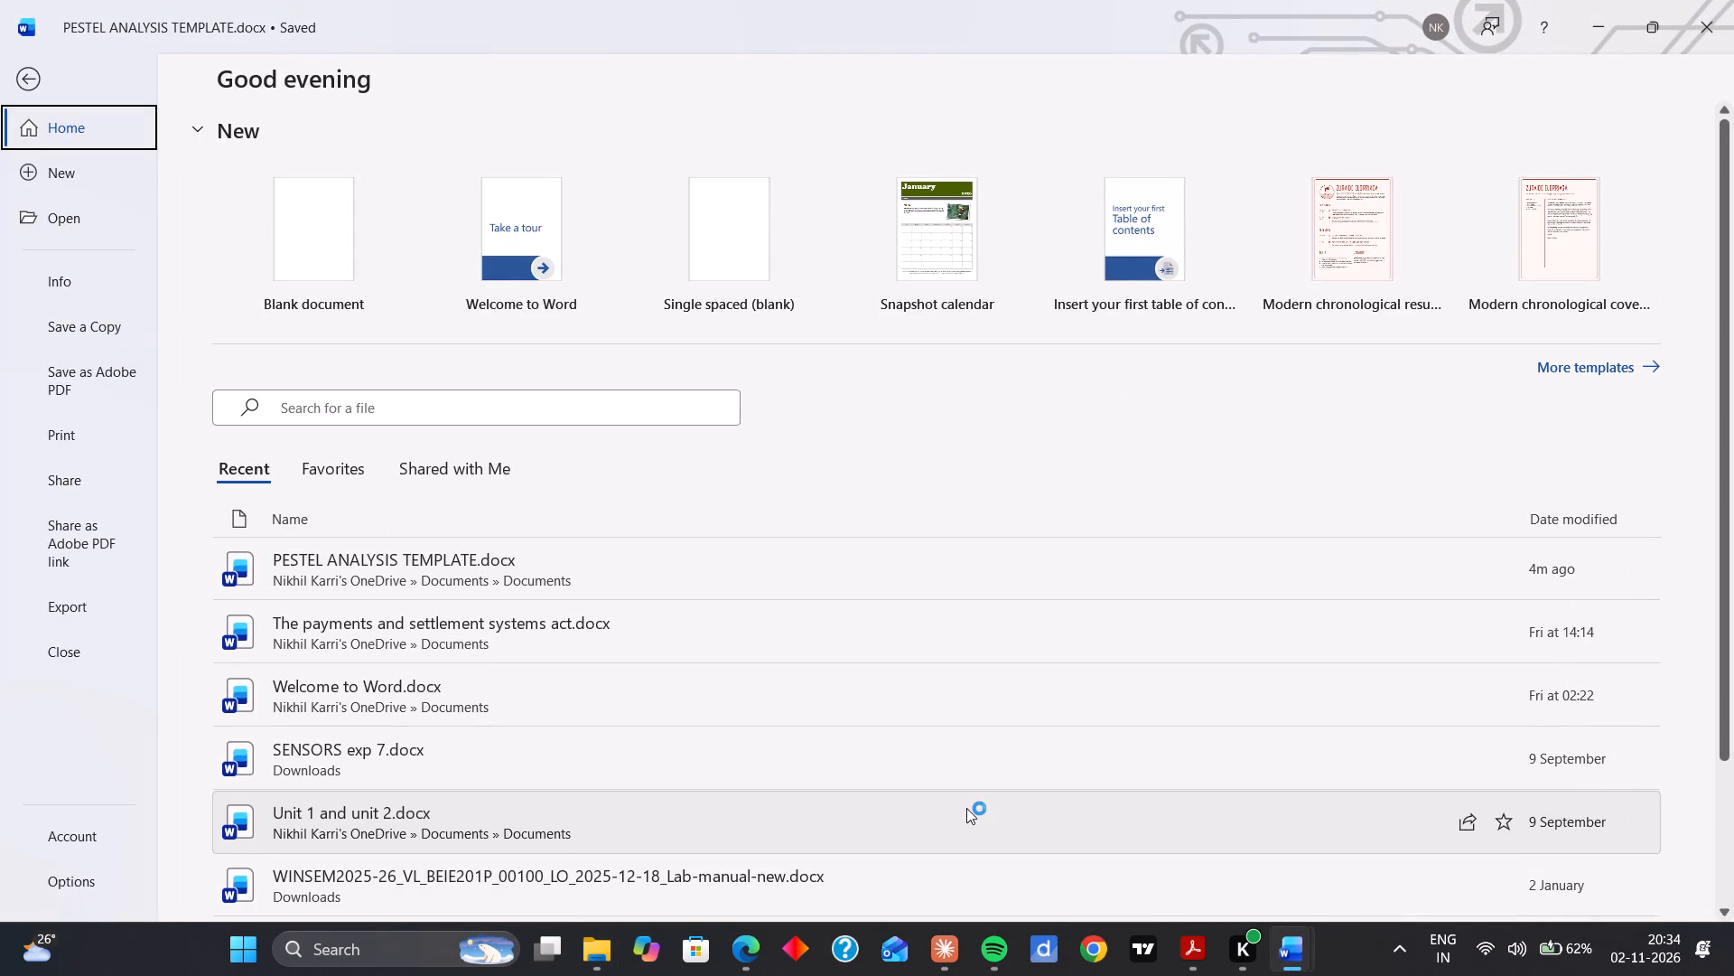
pyautogui.doubleClick(842, 547)
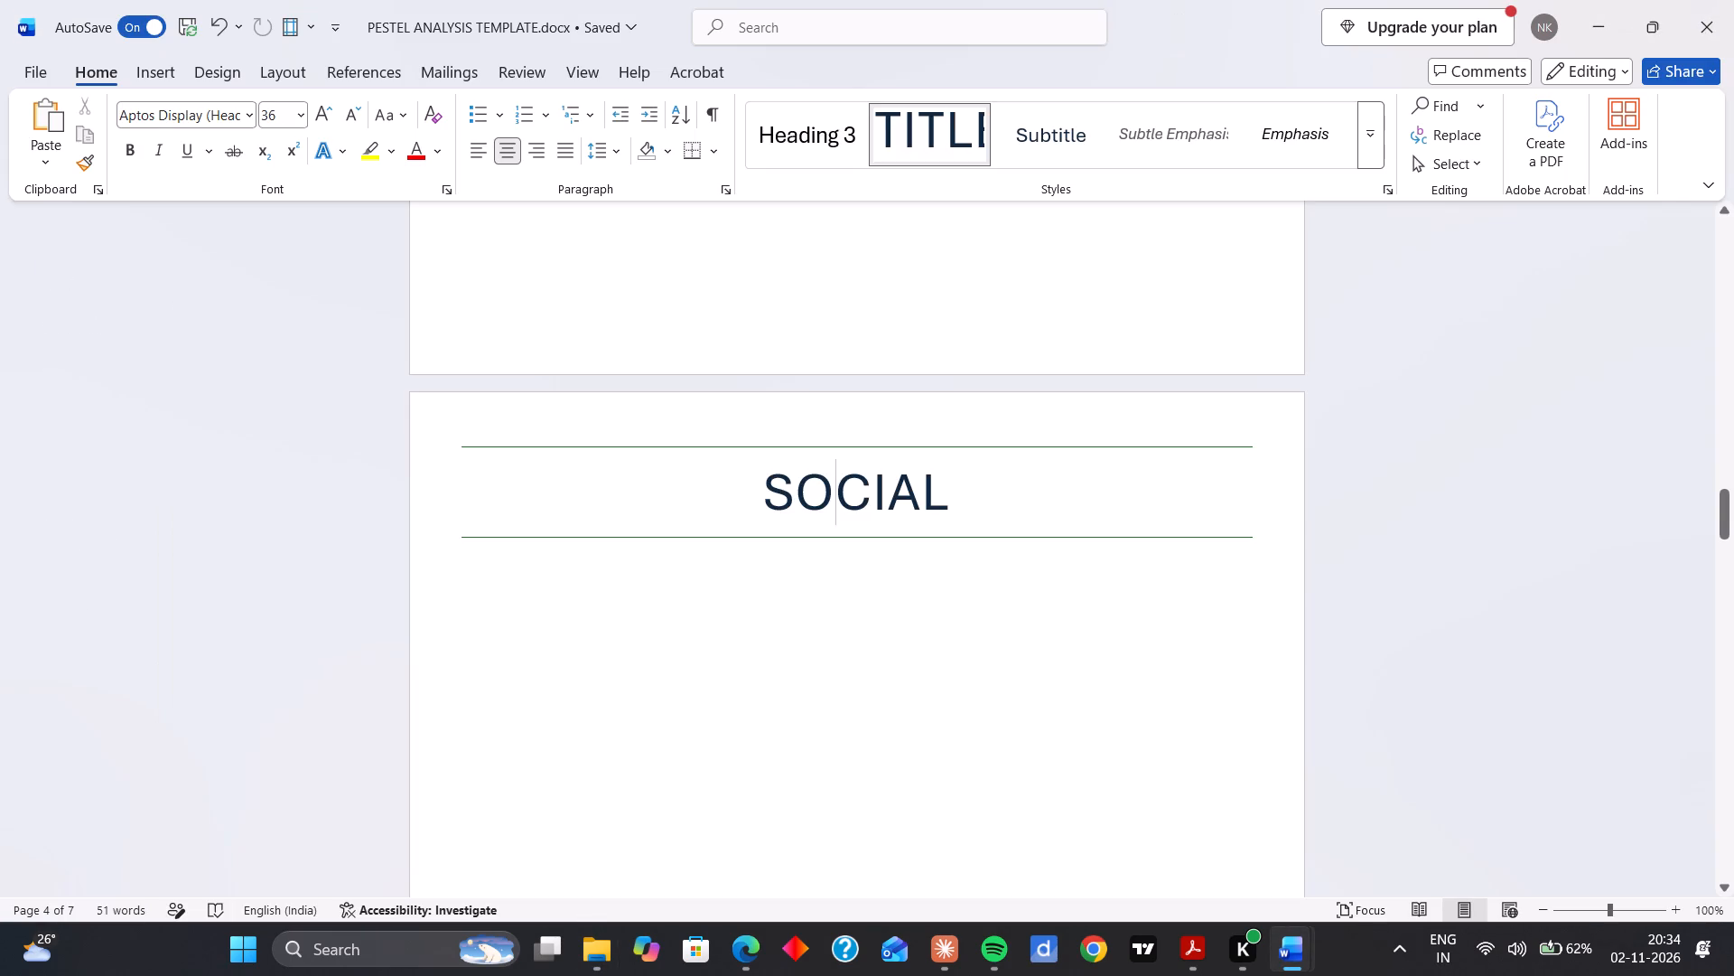
pyautogui.scroll(11, 842, 547)
pyautogui.click(1733, 0)
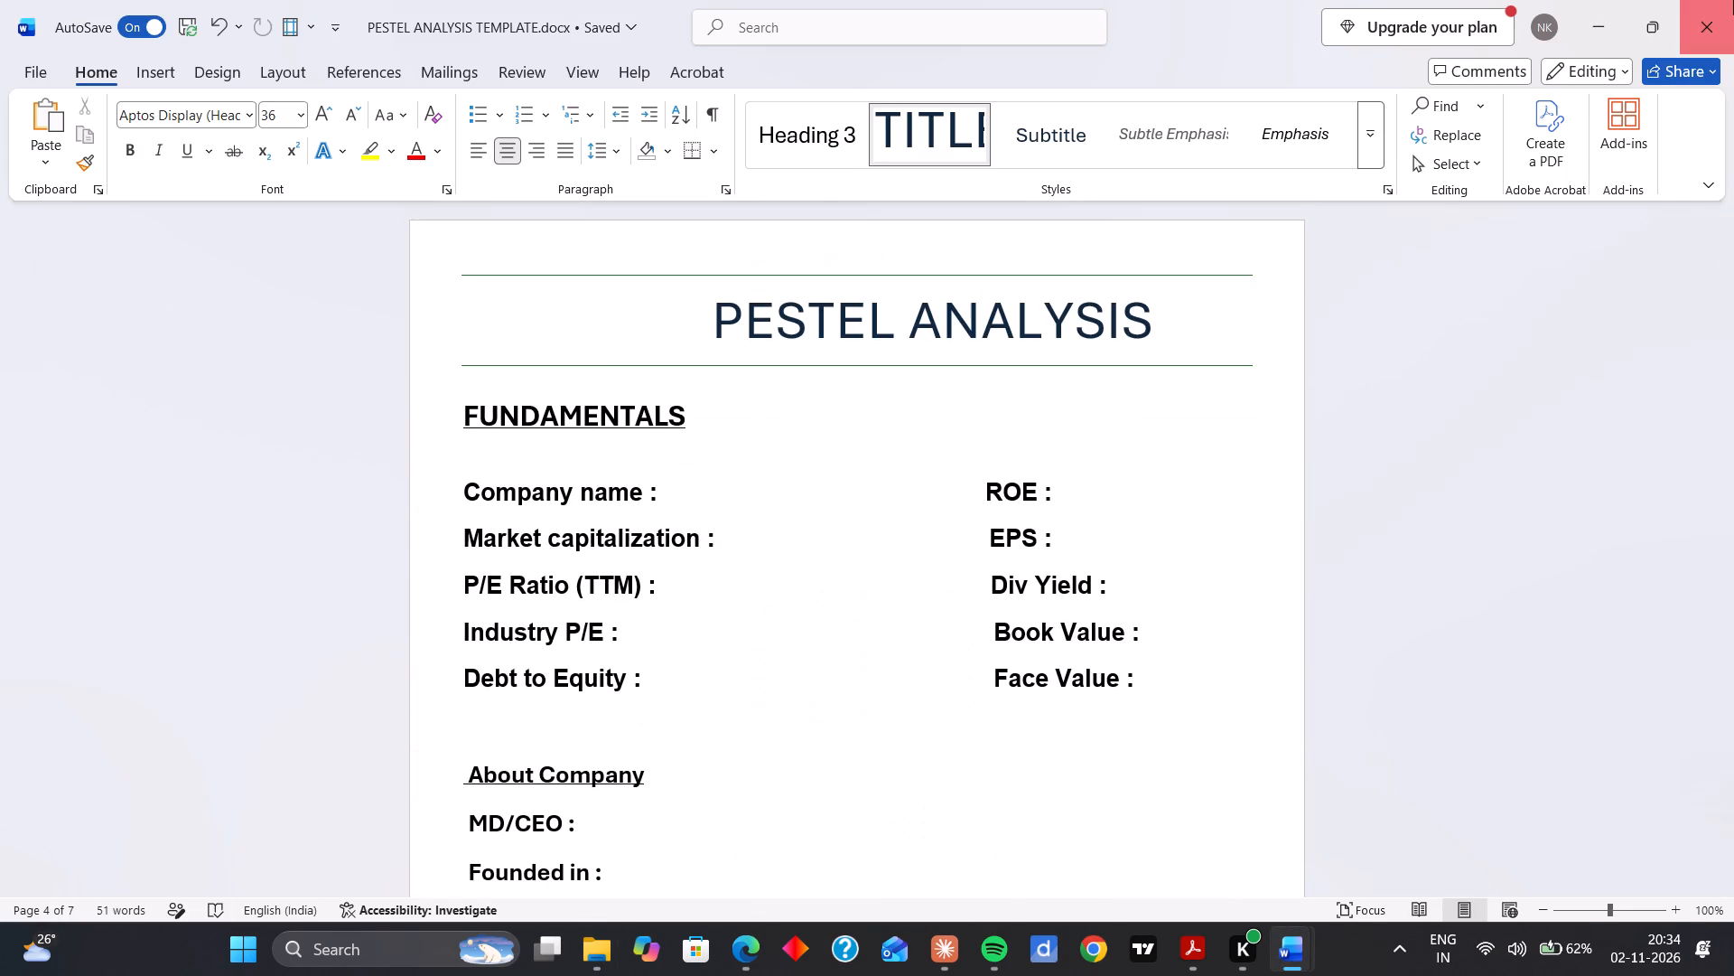
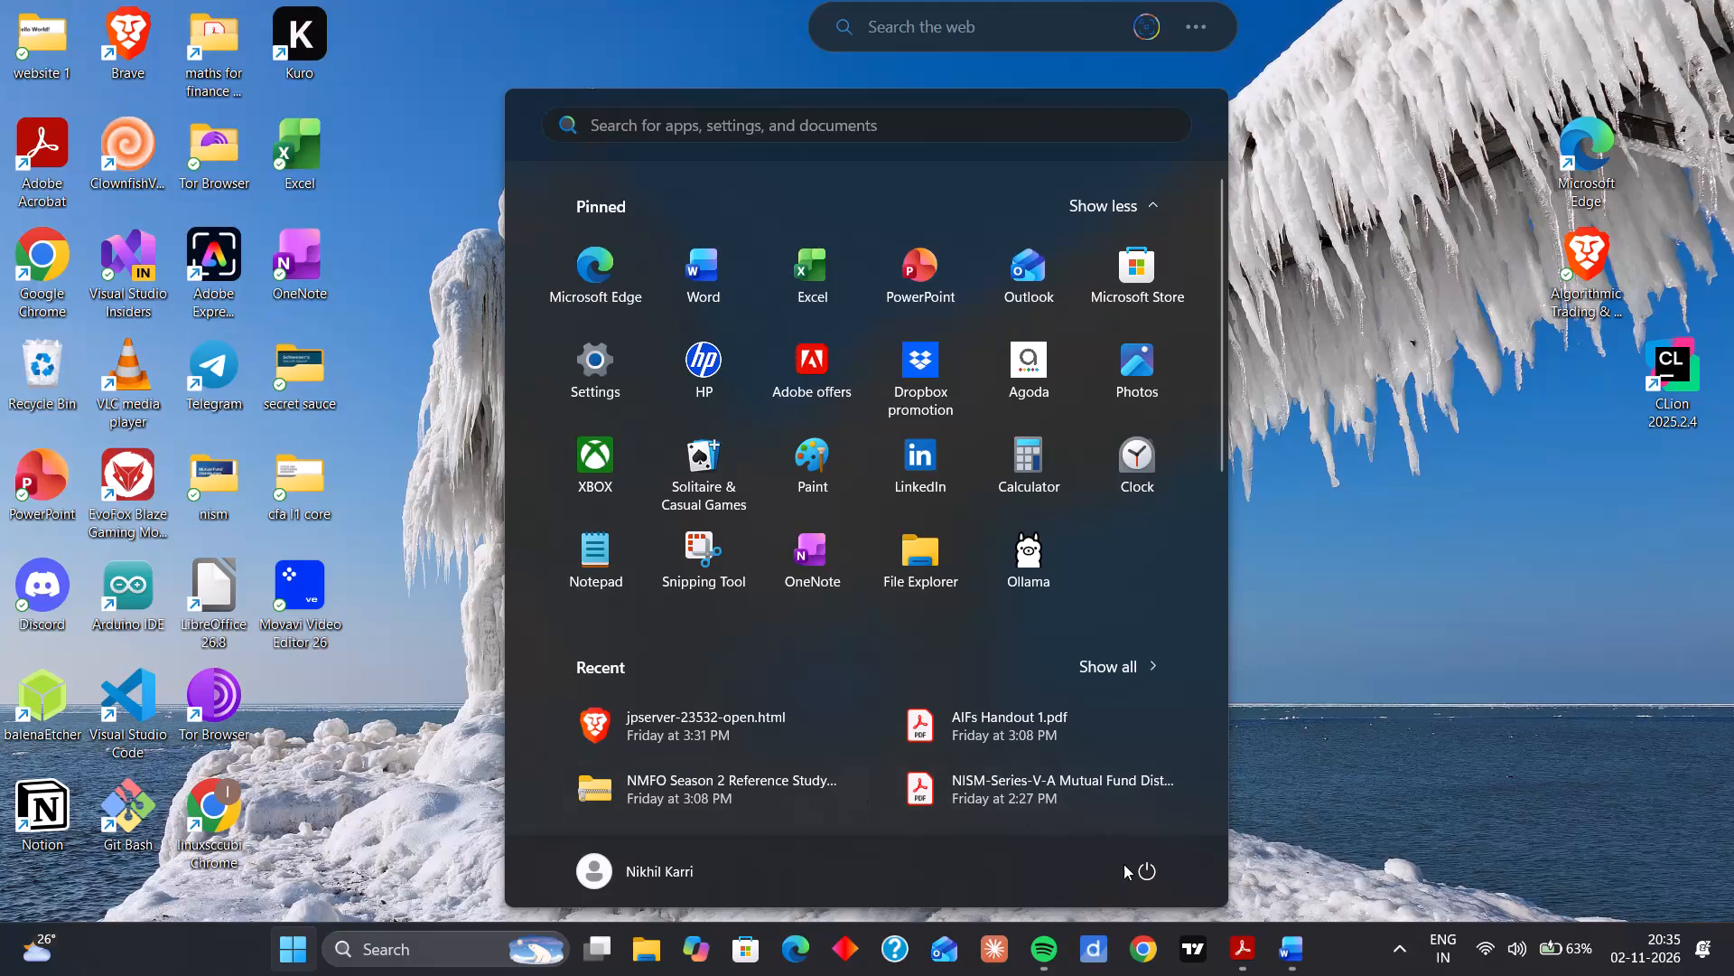
# Shut down the computer.
pyautogui.click(1128, 865)
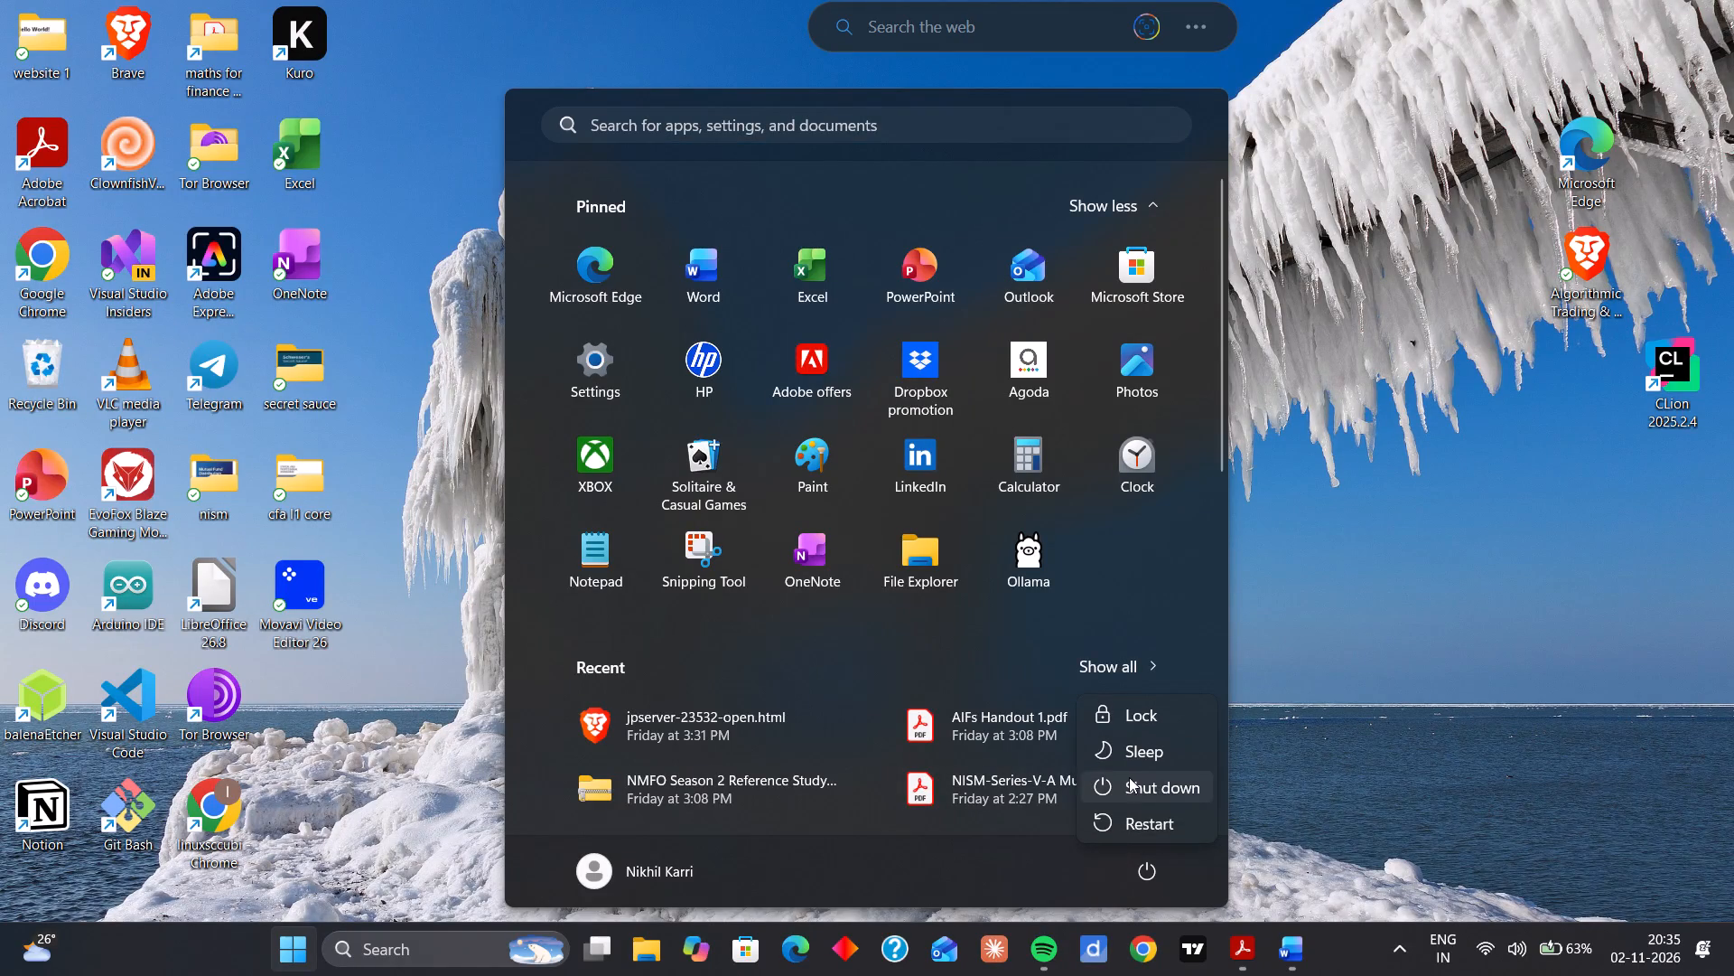
pyautogui.click(1129, 777)
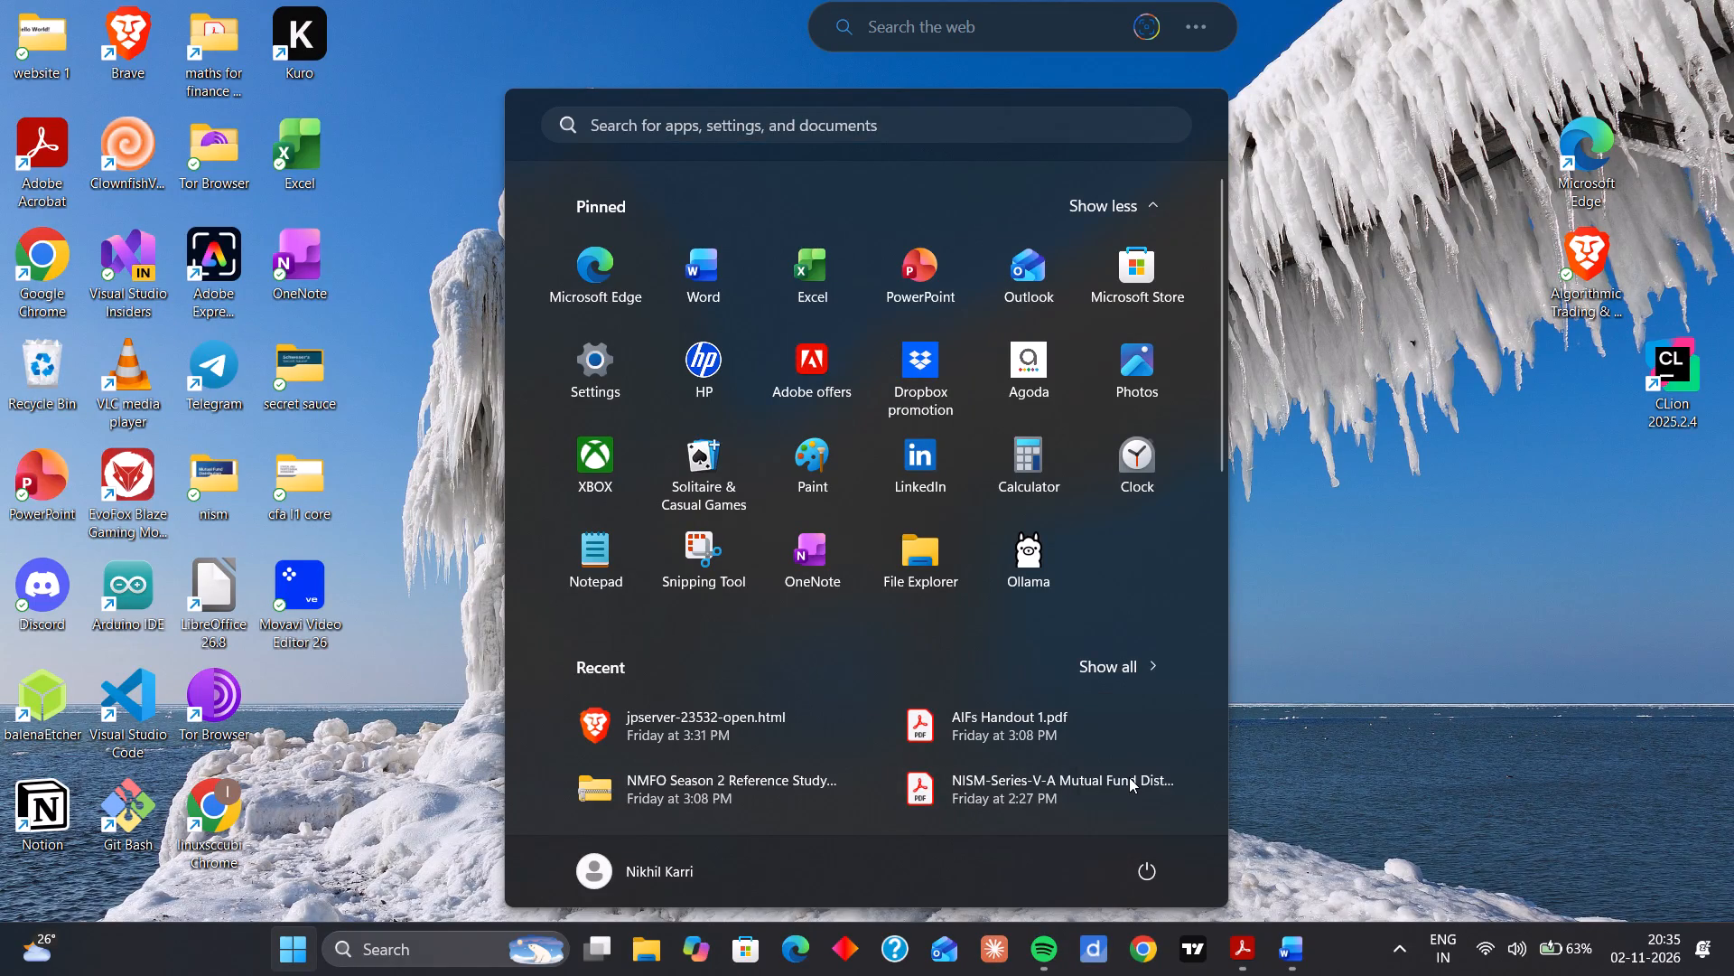